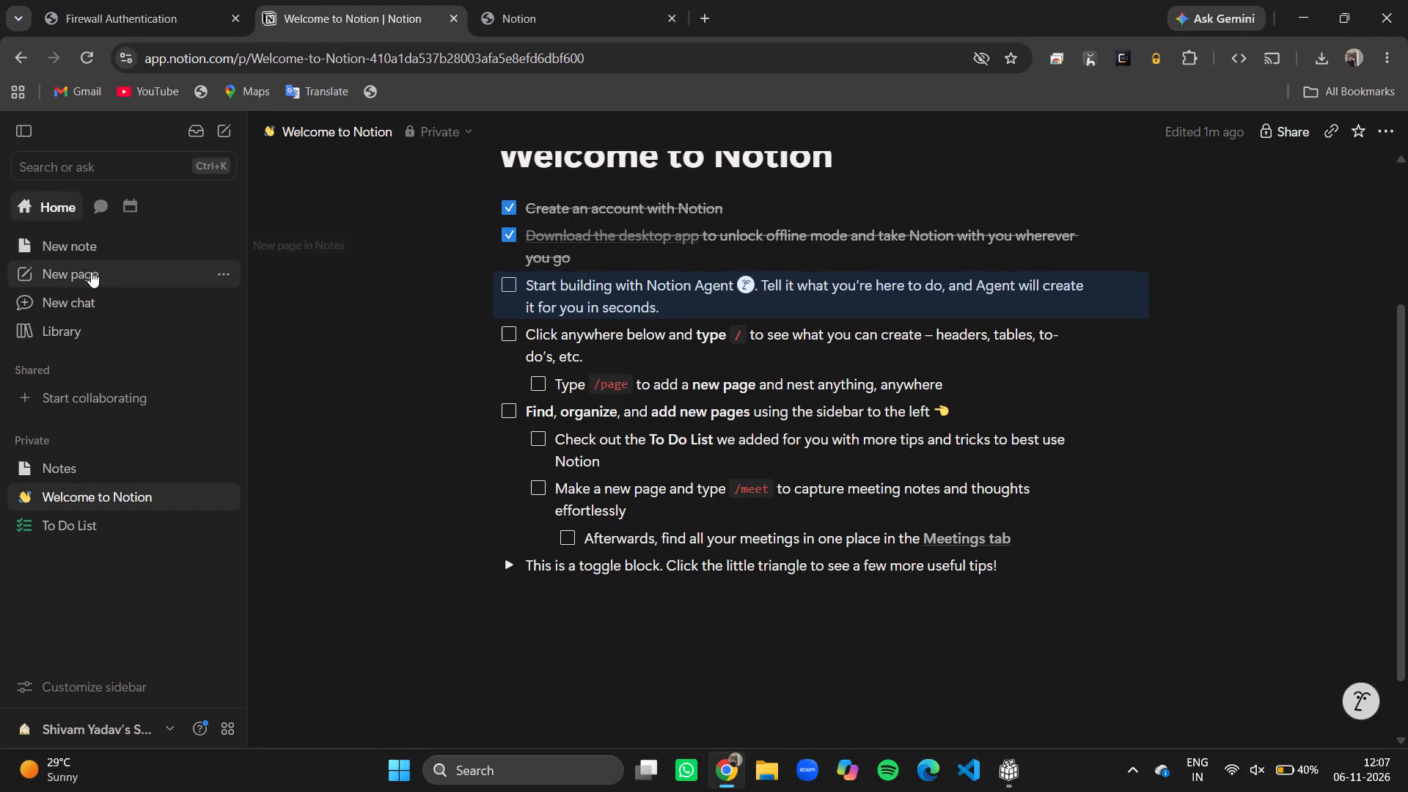
Create a new blank private page in the Notion workspace and place the cursor in its title area.
left_click(89, 272)
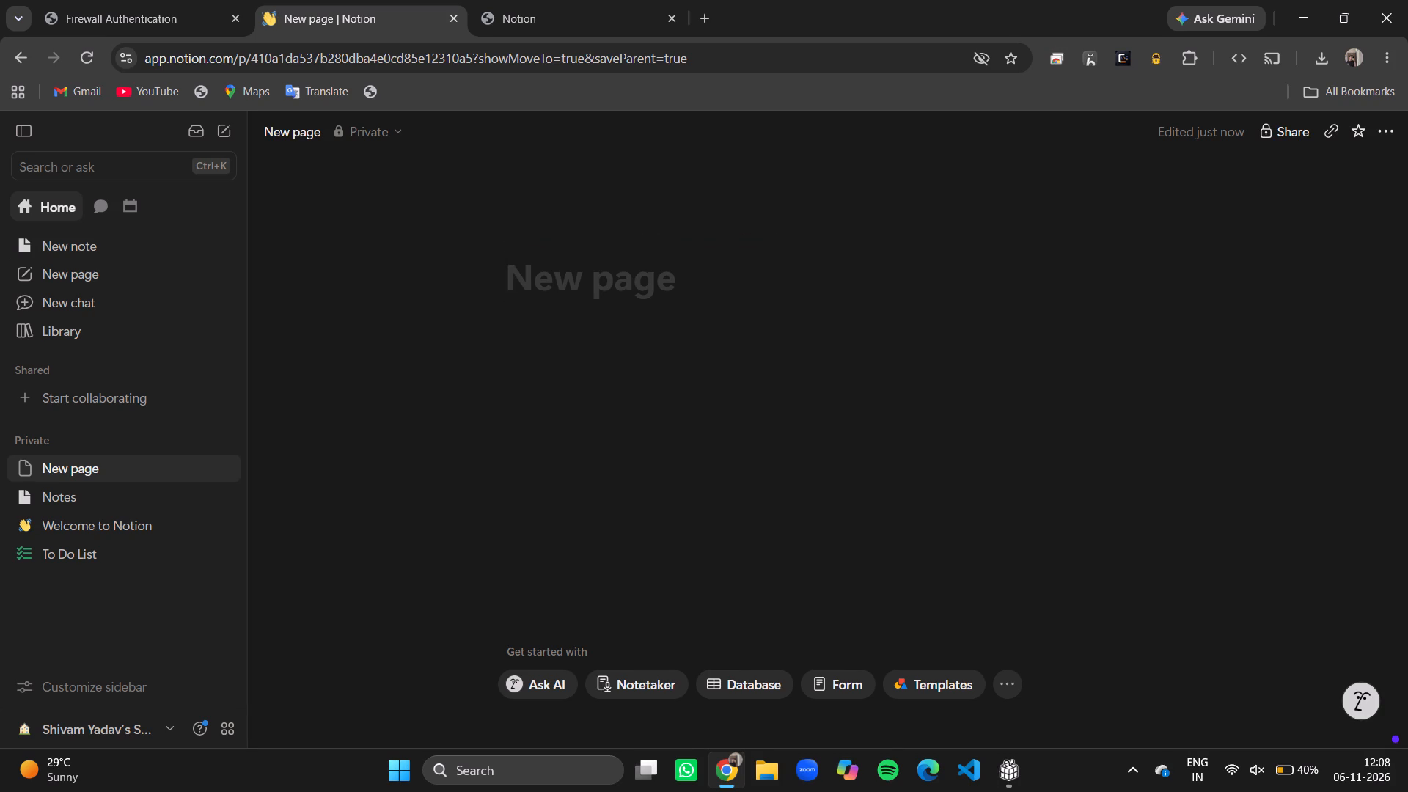
left_click(560, 300)
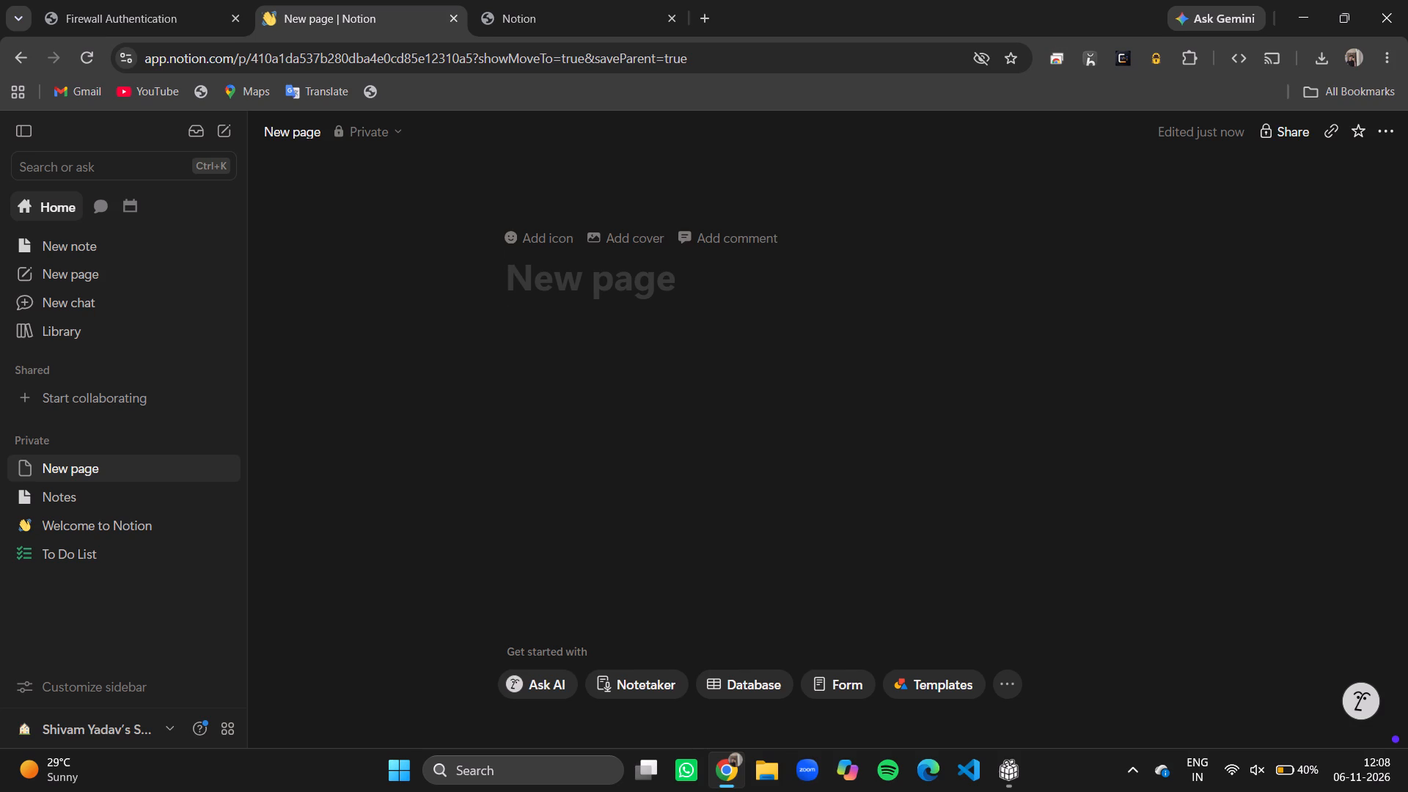
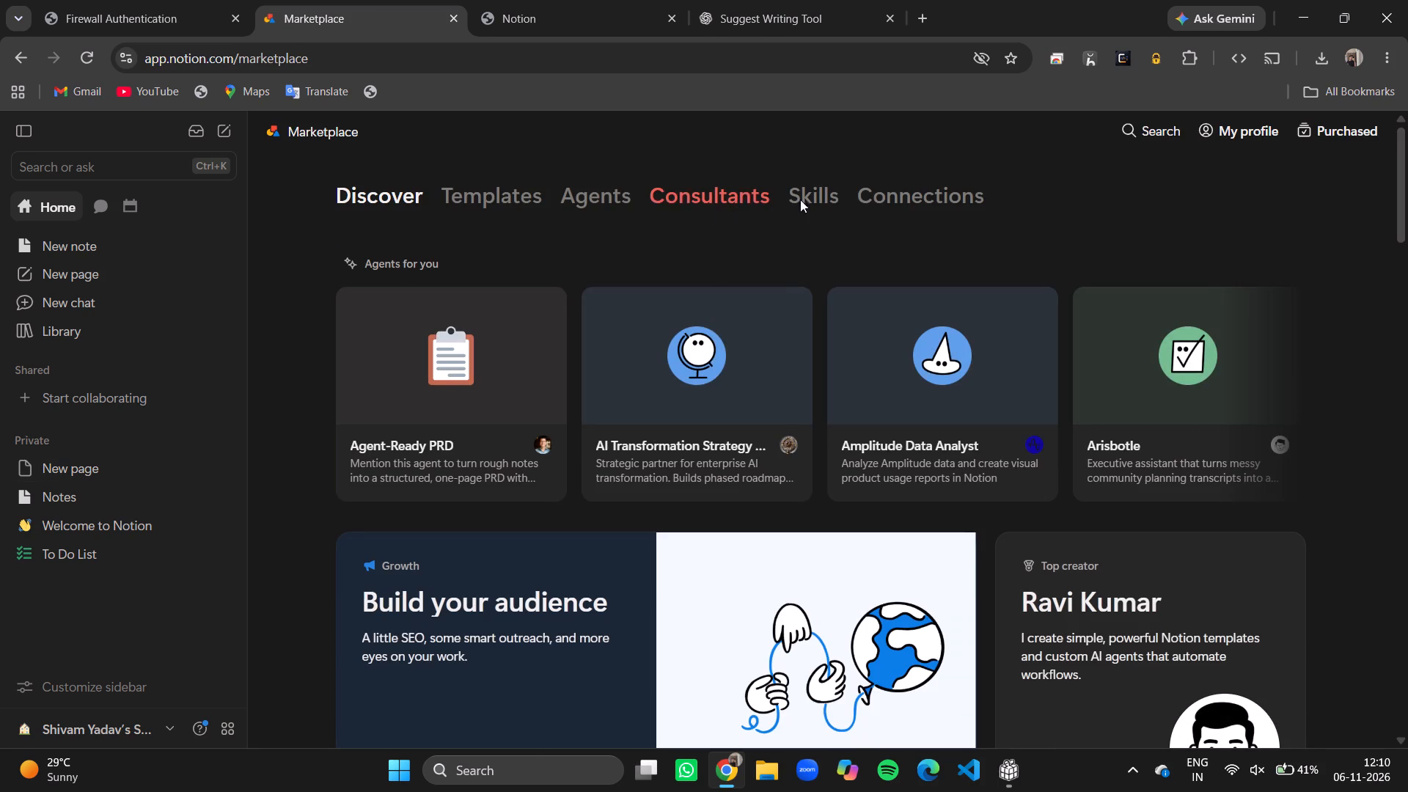
left_click(485, 198)
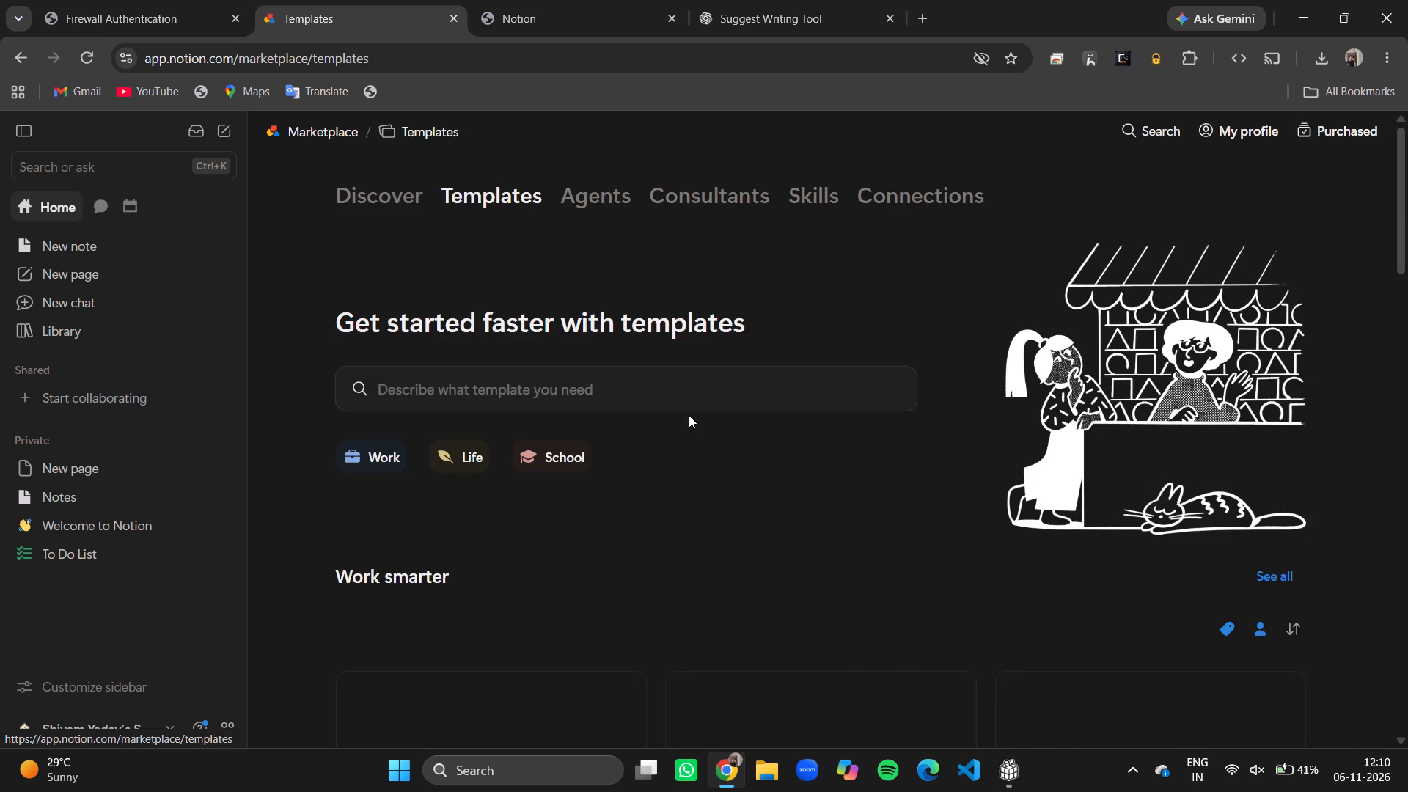
Search the Notion template marketplace for "shayari".
scroll(690, 421, "down", 4)
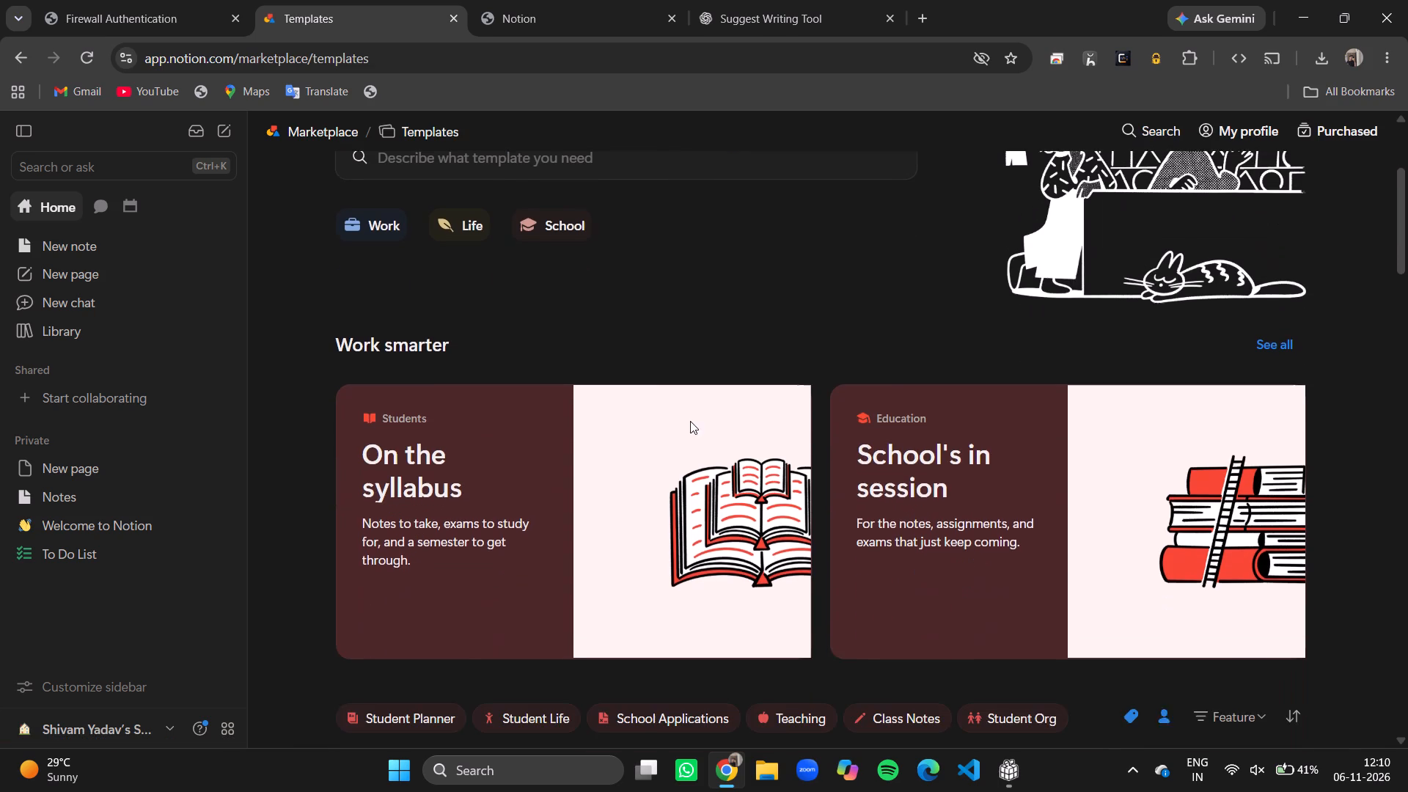
scroll(690, 421, "down", 1)
scroll(690, 421, "up", 3)
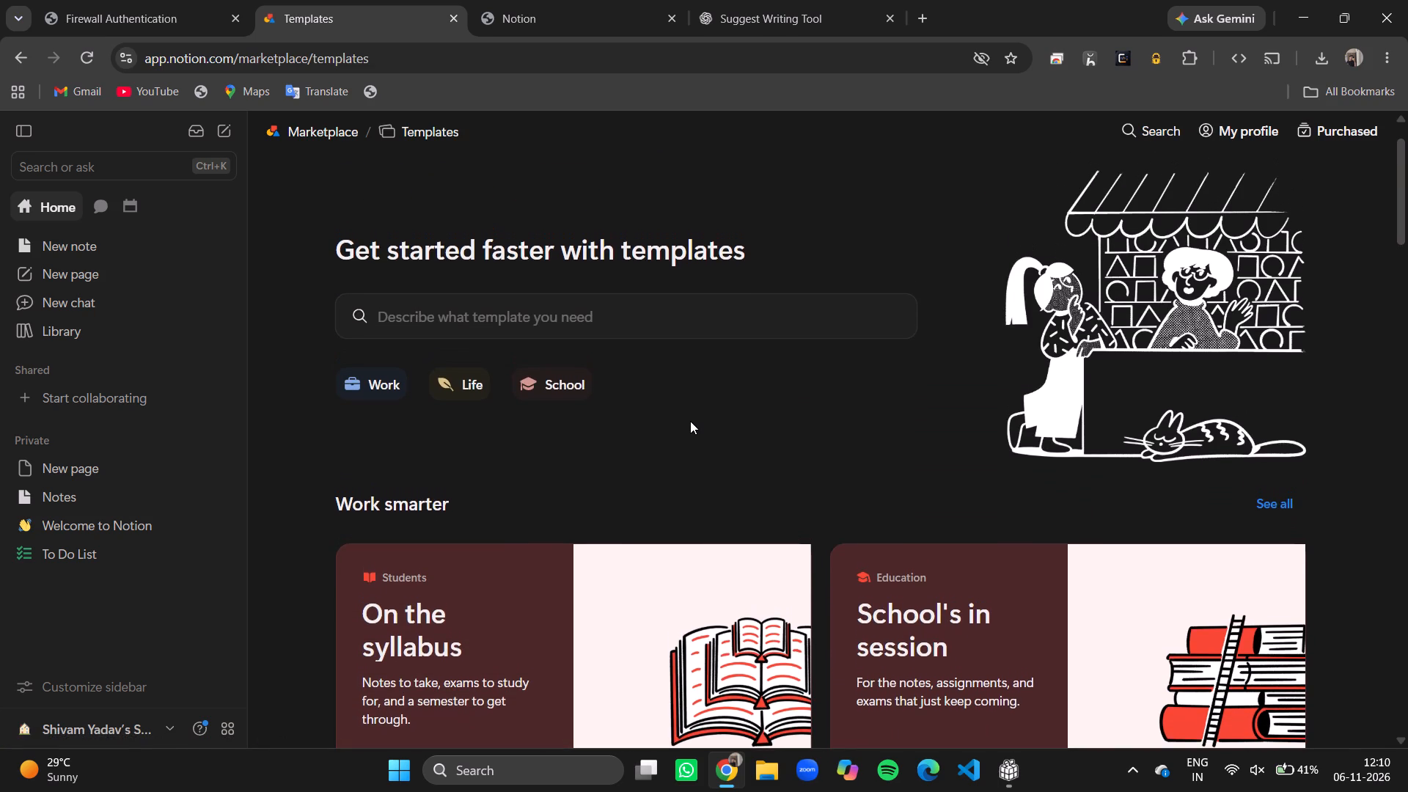
left_click(576, 330)
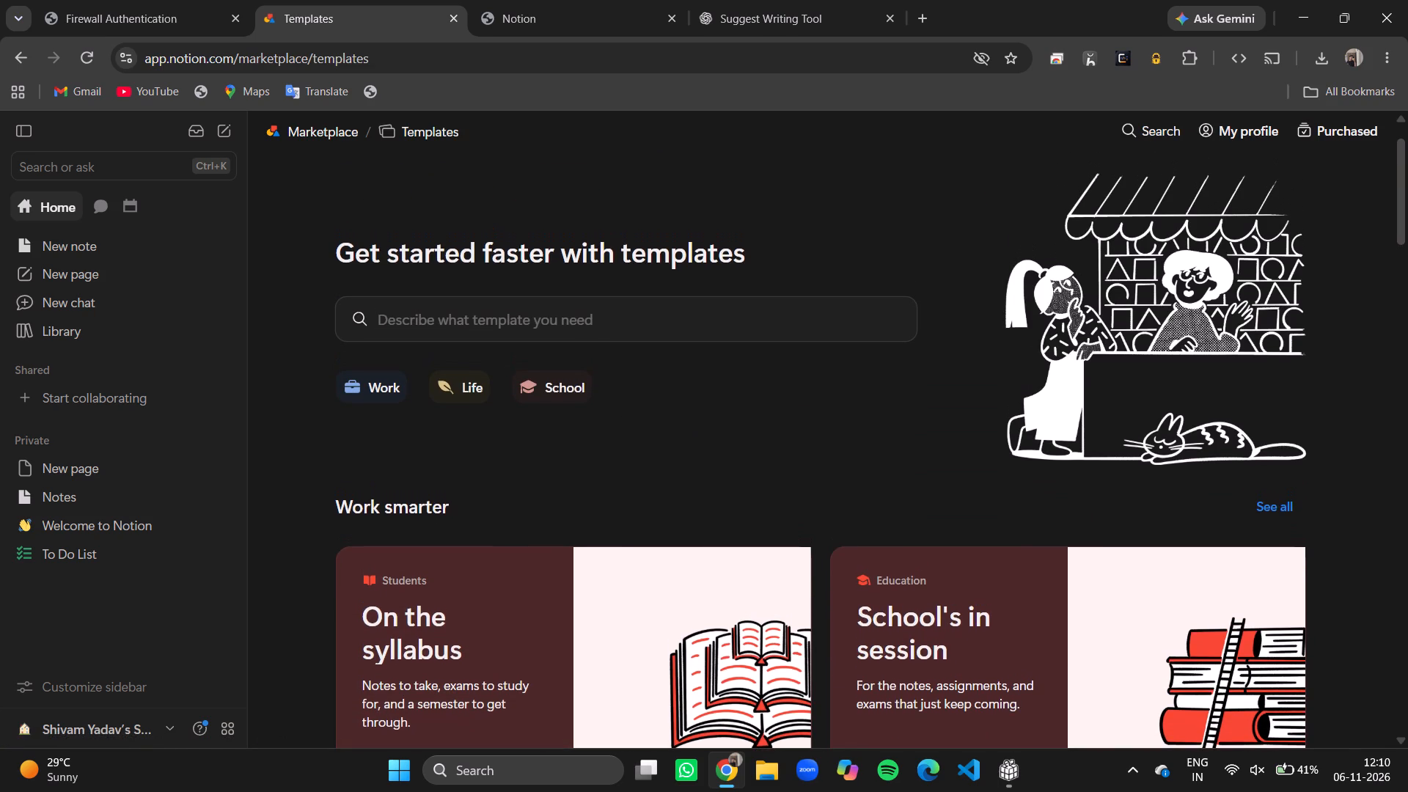
type("ha")
key("BackSpace")
key("BackSpace")
key("BackSpace")
key("BackSpace")
type("sj")
key("BackSpace")
type("ha")
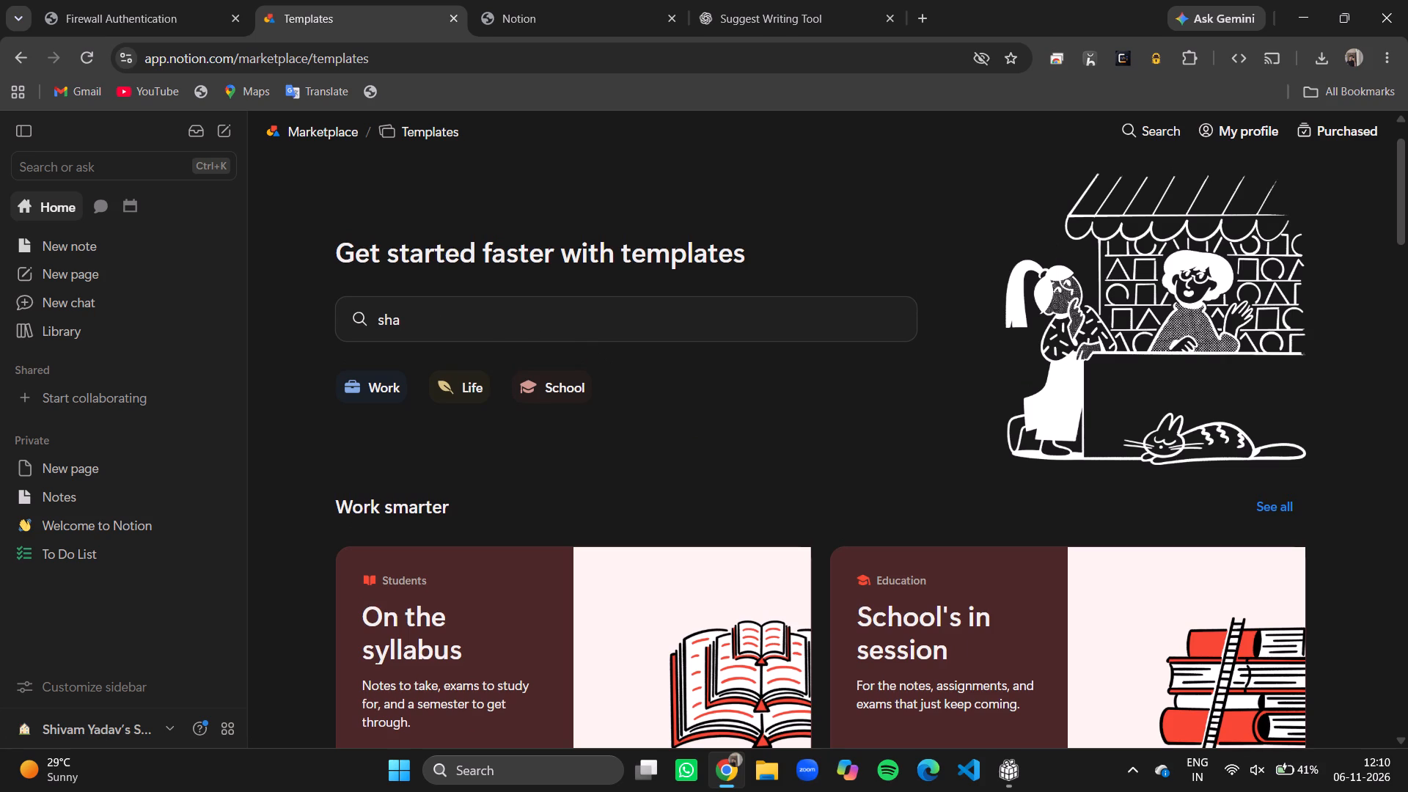
type("yari")
key("Return")
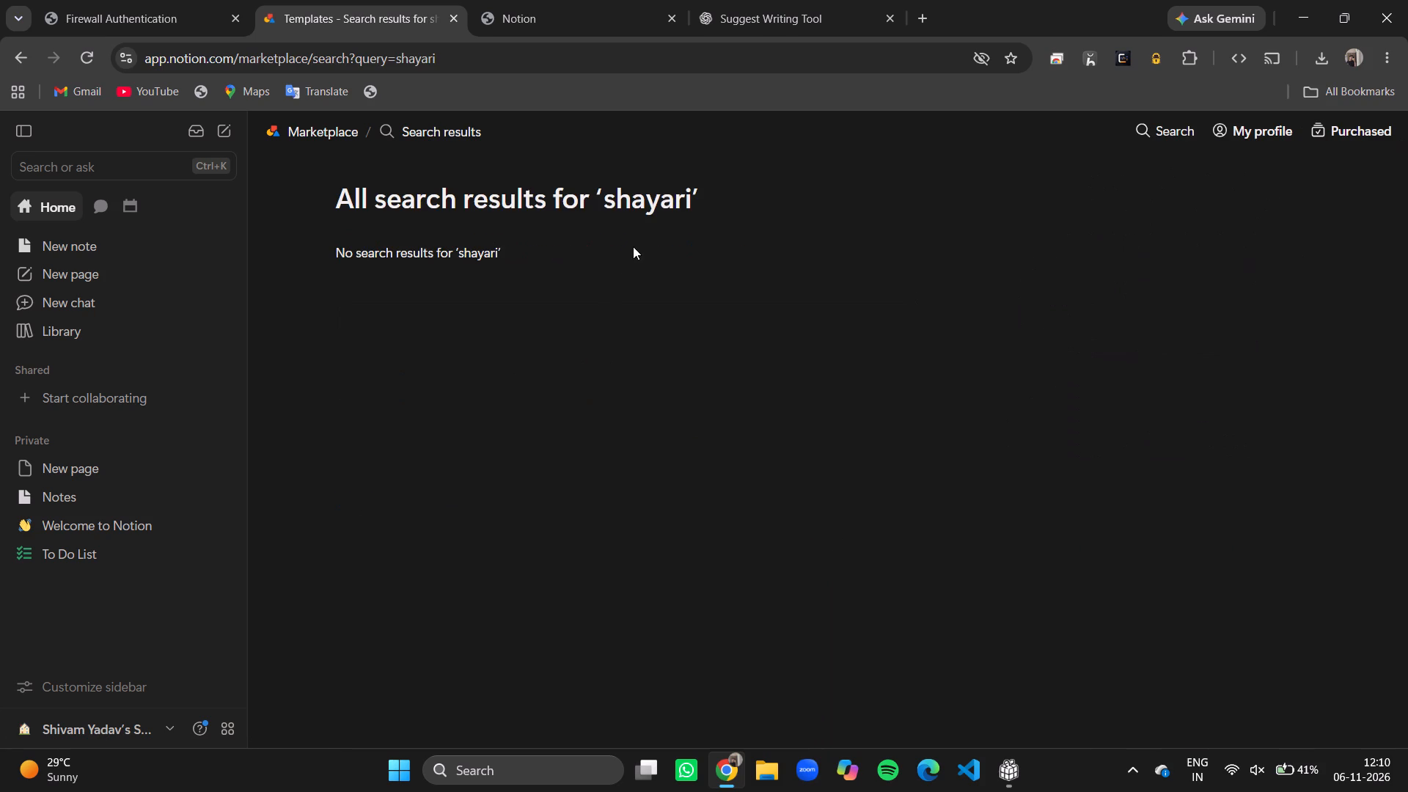
Create a new note in Notes and a new private page in the Notion workspace.
left_click(409, 136)
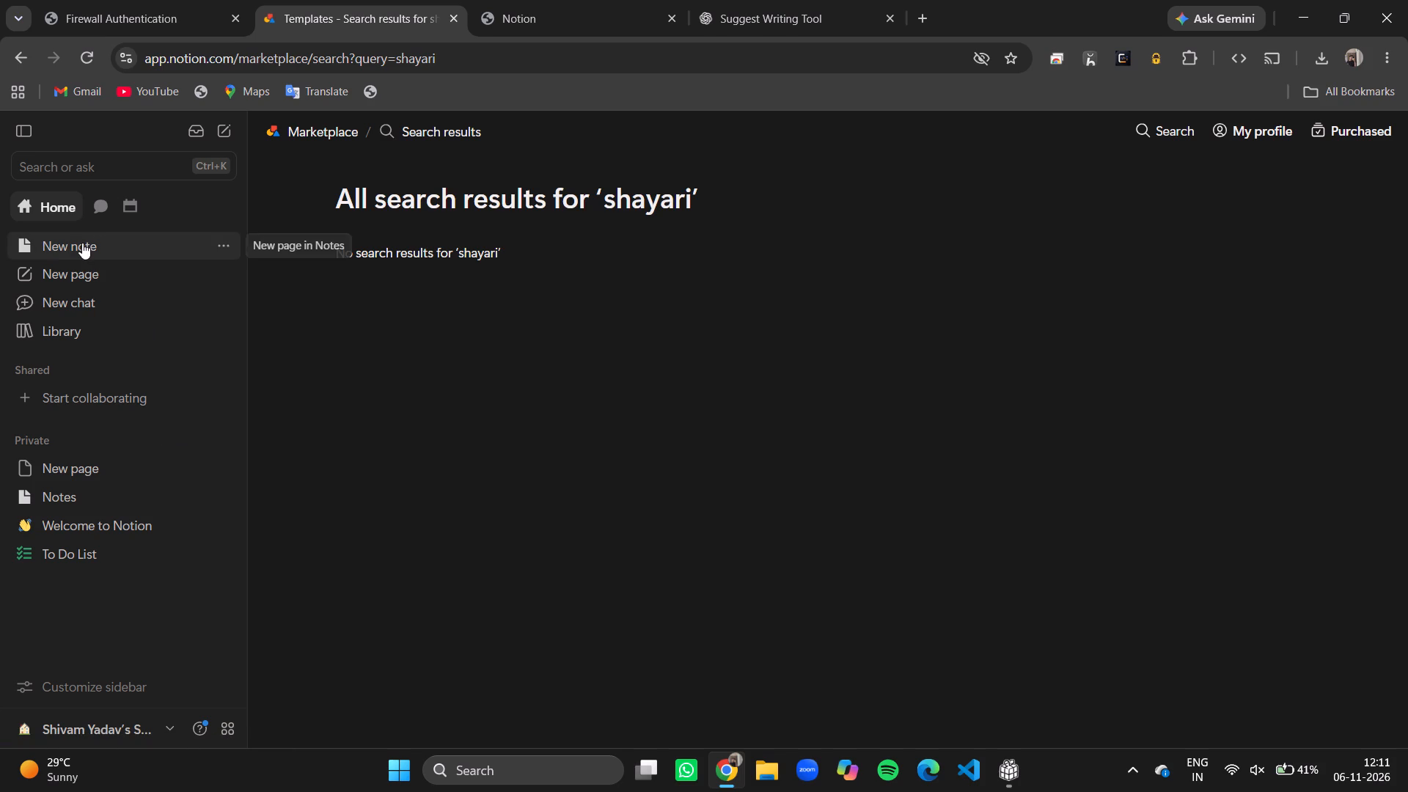
left_click(85, 246)
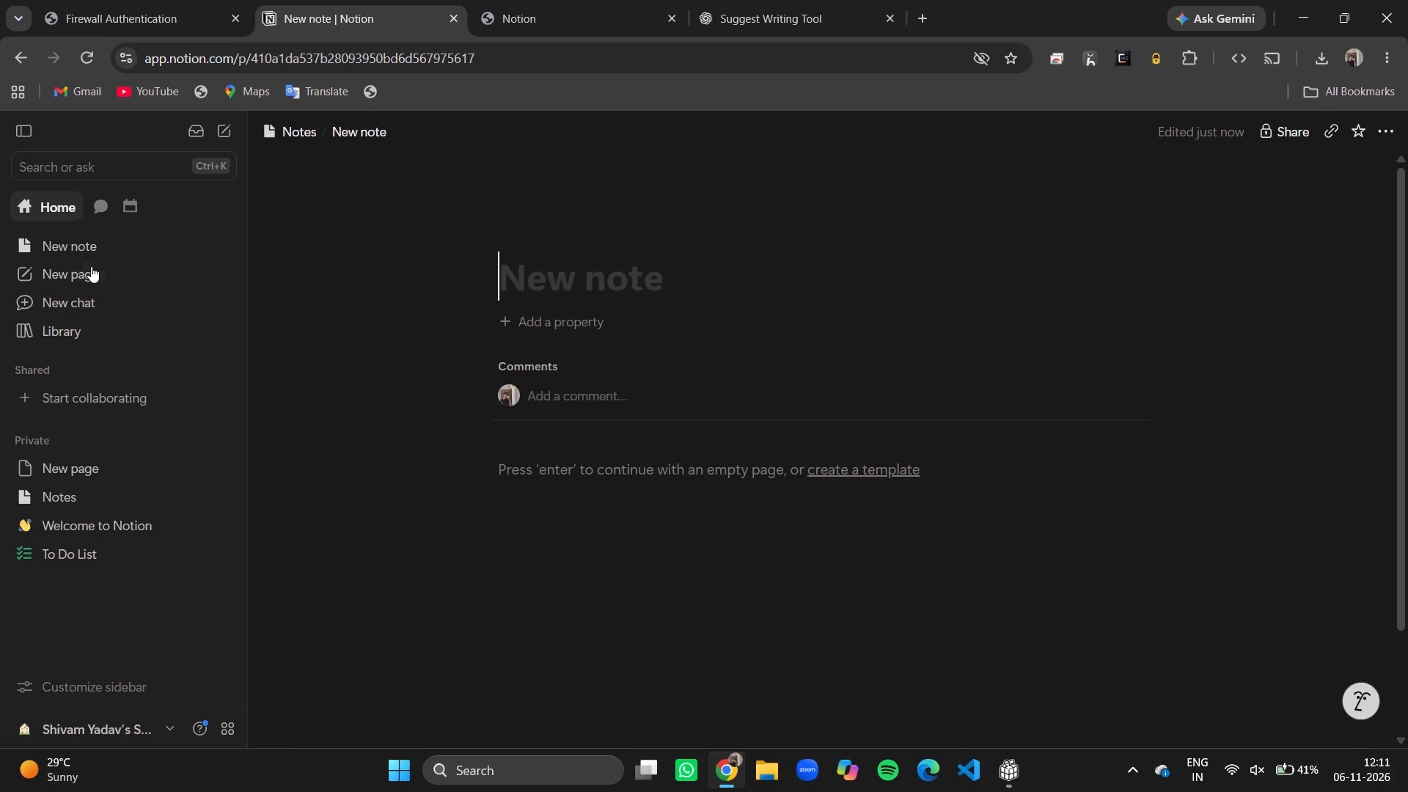
left_click(91, 266)
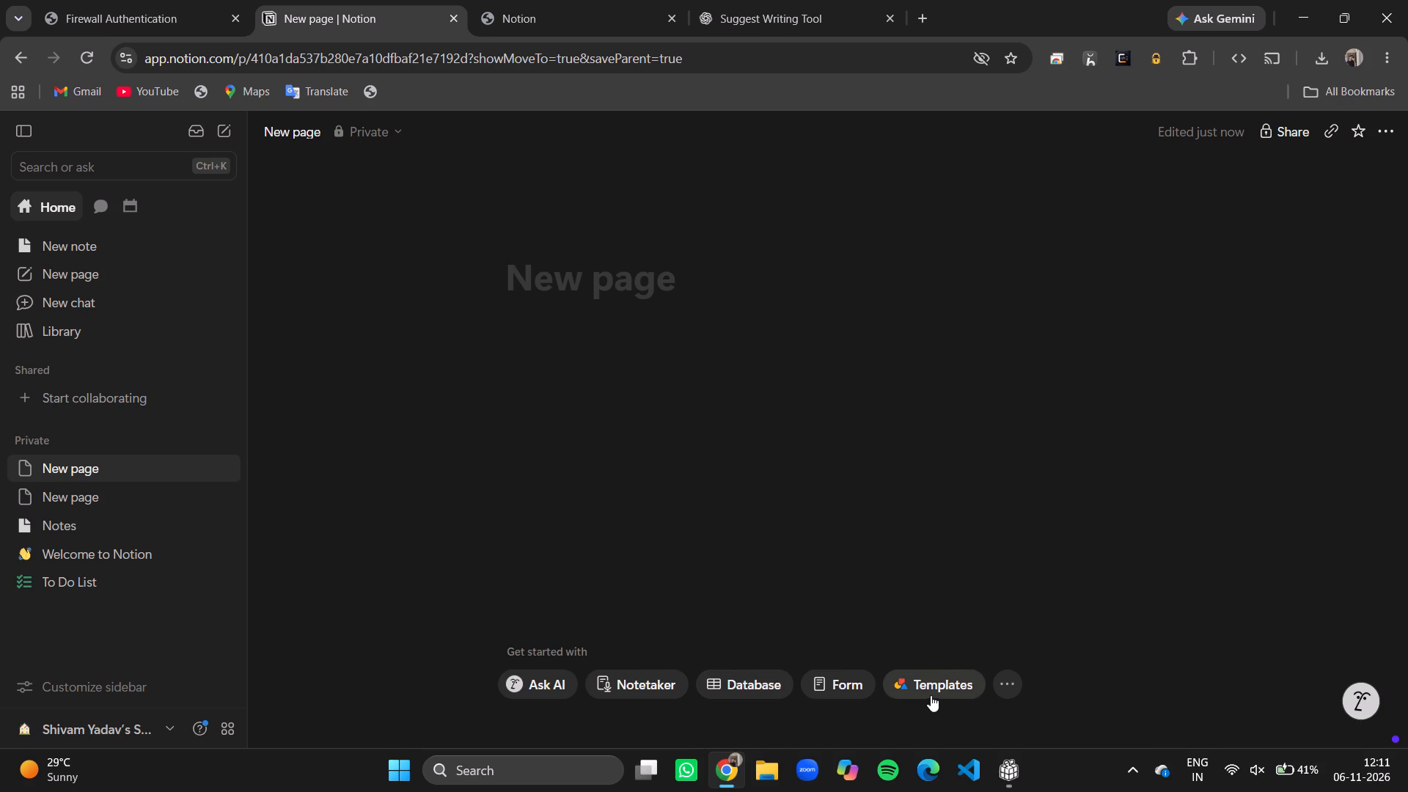
Open the template marketplace from the new page, browse its Discover section and search for "thought".
left_click(995, 683)
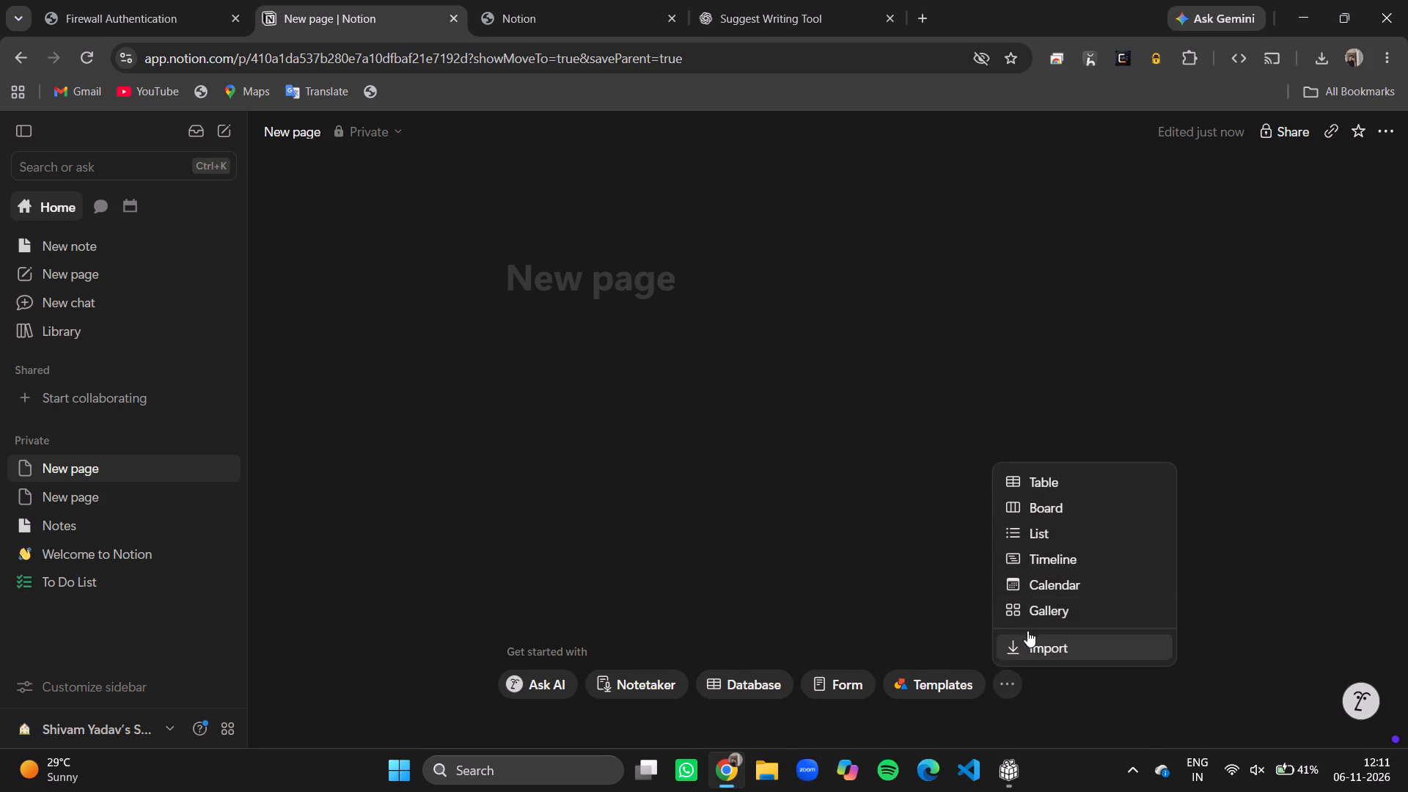
left_click(951, 685)
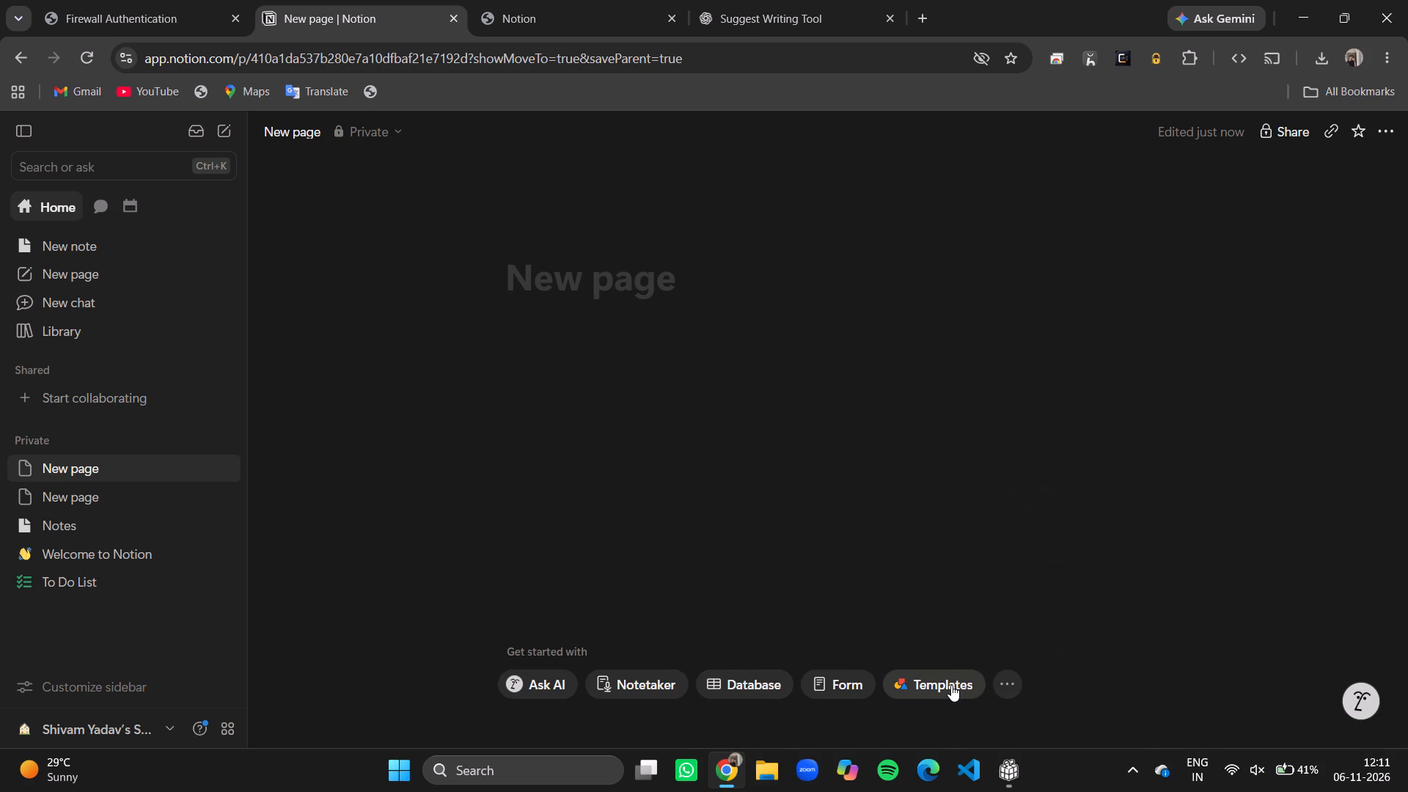
left_click(951, 685)
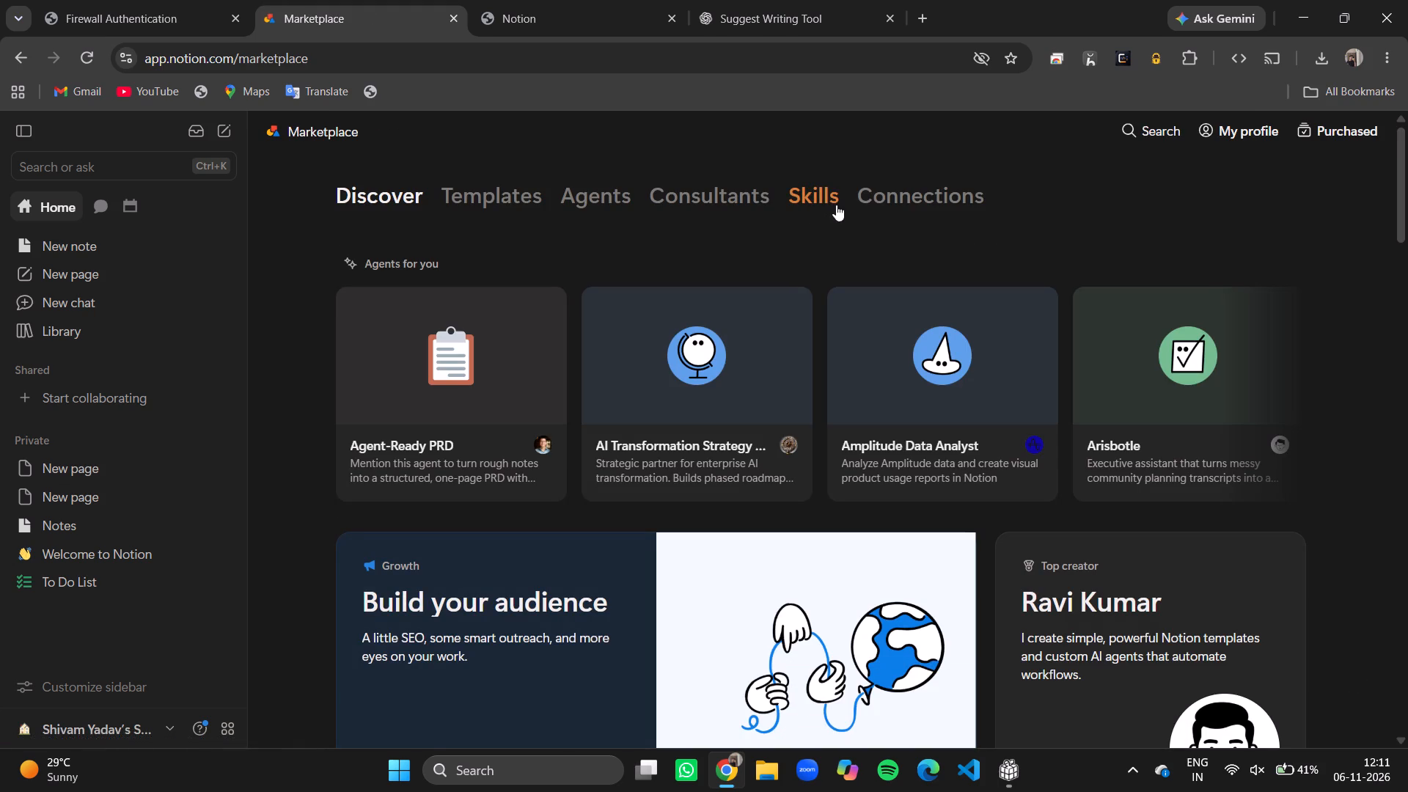
scroll(763, 386, "down", 3)
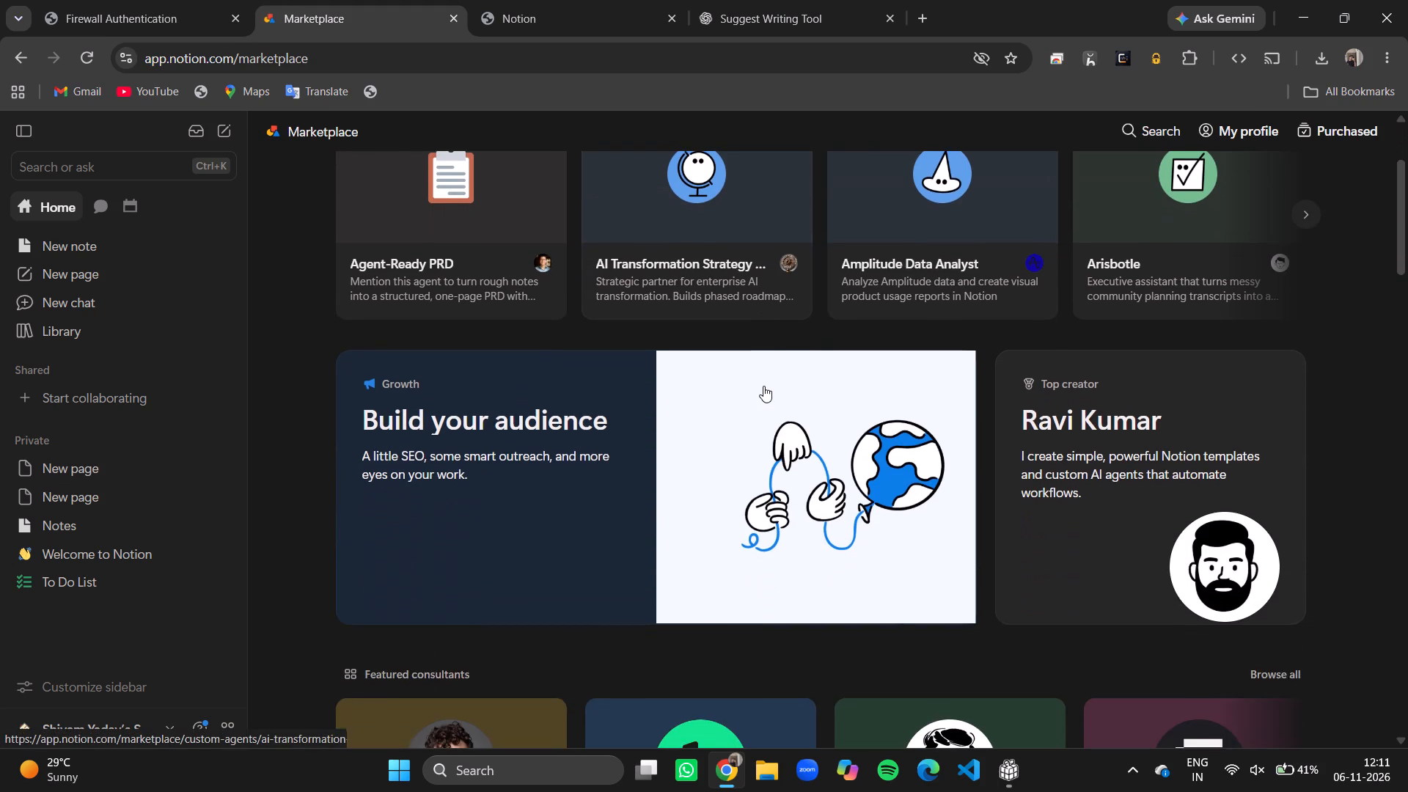
scroll(763, 386, "down", 7)
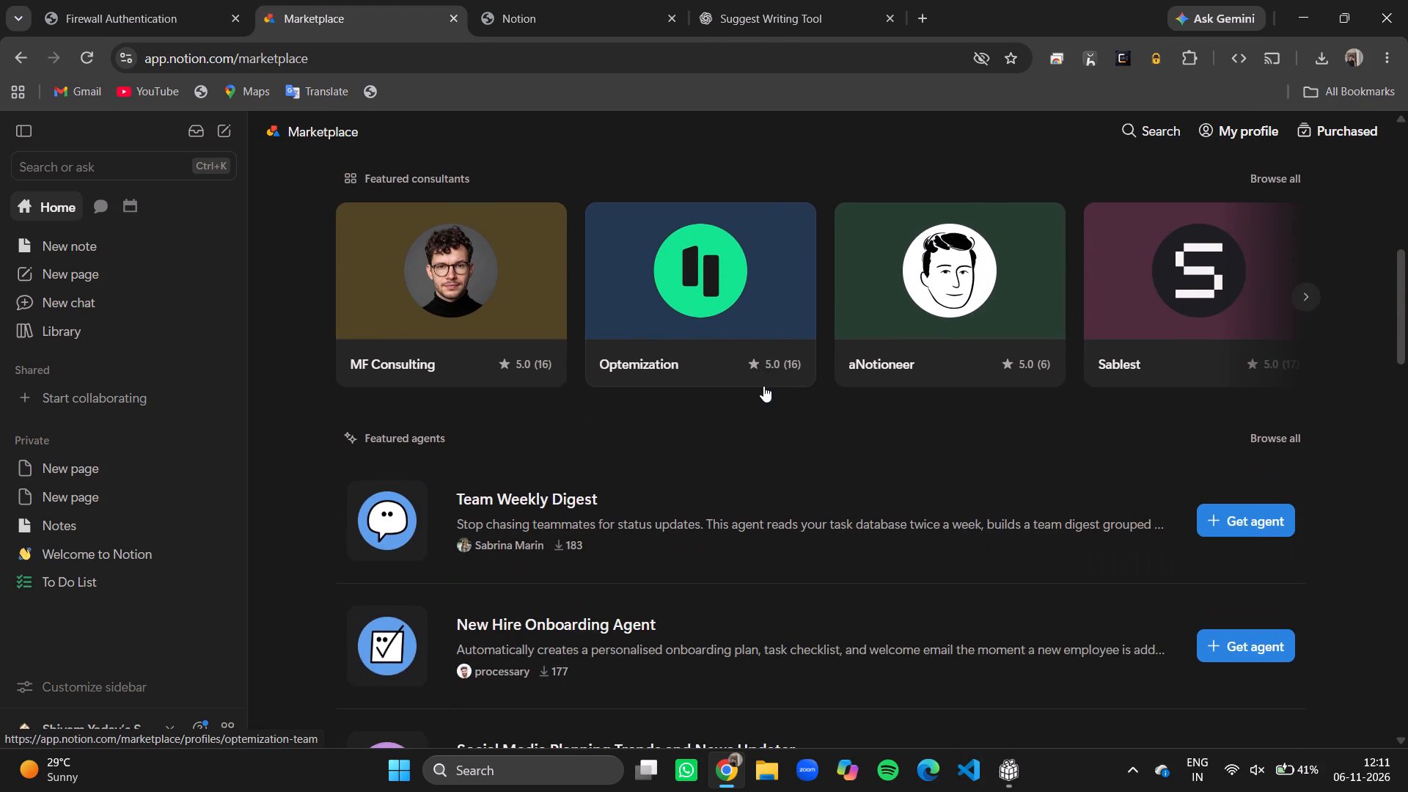
scroll(763, 386, "up", 9)
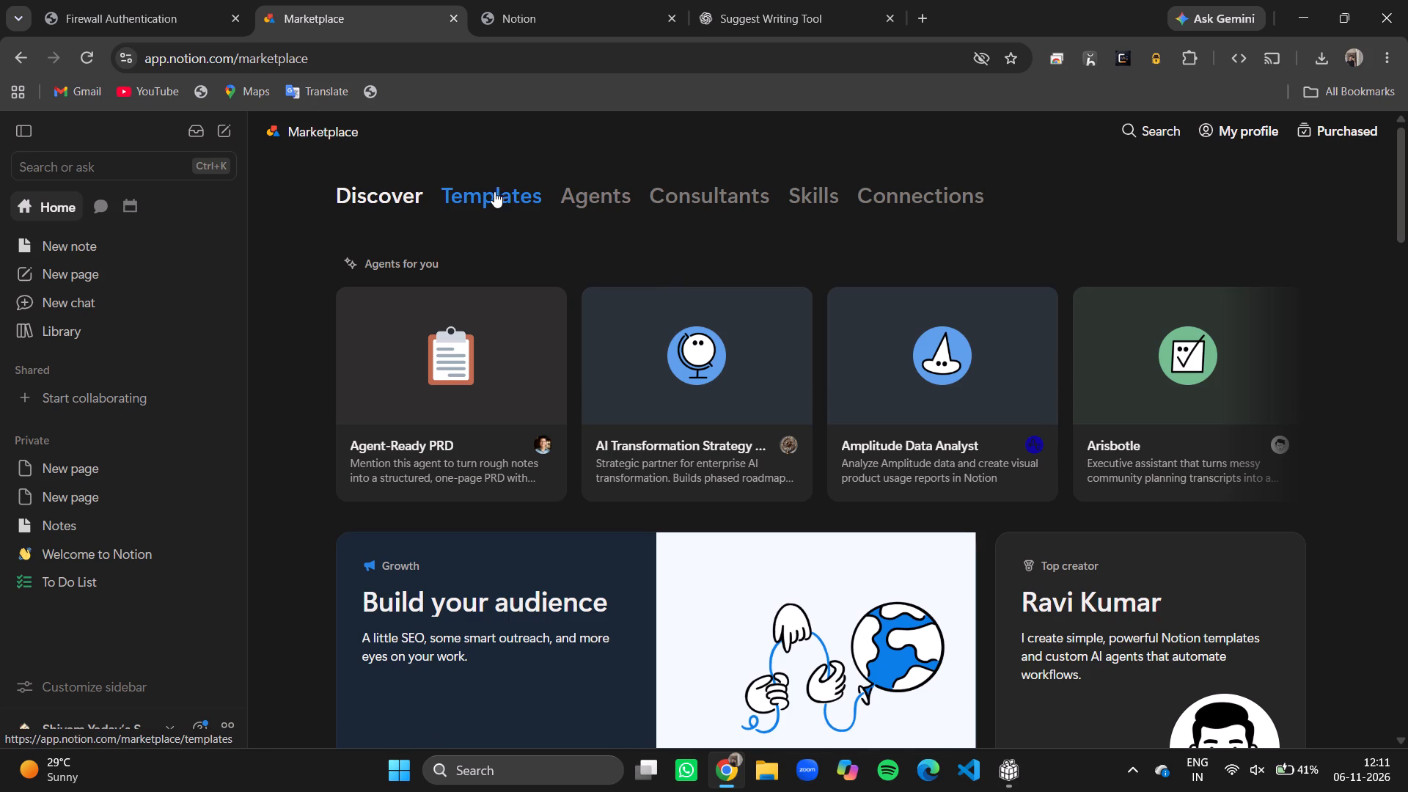
left_click(1142, 127)
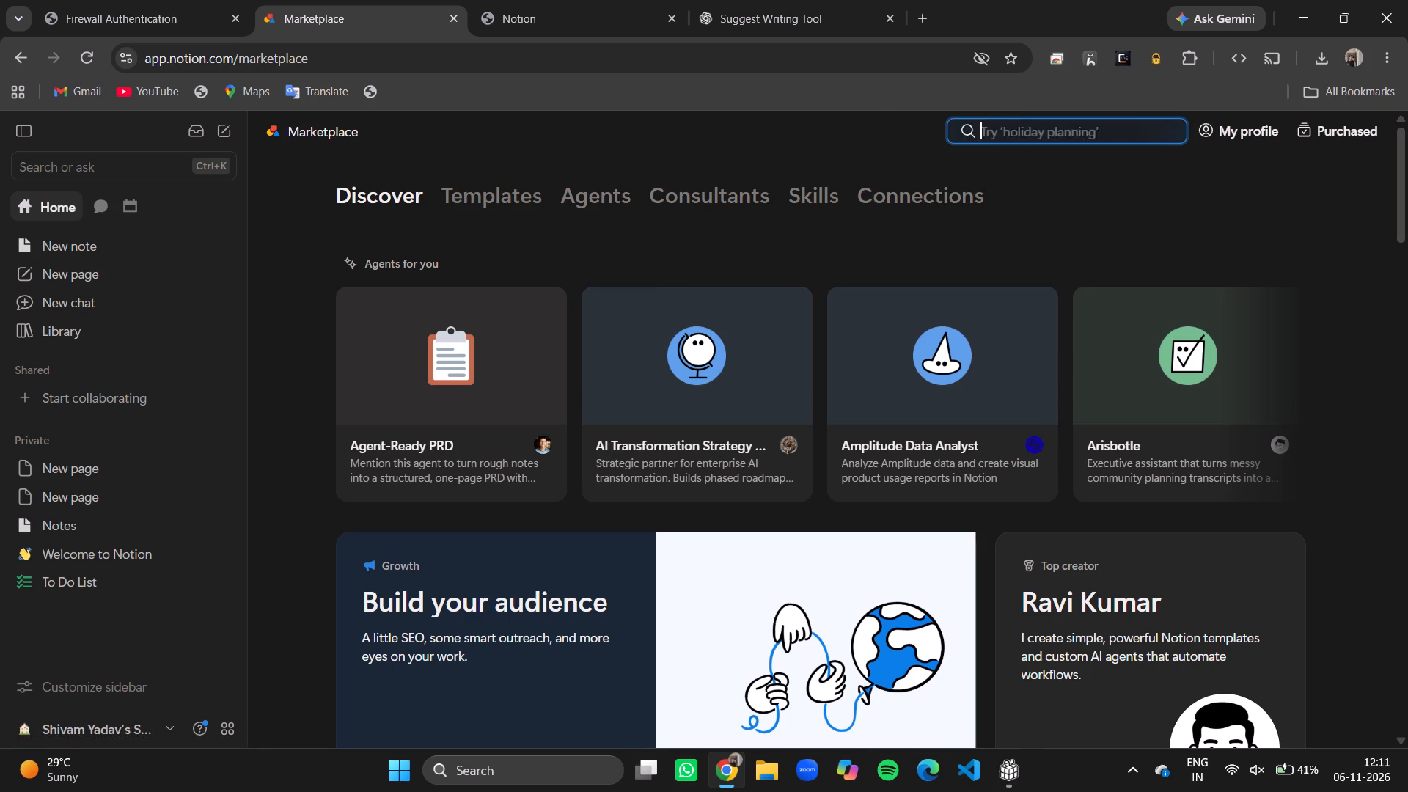
type("thought")
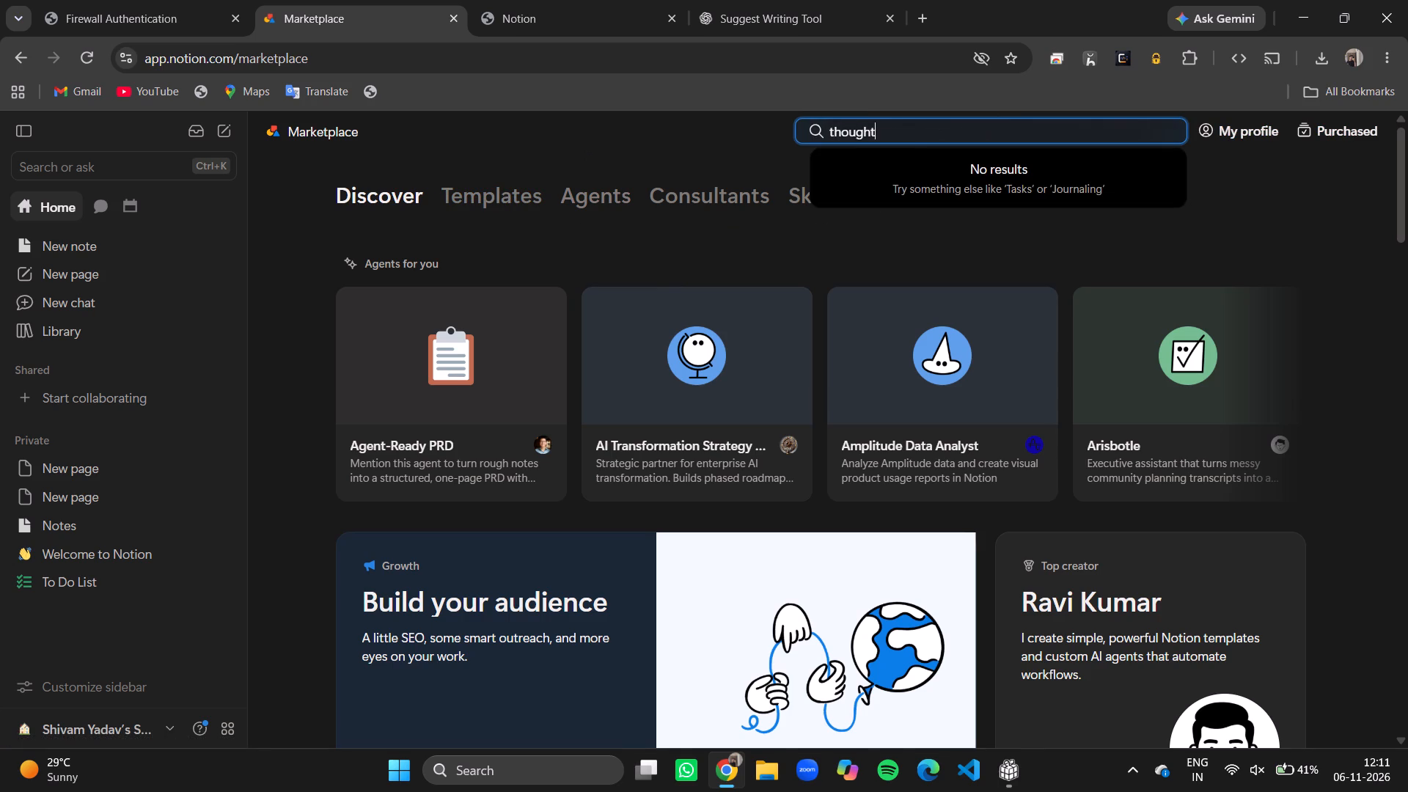
key("Return")
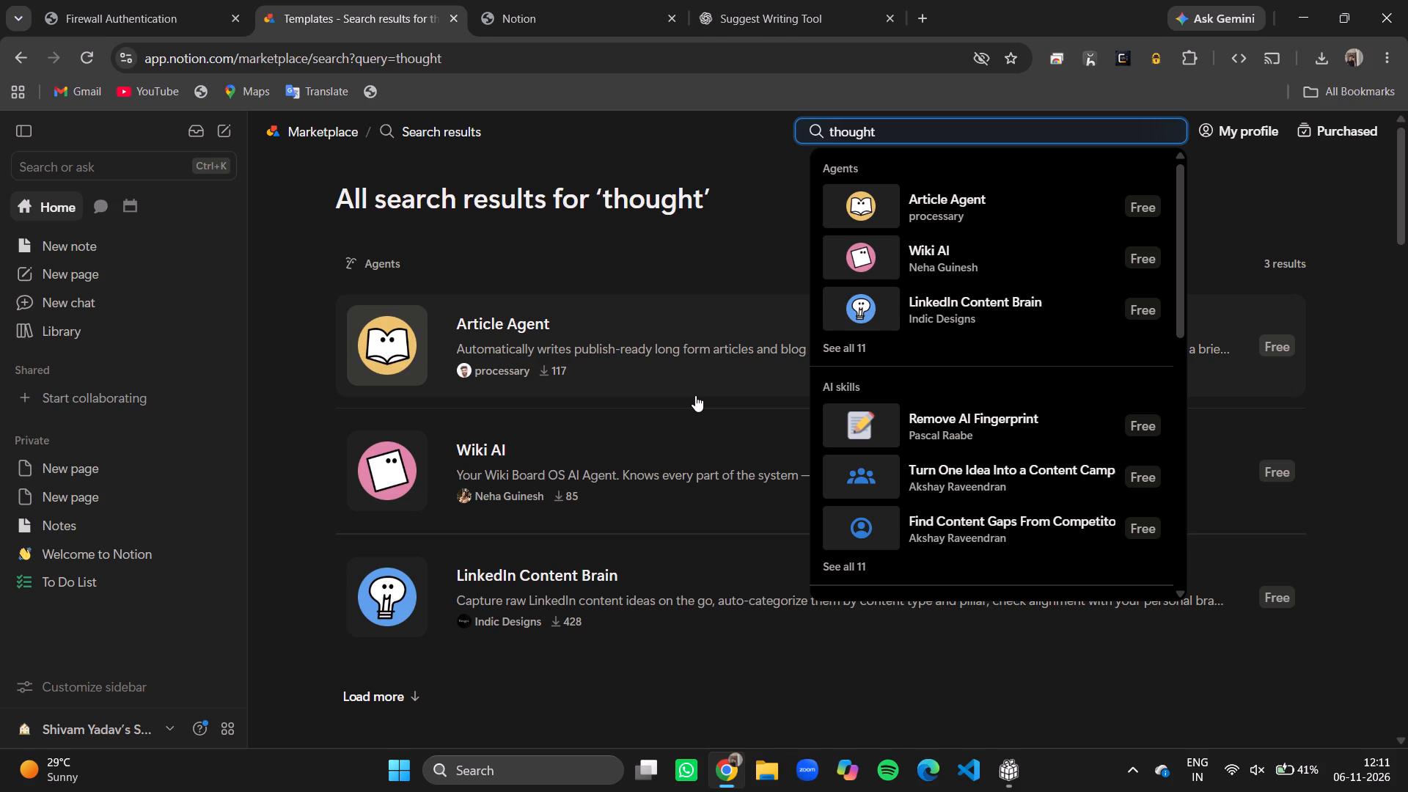
Return to the newest blank private page and title it "Thought".
left_click(54, 469)
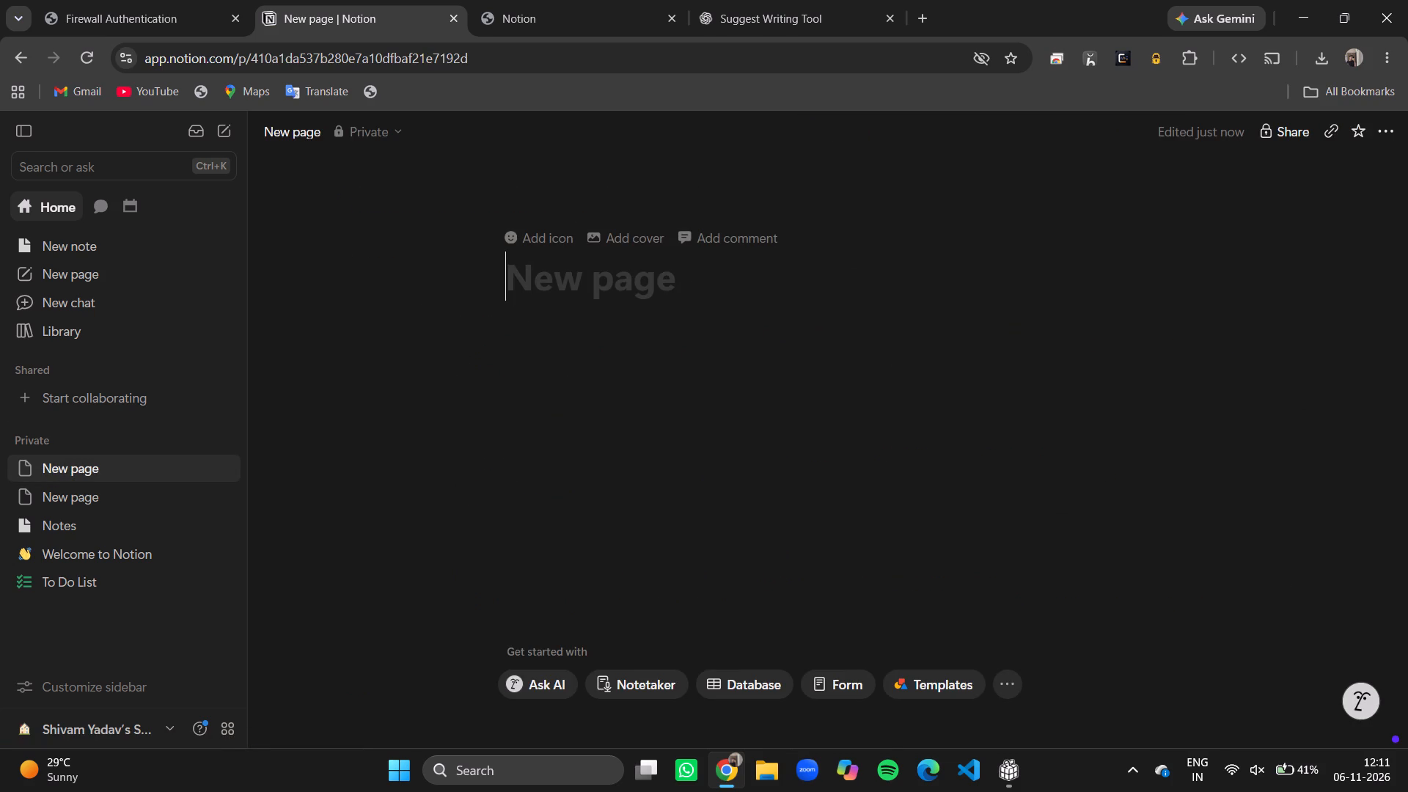
left_click(301, 136)
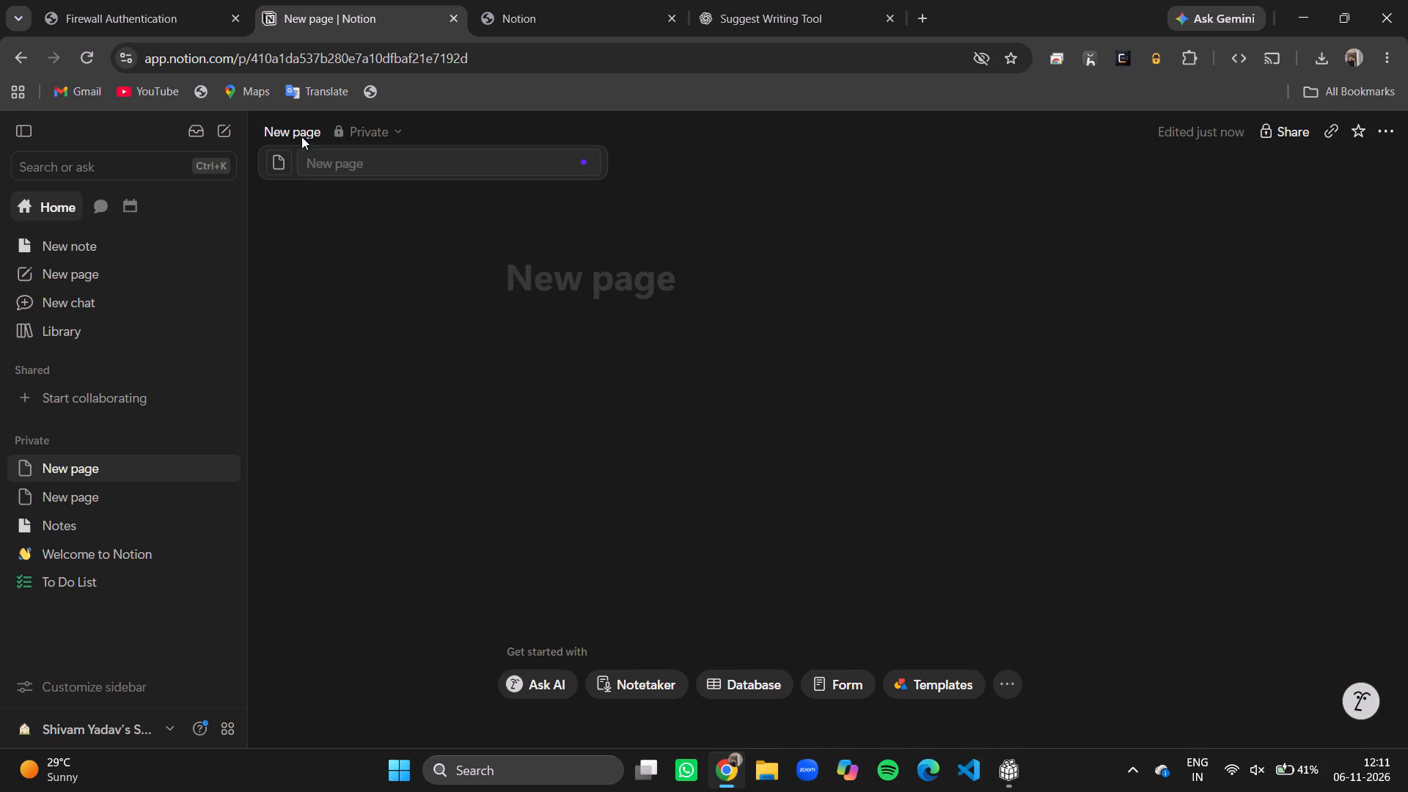
left_click(345, 169)
type("THOUGHT")
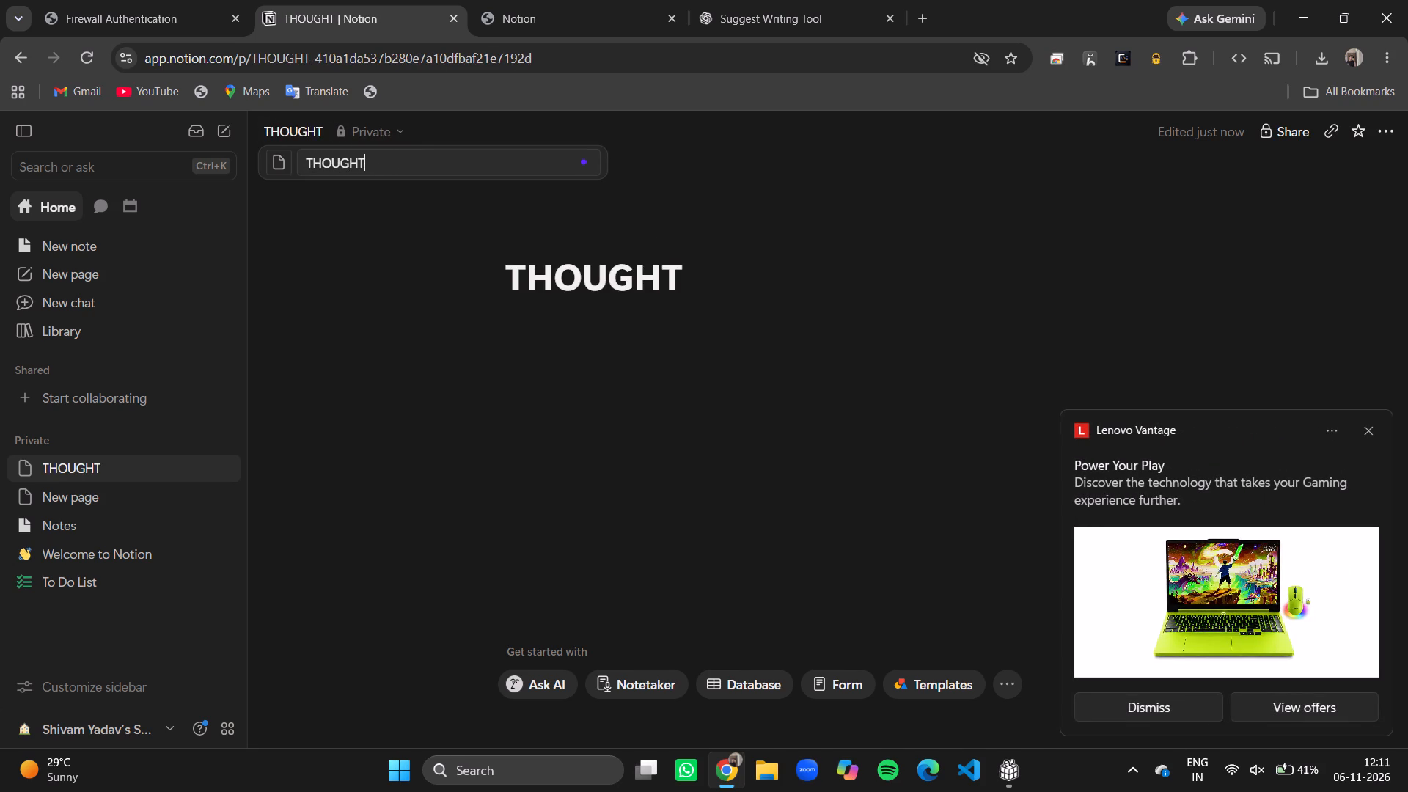
key("BackSpace")
key("BackSpace")
key("BackSpace")
key("BackSpace")
key("BackSpace")
key("BackSpace")
type("houh")
key("BackSpace")
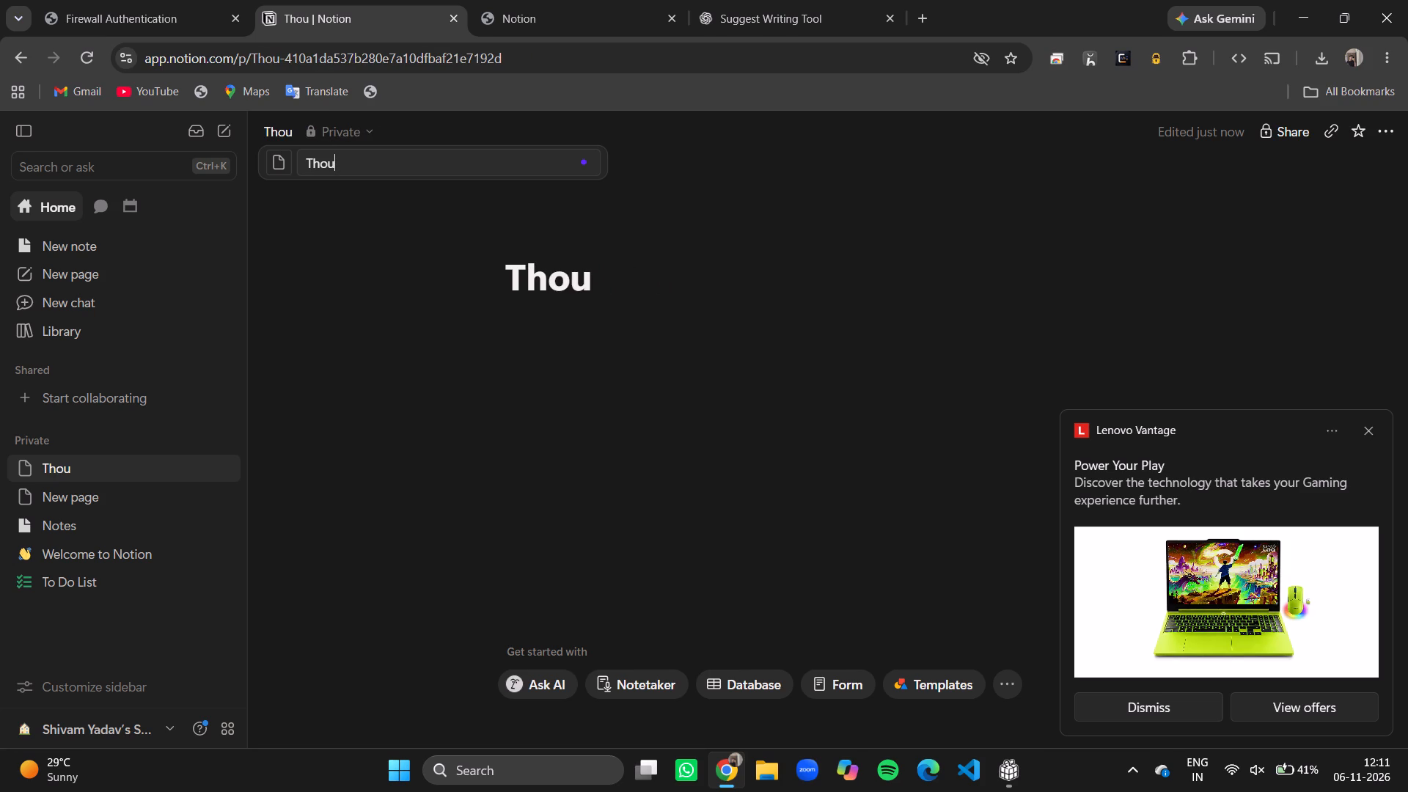
type("ght")
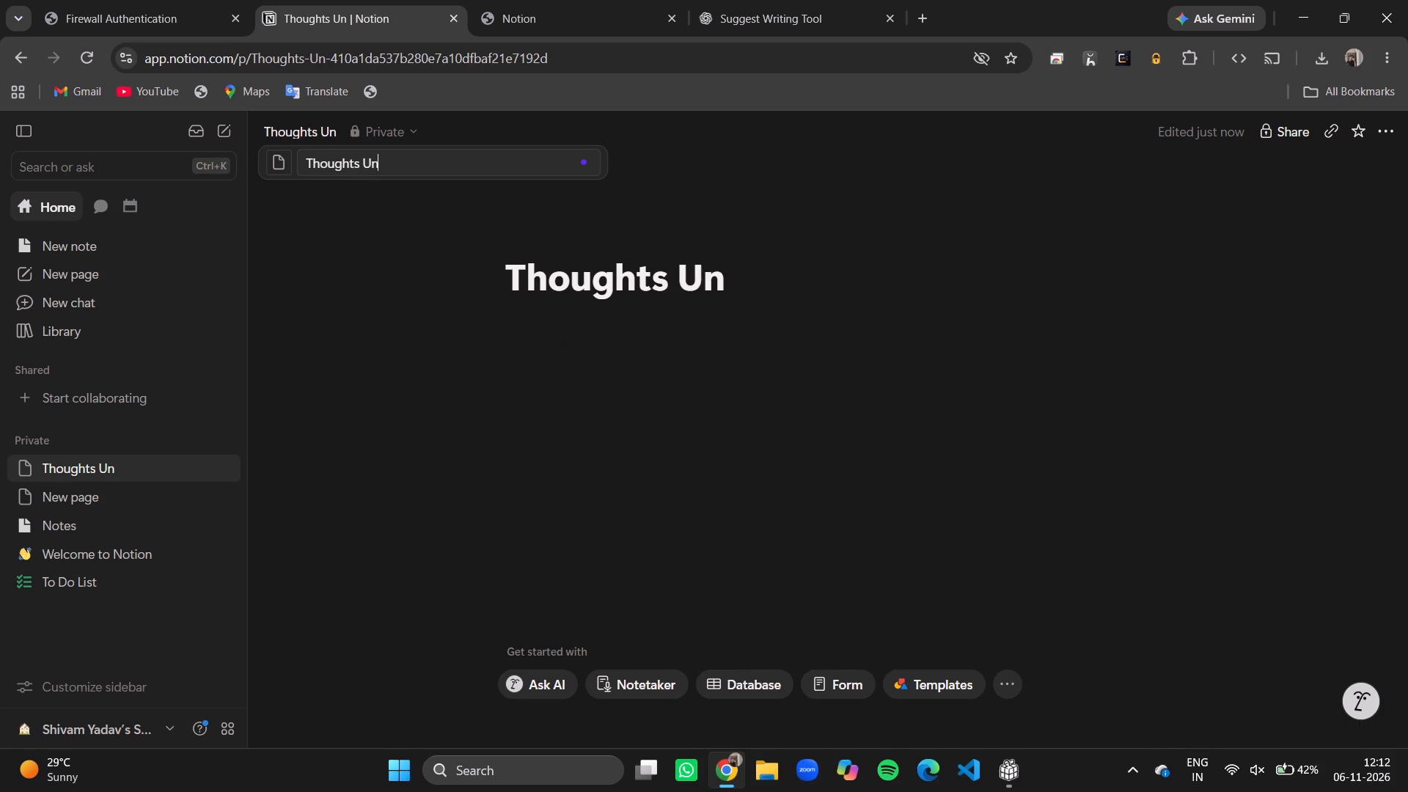
type("fil")
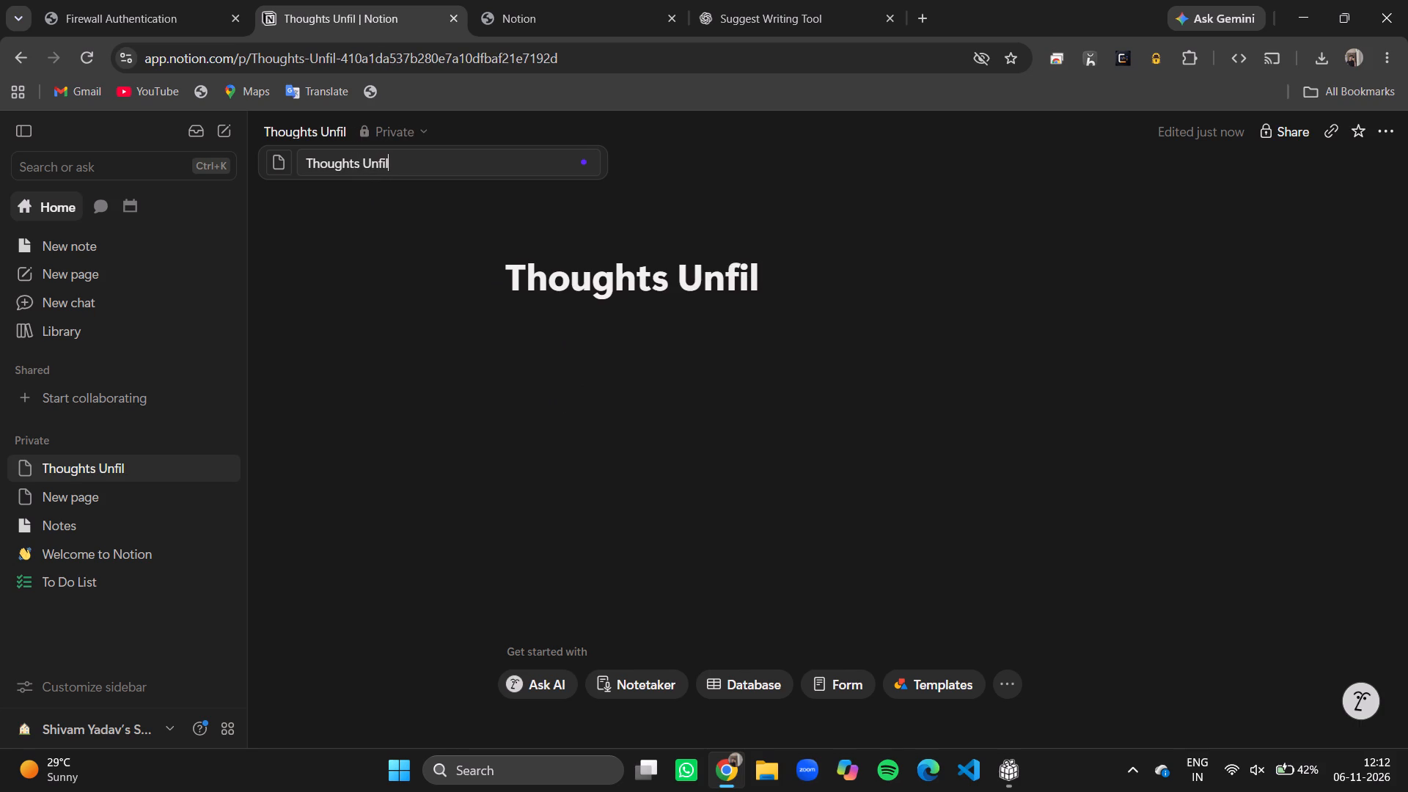
type("tered")
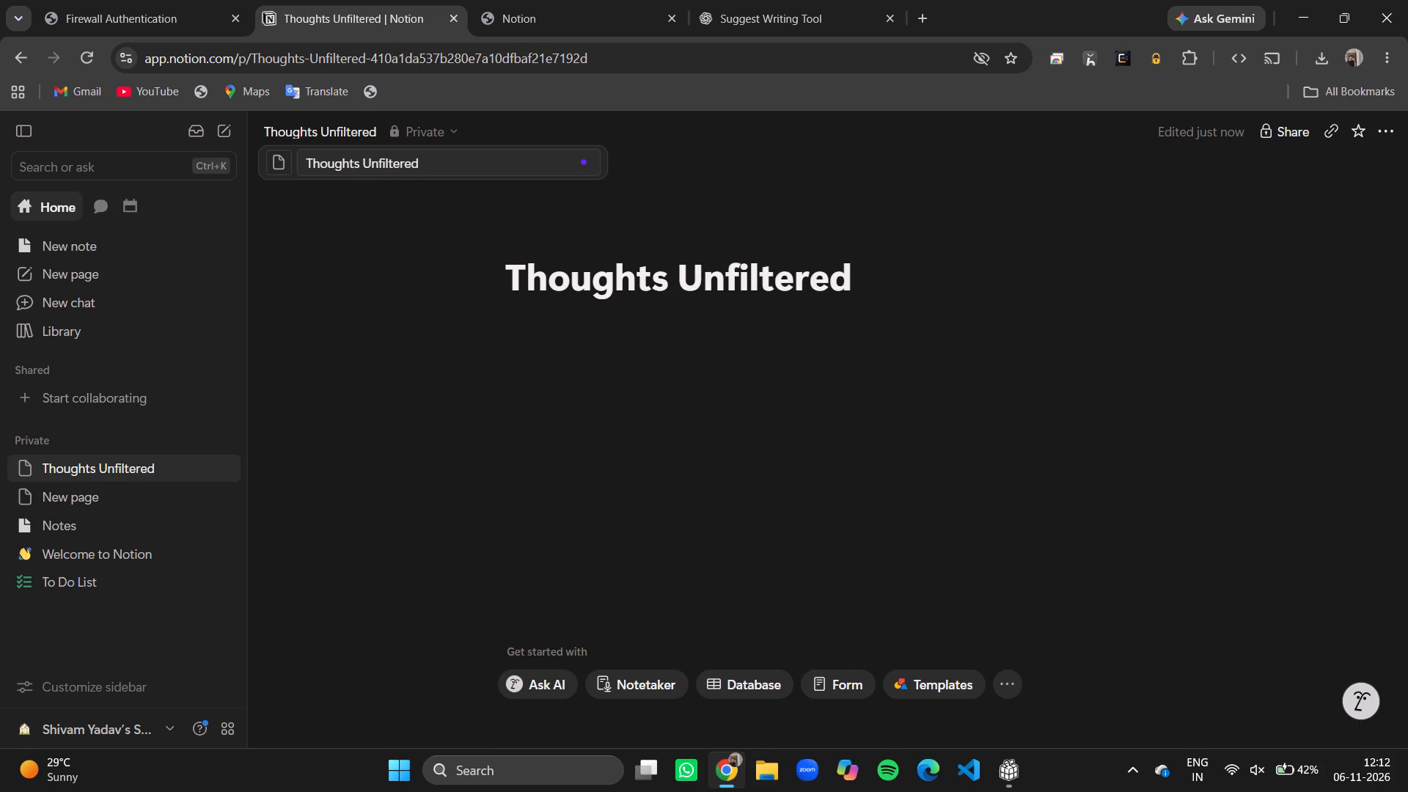
key("space")
left_click(438, 175)
left_click(772, 418)
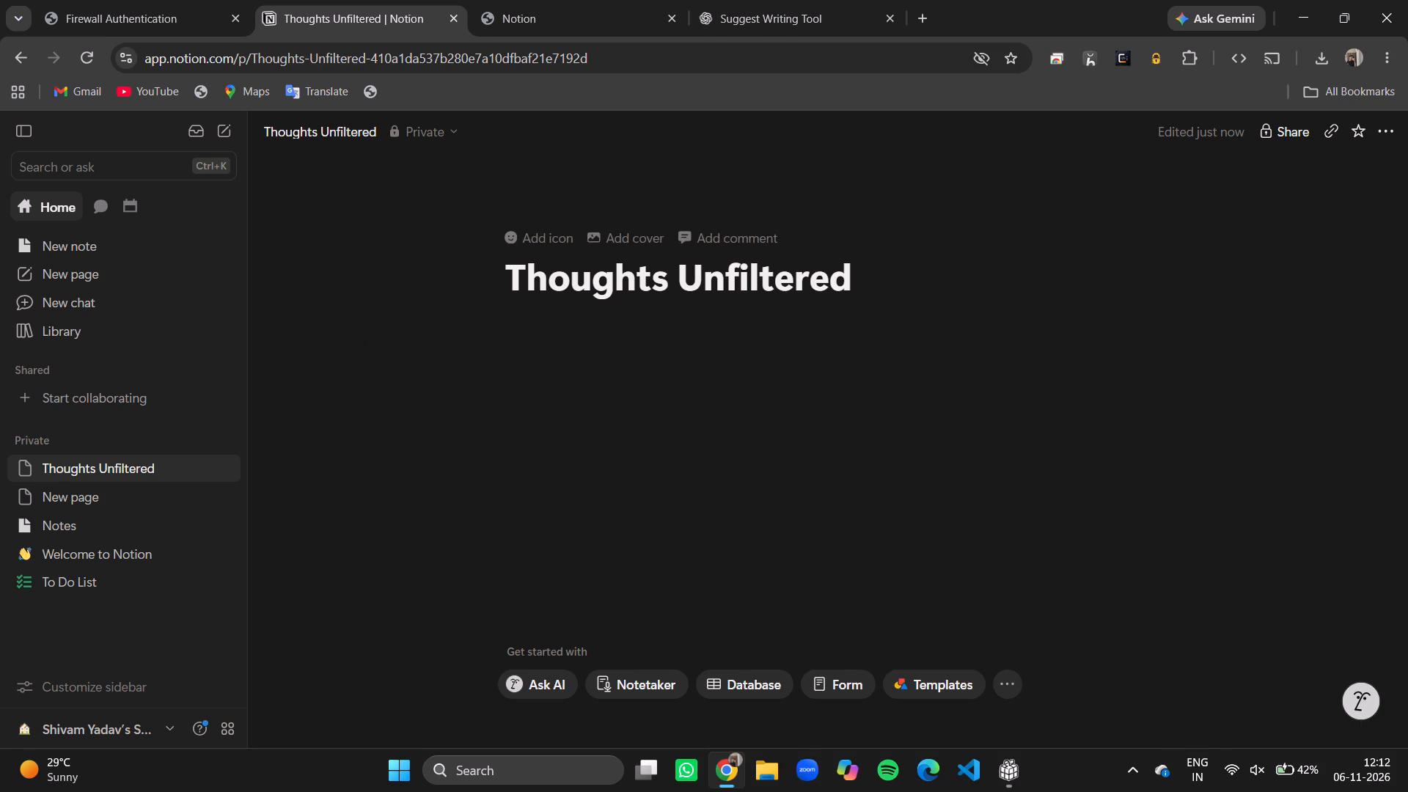
Add the speech balloon emoji as the icon of the Thoughts Unfiltered page.
left_click(879, 276)
left_click(552, 237)
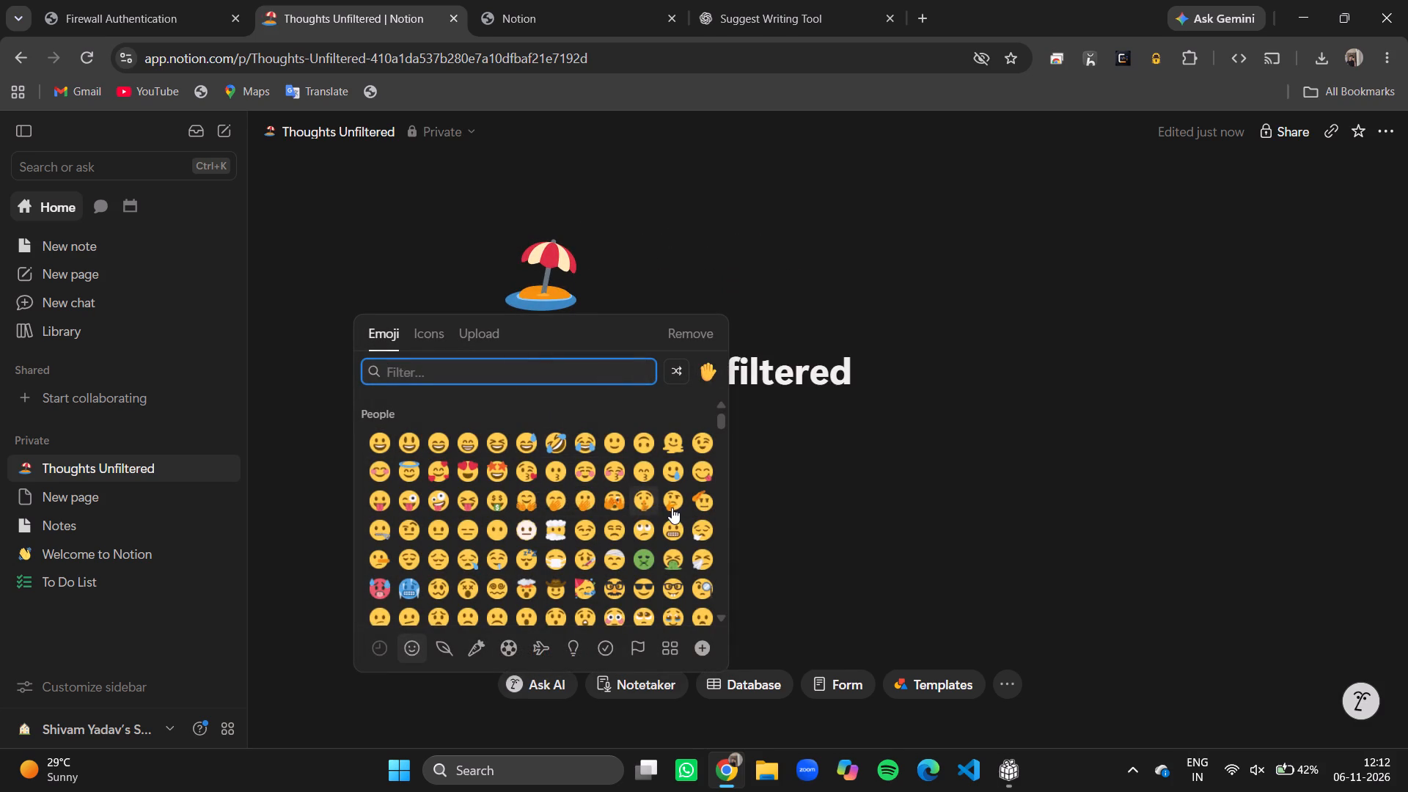
scroll(583, 574, "down", 3)
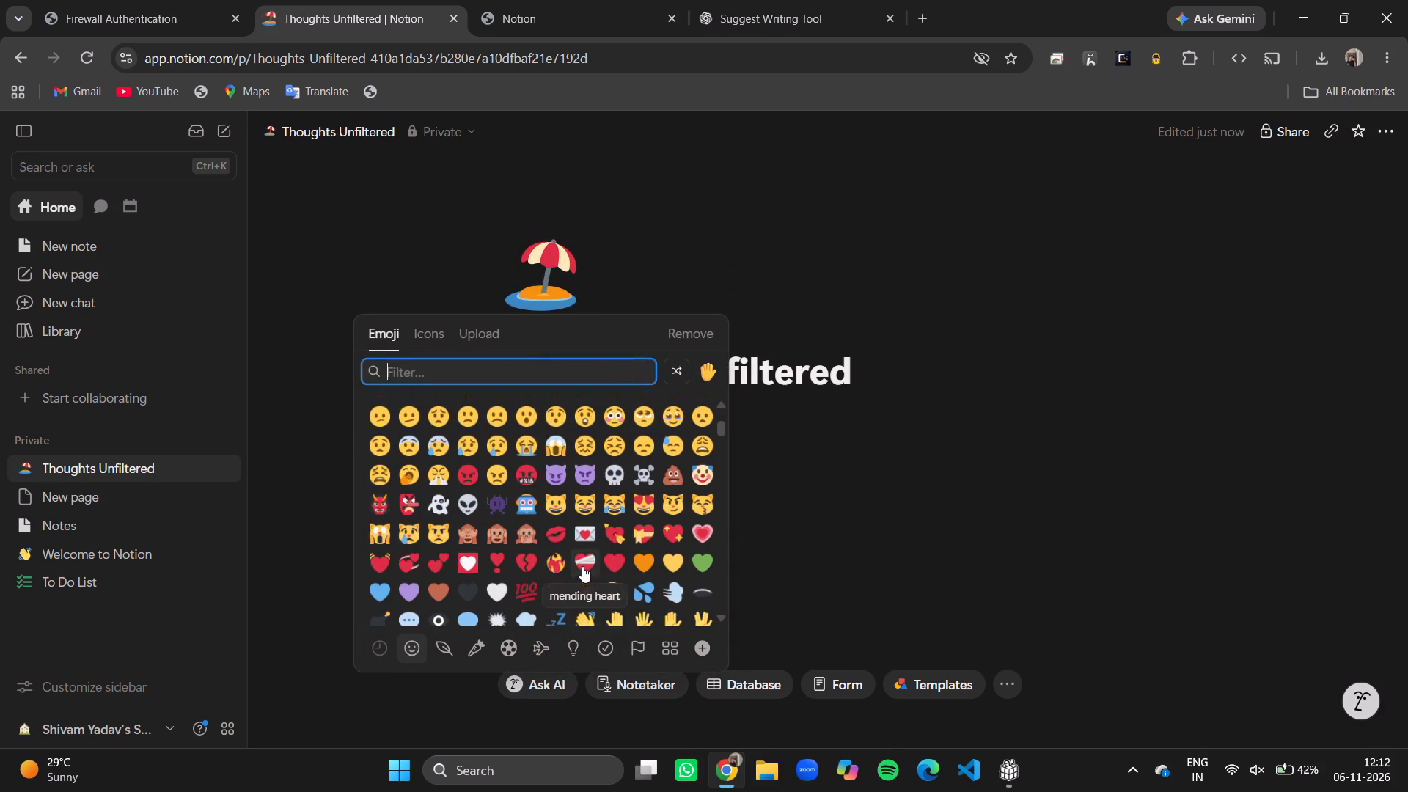
scroll(582, 566, "down", 3)
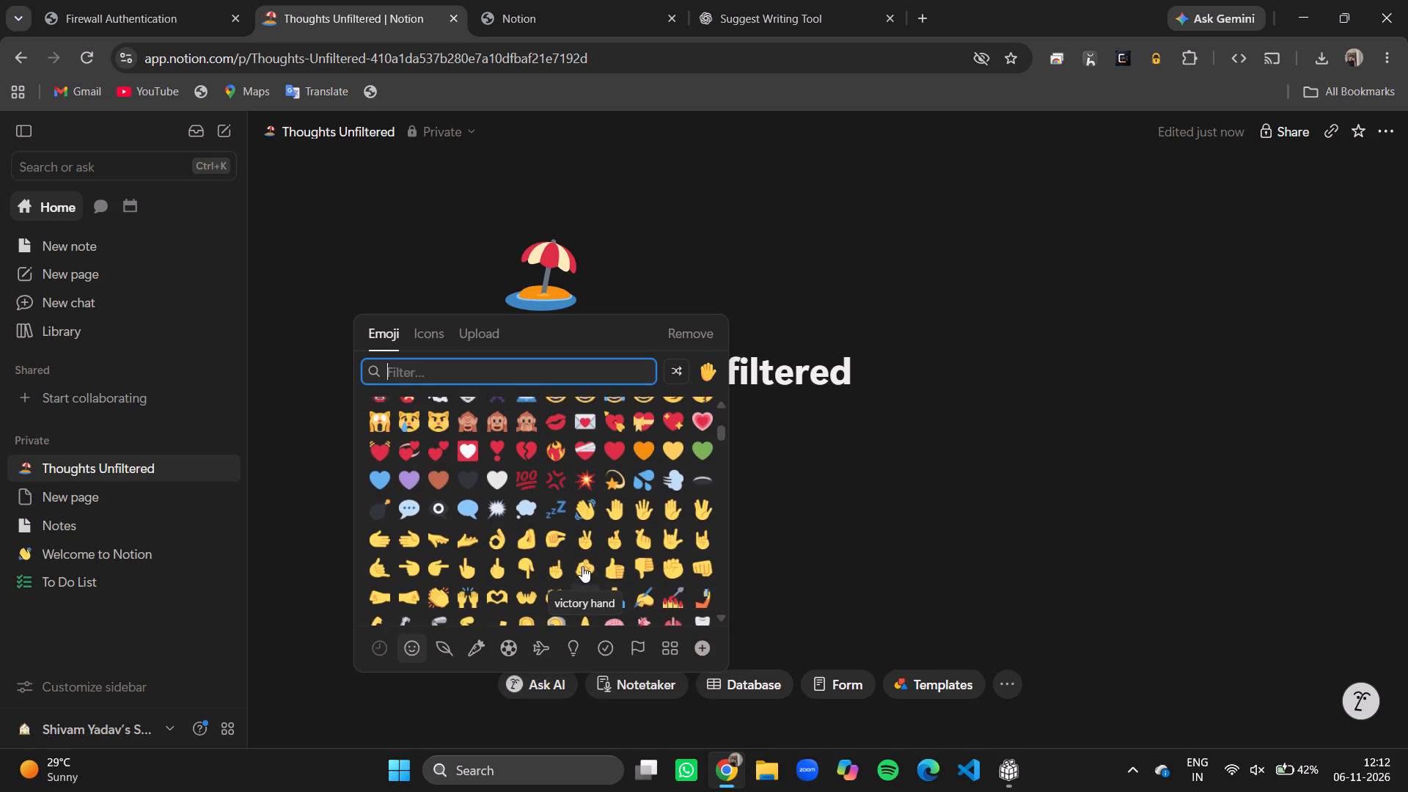
left_click(415, 505)
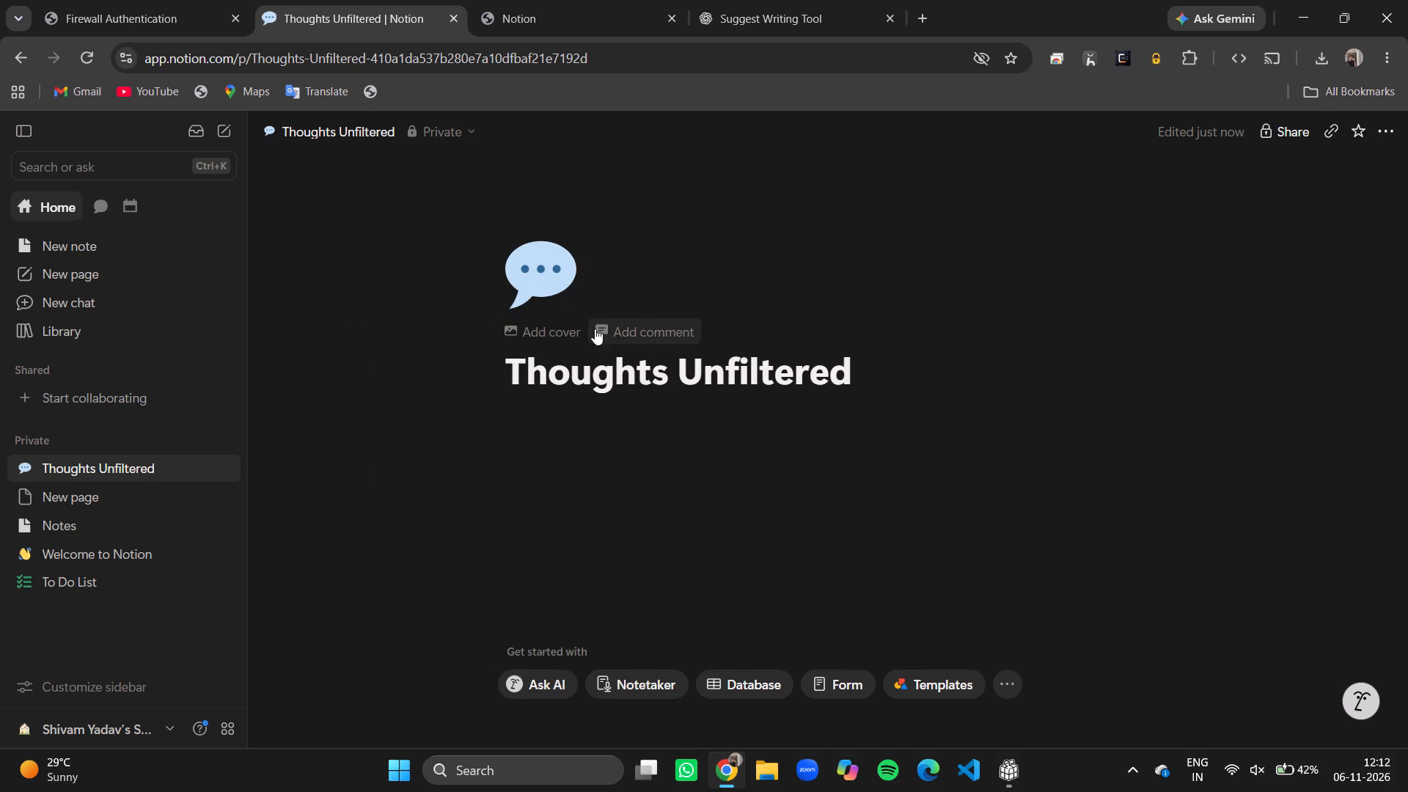
Add a cover image to the page and look through the cover gallery's alternatives.
left_click(542, 326)
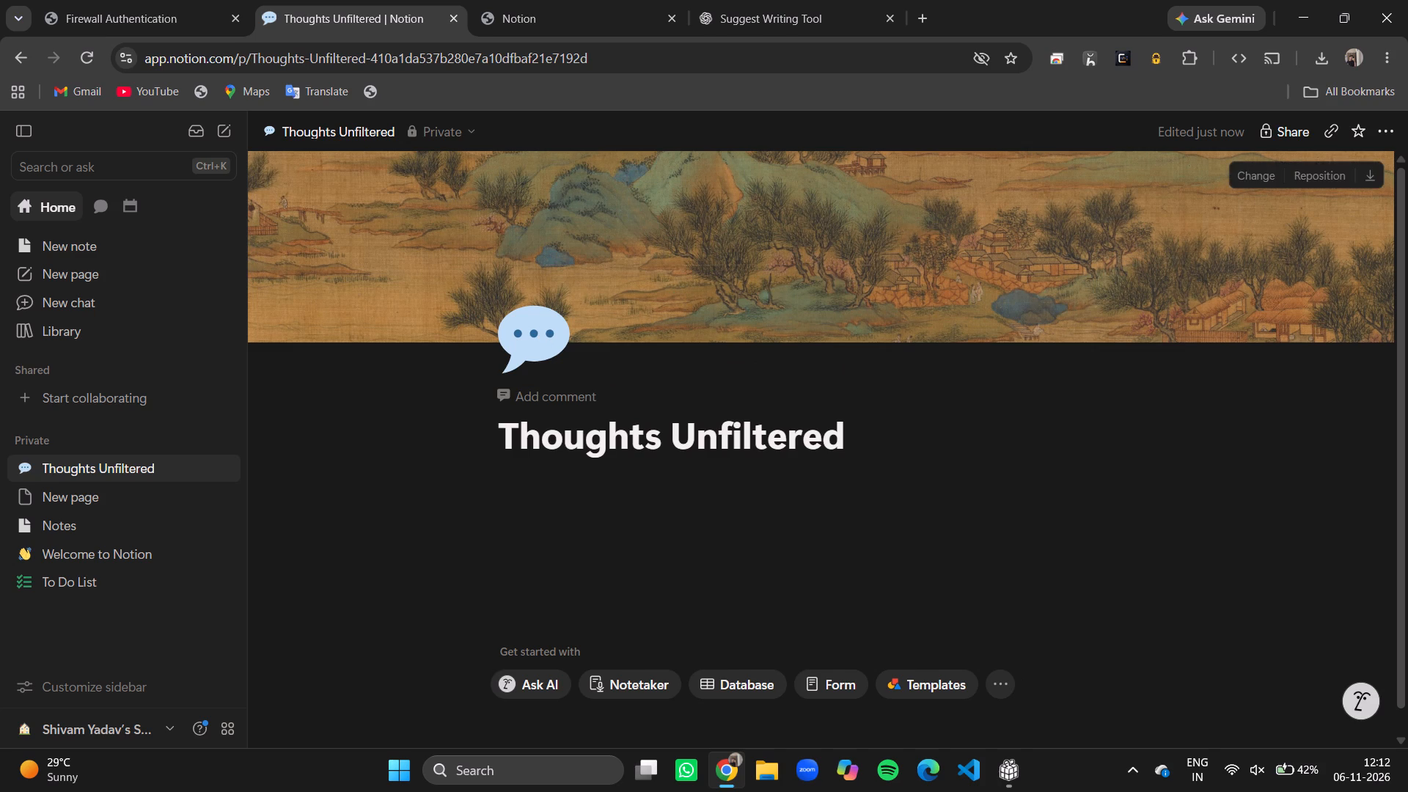
left_click(1255, 172)
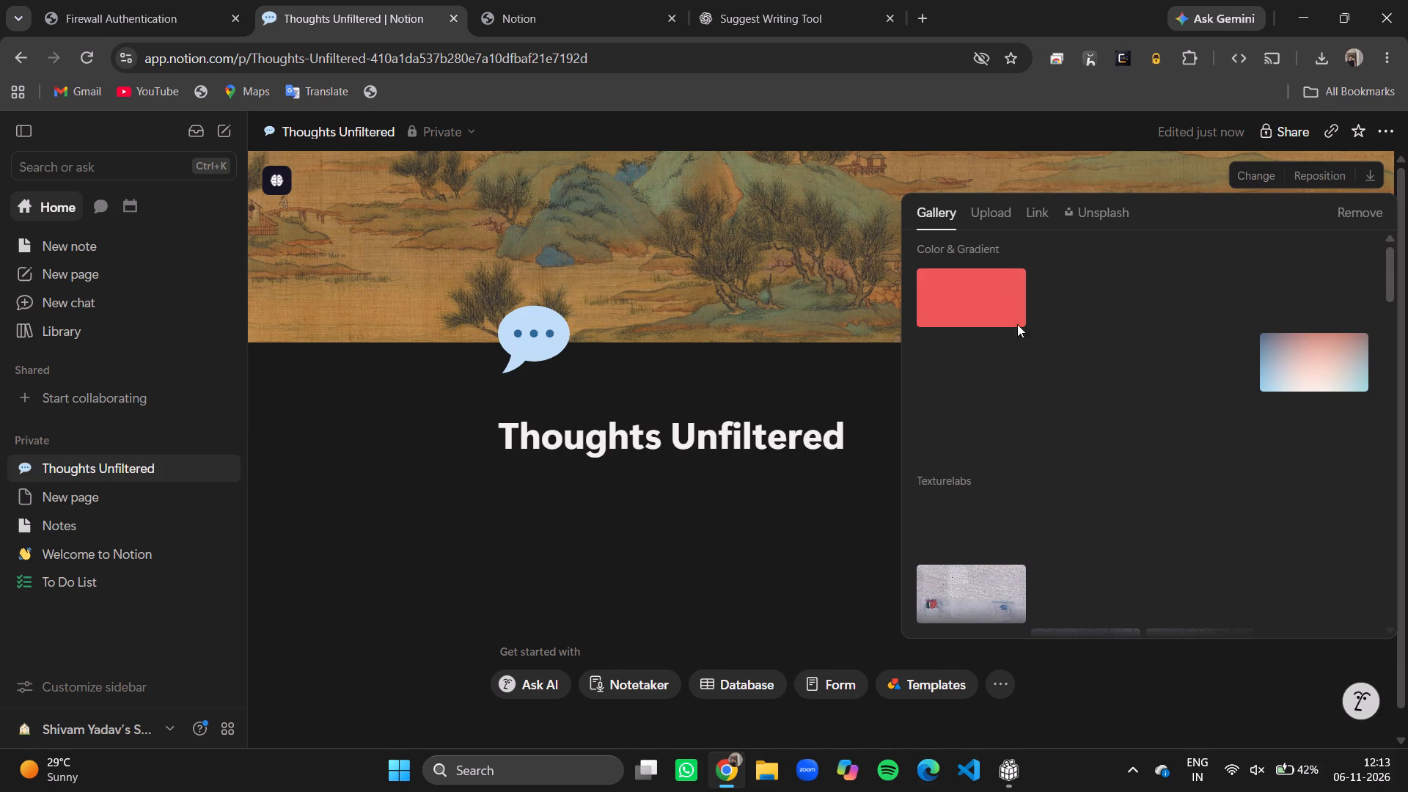
scroll(1032, 462, "down", 1)
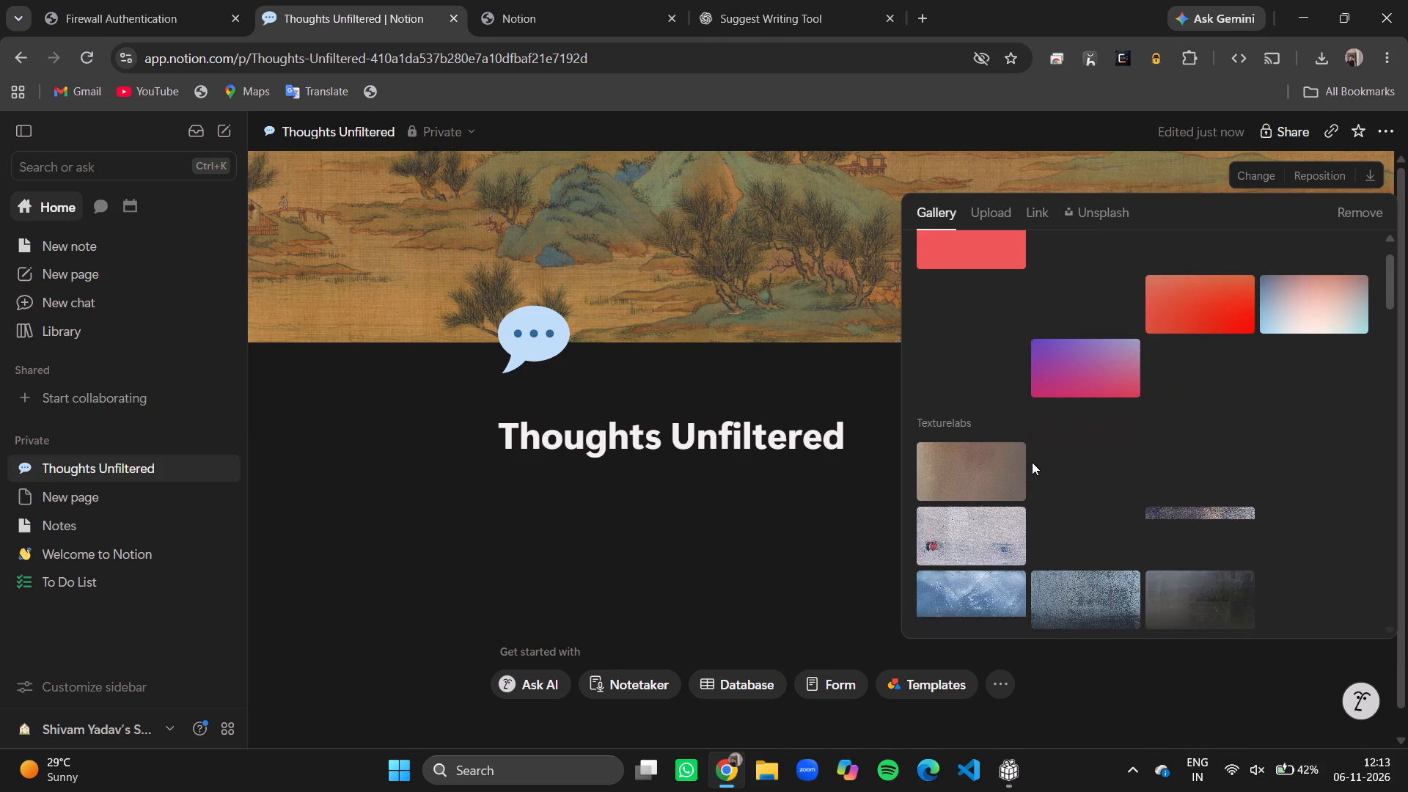
scroll(1032, 462, "down", 1)
left_click(596, 549)
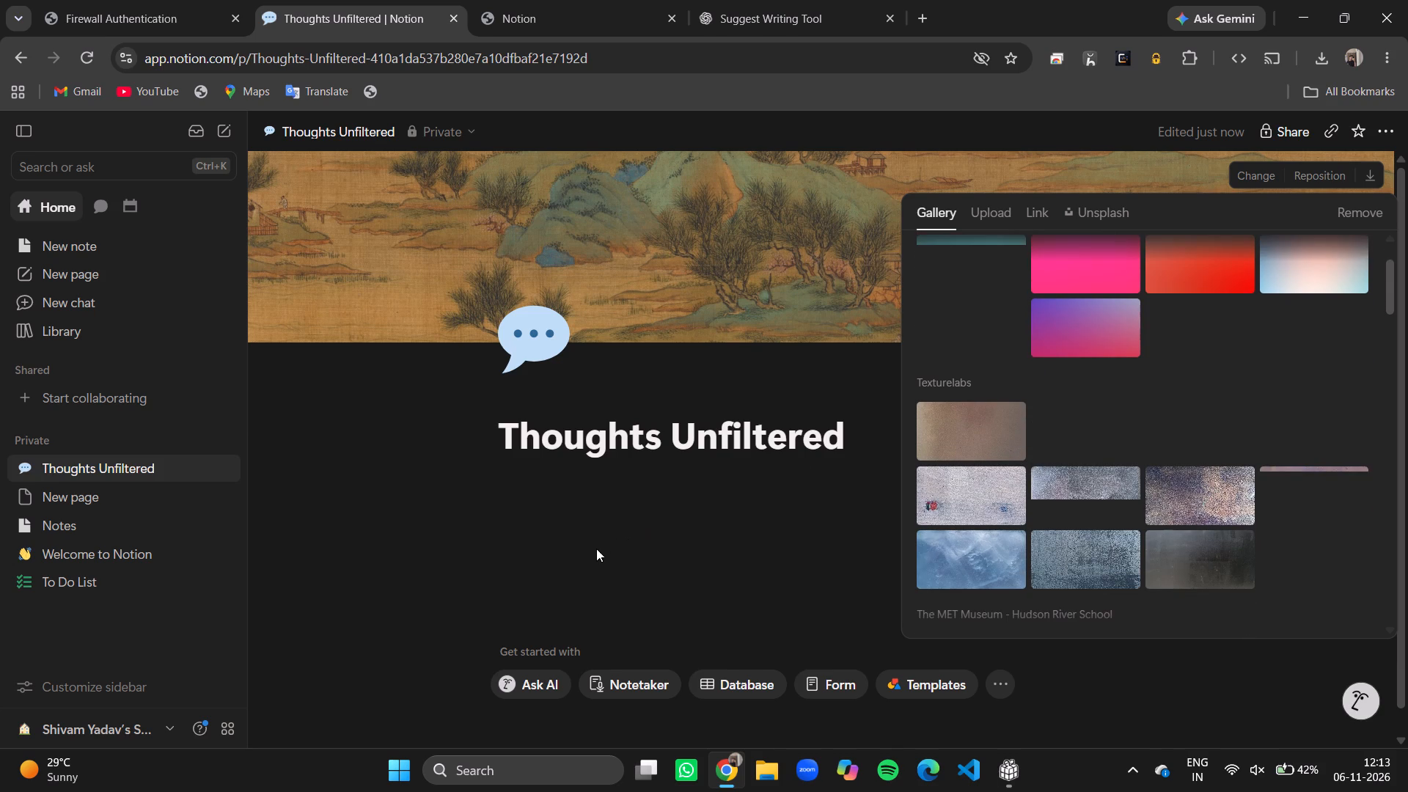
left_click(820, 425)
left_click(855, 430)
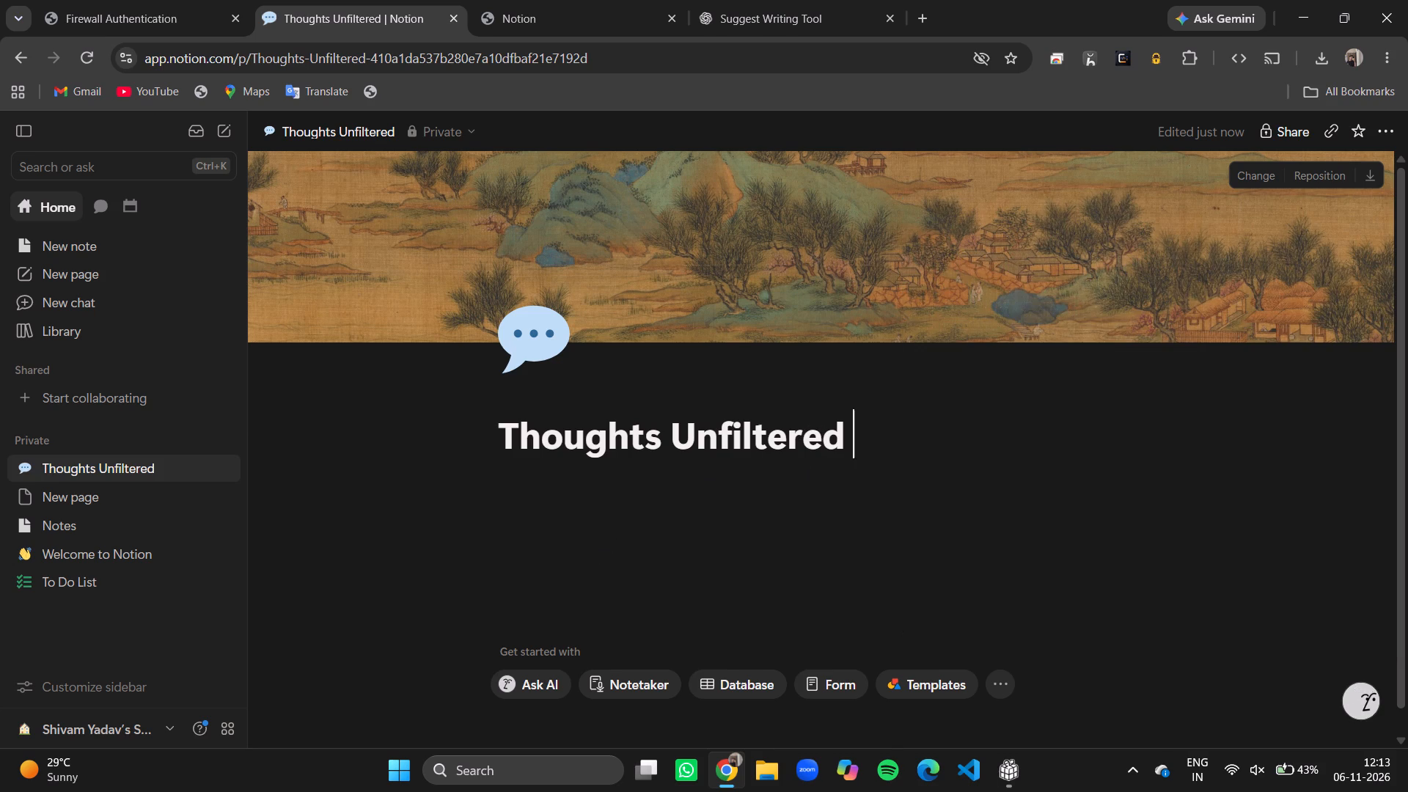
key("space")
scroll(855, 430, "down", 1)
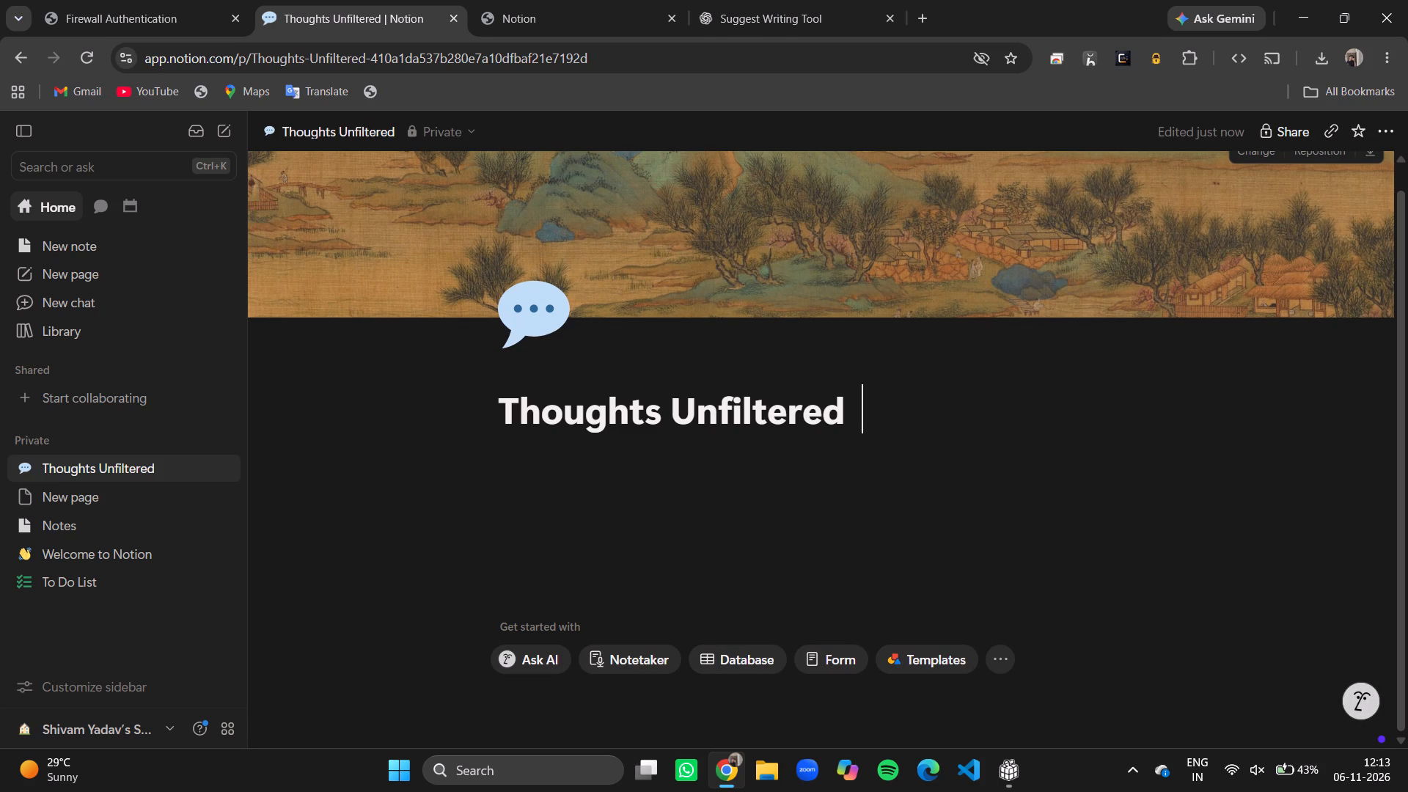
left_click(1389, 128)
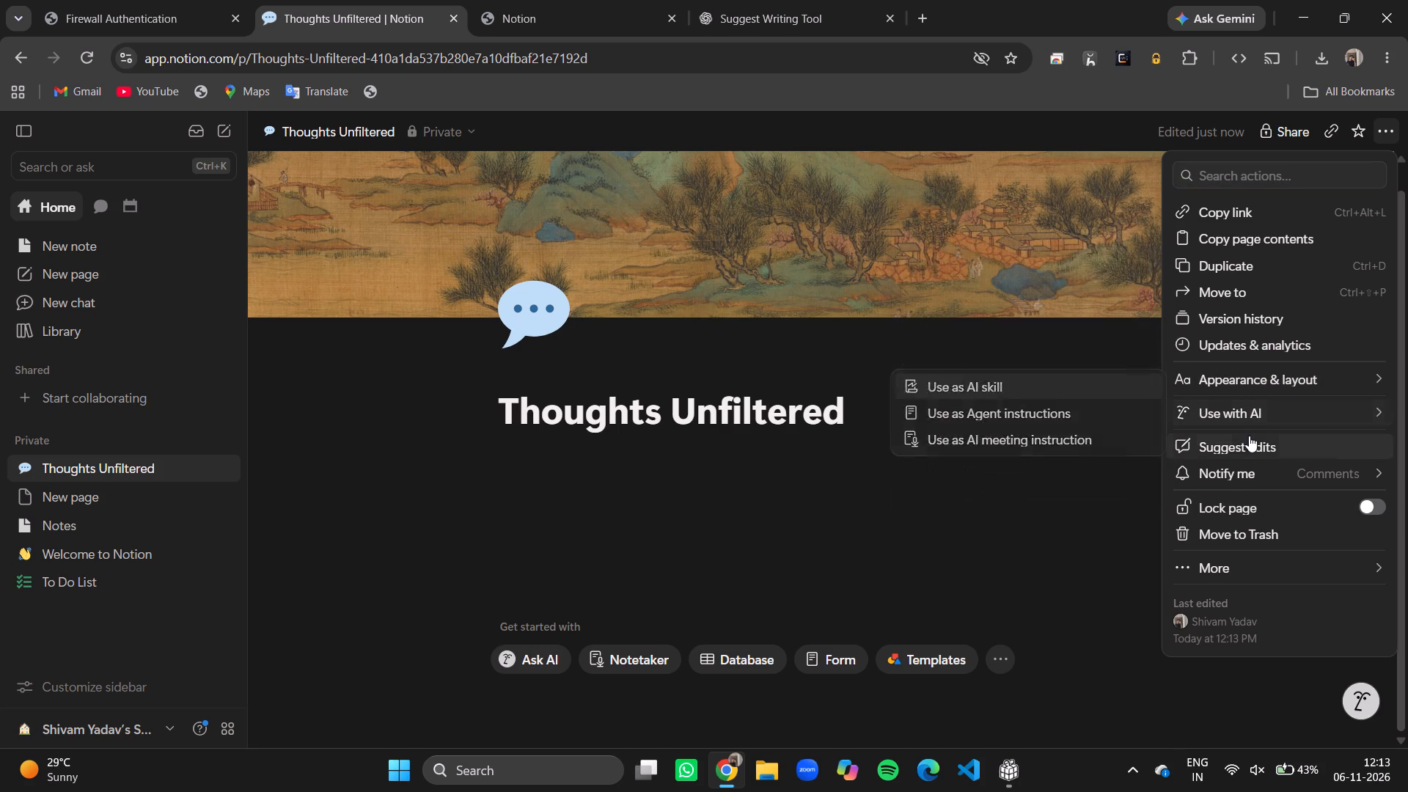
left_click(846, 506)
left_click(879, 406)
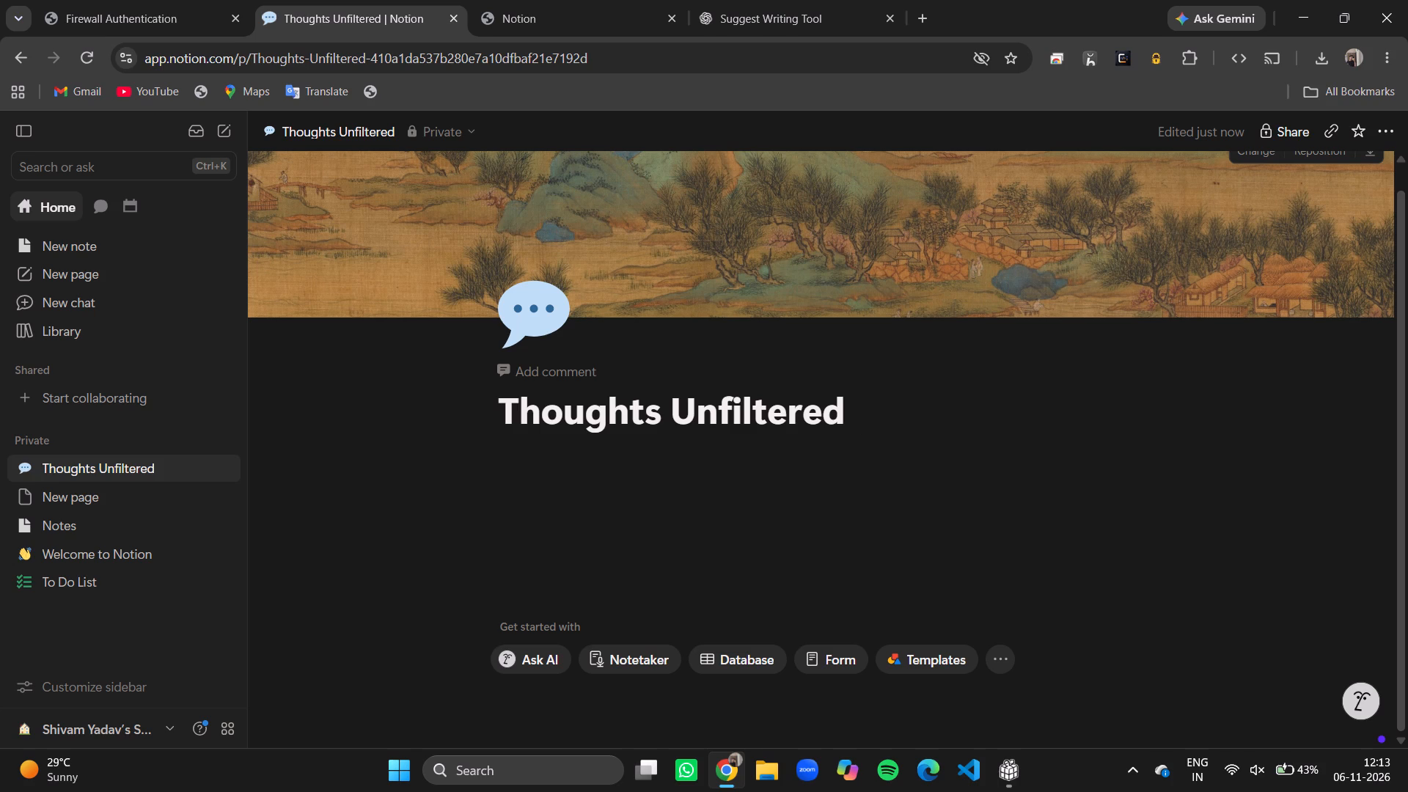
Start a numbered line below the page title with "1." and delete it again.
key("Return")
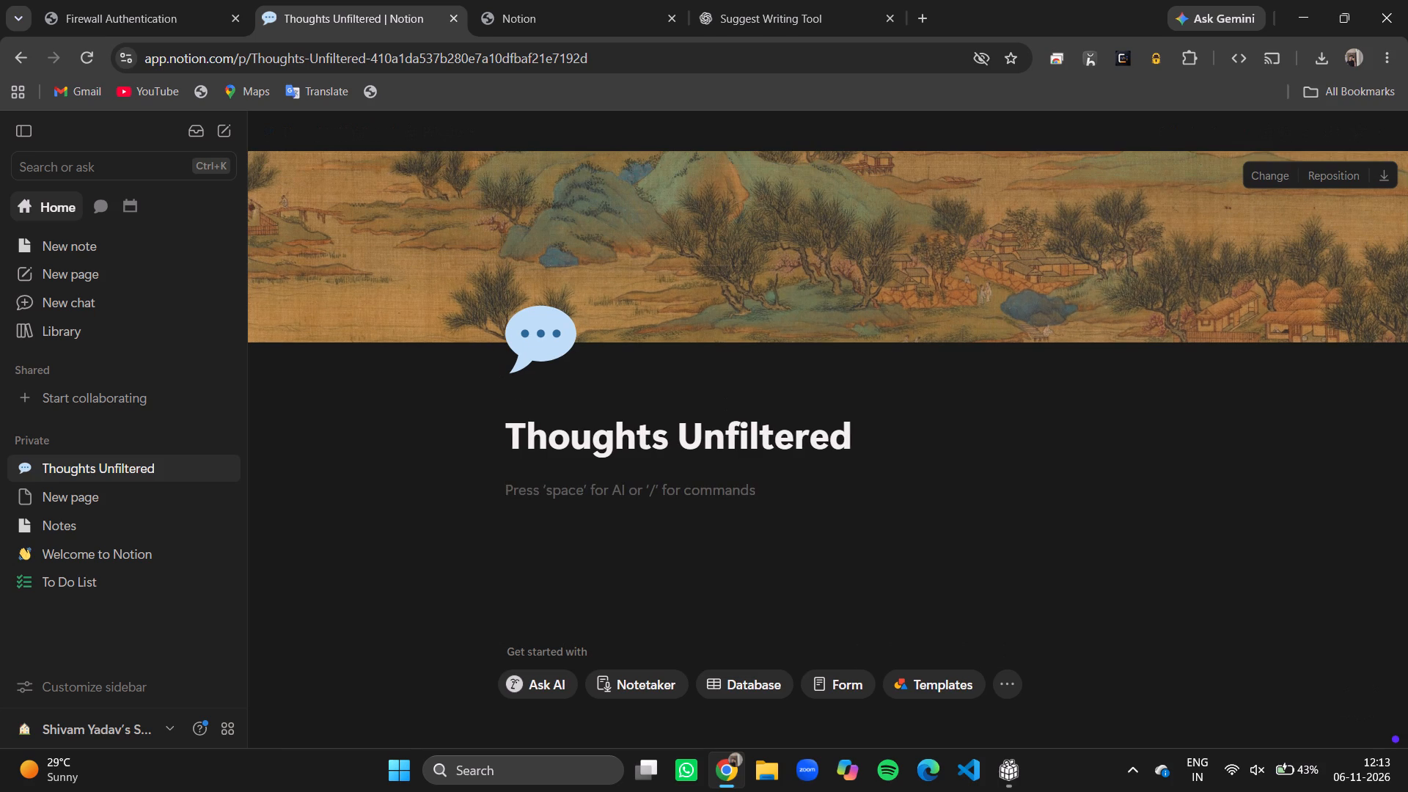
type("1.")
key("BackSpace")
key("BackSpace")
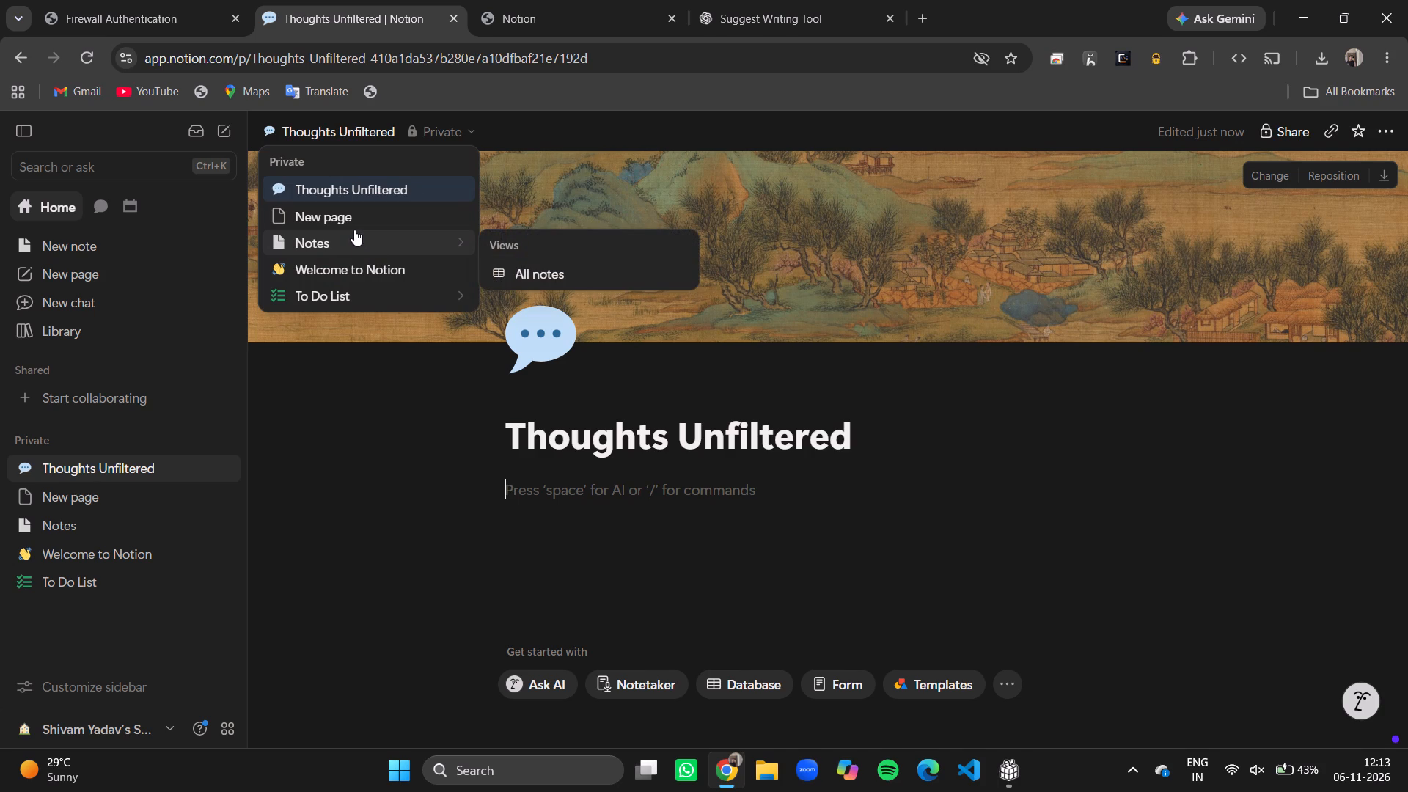
View the Notes page briefly, return to Thoughts Unfiltered and set it up with Notetaker.
left_click(351, 233)
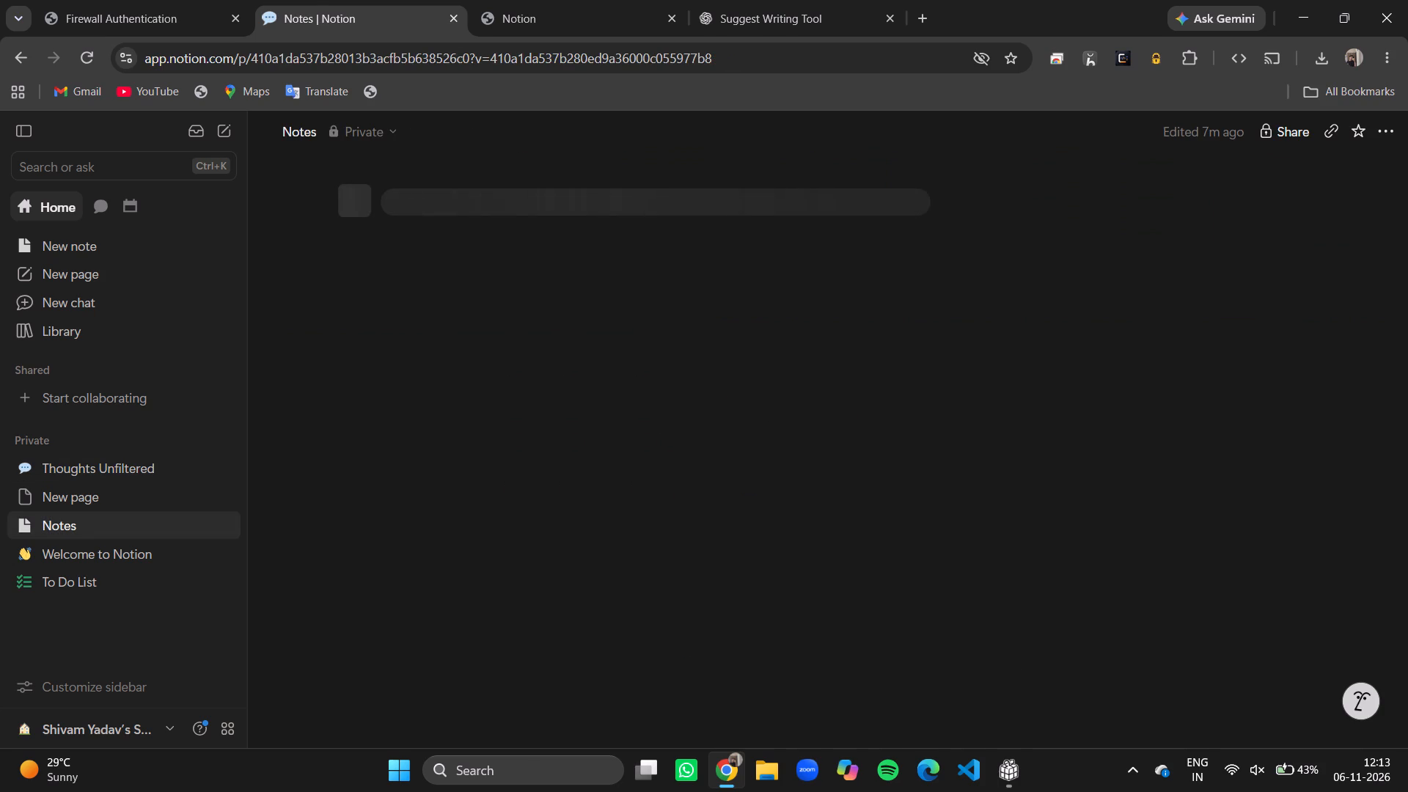
left_click(123, 469)
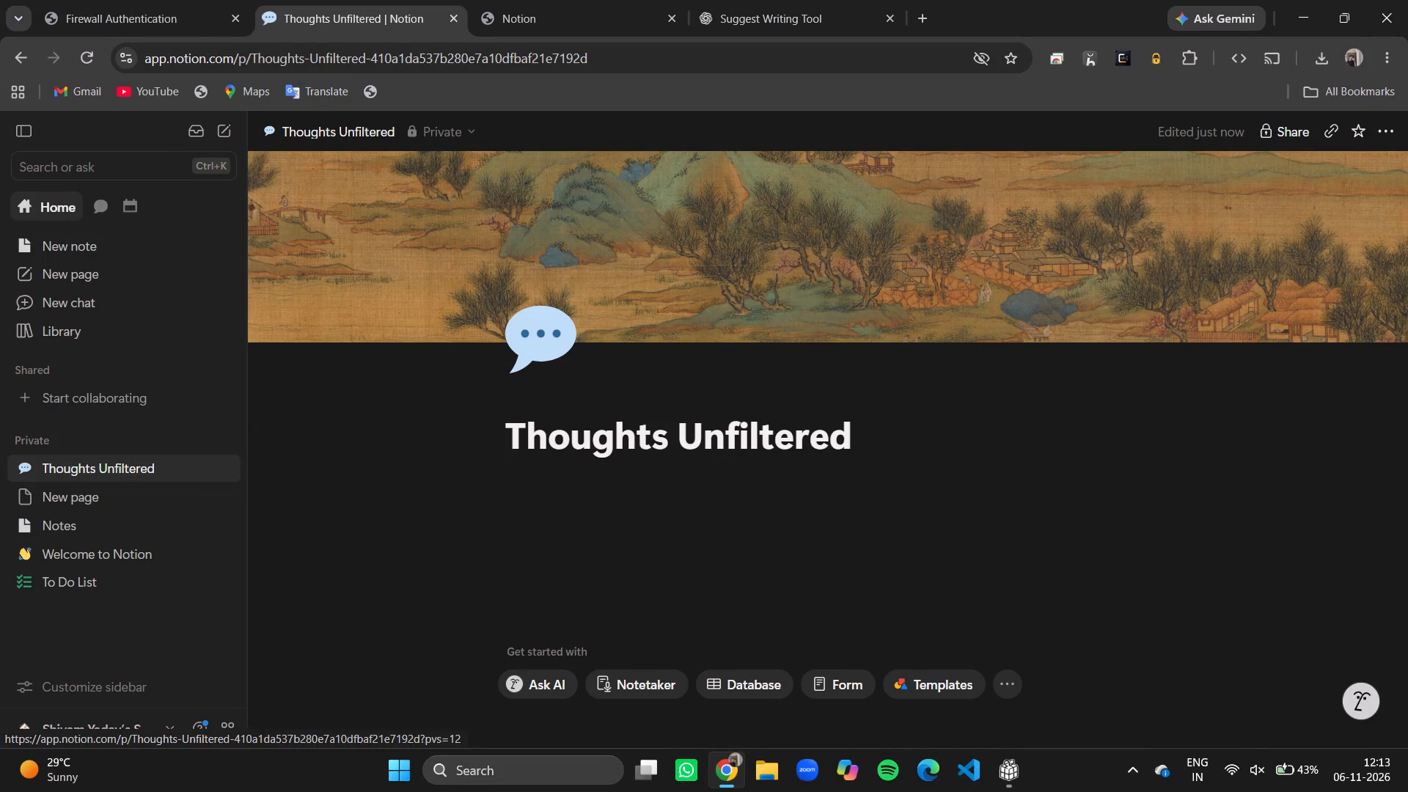
scroll(604, 514, "down", 1)
left_click(645, 683)
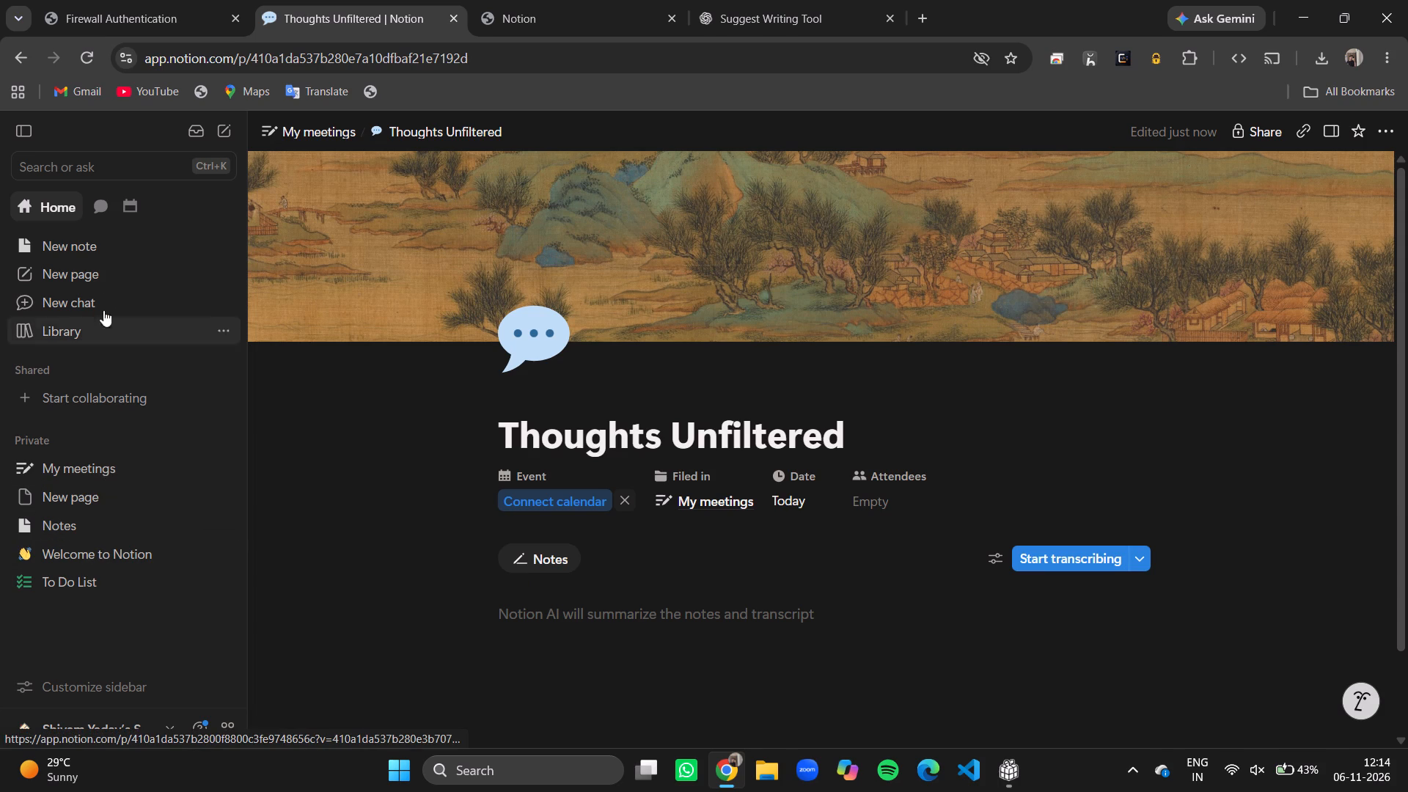
Go back through the page history to Thoughts Unfiltered and dismiss the calendar connection suggestion in its Event property.
left_click(8, 55)
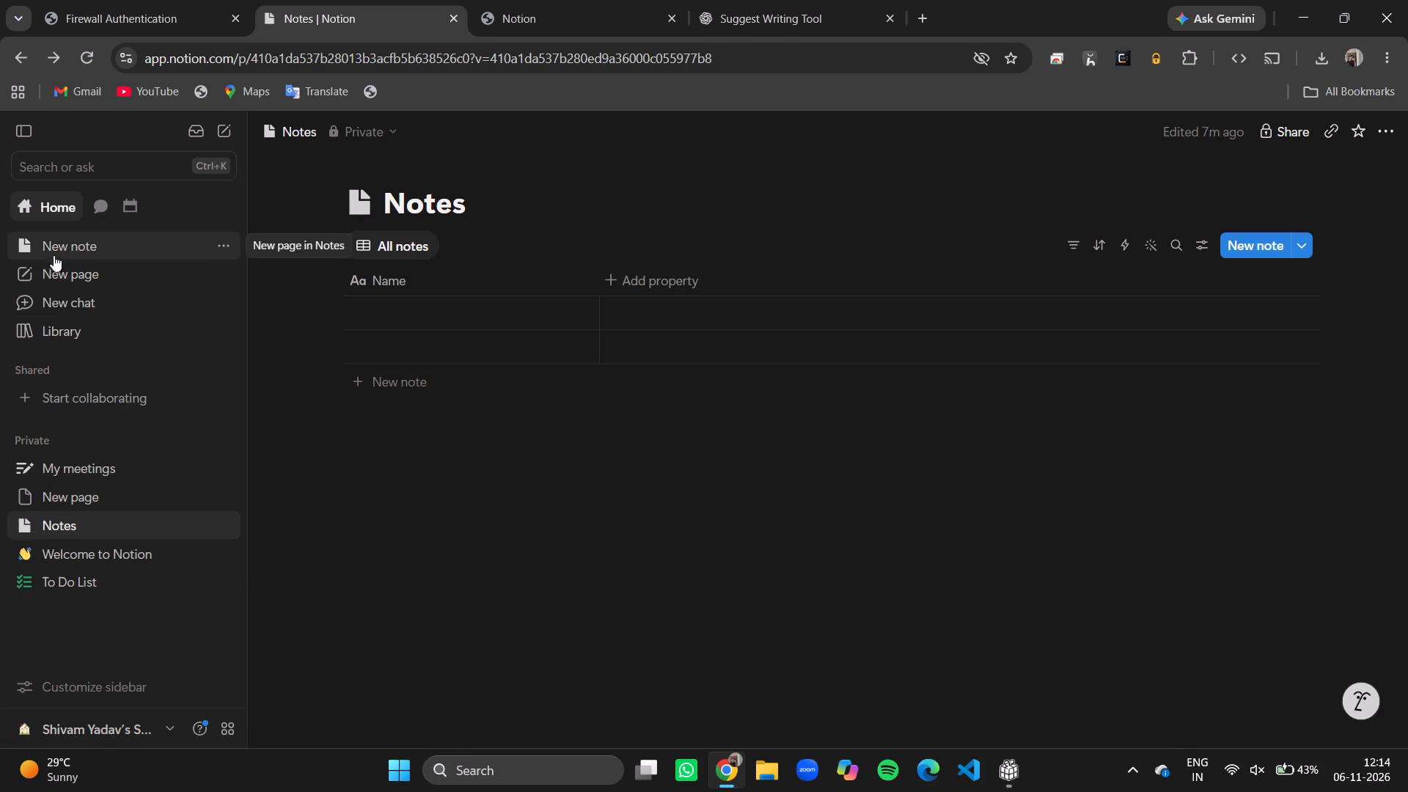
left_click(25, 60)
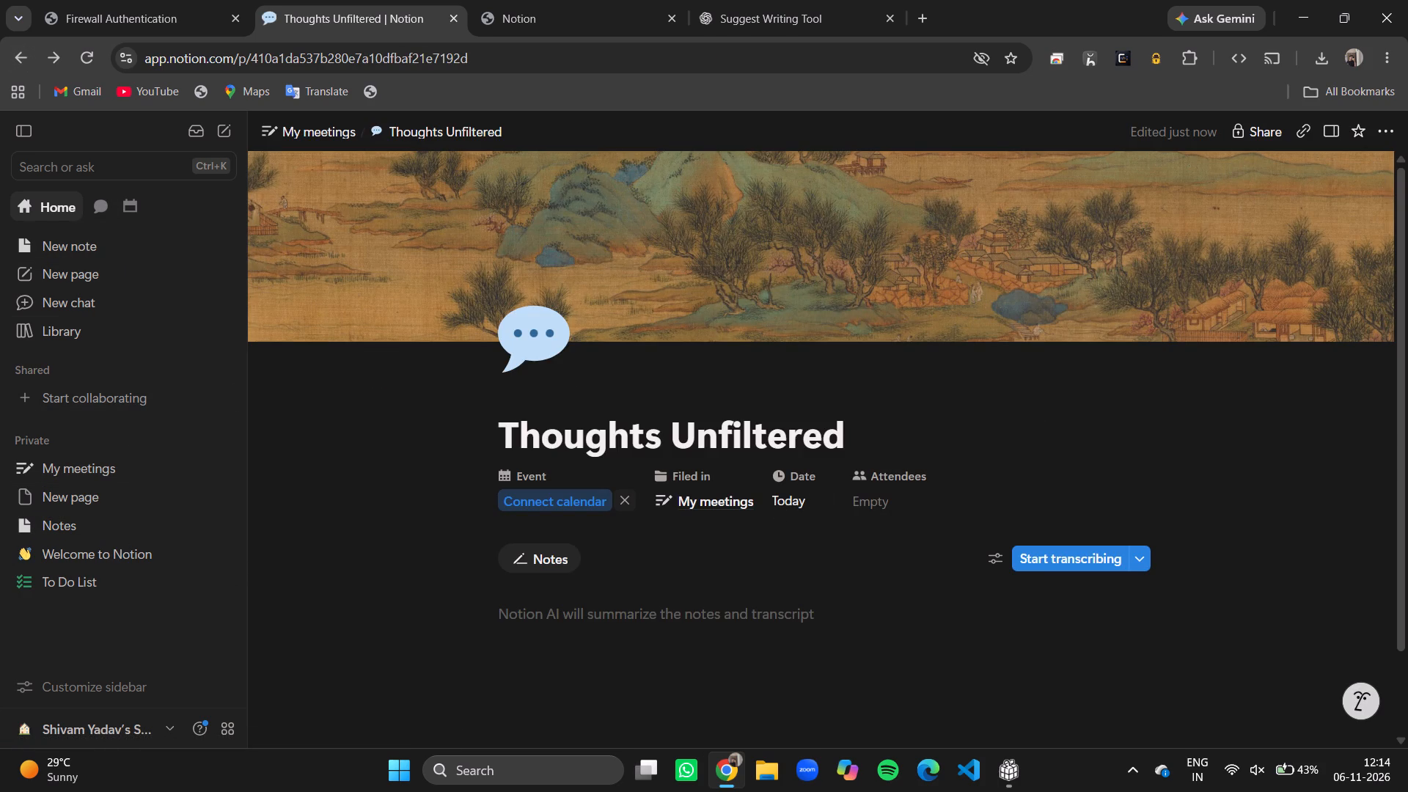
left_click(629, 505)
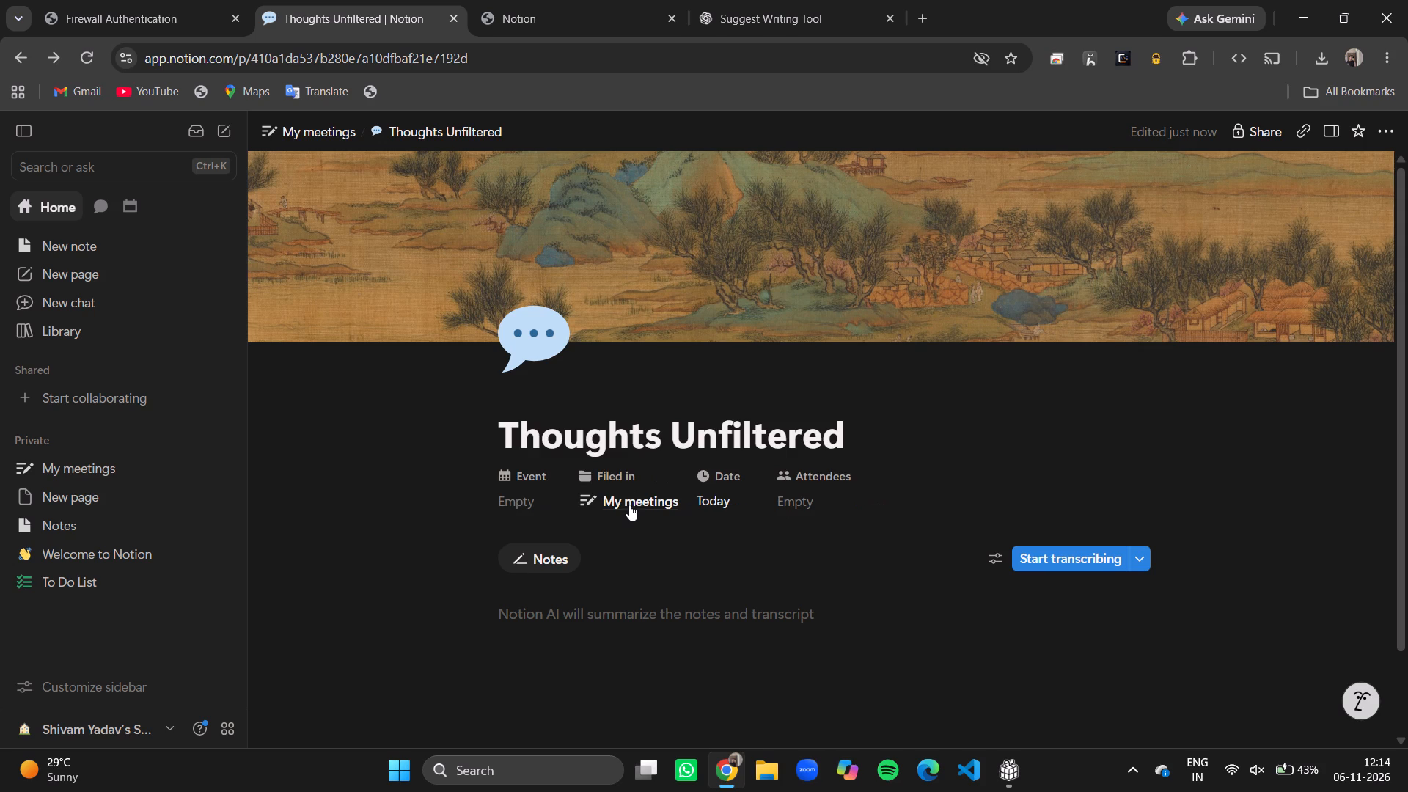
Examine the Thoughts Unfiltered page's transcription options and its page actions.
scroll(980, 569, "down", 1)
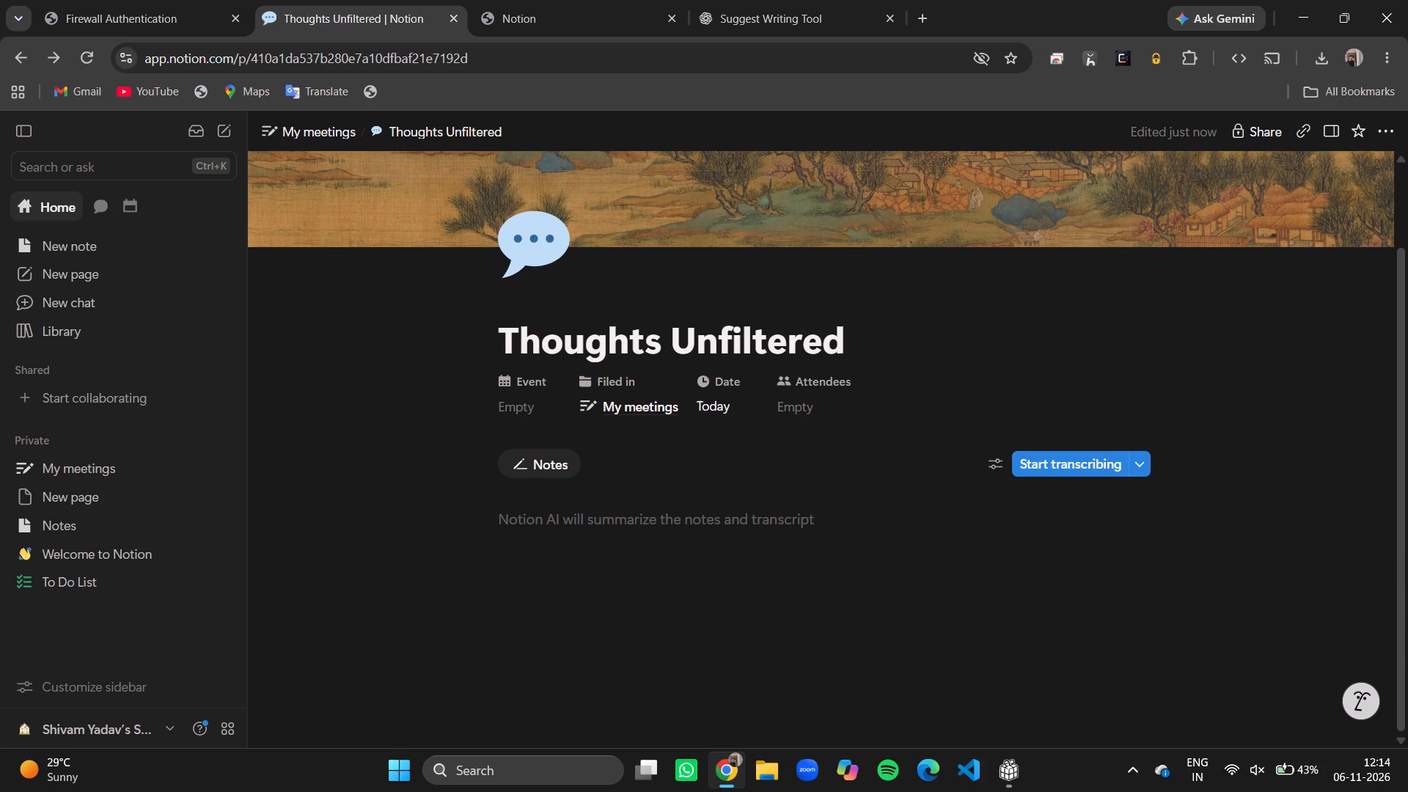
scroll(980, 569, "down", 1)
left_click(1140, 461)
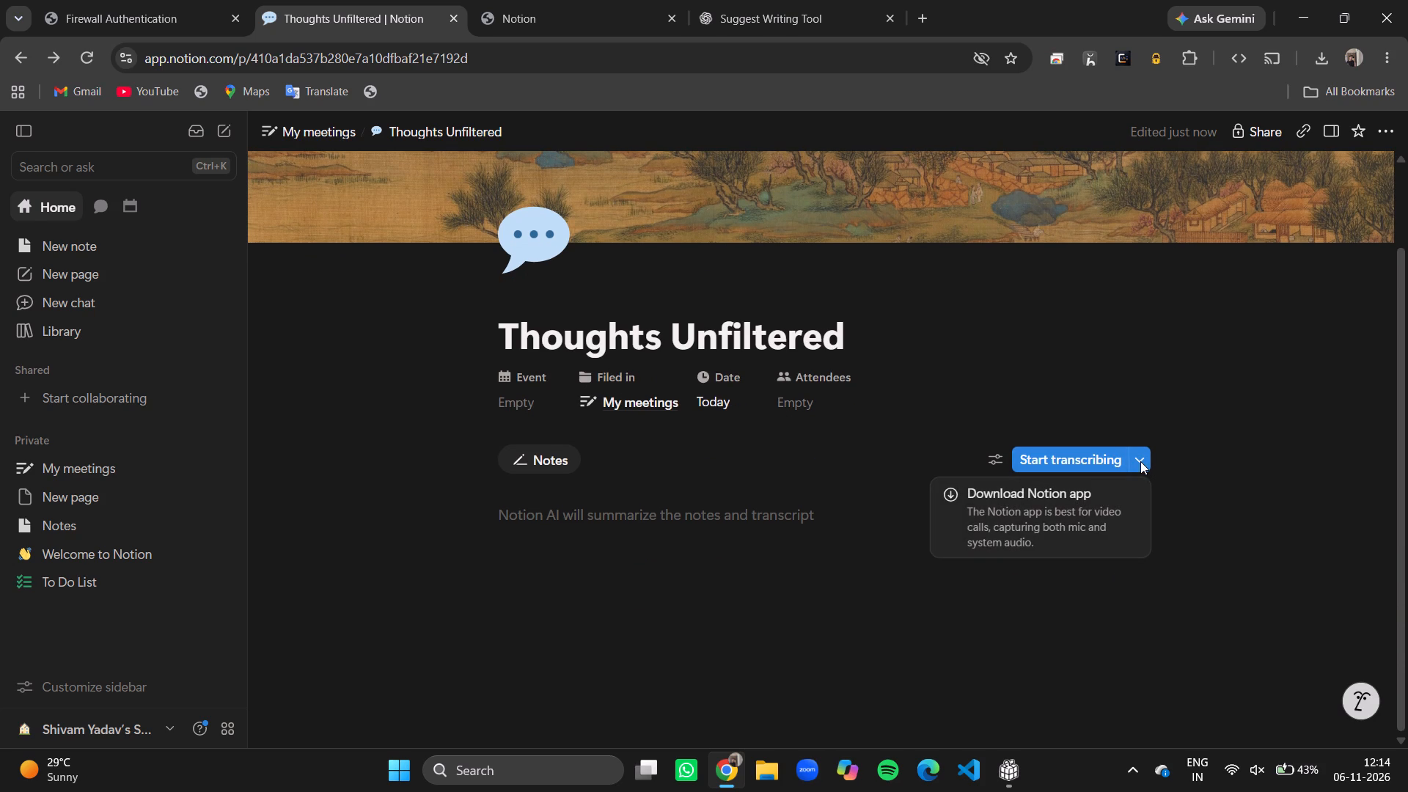
left_click(911, 589)
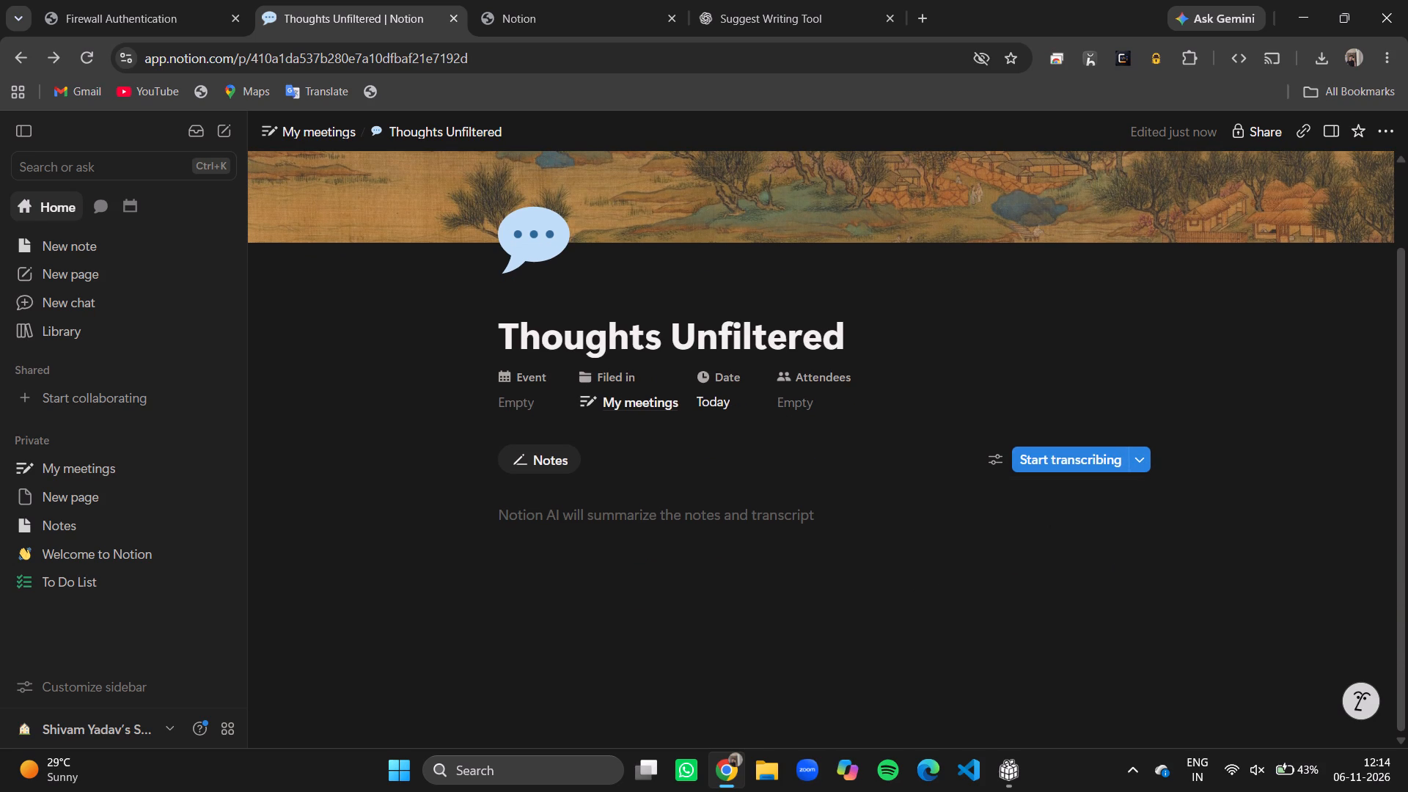
scroll(627, 444, "up", 2)
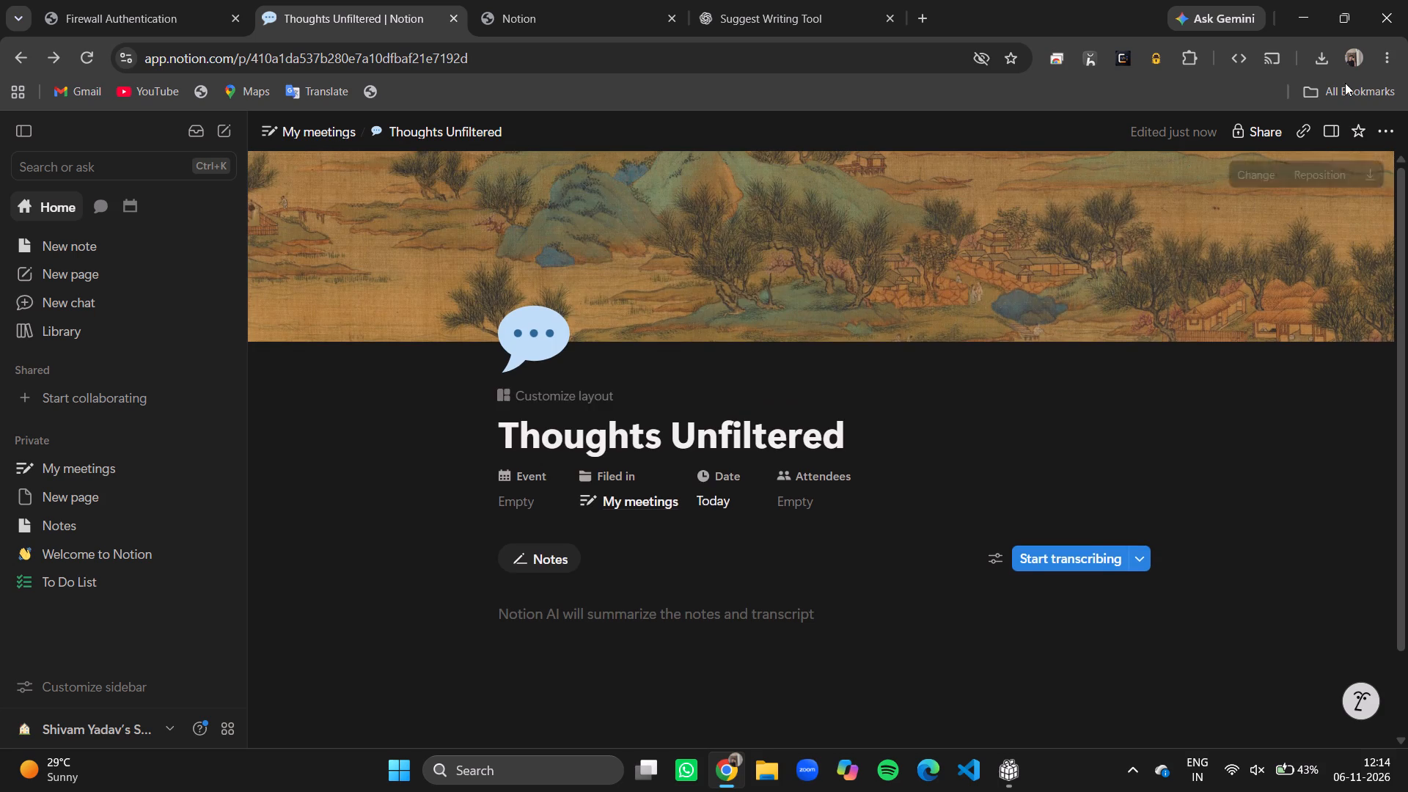
left_click(1391, 128)
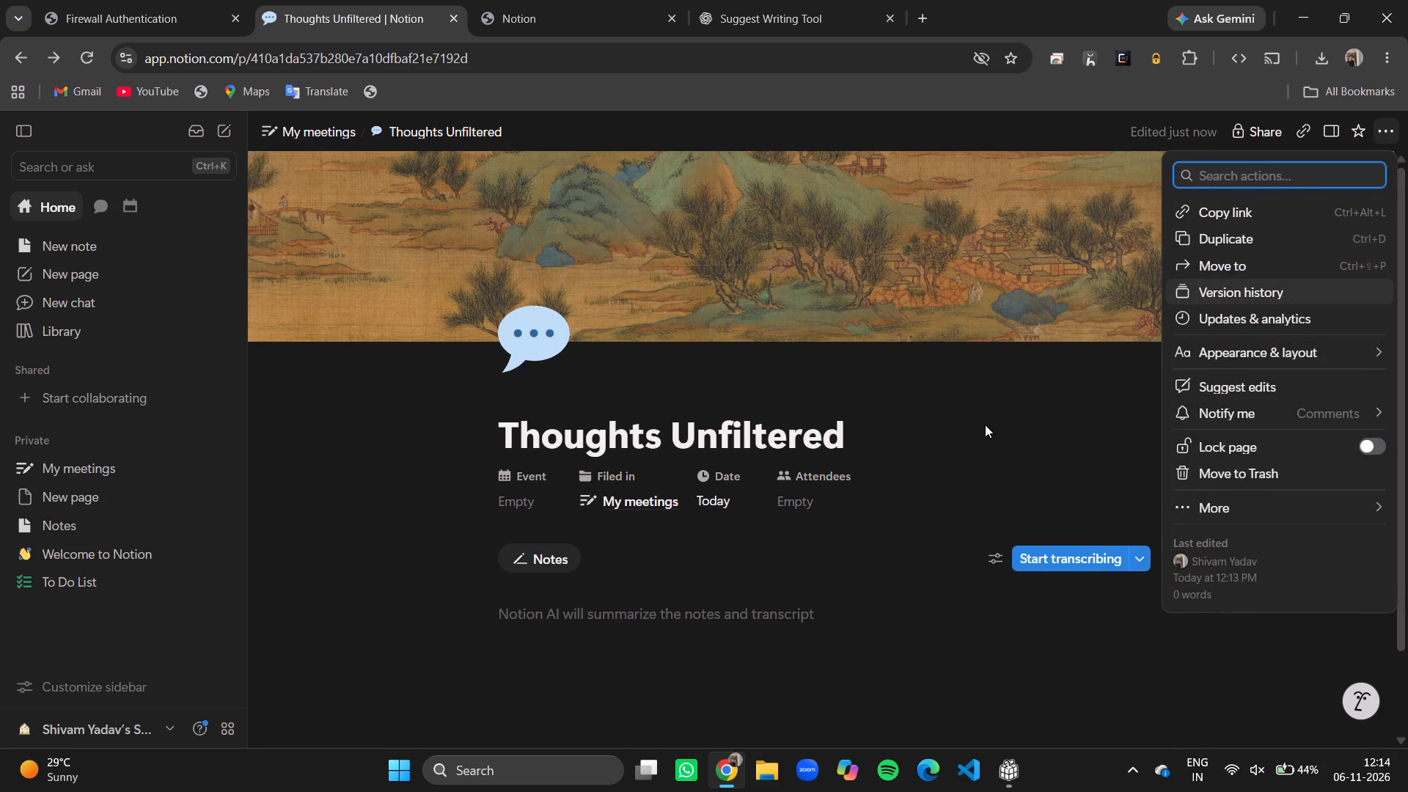
Search Google in a new browser tab for "book maker online".
left_click(920, 26)
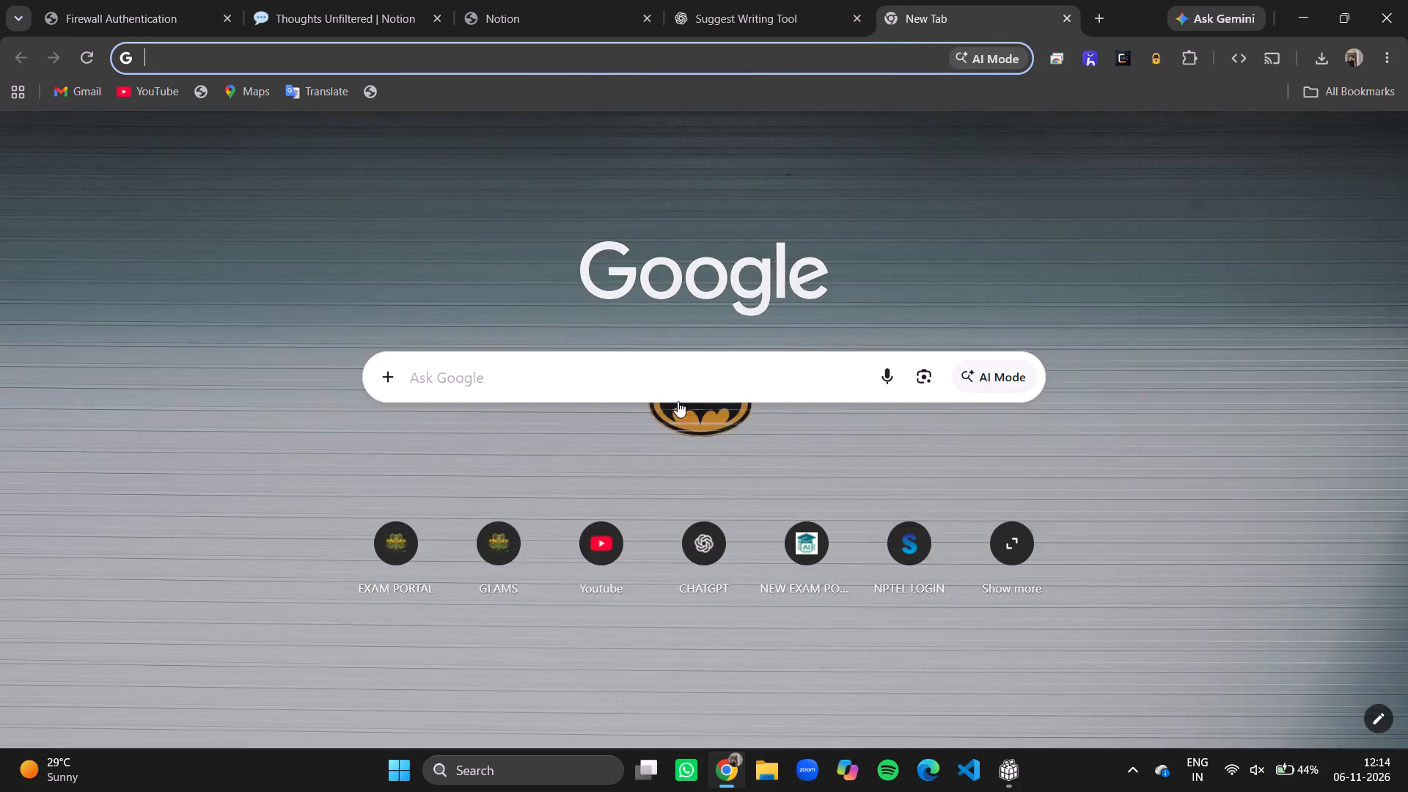
left_click(671, 377)
type("book maker")
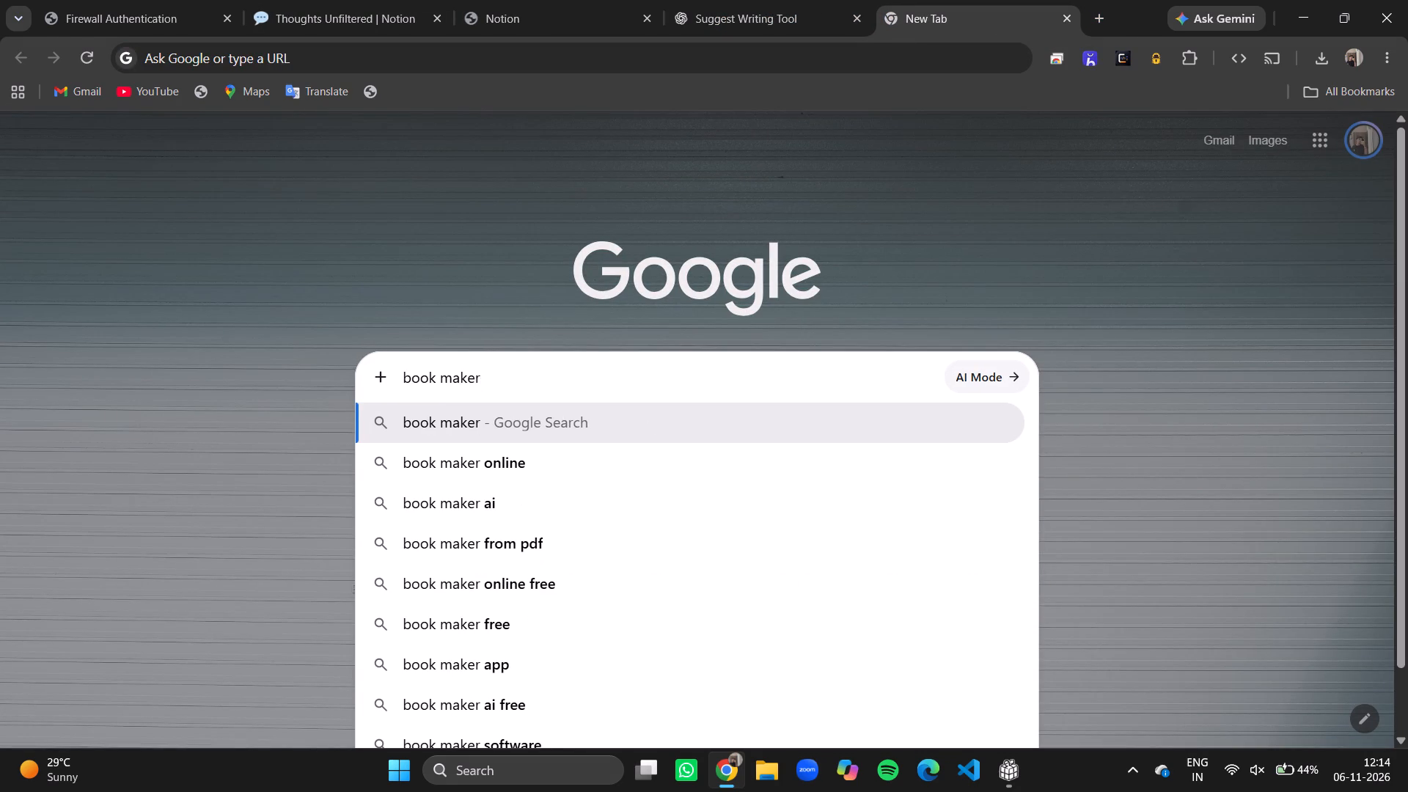
left_click(558, 472)
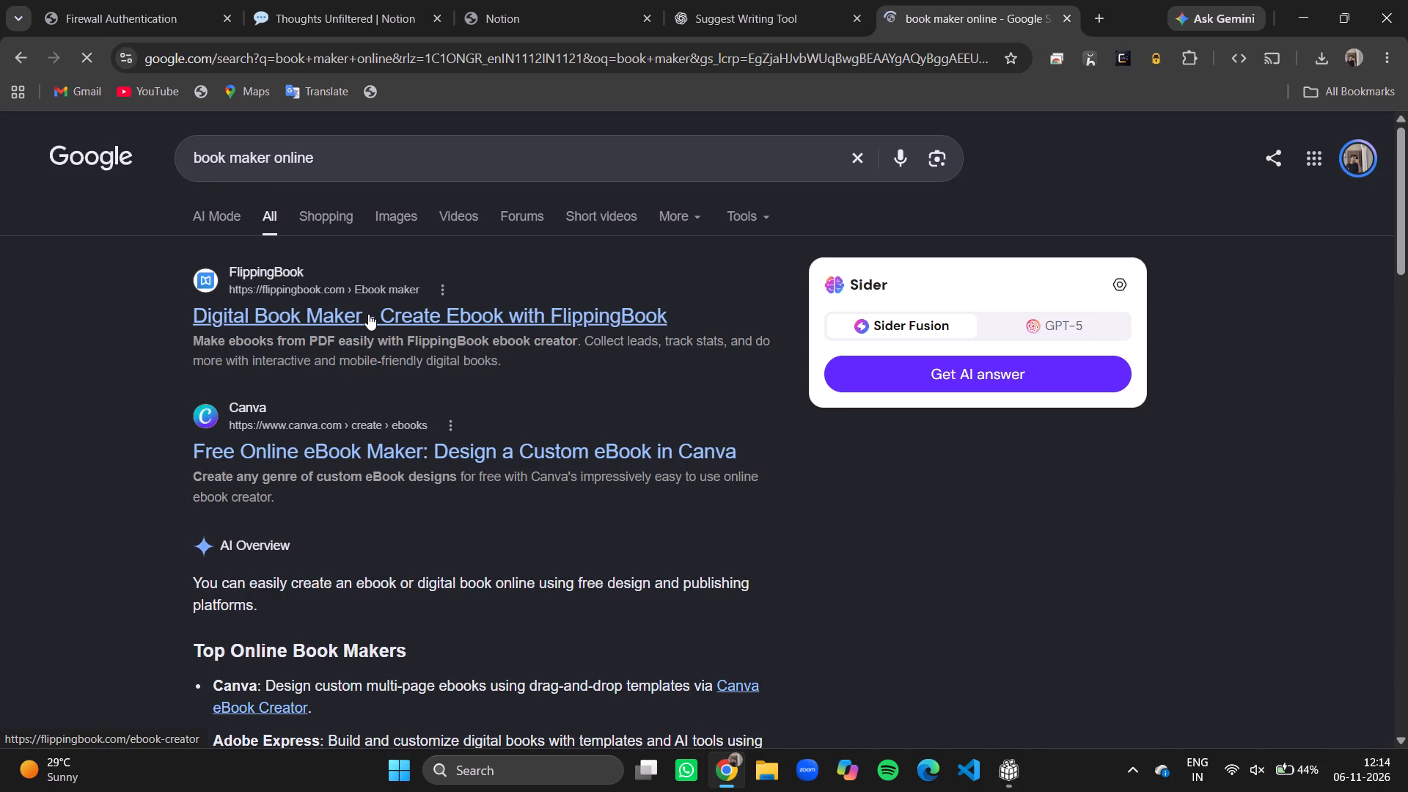
Open Canva's free online eBook maker from the search results and start a new eBook design.
left_click(389, 448)
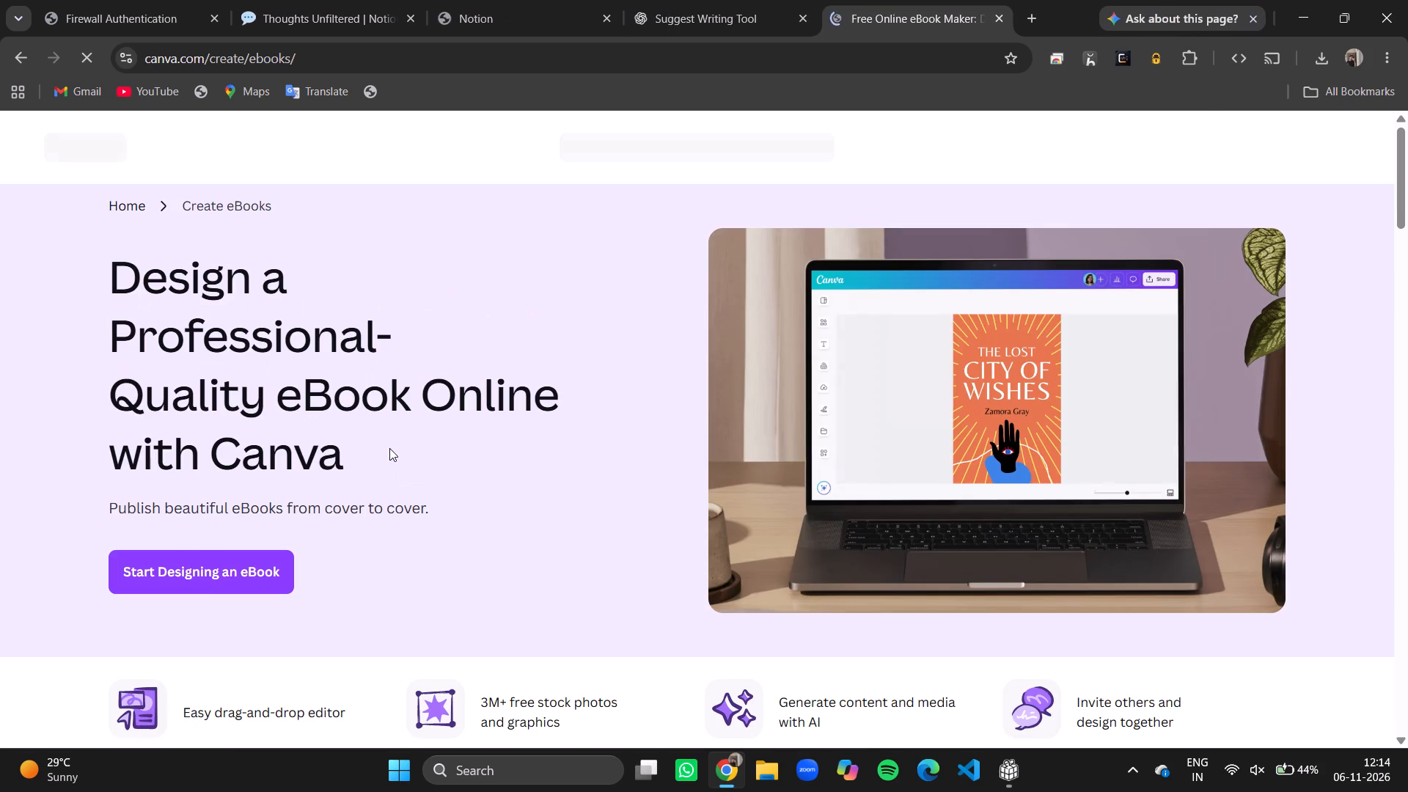
left_click(245, 577)
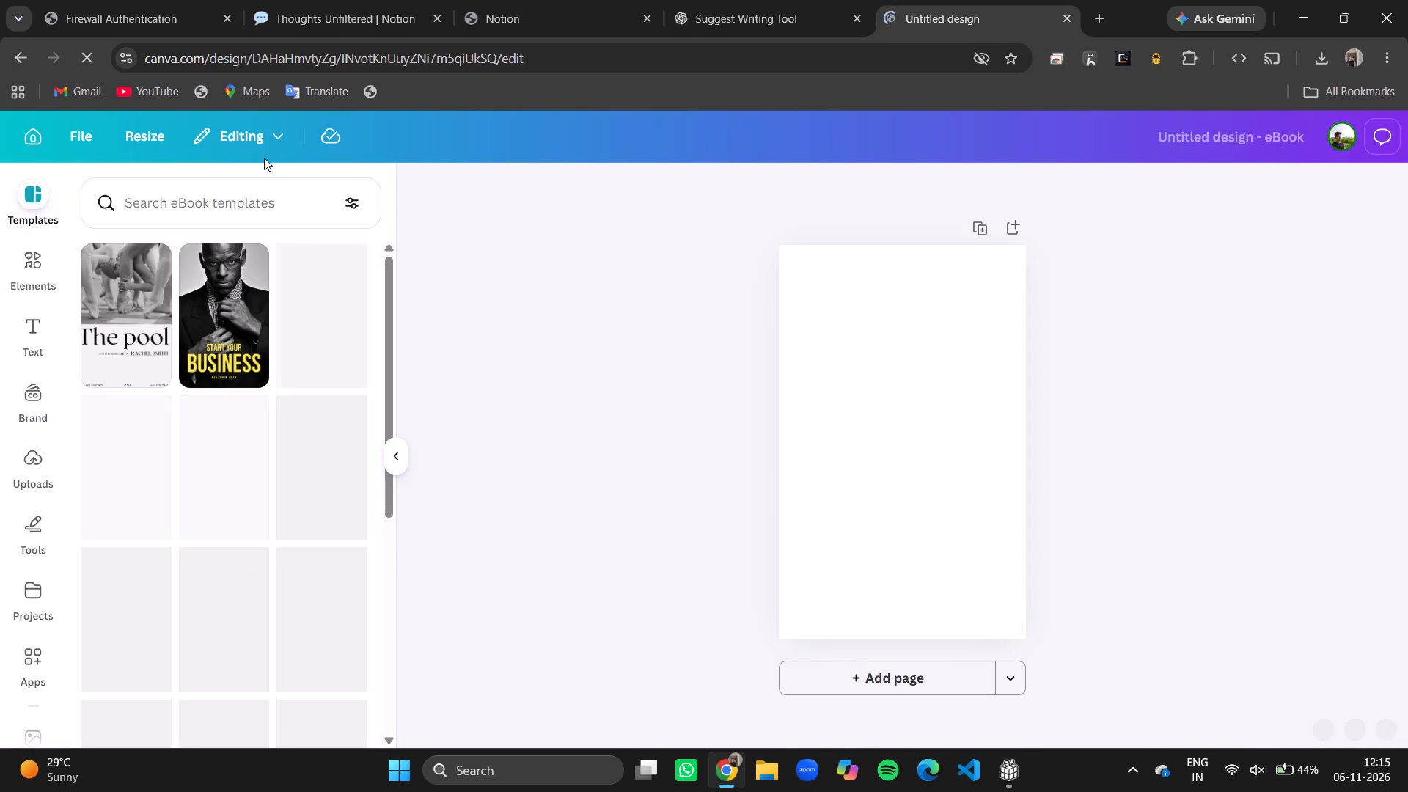
Search the eBook templates for "shayari template" and browse the results for a suitable design.
left_click(252, 182)
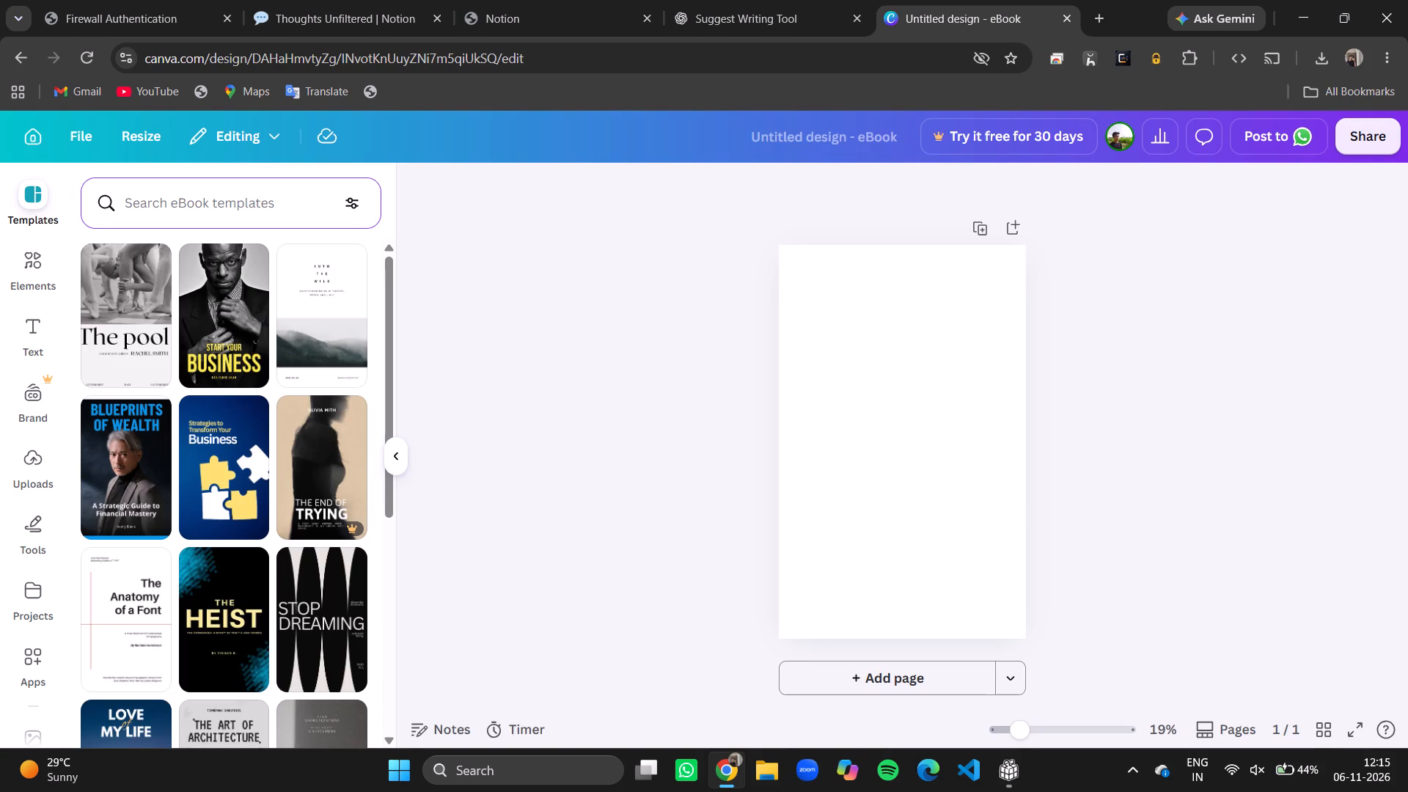
left_click(241, 190)
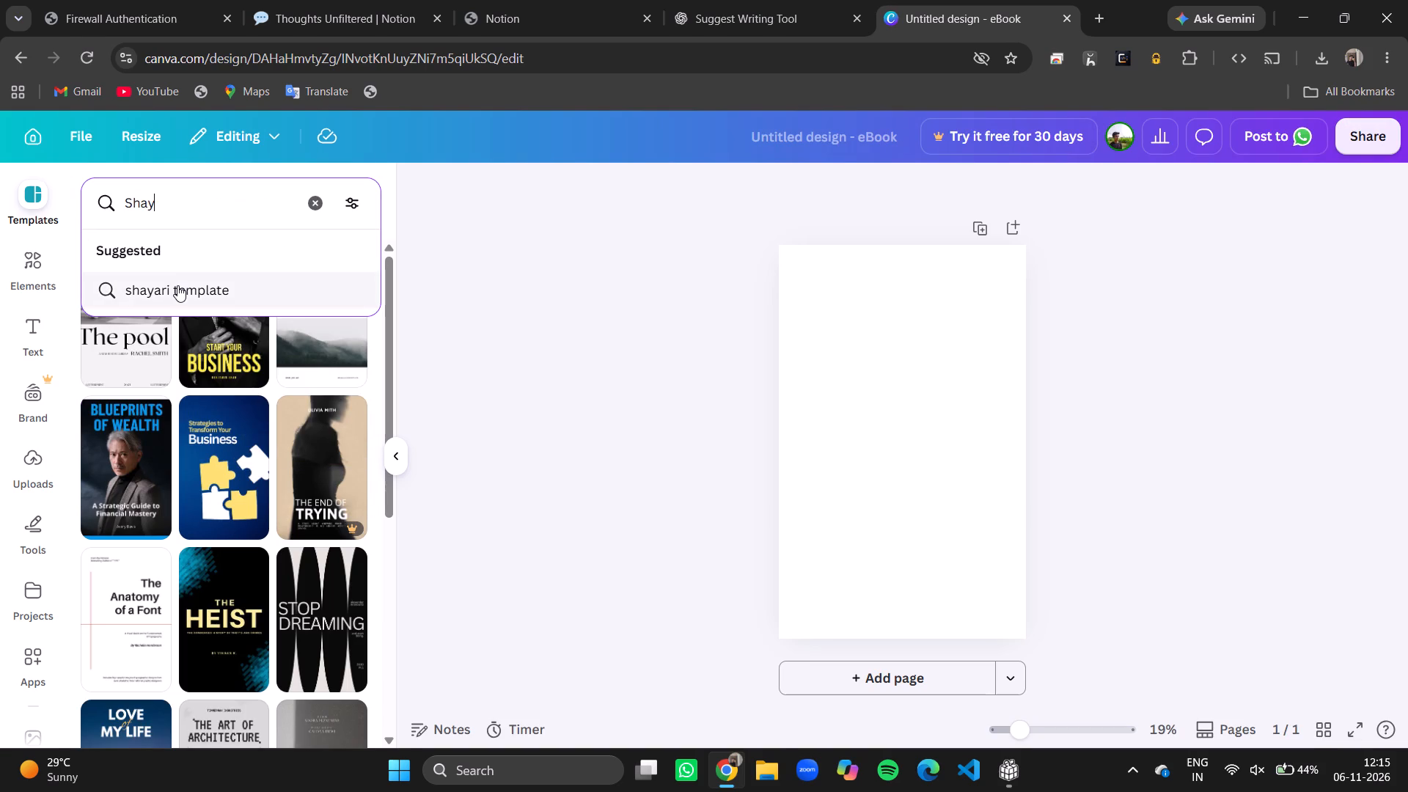
left_click(177, 285)
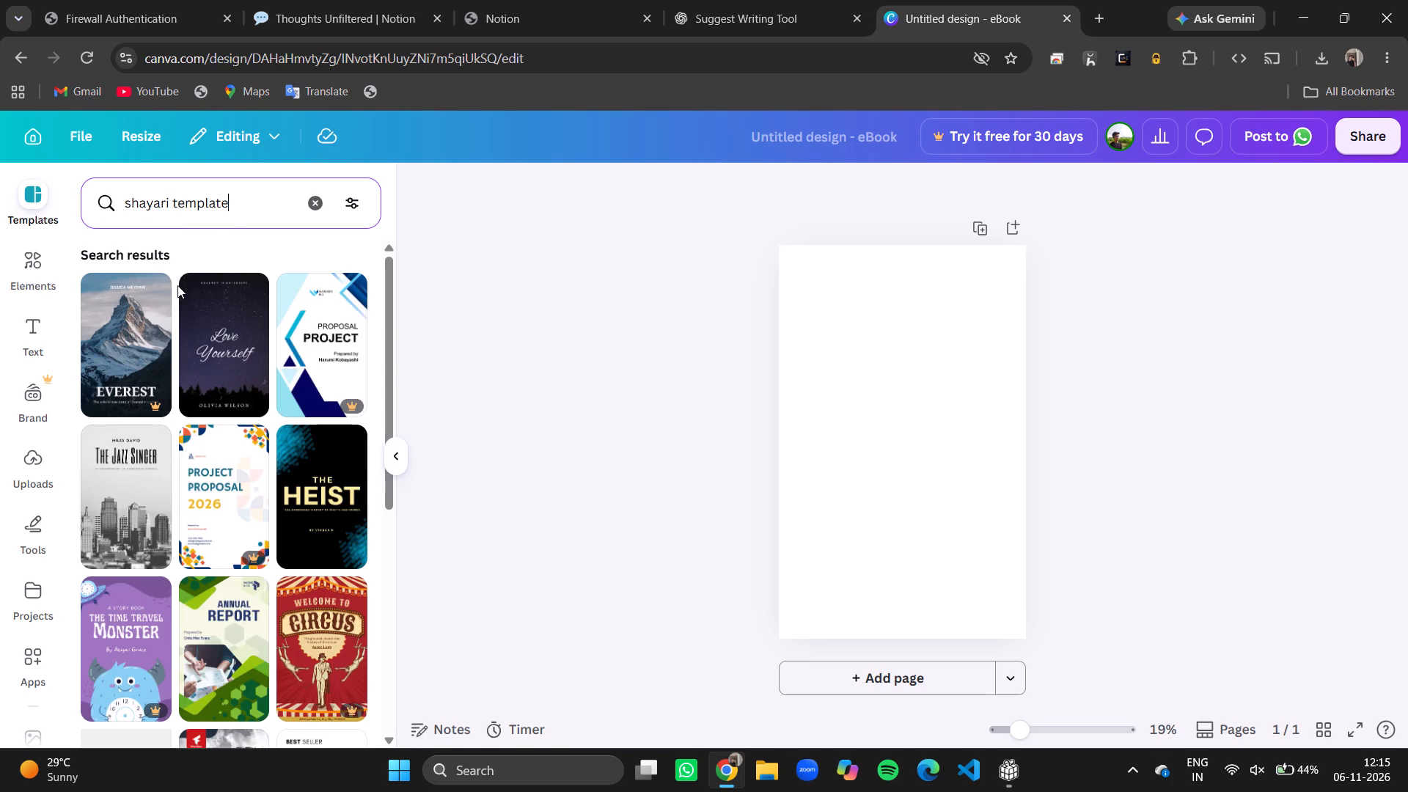
scroll(225, 450, "down", 2)
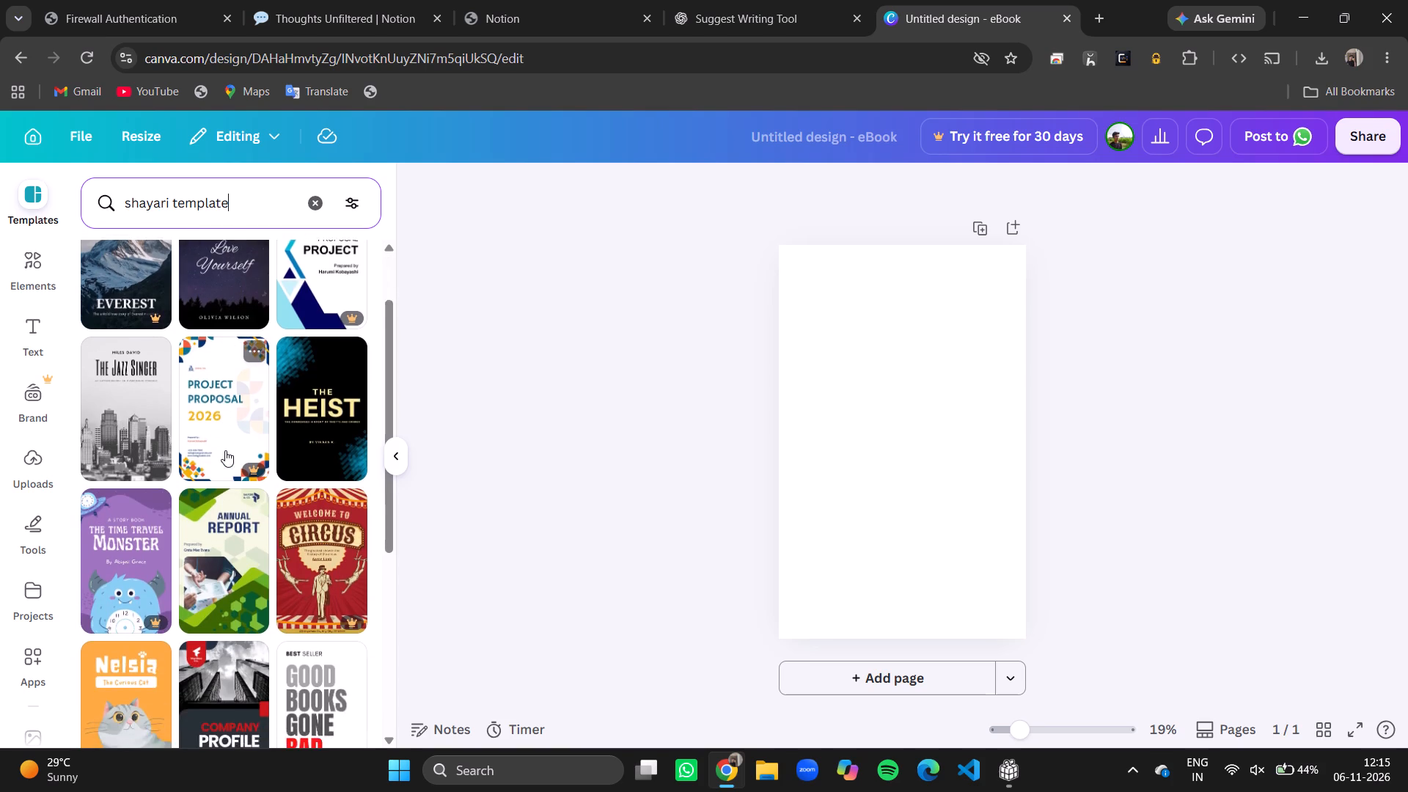
scroll(225, 450, "down", 6)
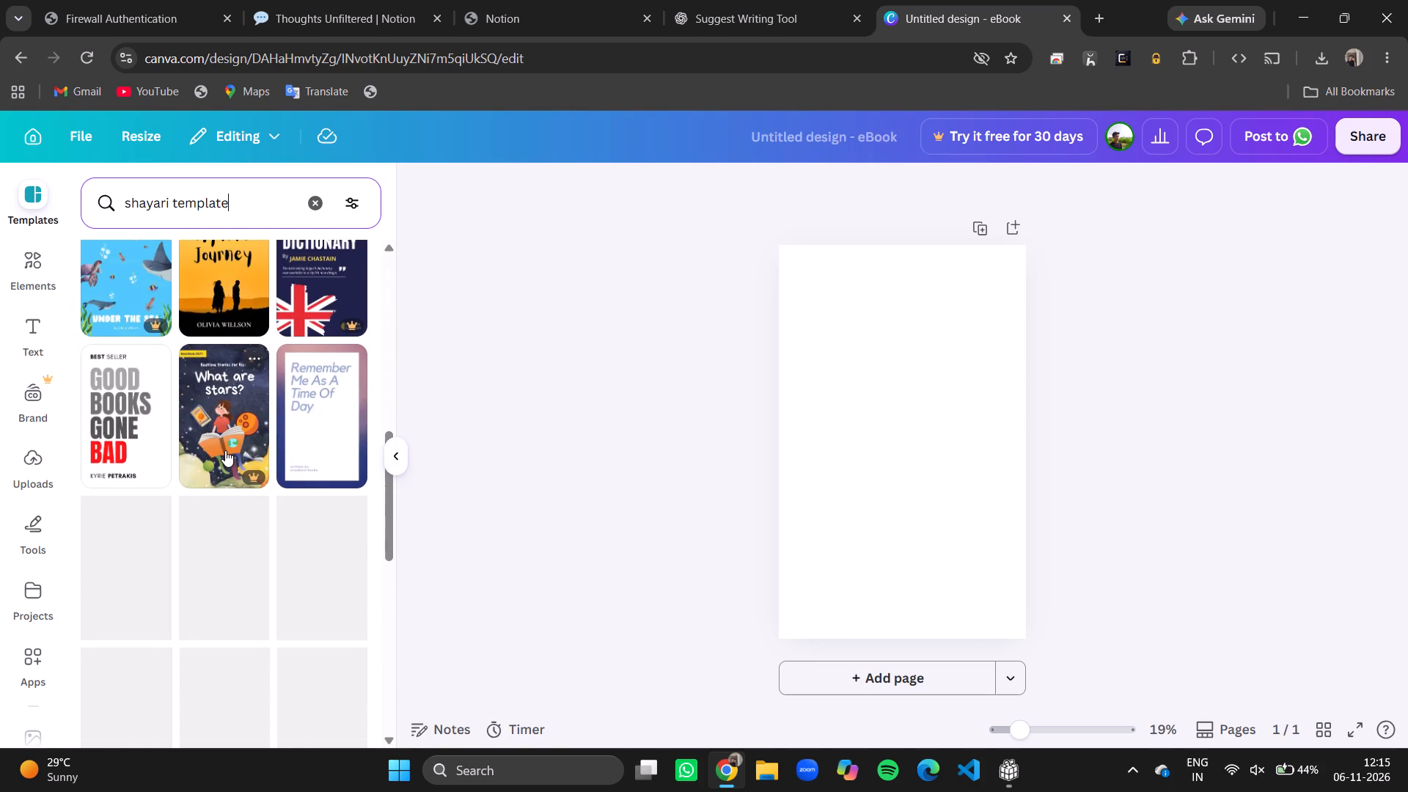
scroll(225, 450, "down", 6)
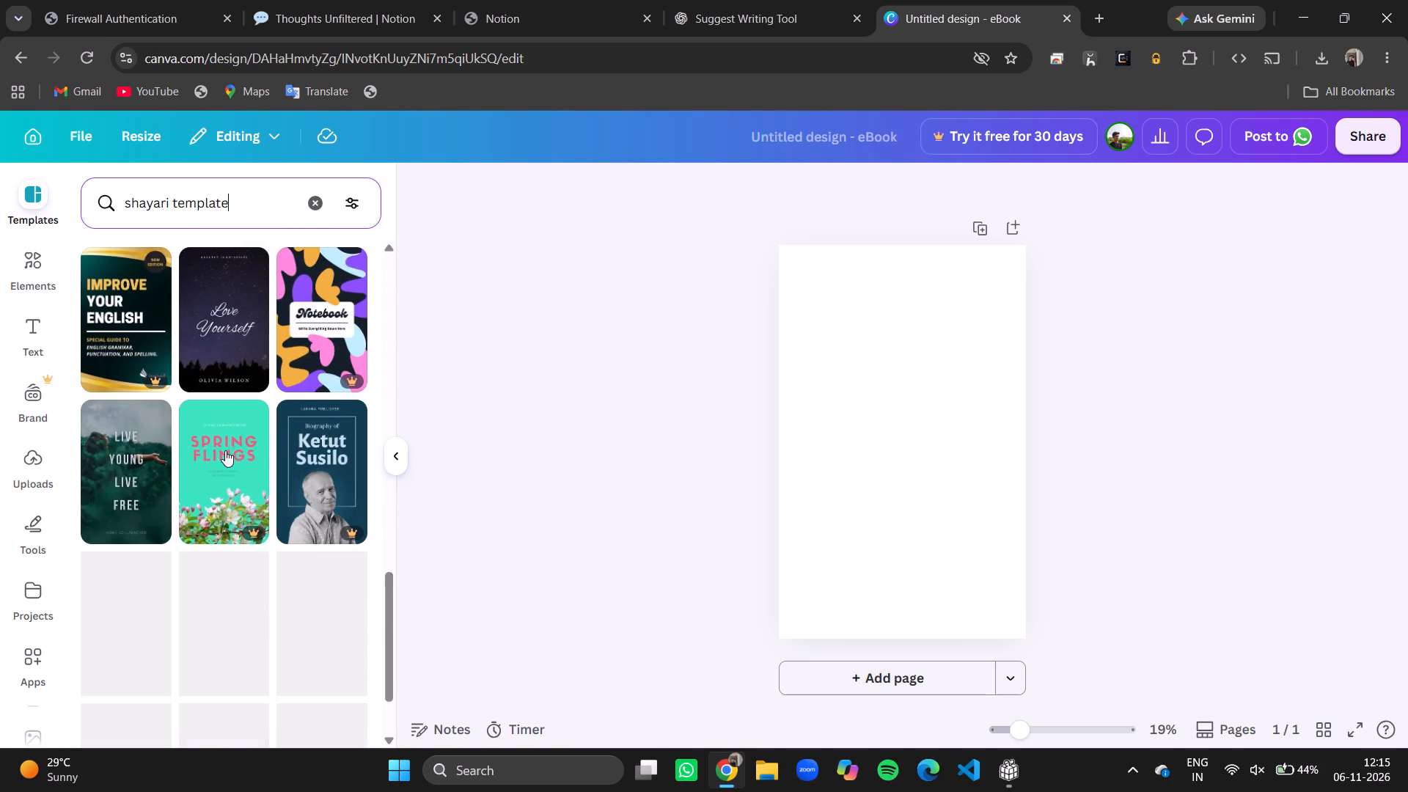
scroll(225, 450, "up", 4)
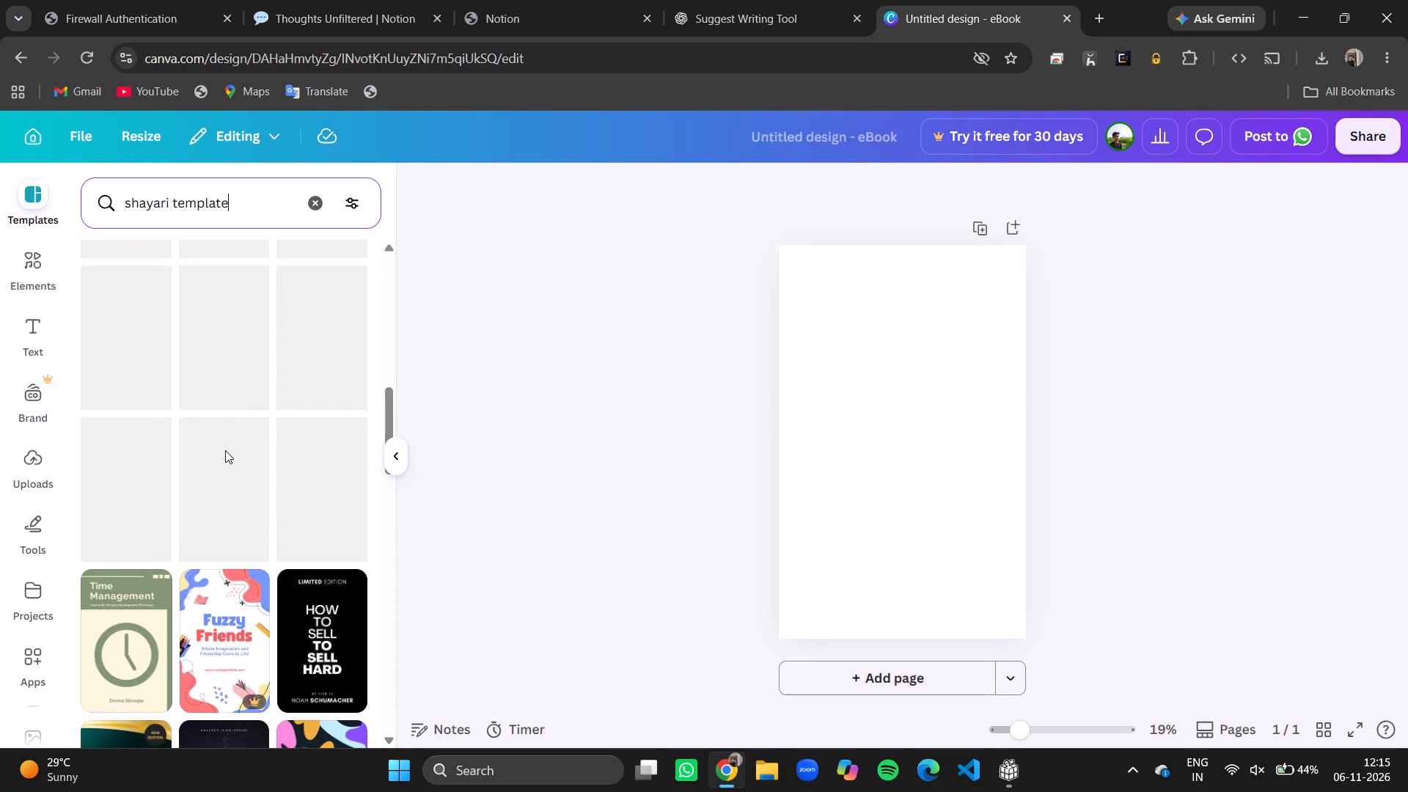
Search the eBook templates for "shayari page" and look through the designs.
key("BackSpace")
key("BackSpace")
key("BackSpace")
key("BackSpace")
key("BackSpace")
key("BackSpace")
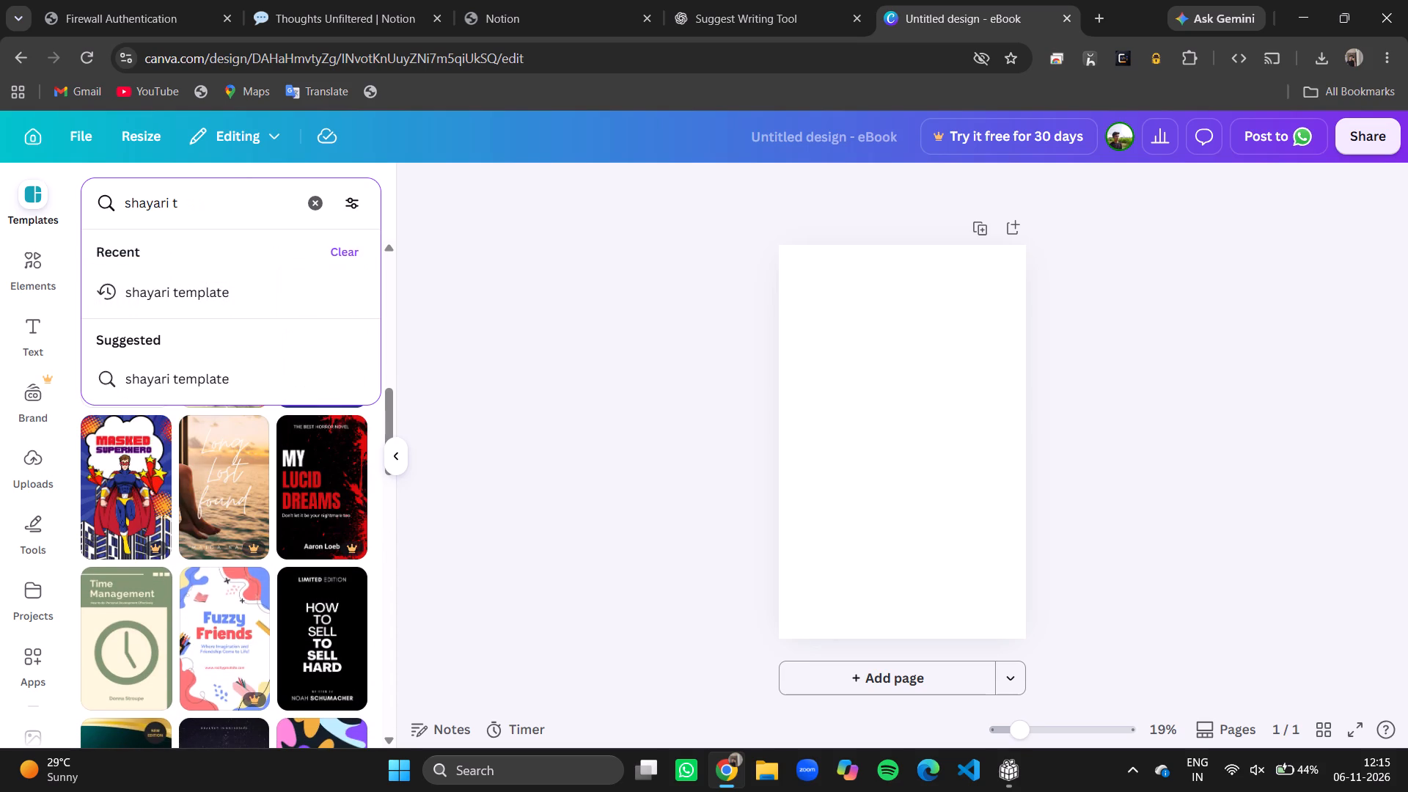
key("BackSpace")
key("BackSpace")
type("page")
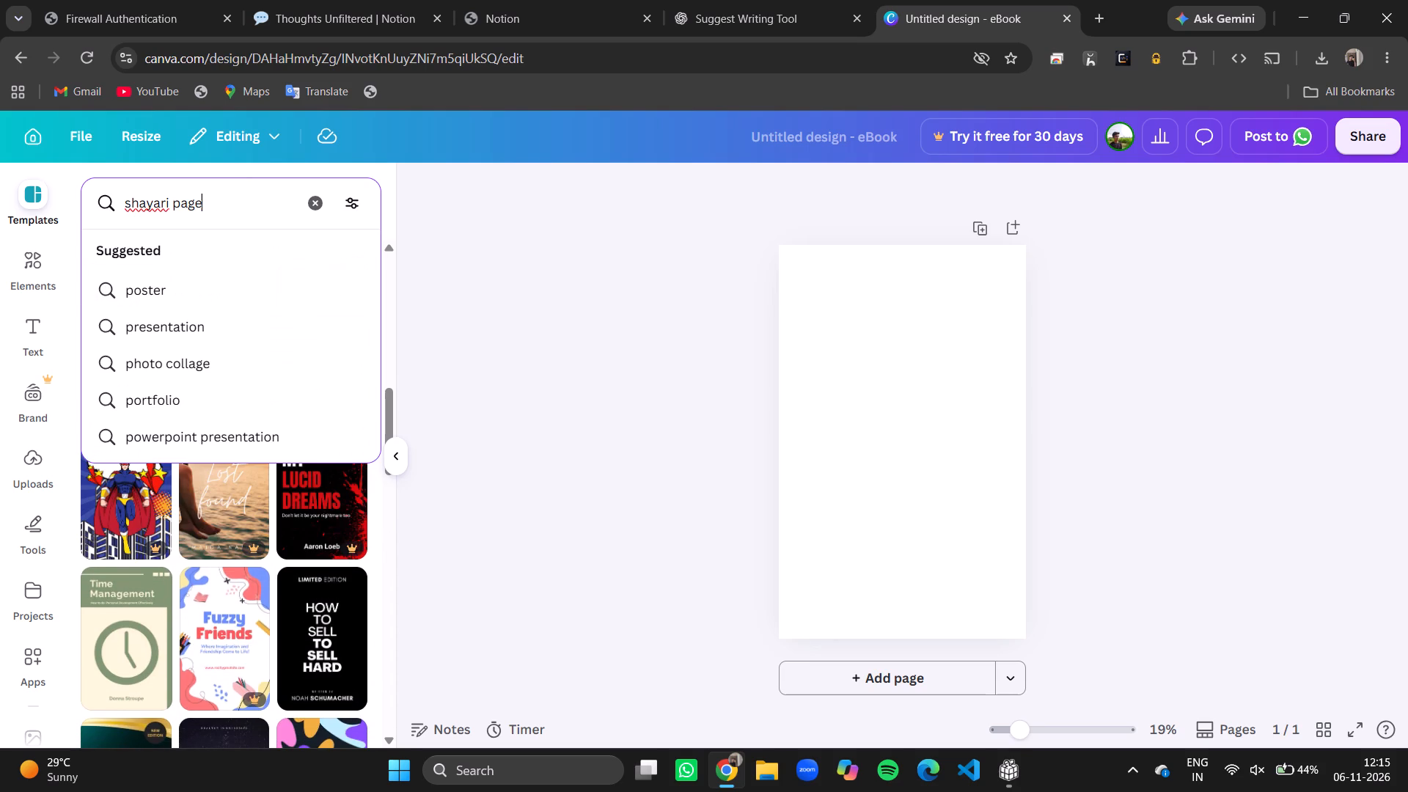
key("Return")
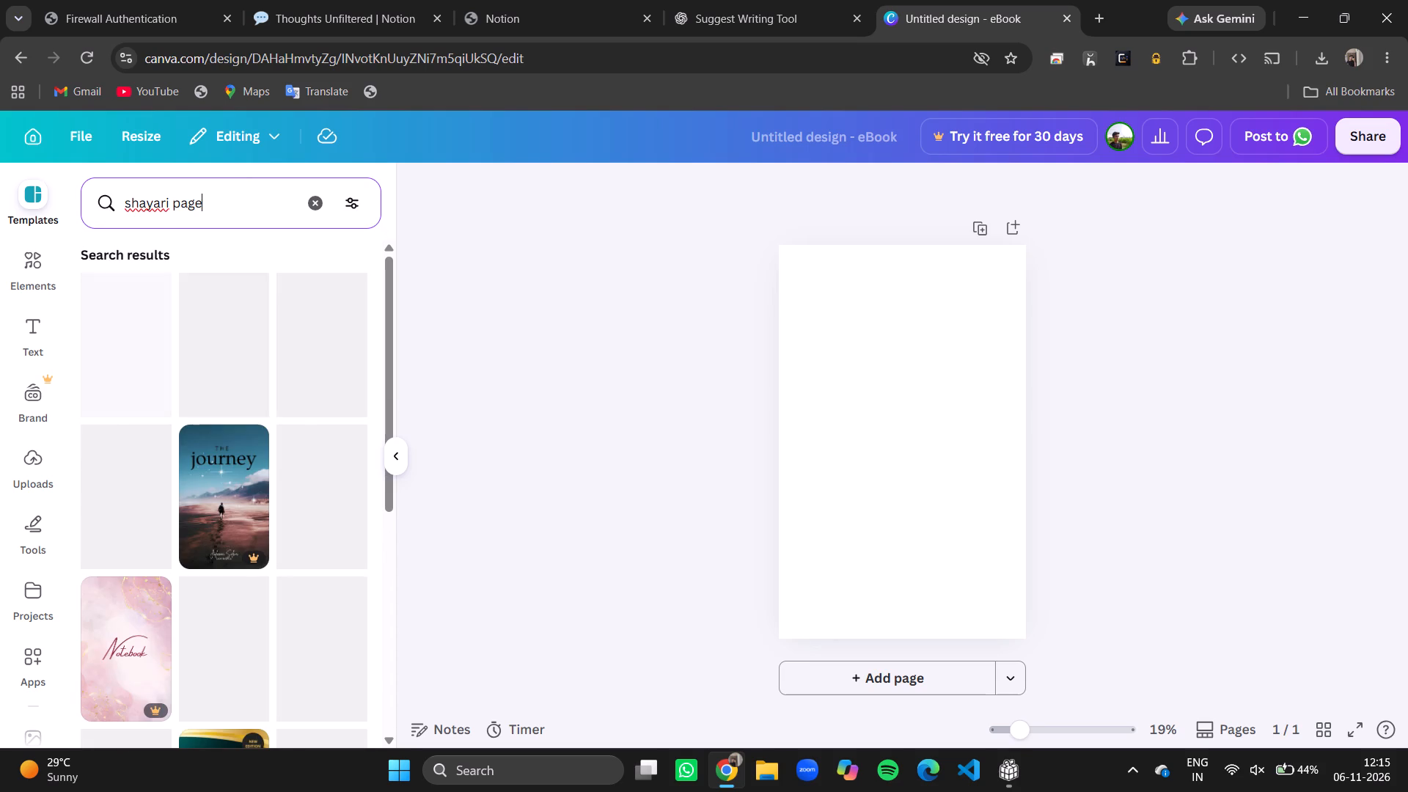
scroll(223, 467, "down", 3)
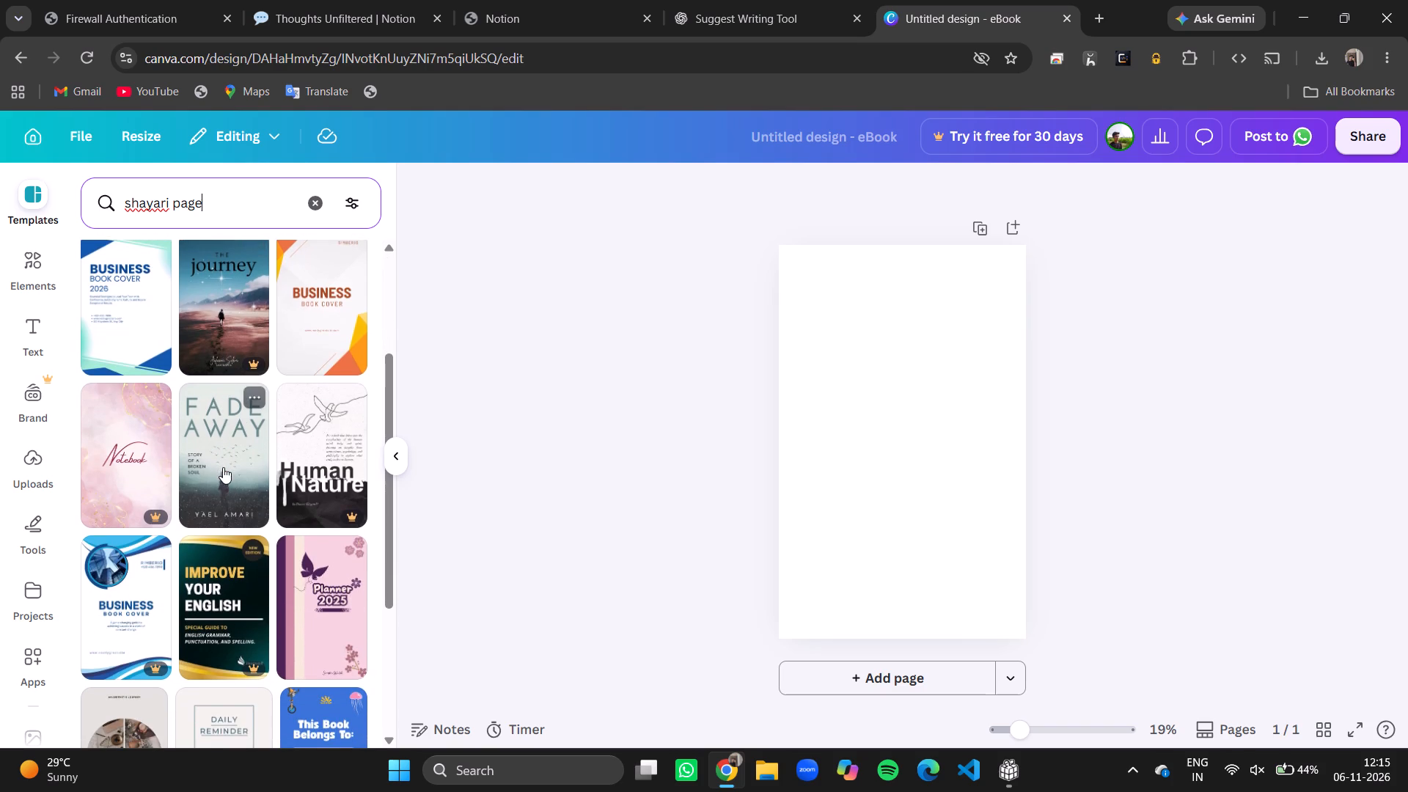
Search the eBook templates for "sad page" and look over the designs.
left_click(285, 206)
key("BackSpace")
key("BackSpace")
key("BackSpace")
key("BackSpace")
key("BackSpace")
key("BackSpace")
key("BackSpace")
key("BackSpace")
key("BackSpace")
key("BackSpace")
key("BackSpace")
key("BackSpace")
key("BackSpace")
key("BackSpace")
key("BackSpace")
key("BackSpace")
key("BackSpace")
key("BackSpace")
key("BackSpace")
key("BackSpace")
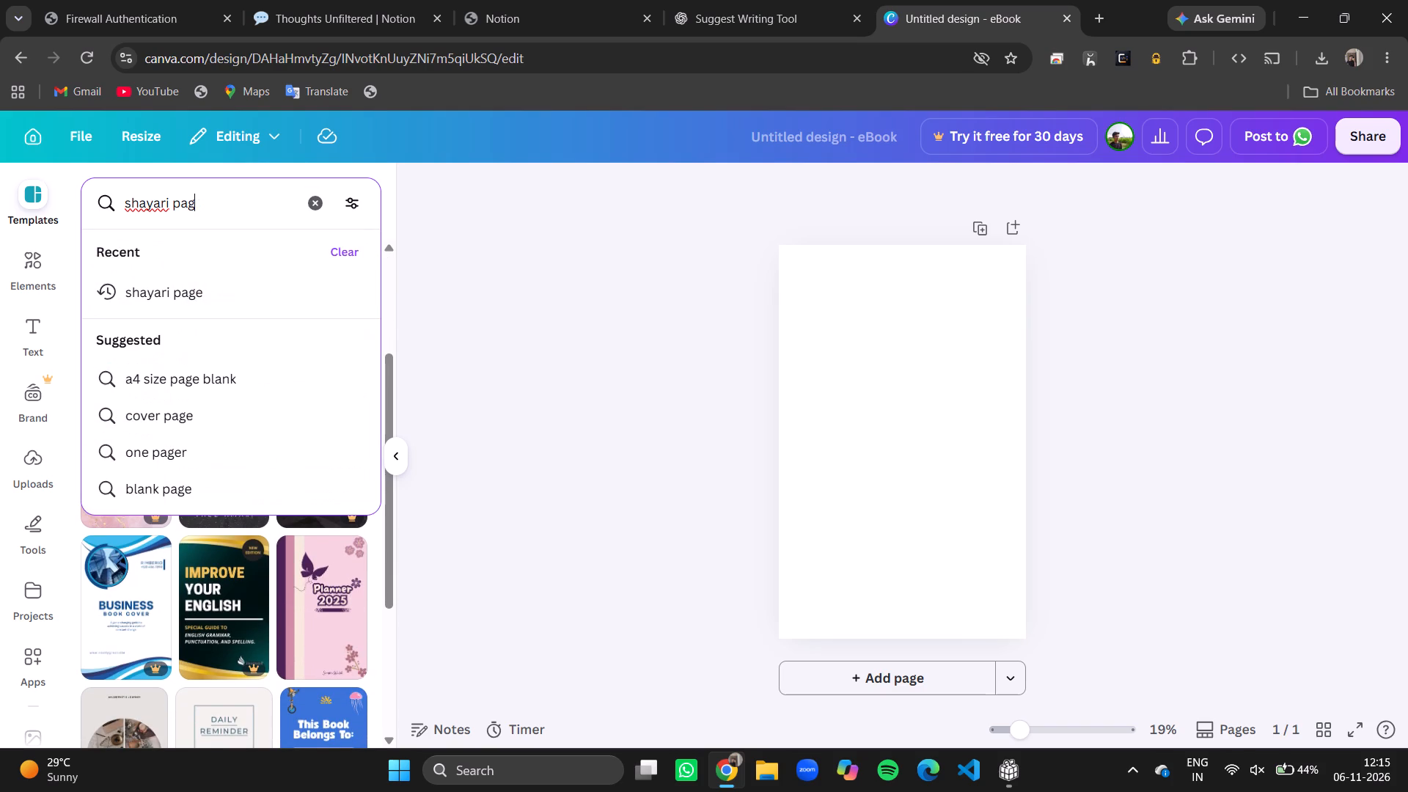
type("sad pae")
key("Return")
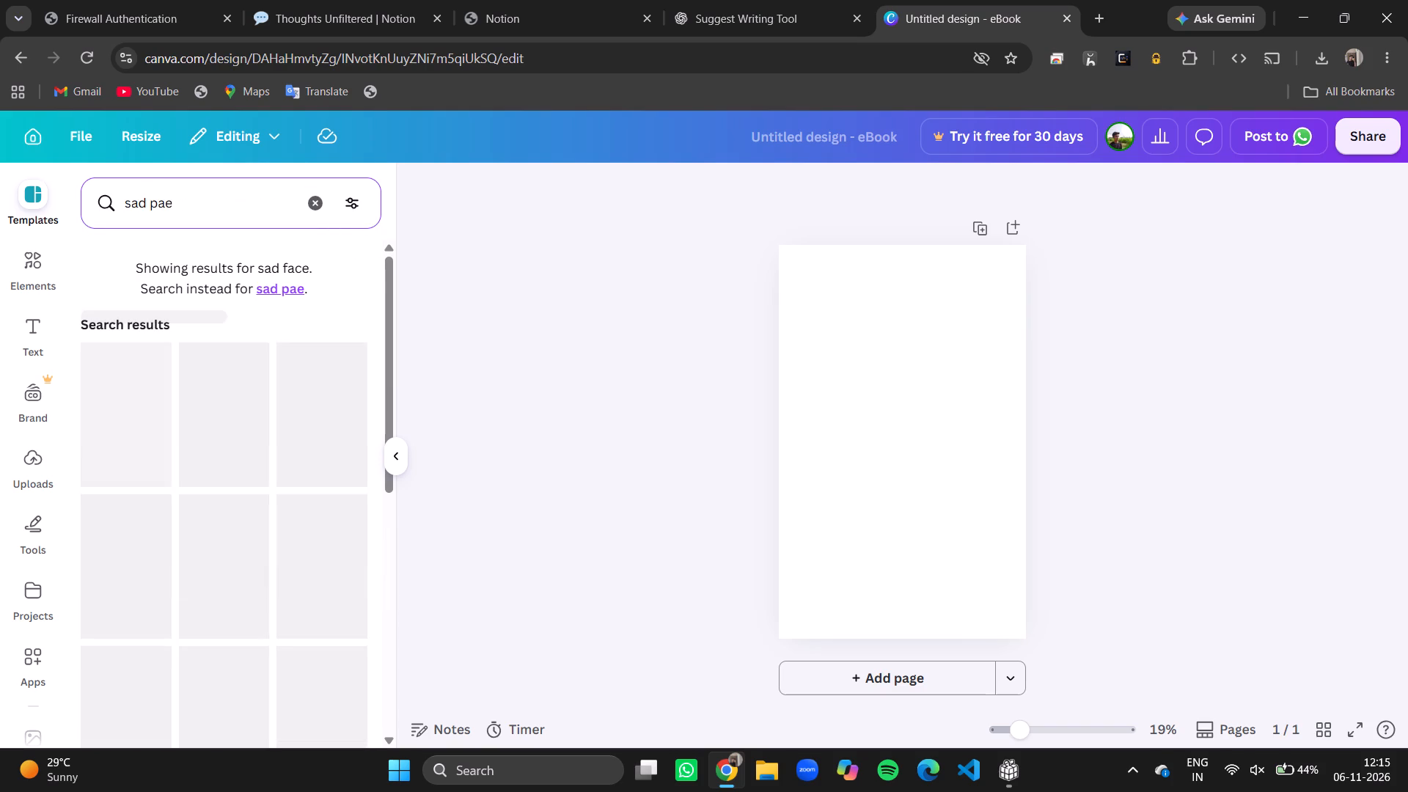
key("BackSpace")
type("ge")
key("Return")
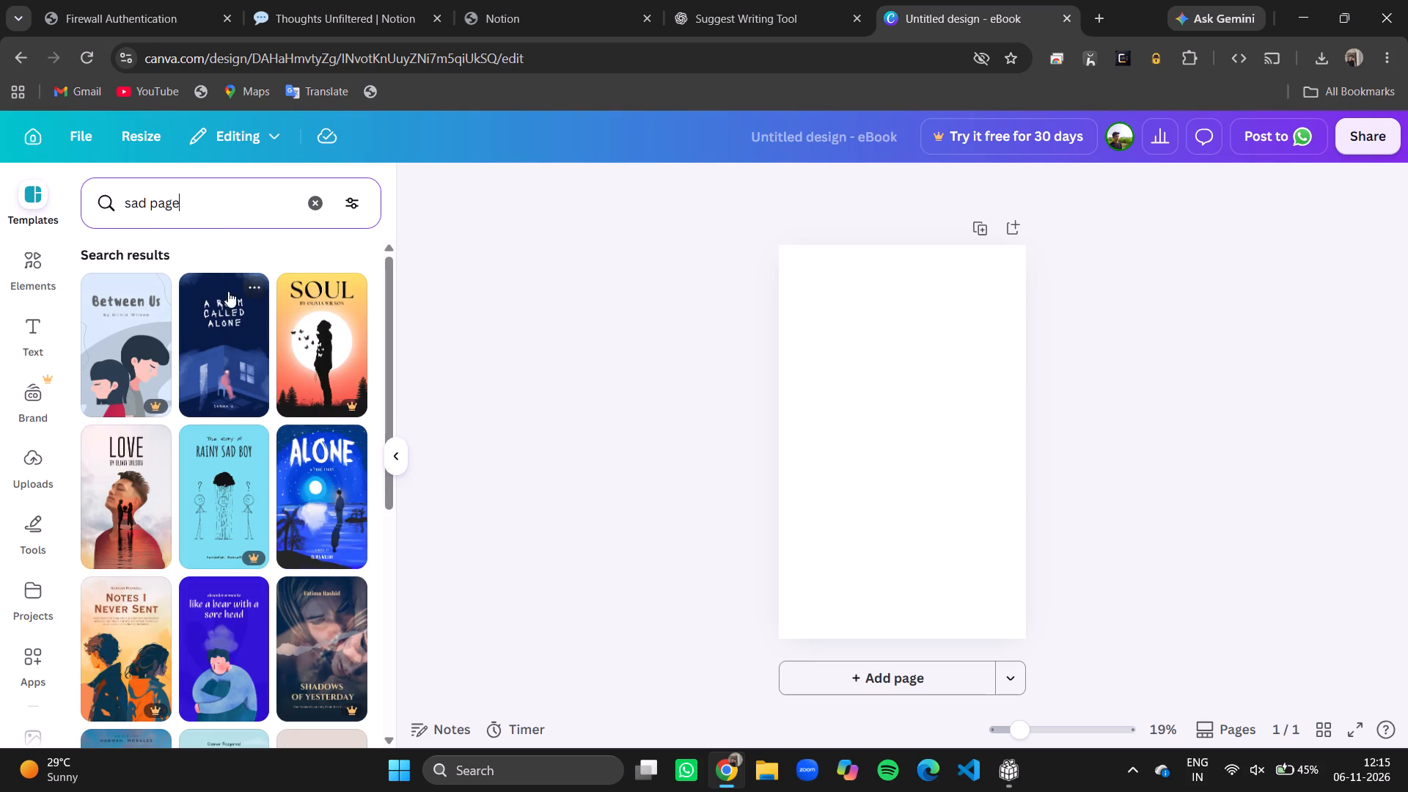
Search the eBook templates for "brown page" and browse the results for a suitable design.
left_click(221, 210)
key("BackSpace")
key("BackSpace")
key("BackSpace")
key("BackSpace")
key("BackSpace")
key("BackSpace")
key("BackSpace")
key("BackSpace")
key("BackSpace")
key("BackSpace")
key("BackSpace")
key("BackSpace")
key("BackSpace")
key("BackSpace")
key("BackSpace")
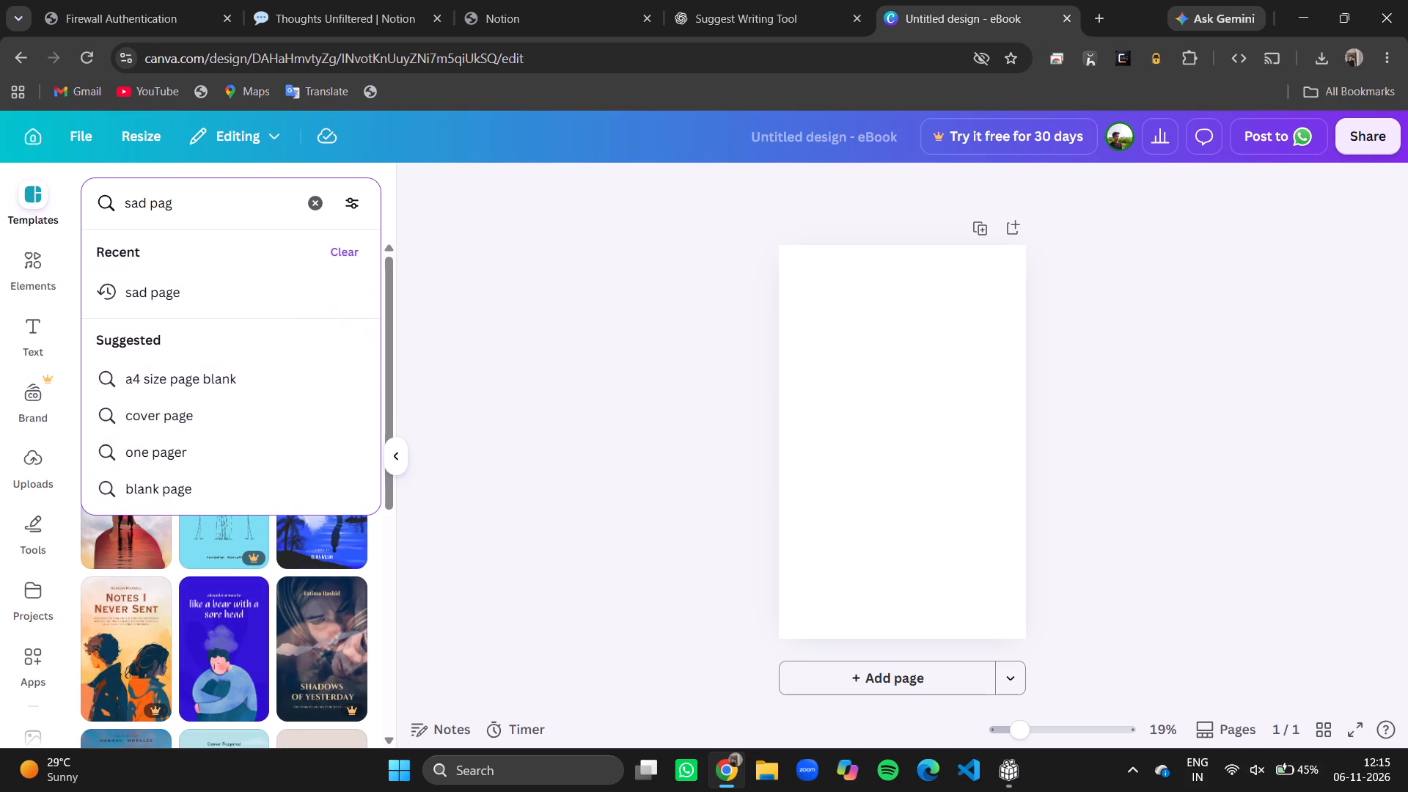
type("bron page")
key("Return")
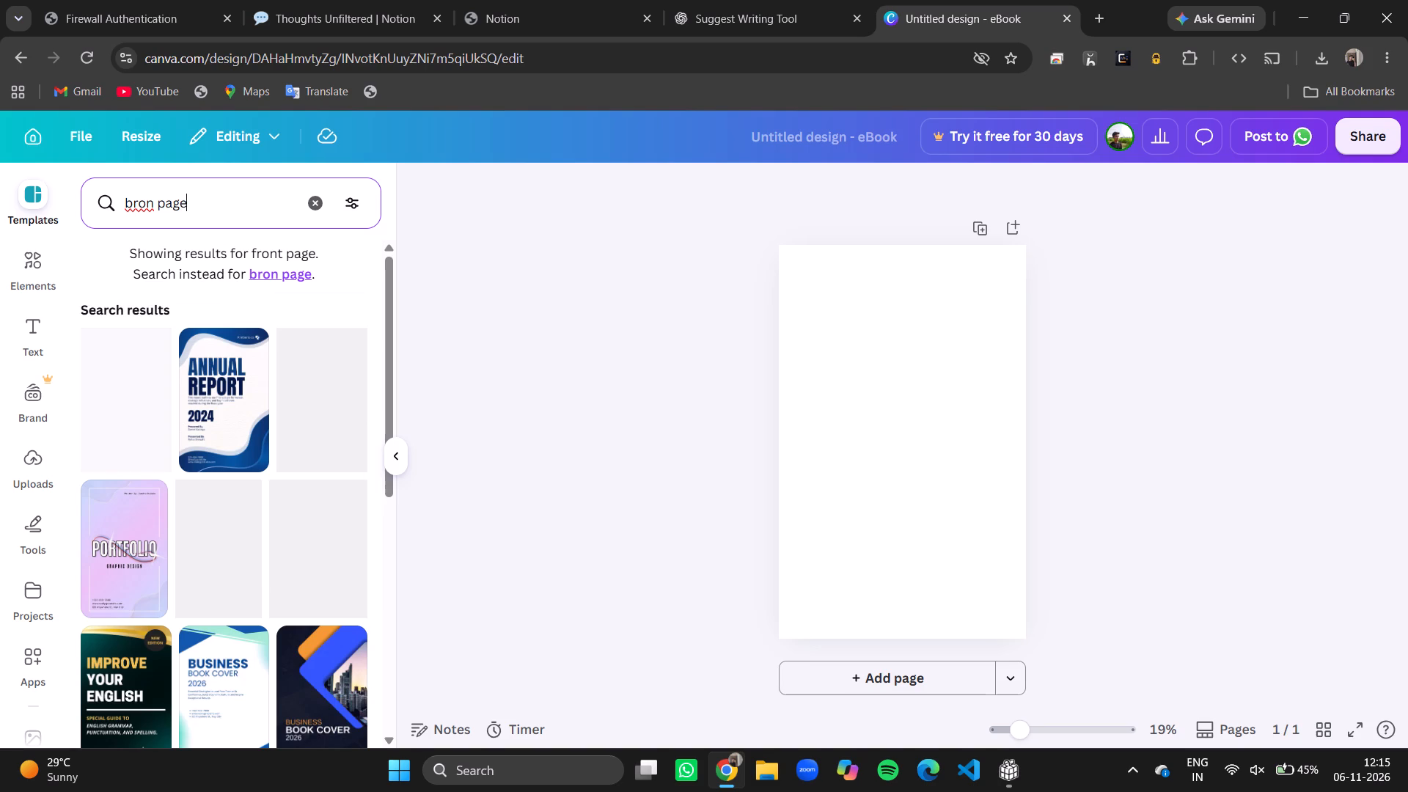
left_click(153, 210)
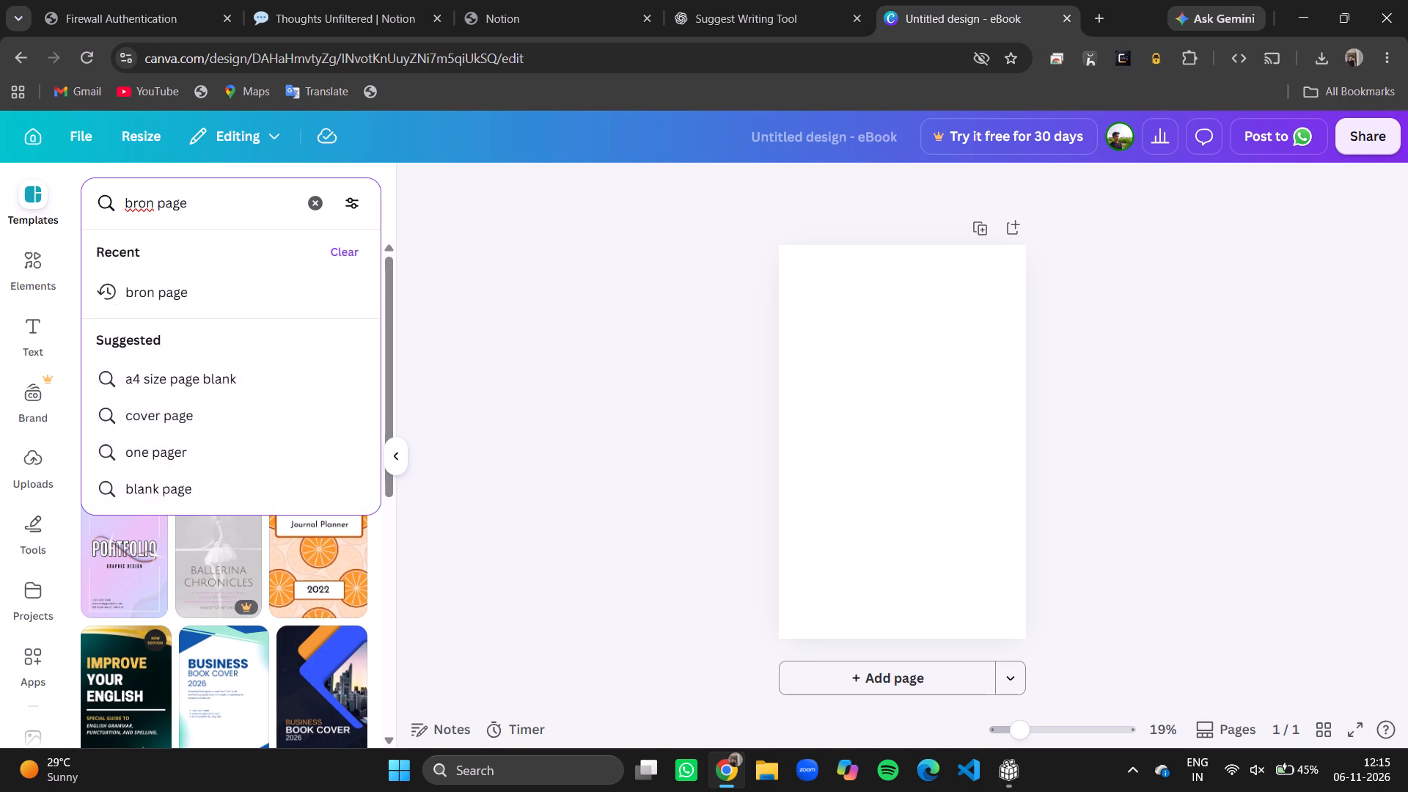
key("BackSpace")
type("wn")
key("Return")
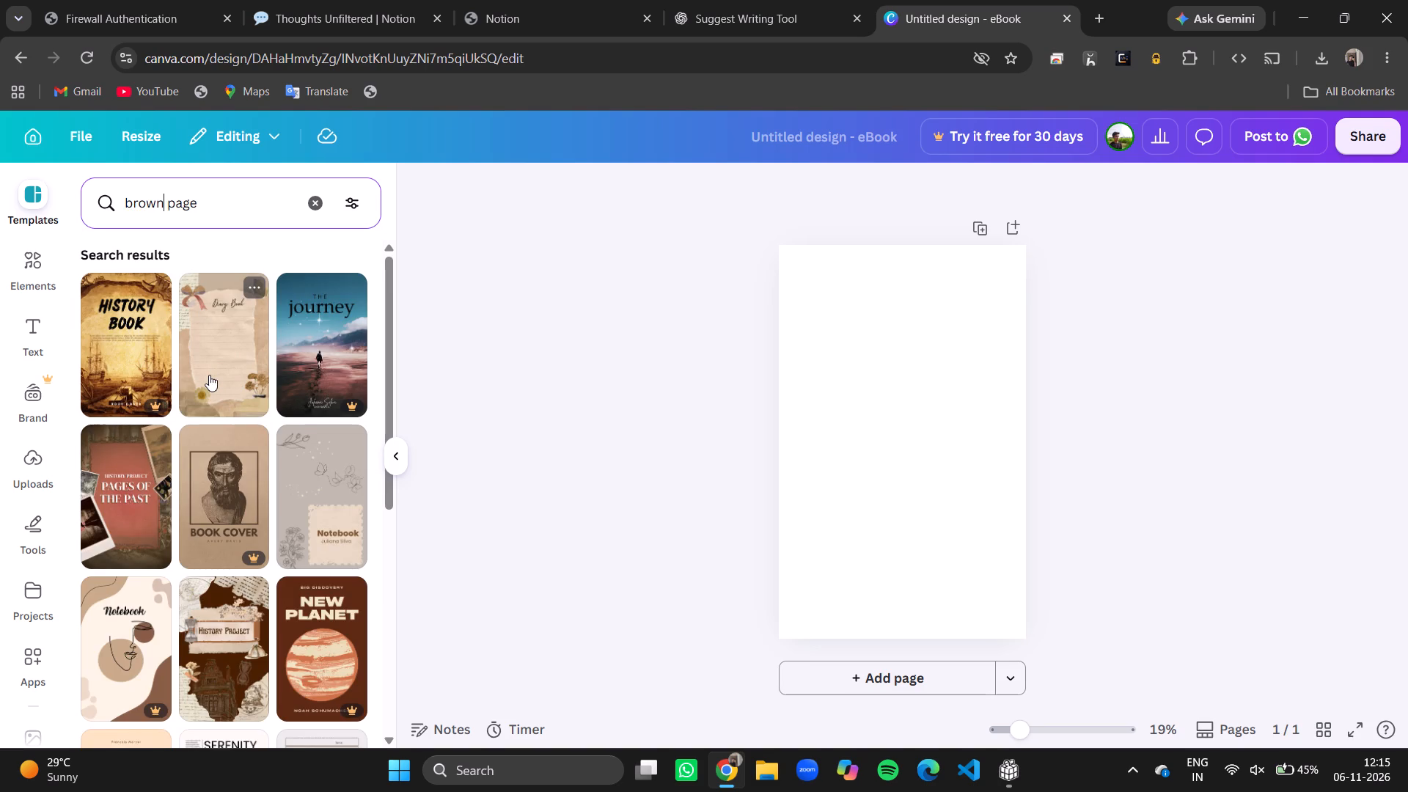
scroll(209, 375, "down", 7)
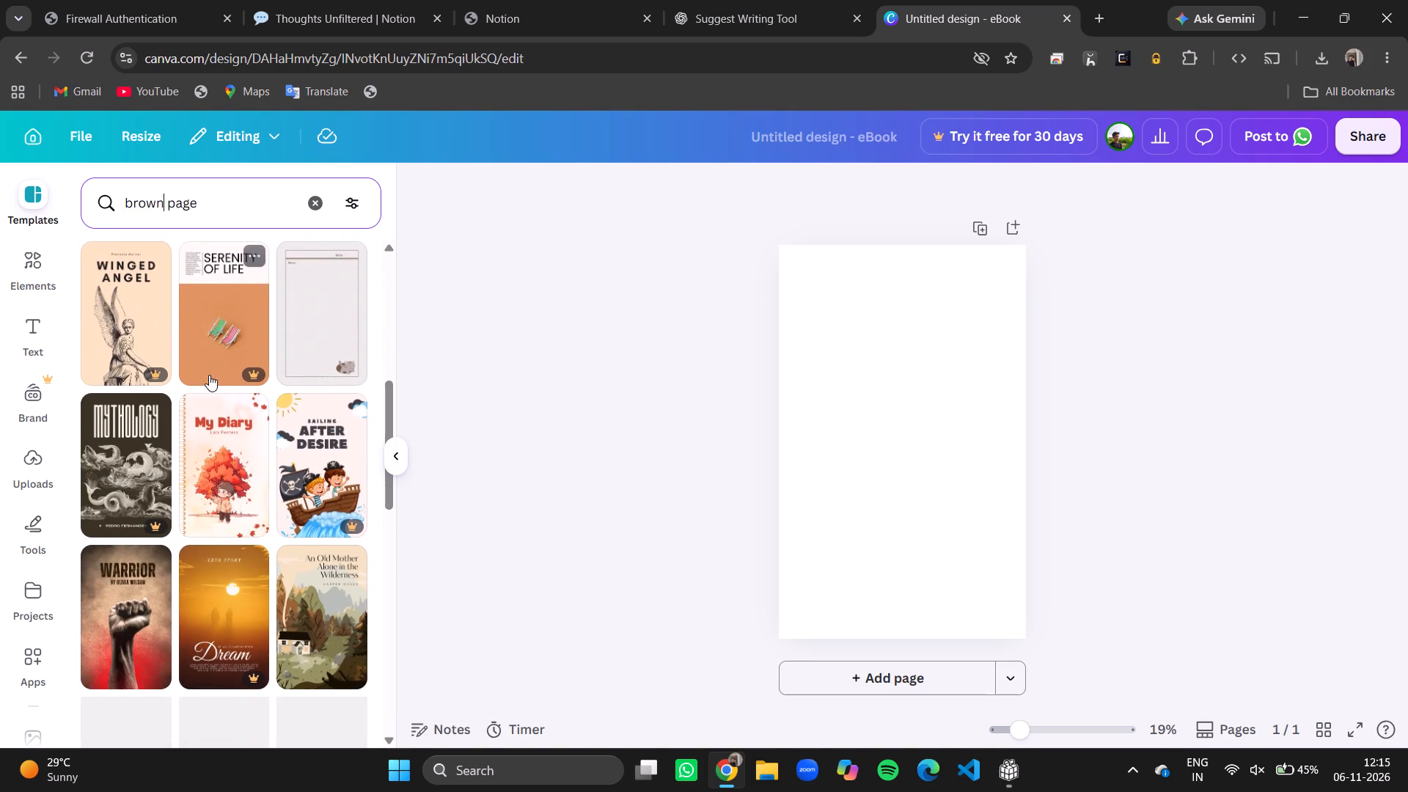
scroll(209, 375, "down", 1)
left_click(843, 372)
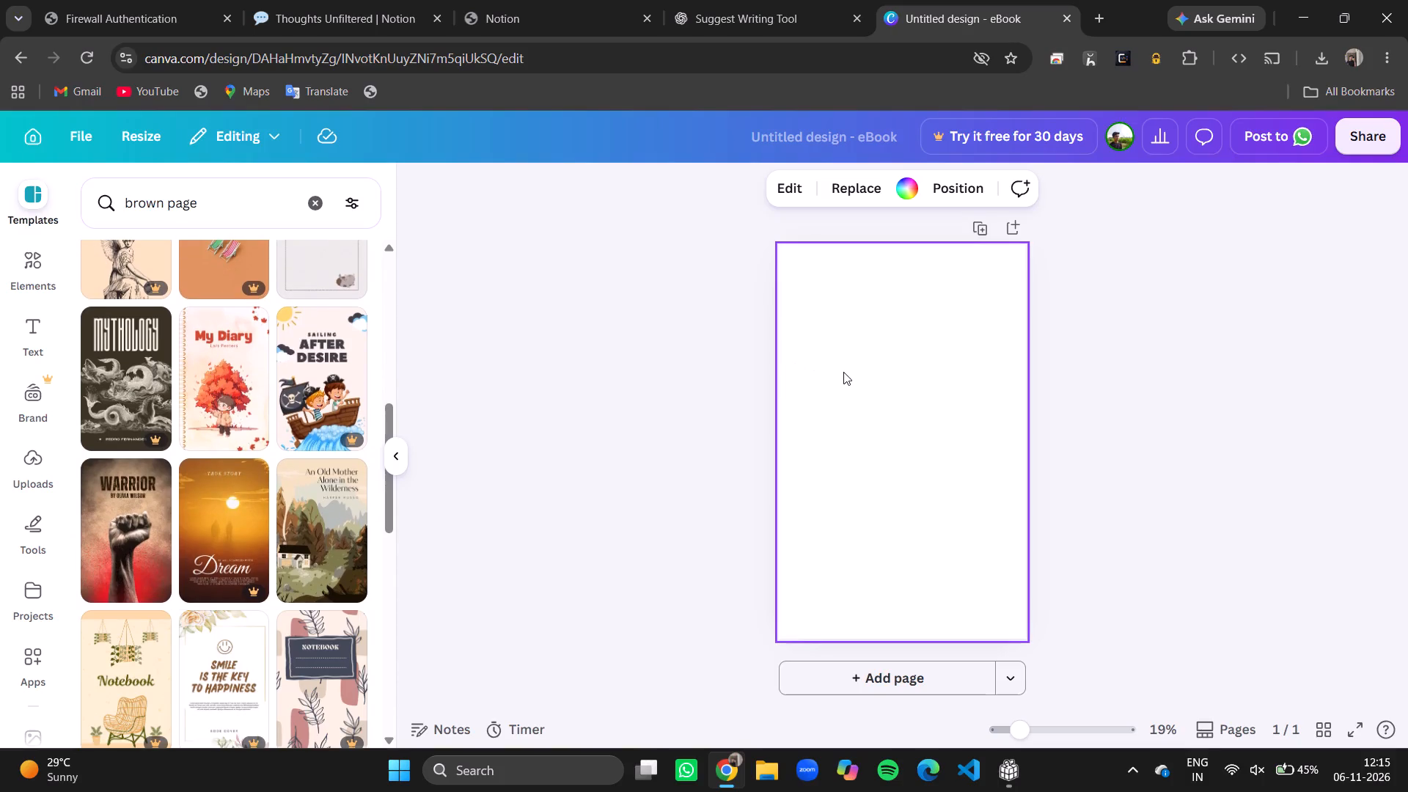
Switch back to the Thoughts Unfiltered meeting page in Notion, close its page actions and check its Notes tab options.
left_click(528, 1)
left_click(261, 0)
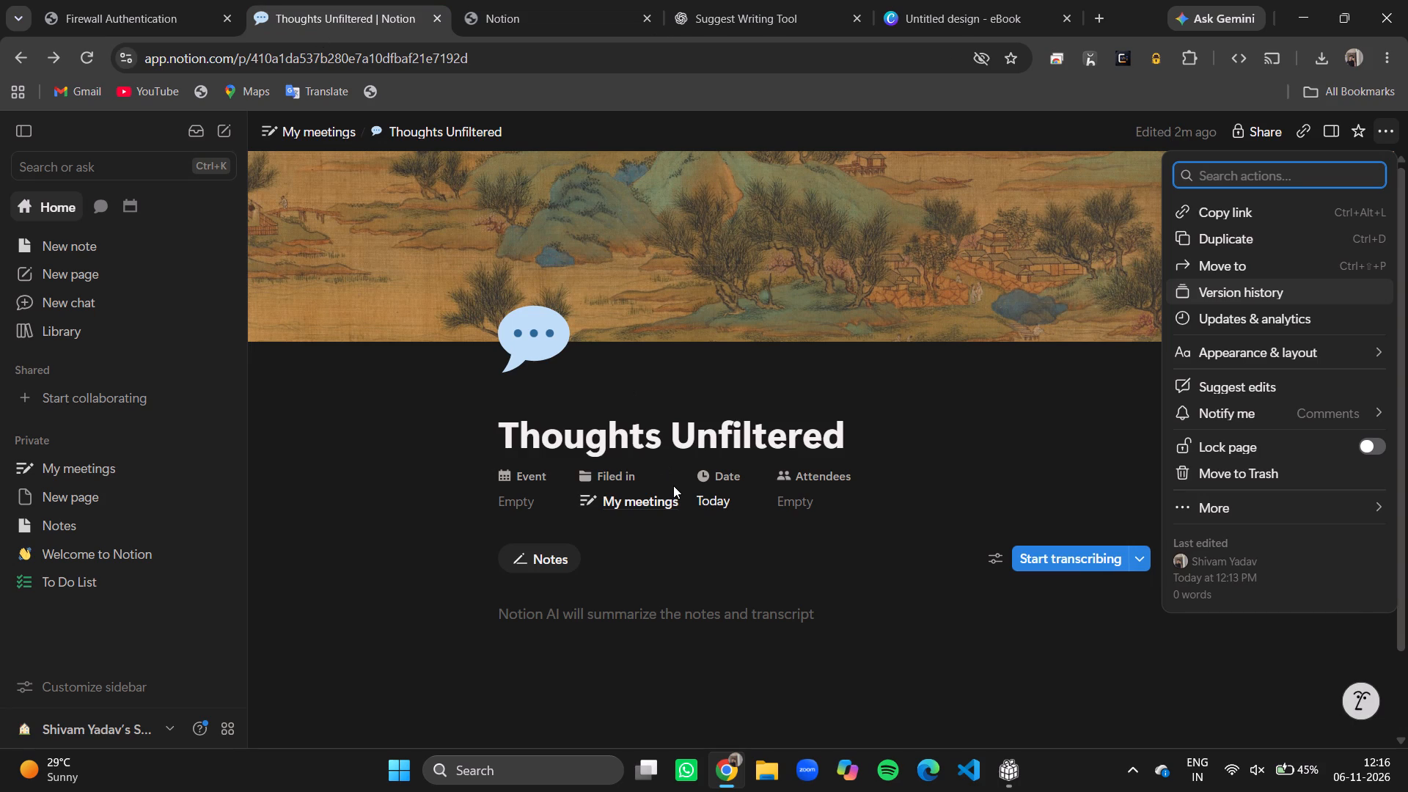
left_click(1008, 483)
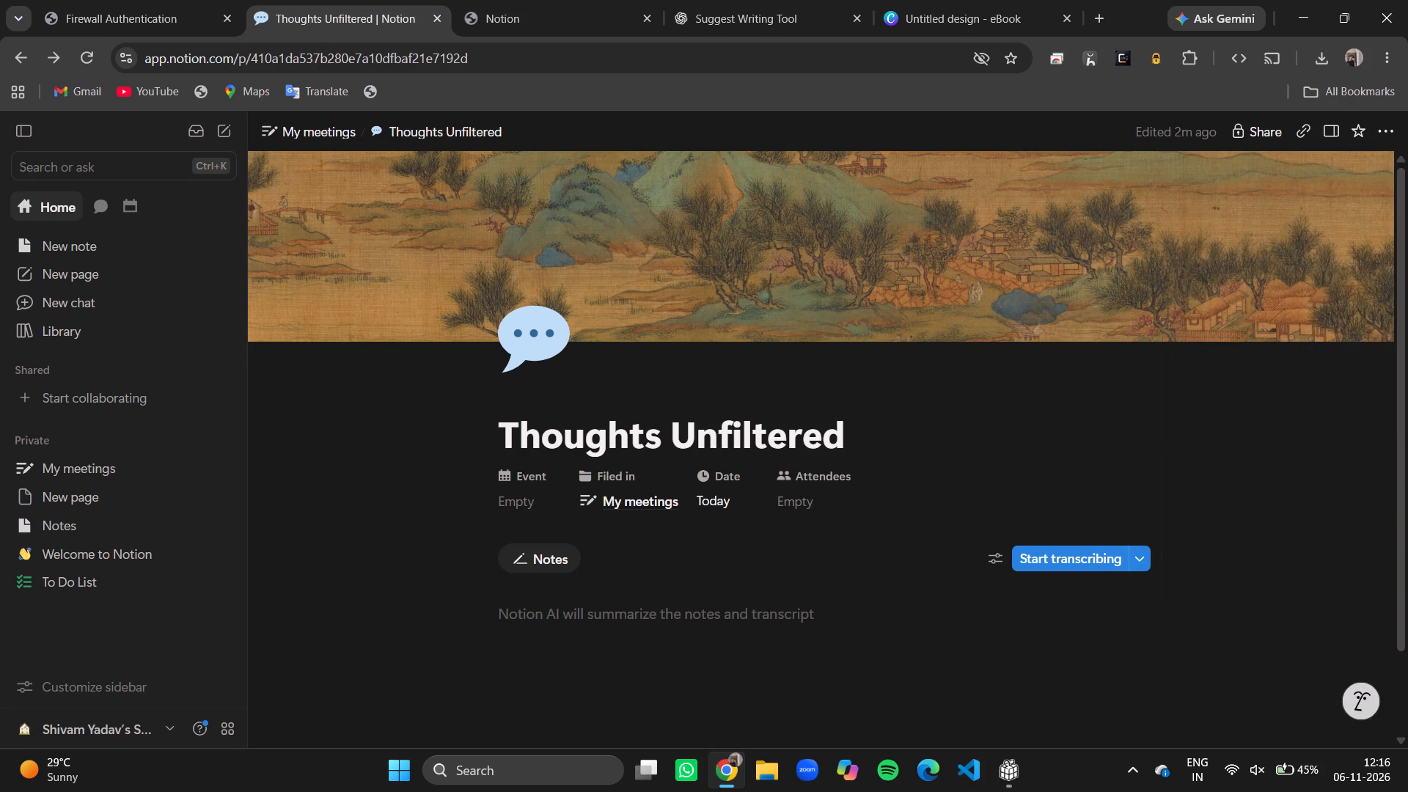
scroll(601, 602, "down", 2)
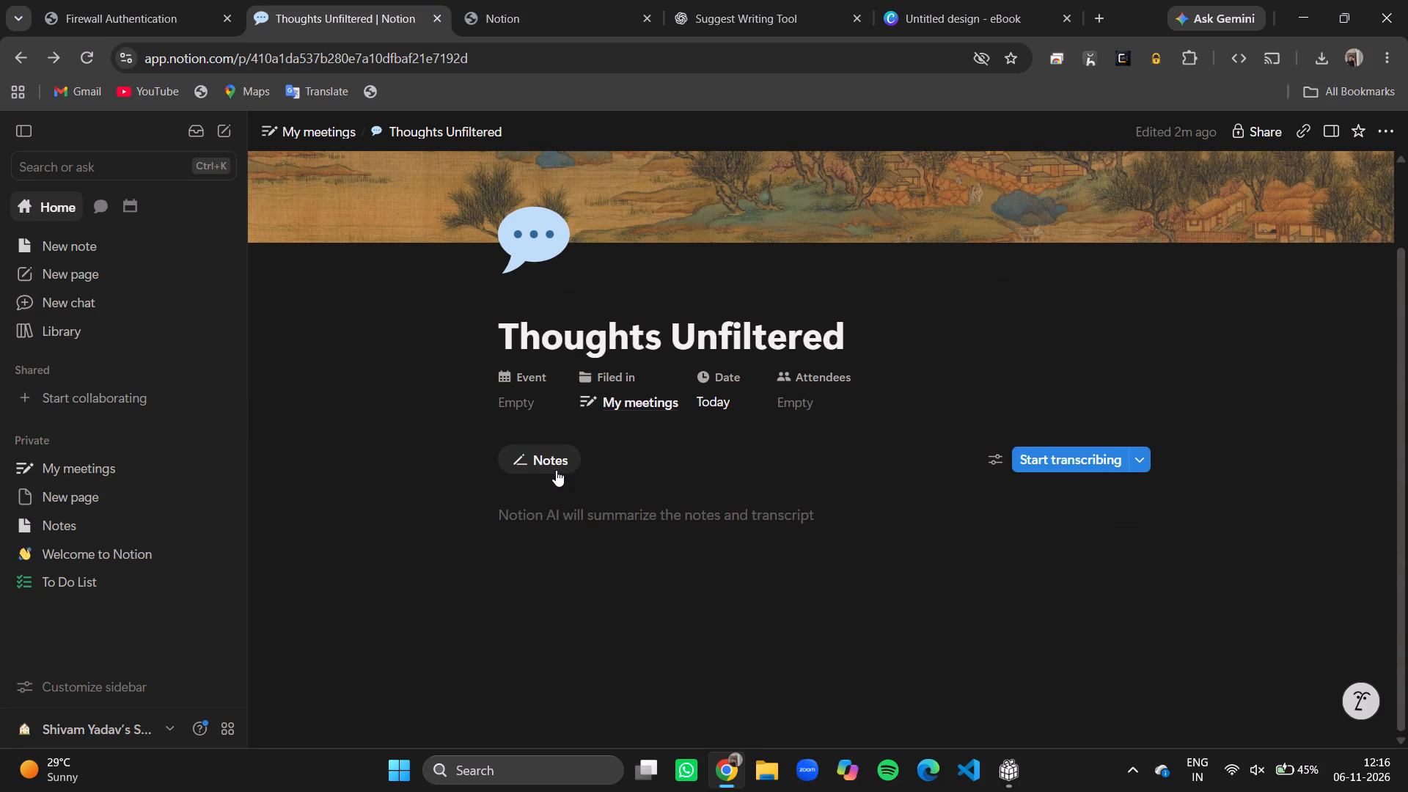
left_click(544, 465)
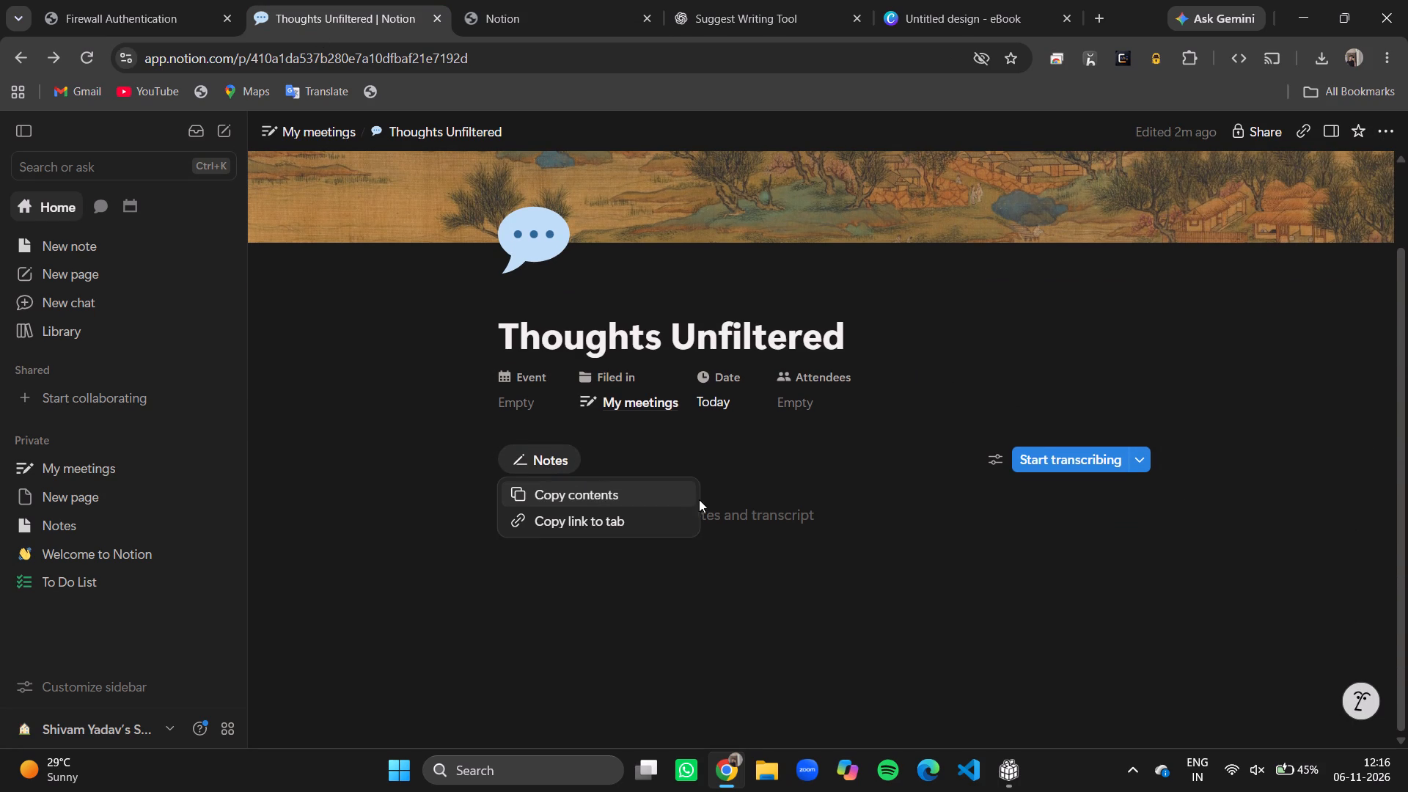
left_click(750, 509)
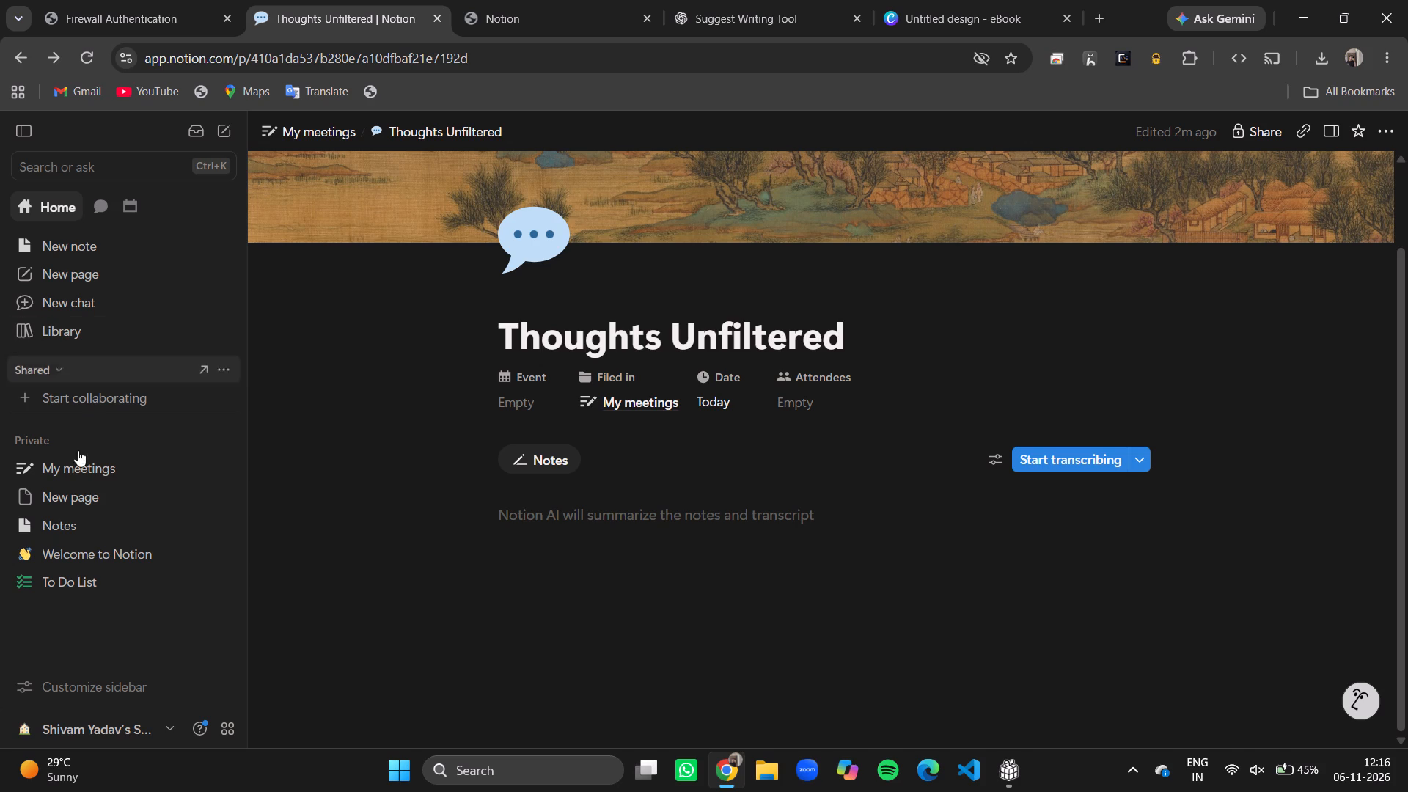
View the existing untitled private page and the Notes database.
left_click(77, 493)
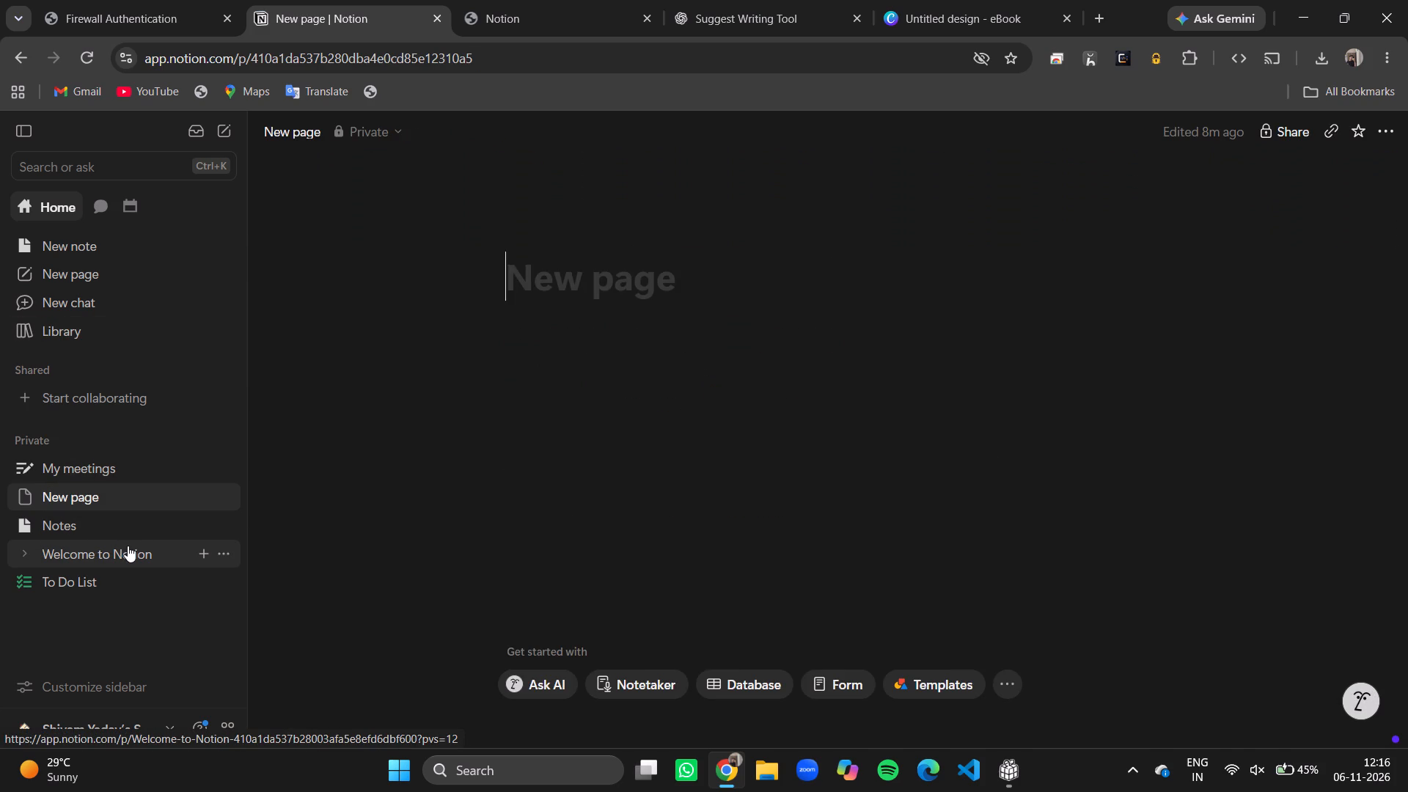
left_click(130, 527)
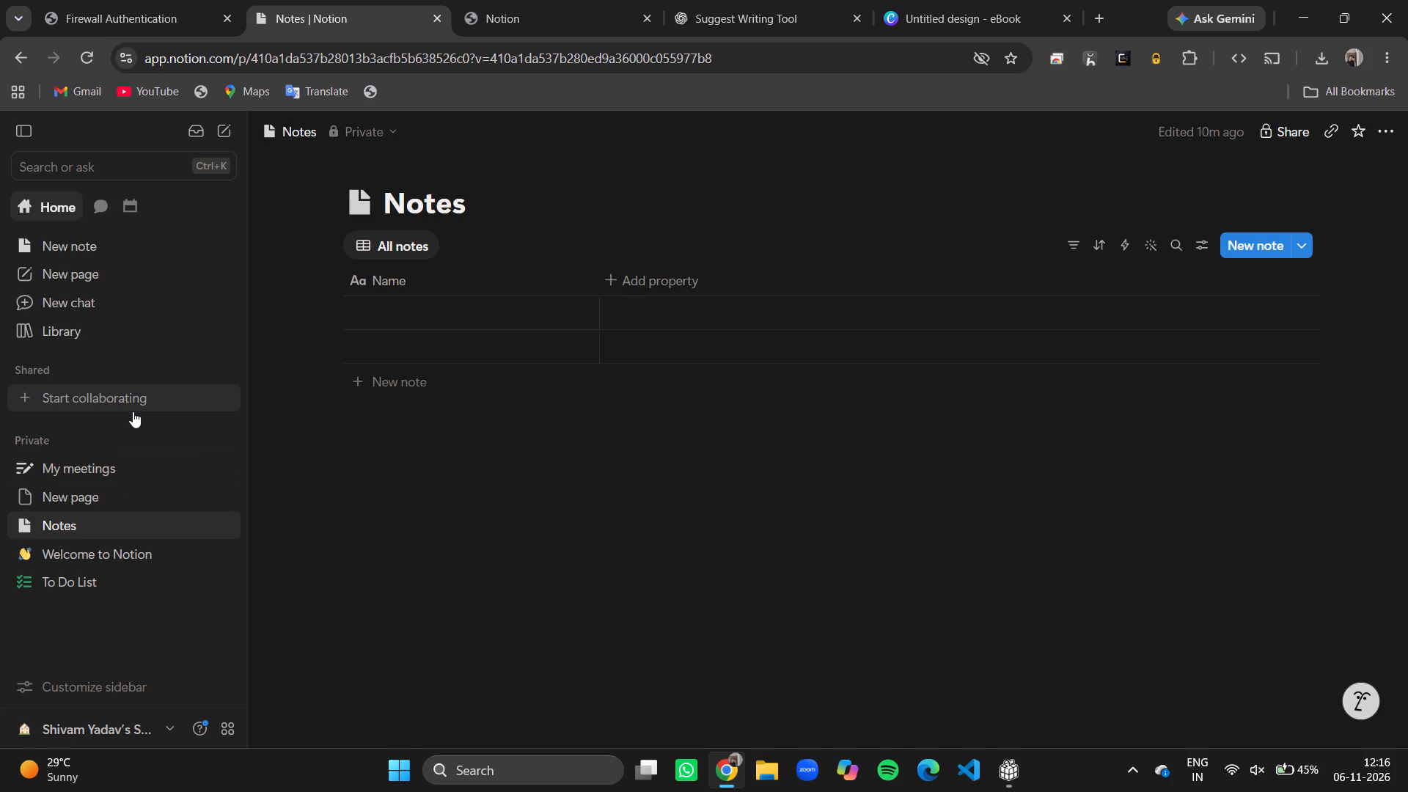
Create a new private page titled "Thoughts Unfiltered" and move into its body.
left_click(82, 265)
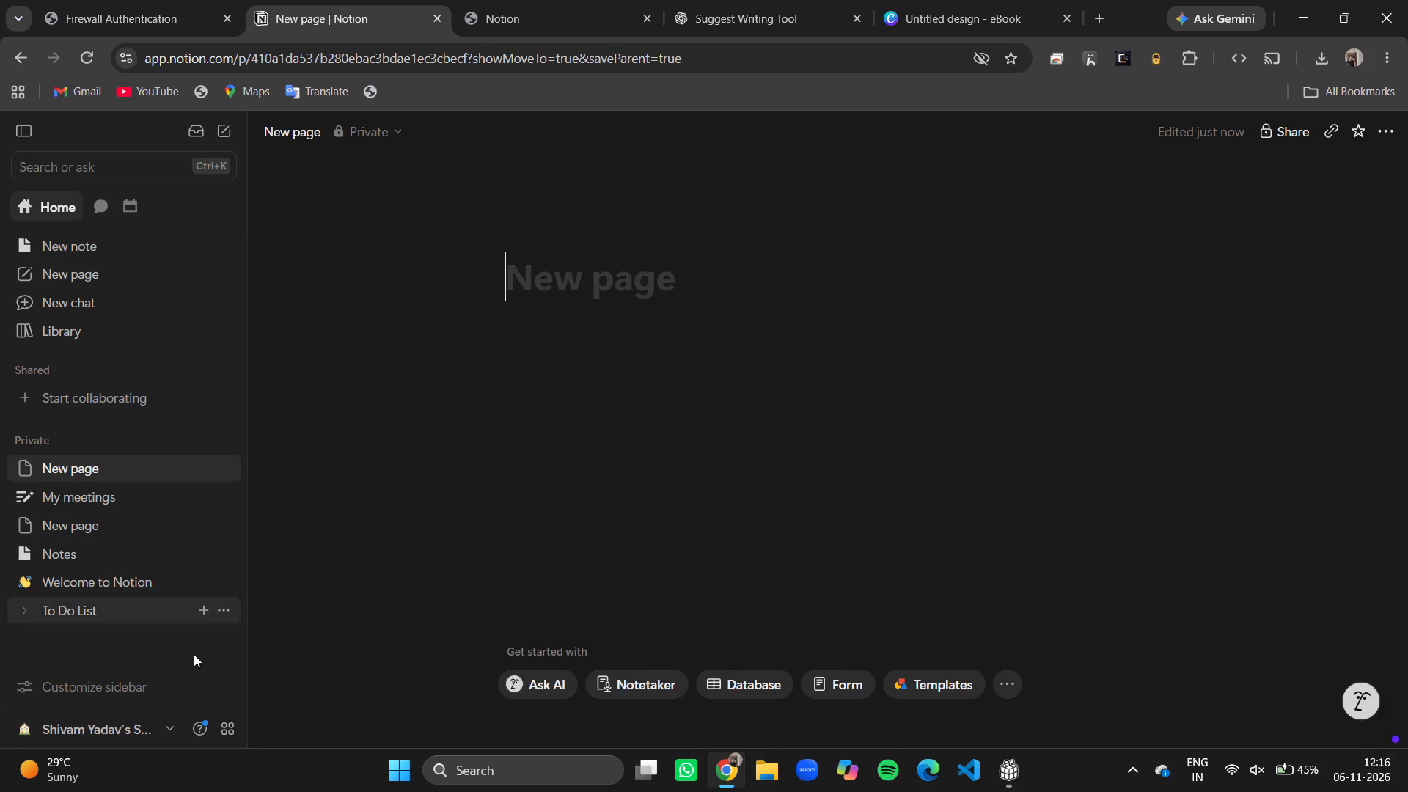
scroll(145, 618, "down", 1)
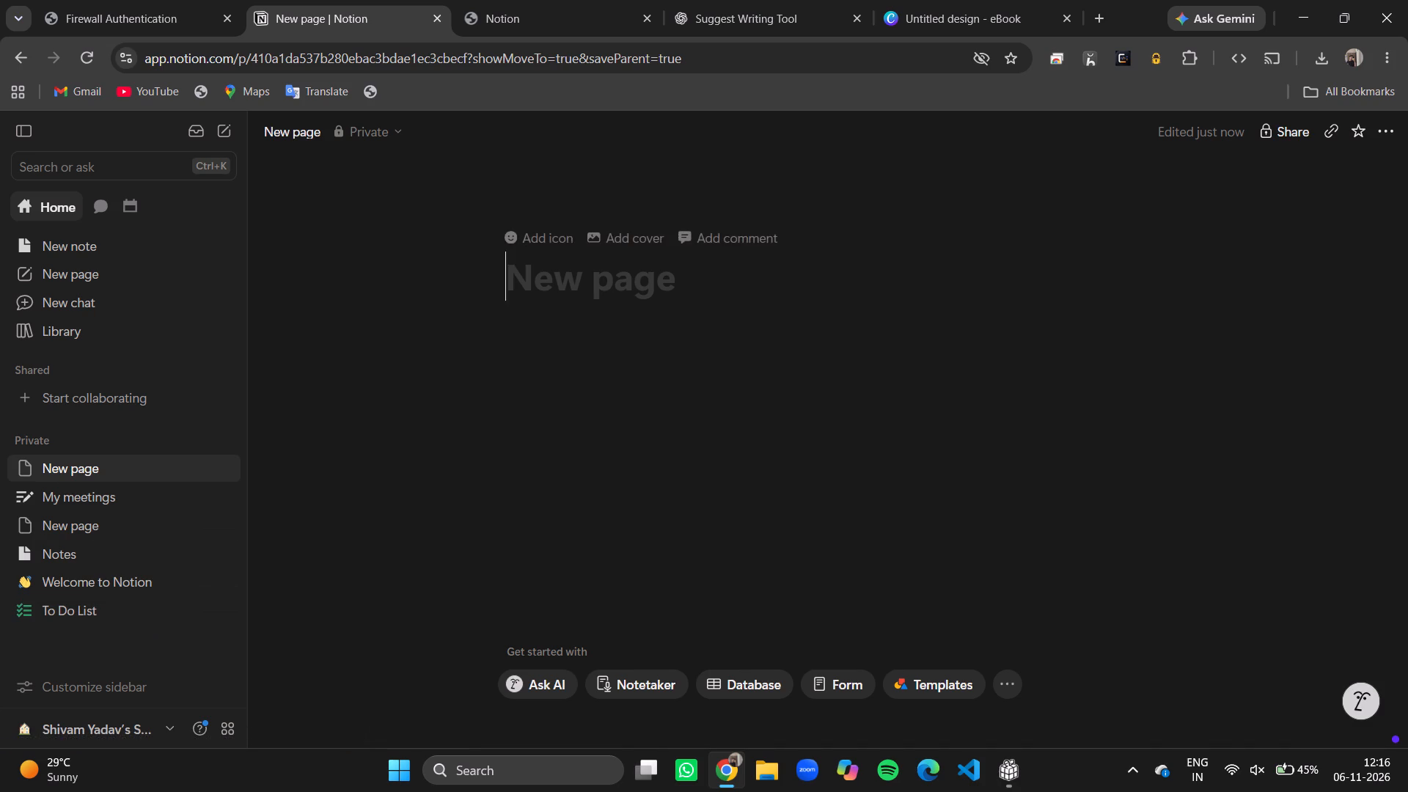
key("BackSpace")
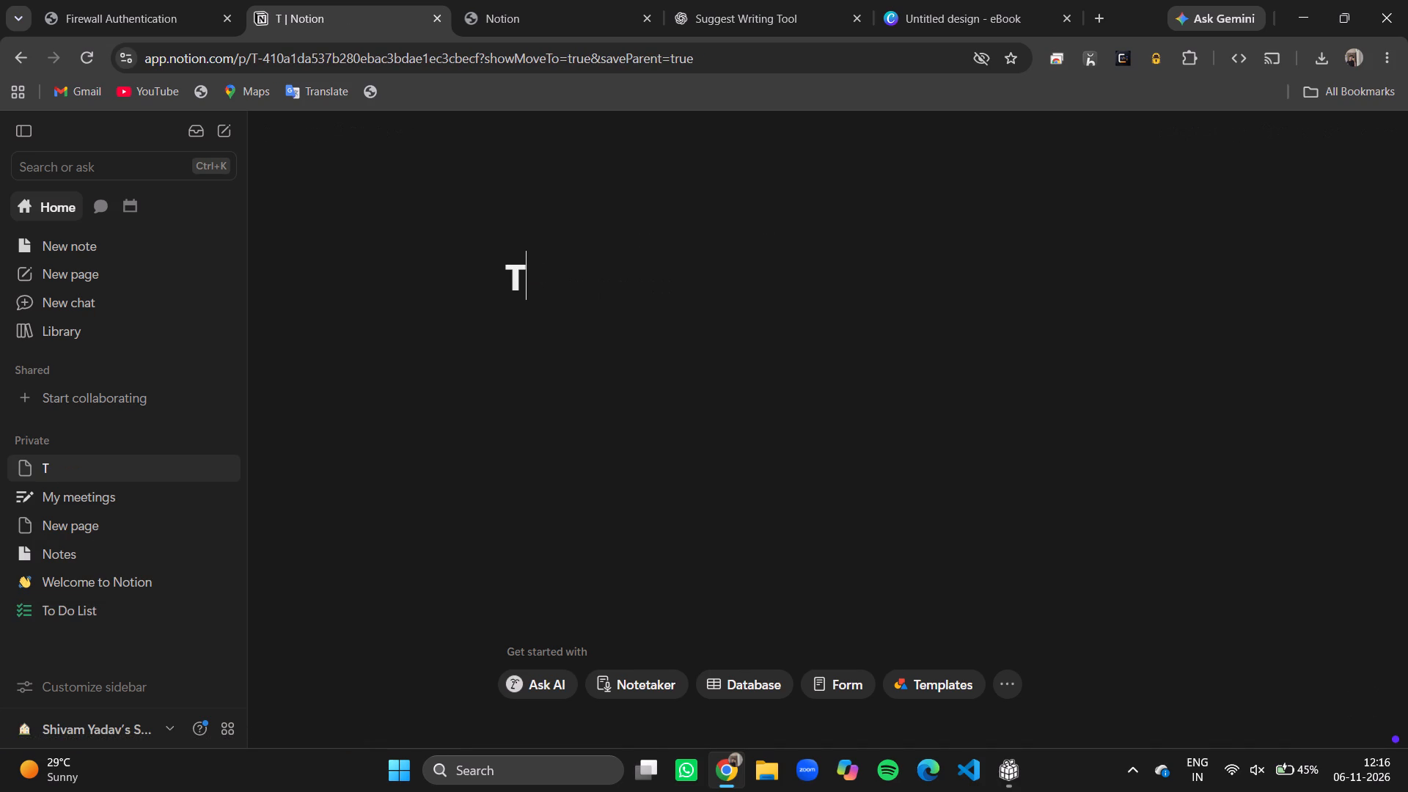
type("haought")
key("BackSpace")
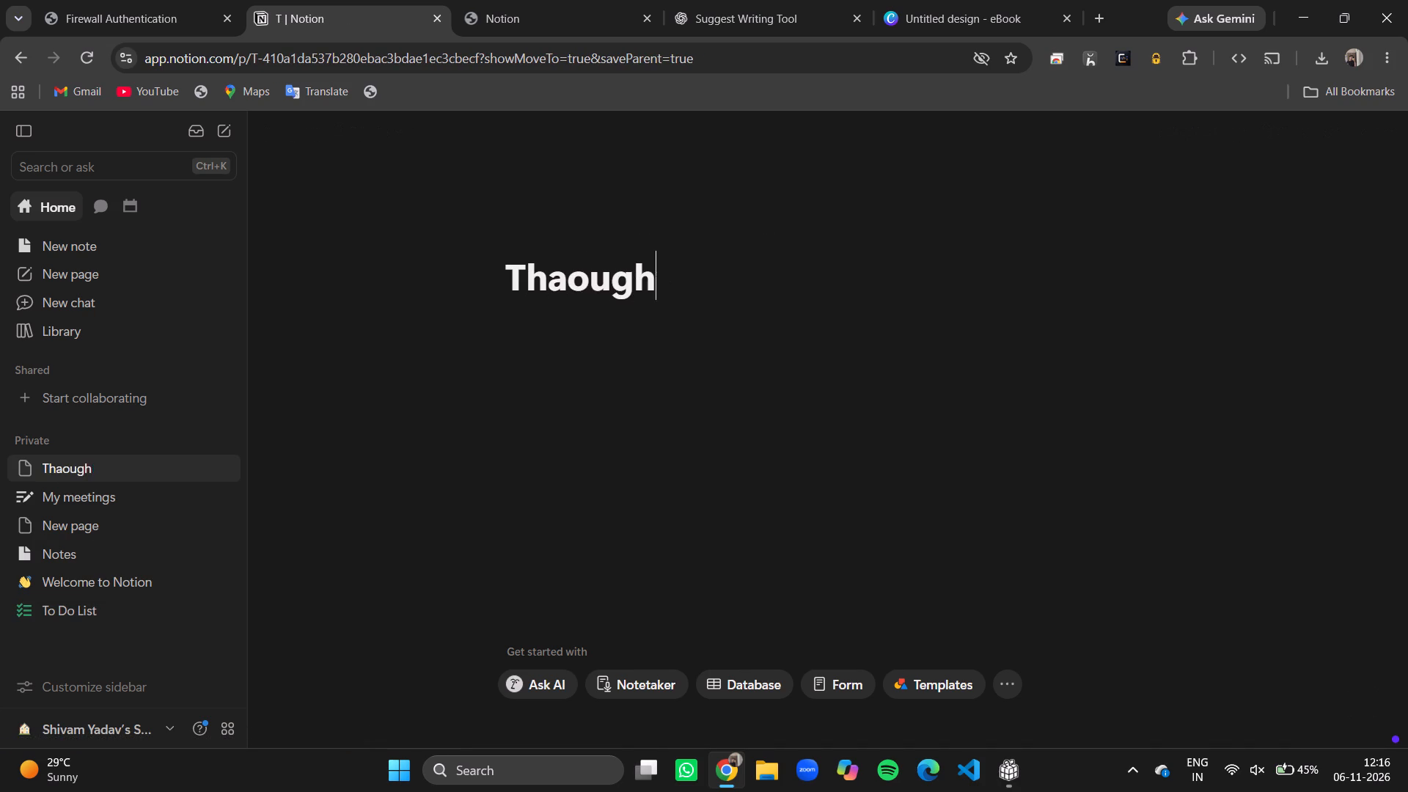
key("BackSpace")
key("BackSpace")
key("BackSpace")
key("BackSpace")
key("BackSpace")
type("ought")
key("space")
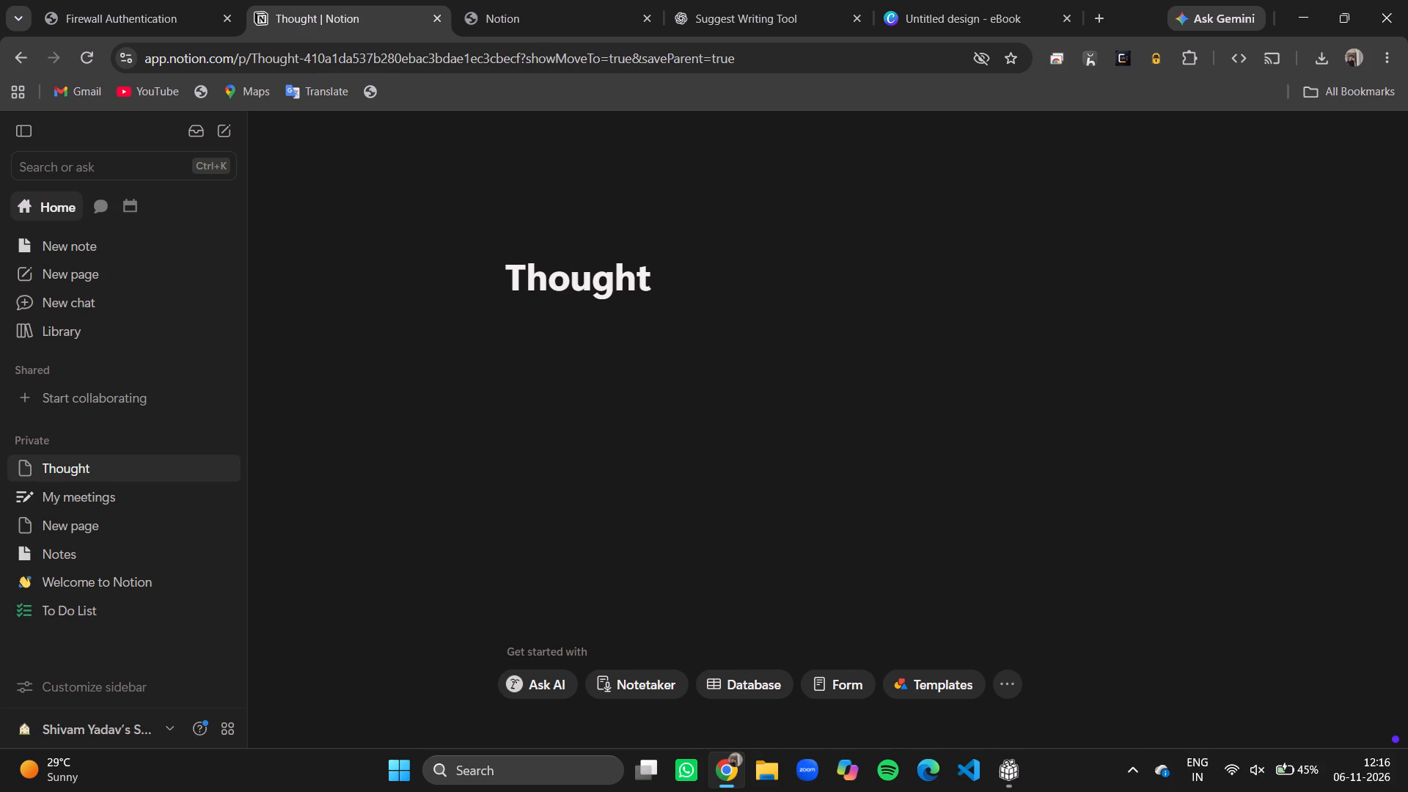
key("BackSpace")
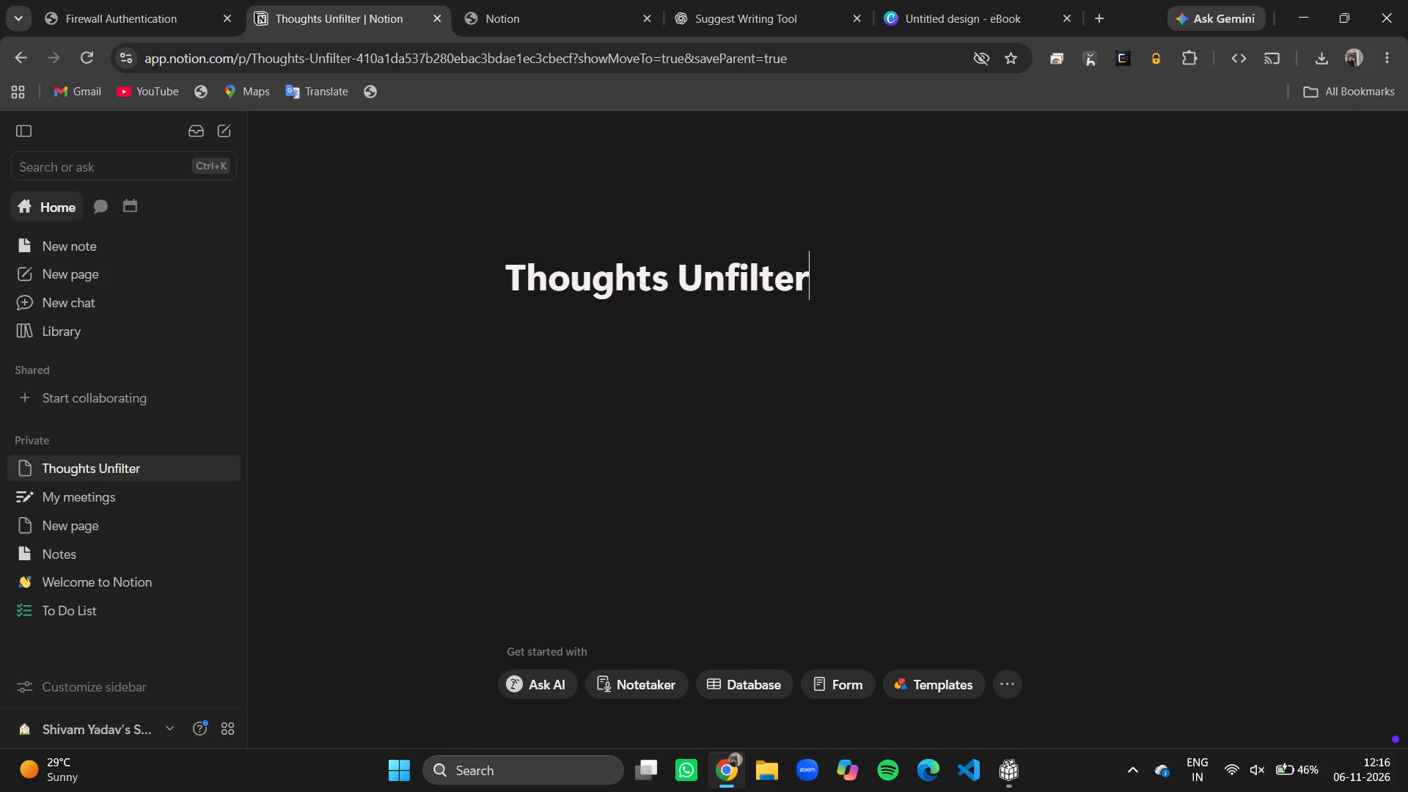
key("Return")
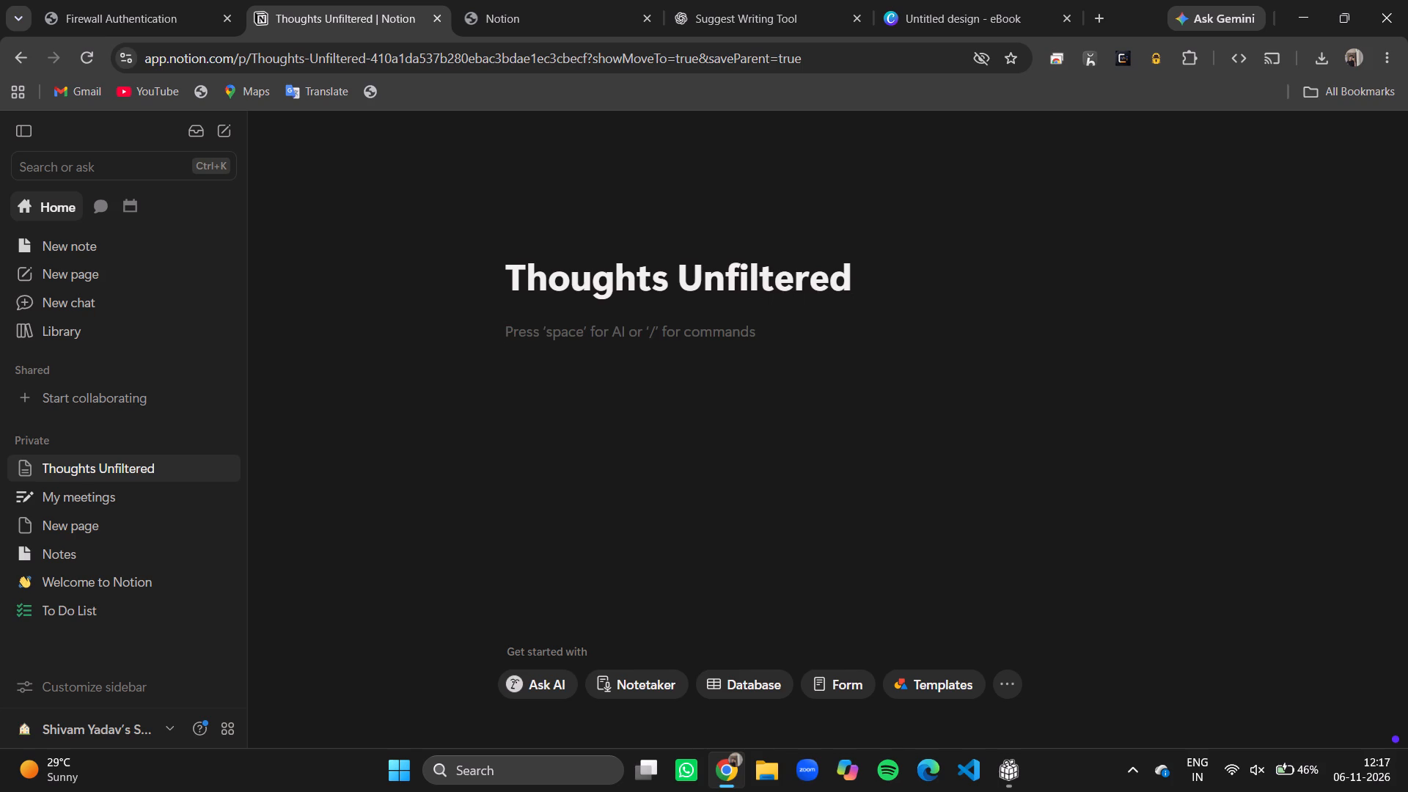
Add a line reading "1." at the start of the page body and begin a new line below it.
key("1")
key("period")
key("Return")
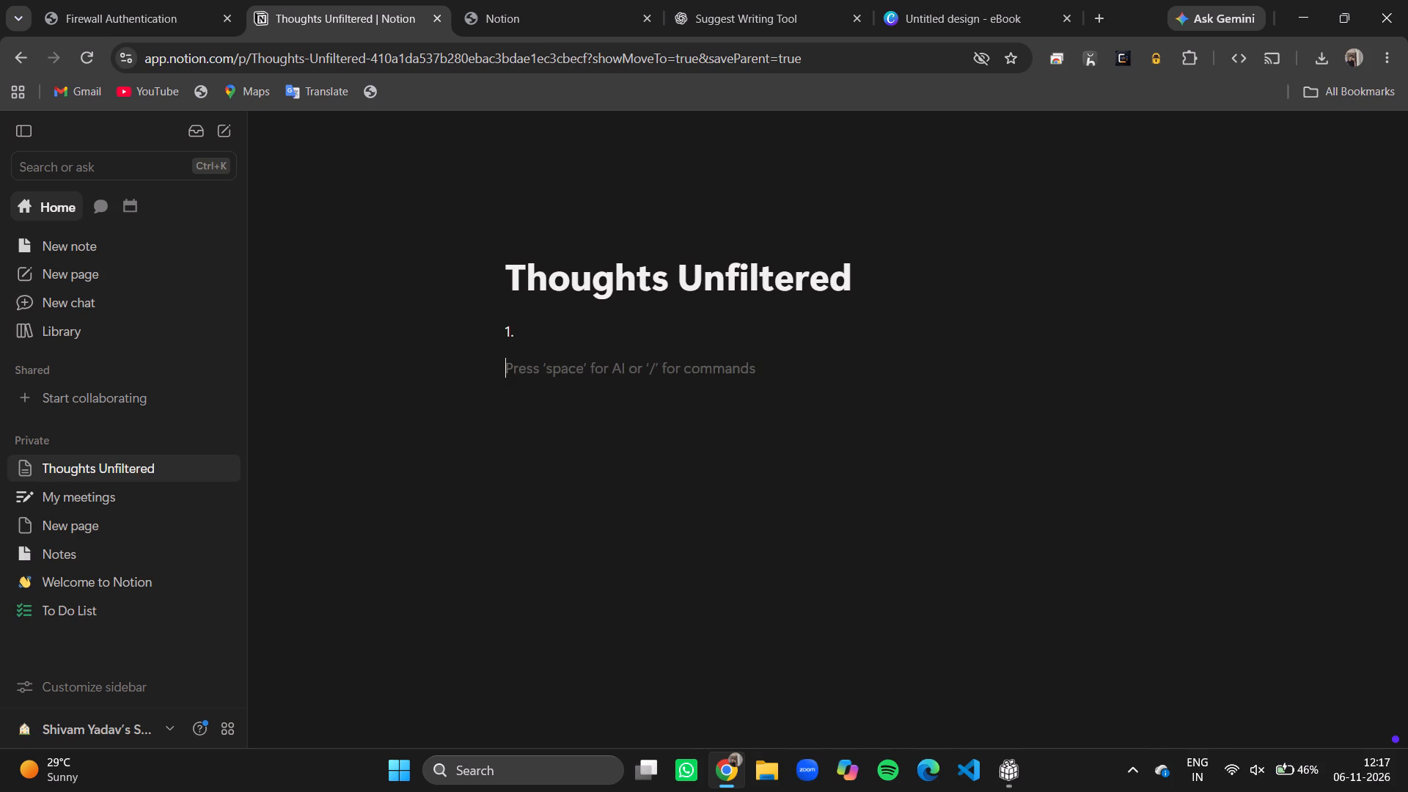
Delete the "1." entry and the empty line below it from the Thoughts Unfiltered page body.
key("BackSpace")
key("BackSpace")
key("BackSpace")
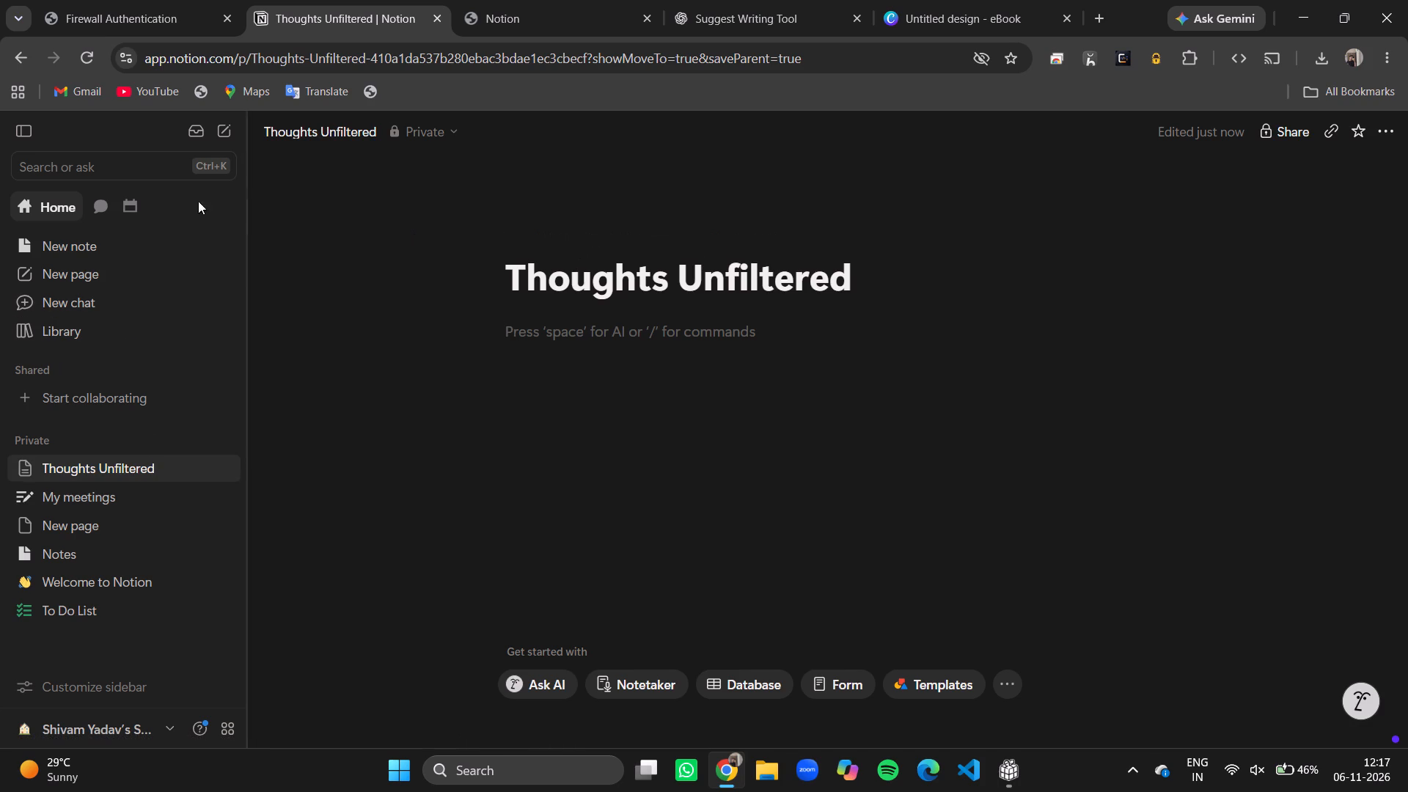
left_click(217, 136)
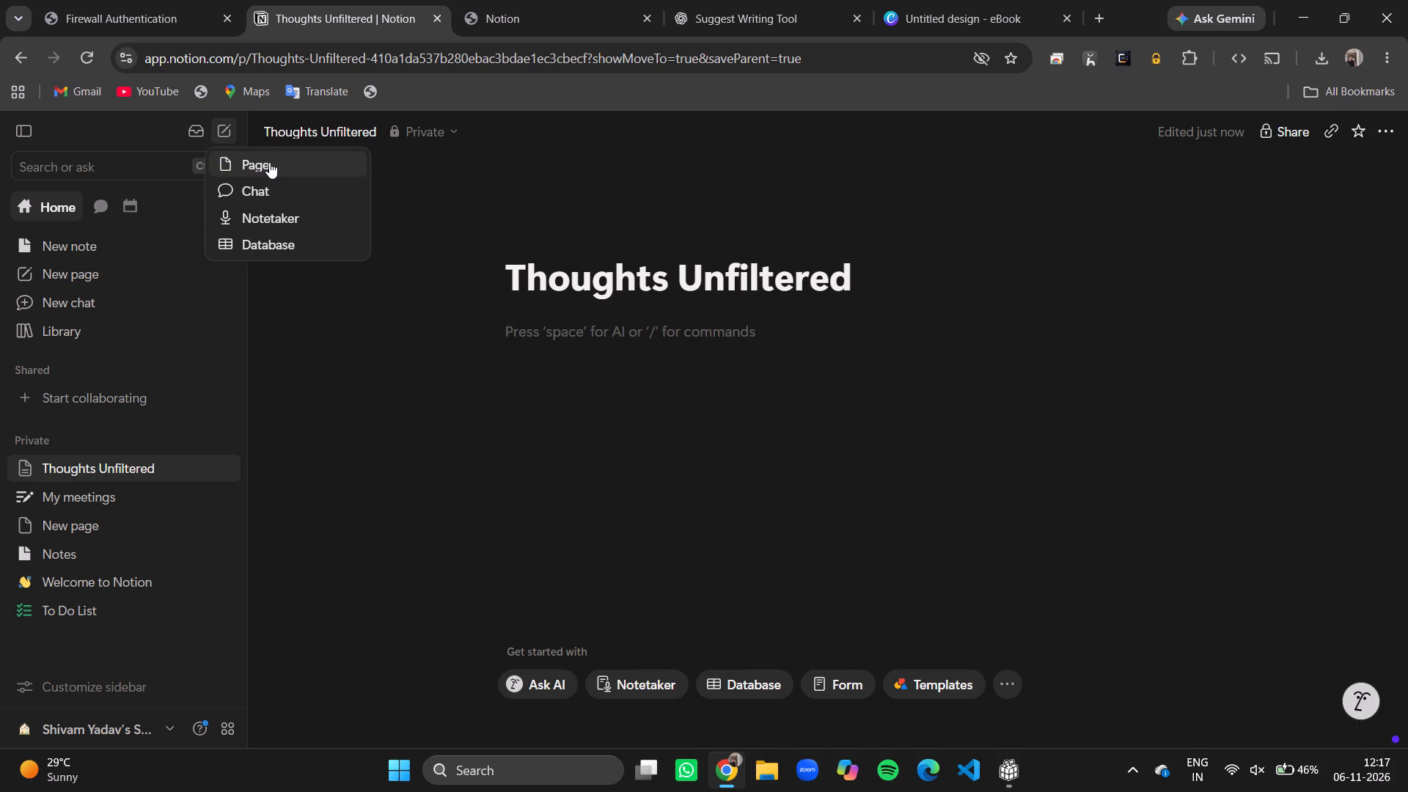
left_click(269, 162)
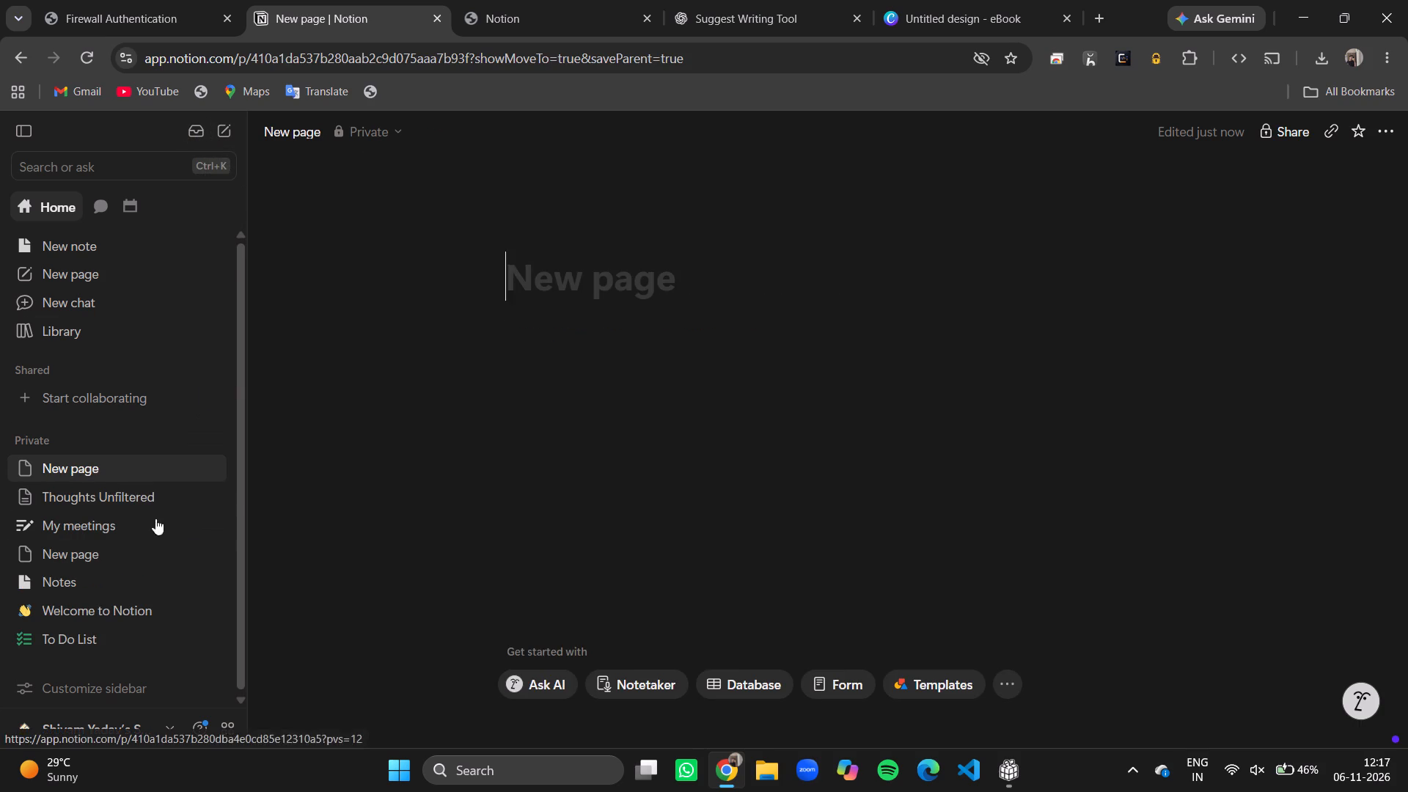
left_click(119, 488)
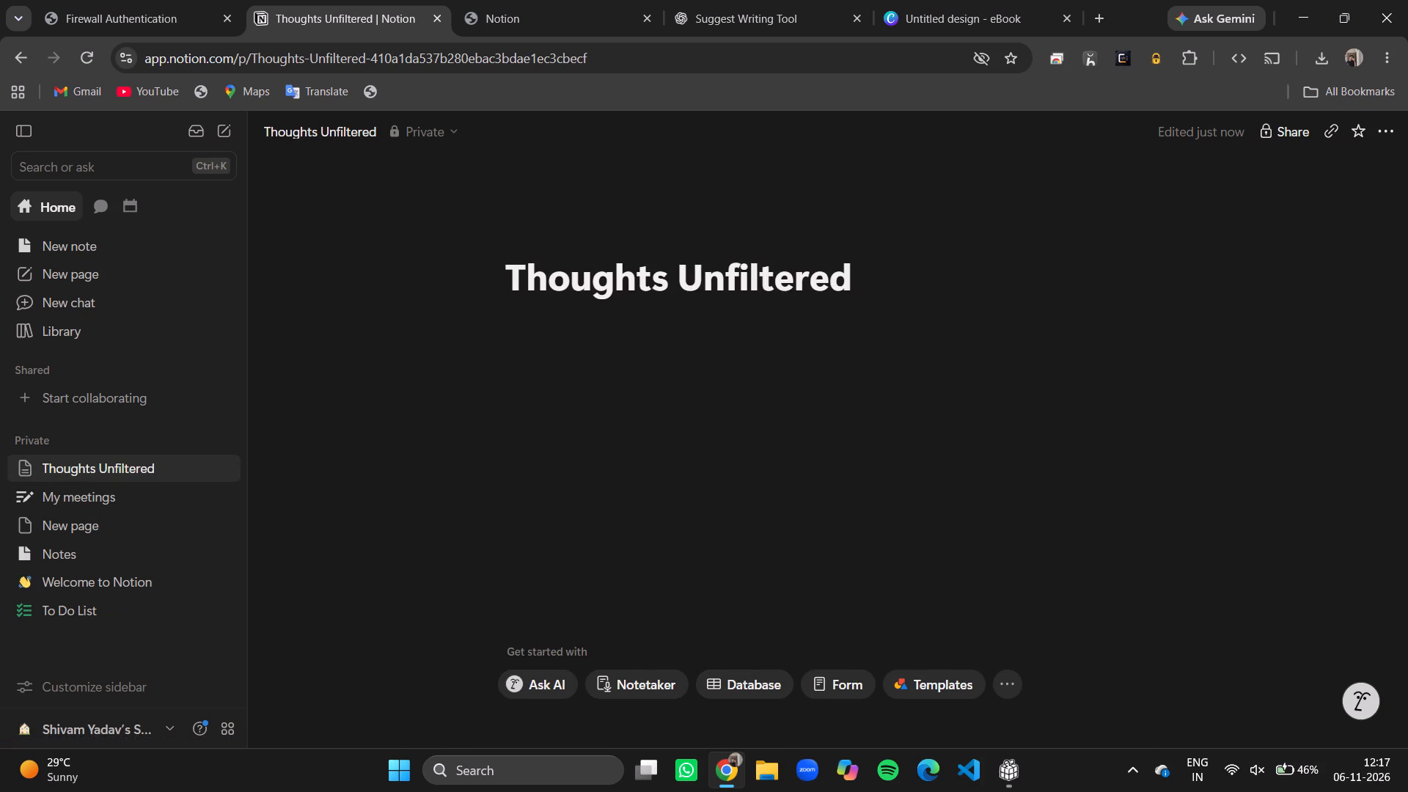
Turn the empty Thoughts Unfiltered page into a List database.
left_click(1009, 687)
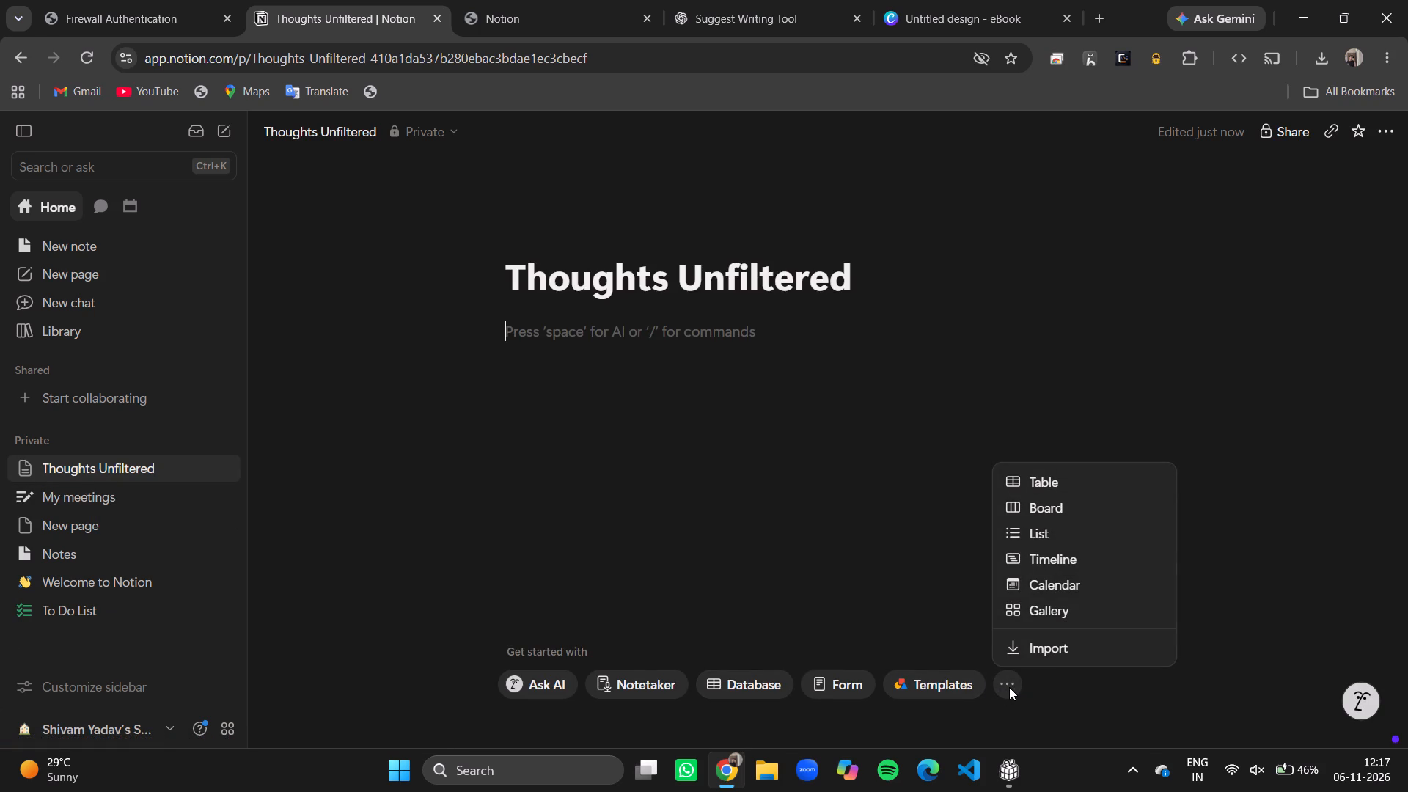
left_click(1041, 535)
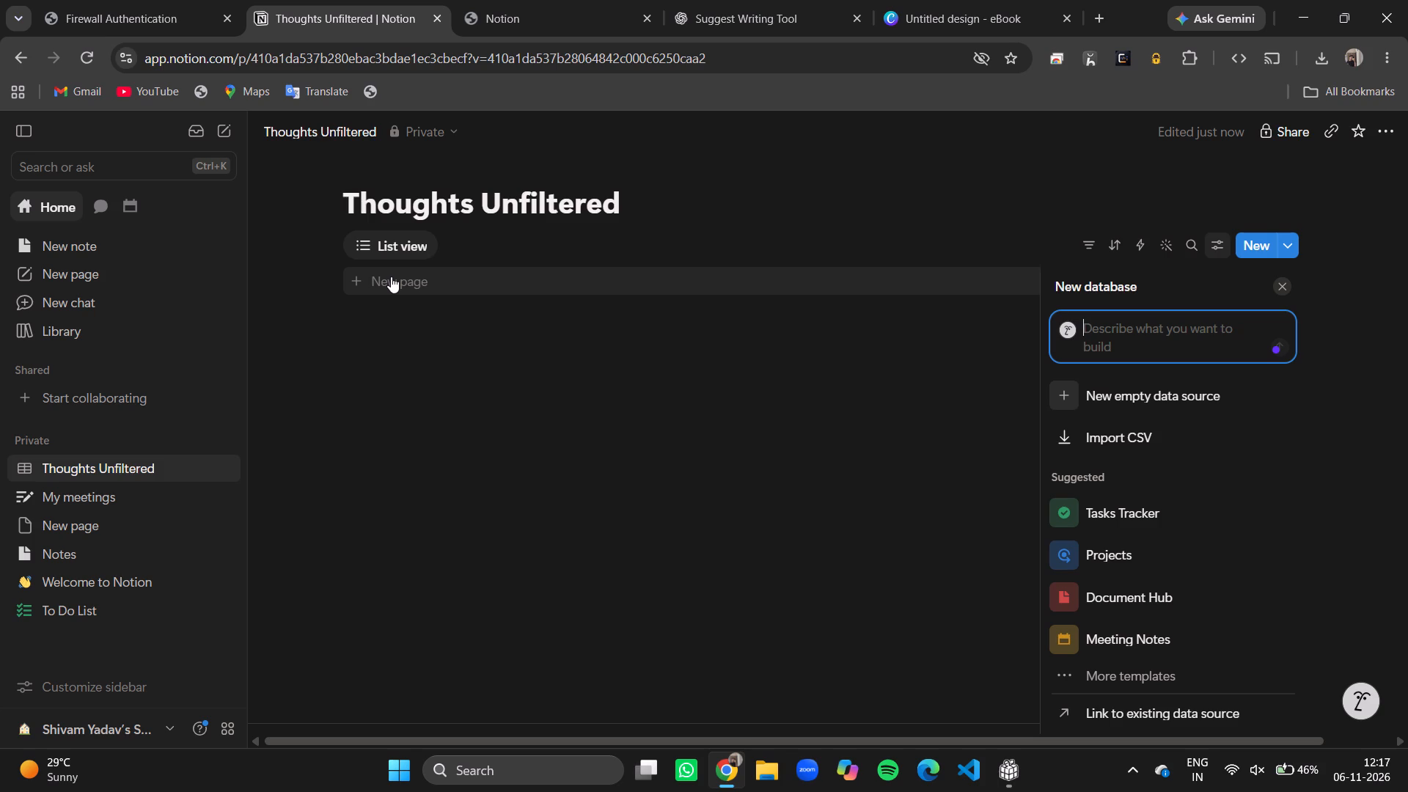
left_click(1099, 26)
left_click(512, 383)
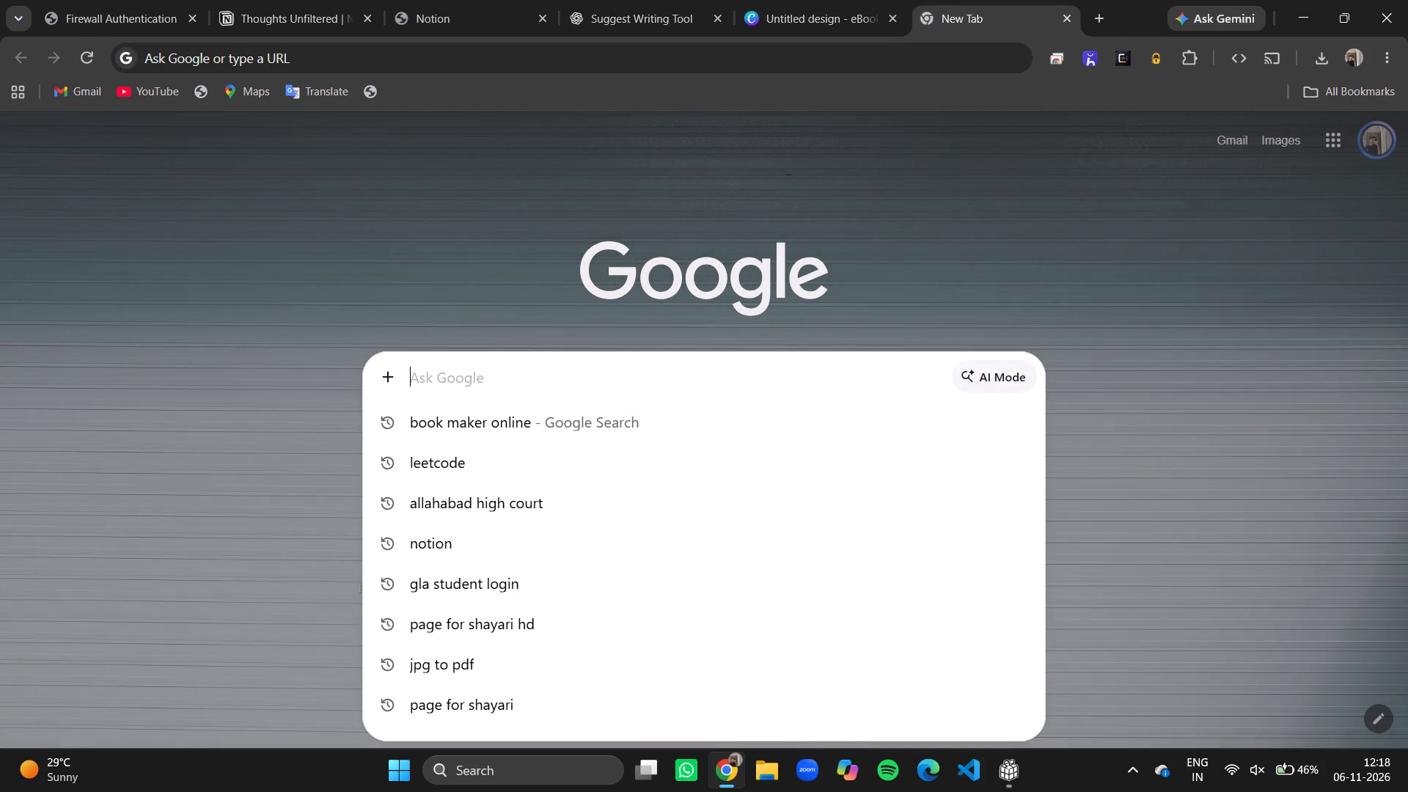
key("n")
key("BackSpace")
key("BackSpace")
key("BackSpace")
key("BackSpace")
type("google notes")
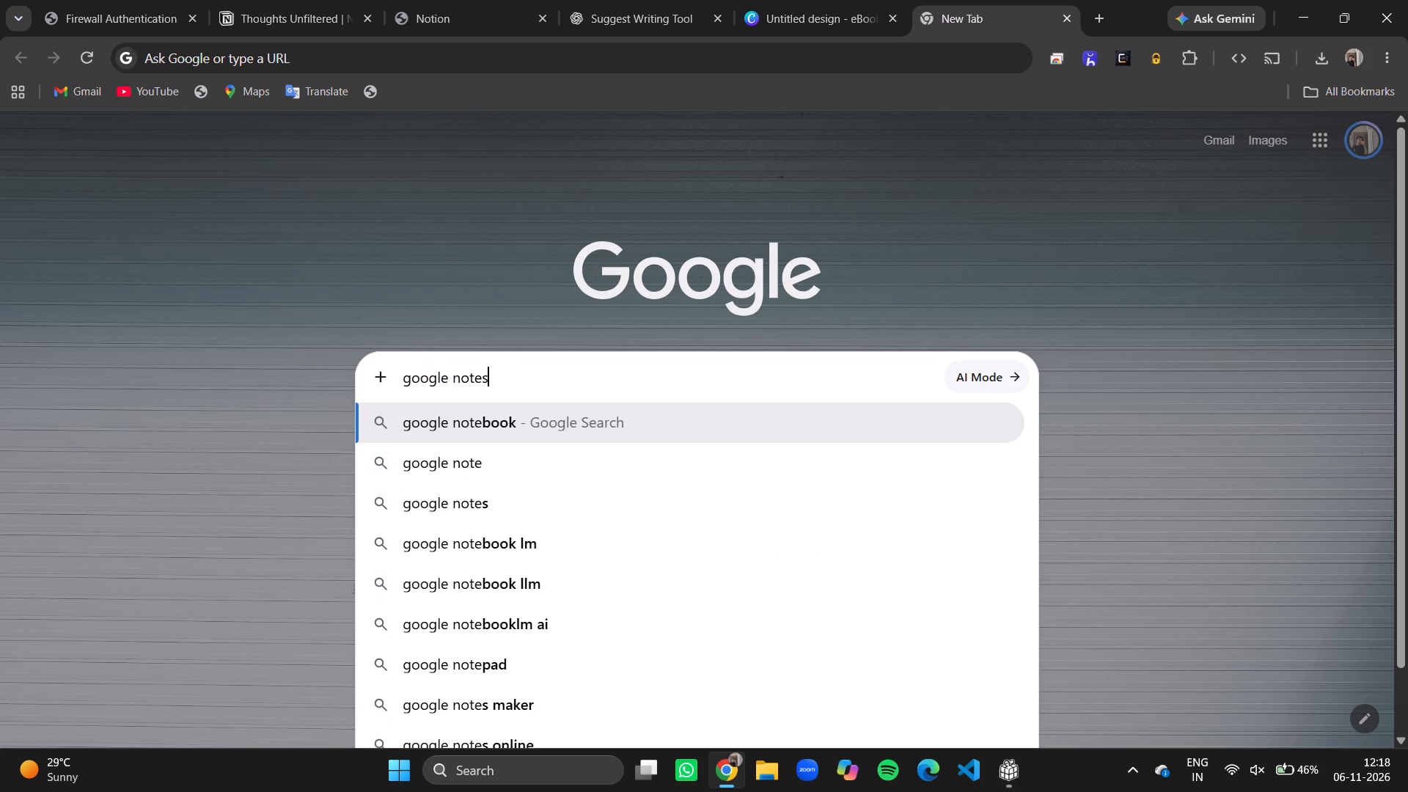
key("Return")
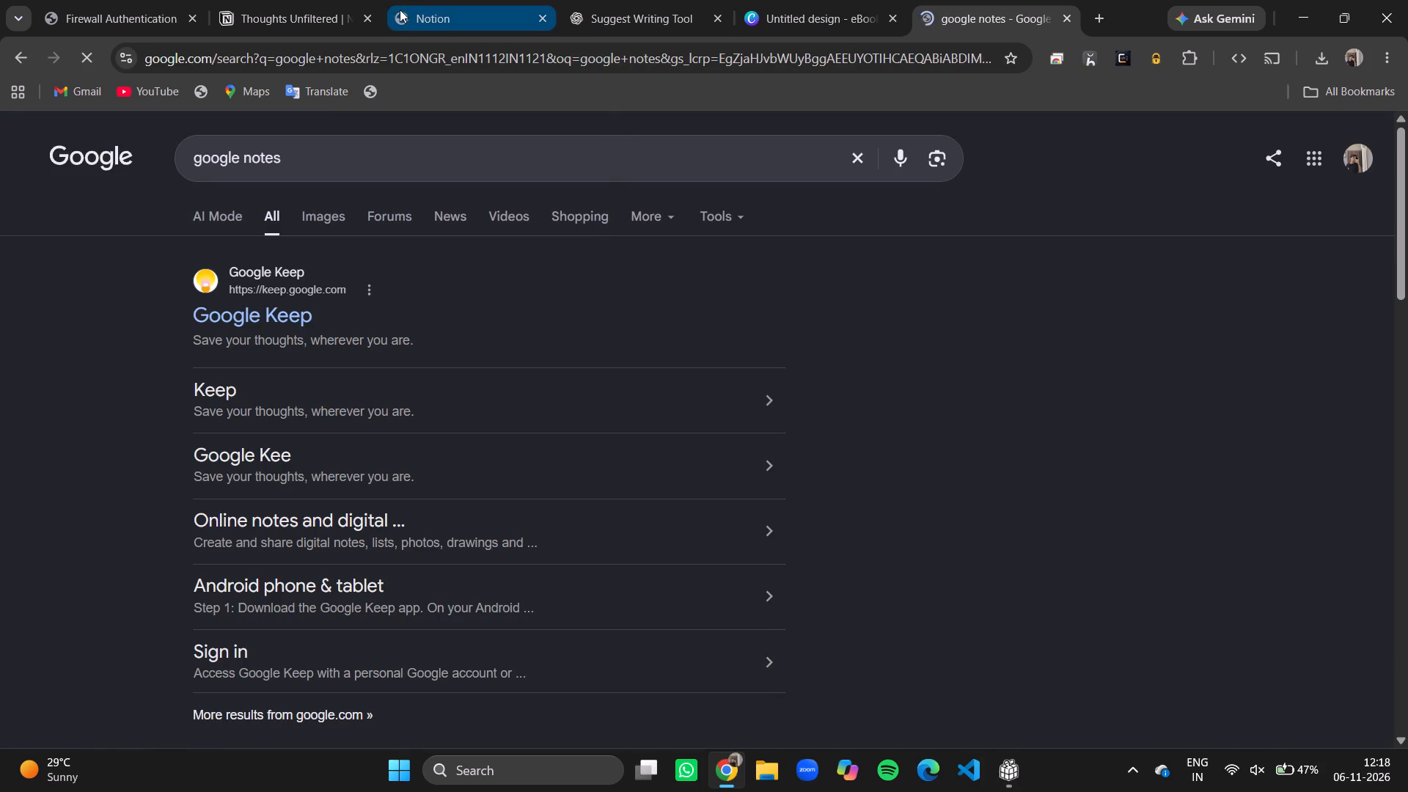
left_click(367, 18)
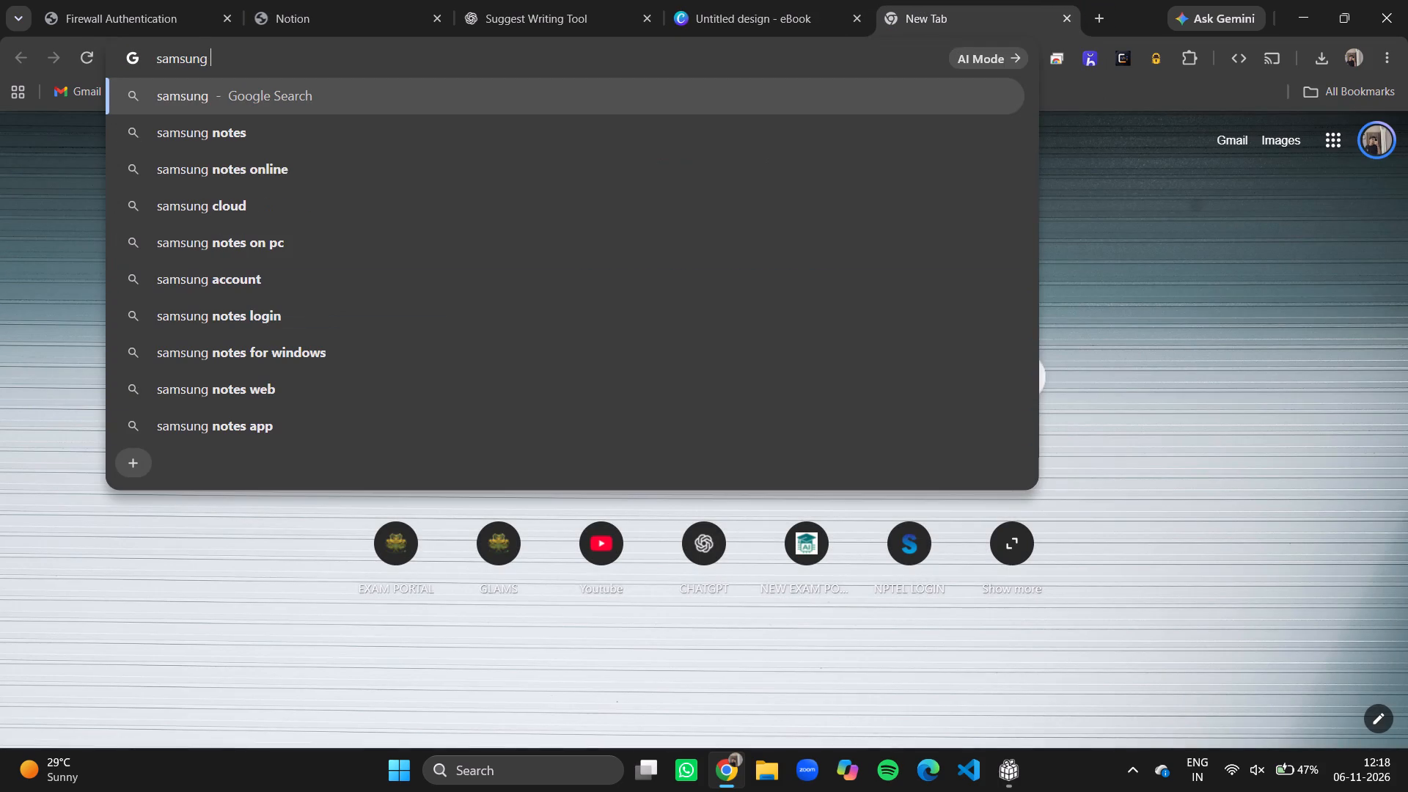
left_click(645, 139)
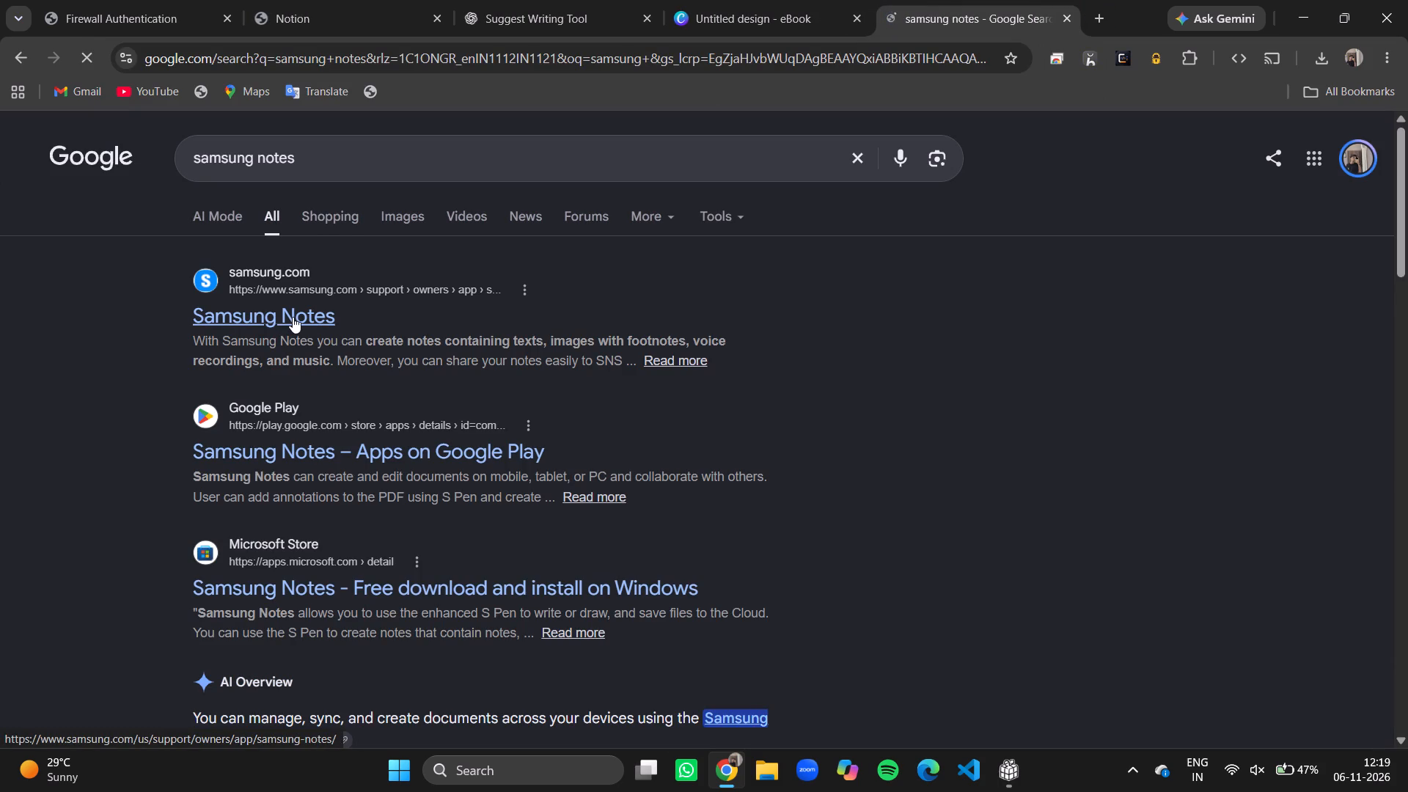
left_click(293, 317)
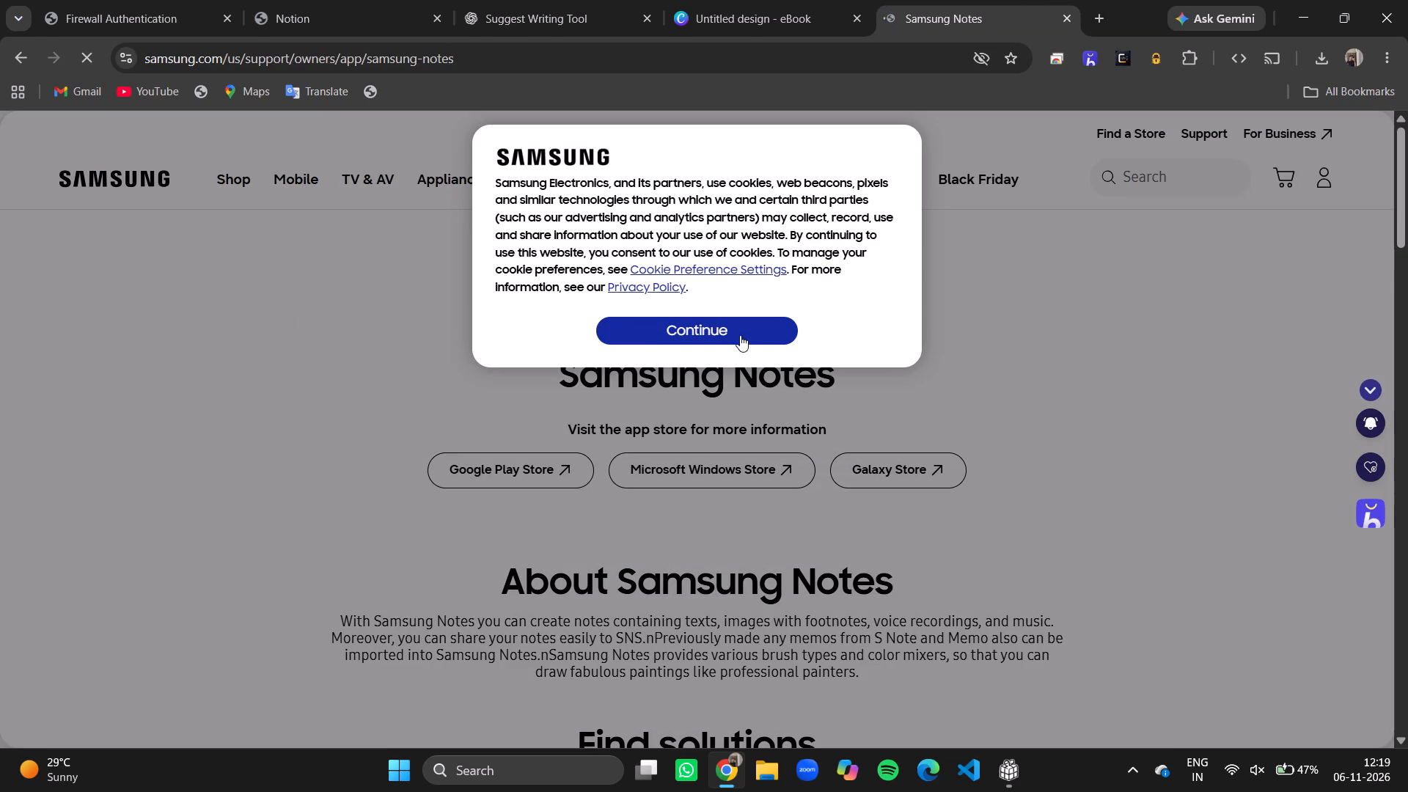
left_click(740, 334)
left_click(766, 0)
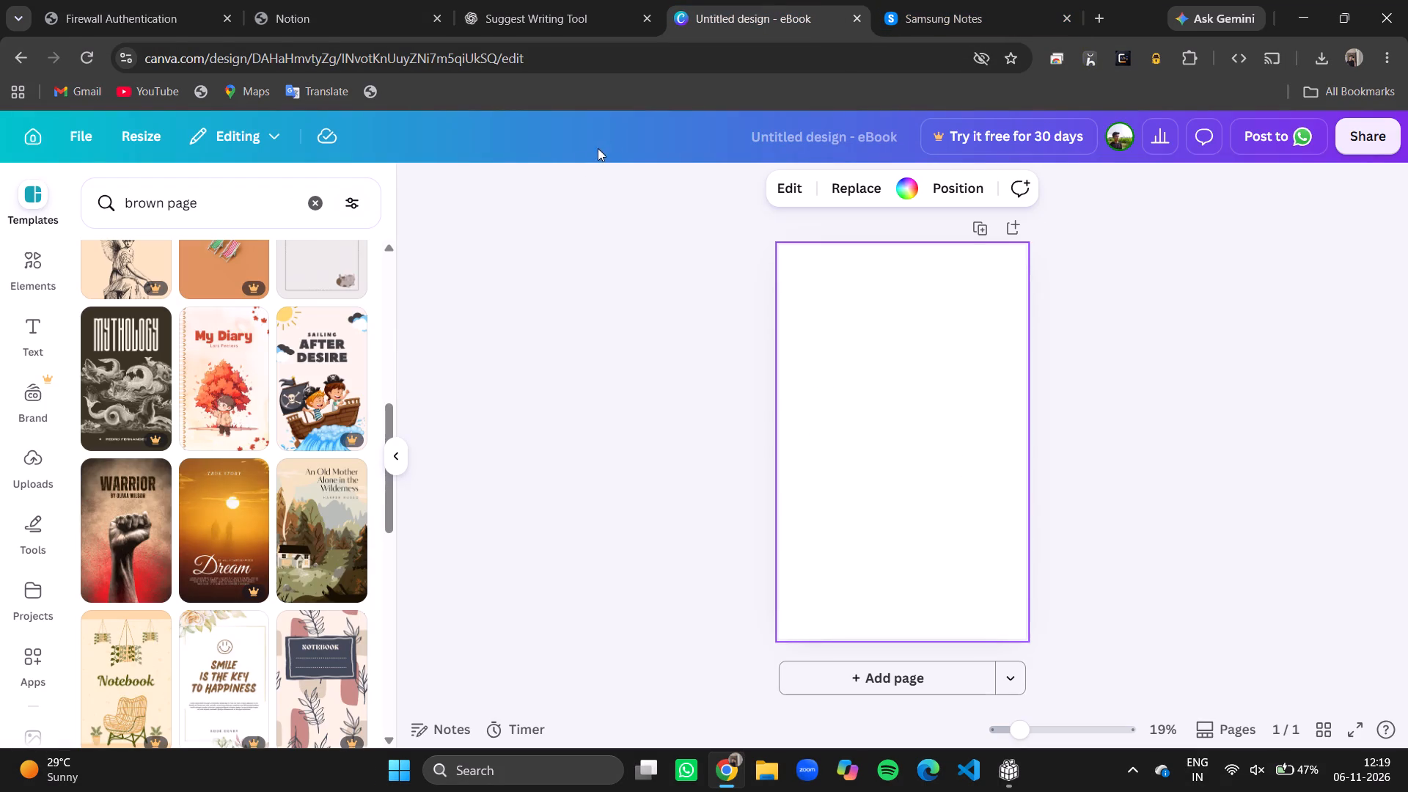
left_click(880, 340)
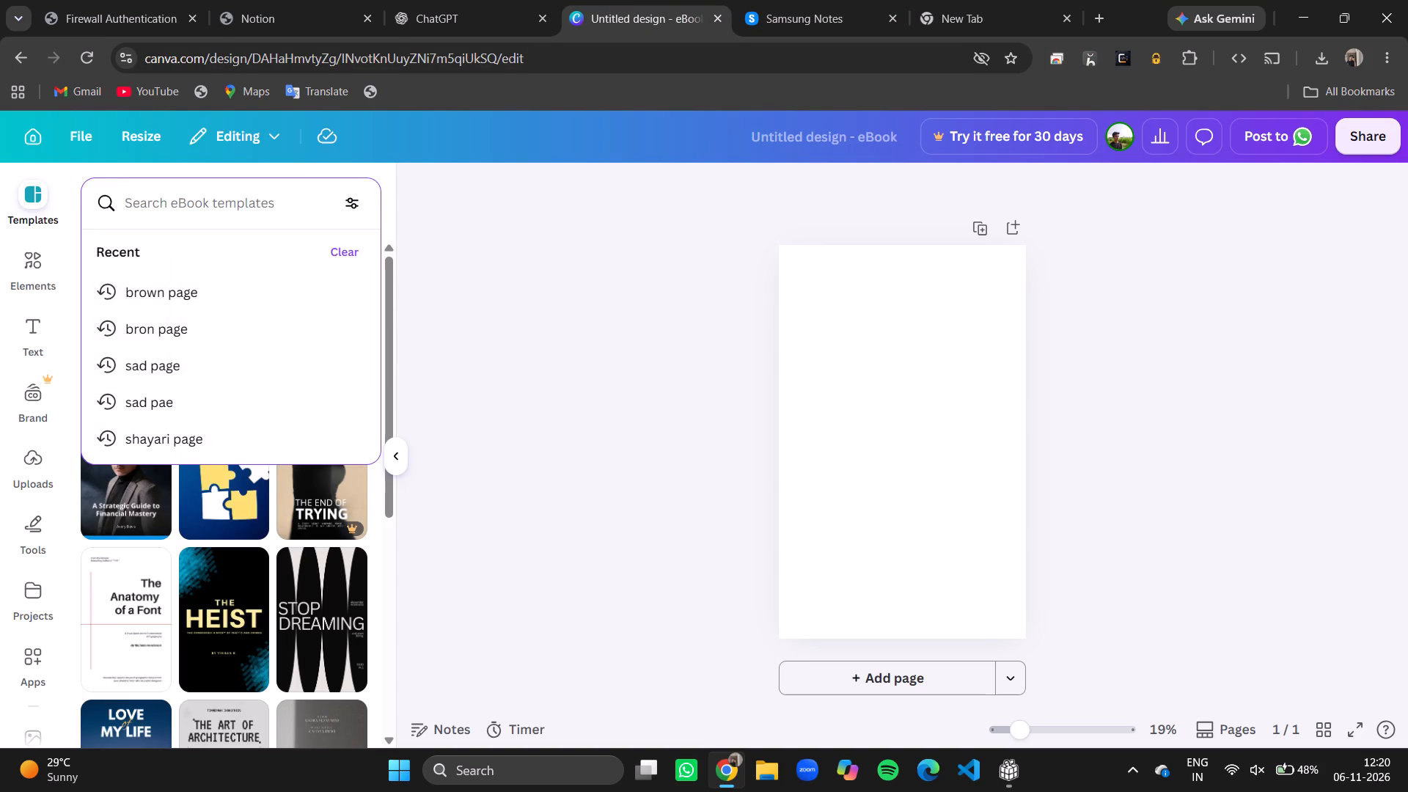
left_click(213, 206)
type("thou")
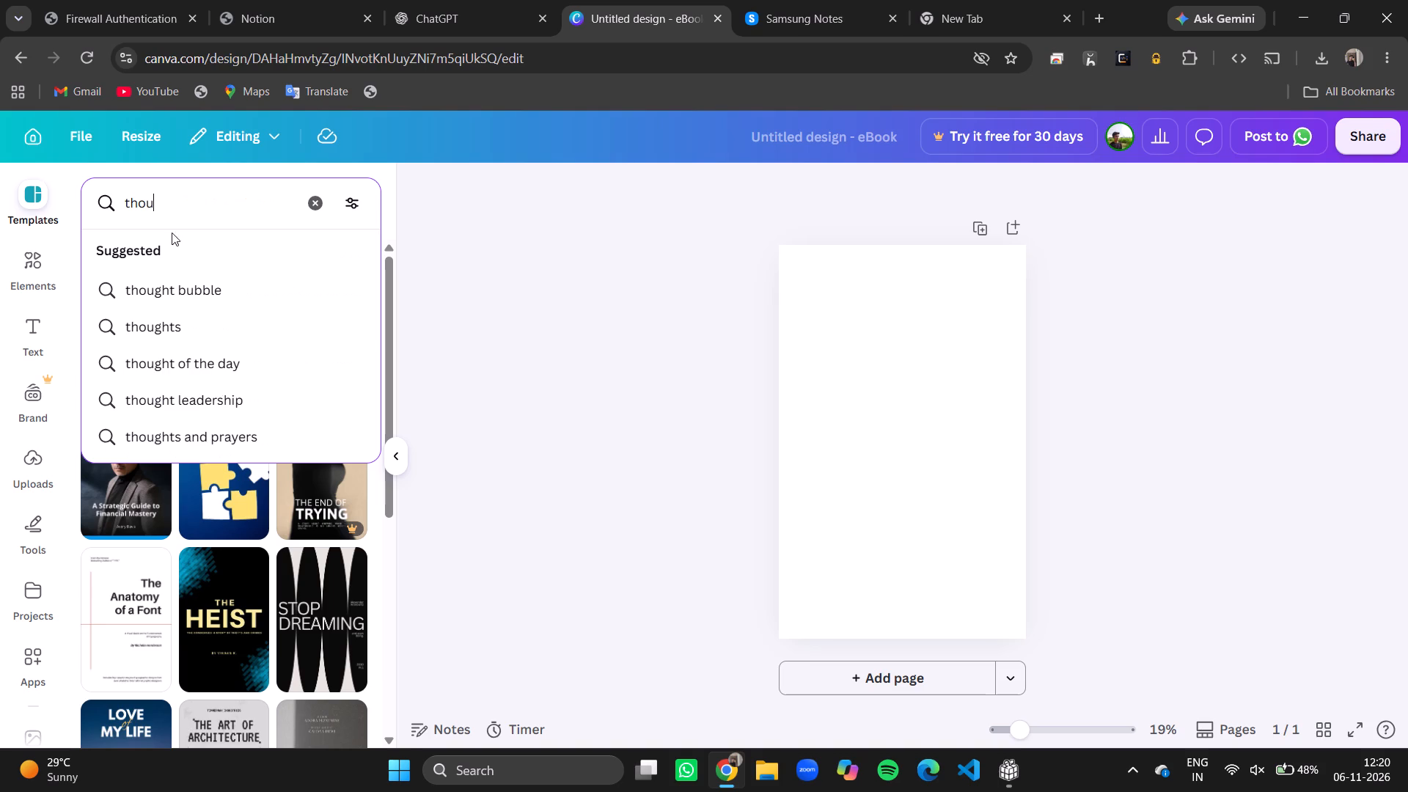
left_click(205, 359)
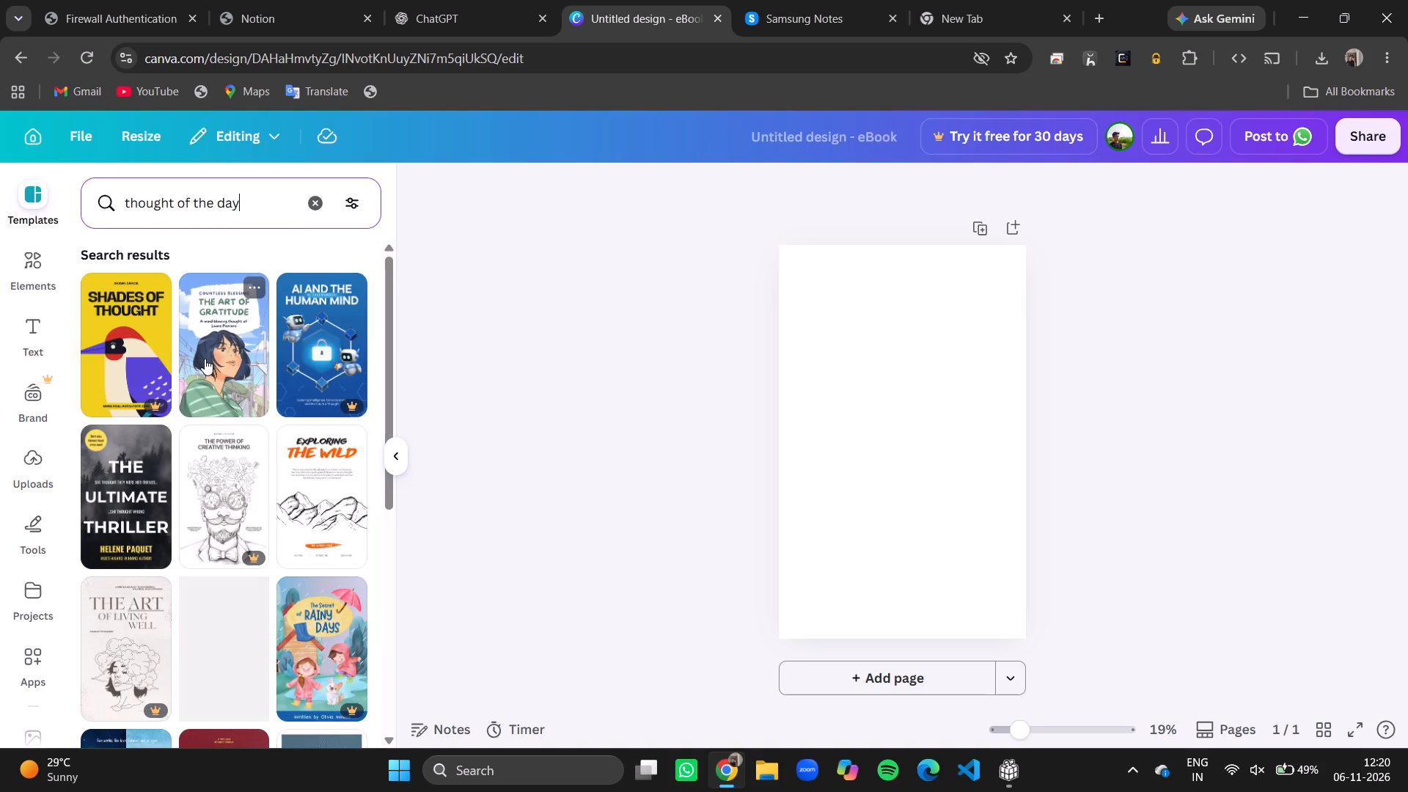
scroll(205, 359, "down", 4)
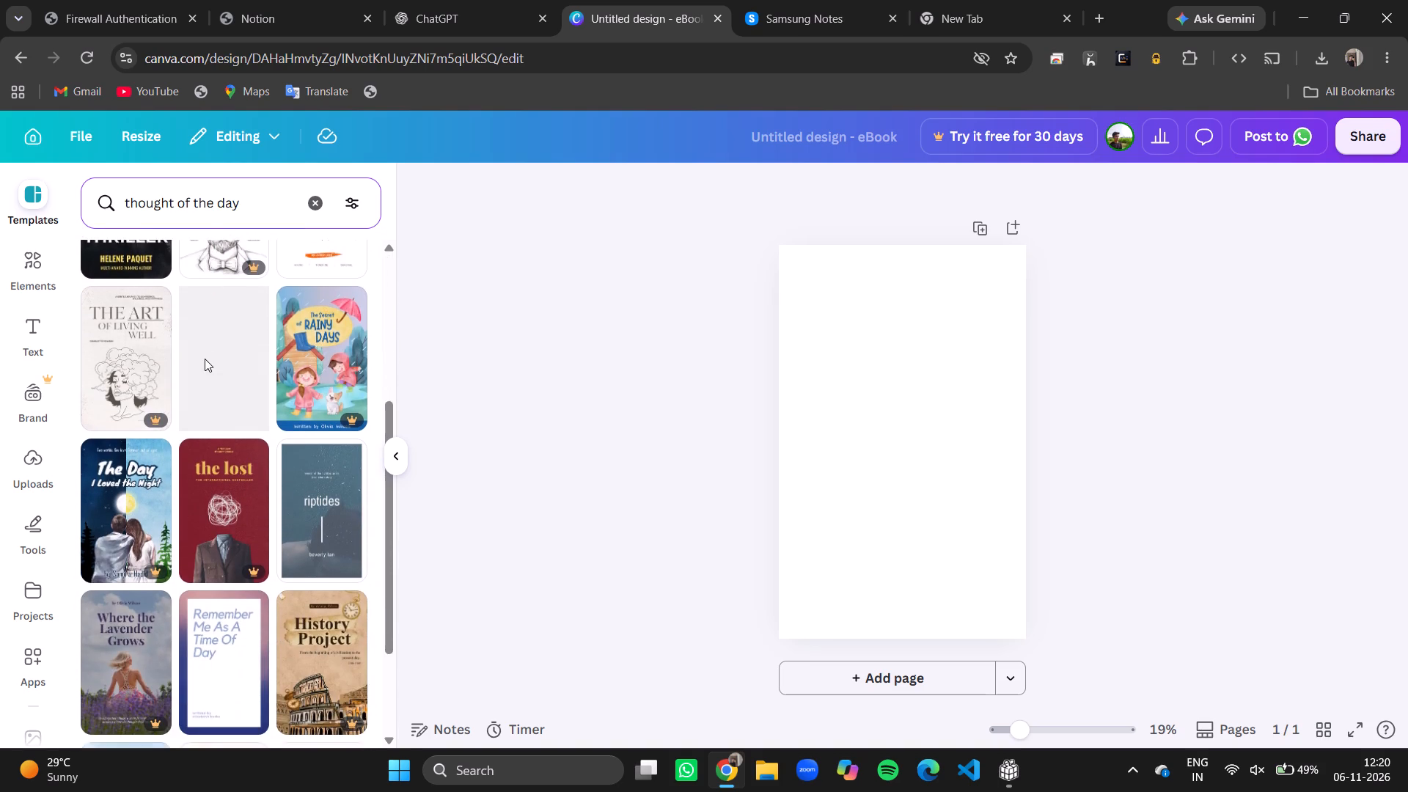
scroll(205, 359, "down", 4)
Add a second blank page to the eBook design.
left_click(32, 264)
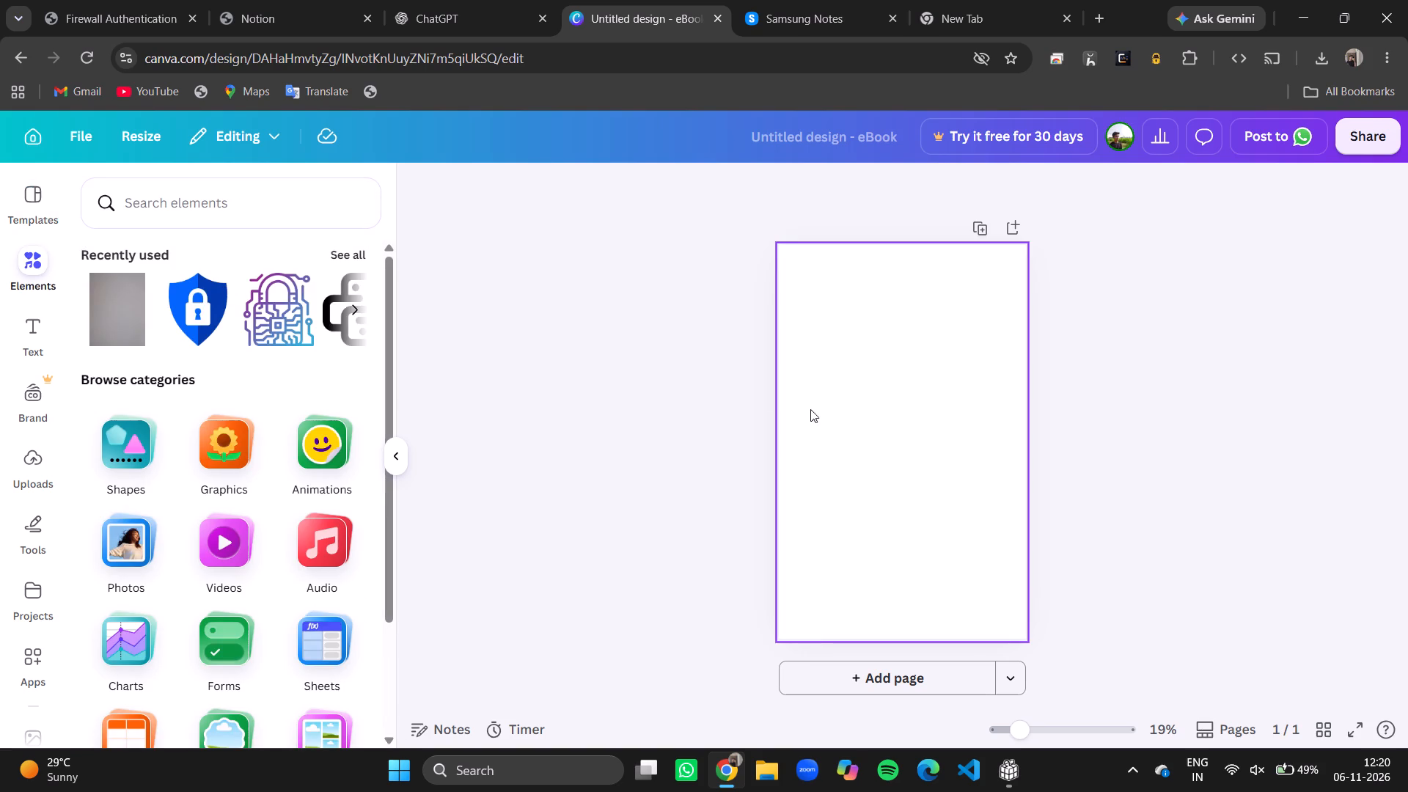
left_click(851, 440)
left_click(878, 678)
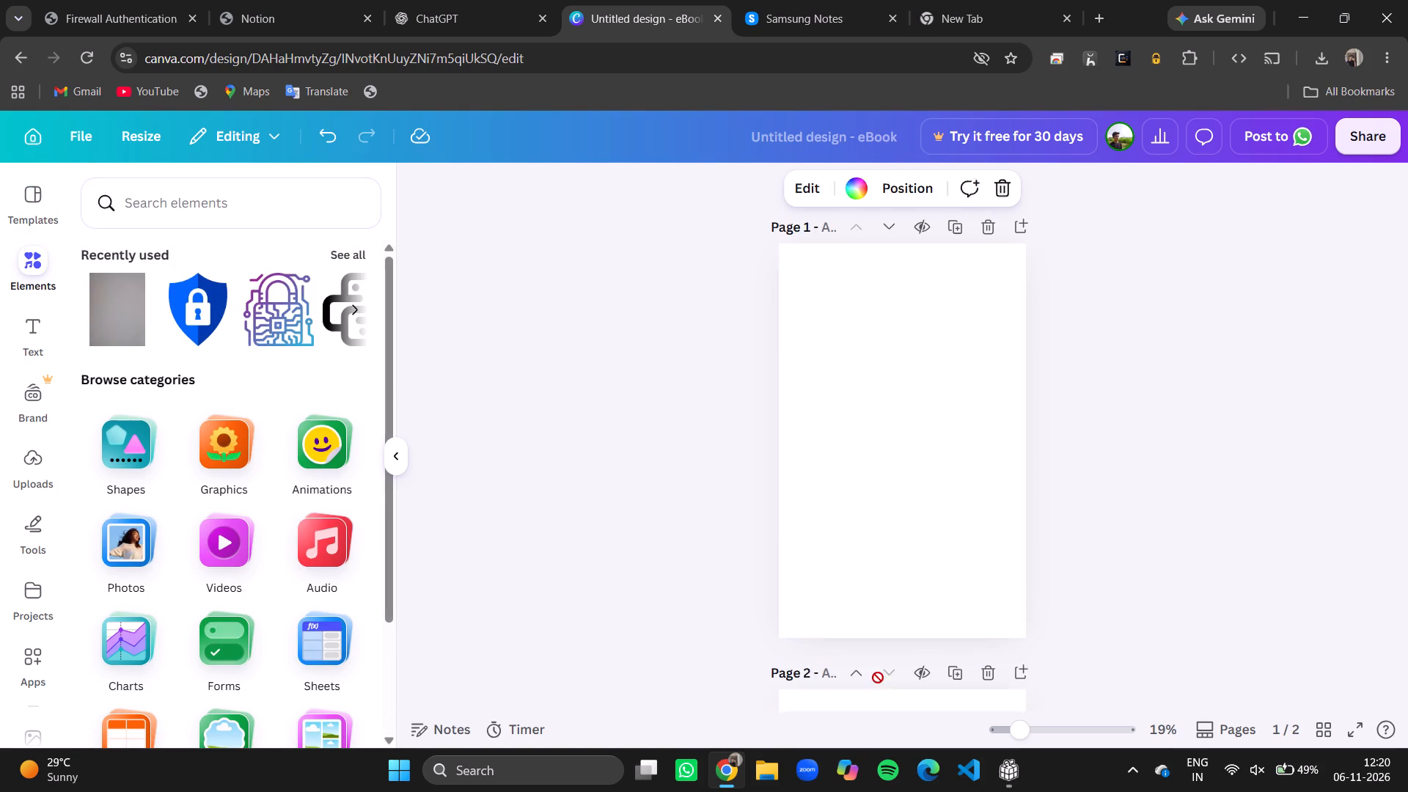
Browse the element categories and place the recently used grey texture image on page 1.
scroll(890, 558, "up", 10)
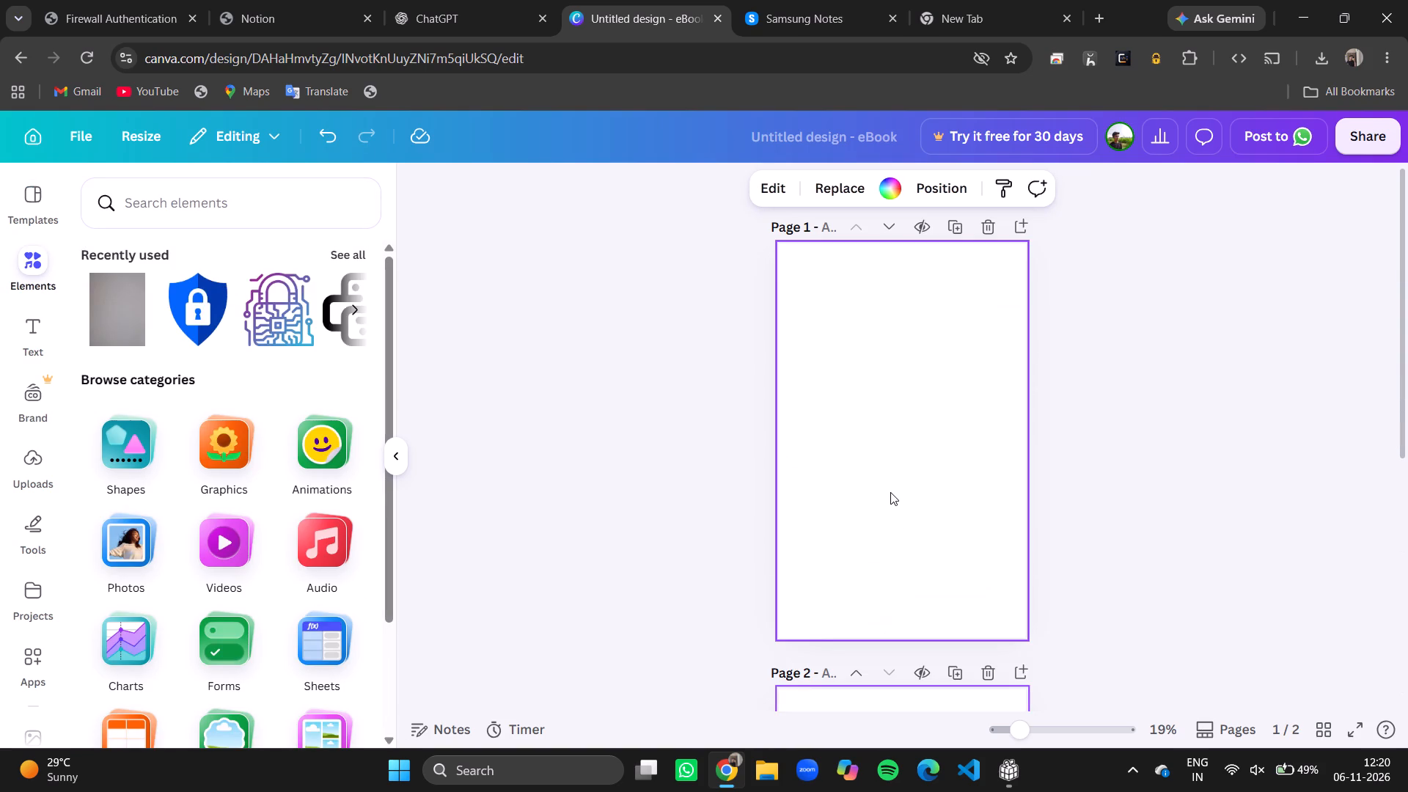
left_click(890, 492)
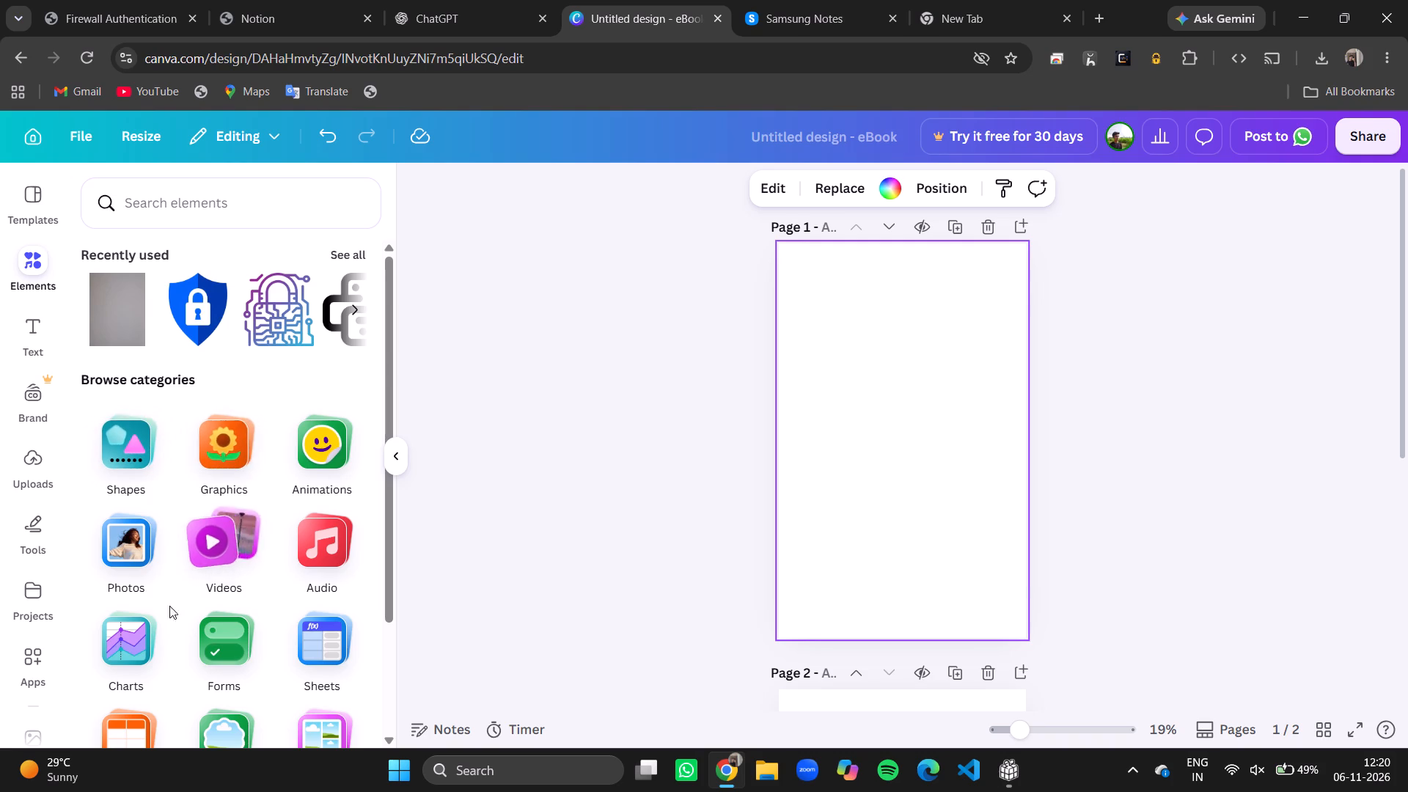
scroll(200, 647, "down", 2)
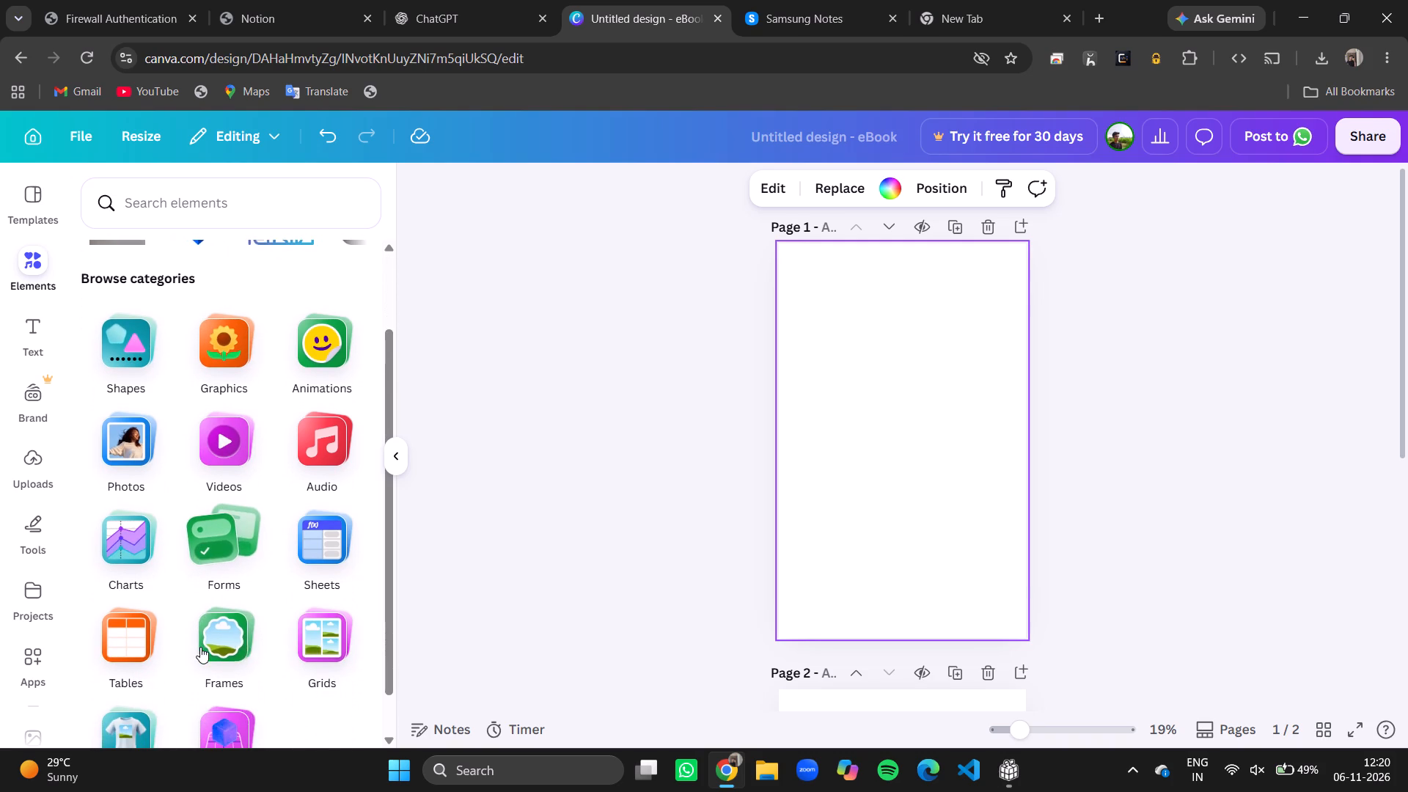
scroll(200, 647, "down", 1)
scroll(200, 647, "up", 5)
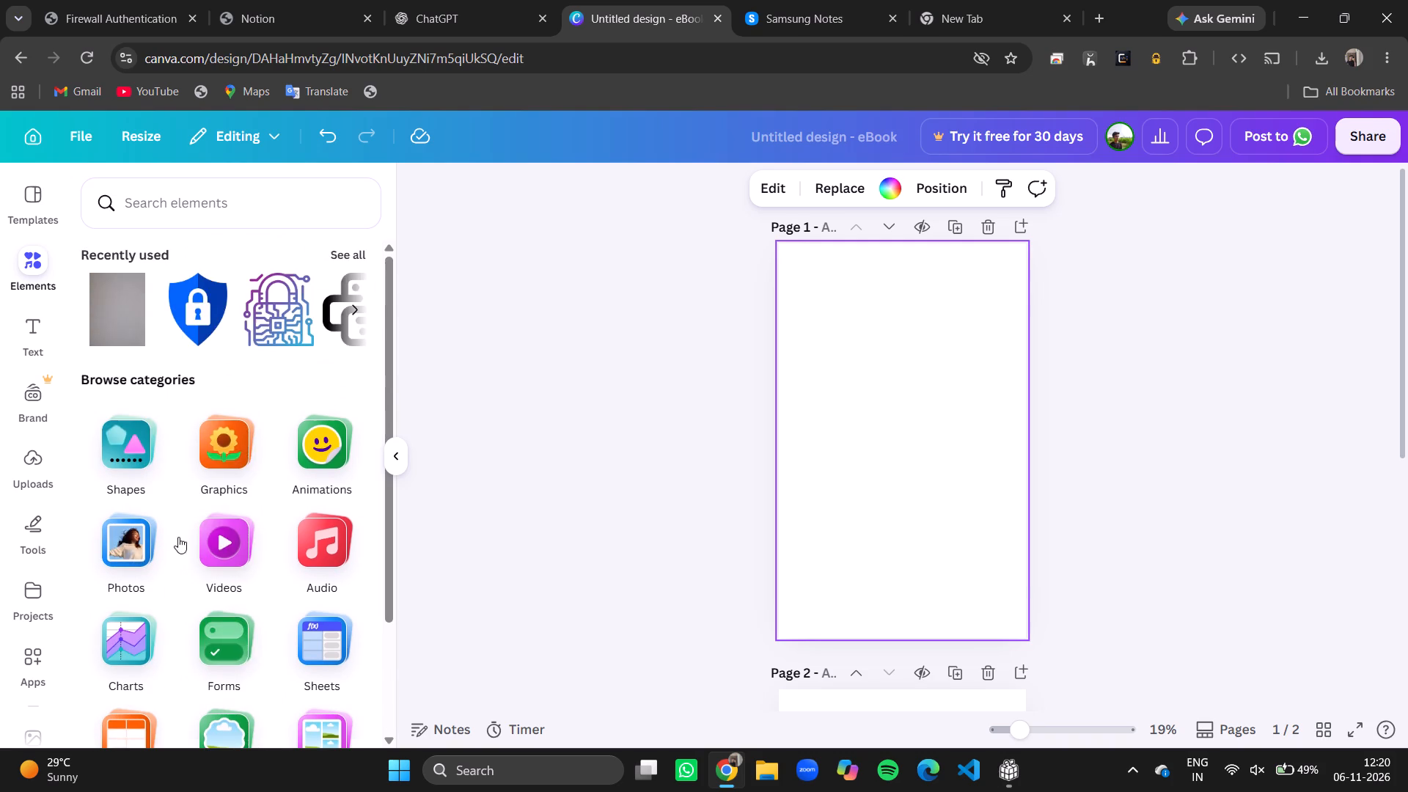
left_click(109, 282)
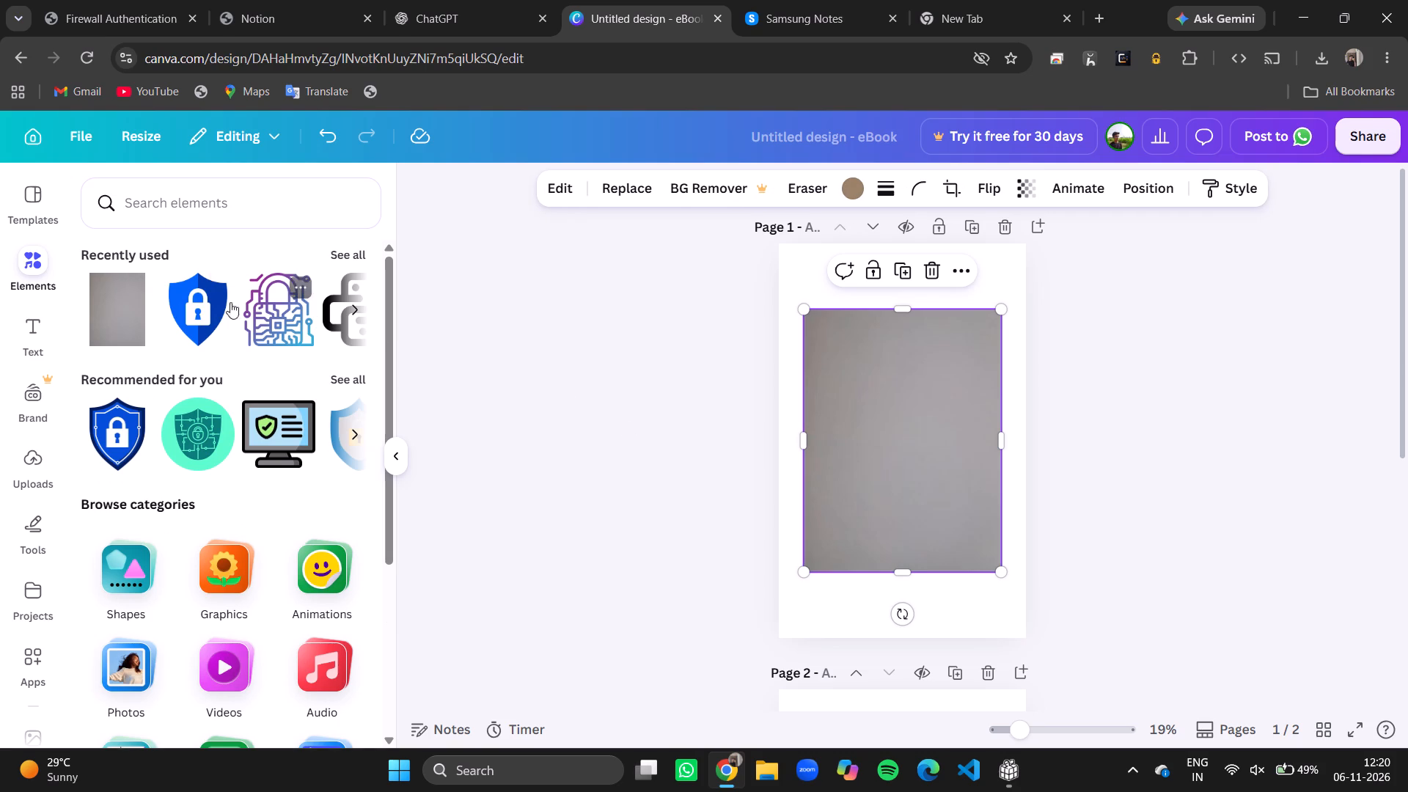
Open the premium Shades of Thought template, dismiss its dialog, and apply the free Exploring the Wild template to page 1.
left_click(23, 230)
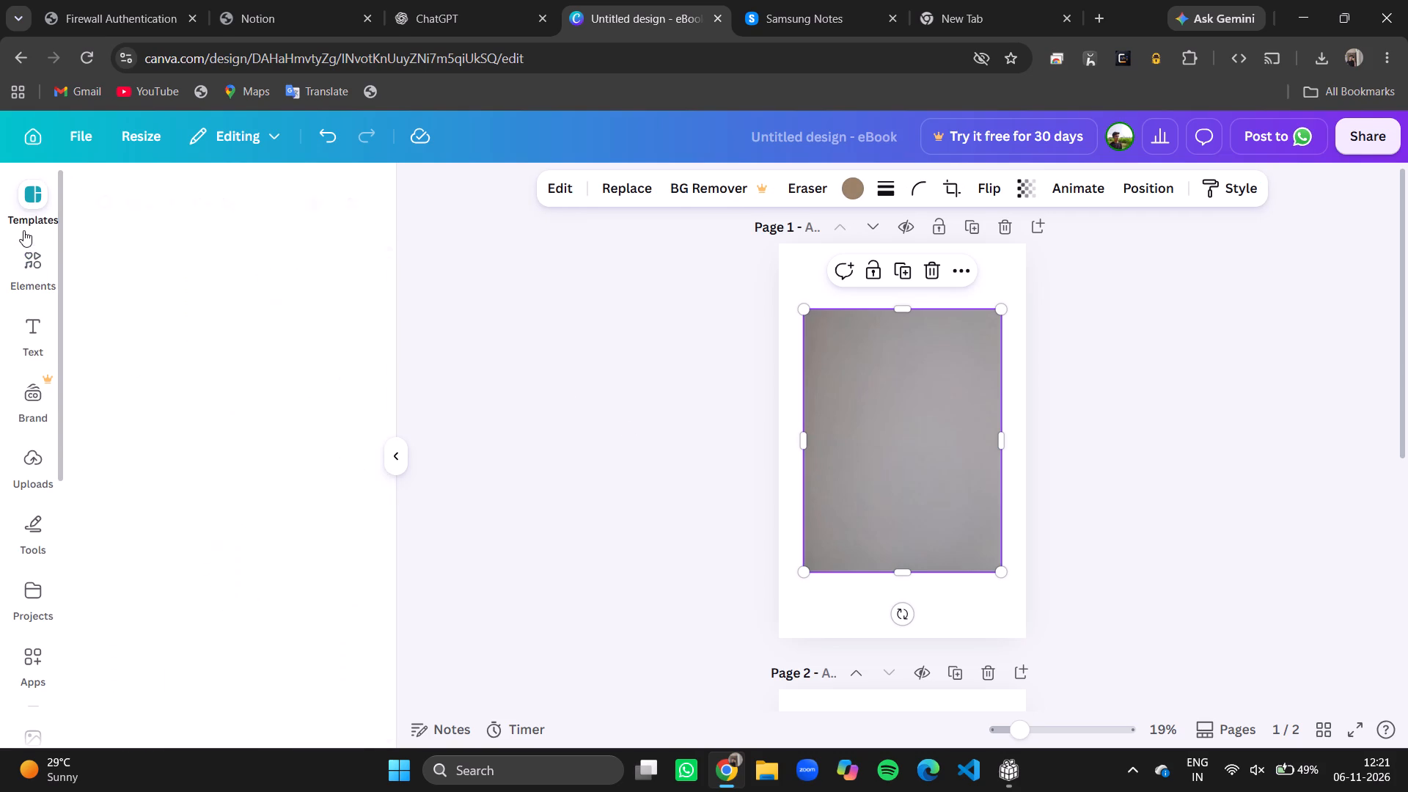
left_click(136, 321)
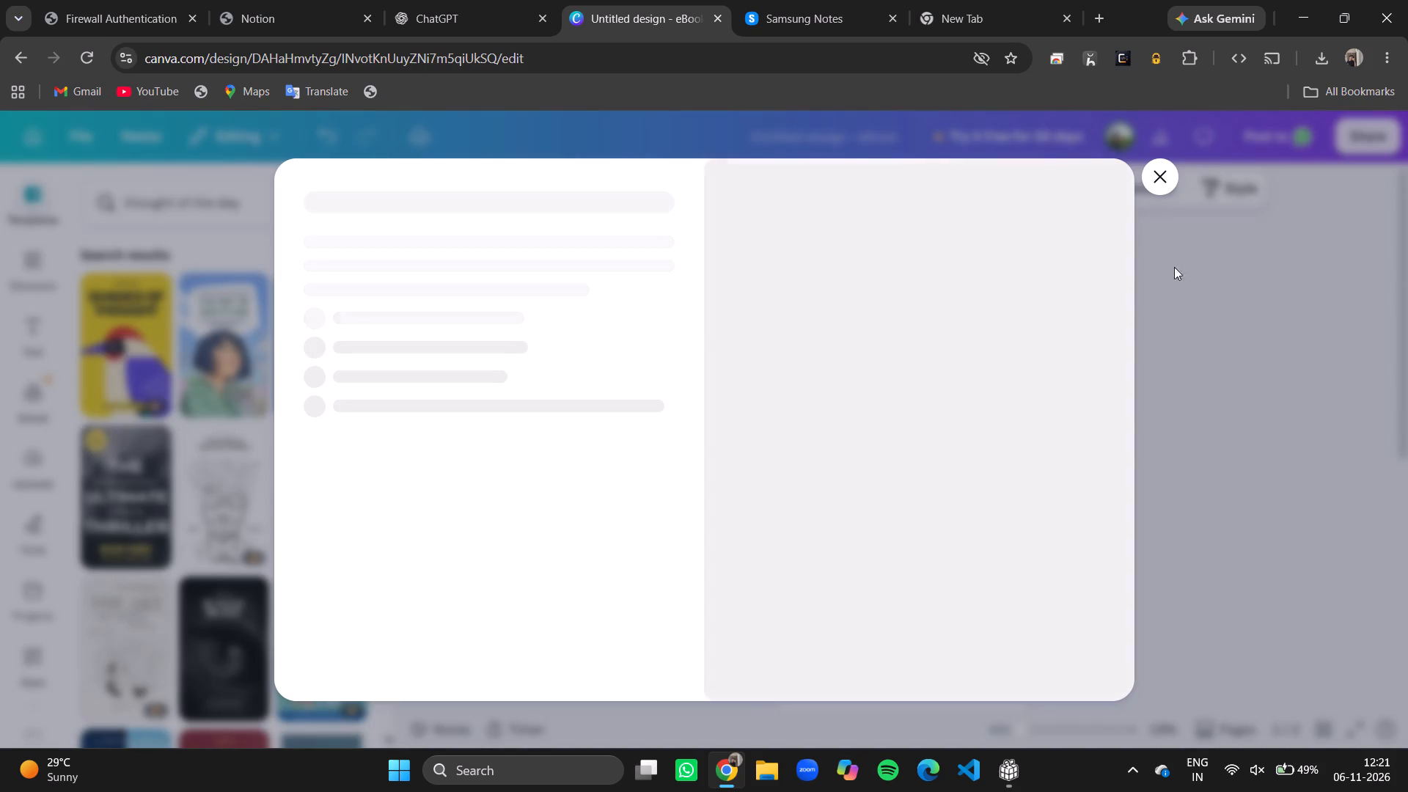
left_click(1159, 177)
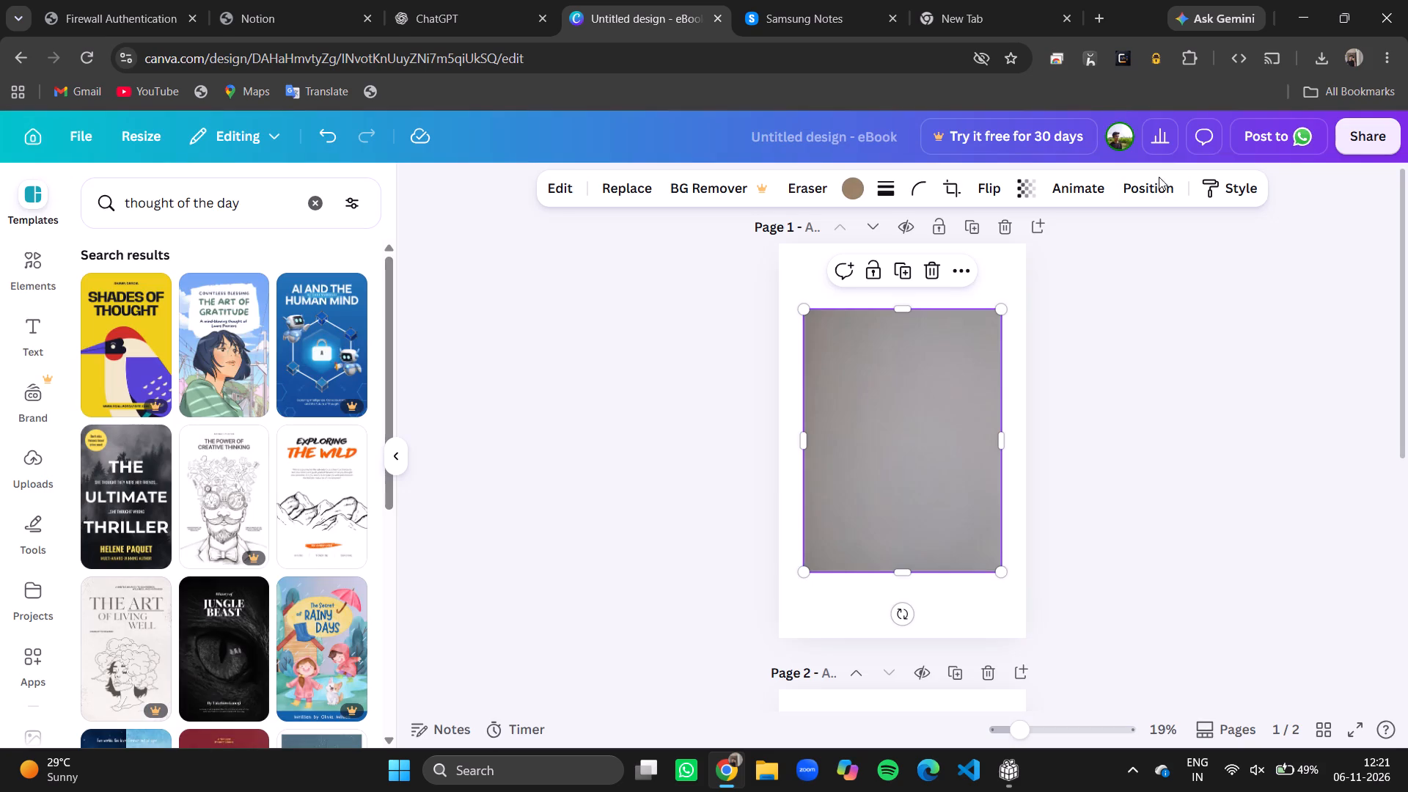
left_click(318, 504)
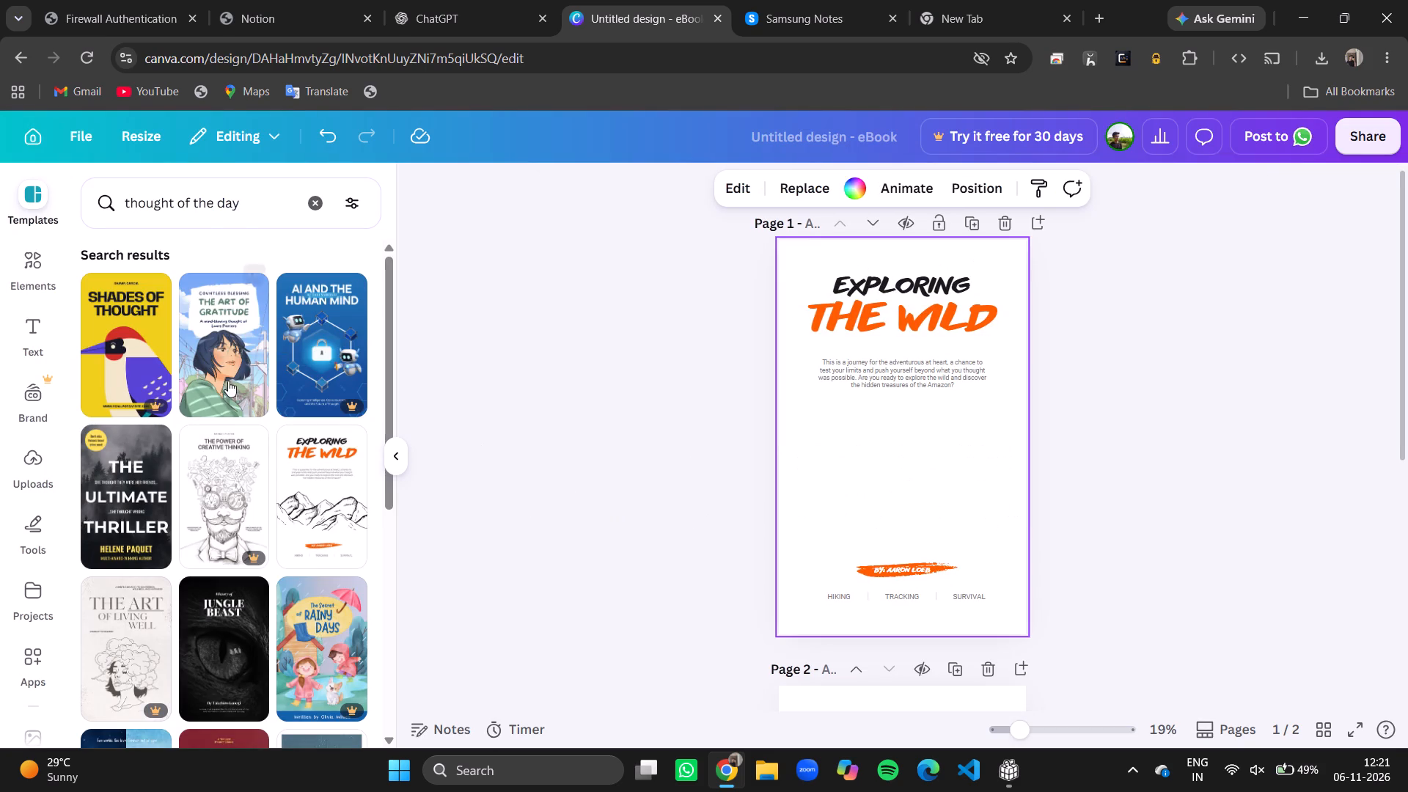
Search the eBook templates for "ebook" and browse the covers.
left_click(313, 197)
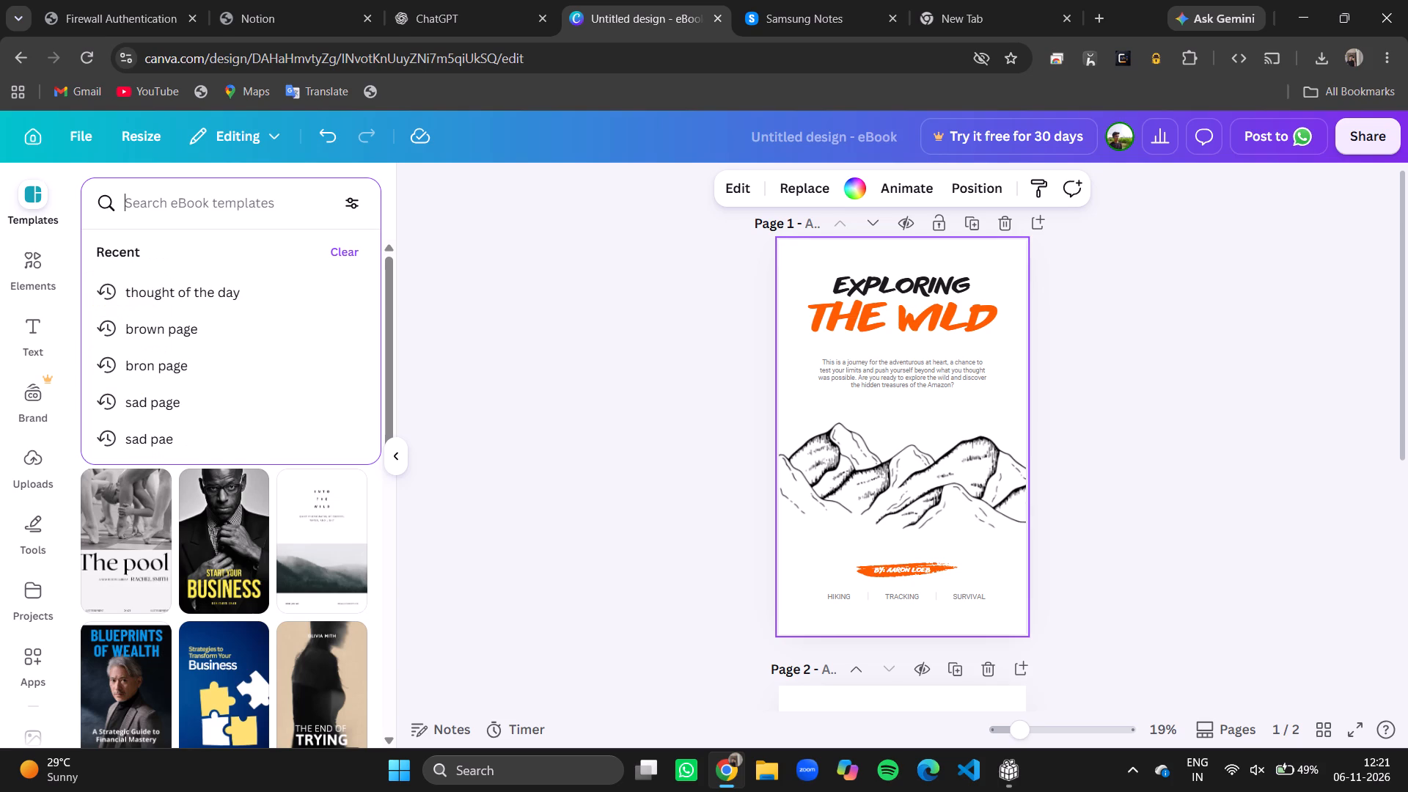
type("ebook")
key("Return")
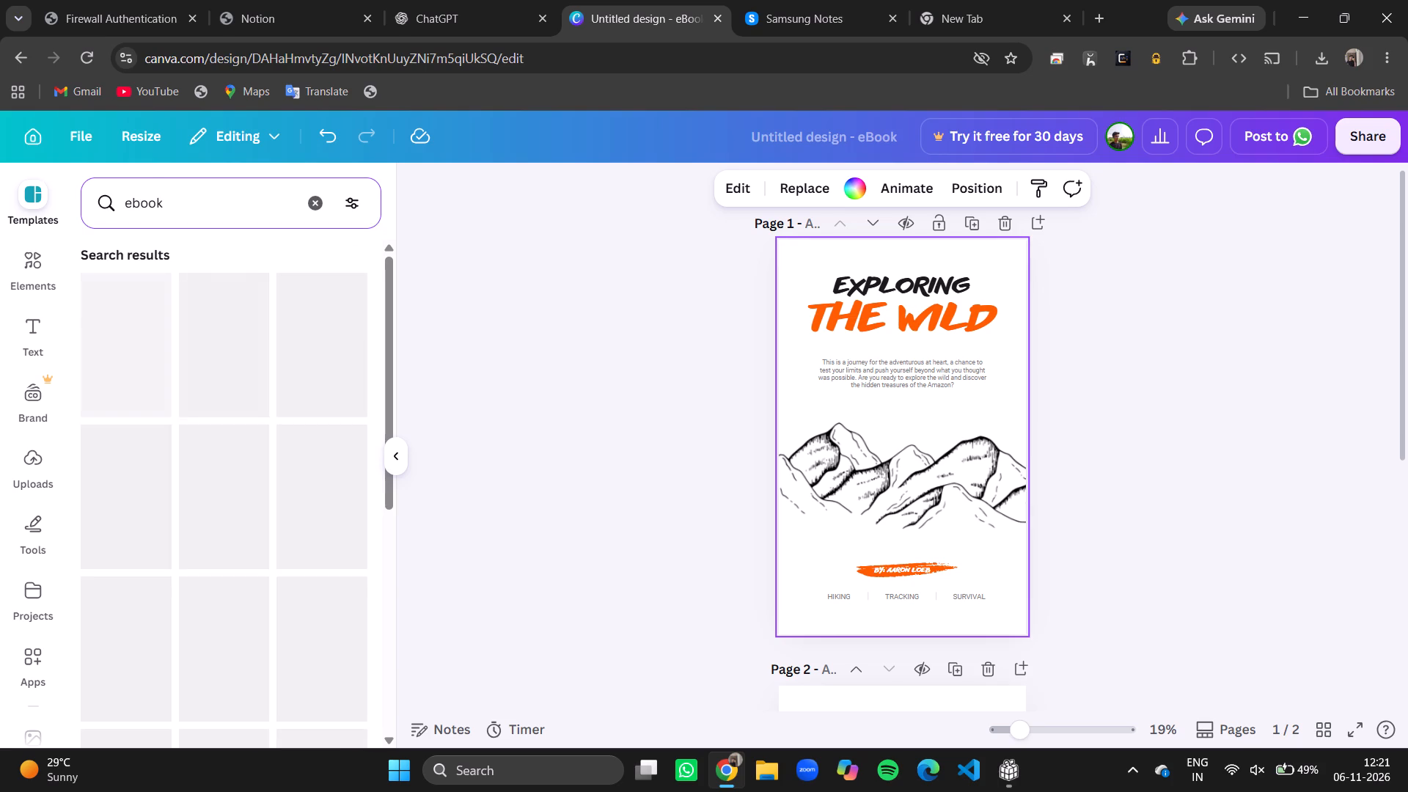
scroll(217, 314, "down", 1)
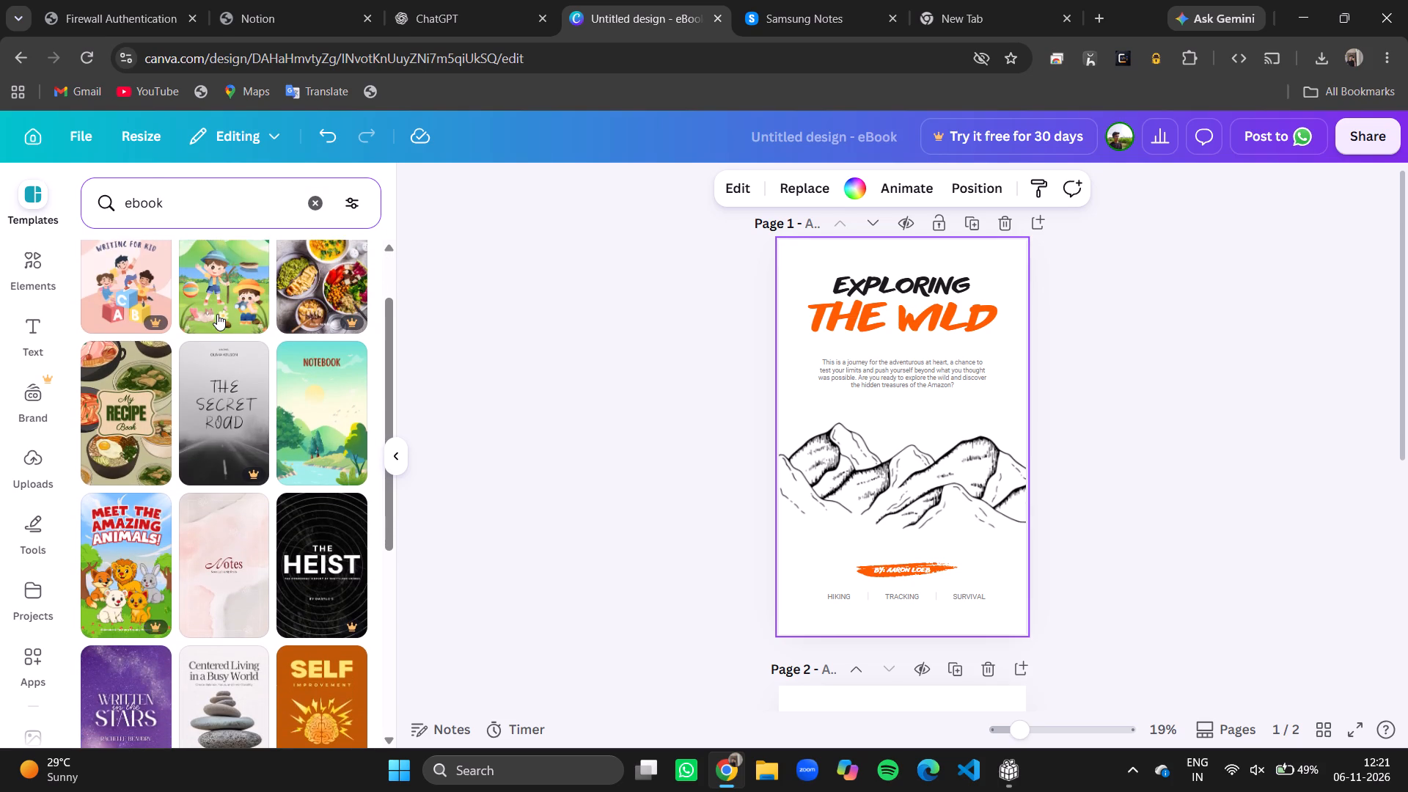
scroll(217, 314, "down", 4)
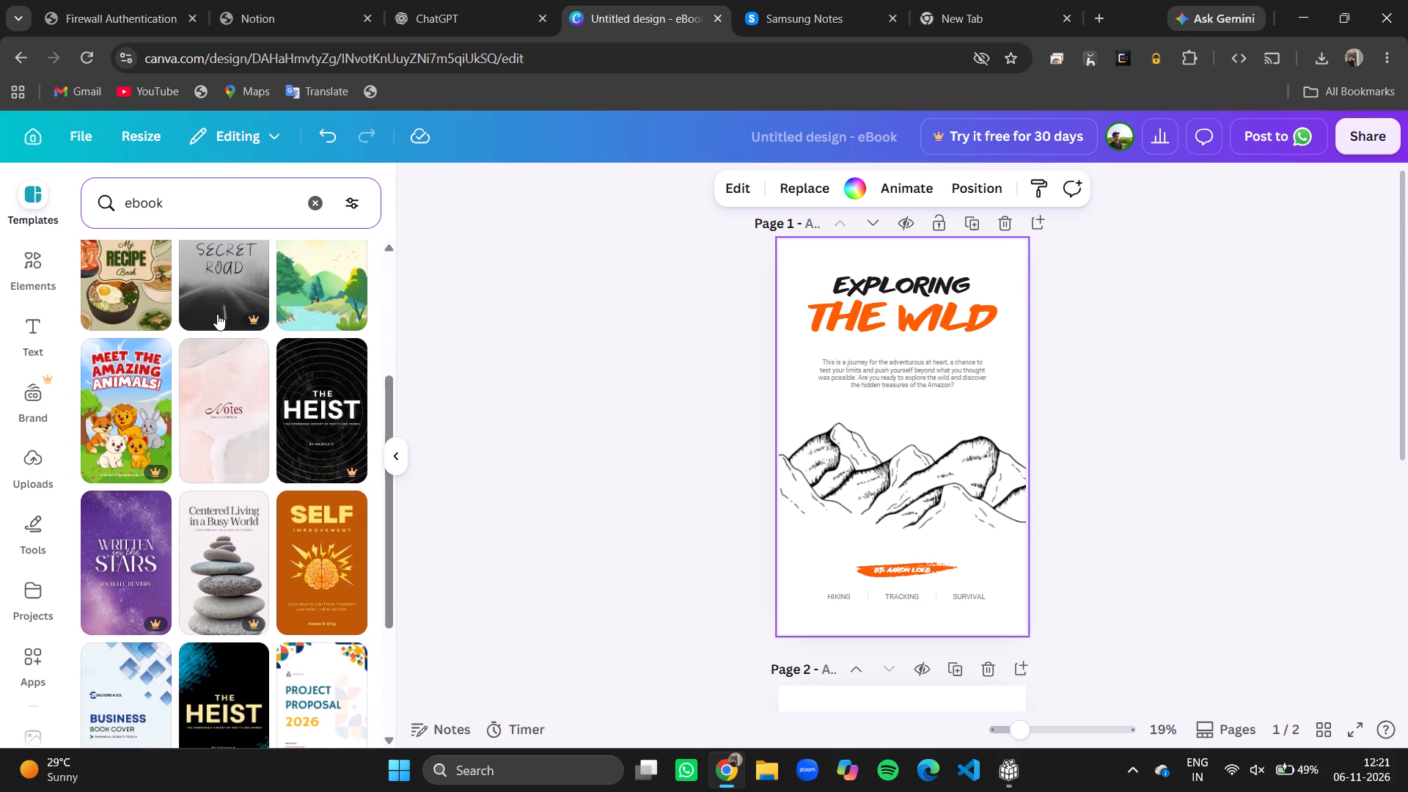
key("BackSpace")
key("BackSpace")
key("BackSpace")
key("BackSpace")
key("BackSpace")
key("BackSpace")
key("BackSpace")
key("BackSpace")
key("BackSpace")
key("BackSpace")
key("BackSpace")
key("BackSpace")
key("BackSpace")
type("blog")
key("Return")
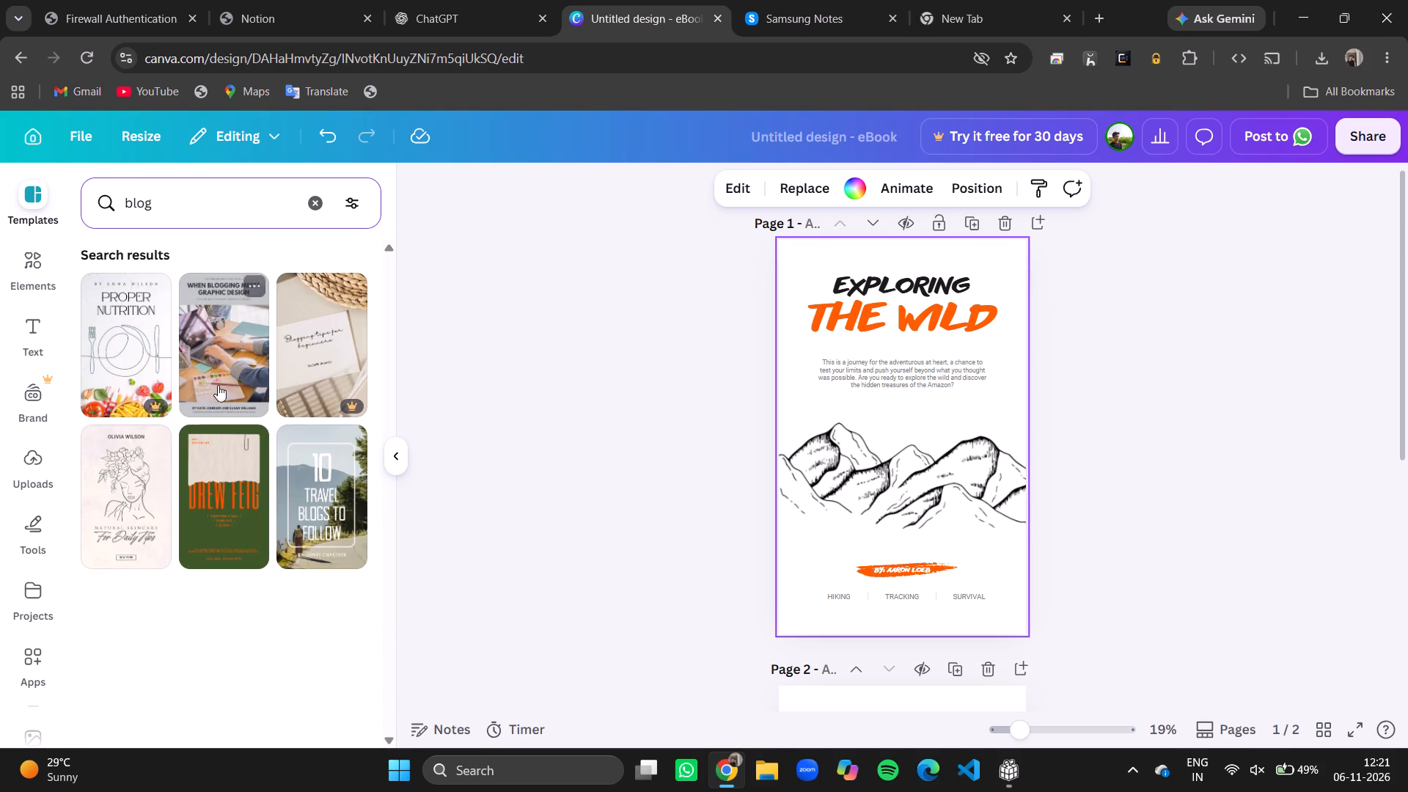
scroll(216, 437, "down", 2)
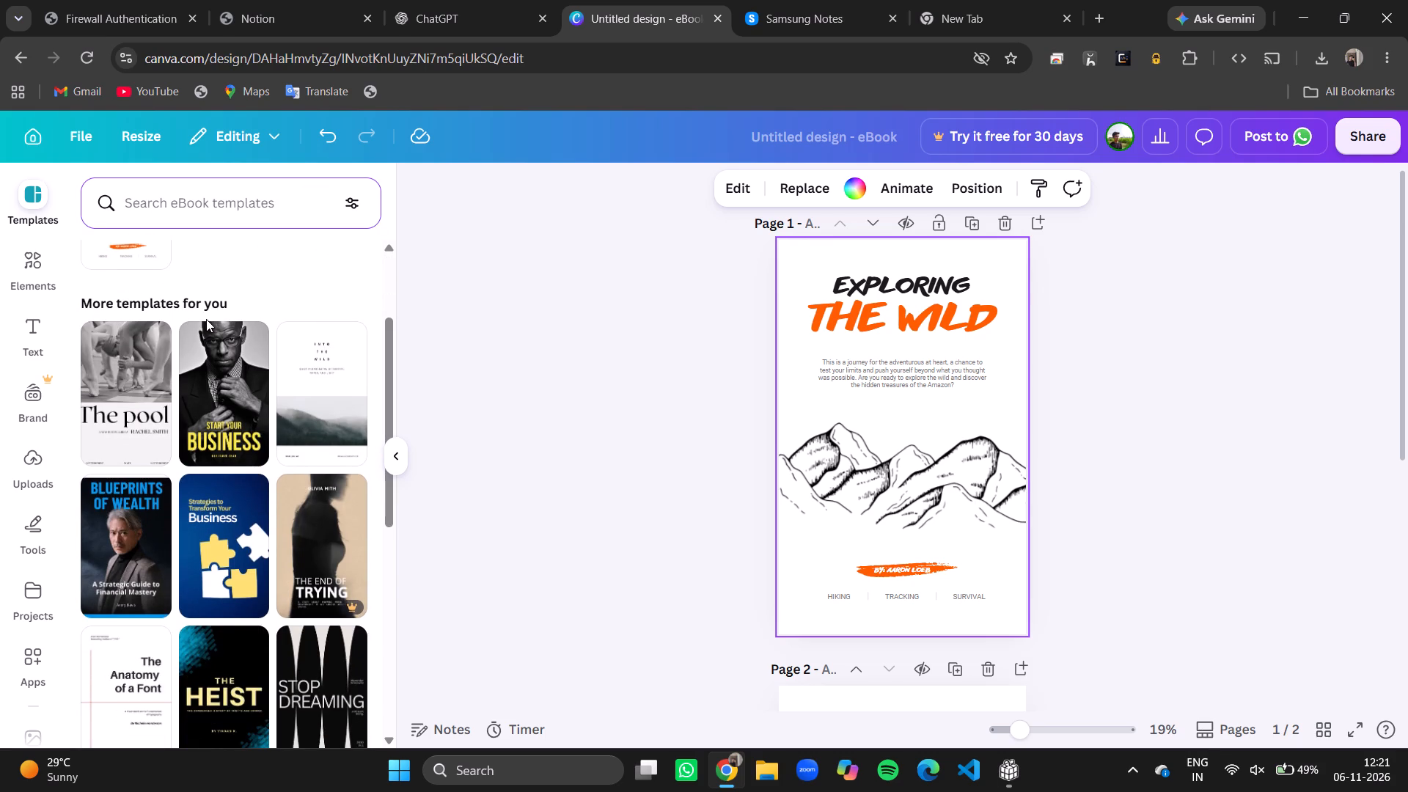
scroll(293, 444, "down", 4)
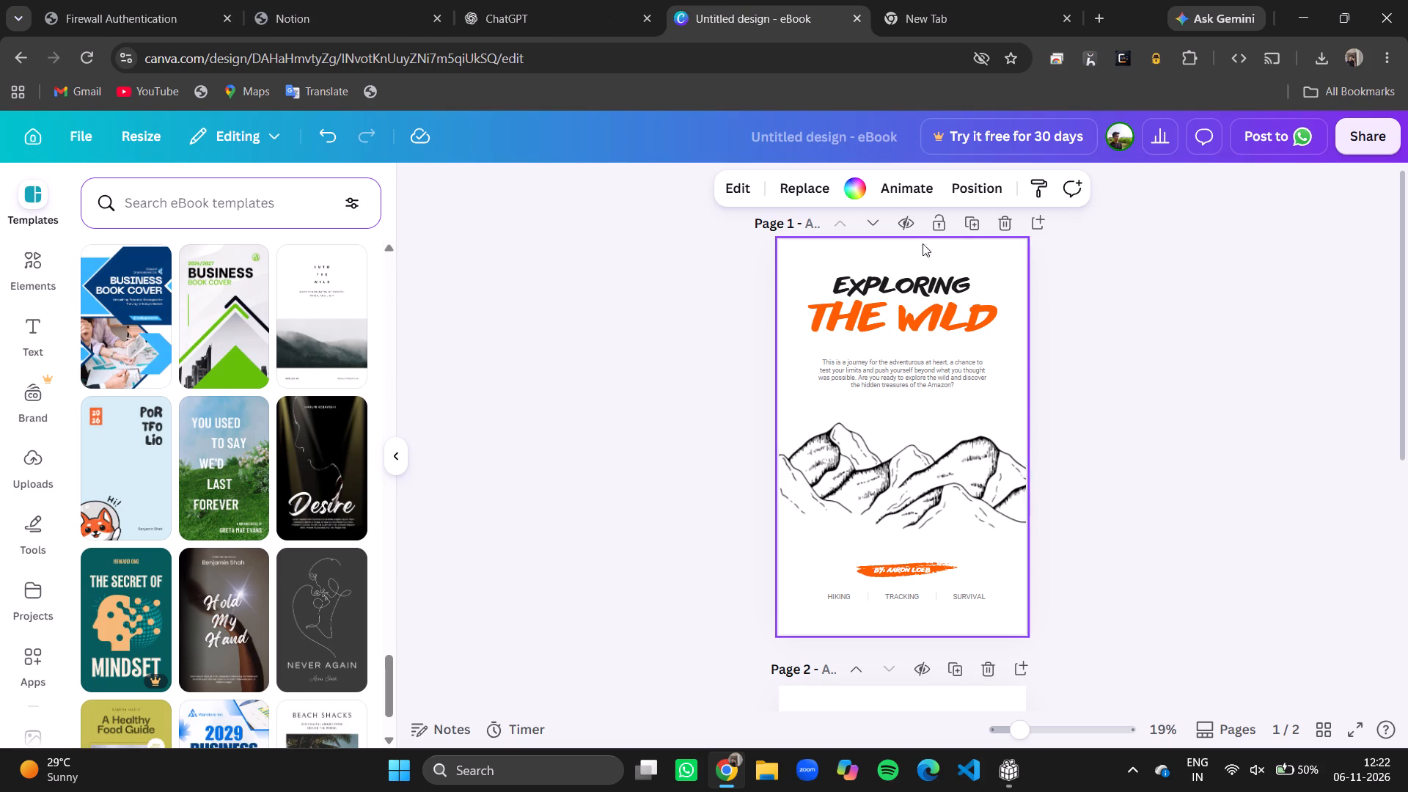
left_click(997, 220)
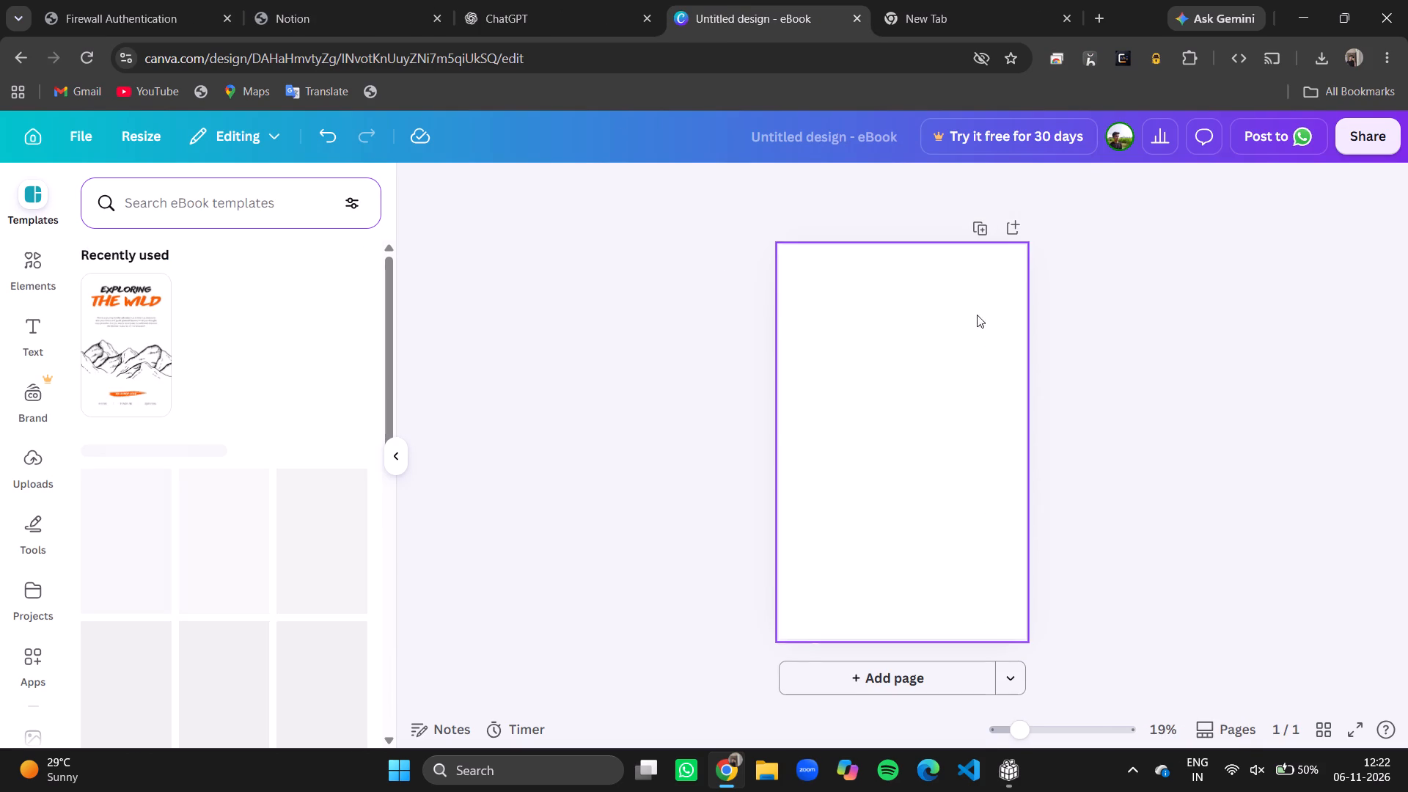
Look through the recommended eBook templates and the remaining editor tool categories for the blank page.
scroll(956, 383, "up", 5)
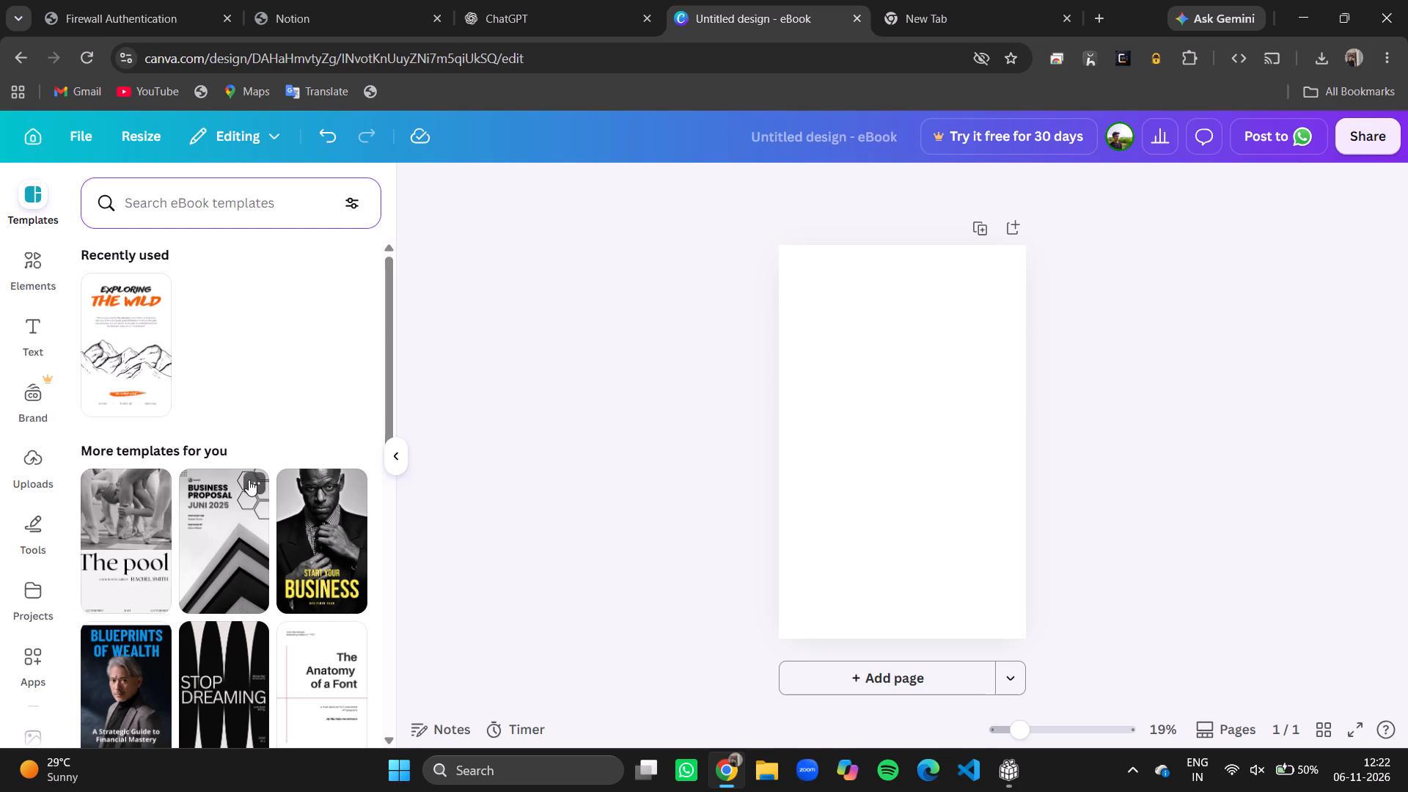
scroll(249, 480, "down", 4)
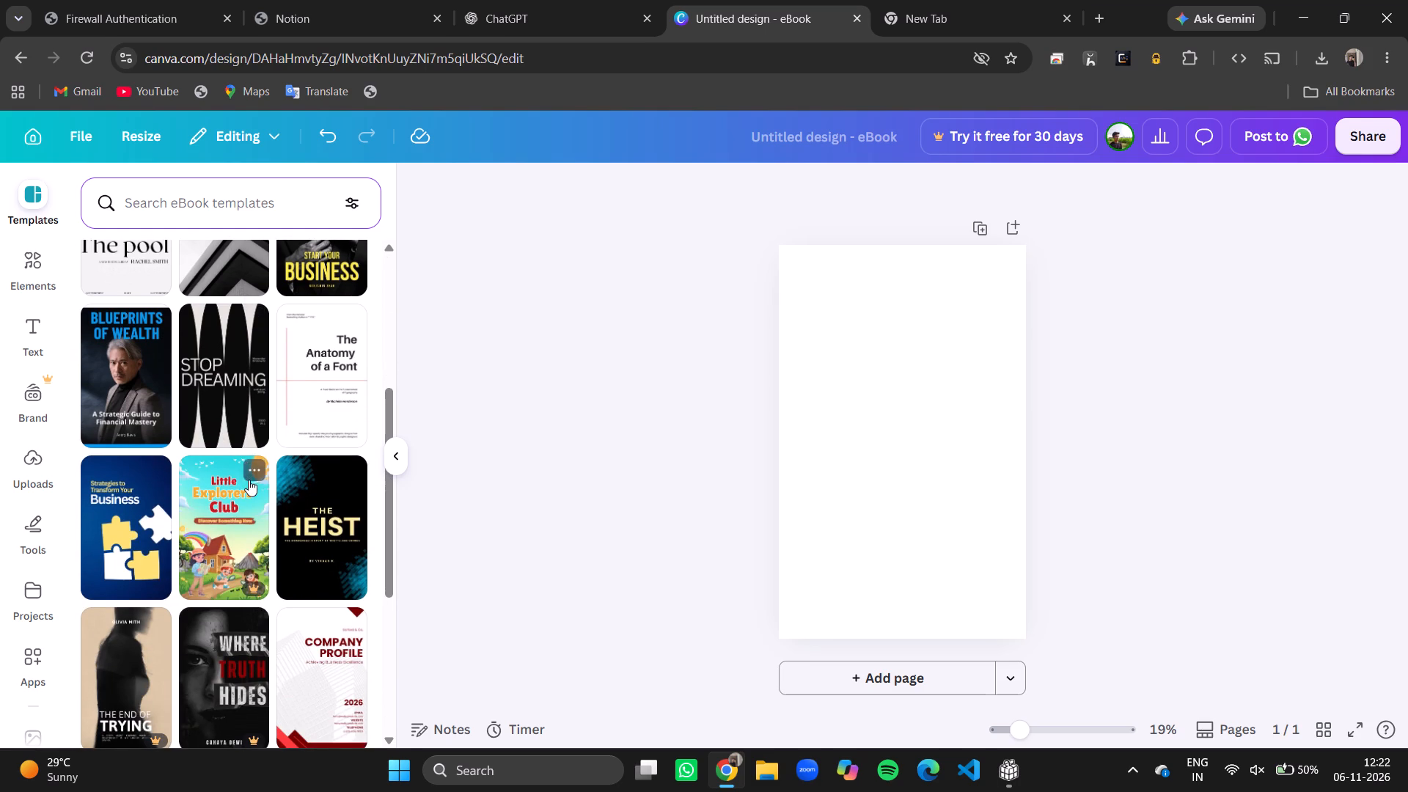
scroll(40, 675, "down", 1)
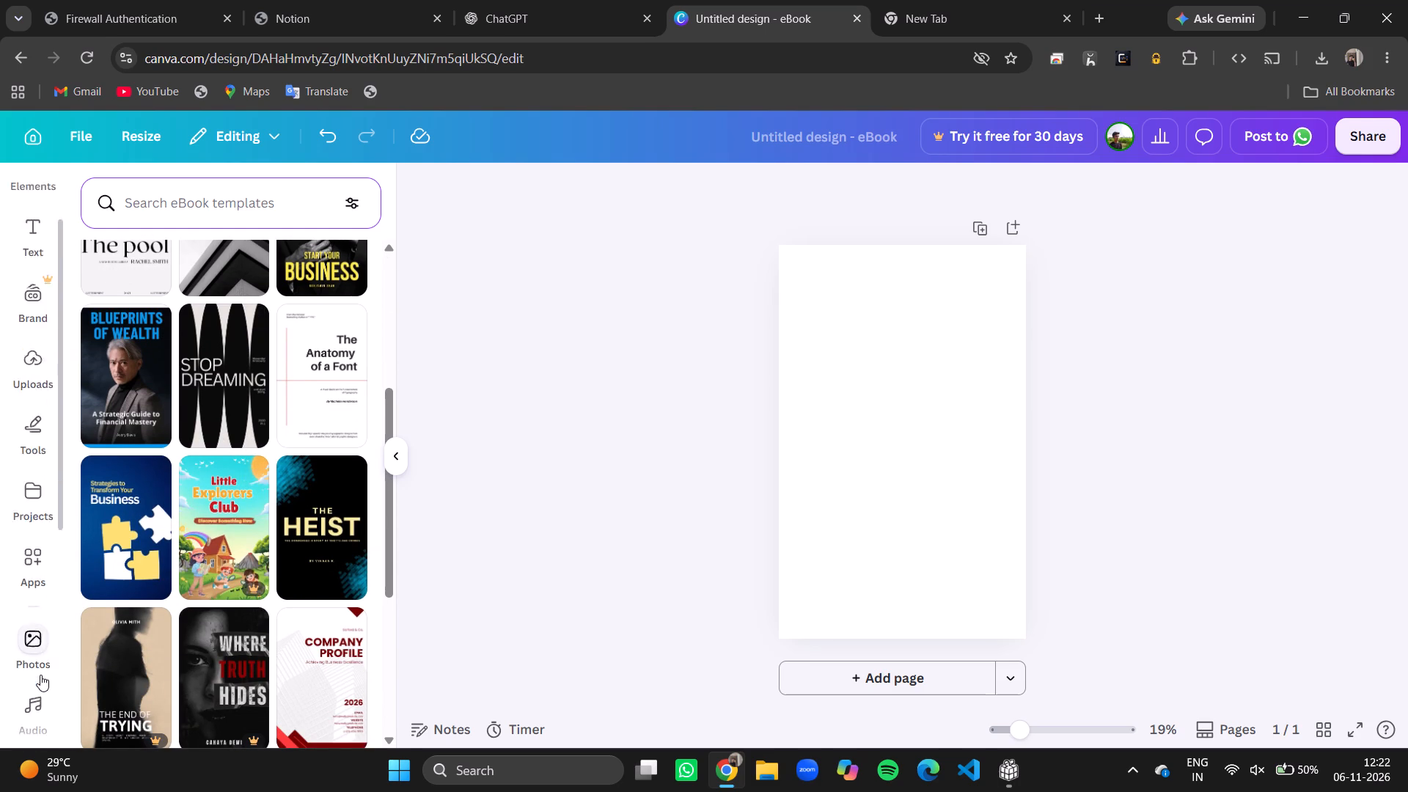
scroll(40, 675, "down", 1)
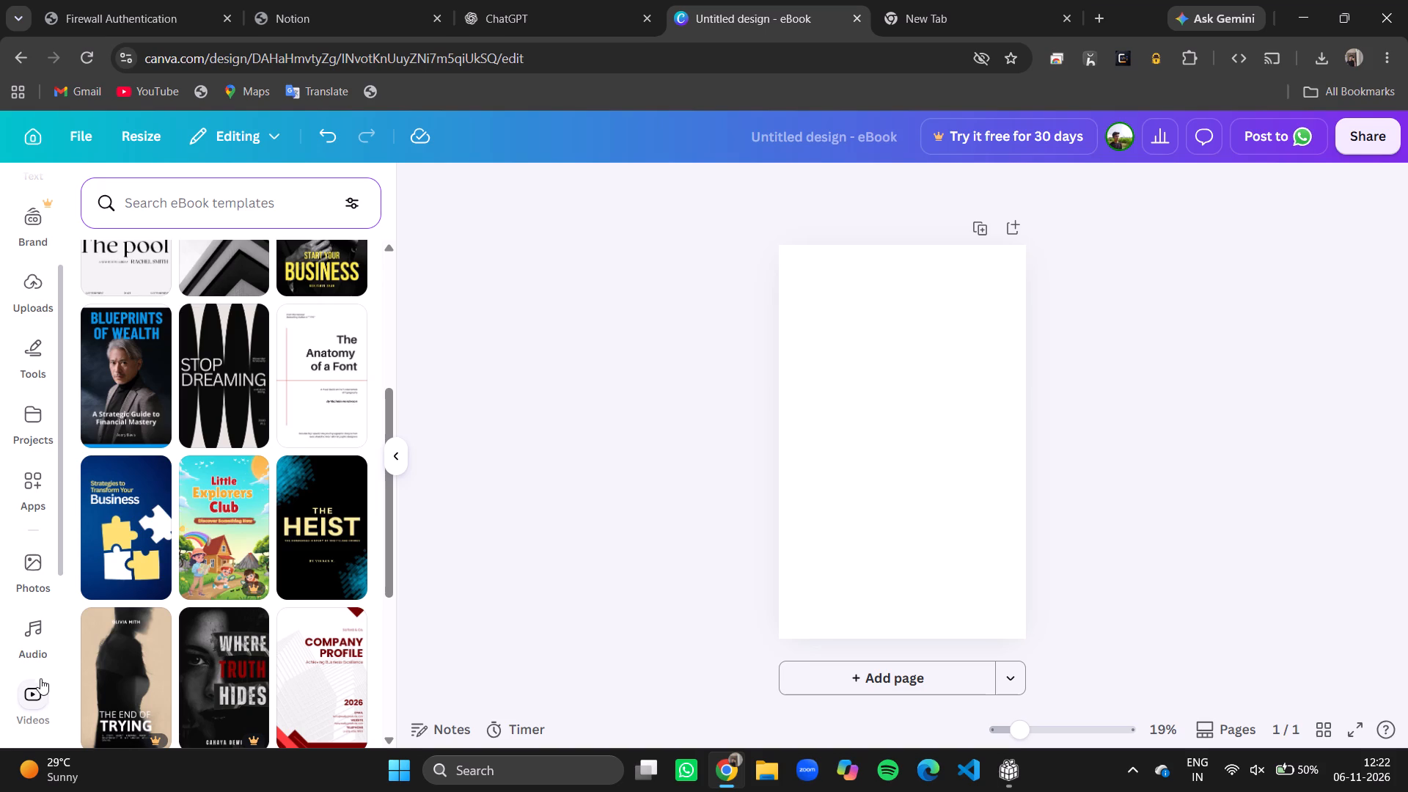
scroll(307, 411, "down", 1)
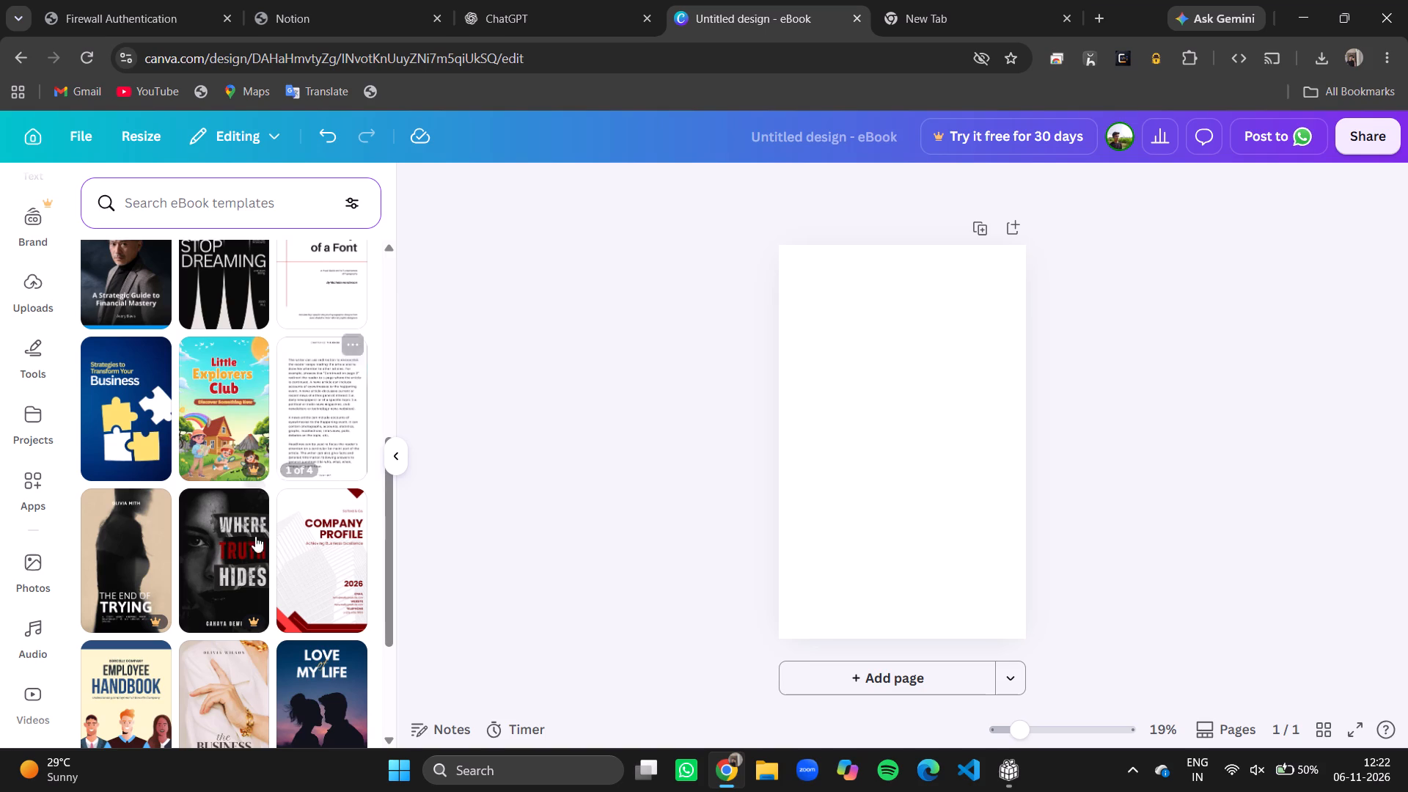
scroll(291, 384, "up", 8)
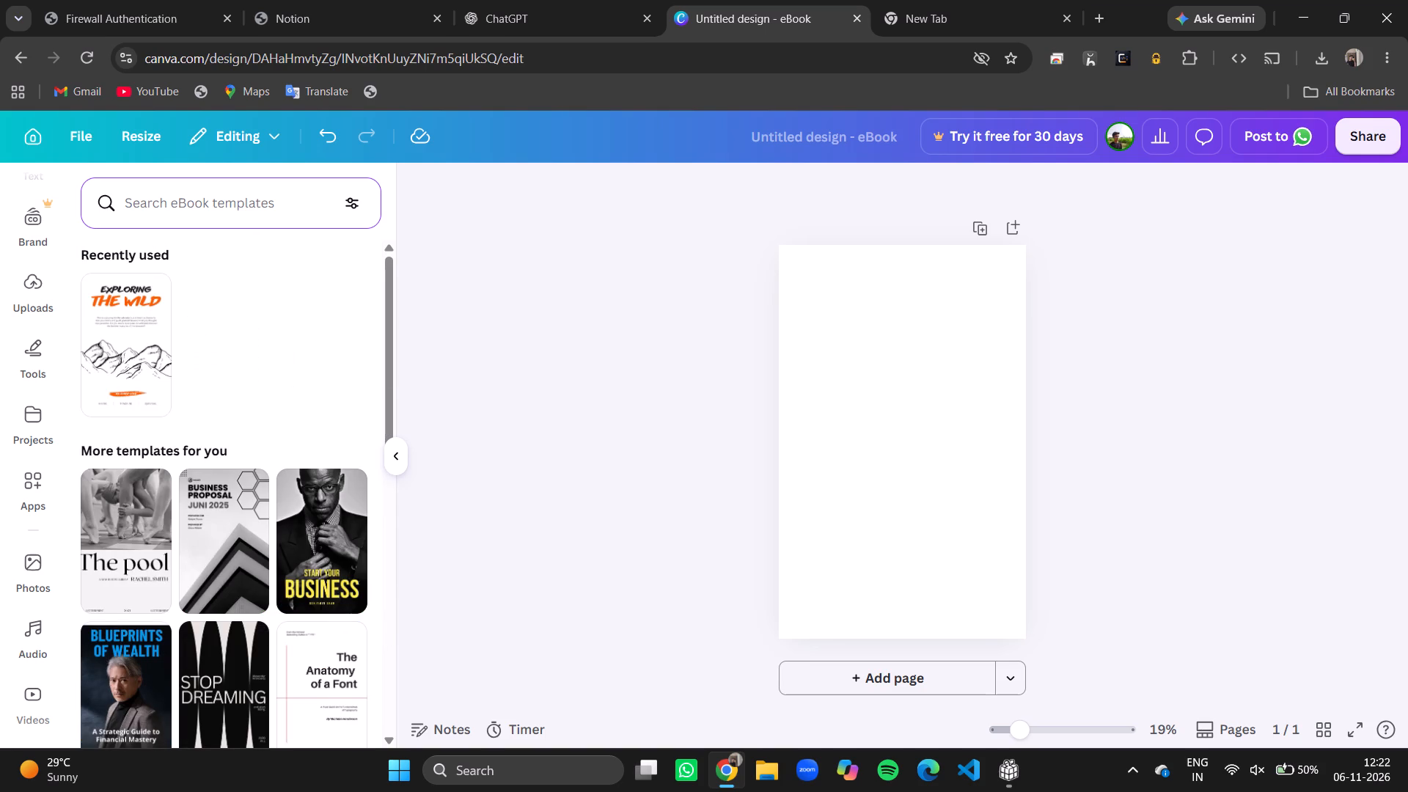
left_click(195, 209)
Add a second blank page to the eBook.
left_click(1016, 225)
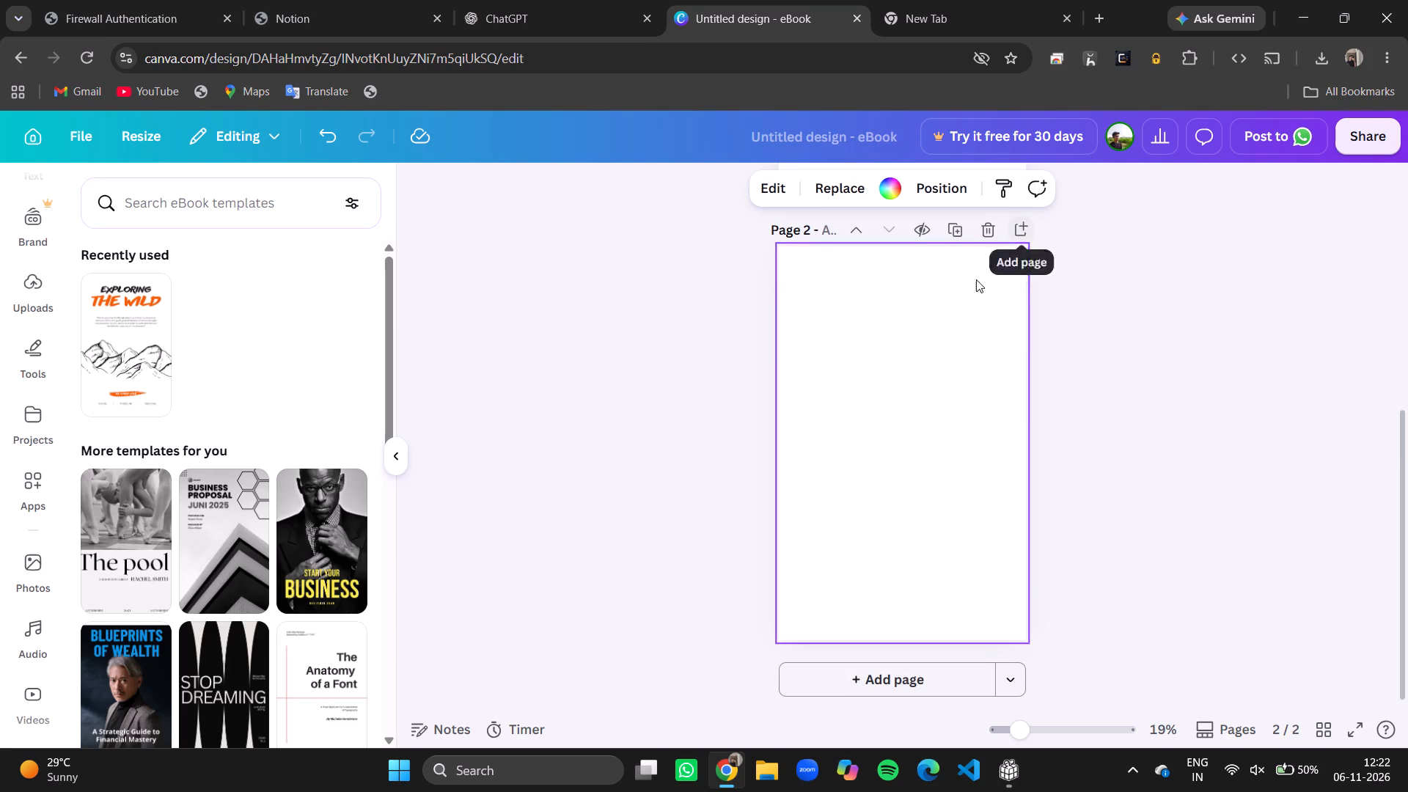
Browse the page styles for page 1 and apply the grey texture Untitled Design from the recent design styles.
scroll(924, 422, "up", 8)
left_click(915, 427)
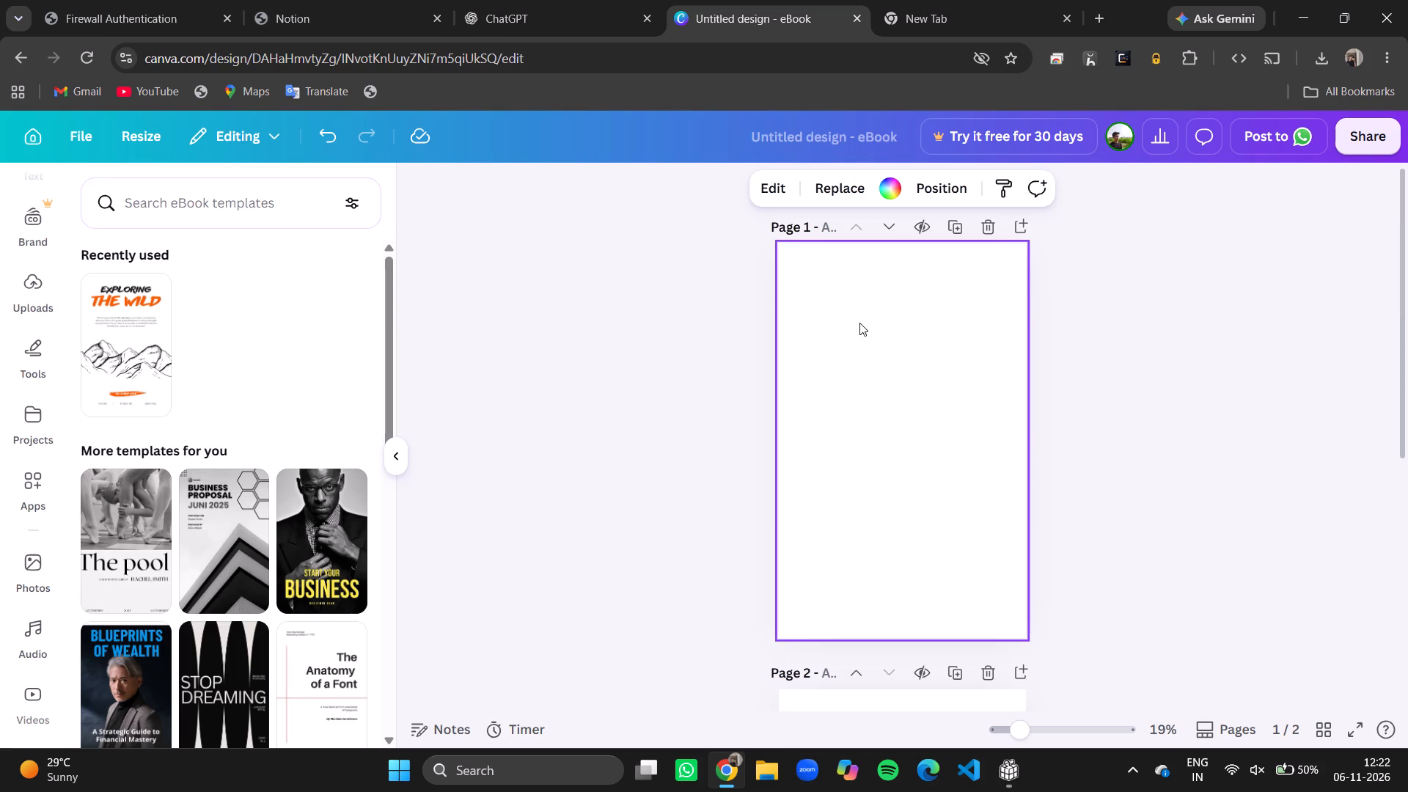
left_click(774, 190)
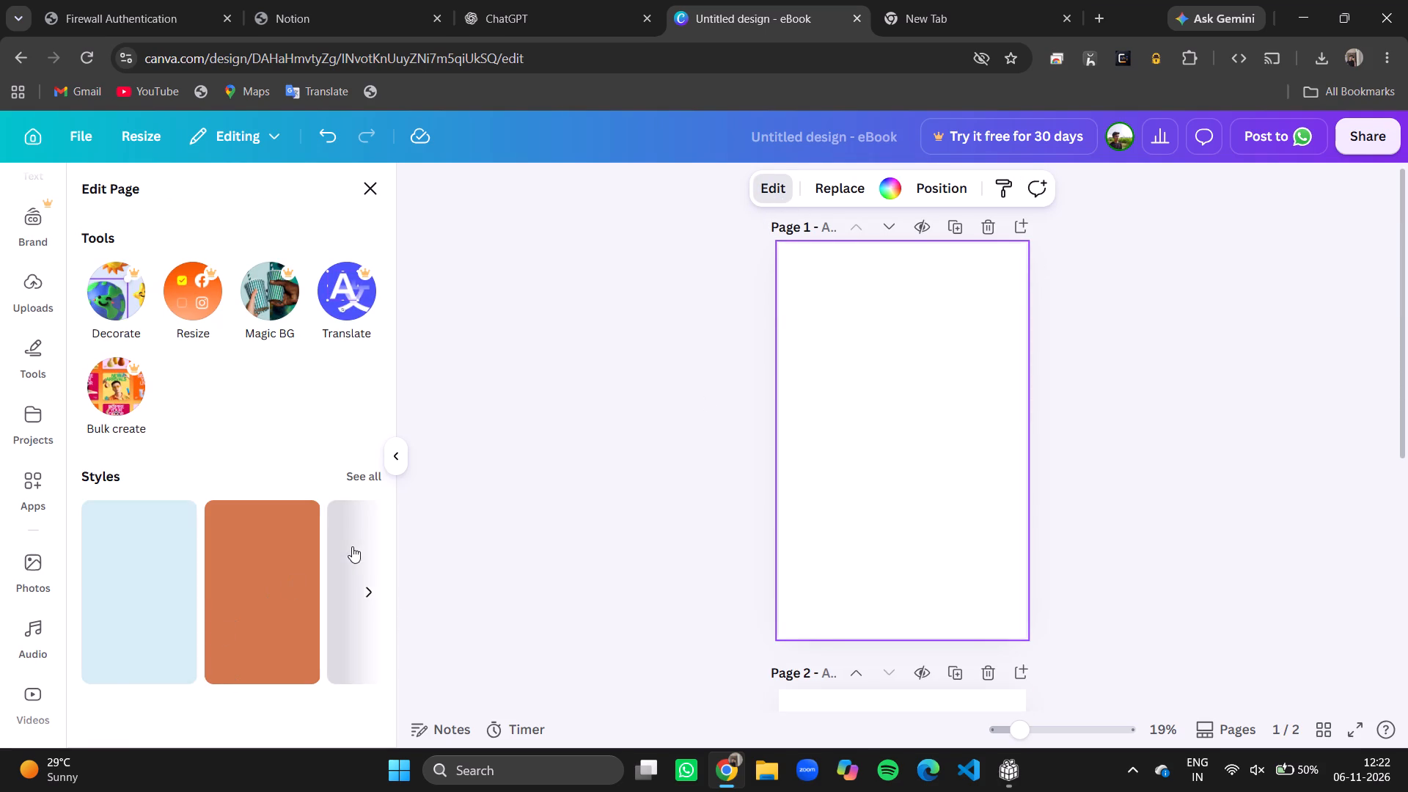
scroll(352, 546, "left", 4)
scroll(352, 546, "down", 3)
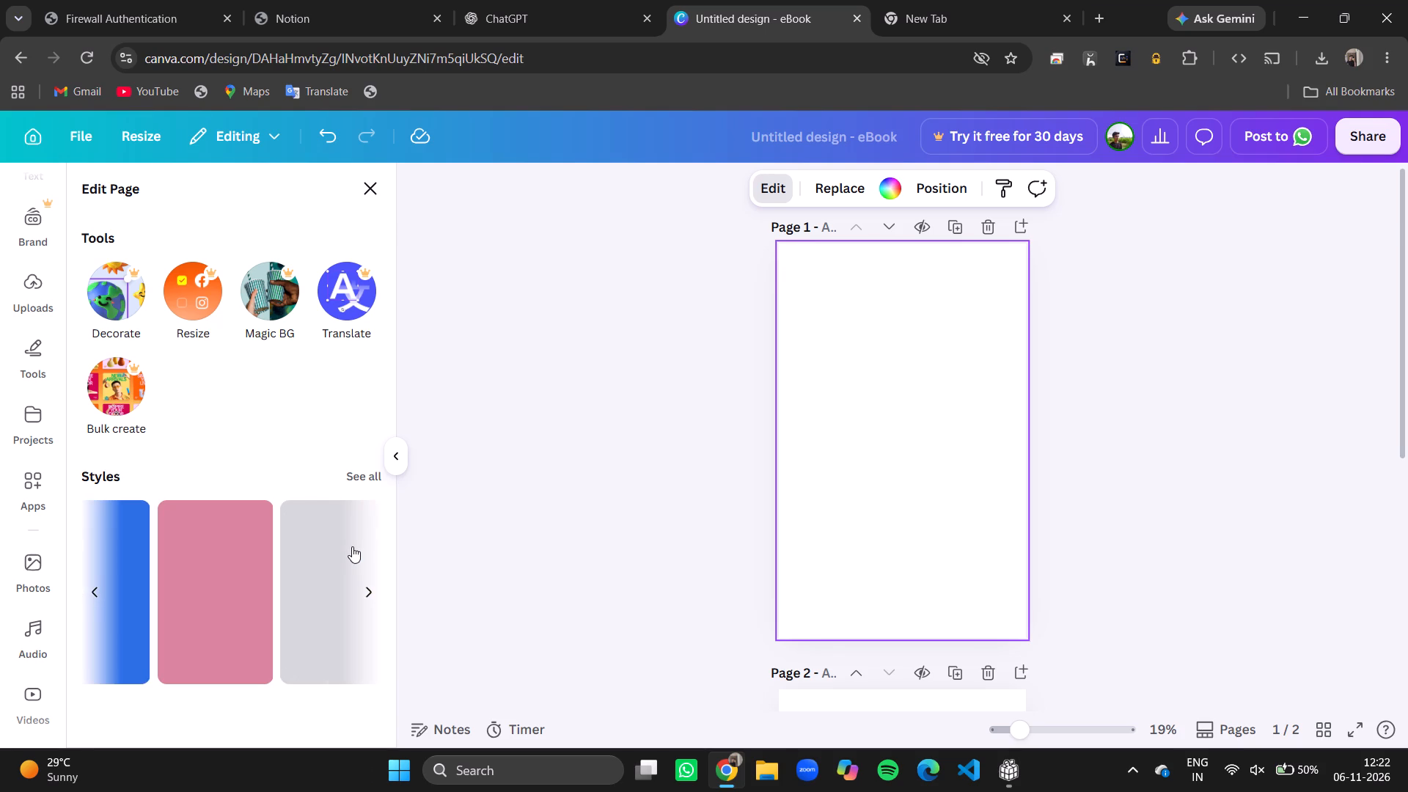
left_click(362, 473)
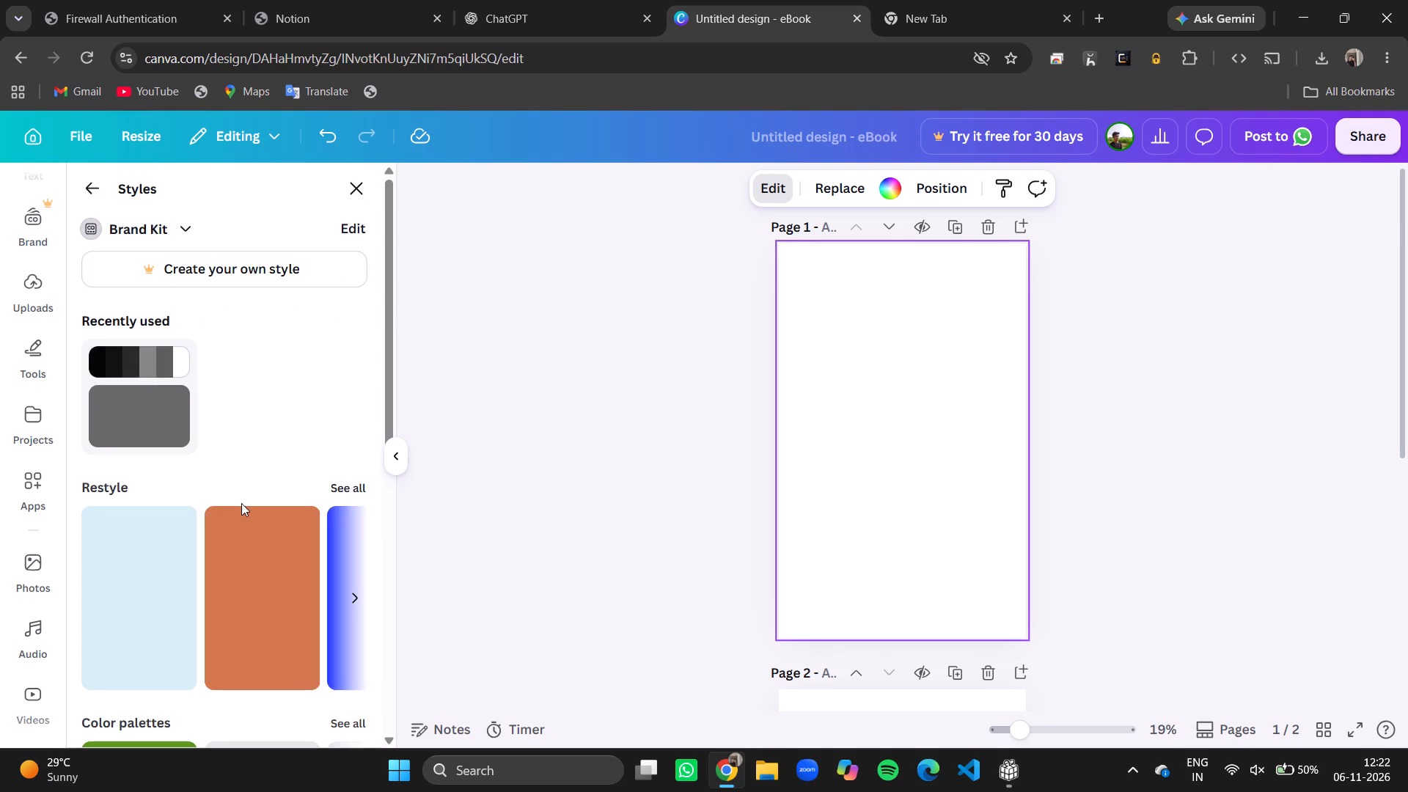
scroll(241, 503, "down", 2)
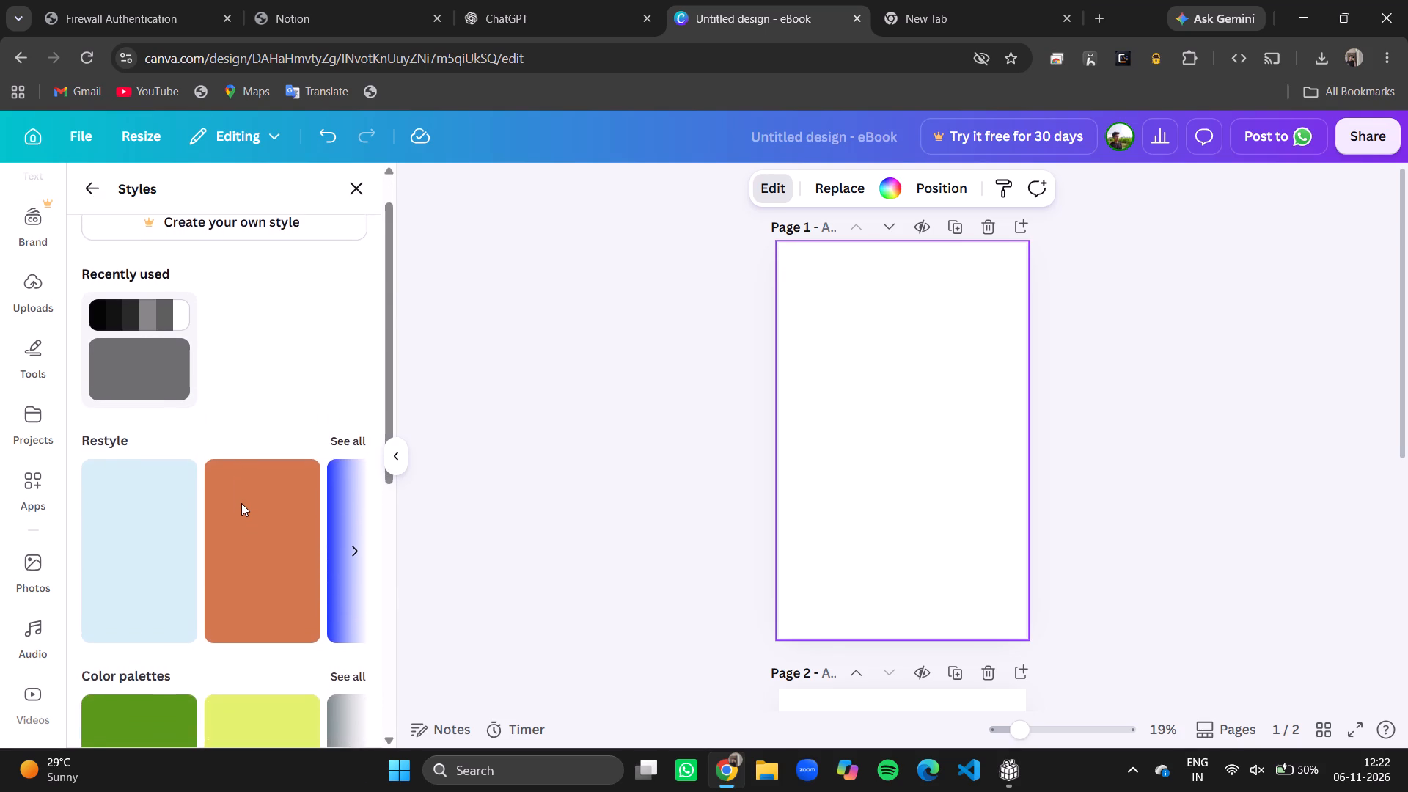
scroll(241, 503, "down", 4)
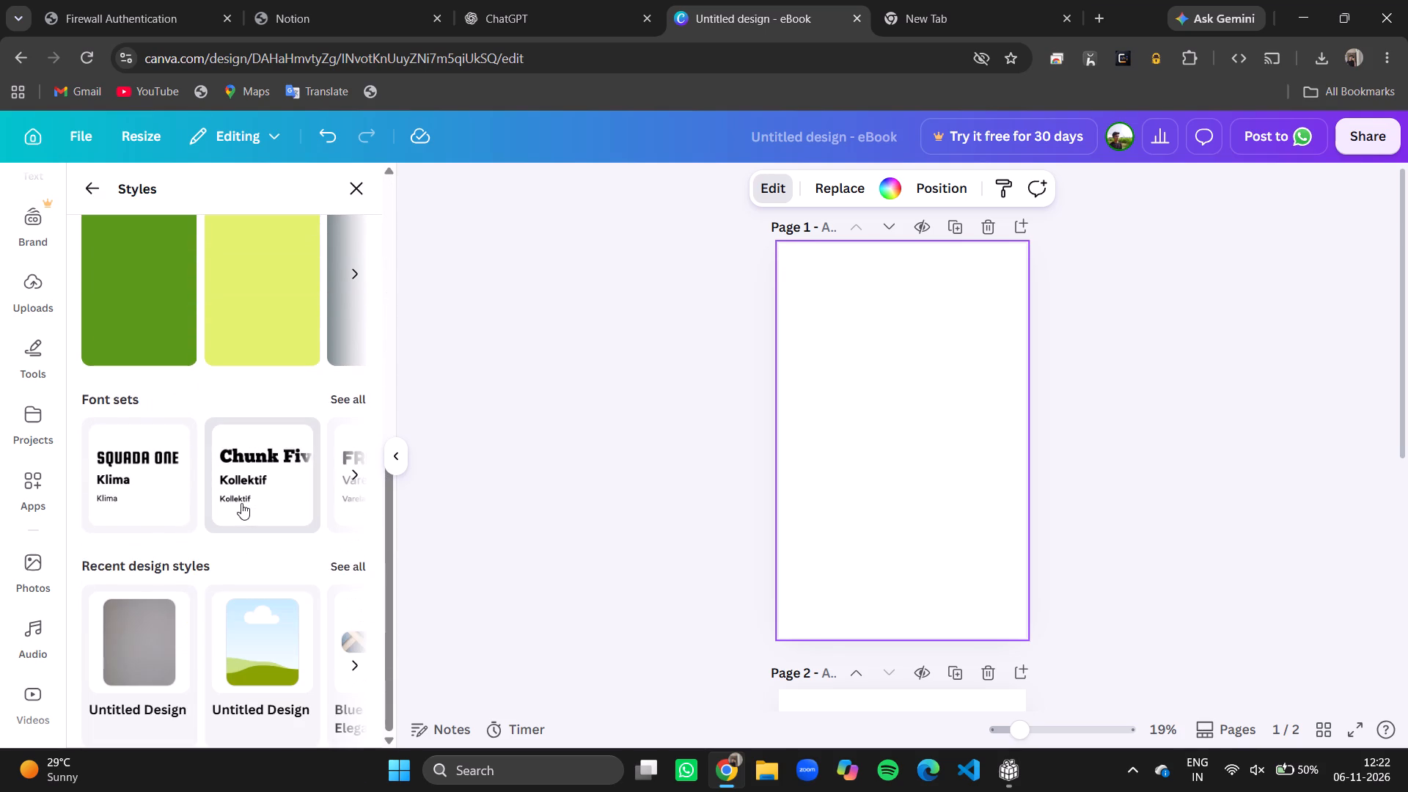
scroll(222, 628, "left", 3)
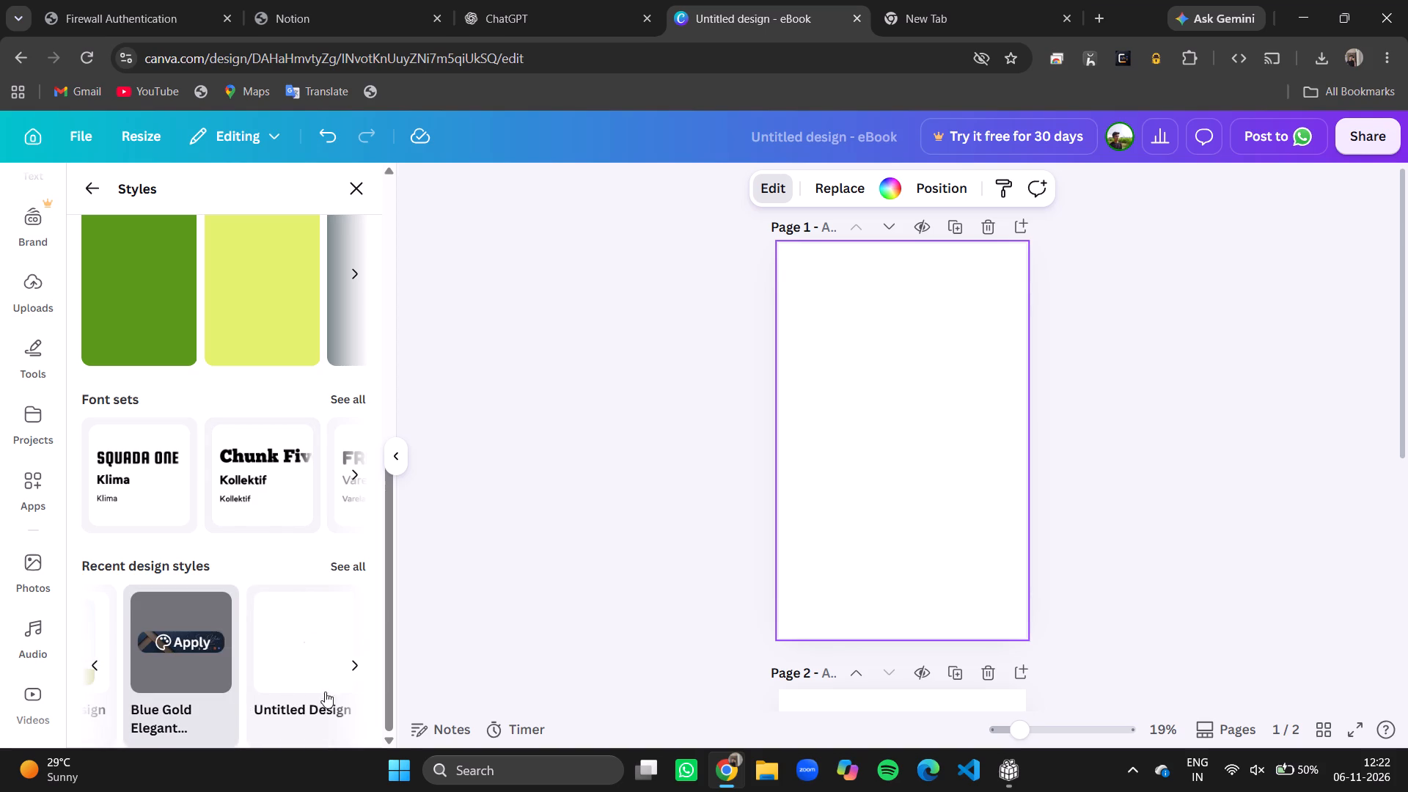
scroll(154, 653, "right", 5)
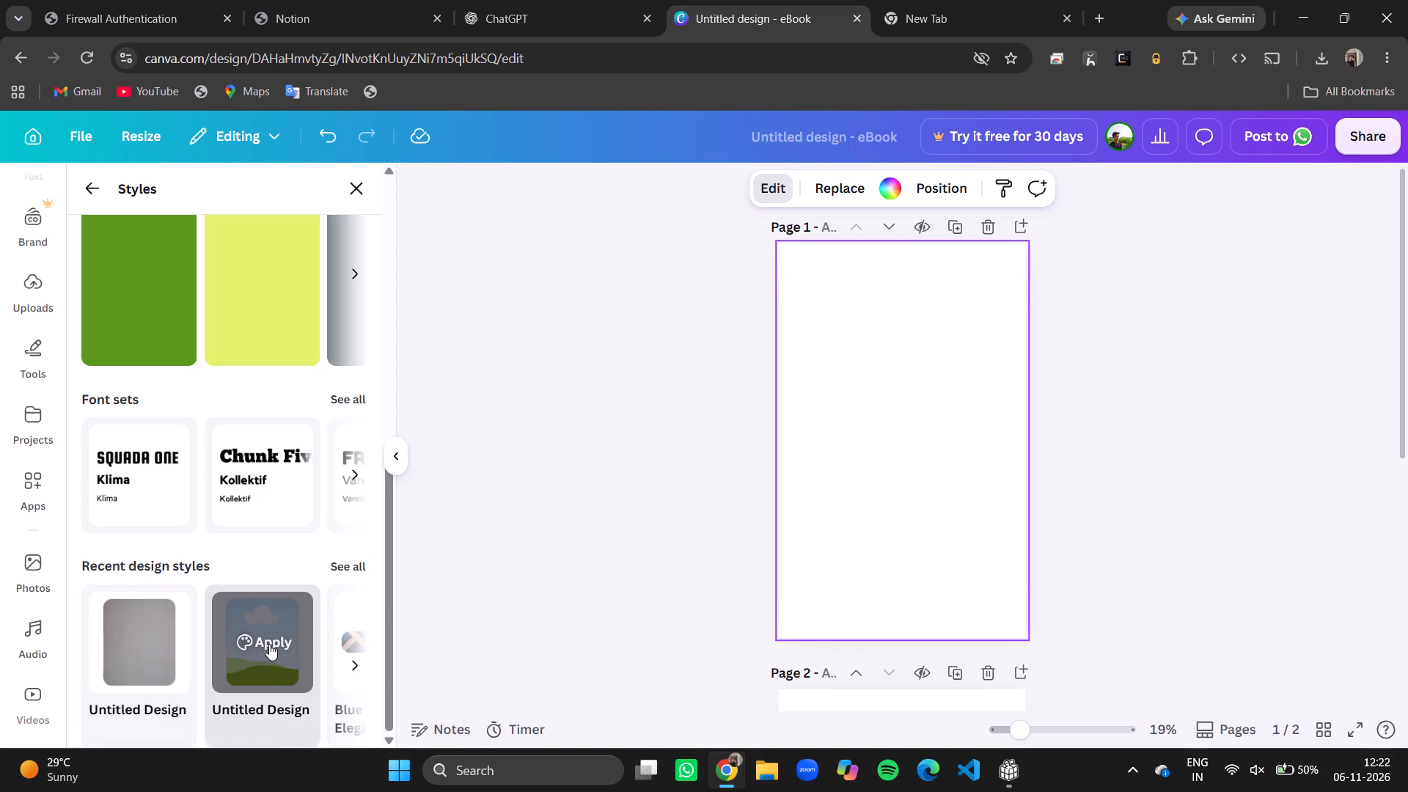
left_click(150, 644)
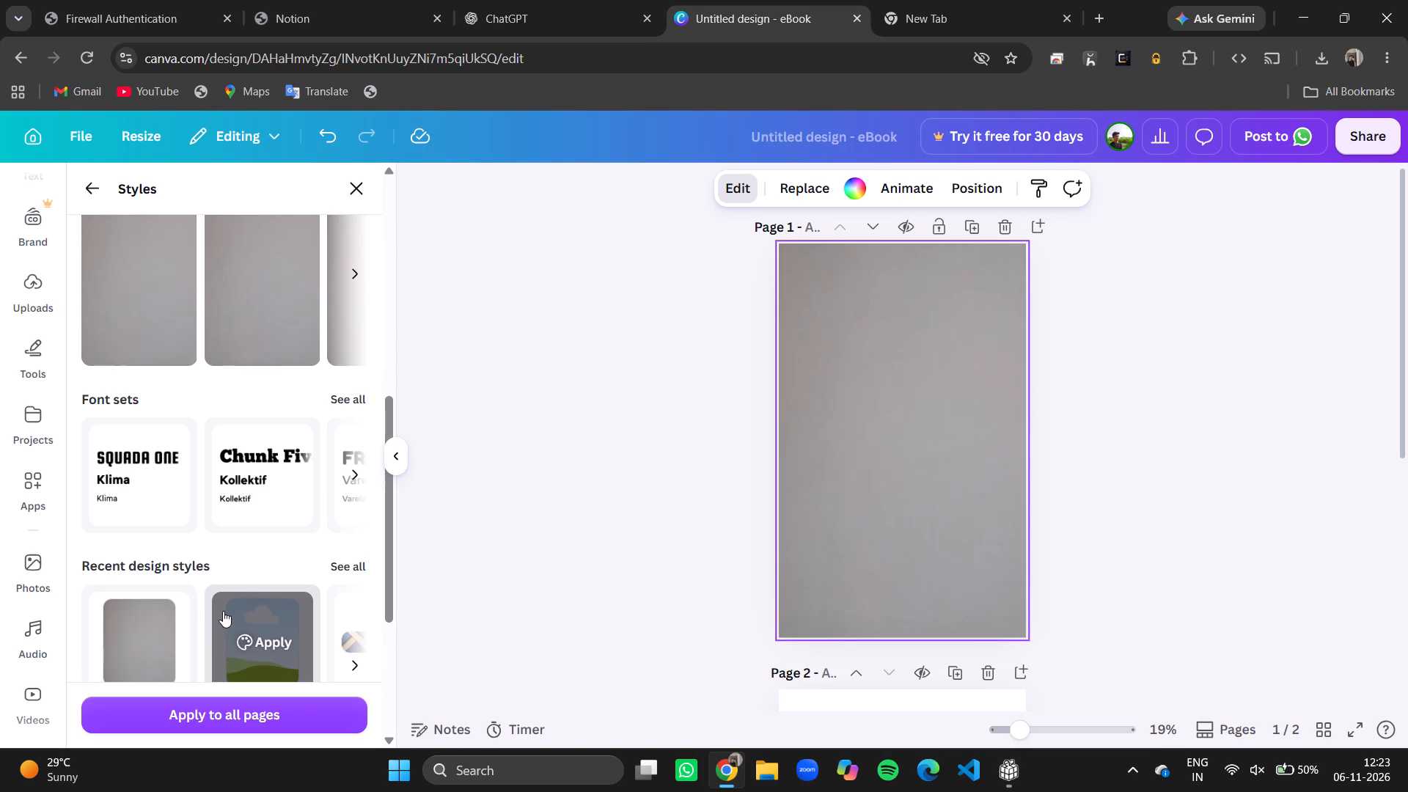
Examine the other recent design styles, image palettes, restyle options and color palettes for page 1.
scroll(313, 622, "left", 4)
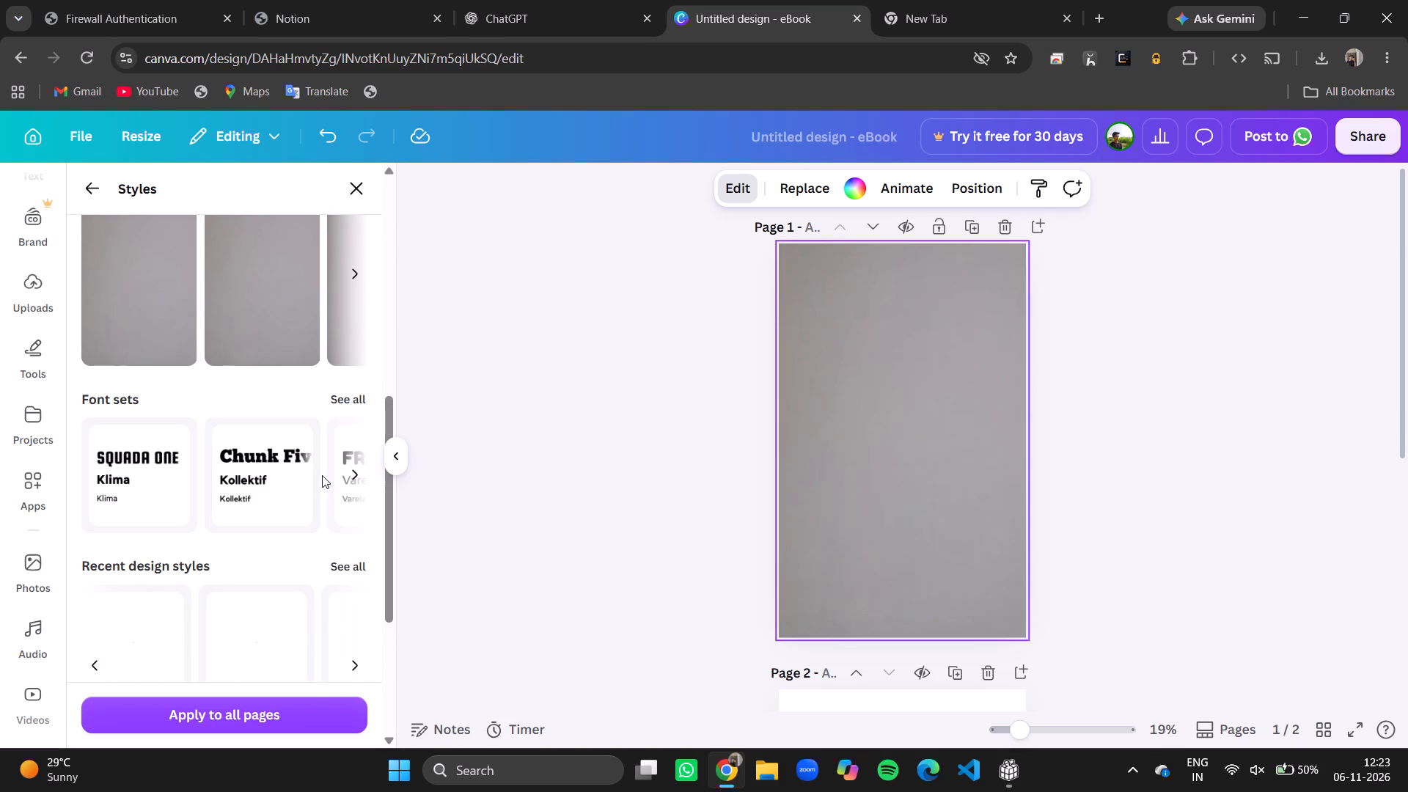
scroll(266, 634, "down", 3)
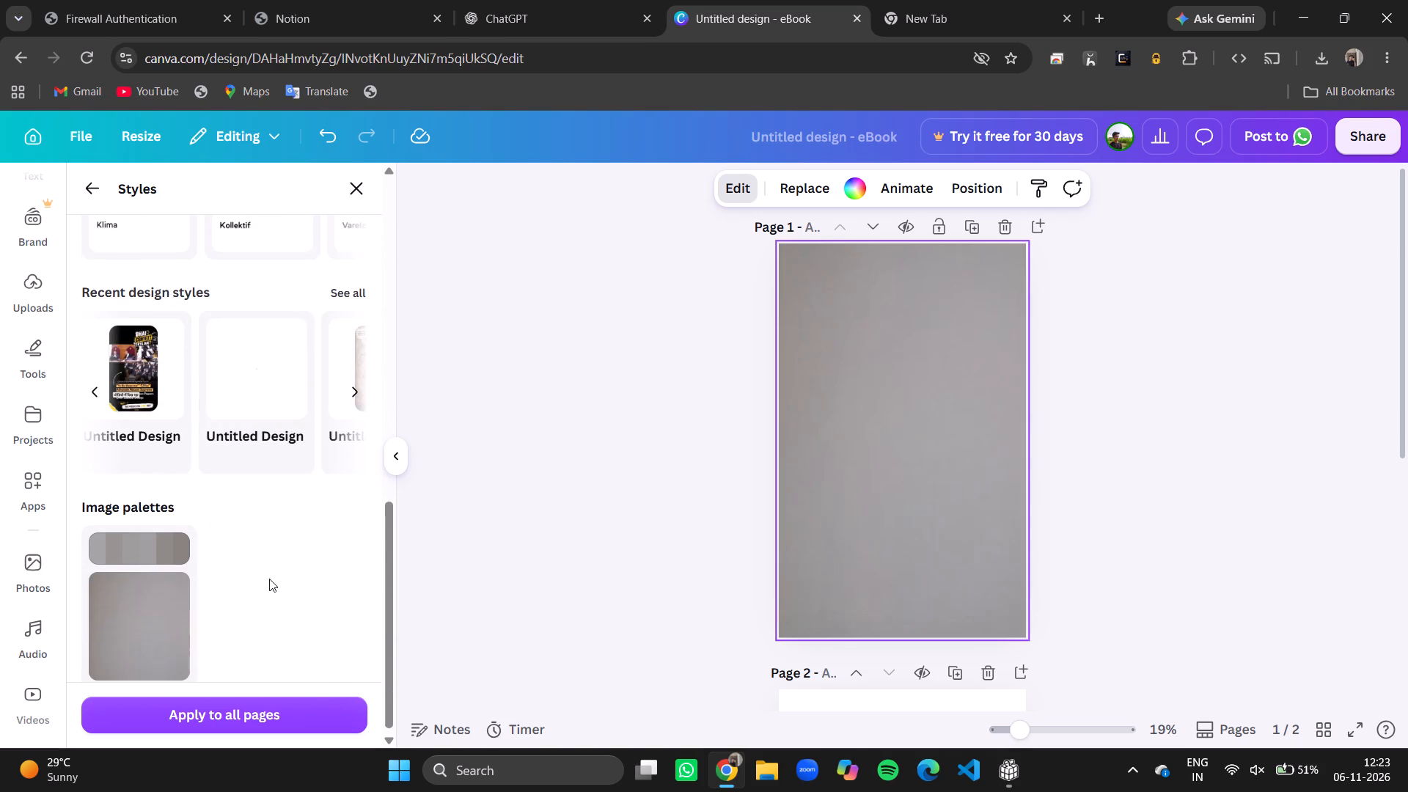
scroll(269, 579, "down", 2)
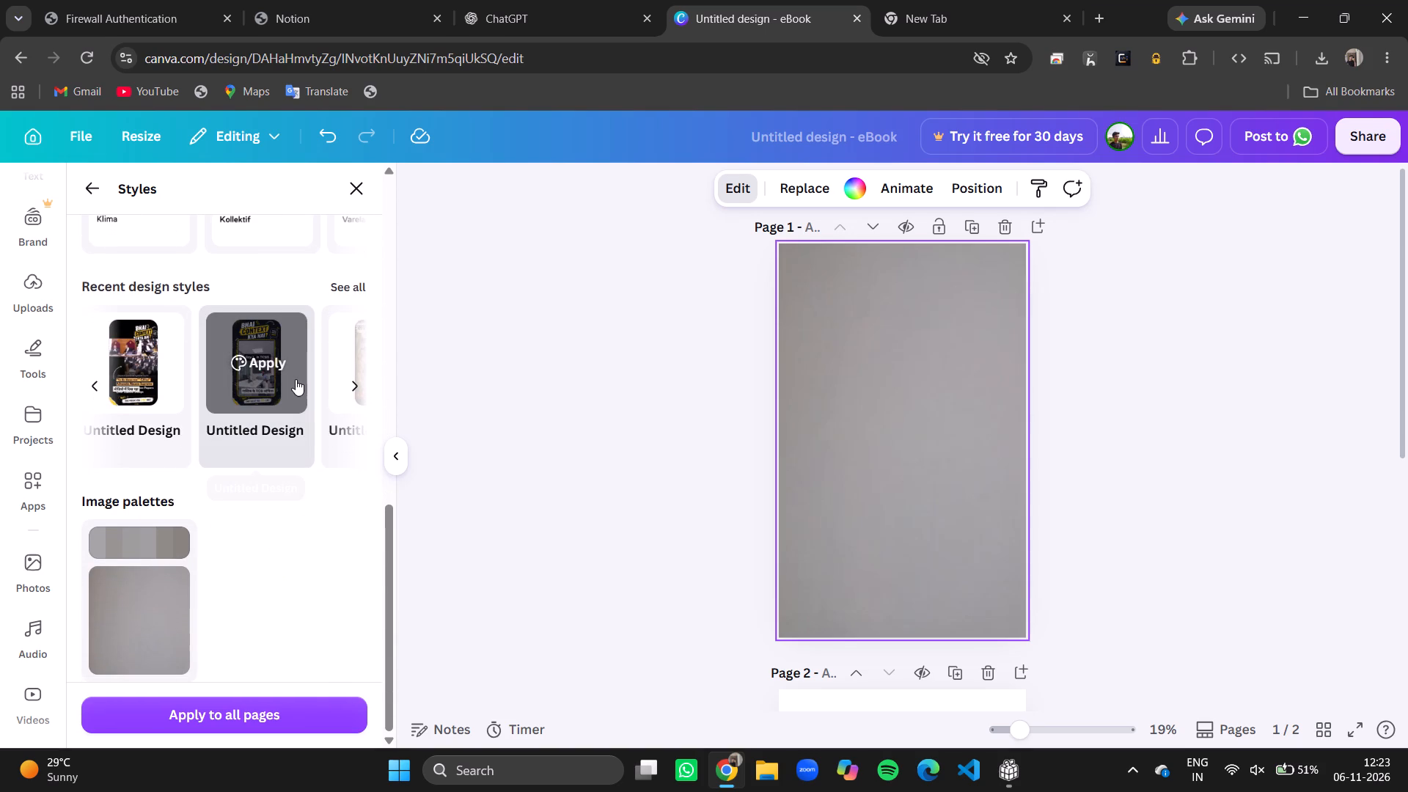
scroll(229, 532, "up", 8)
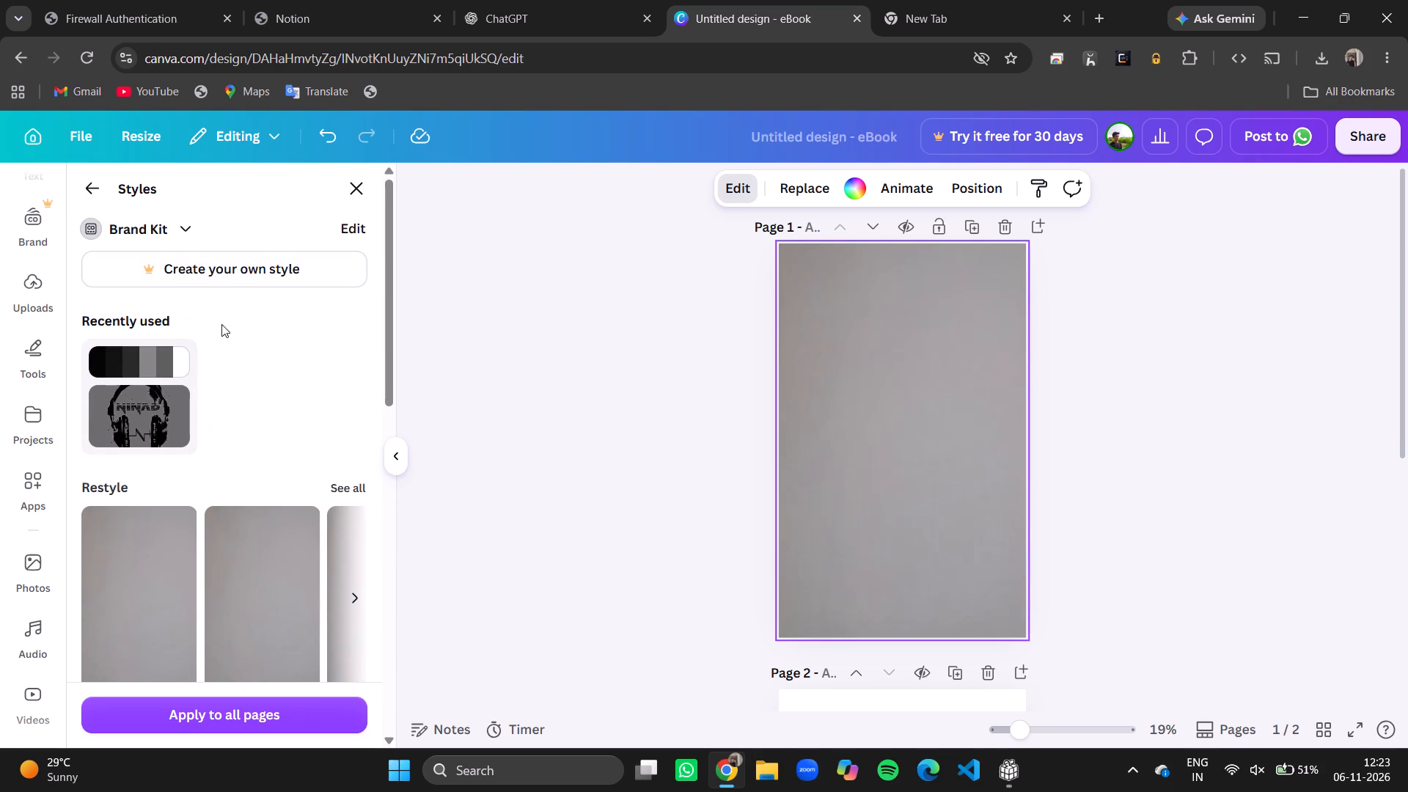
scroll(240, 308, "down", 2)
scroll(278, 395, "left", 5)
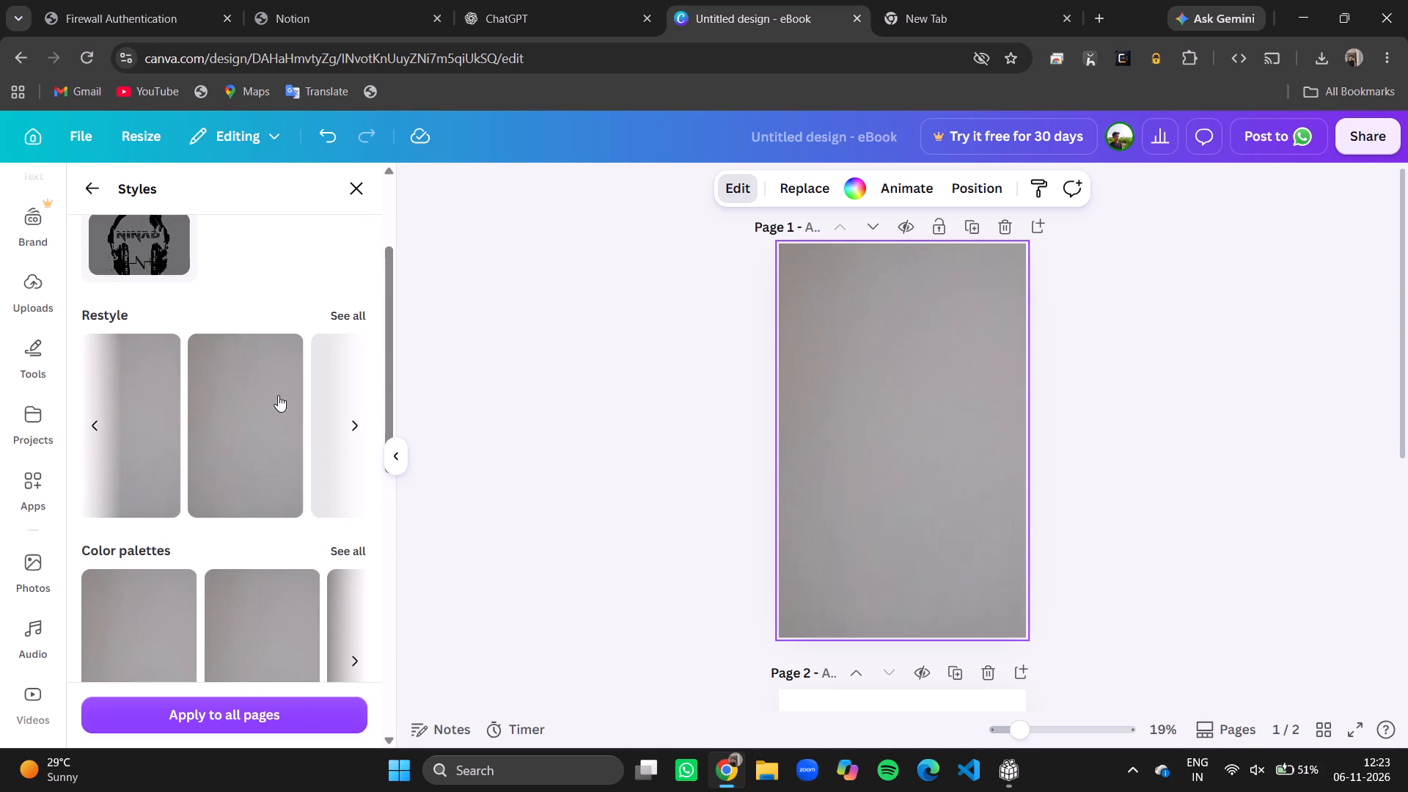
scroll(299, 402, "right", 7)
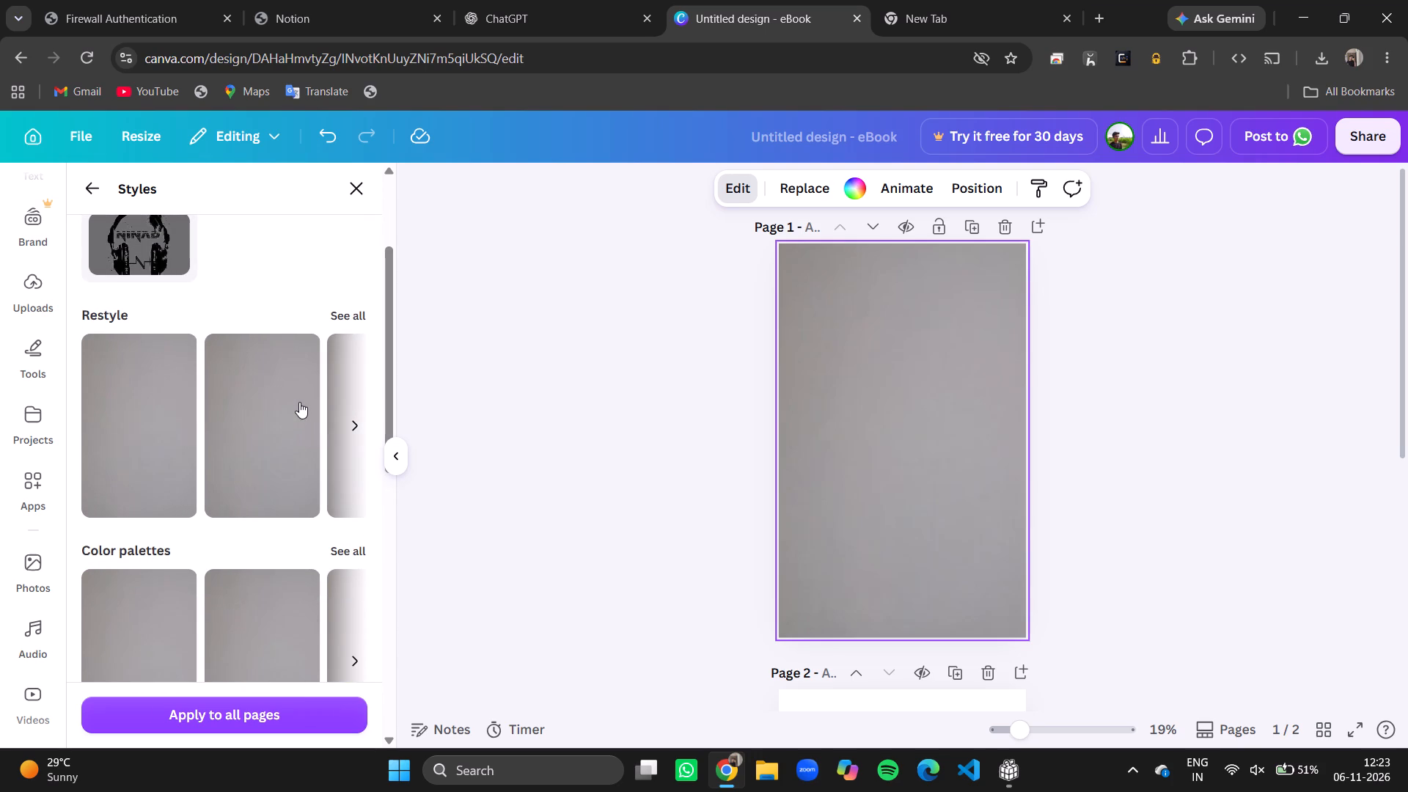
Look through the restyle options, color palettes, font sets and the full list of recent design styles for page 1.
scroll(299, 402, "left", 6)
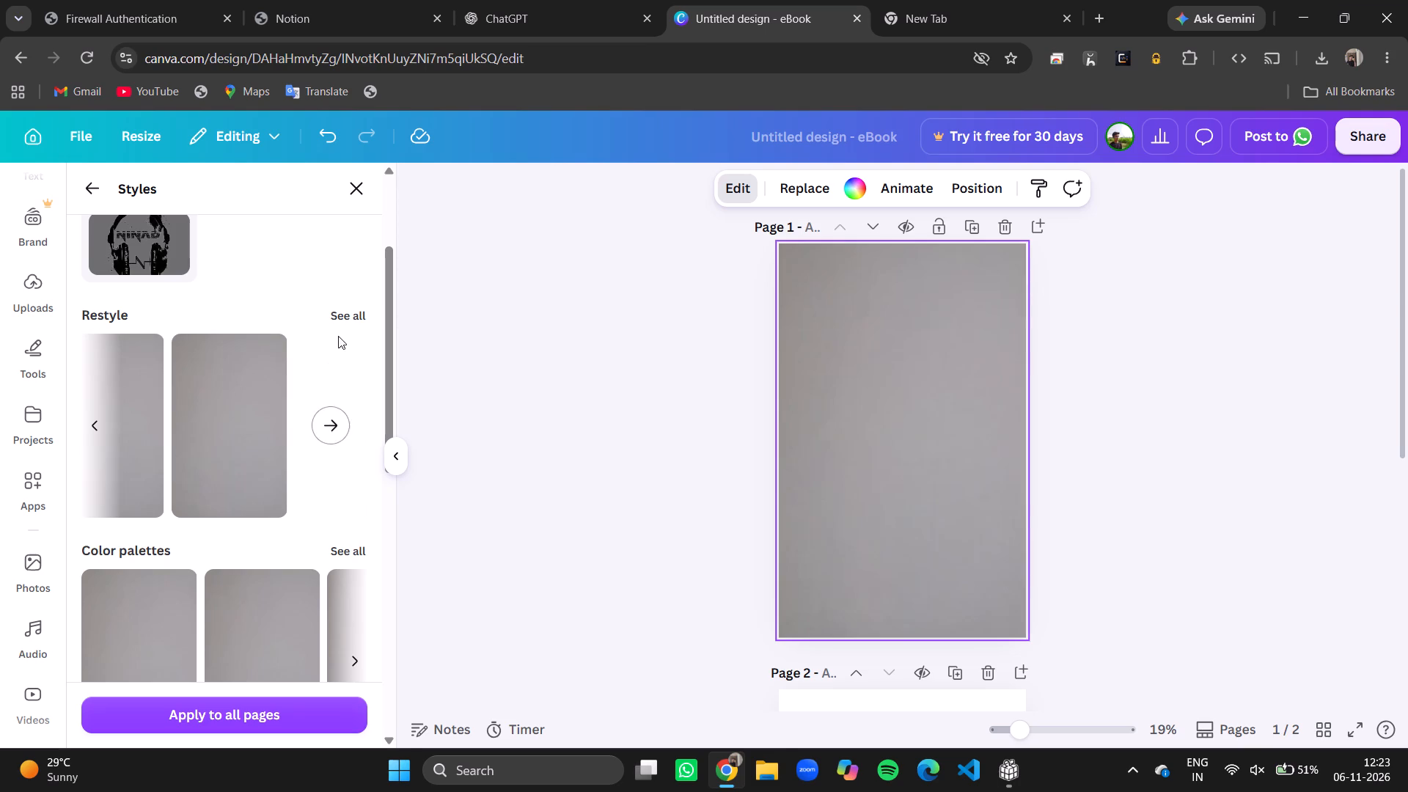
scroll(191, 450, "right", 7)
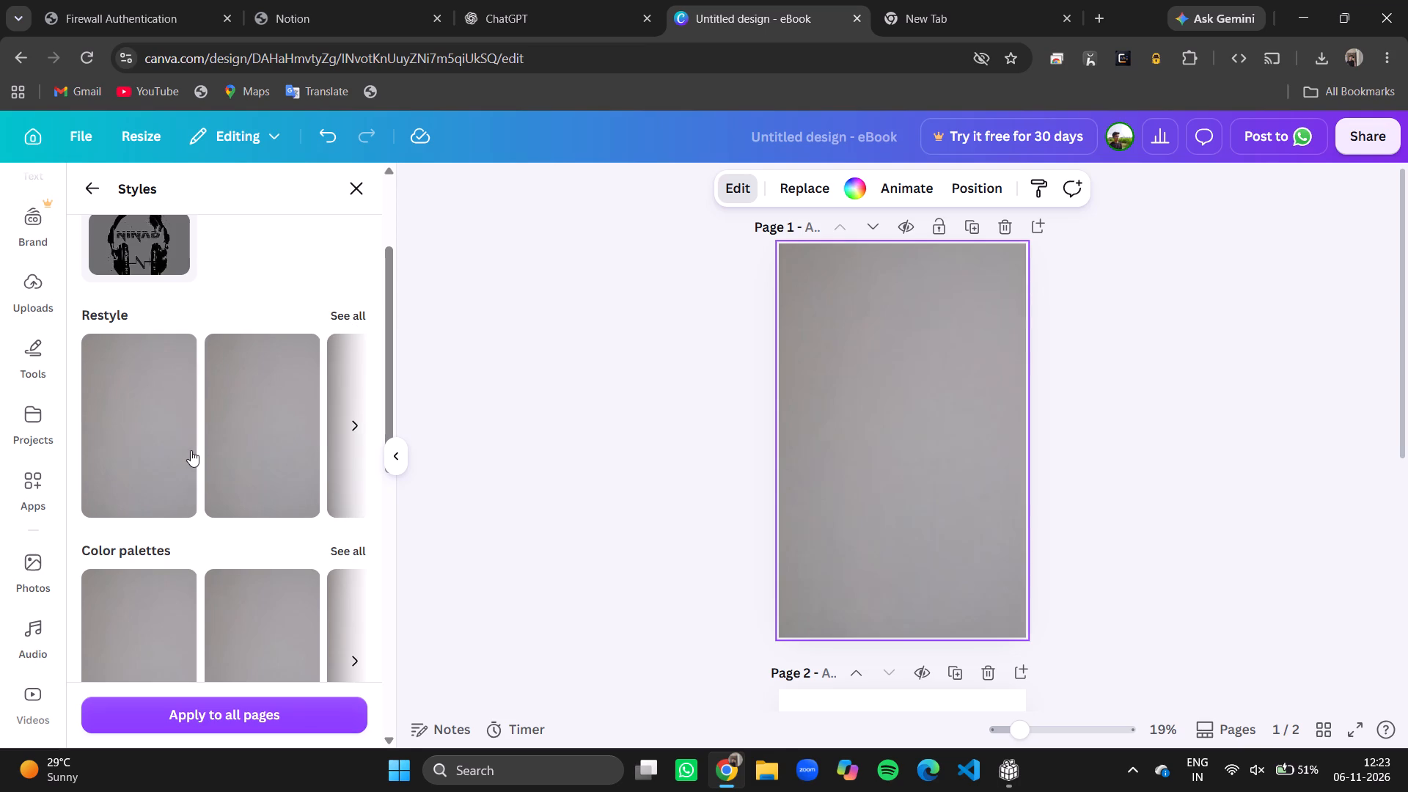
scroll(273, 431, "down", 3)
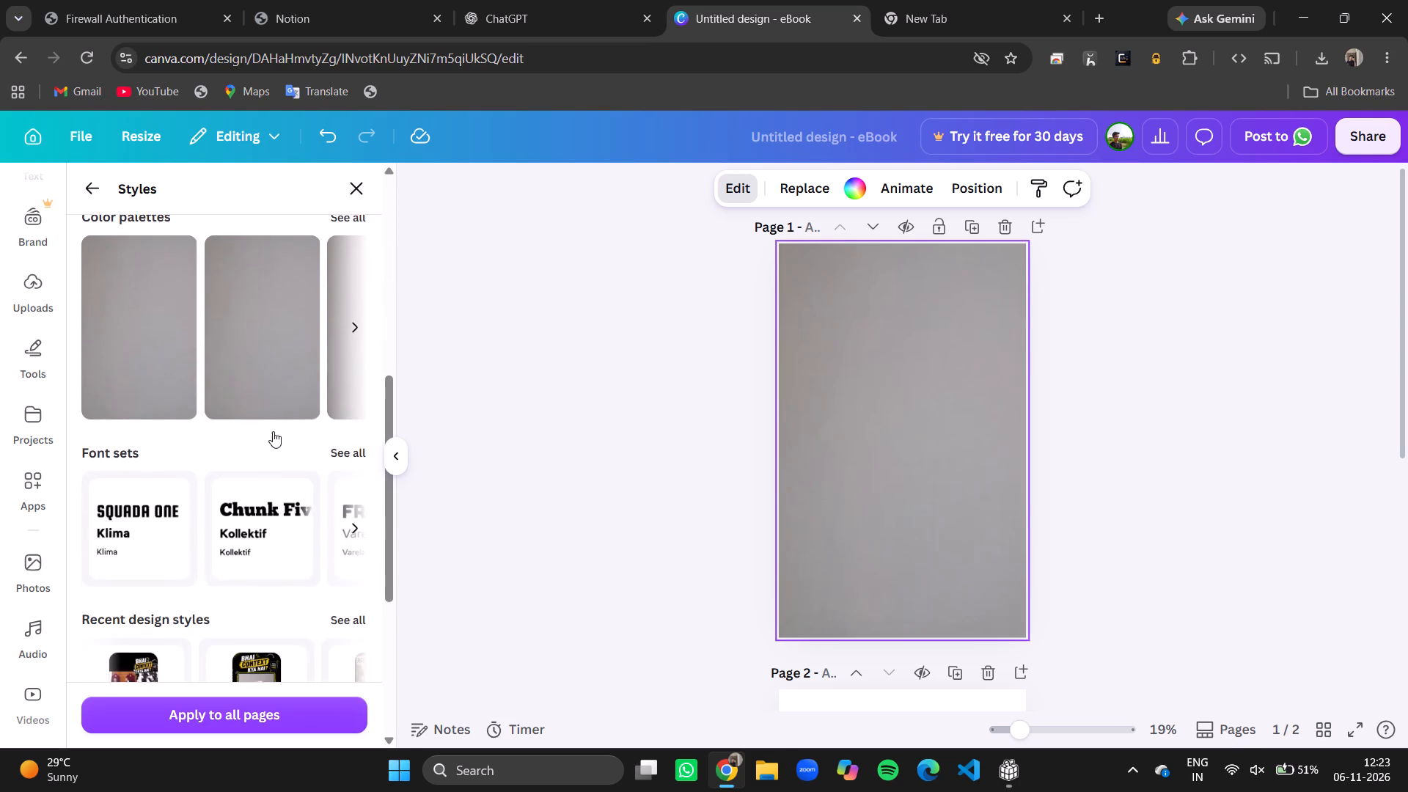
scroll(273, 431, "down", 2)
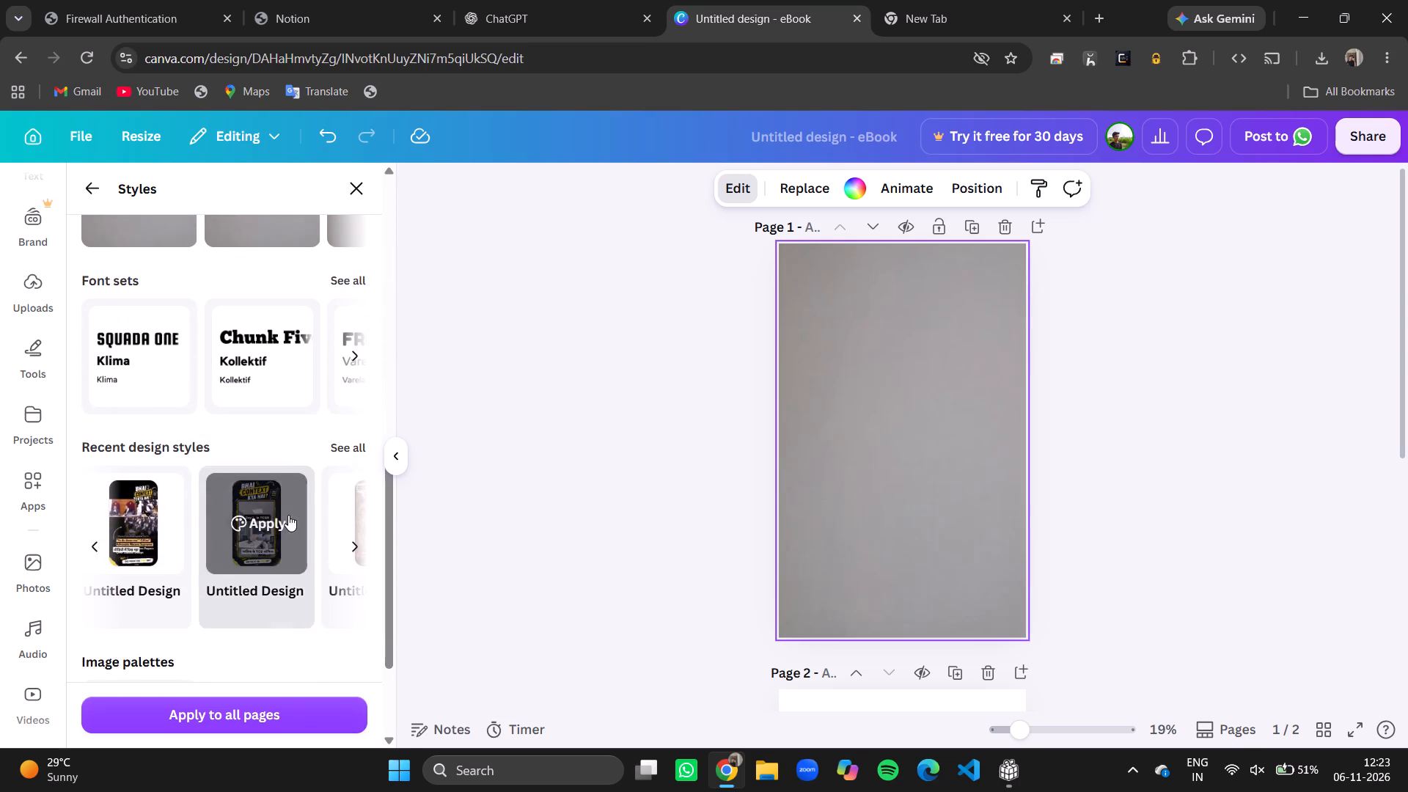
scroll(288, 515, "left", 6)
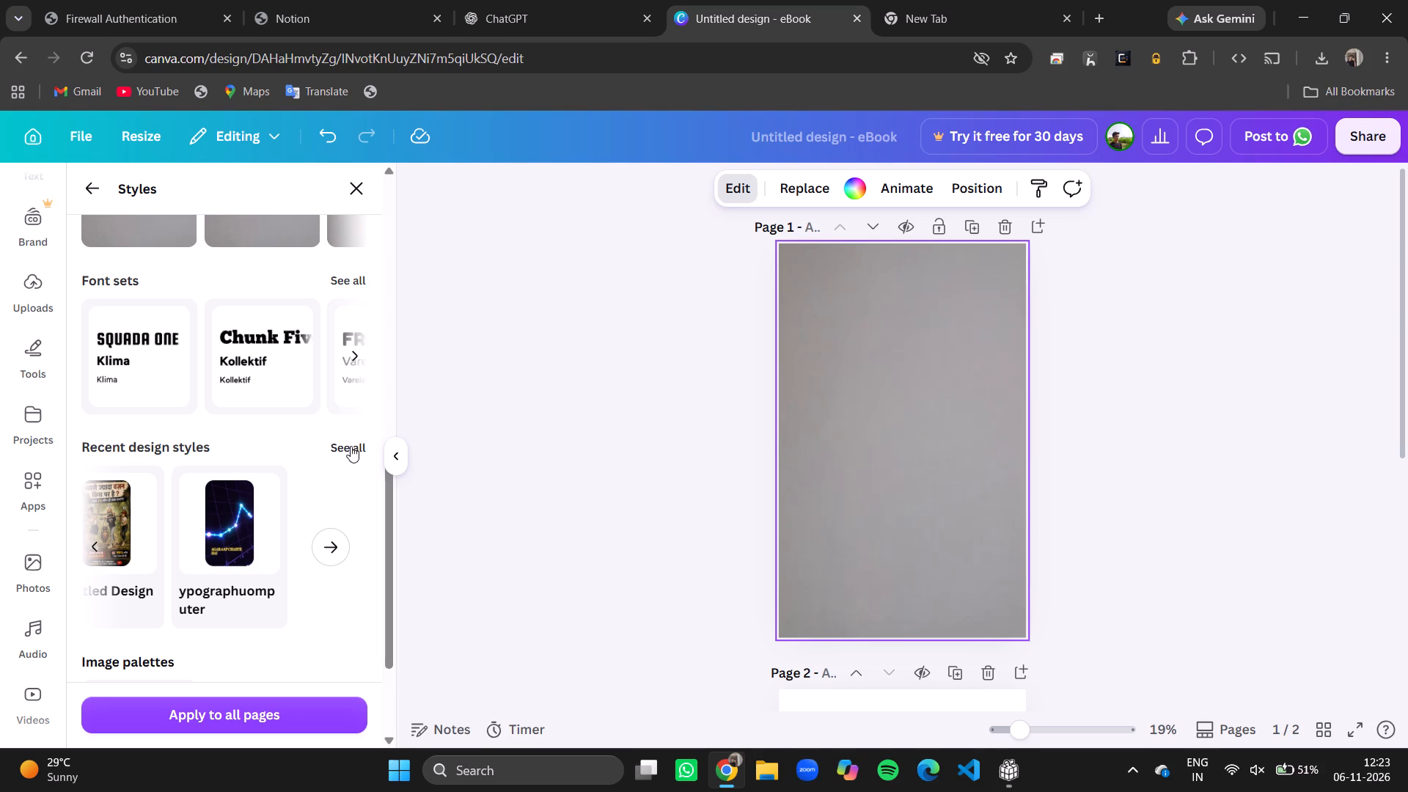
left_click(352, 441)
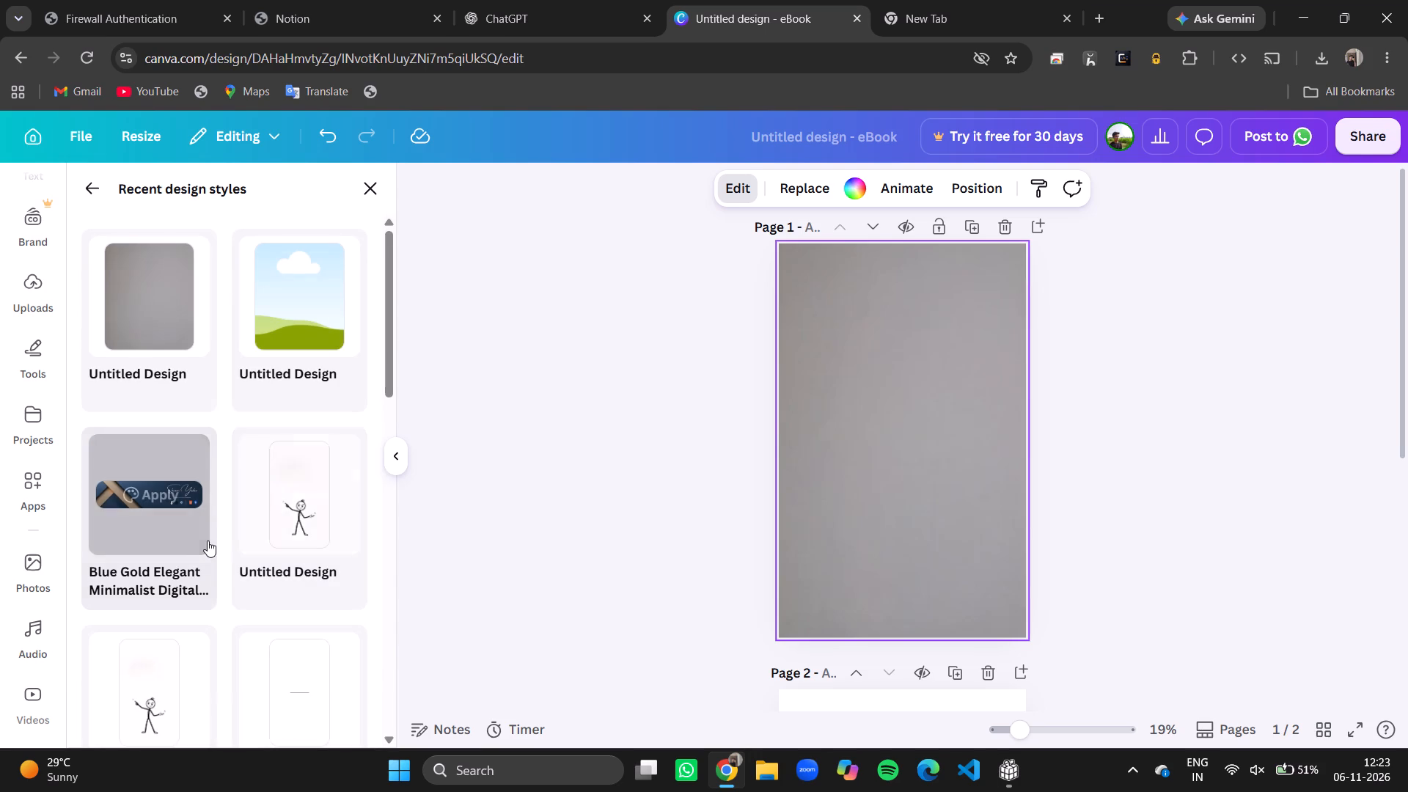
scroll(208, 540, "down", 6)
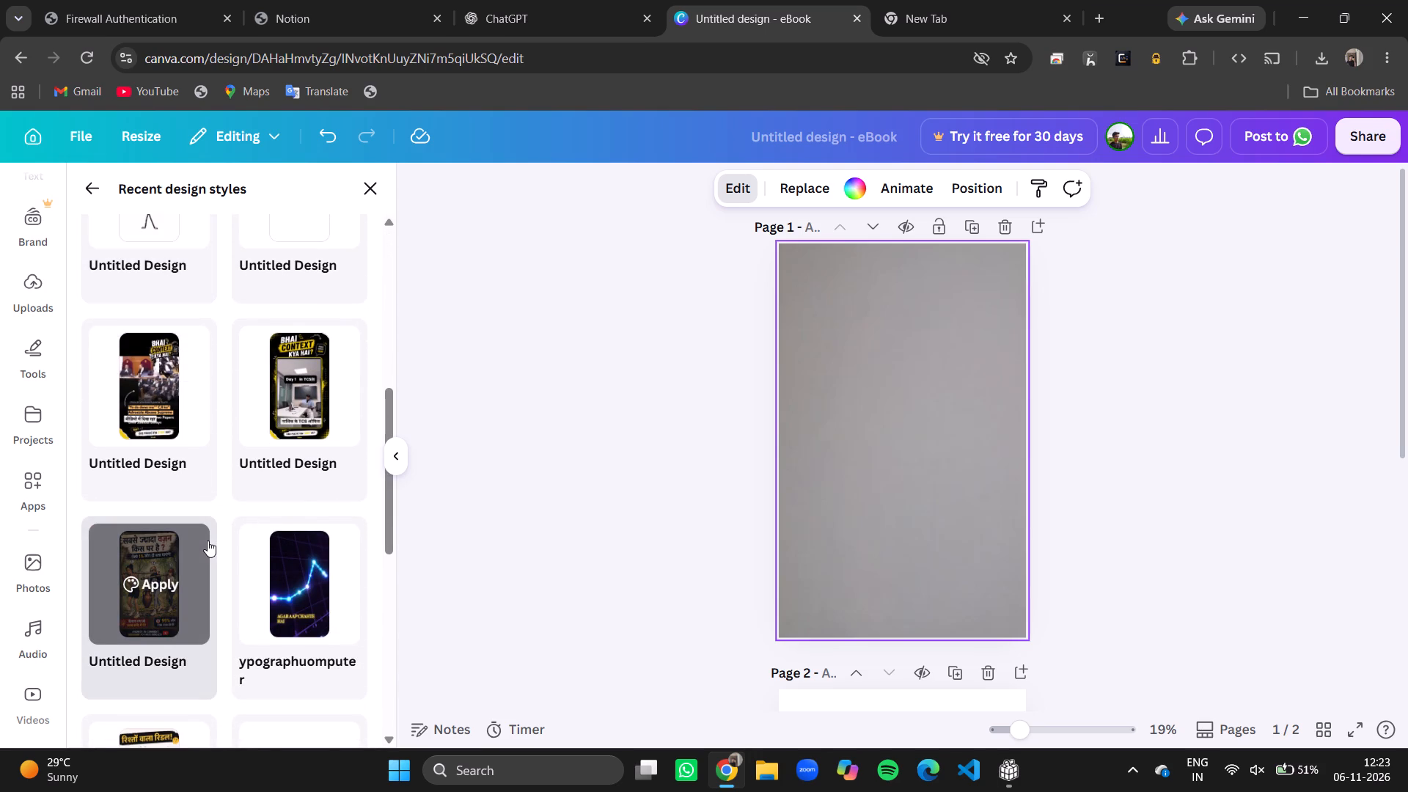
scroll(208, 540, "down", 2)
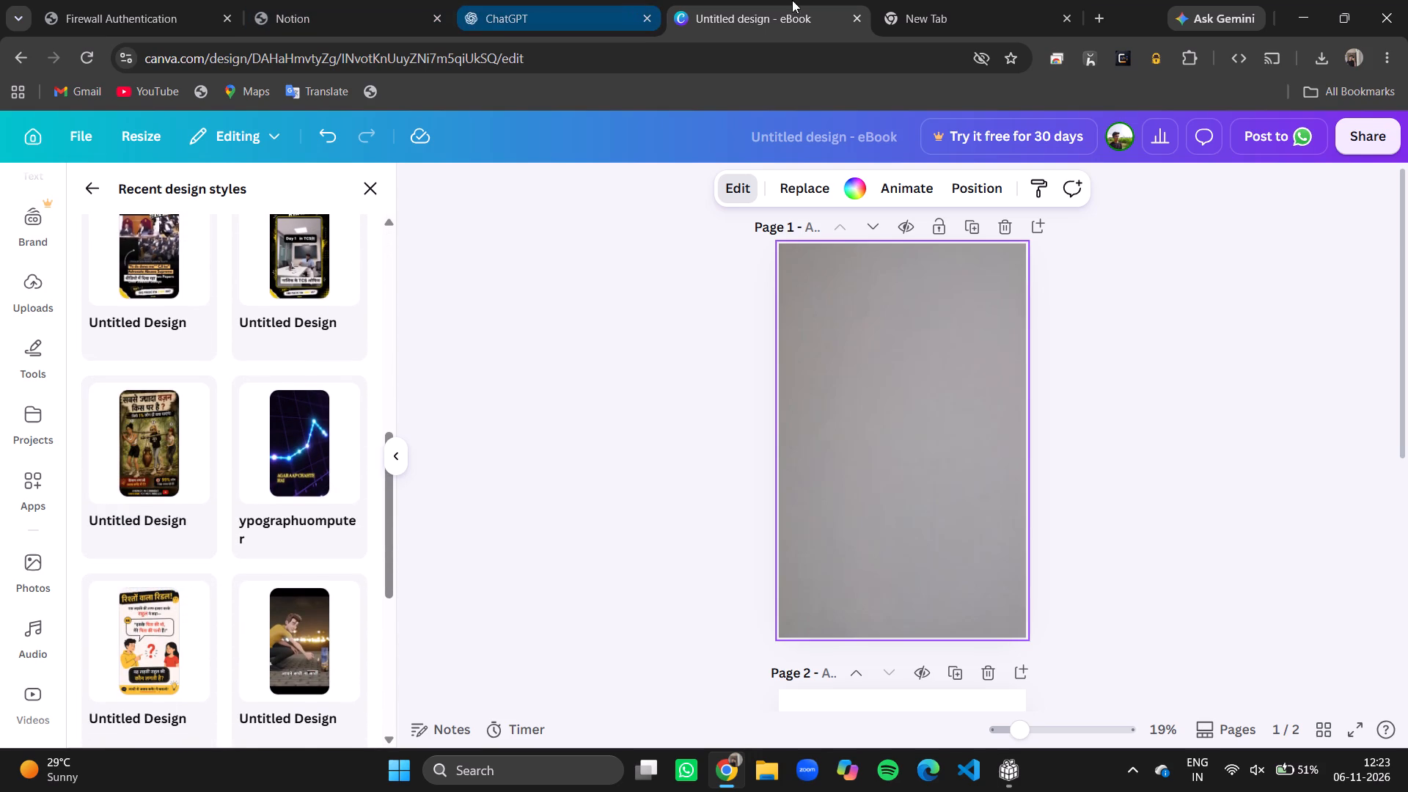
Search Google for "brown page for canva" in the empty browser tab.
left_click(968, 1)
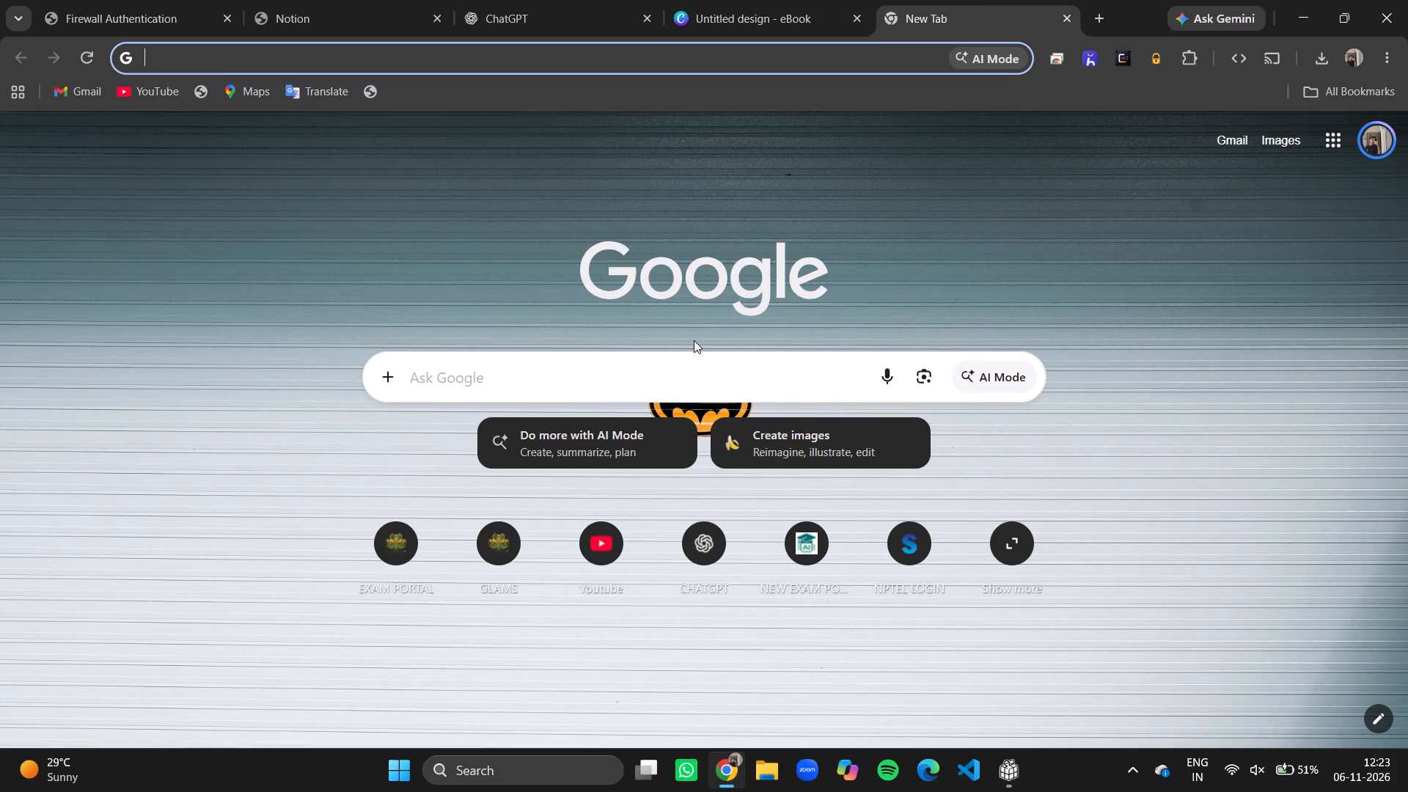
left_click(665, 383)
type("brown page for canva")
key("Return")
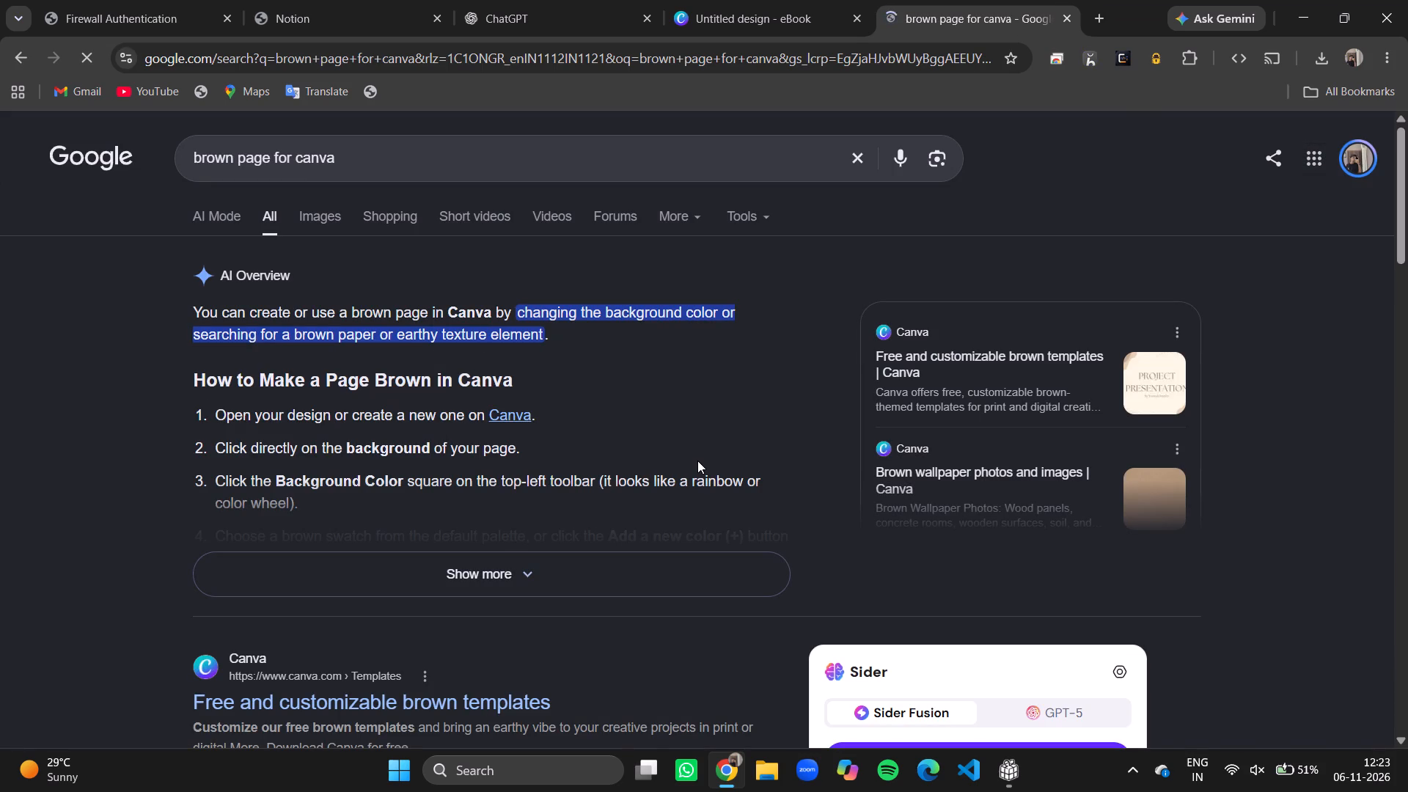
Open Canva's free and customizable brown templates from the search results and look through the page backgrounds.
left_click(997, 356)
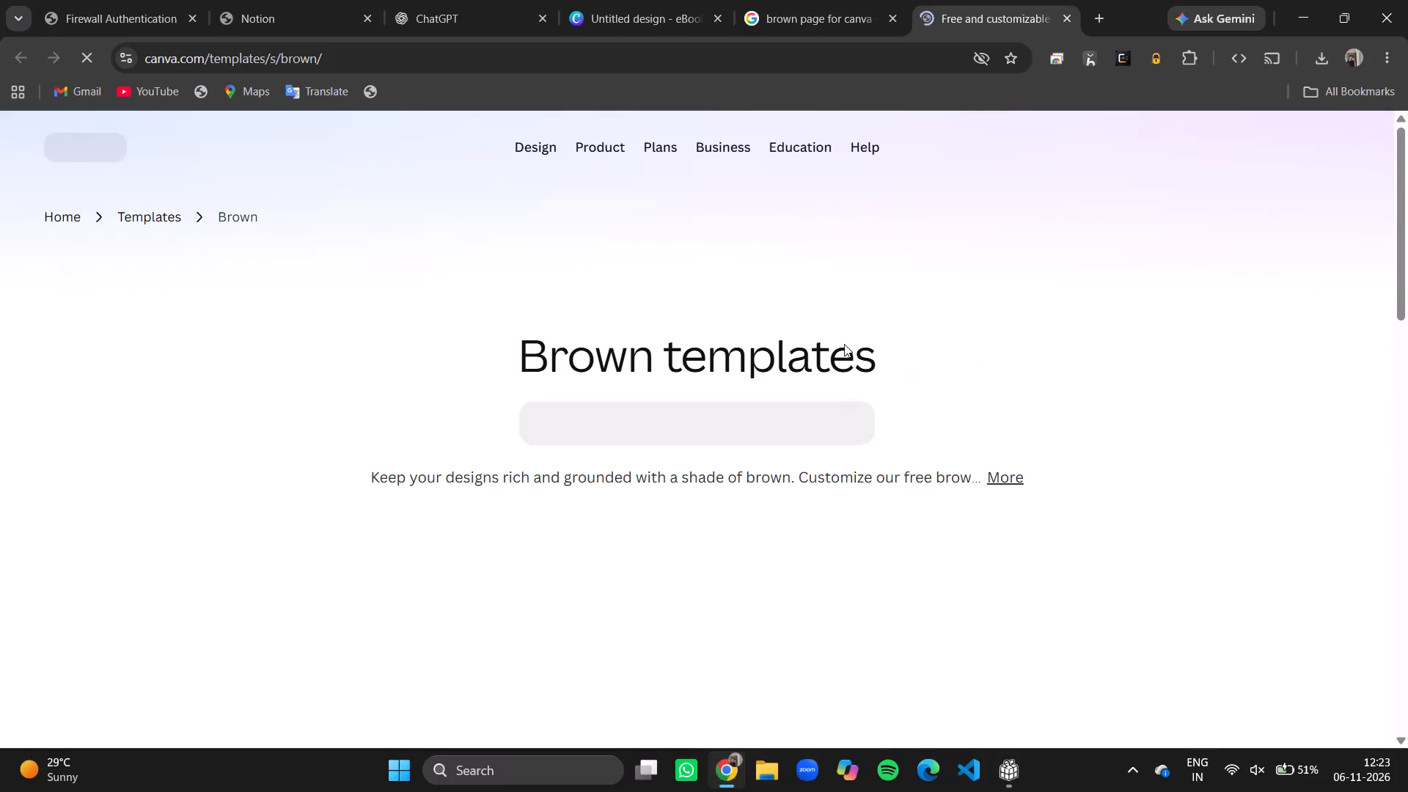
scroll(854, 450, "down", 1)
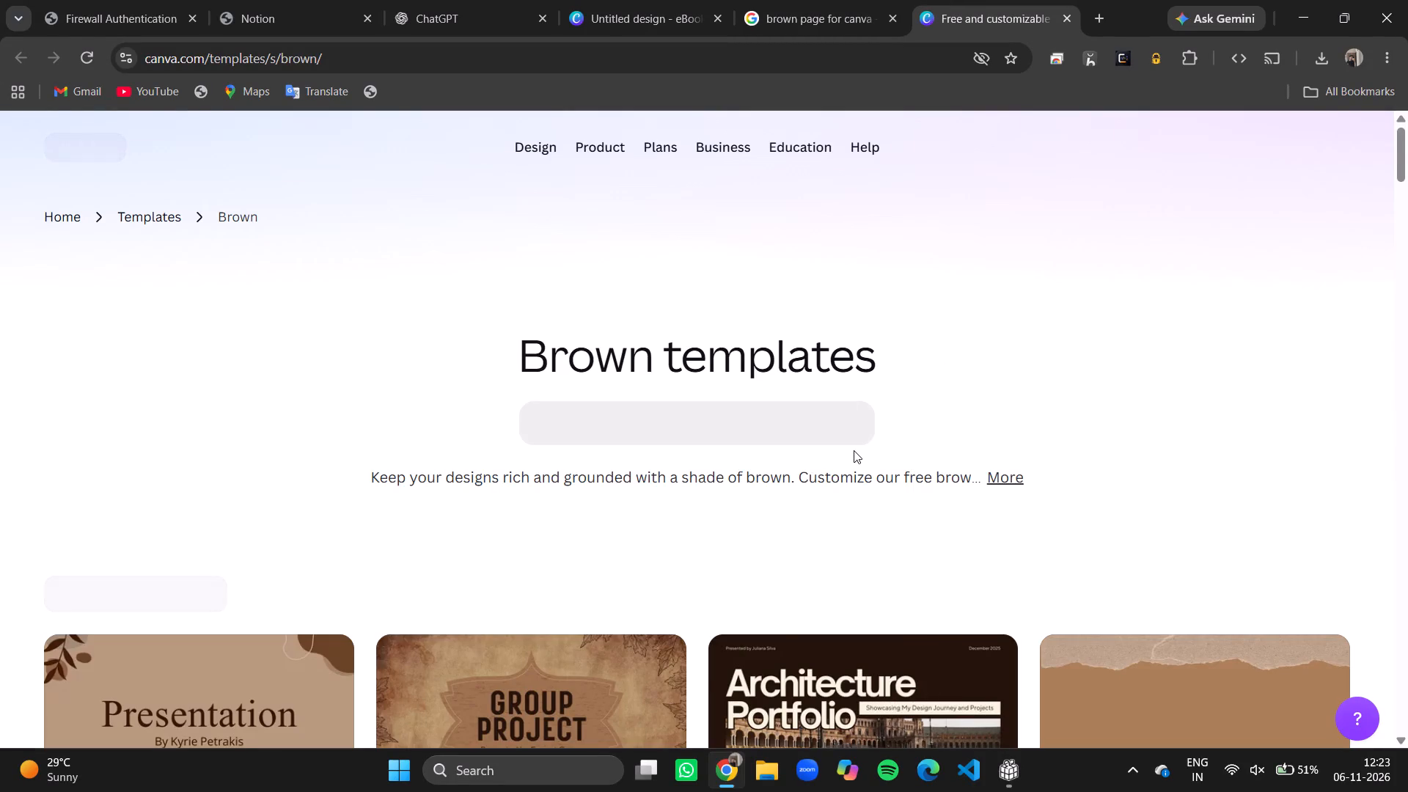
scroll(854, 450, "down", 5)
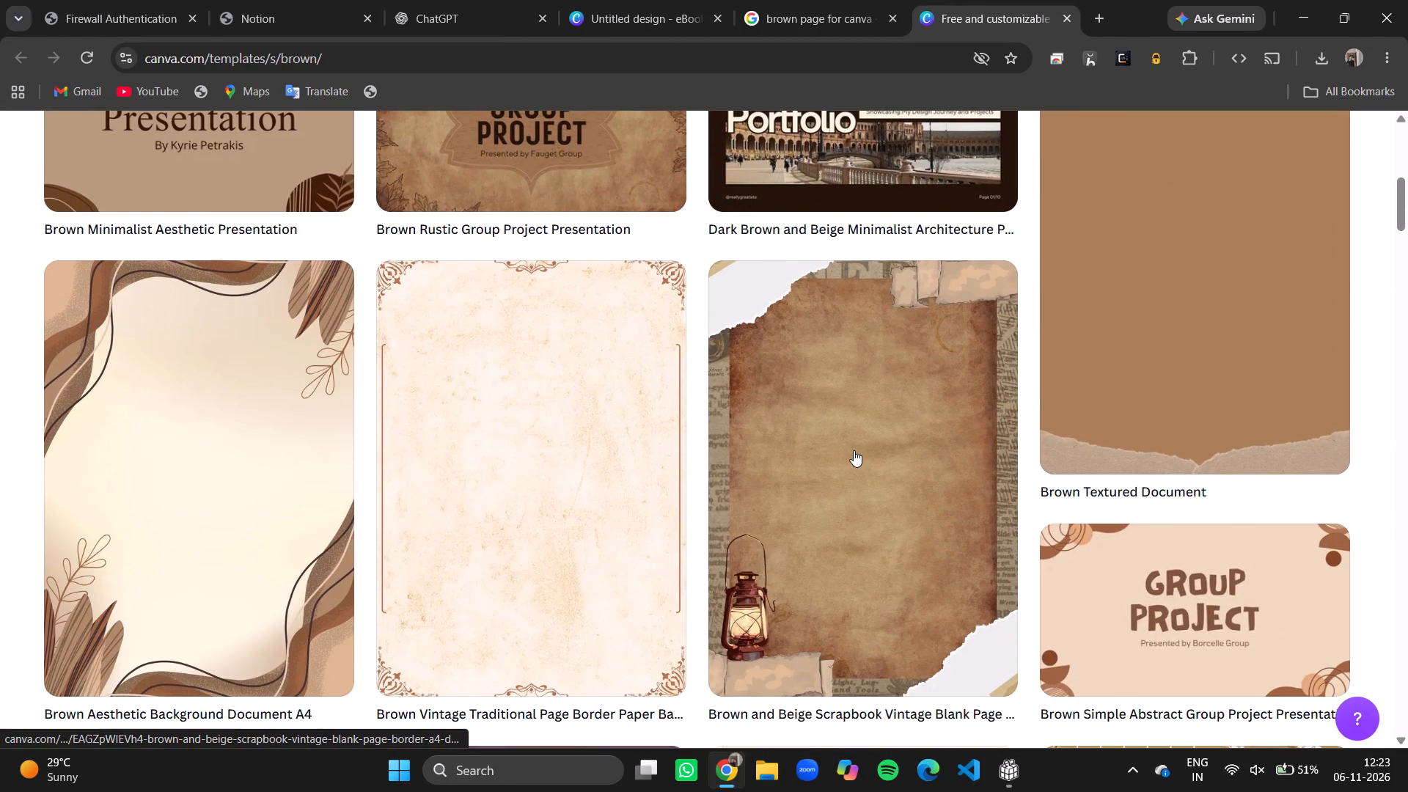
scroll(854, 450, "down", 7)
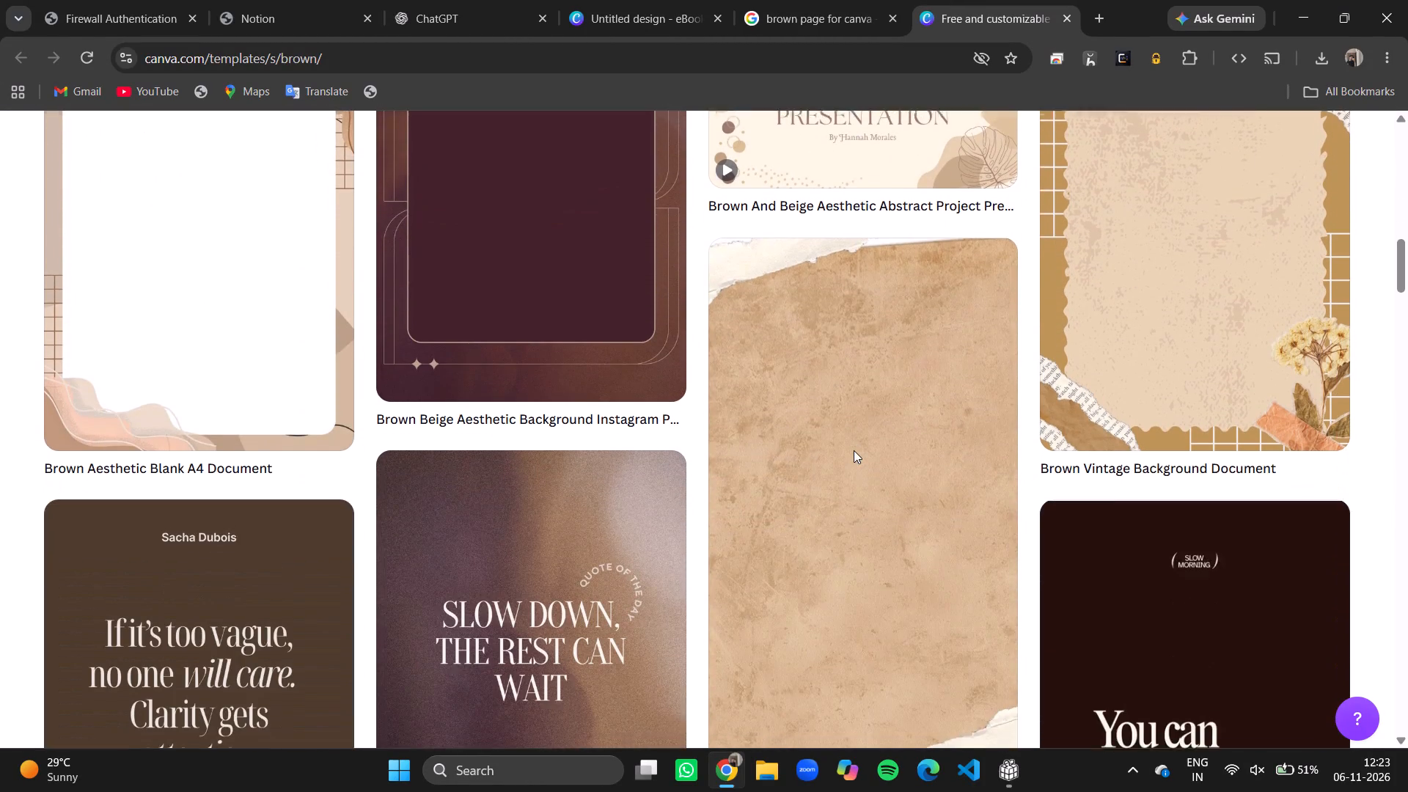
scroll(854, 450, "down", 1)
scroll(854, 450, "up", 5)
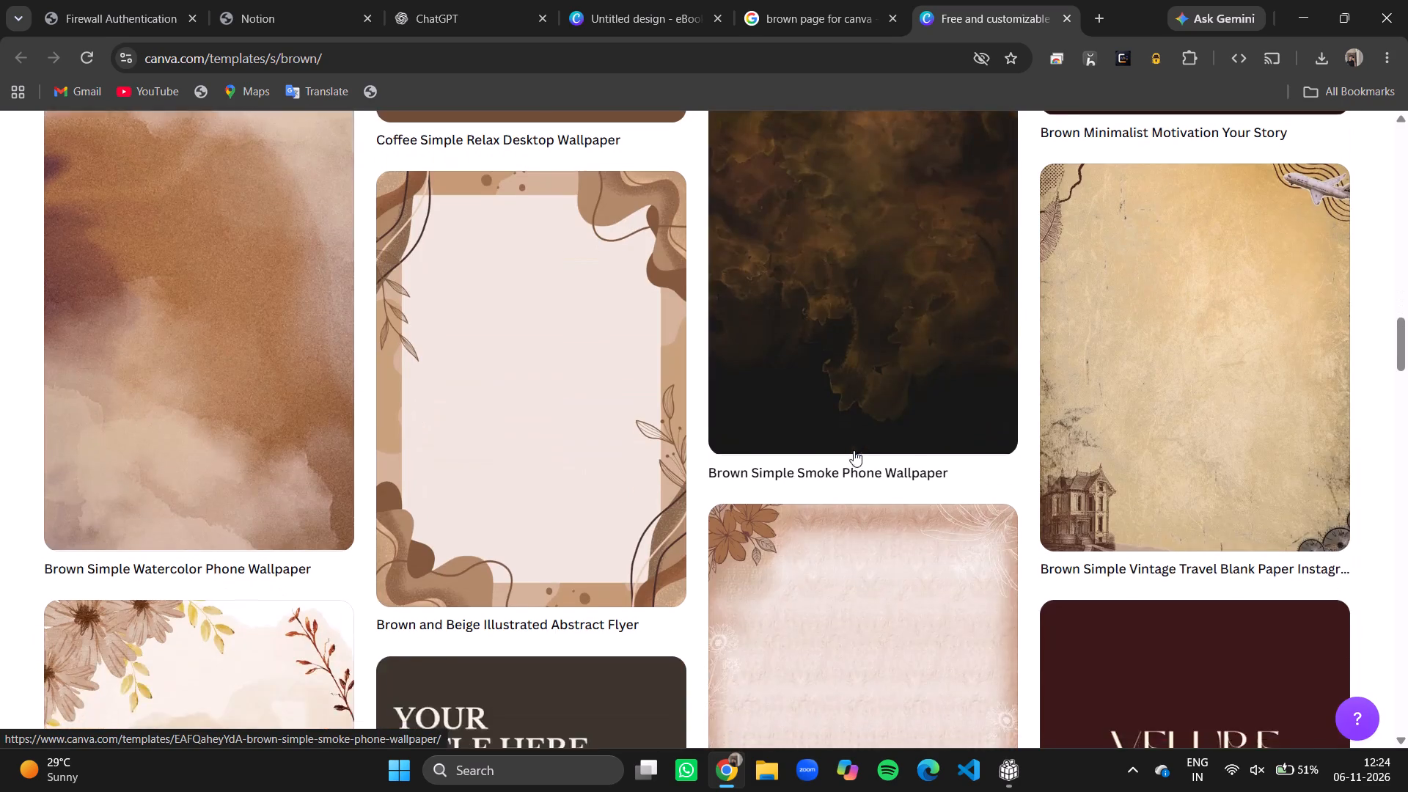
scroll(854, 450, "up", 2)
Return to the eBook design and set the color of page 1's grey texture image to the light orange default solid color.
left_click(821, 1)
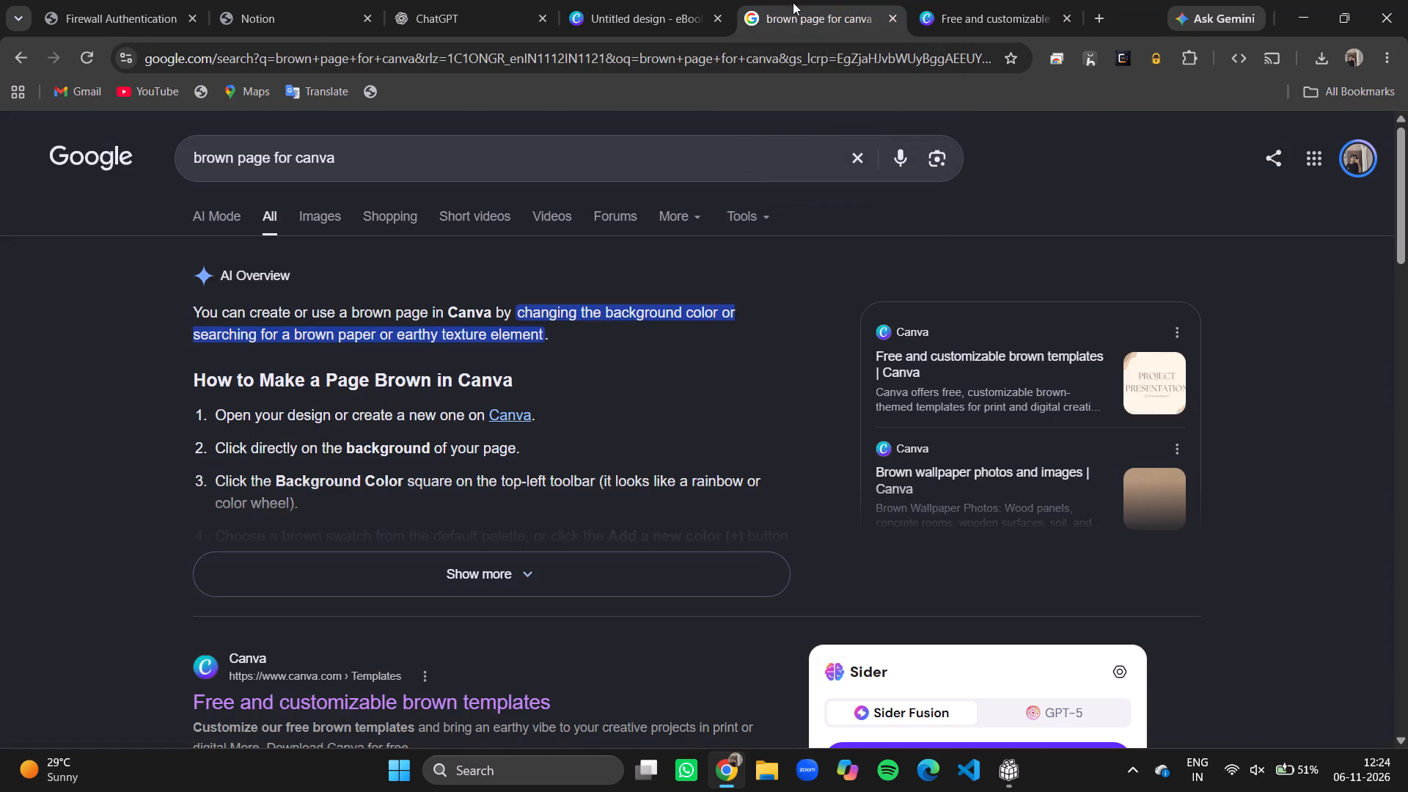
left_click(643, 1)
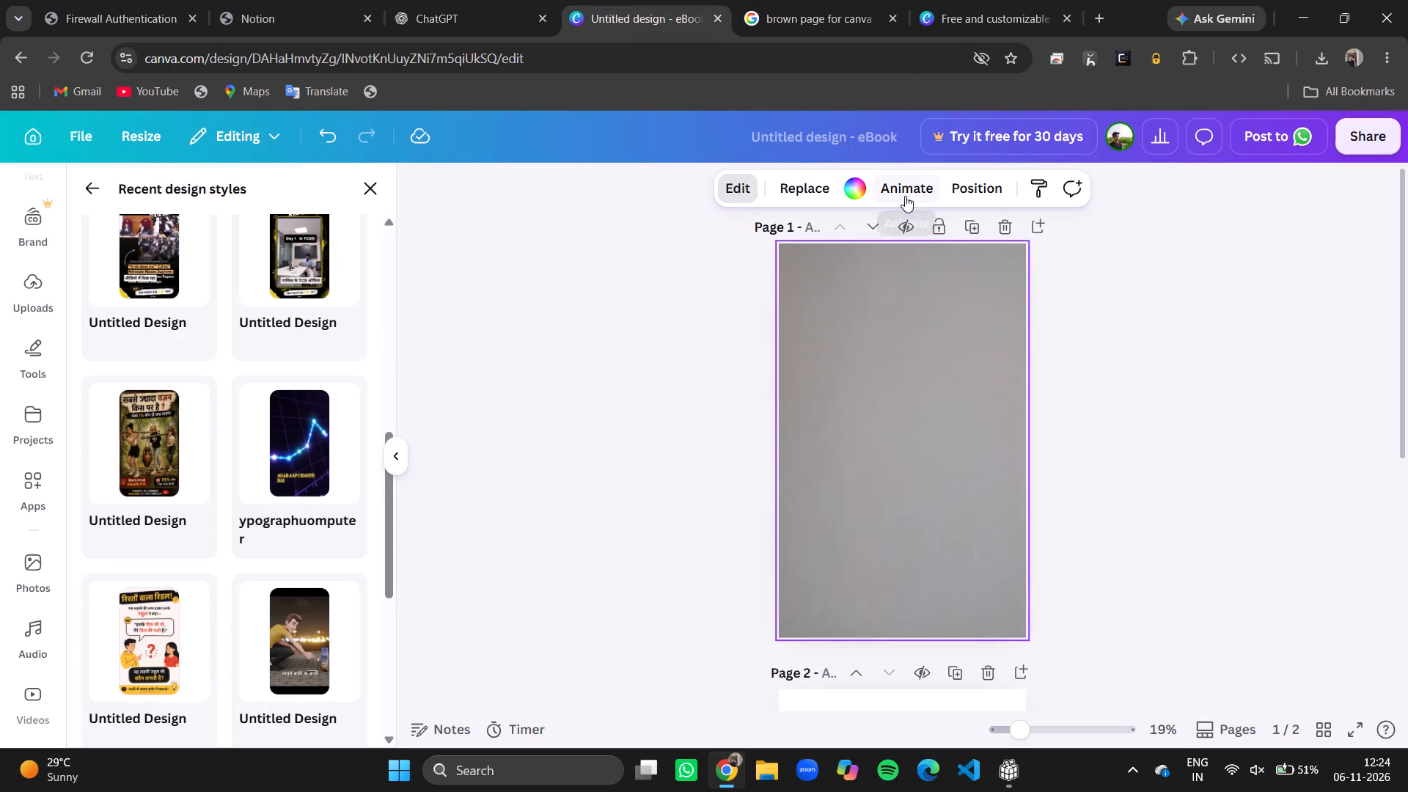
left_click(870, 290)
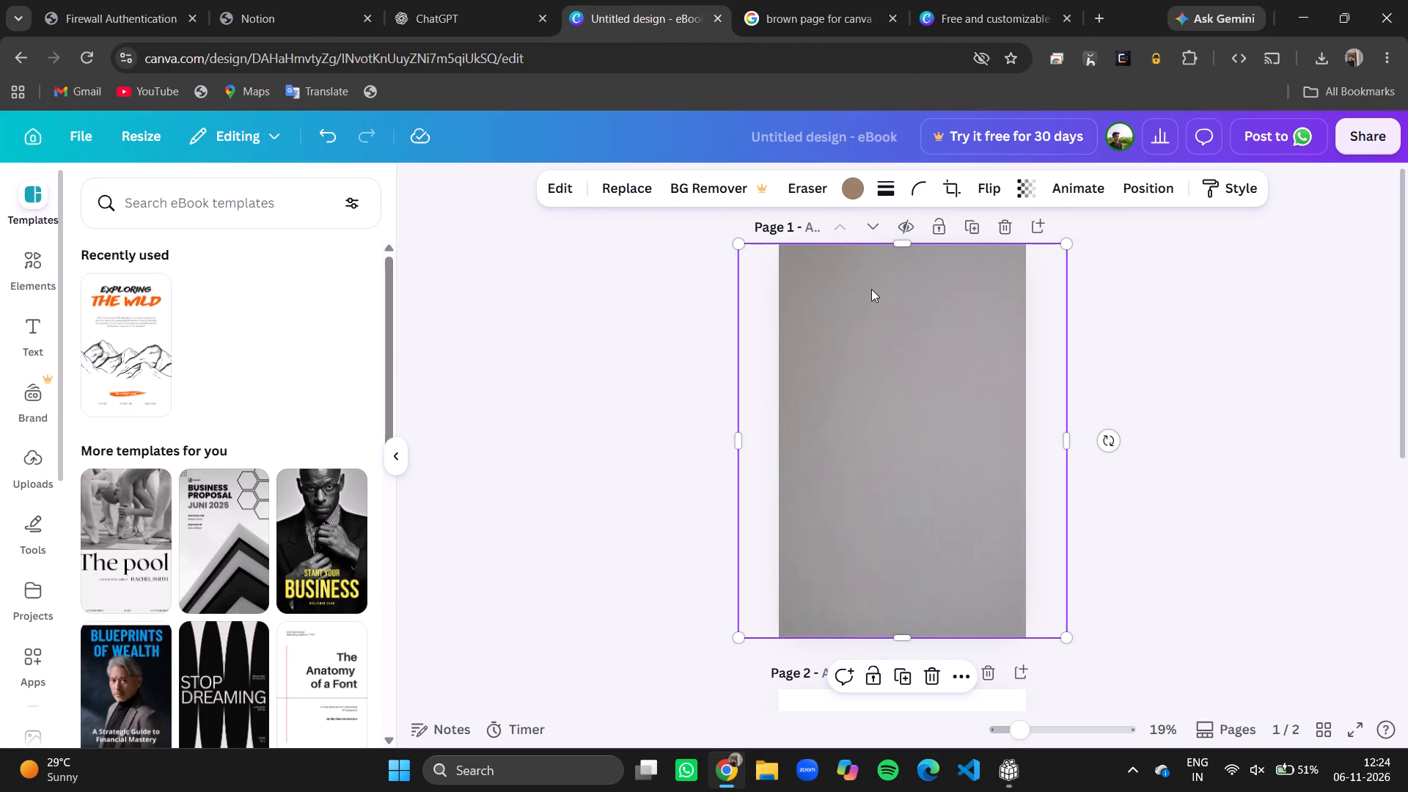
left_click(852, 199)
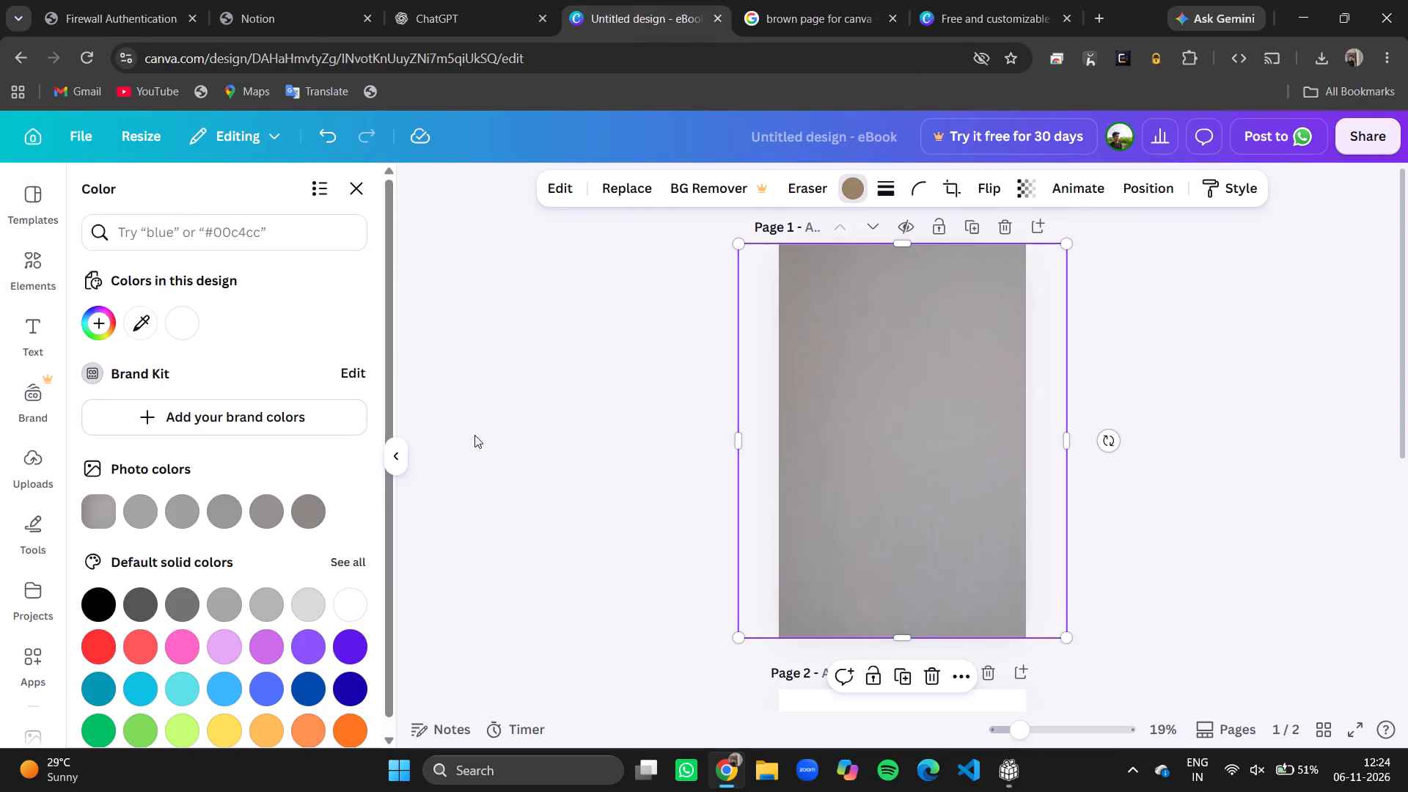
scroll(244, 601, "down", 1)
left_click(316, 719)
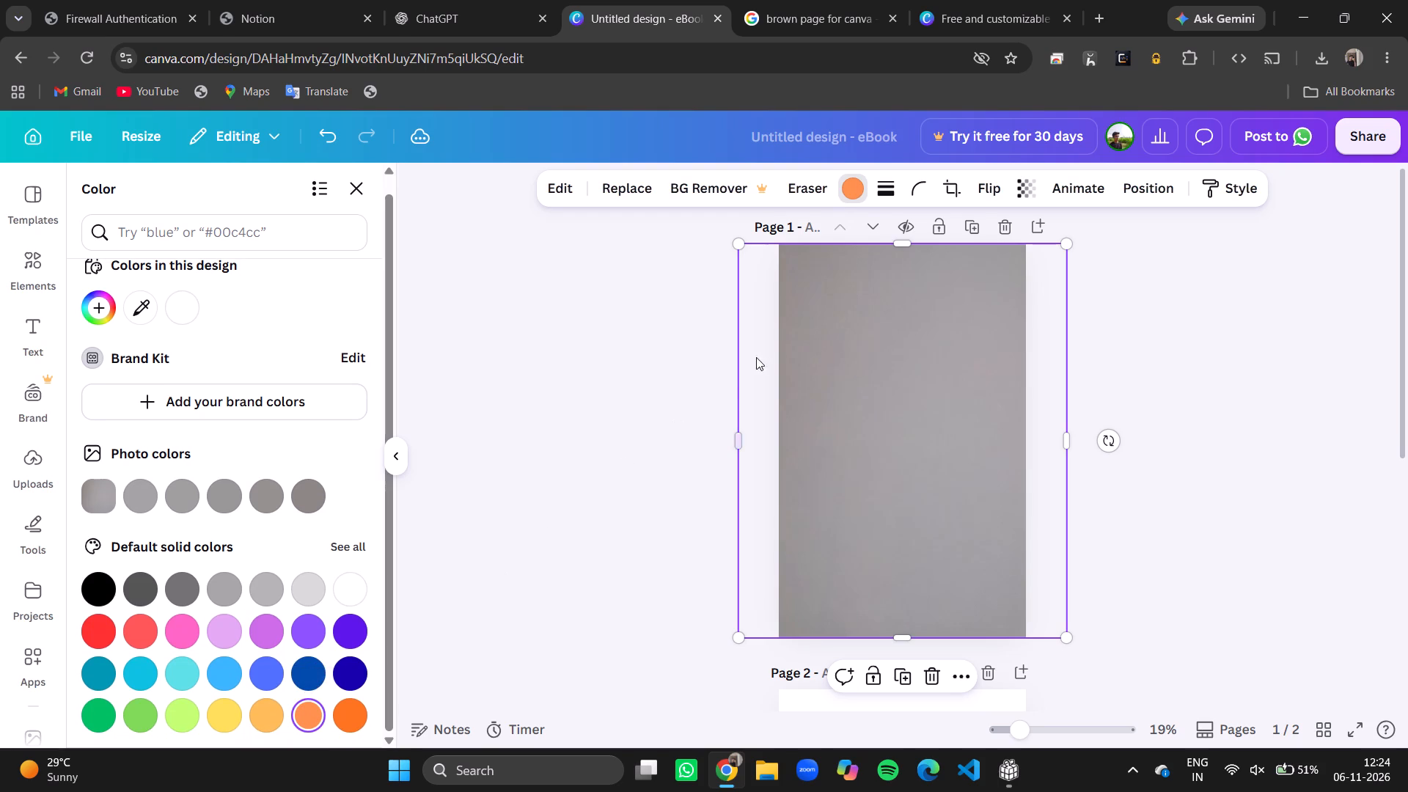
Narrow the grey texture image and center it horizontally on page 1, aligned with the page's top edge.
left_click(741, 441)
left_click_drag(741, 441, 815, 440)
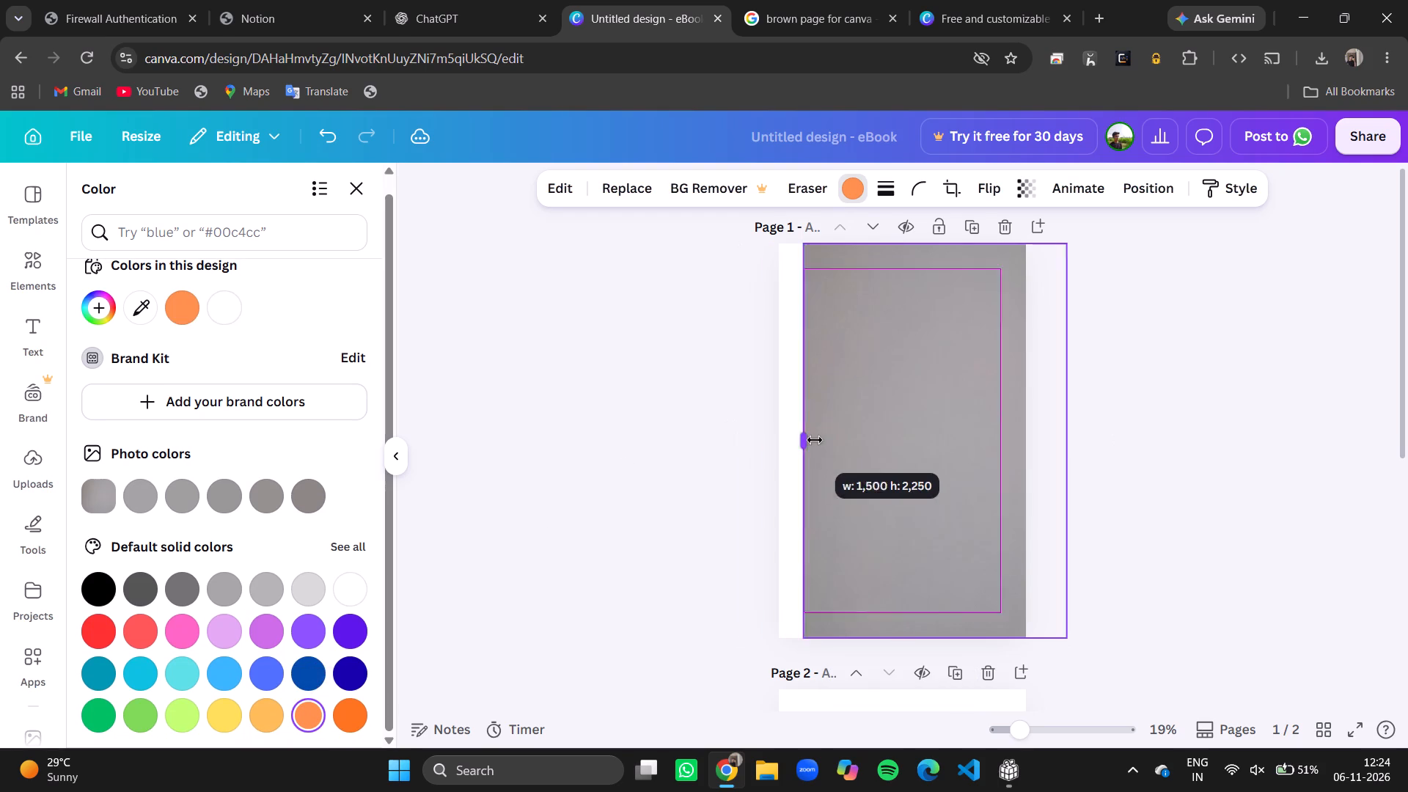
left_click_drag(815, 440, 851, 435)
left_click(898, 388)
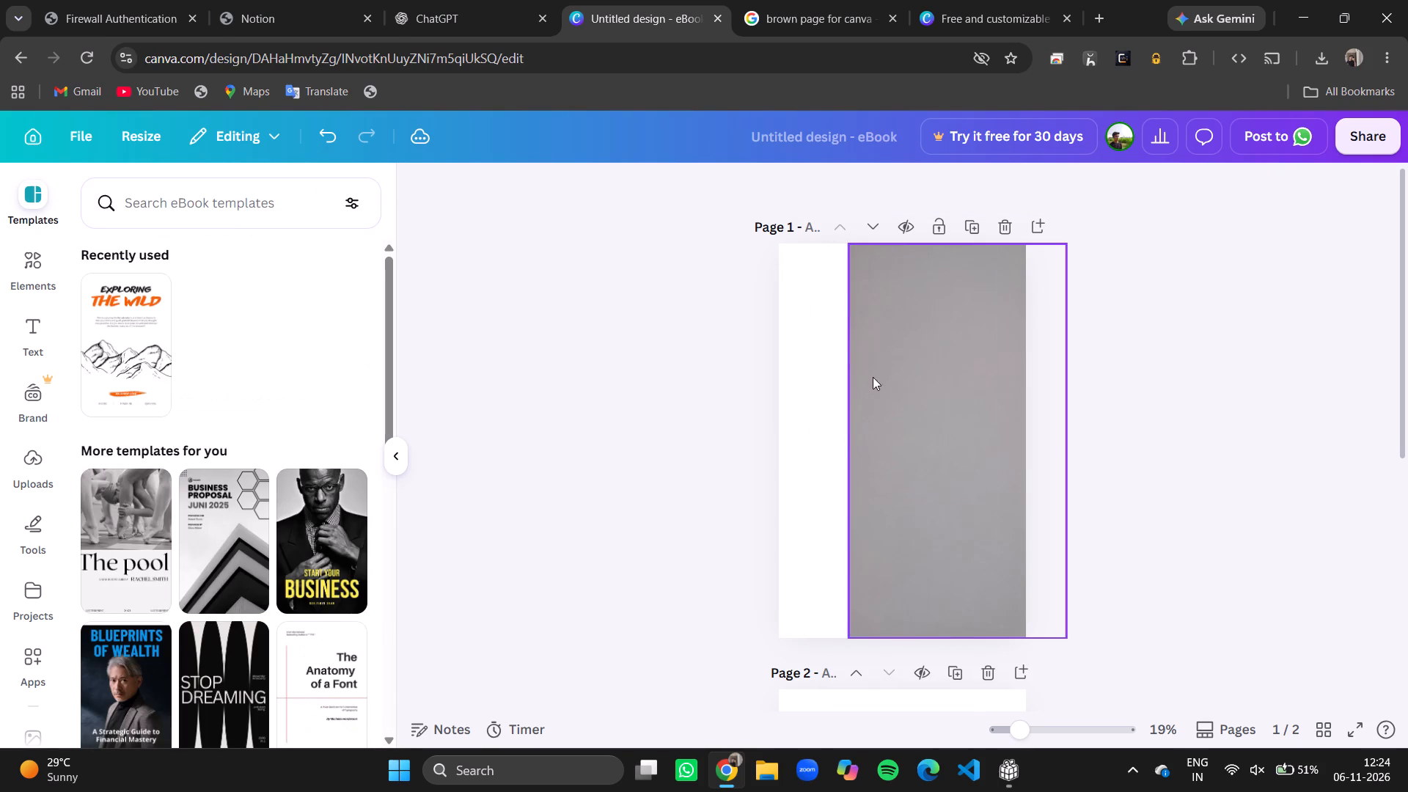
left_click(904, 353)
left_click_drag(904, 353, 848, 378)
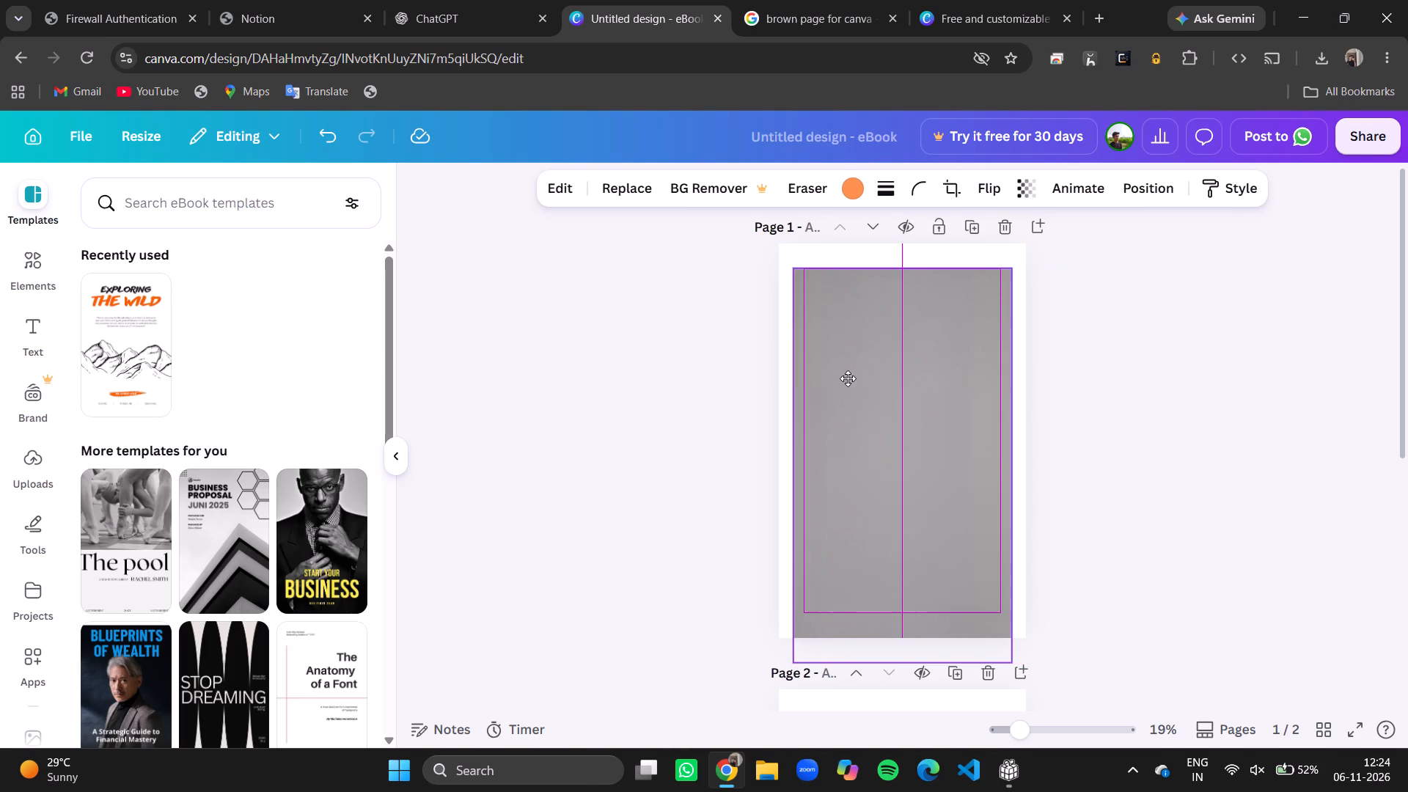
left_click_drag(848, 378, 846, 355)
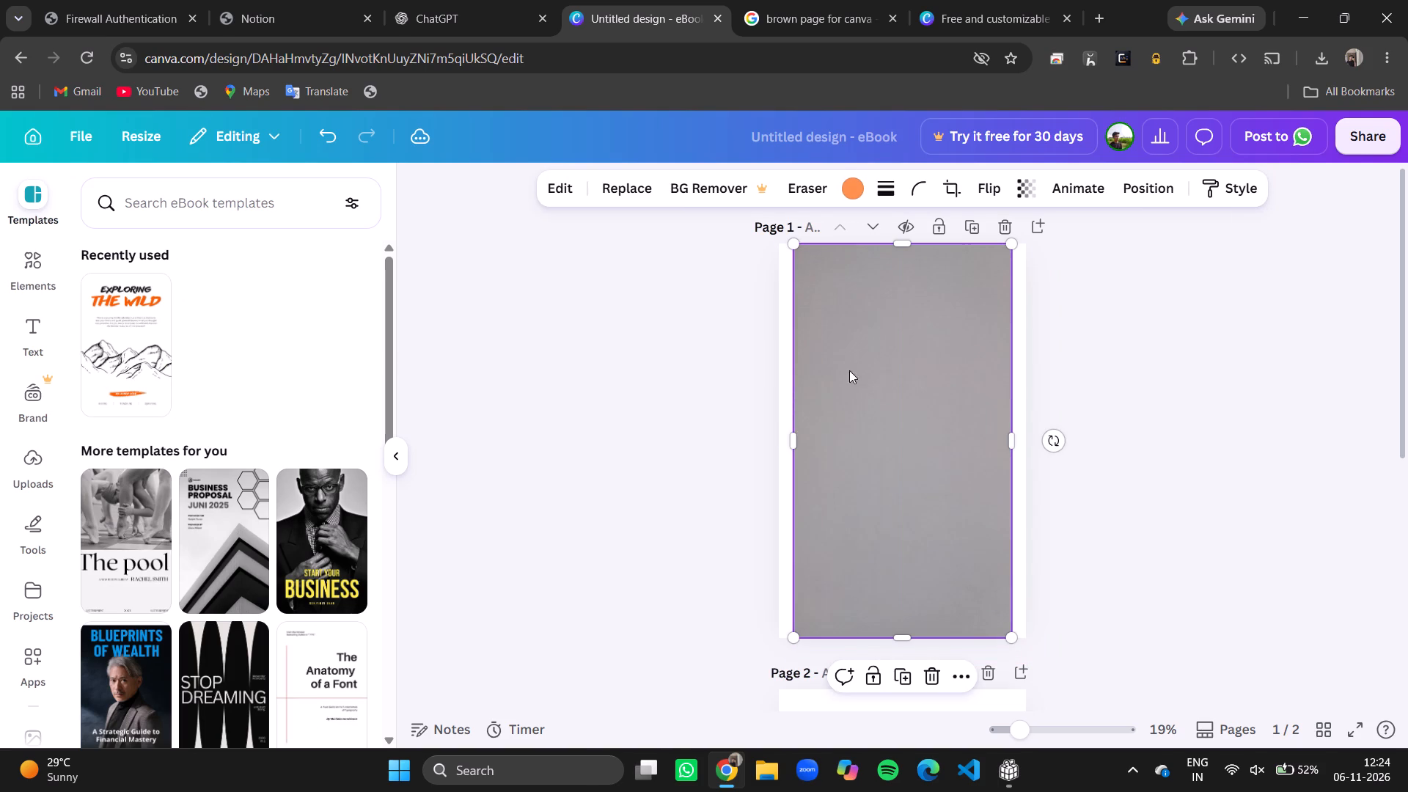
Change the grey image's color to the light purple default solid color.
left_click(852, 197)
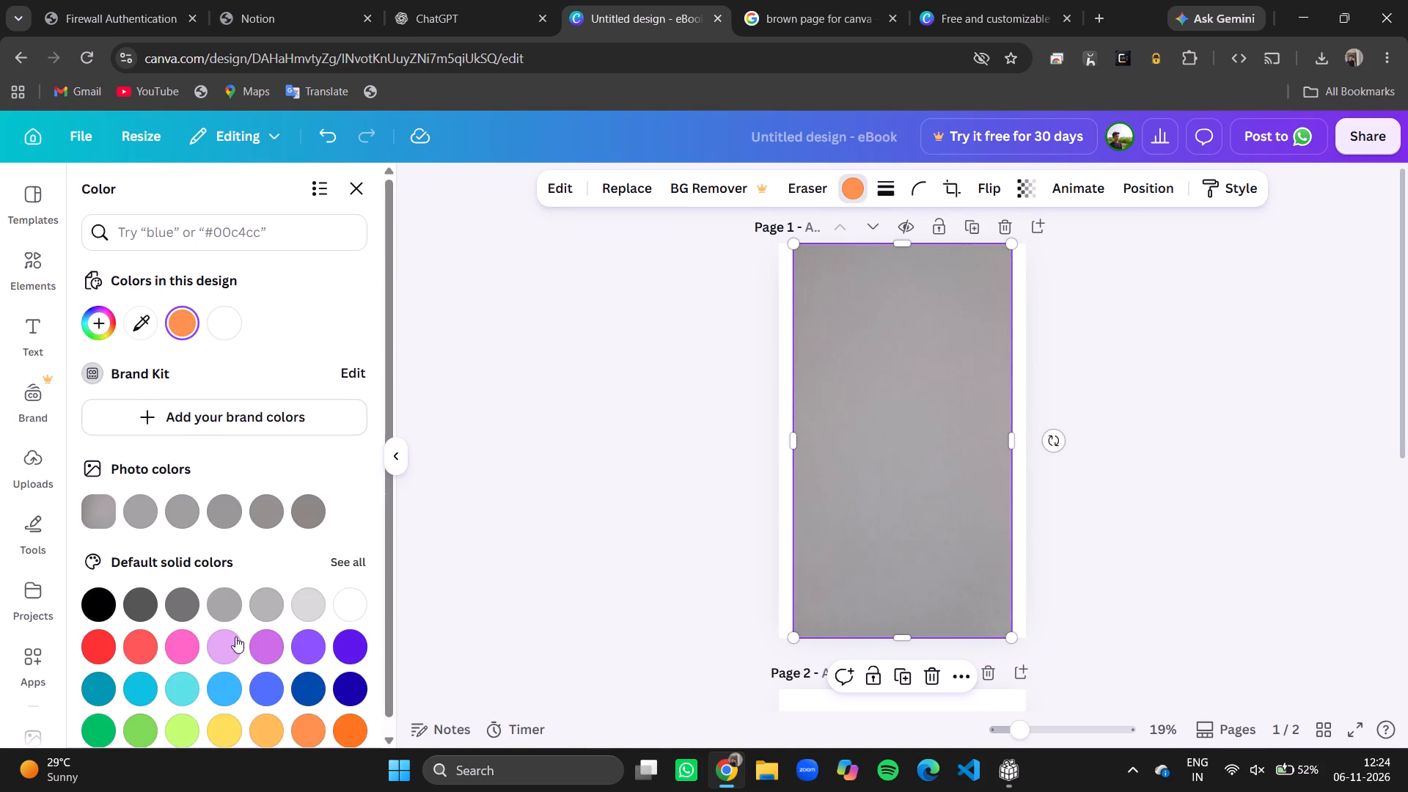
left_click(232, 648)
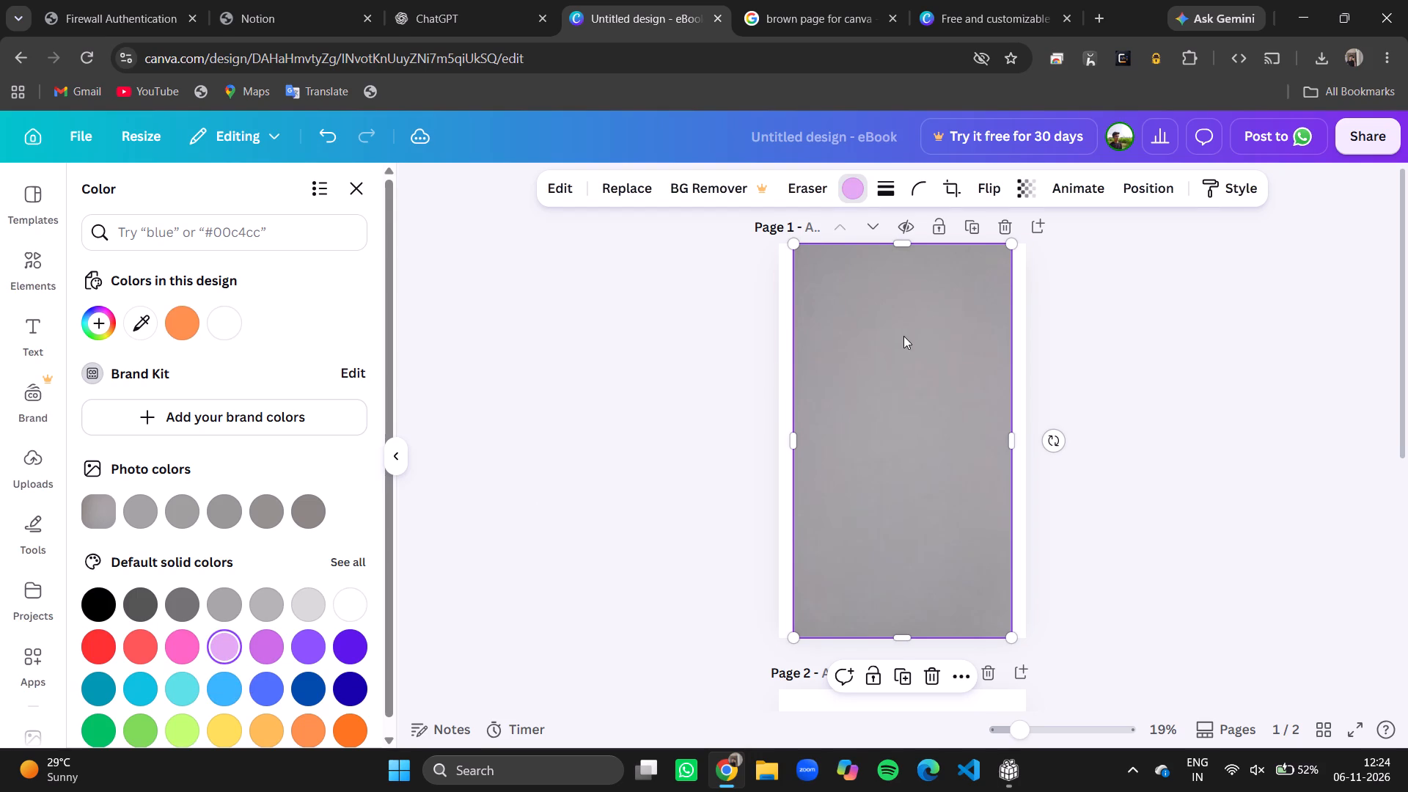
Remove the grey texture image from page 1 by moving it completely off the page.
left_click_drag(898, 342, 895, 337)
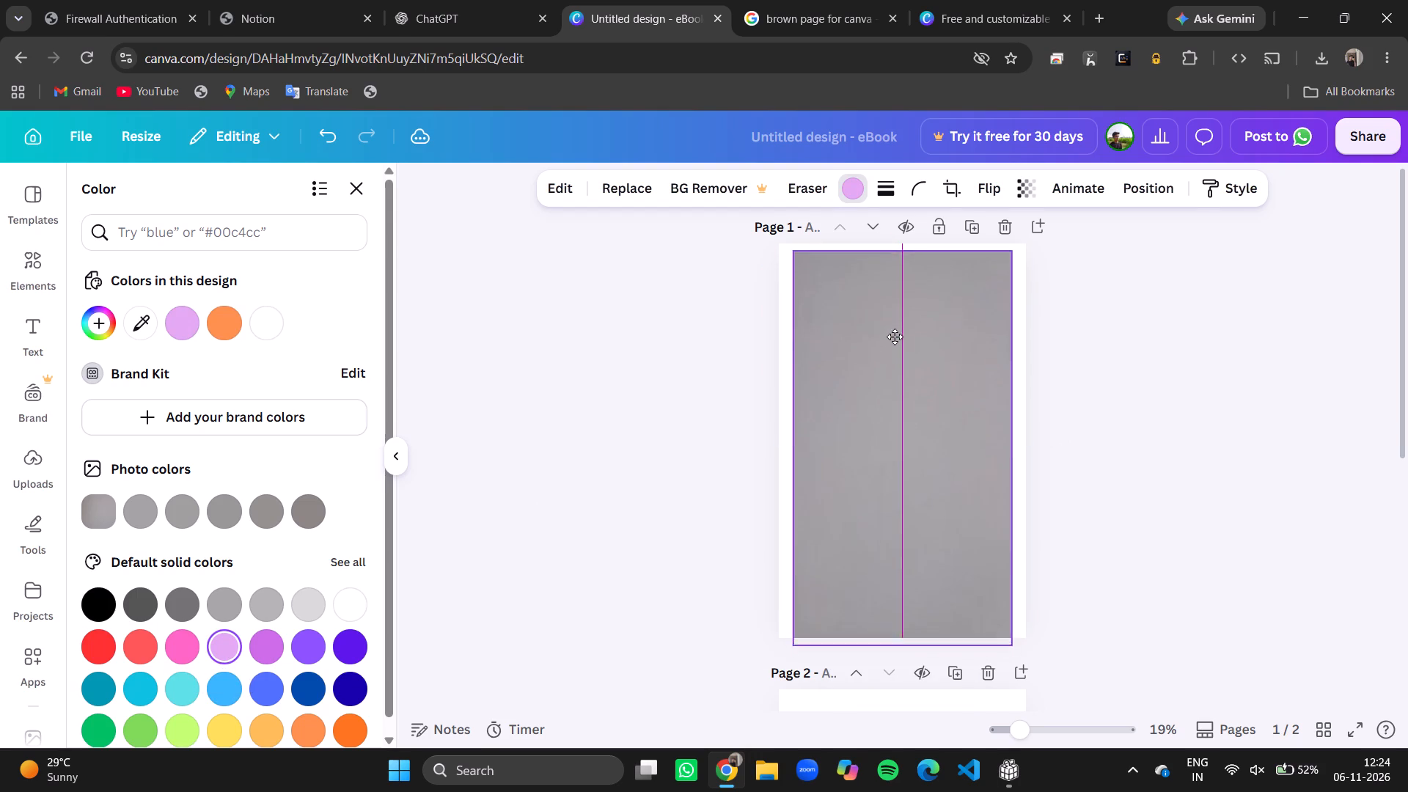
left_click_drag(895, 337, 20, 561)
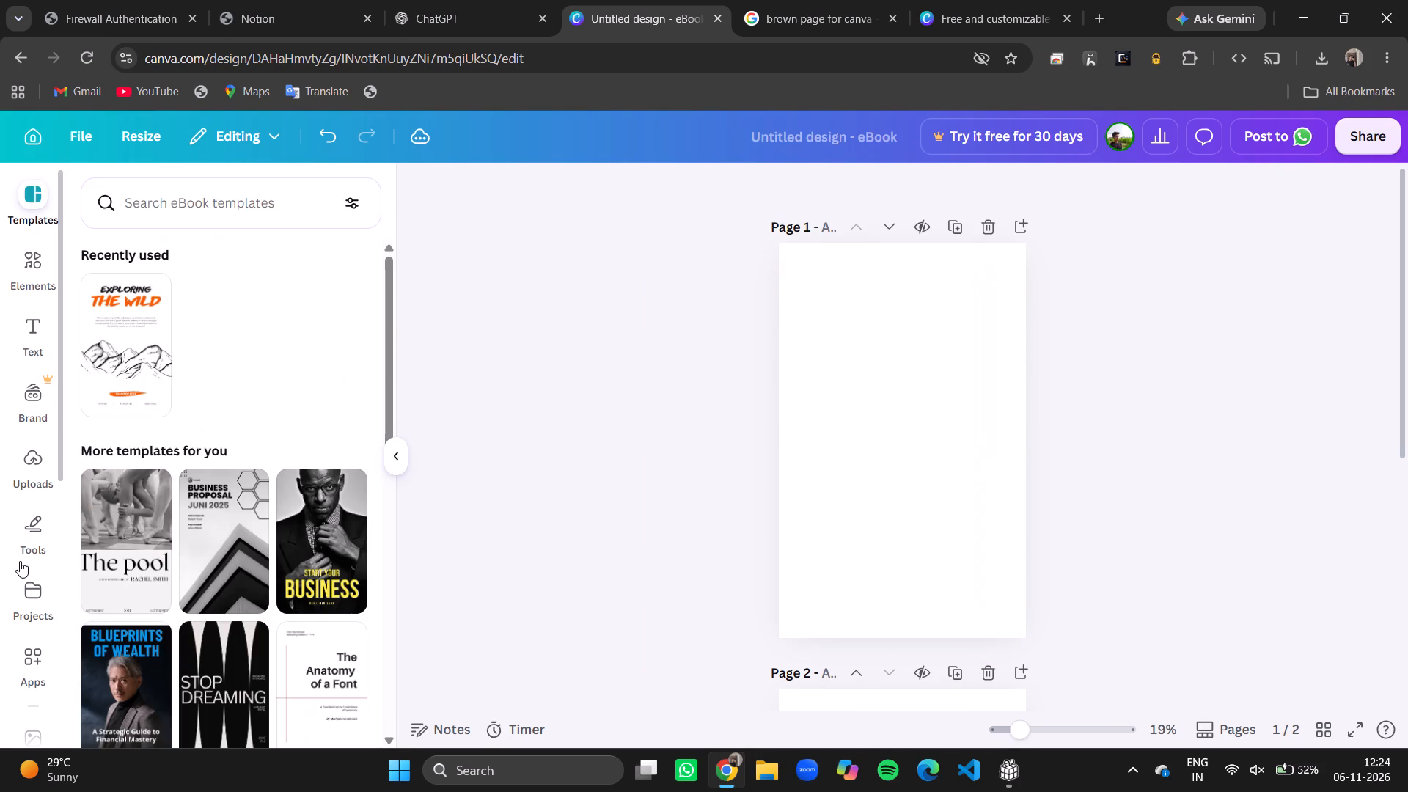
Browse the page styles for page 1 and apply the red restyle option with yellow Fredoka One heading and Varela Round text.
scroll(276, 403, "up", 7)
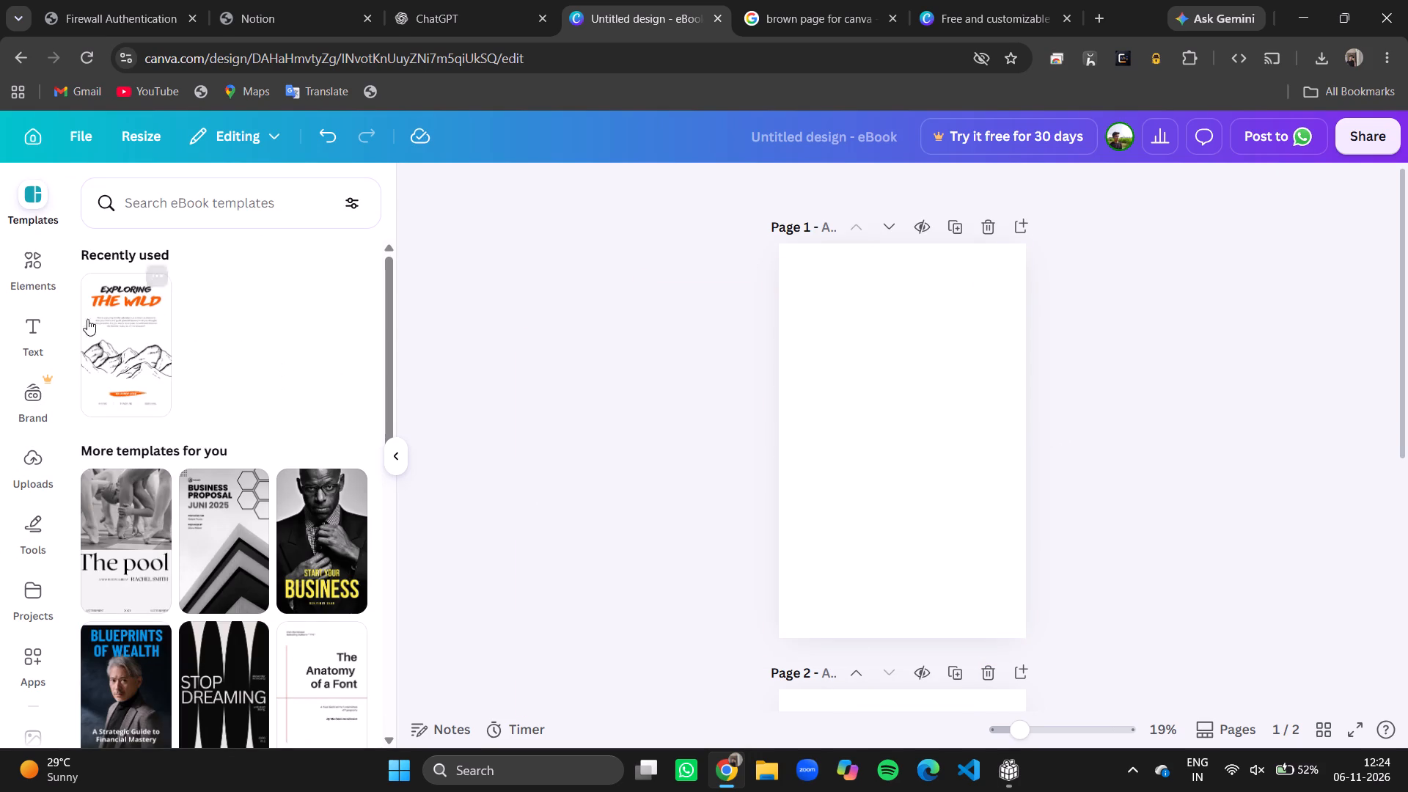
left_click(906, 254)
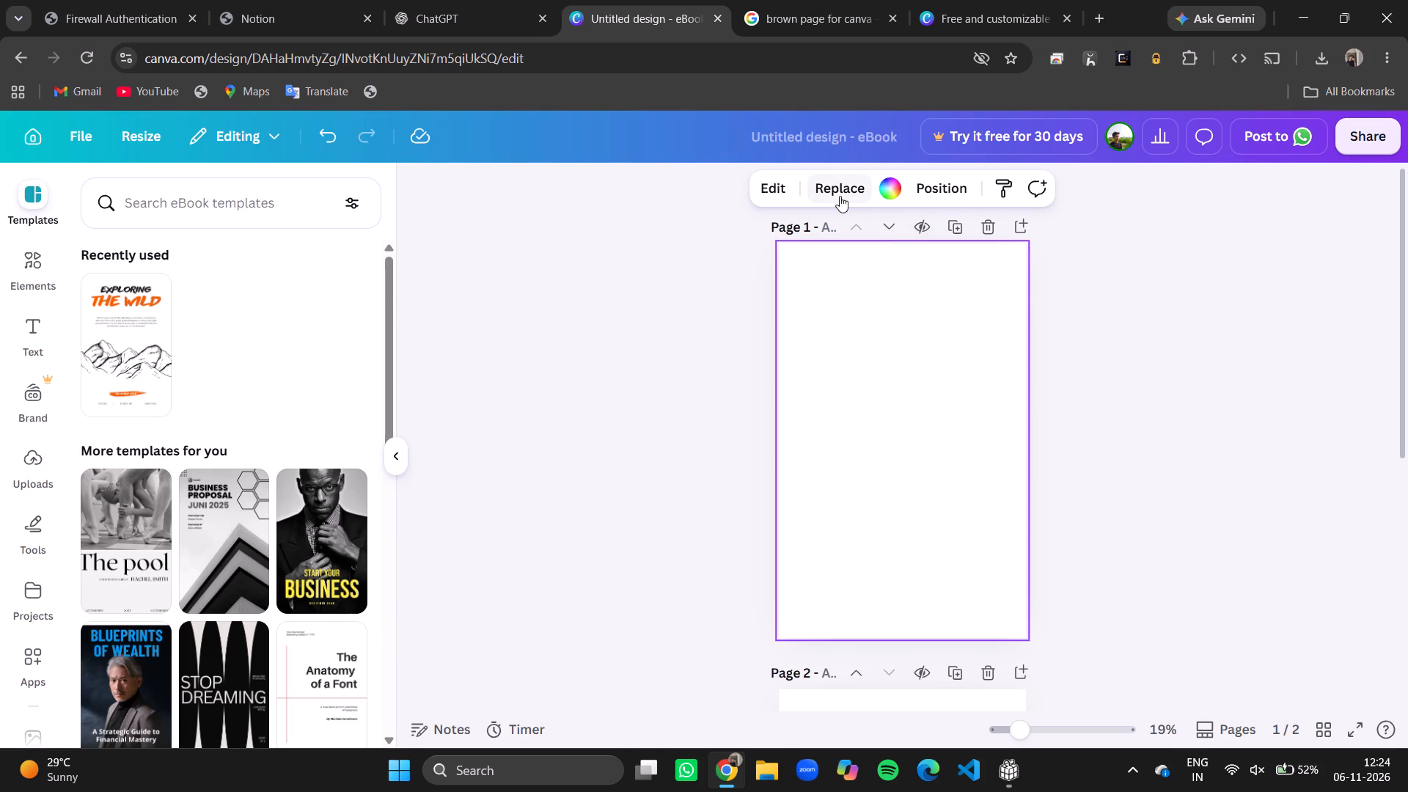
left_click(778, 187)
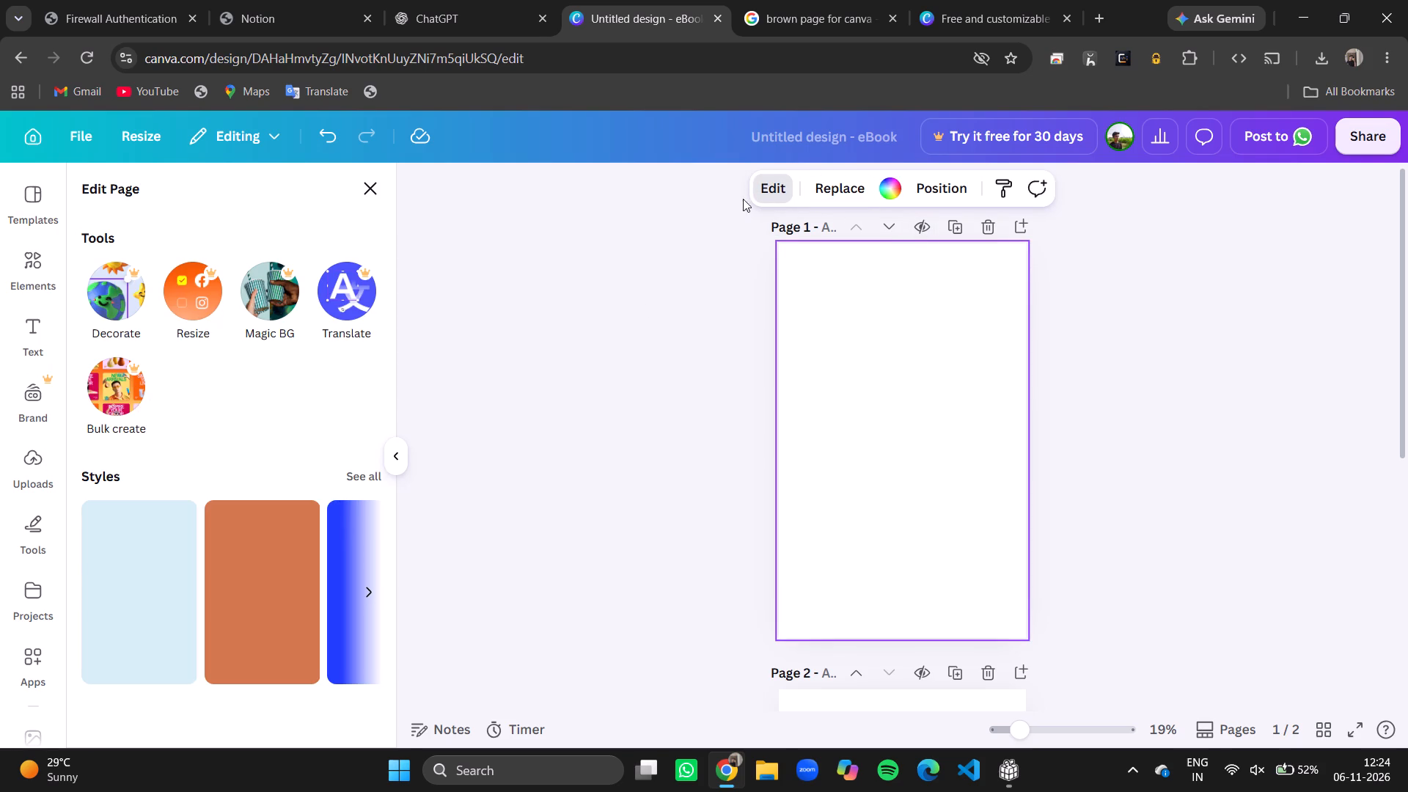
left_click(355, 473)
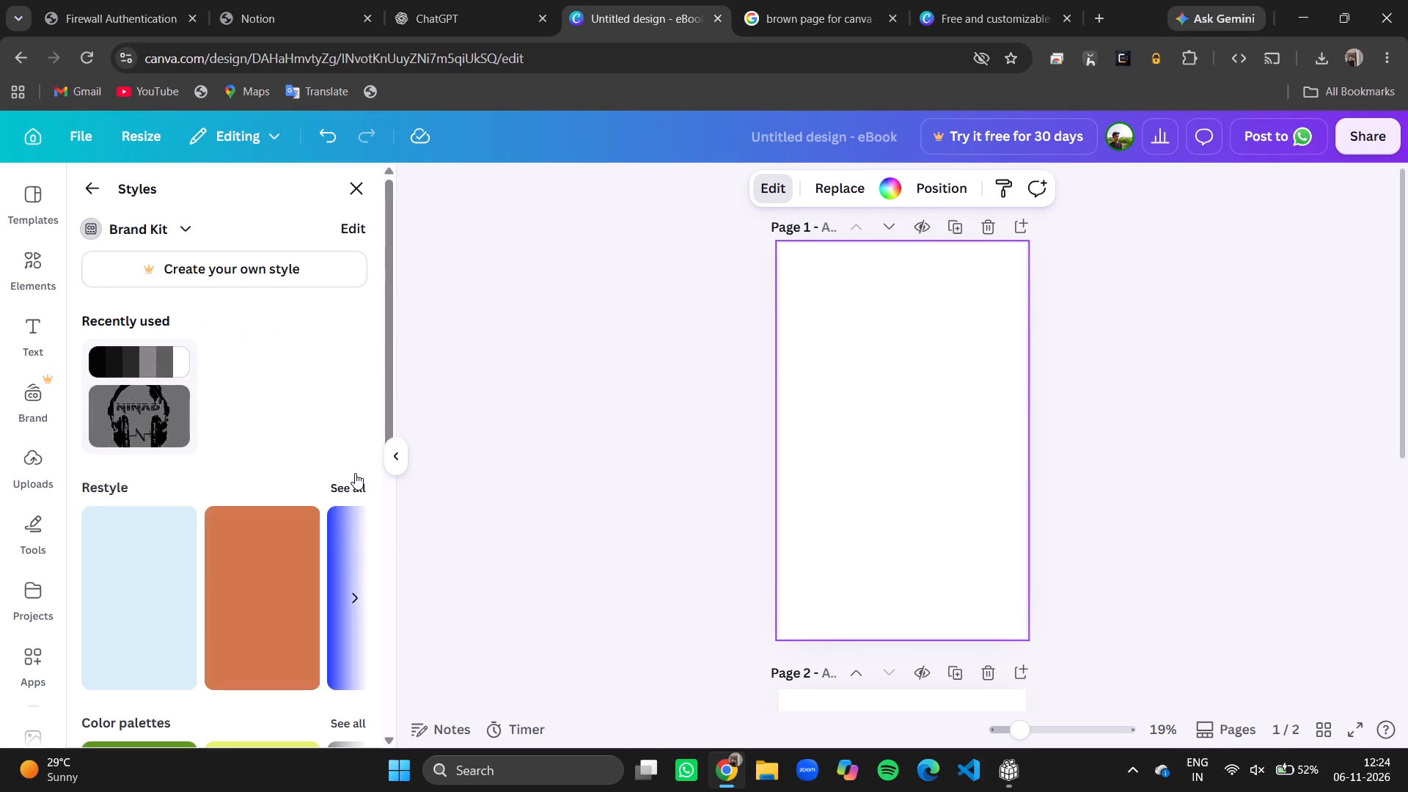
scroll(215, 472, "down", 4)
scroll(277, 331, "left", 6)
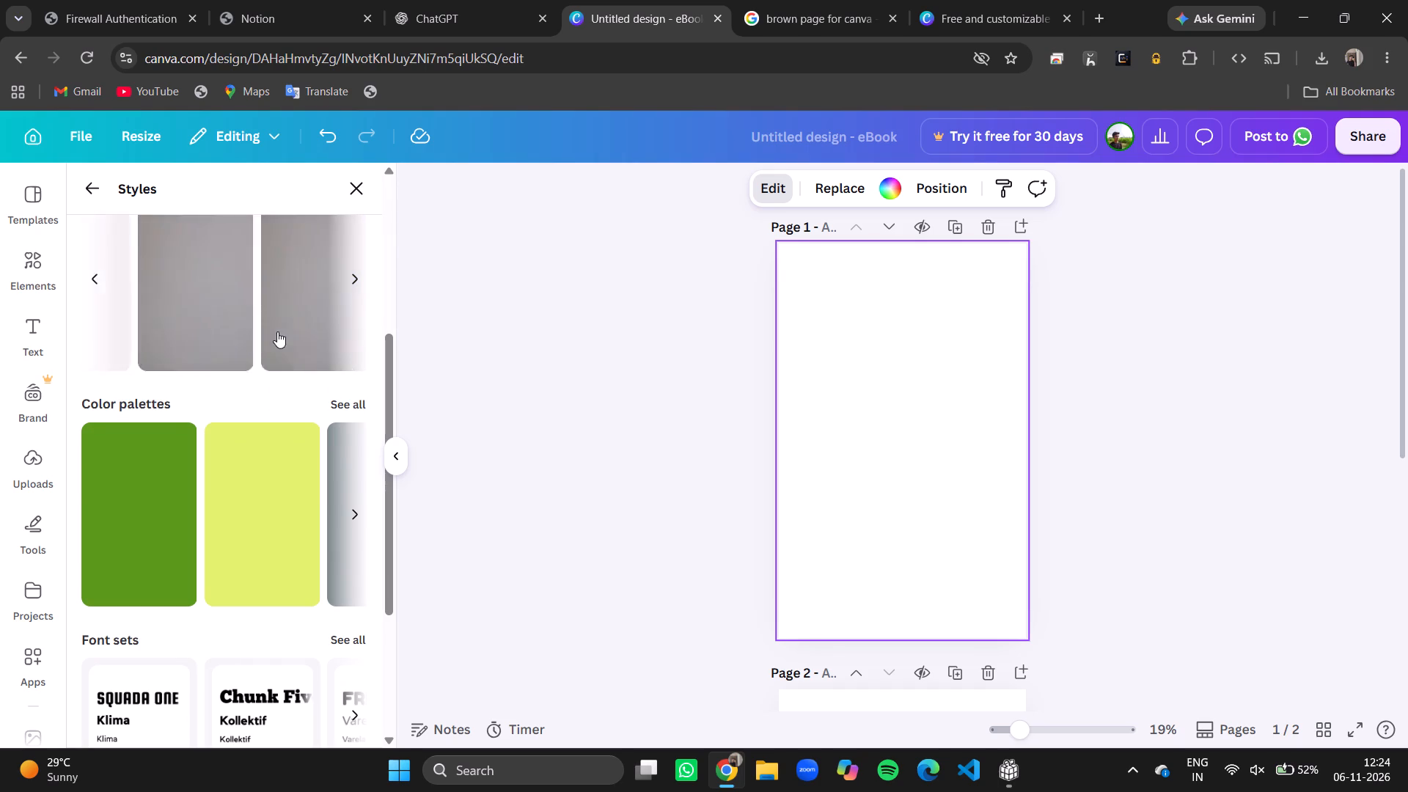
scroll(277, 331, "up", 2)
left_click(224, 518)
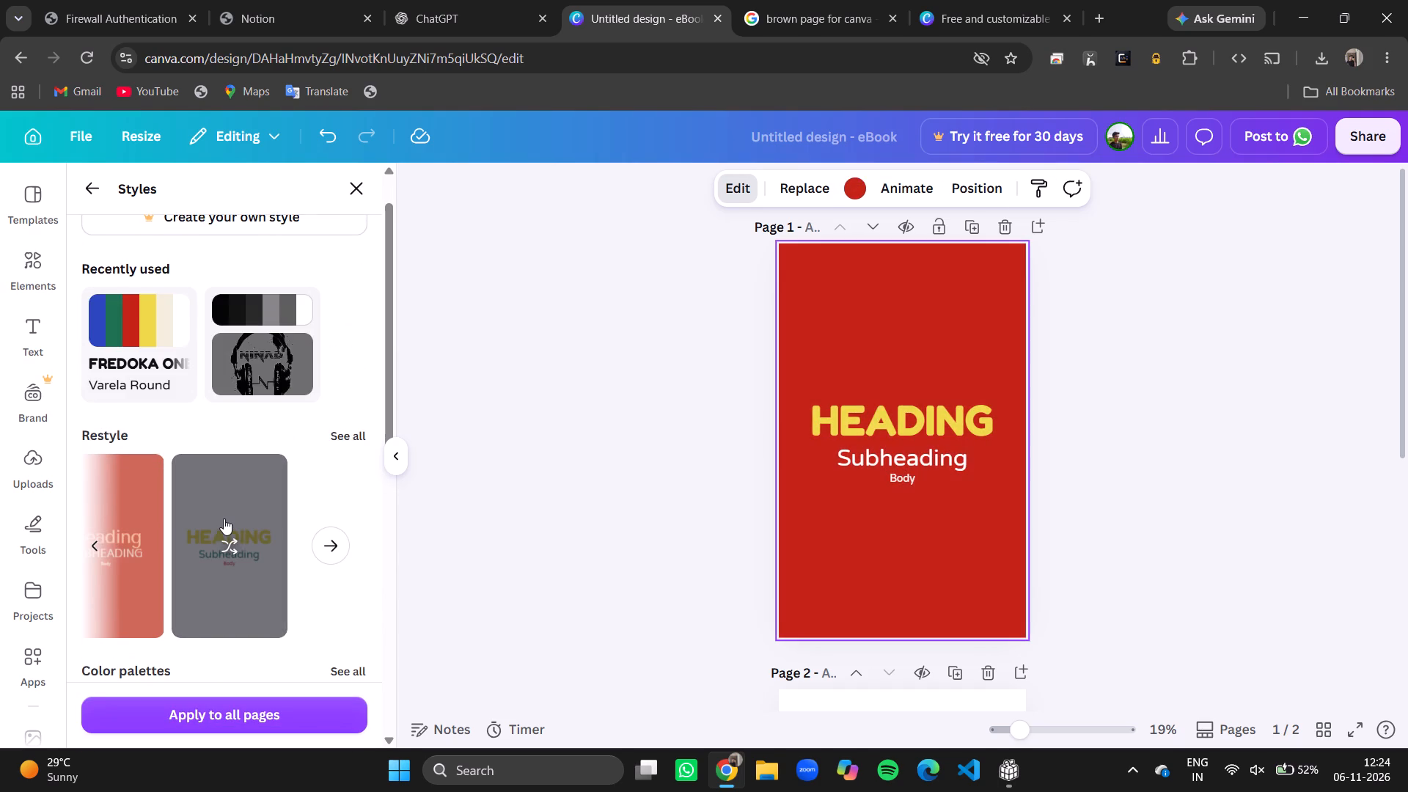
Look through the restyle options, color palettes, font sets and recent design styles for page 1.
scroll(224, 518, "right", 7)
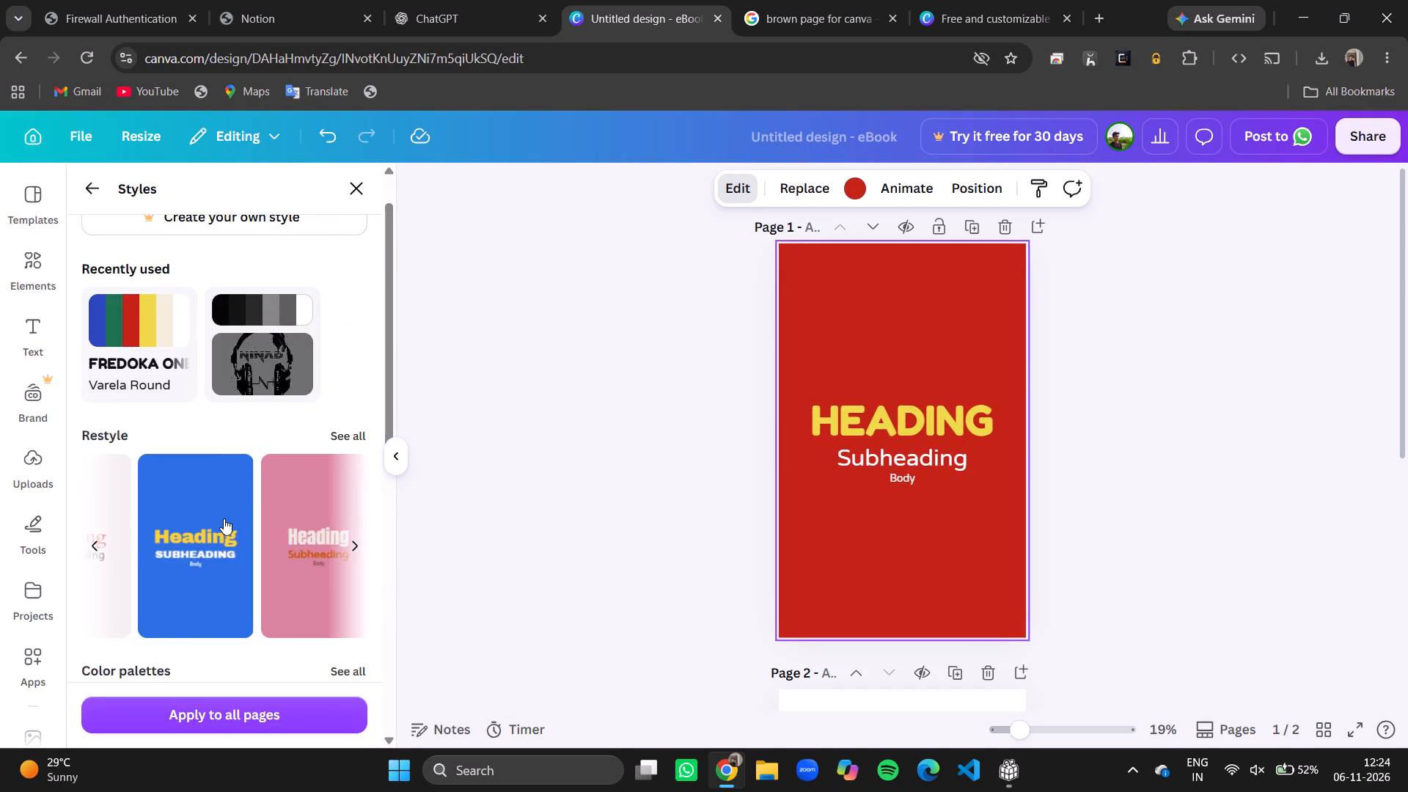
scroll(224, 518, "right", 2)
scroll(305, 526, "right", 2)
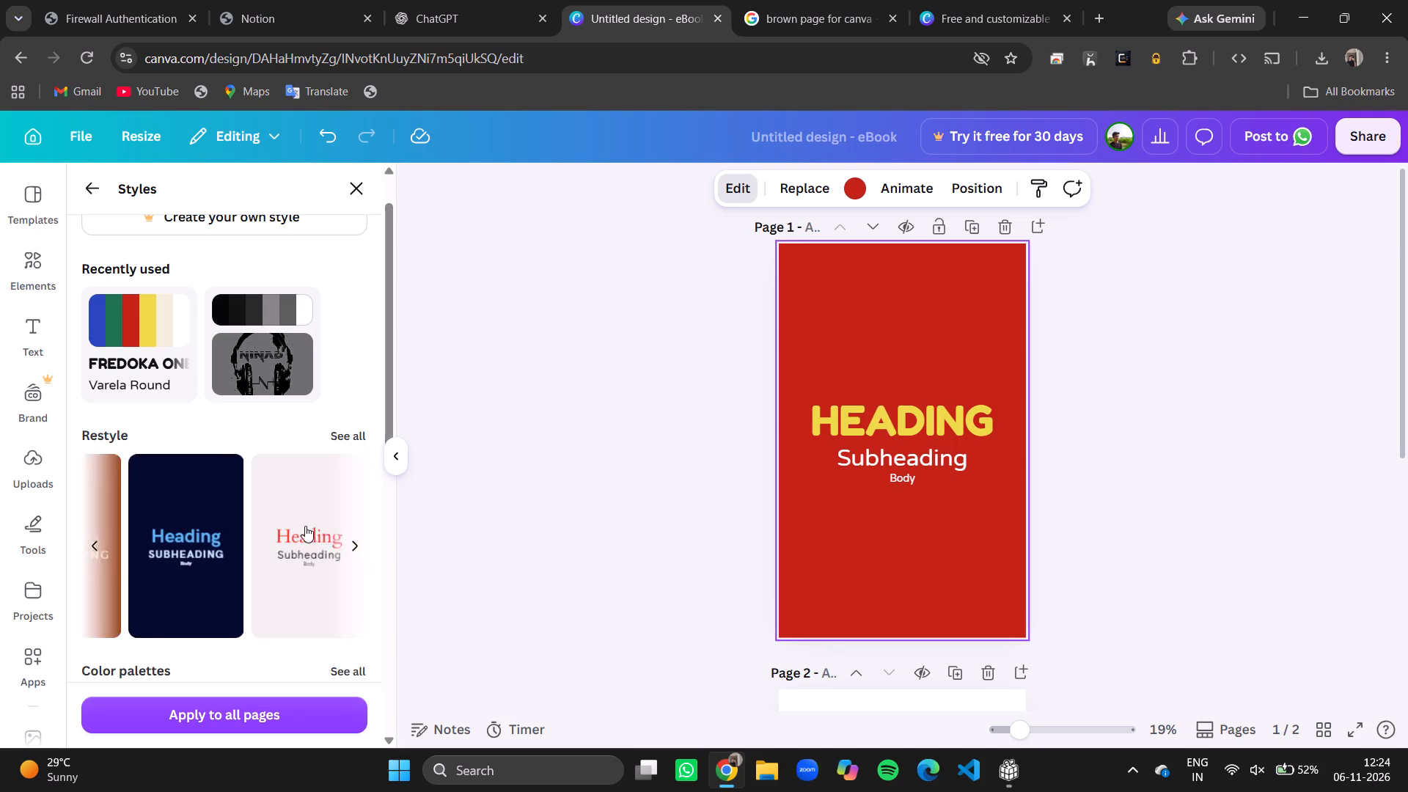
scroll(305, 526, "right", 2)
scroll(305, 526, "down", 1)
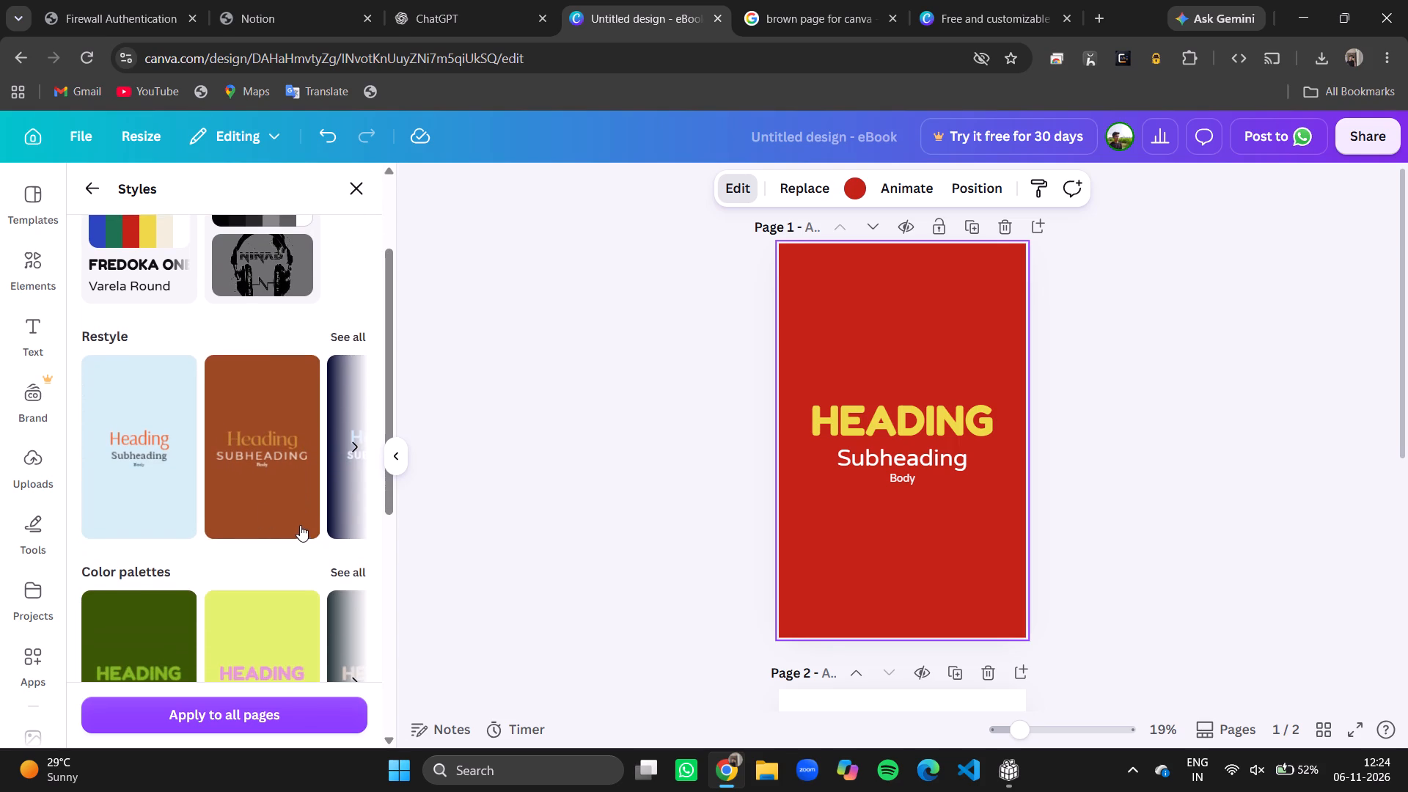
scroll(220, 480, "down", 2)
scroll(220, 480, "left", 9)
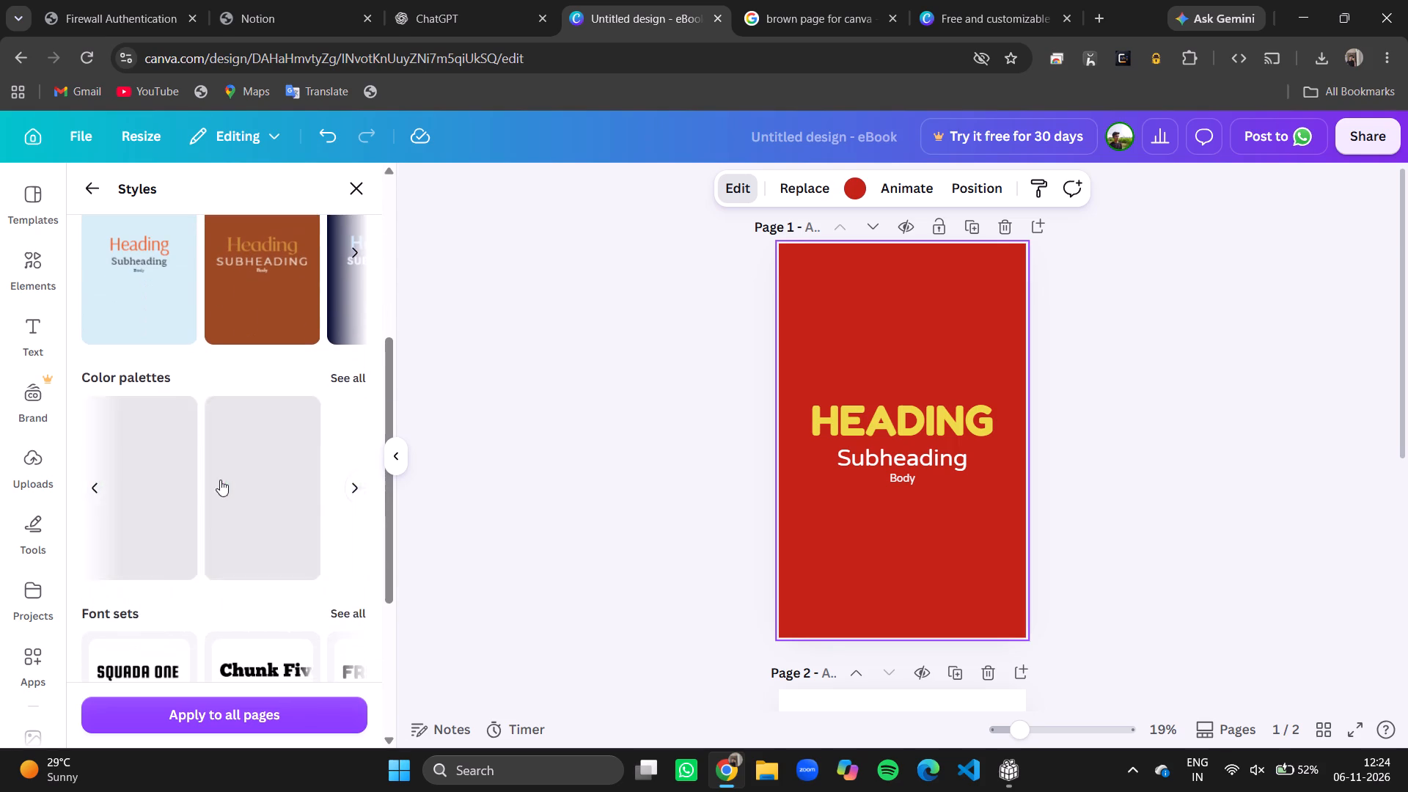
scroll(220, 480, "left", 1)
scroll(220, 480, "right", 7)
scroll(220, 480, "left", 2)
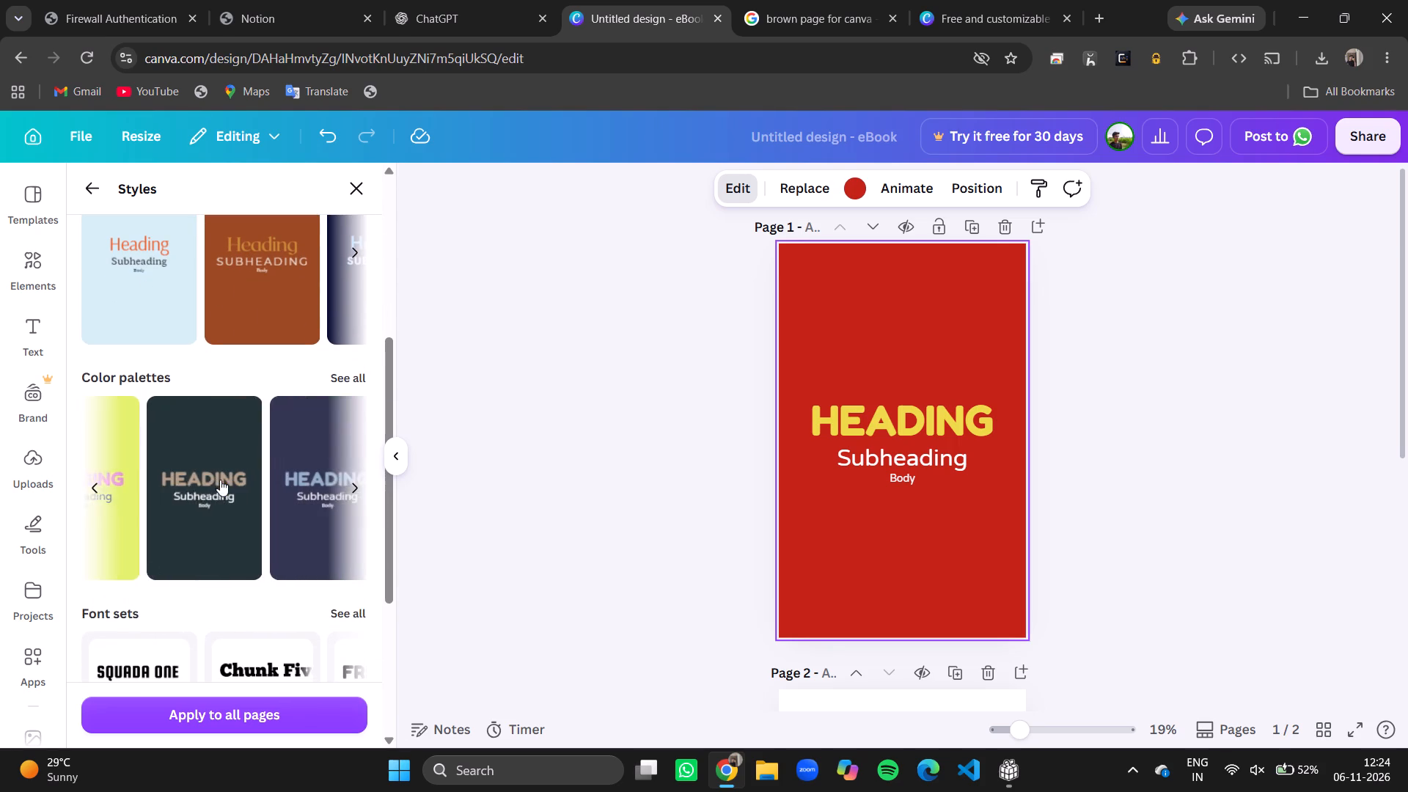
scroll(220, 480, "left", 3)
scroll(220, 480, "down", 3)
scroll(251, 560, "down", 5)
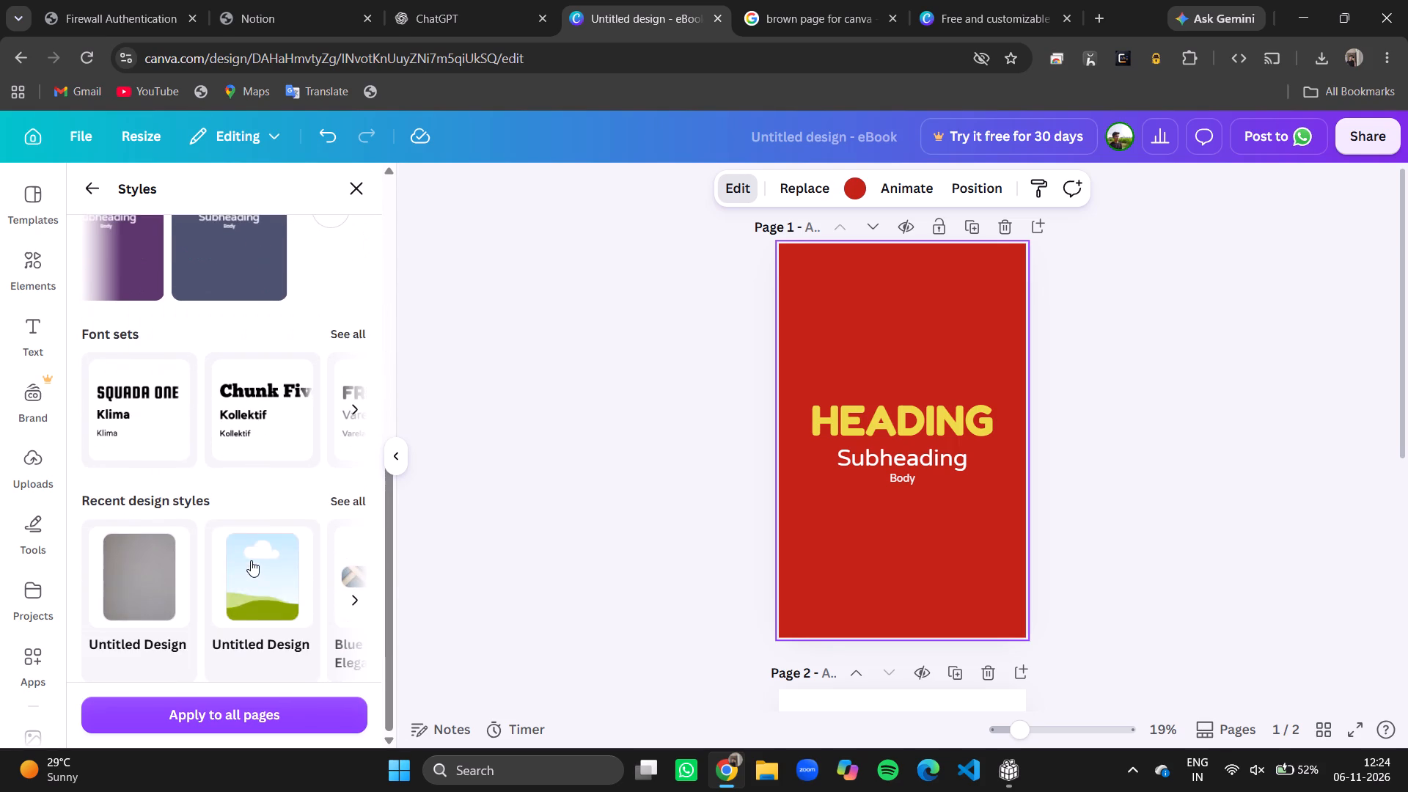
scroll(297, 397, "left", 10)
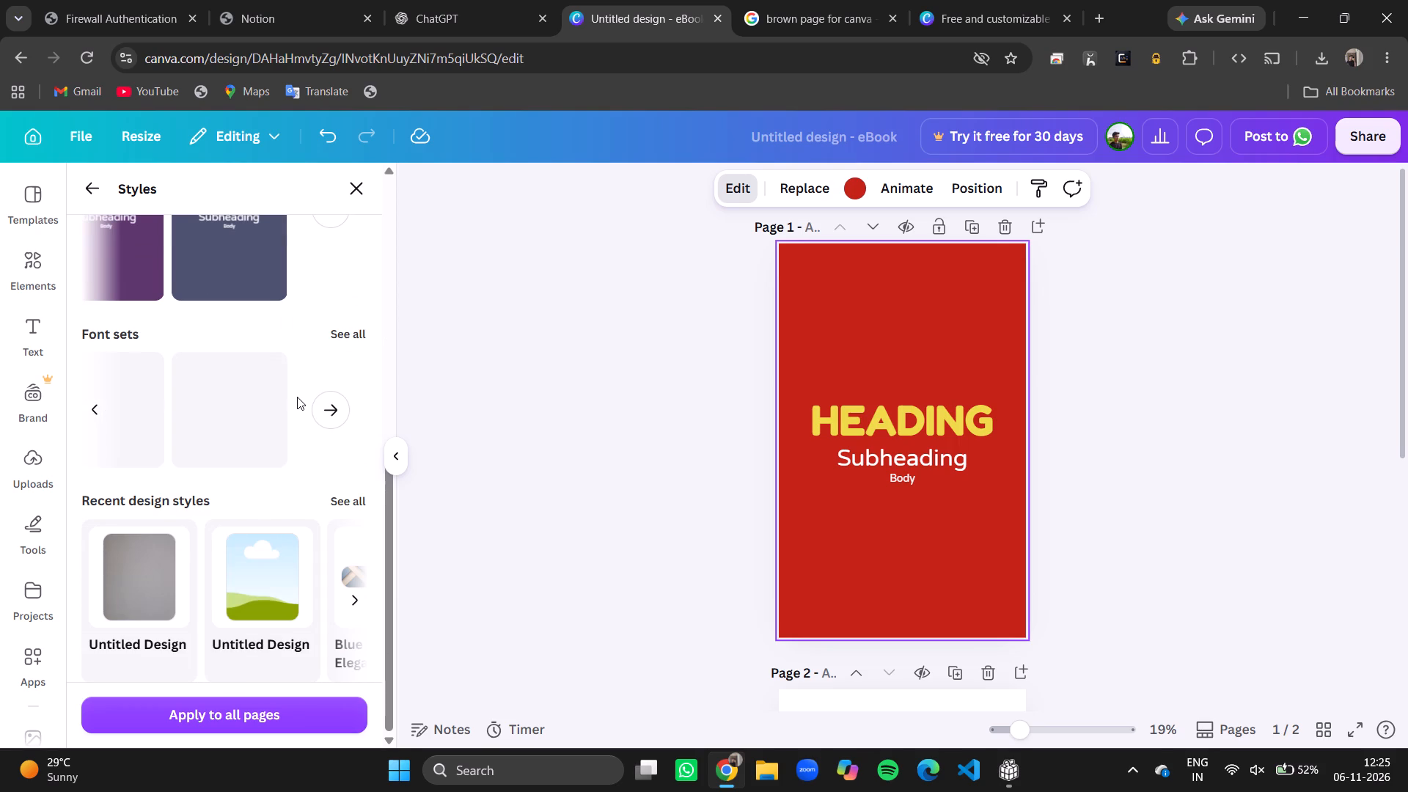
scroll(297, 397, "up", 3)
scroll(297, 397, "down", 1)
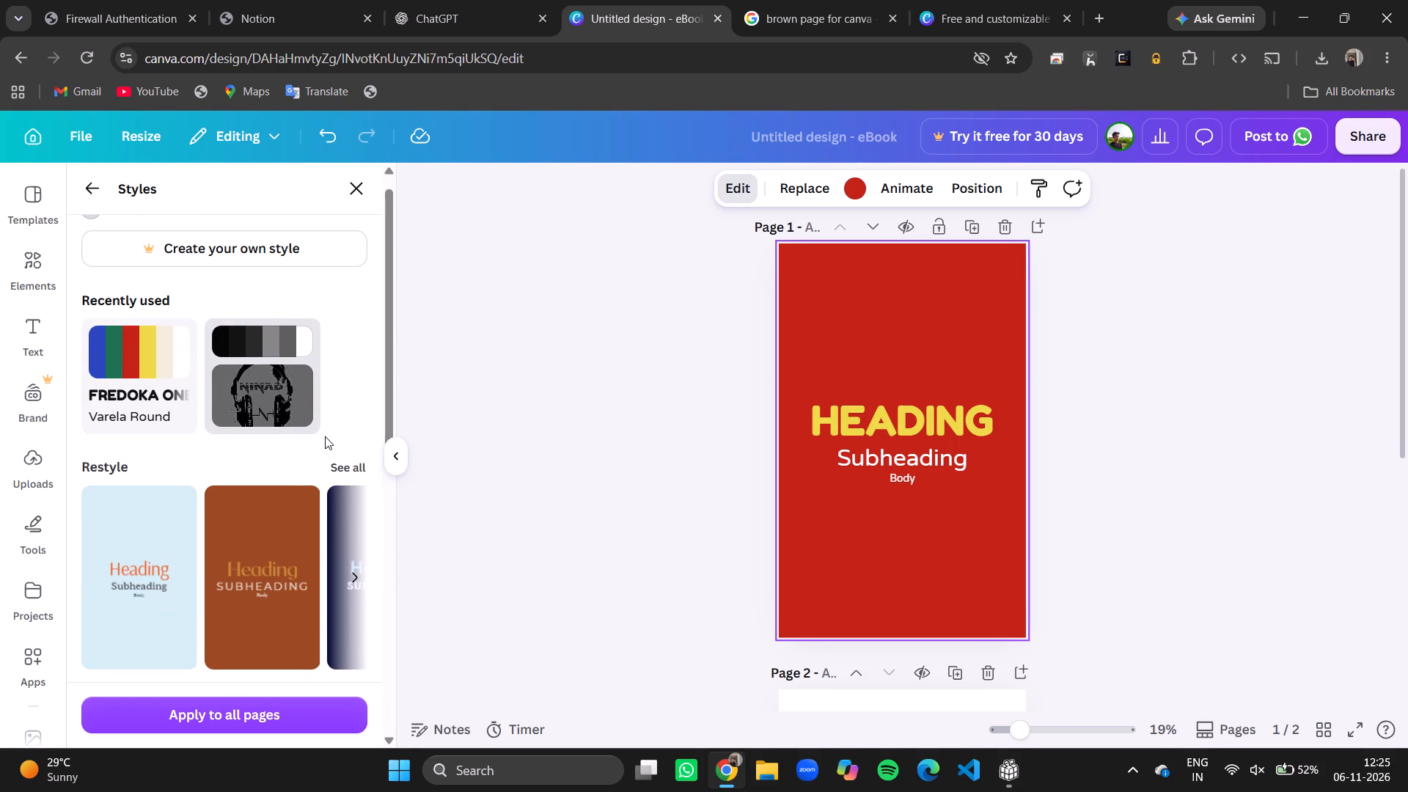
Open the full Restyle collection and look through its color and font combinations for page 1.
left_click(346, 471)
scroll(346, 471, "down", 7)
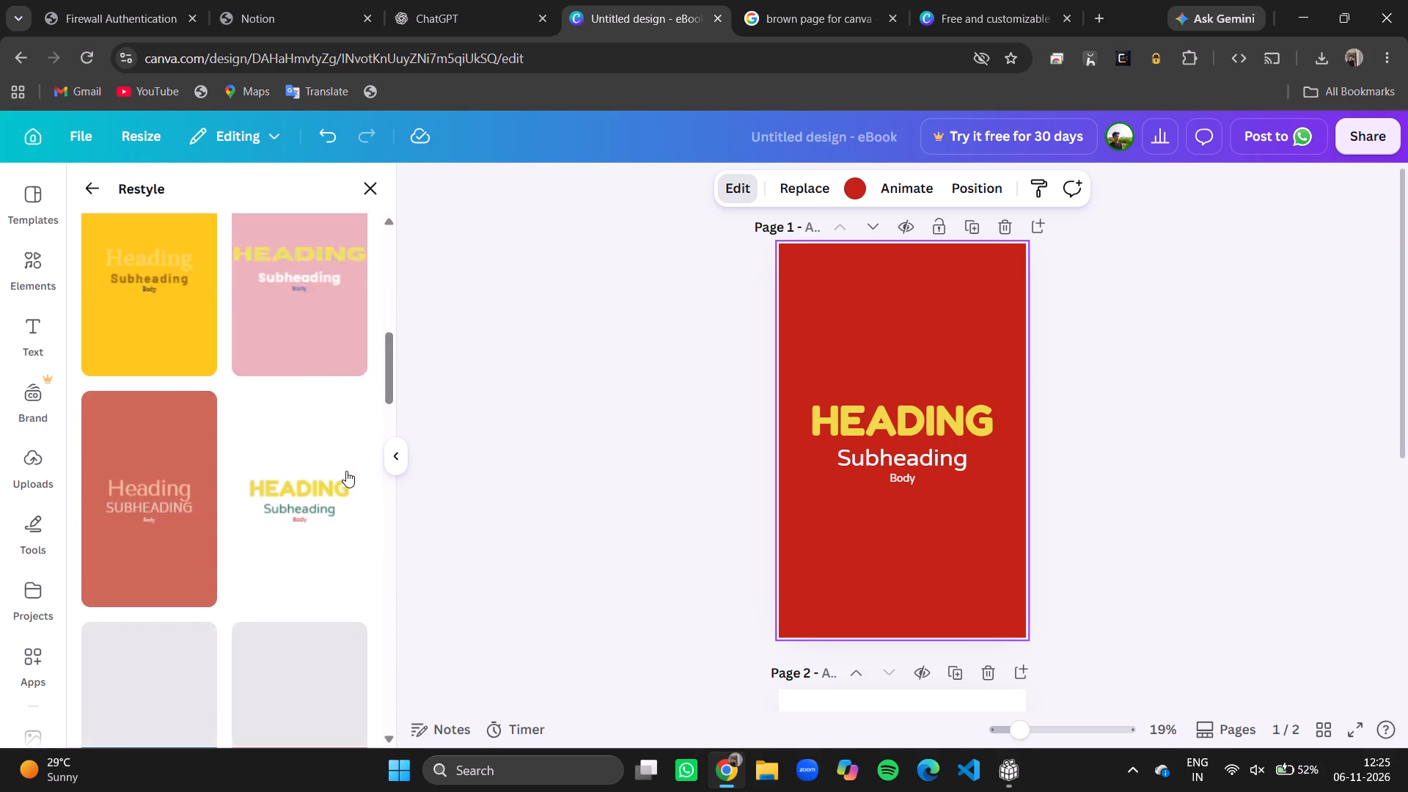
scroll(346, 471, "down", 2)
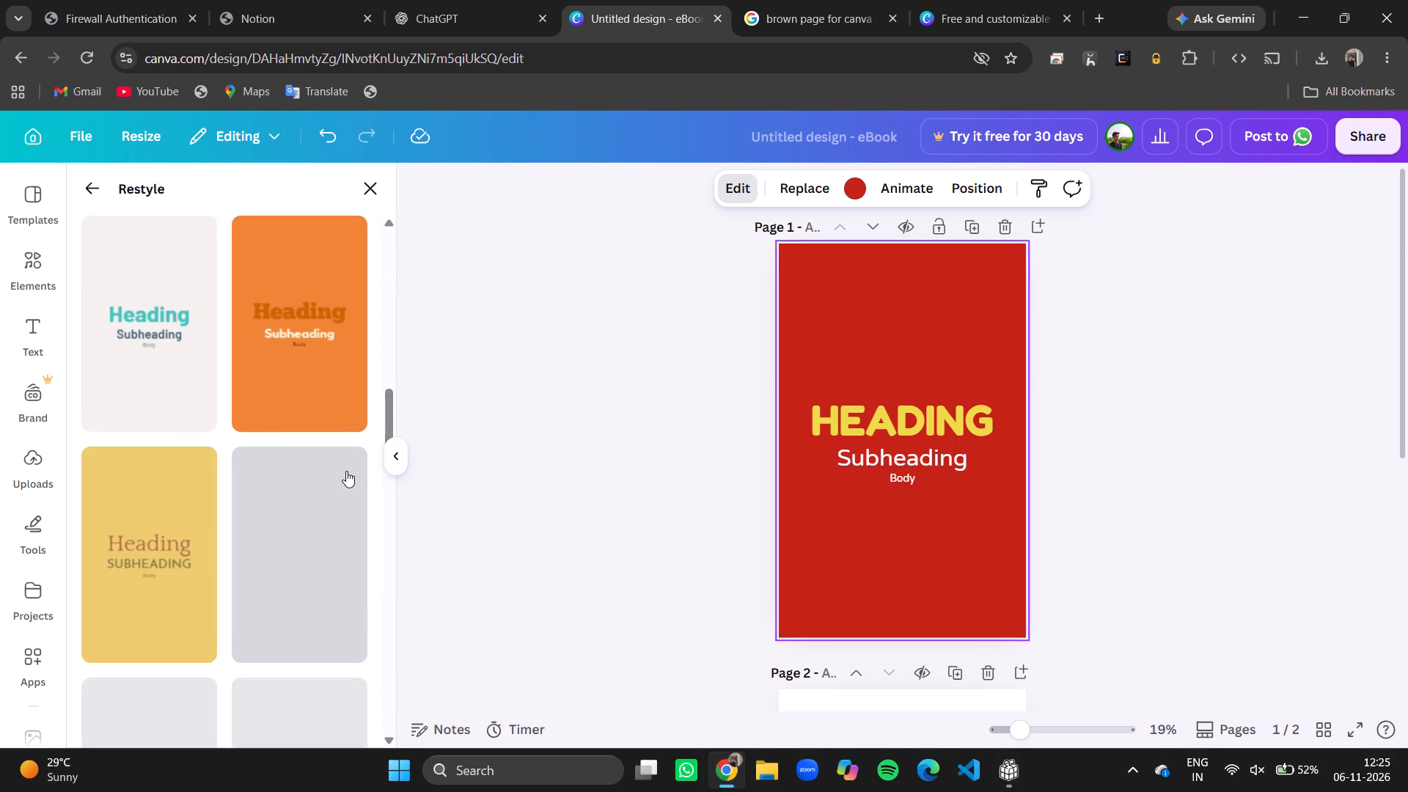
scroll(346, 471, "down", 3)
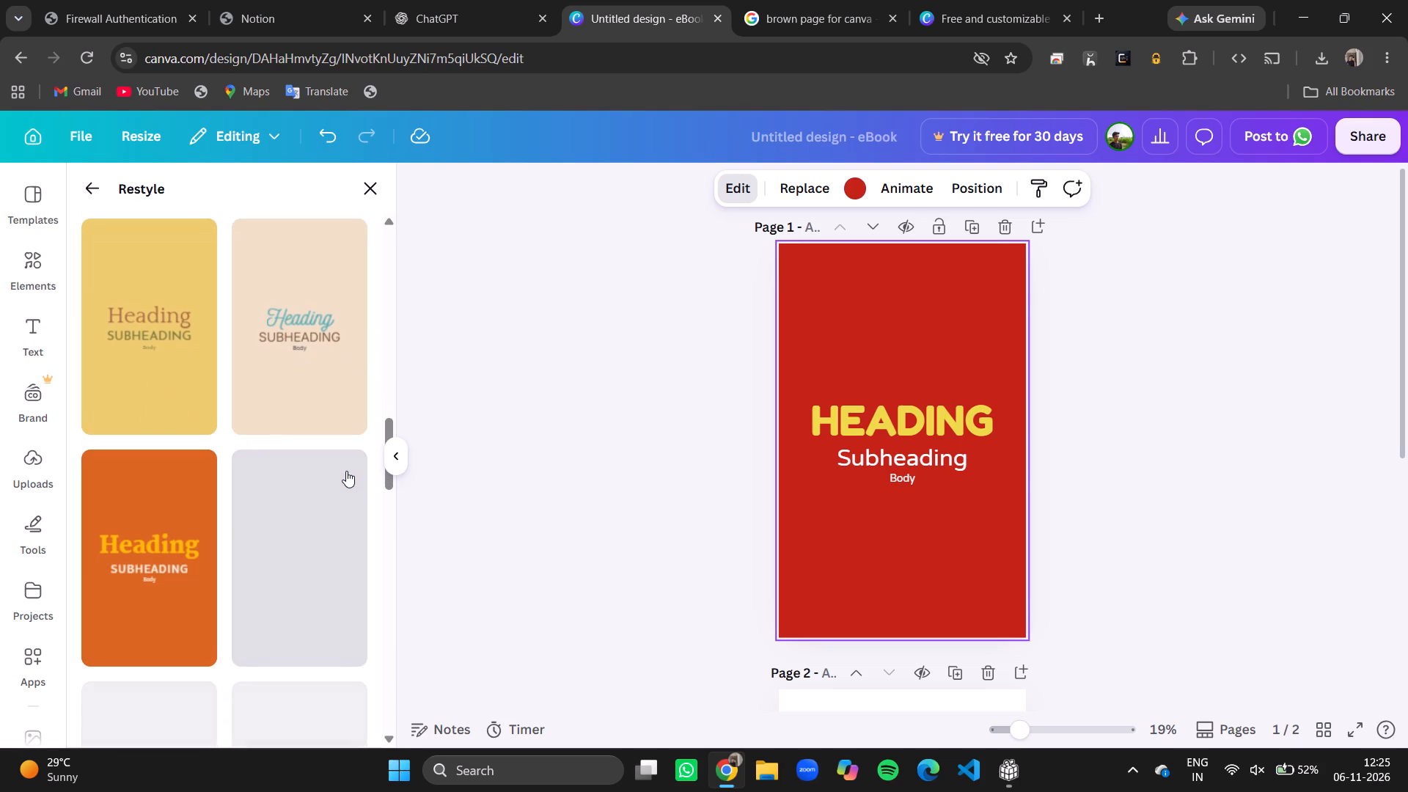
scroll(346, 471, "down", 3)
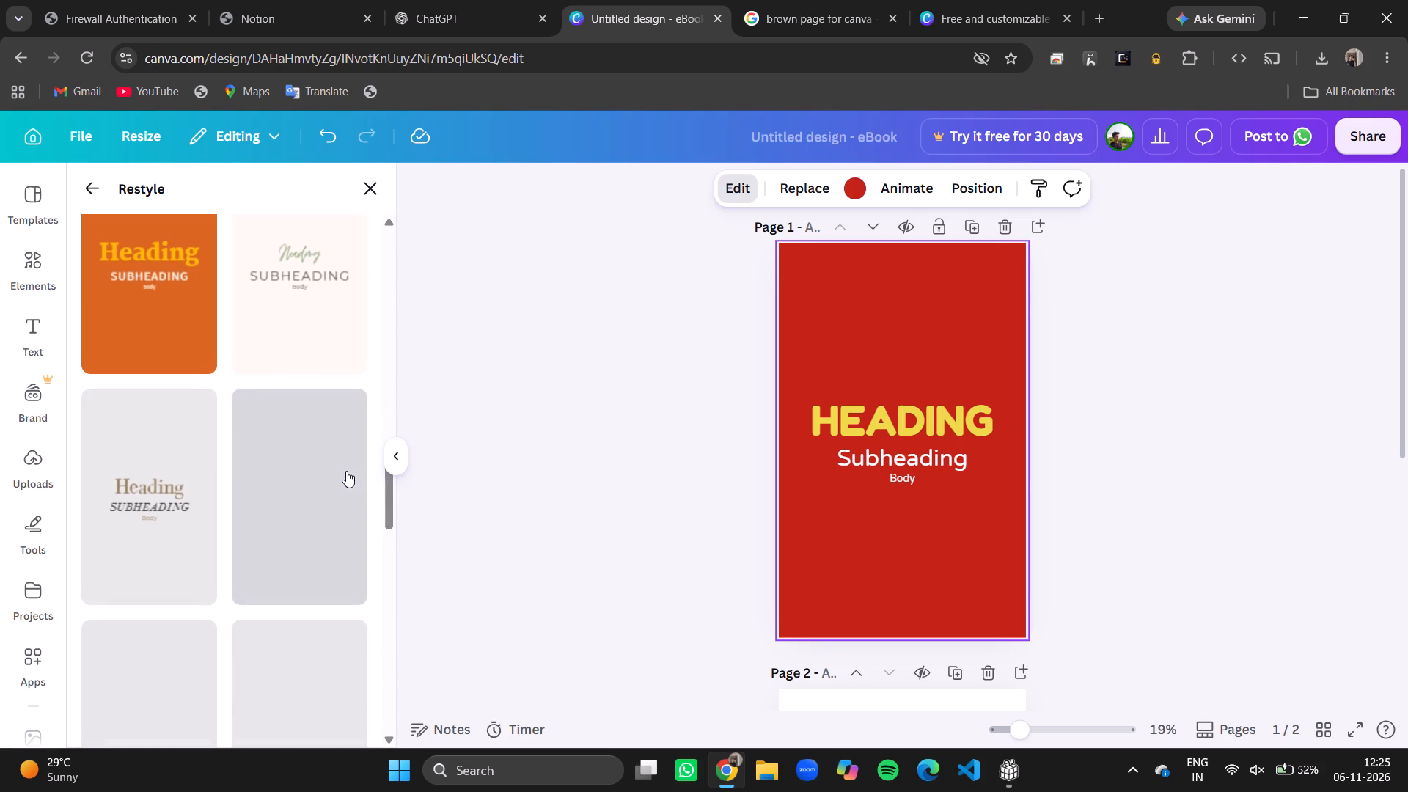
scroll(346, 471, "down", 2)
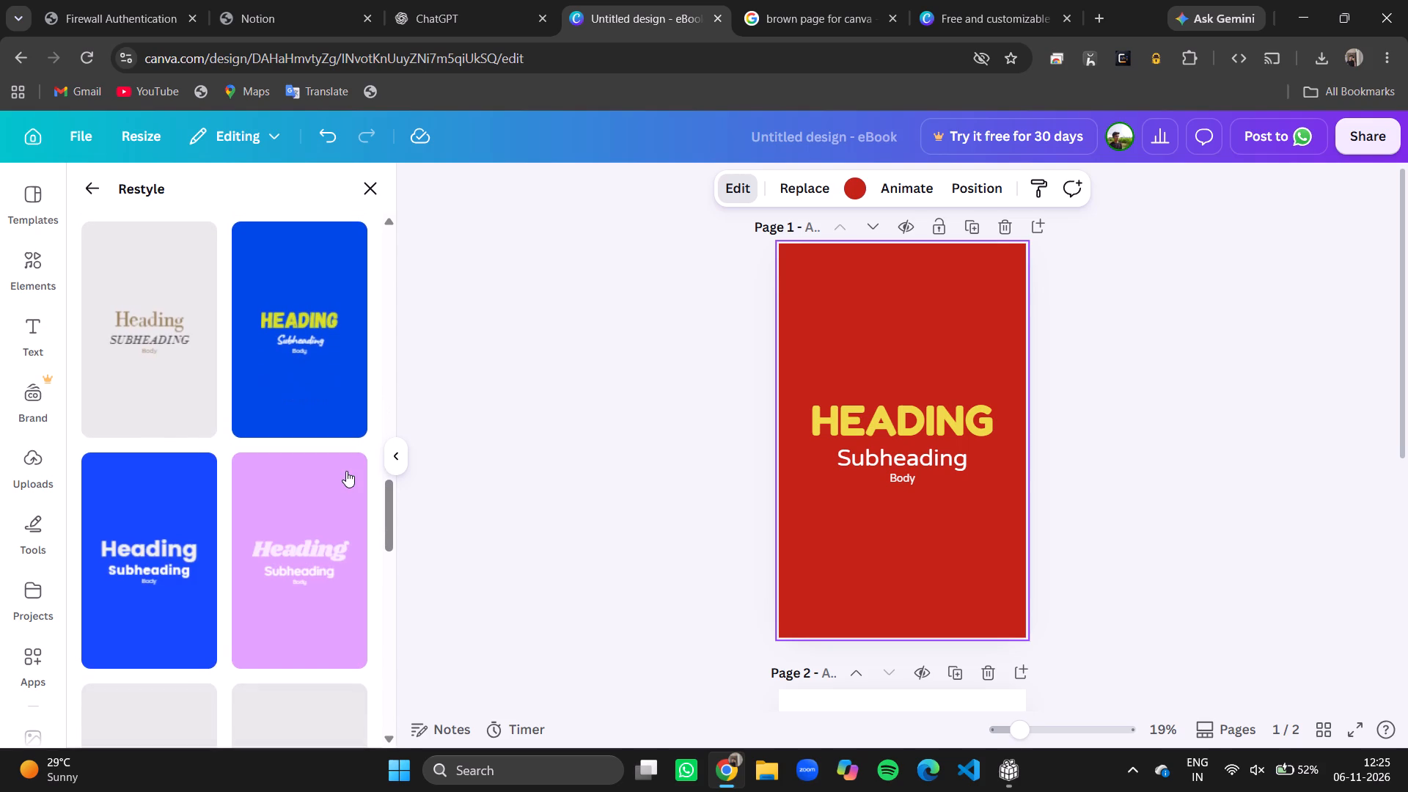
scroll(346, 471, "down", 4)
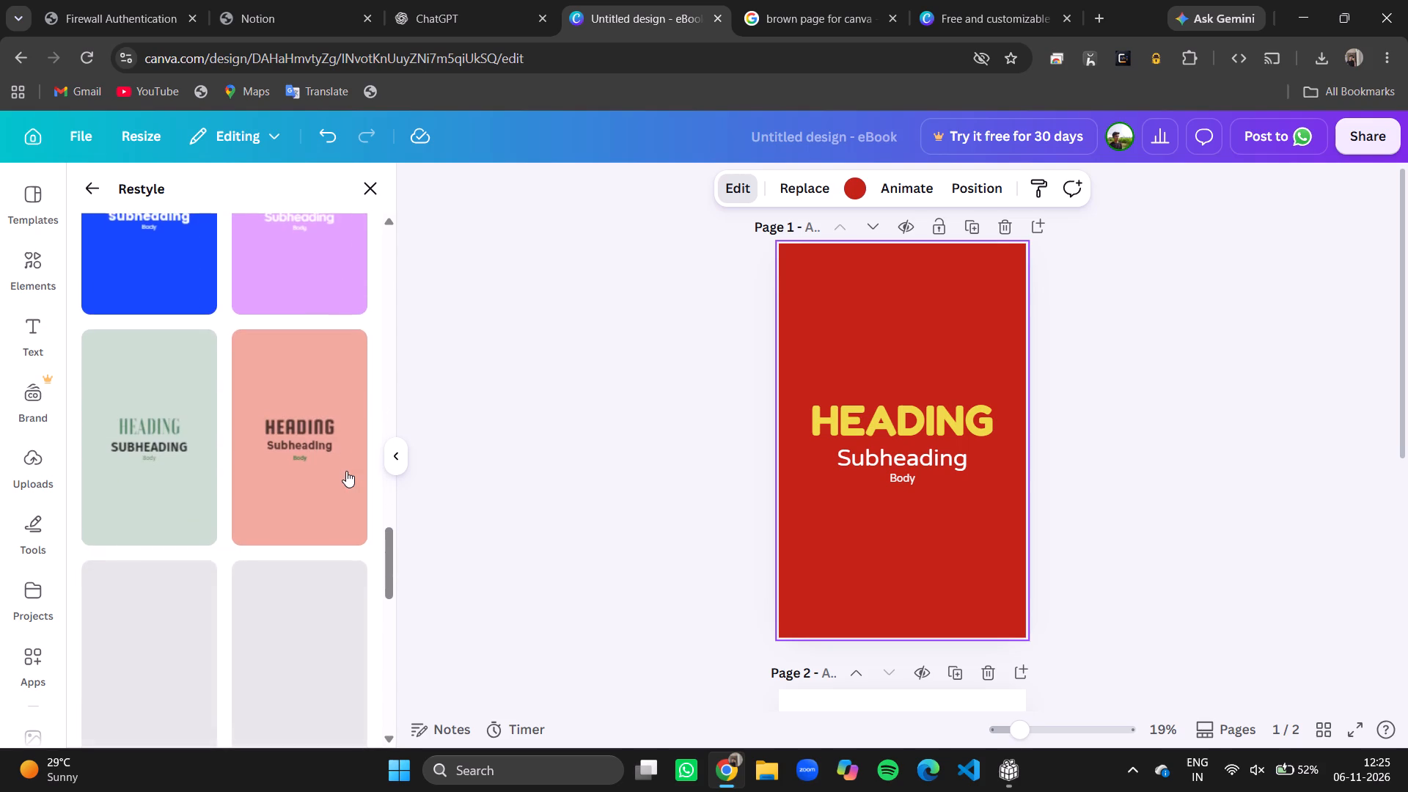
scroll(346, 471, "down", 3)
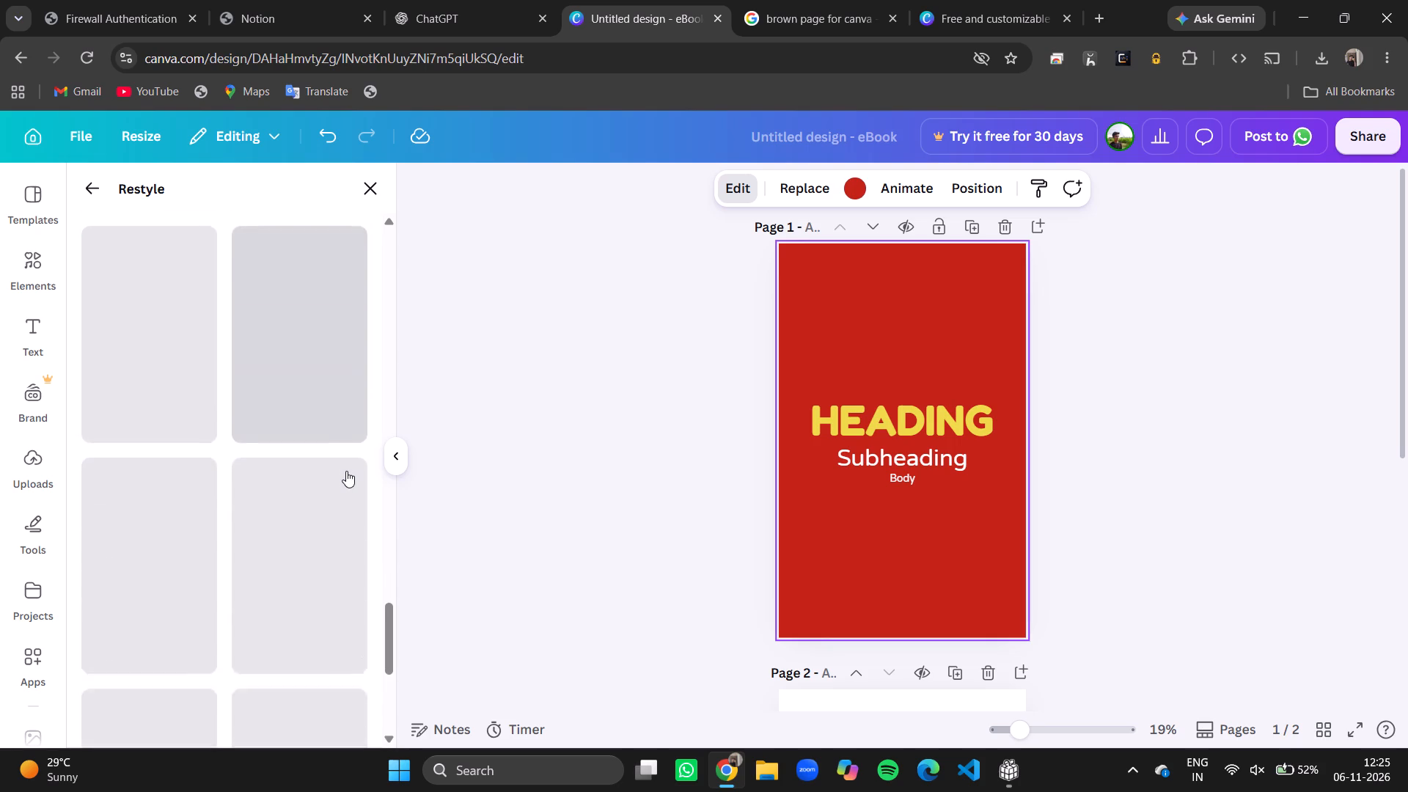
scroll(346, 471, "down", 1)
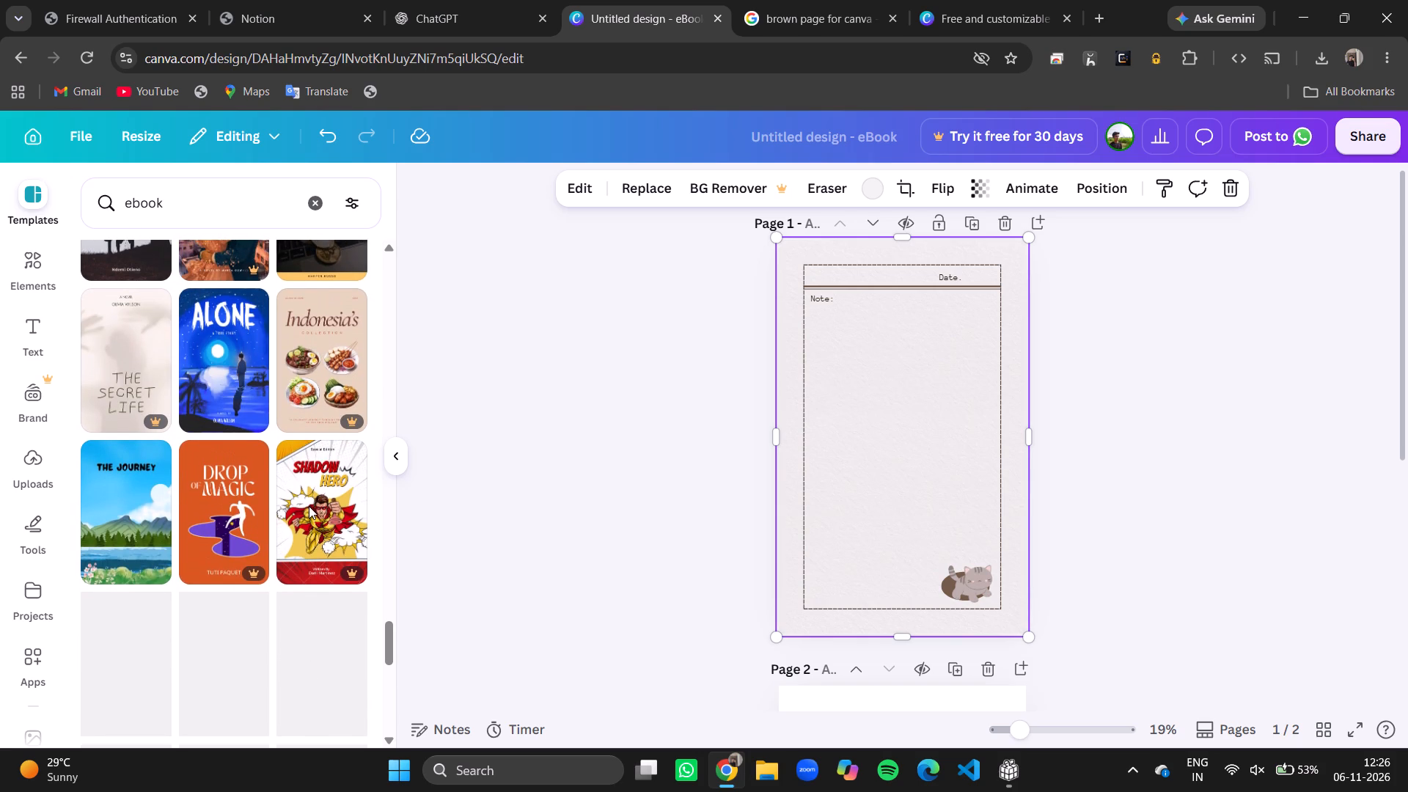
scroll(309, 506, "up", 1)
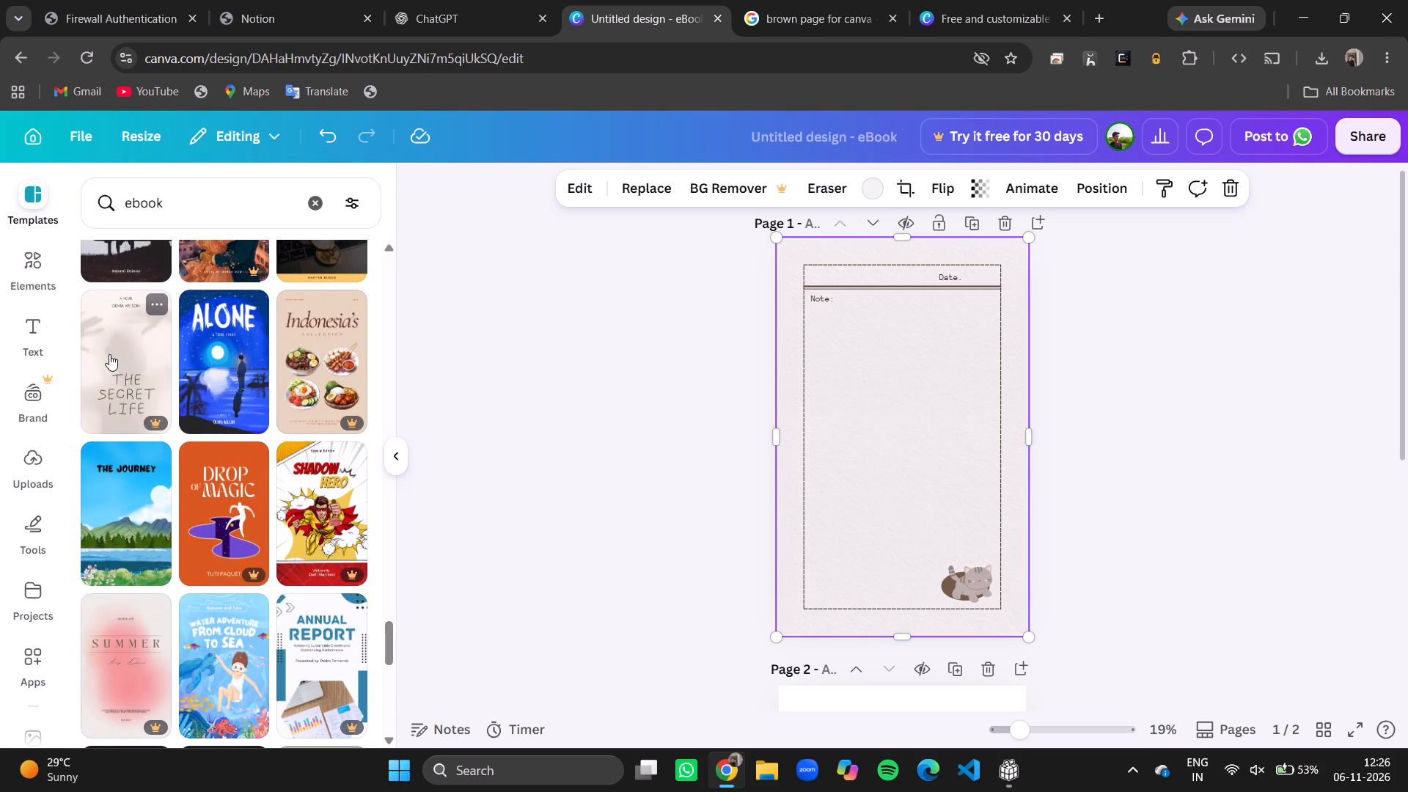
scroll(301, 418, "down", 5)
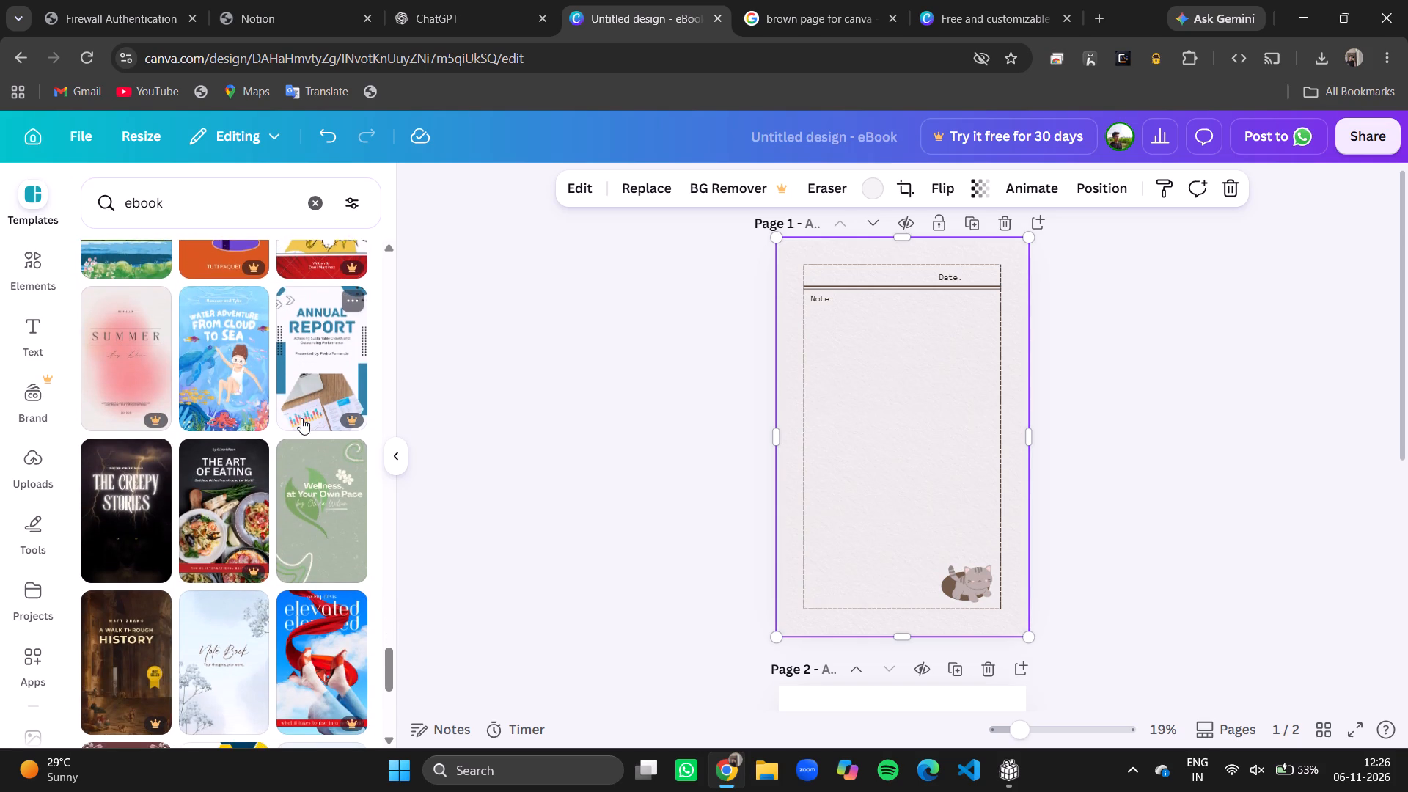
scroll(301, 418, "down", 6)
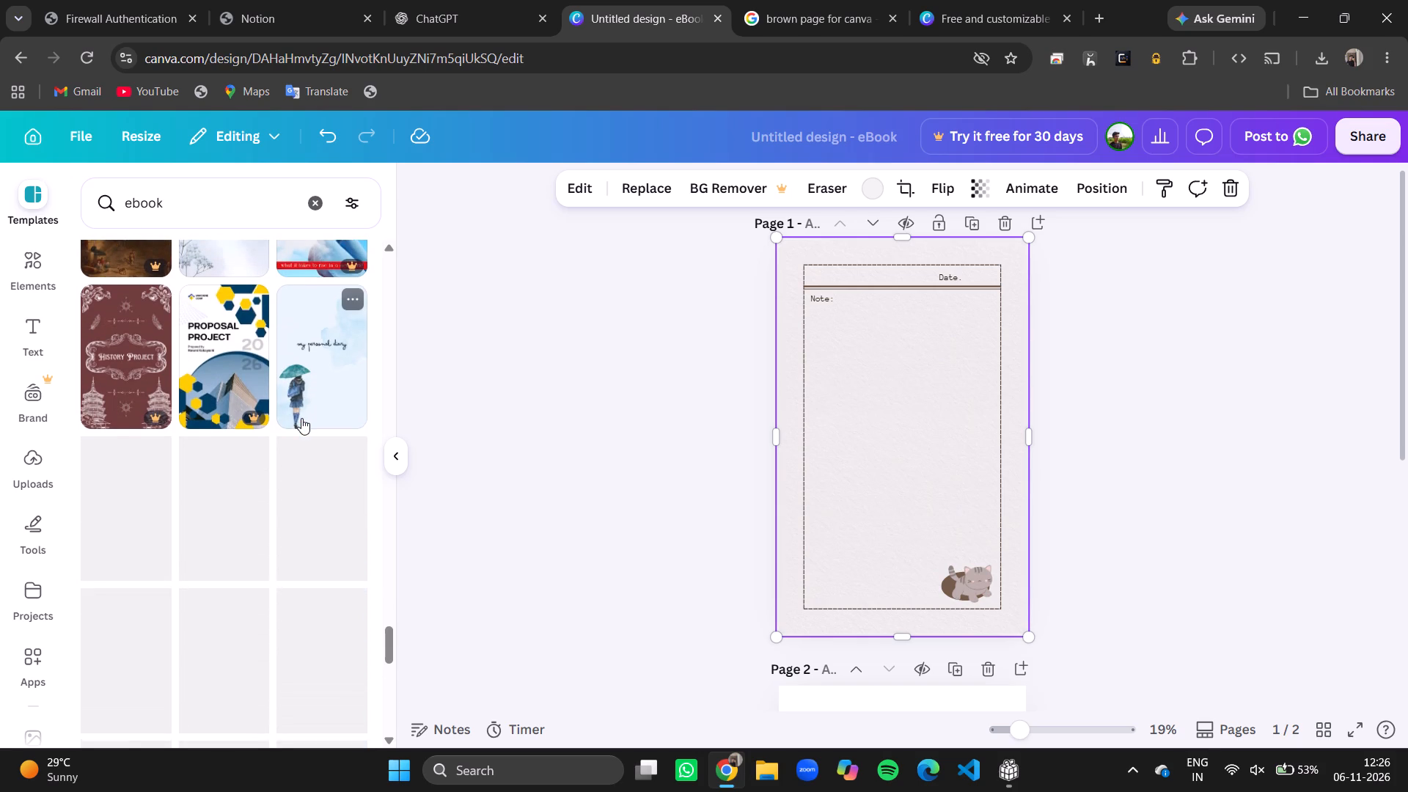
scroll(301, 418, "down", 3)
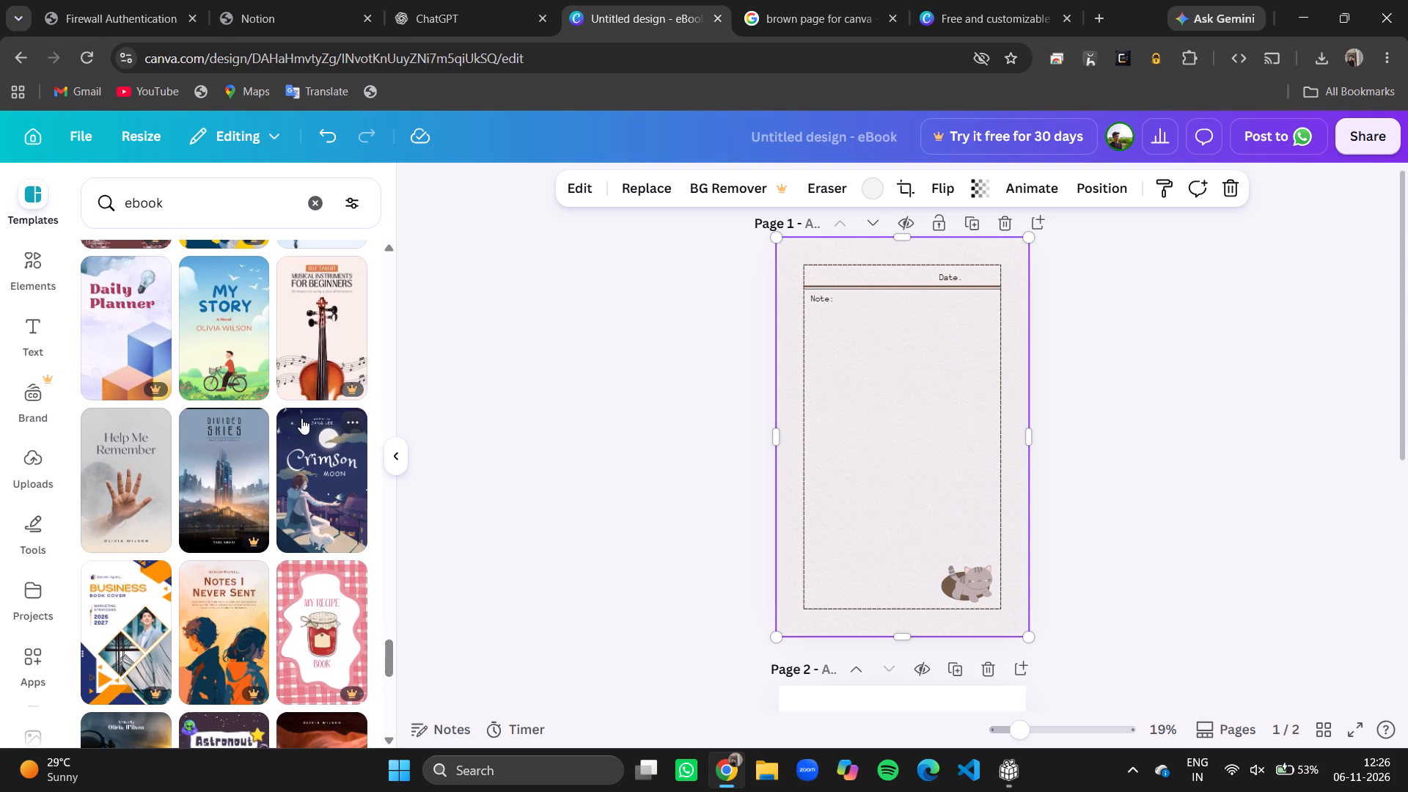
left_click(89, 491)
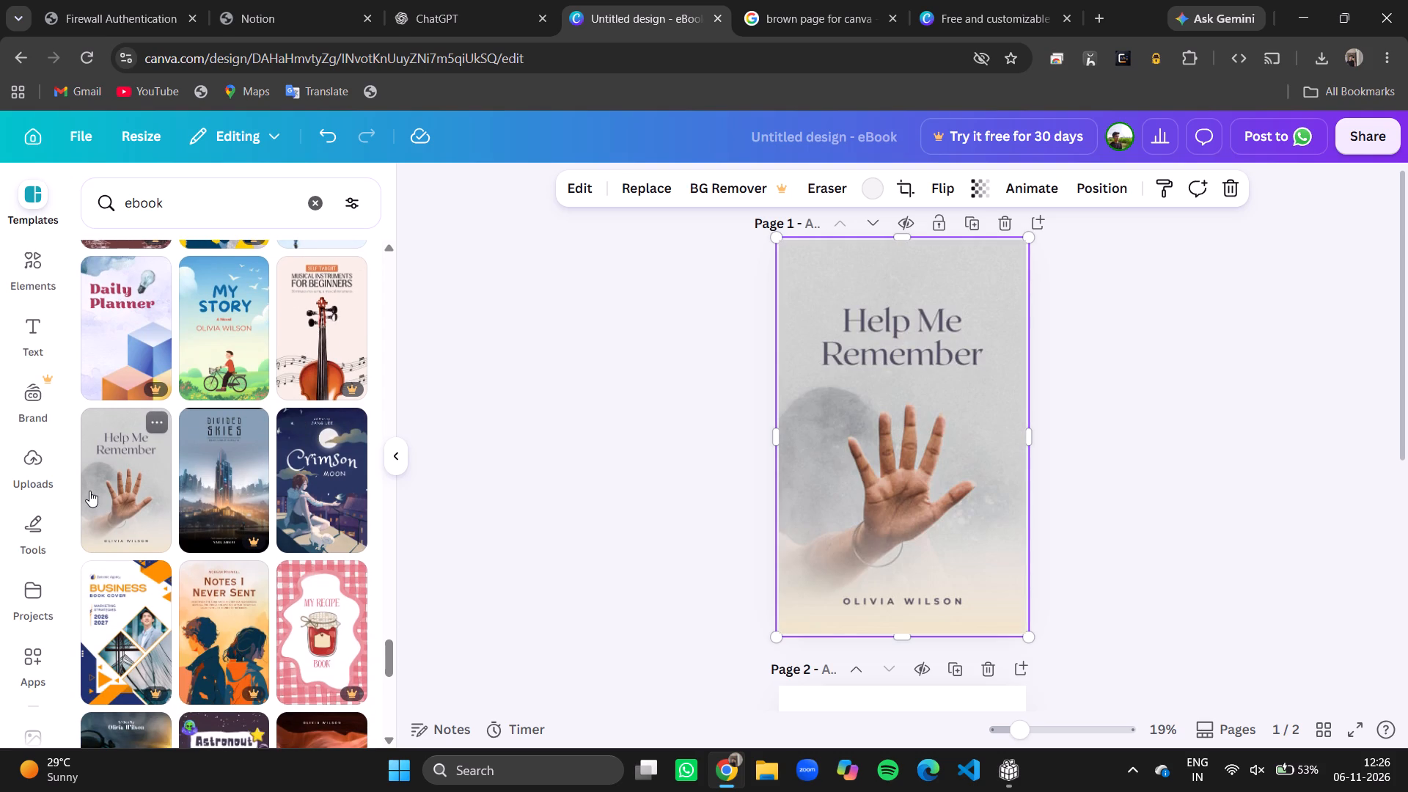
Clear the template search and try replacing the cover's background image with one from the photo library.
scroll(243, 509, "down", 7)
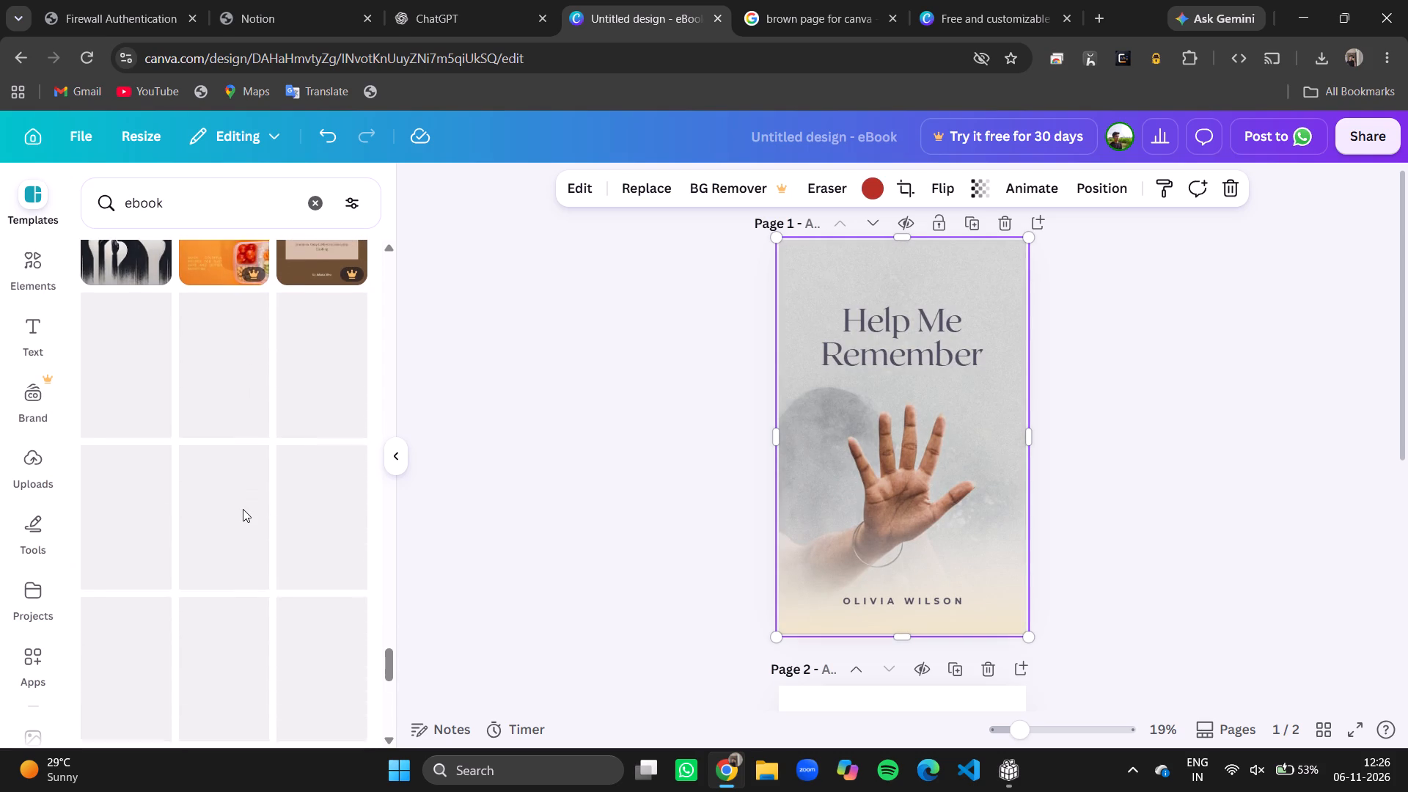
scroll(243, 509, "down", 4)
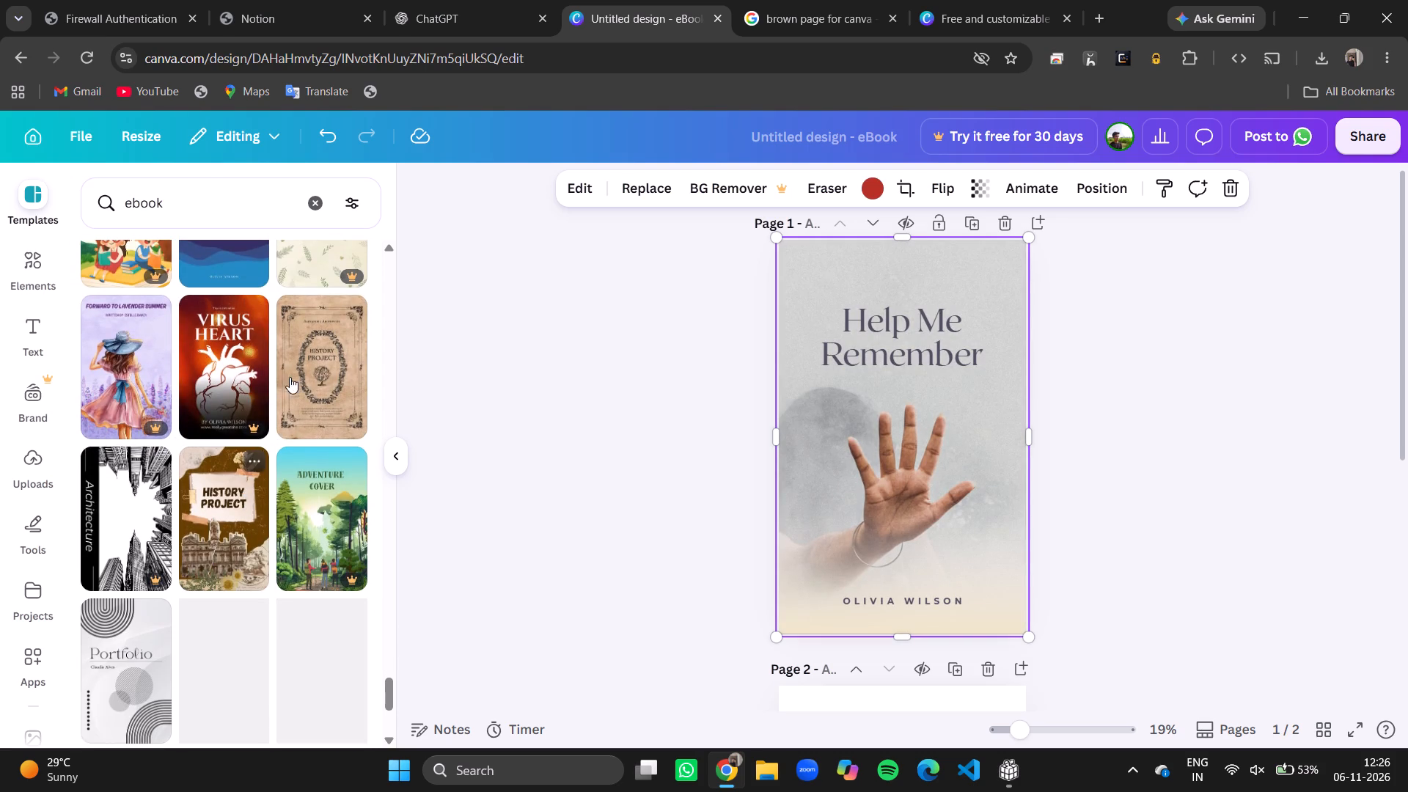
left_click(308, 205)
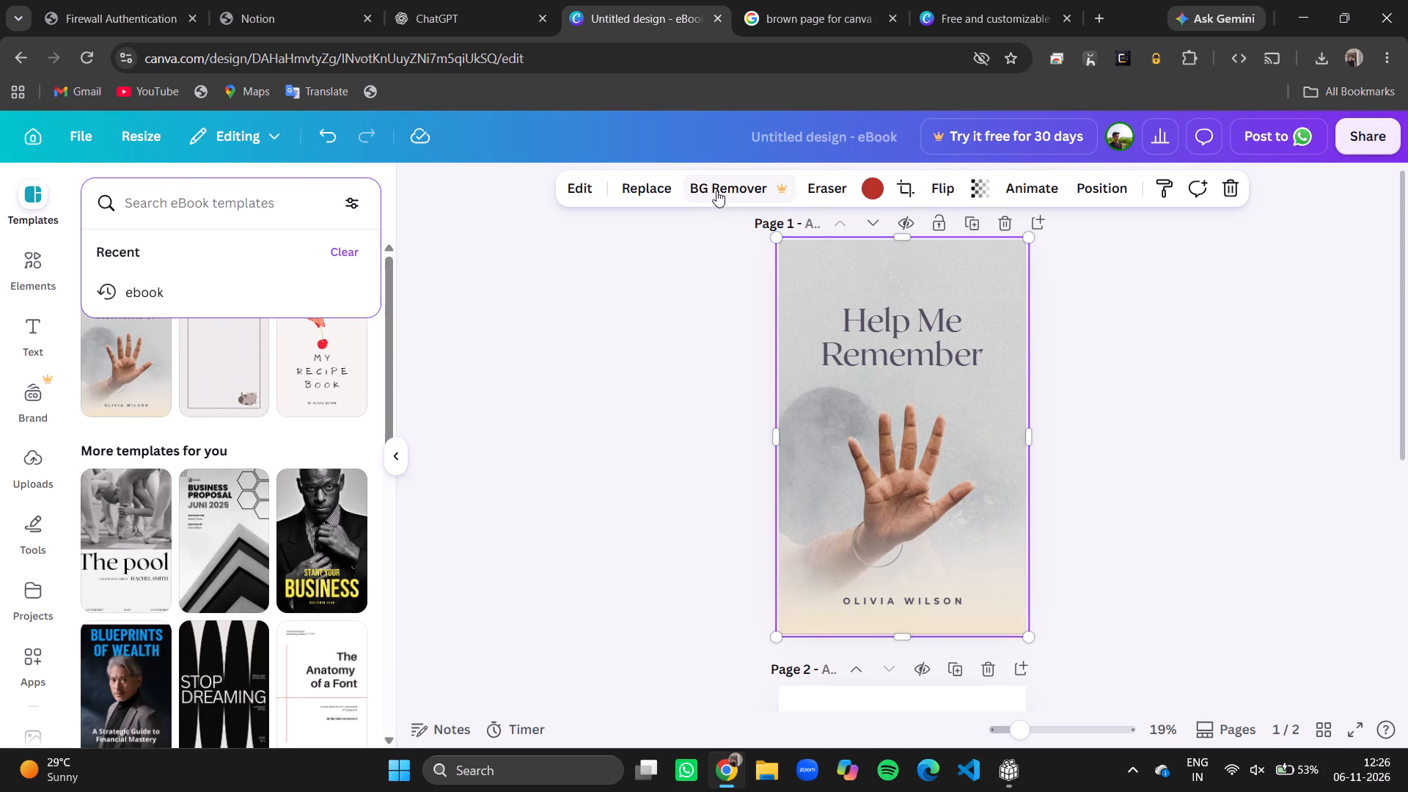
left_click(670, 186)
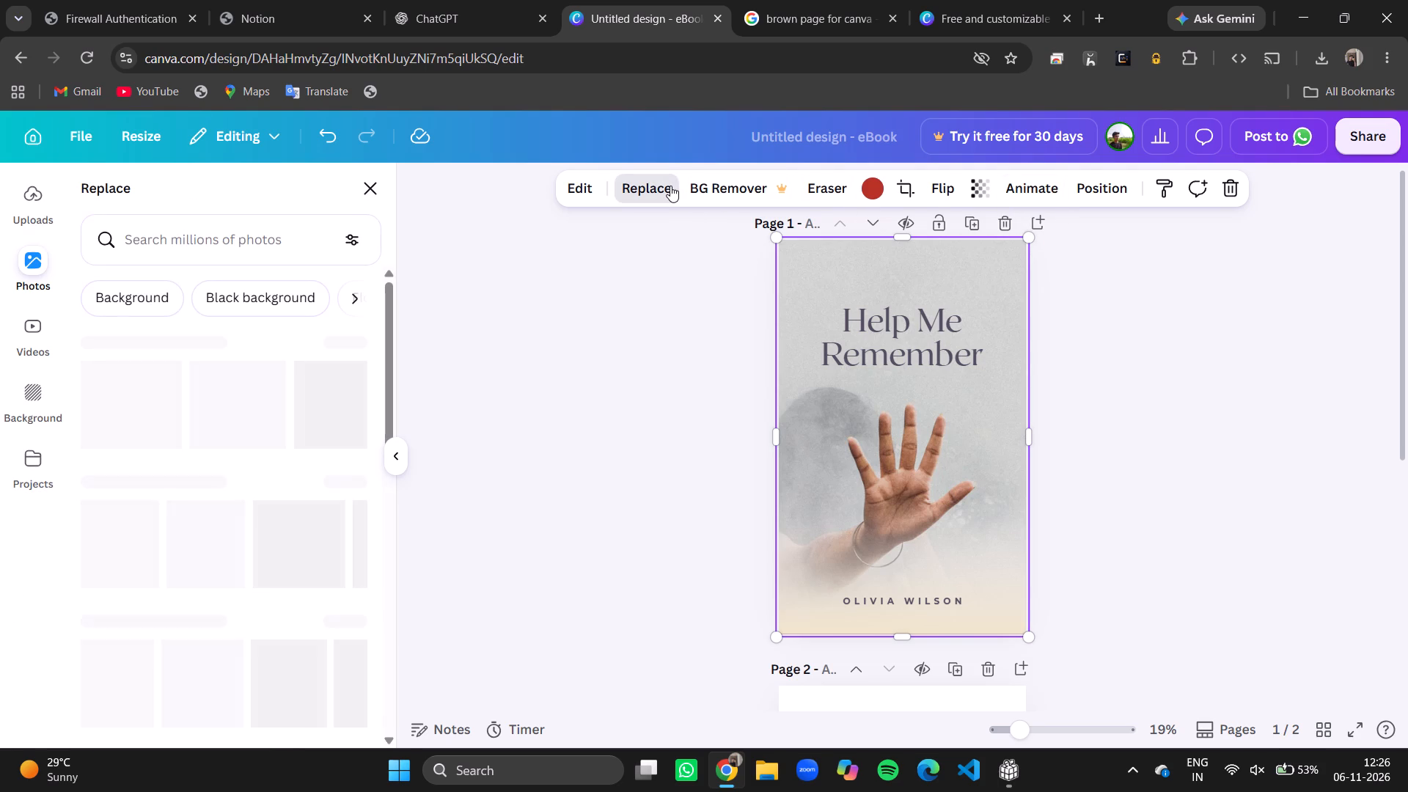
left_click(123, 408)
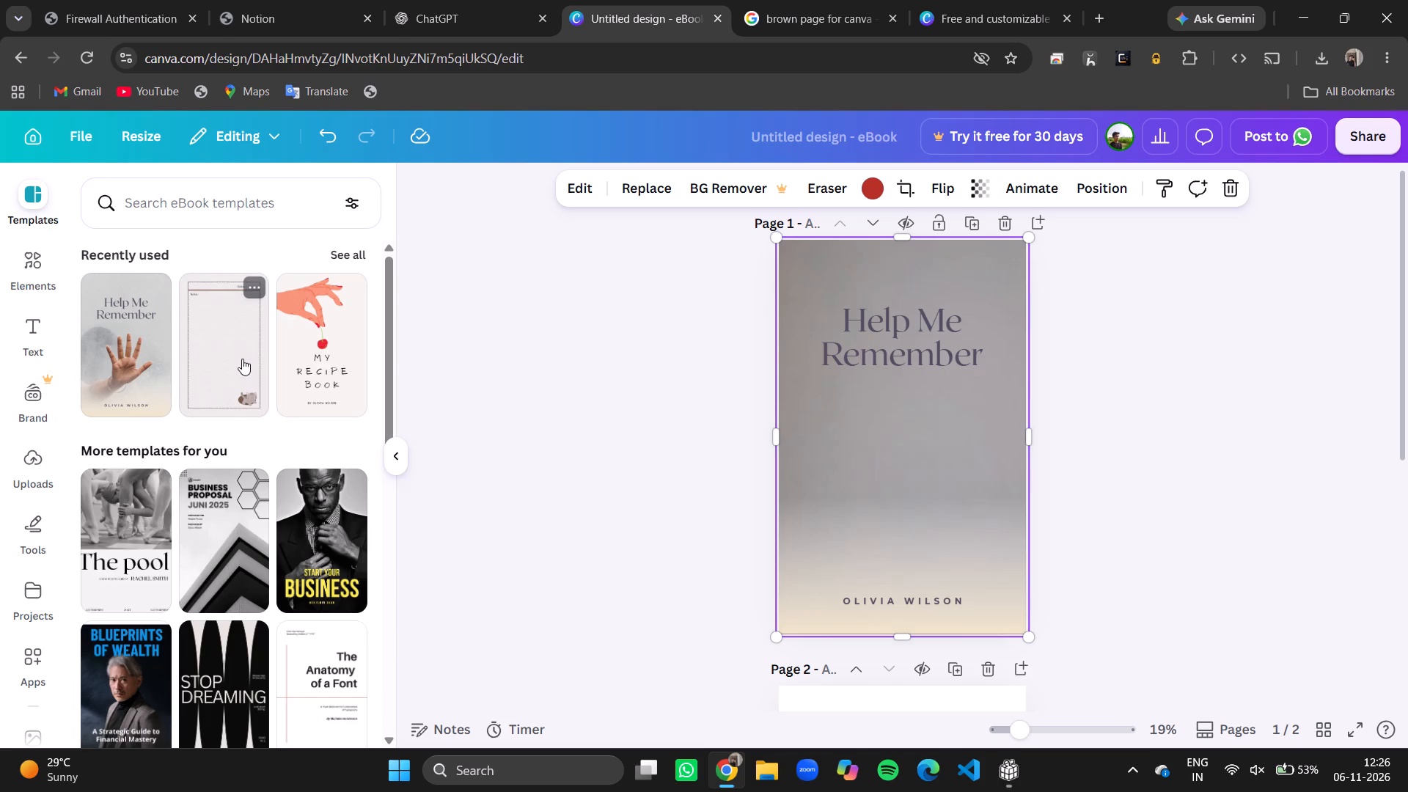
Reapply the recently used pale note template with the dashed border and cat drawing to page 1.
left_click(242, 359)
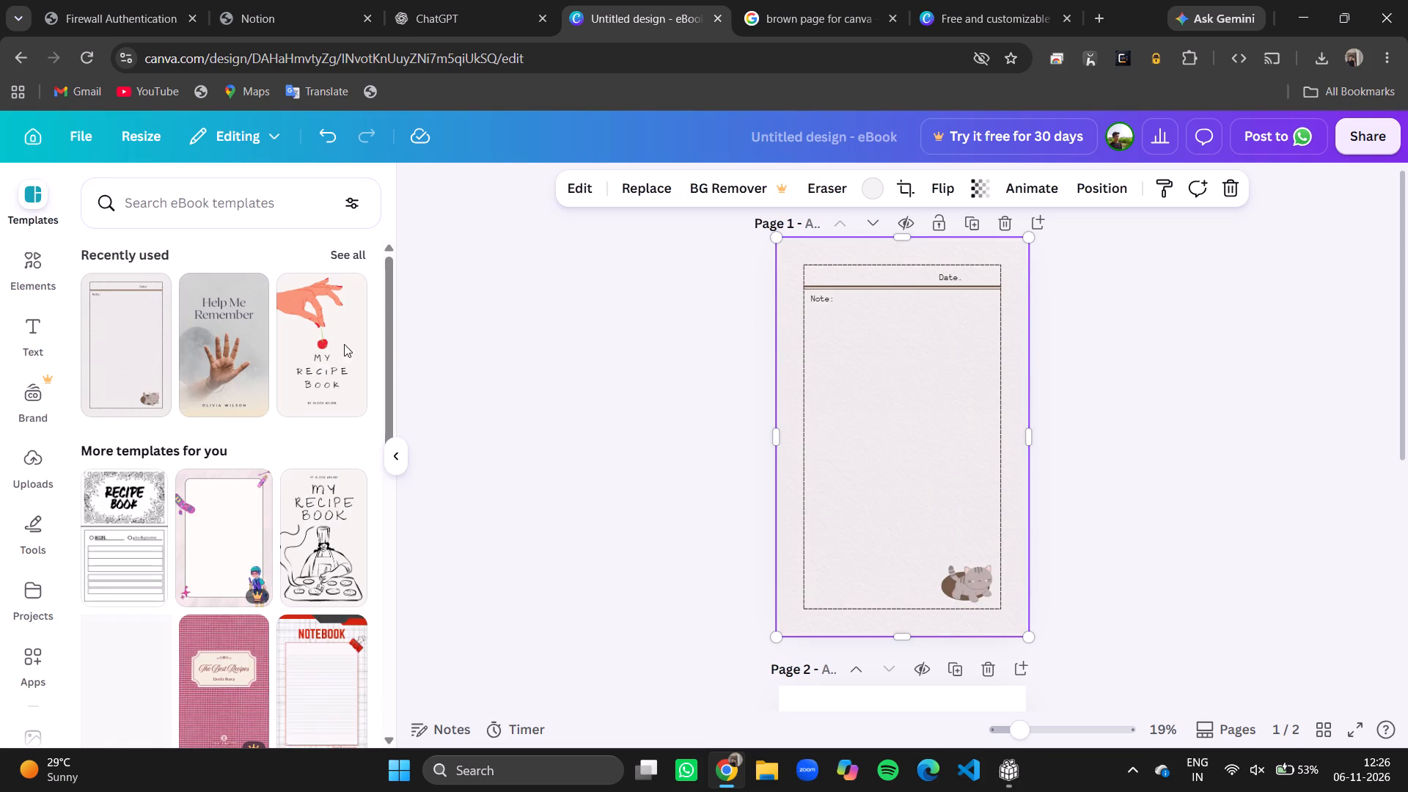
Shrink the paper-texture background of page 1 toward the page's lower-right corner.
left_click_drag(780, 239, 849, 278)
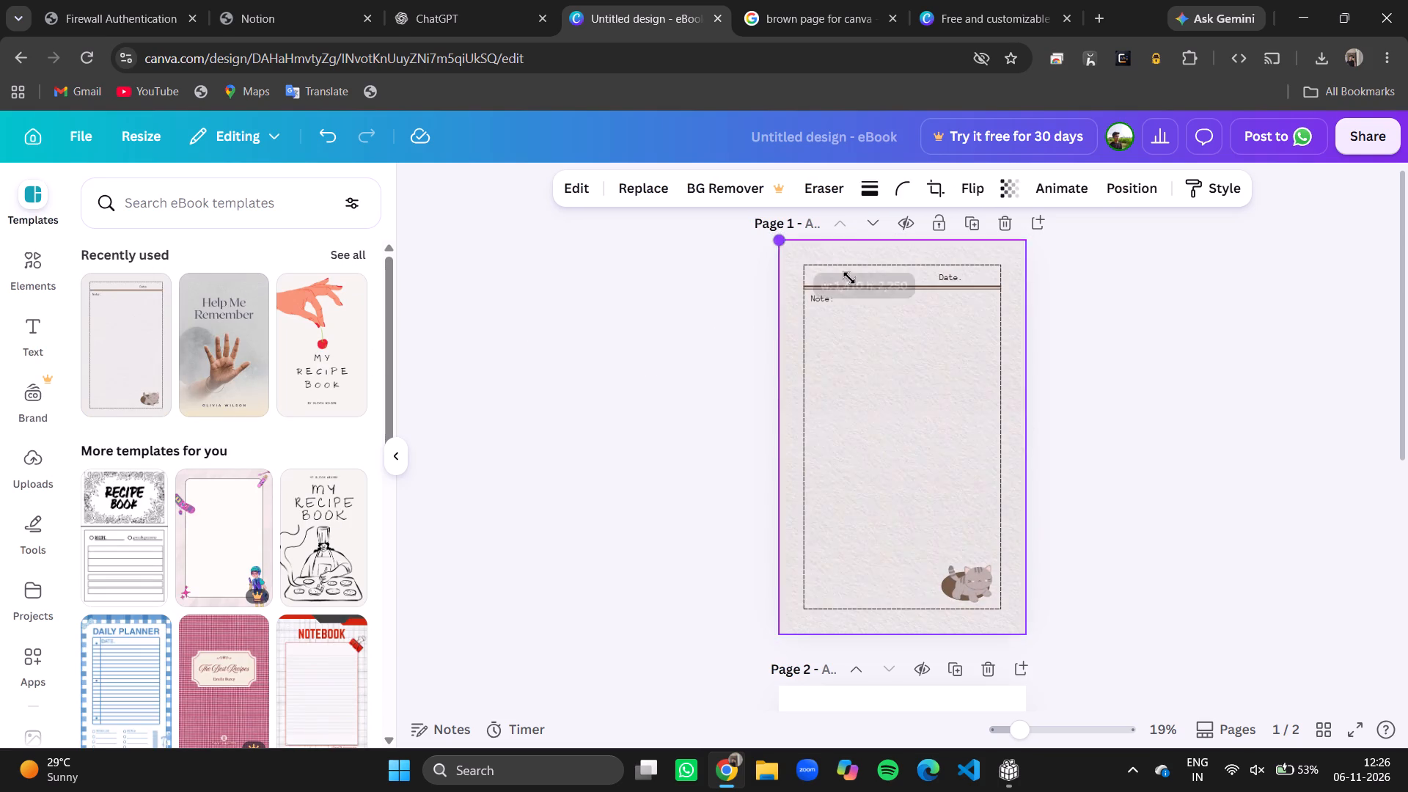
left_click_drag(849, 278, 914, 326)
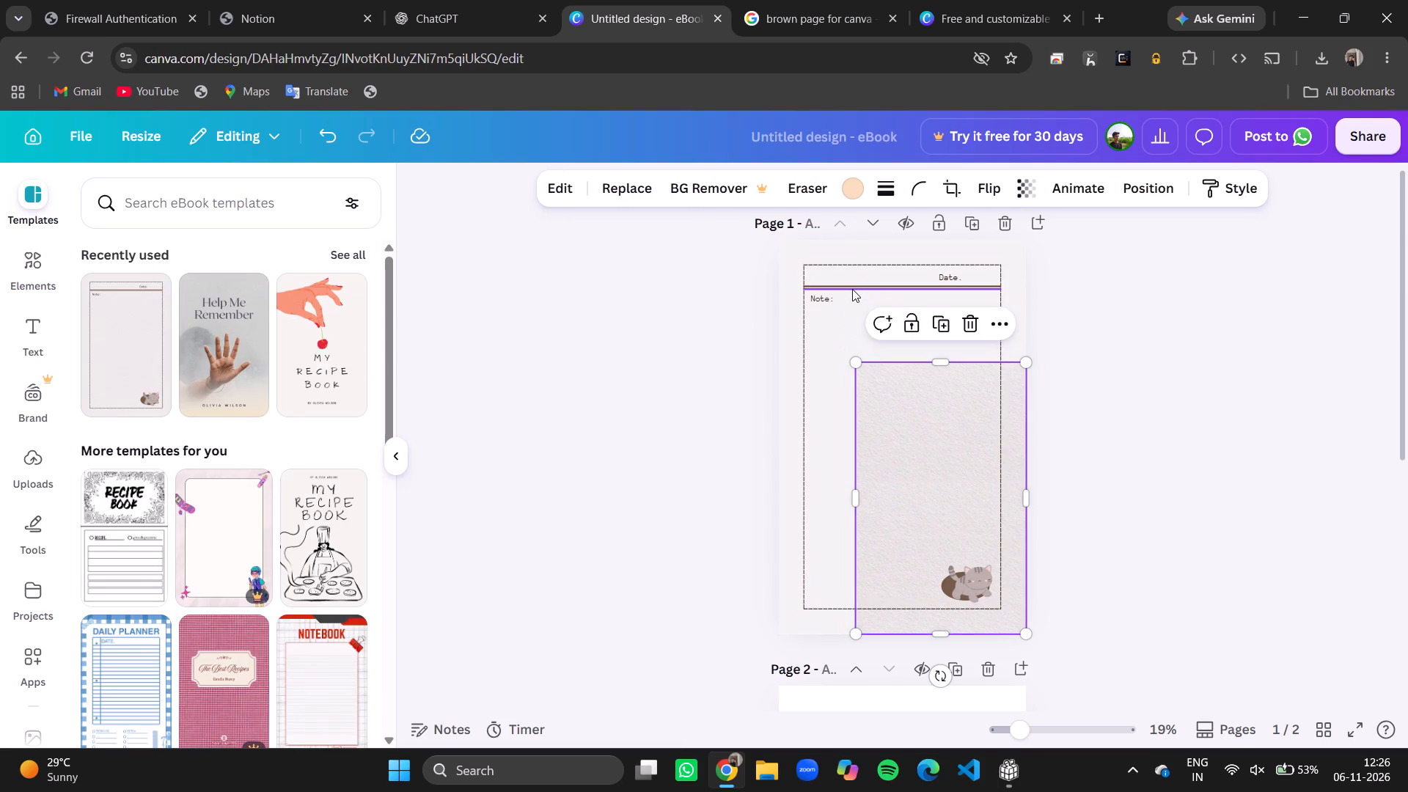
Remove the two header lines, the dashed border, and the "Note:" and "Date." texts from page 1.
left_click(852, 289)
left_click(933, 254)
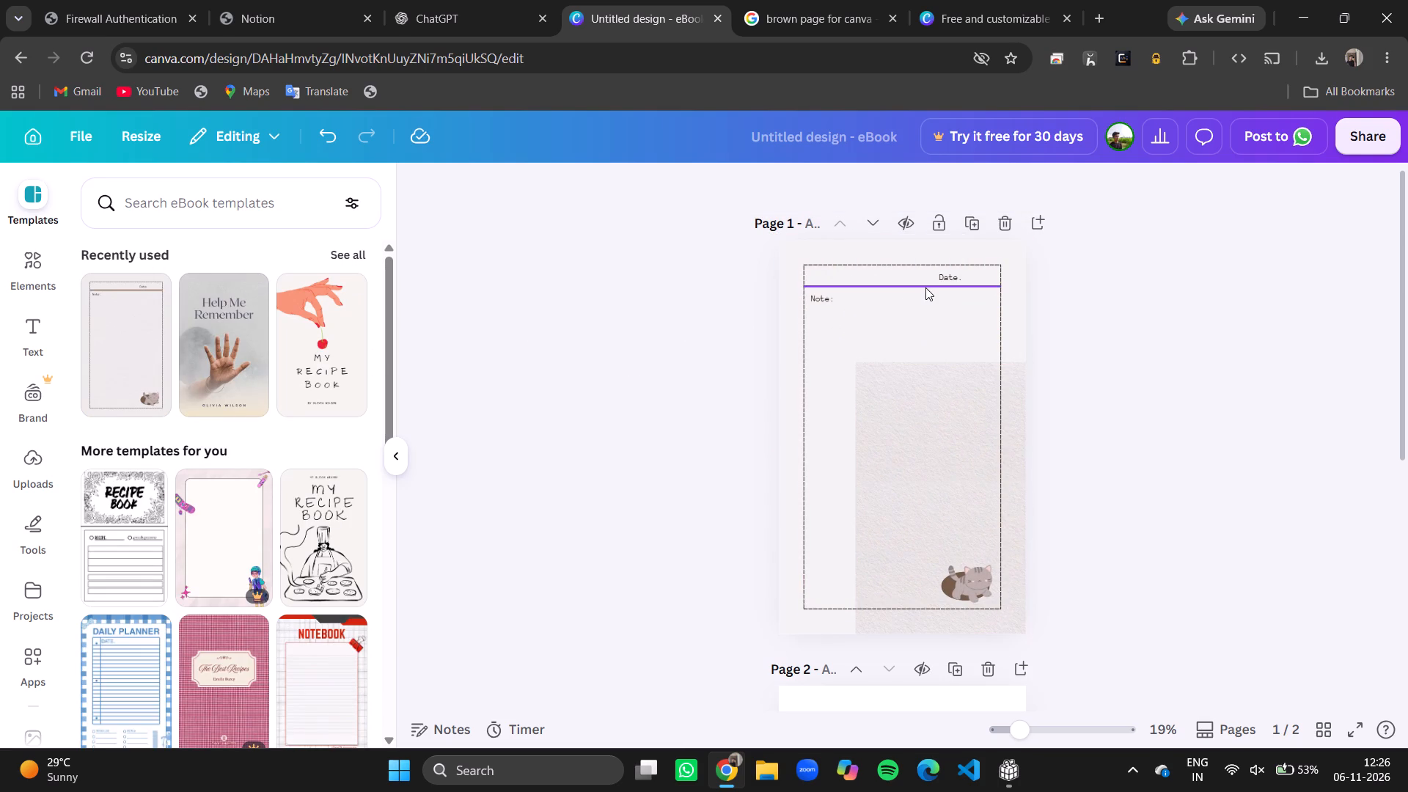
left_click(920, 288)
left_click(930, 246)
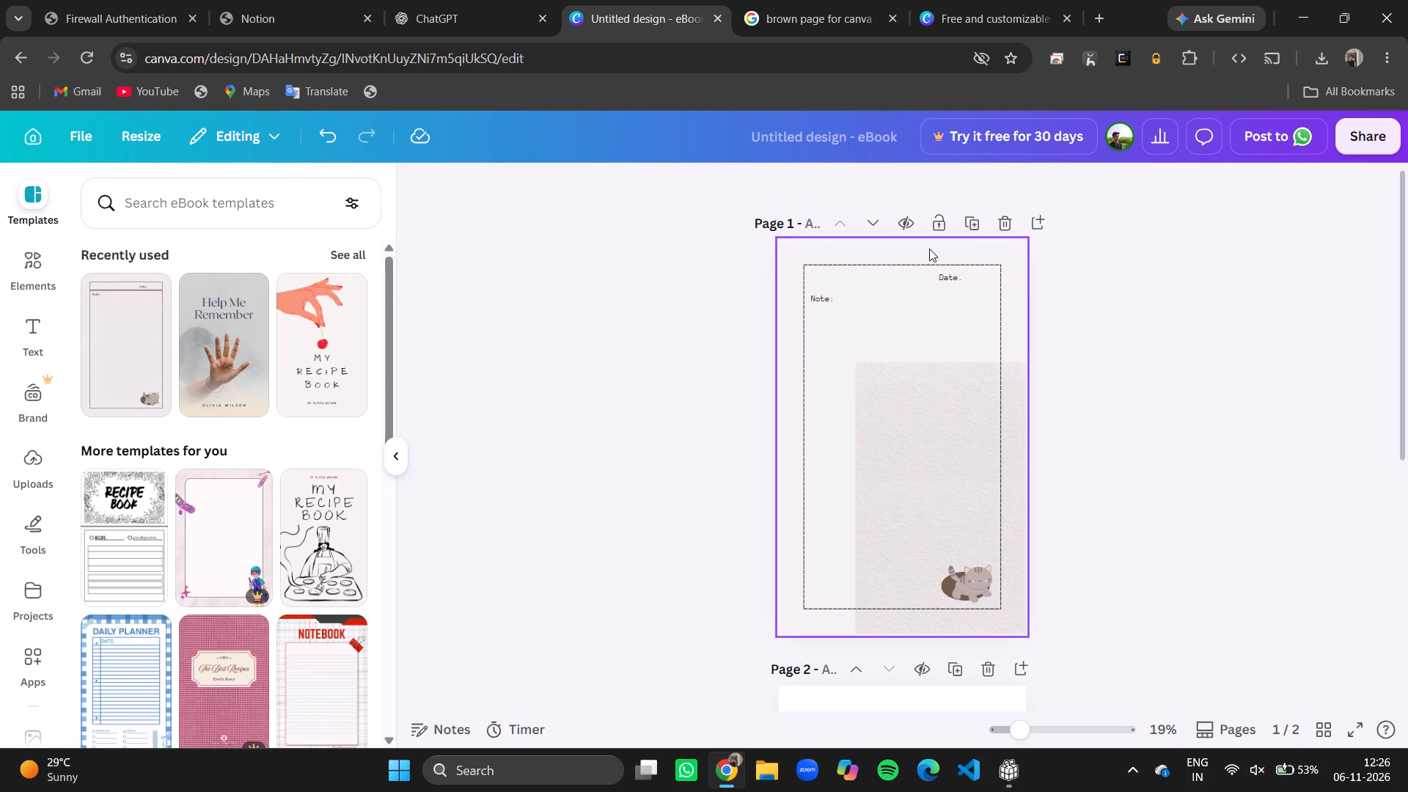
double_click(908, 284)
left_click_drag(908, 284, 639, 391)
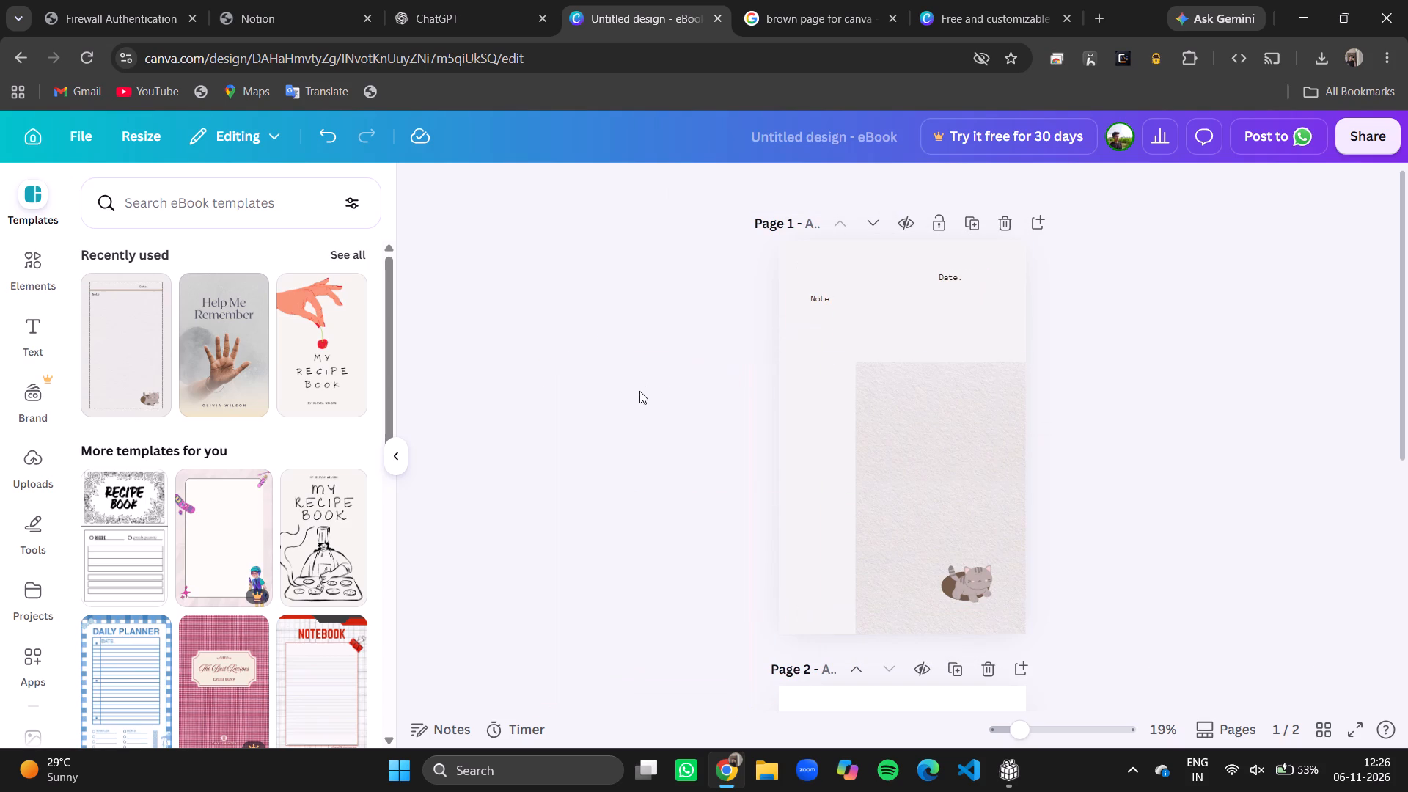
left_click_drag(823, 298, 491, 482)
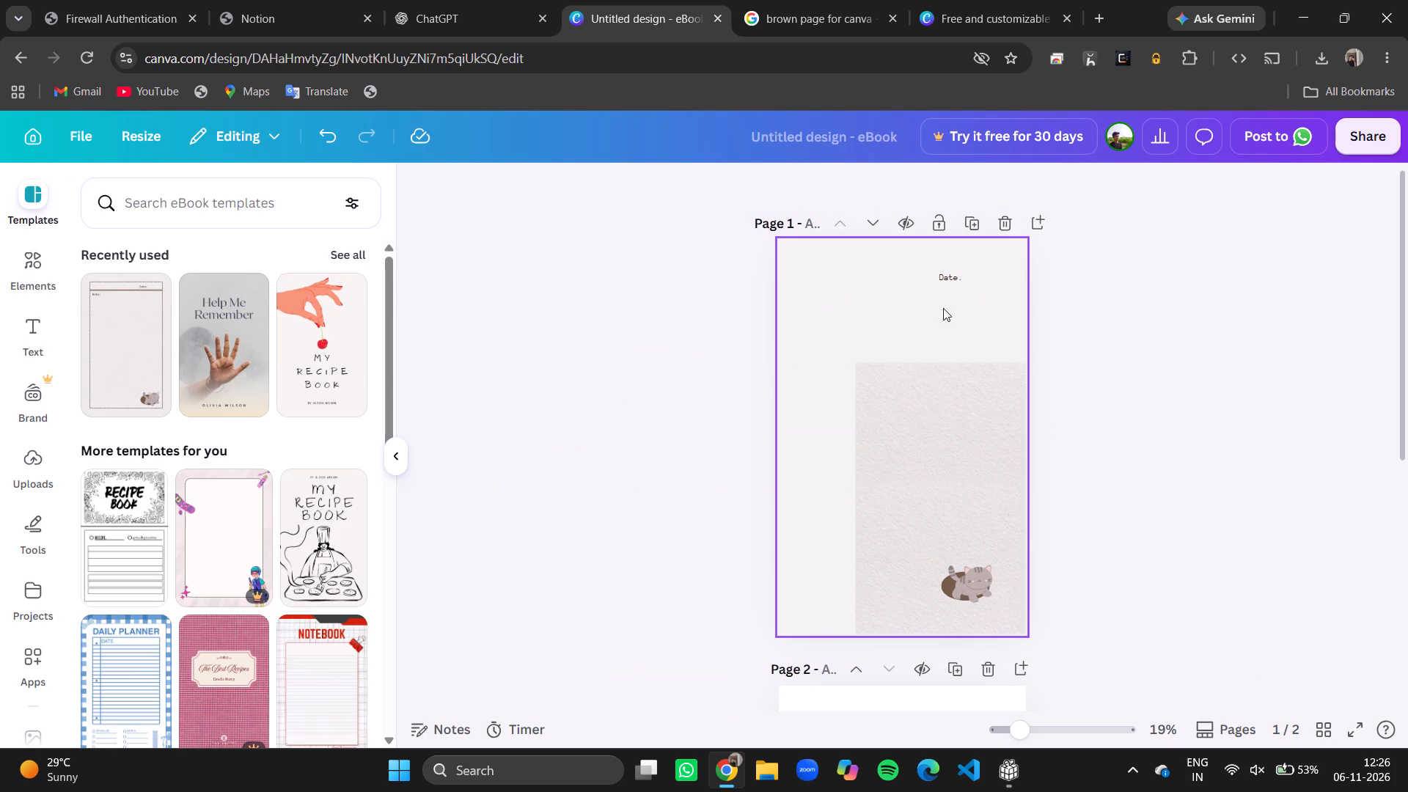
left_click_drag(949, 277, 577, 400)
Enlarge the paper-texture image proportionally to cover the whole of page 1.
left_click(924, 414)
left_click_drag(857, 362, 832, 325)
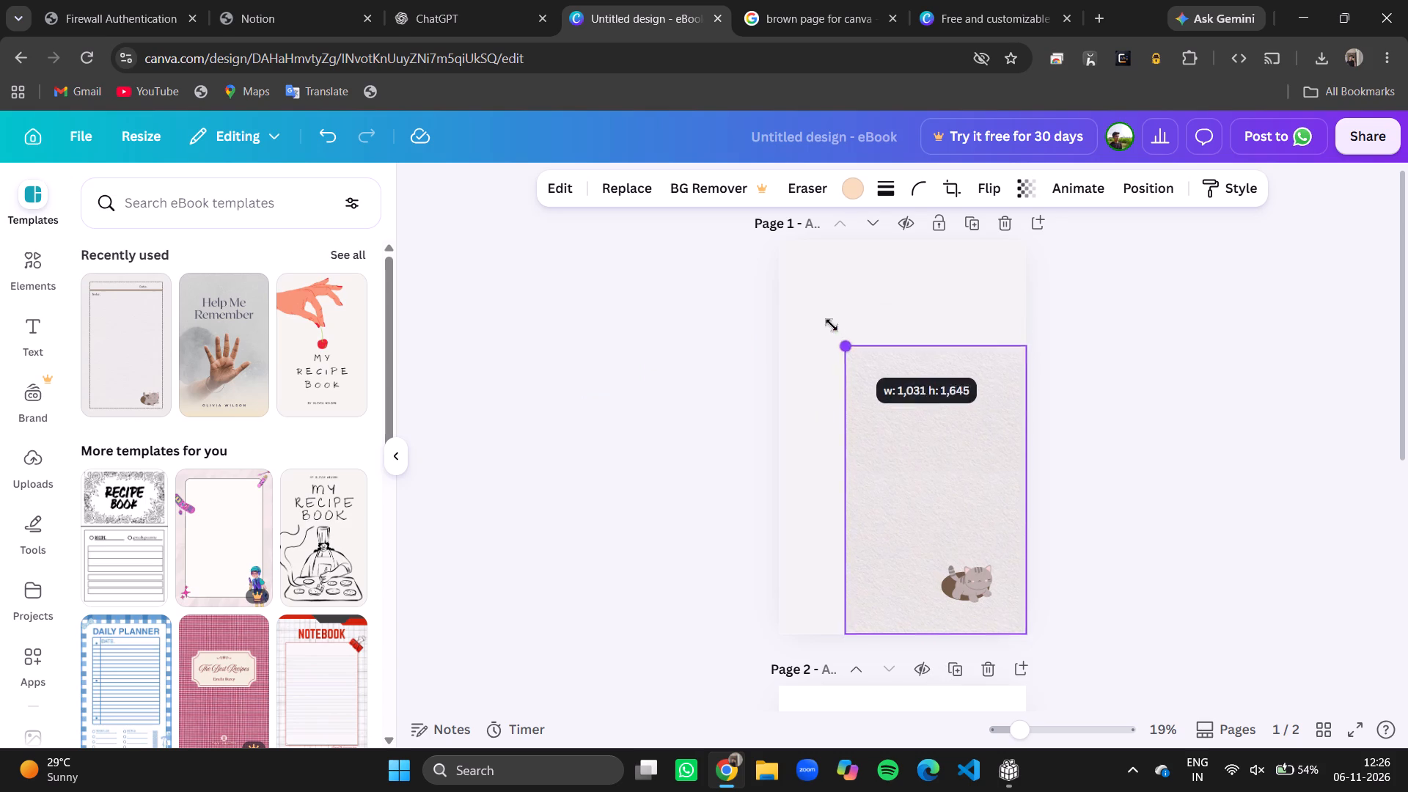
left_click_drag(832, 325, 804, 243)
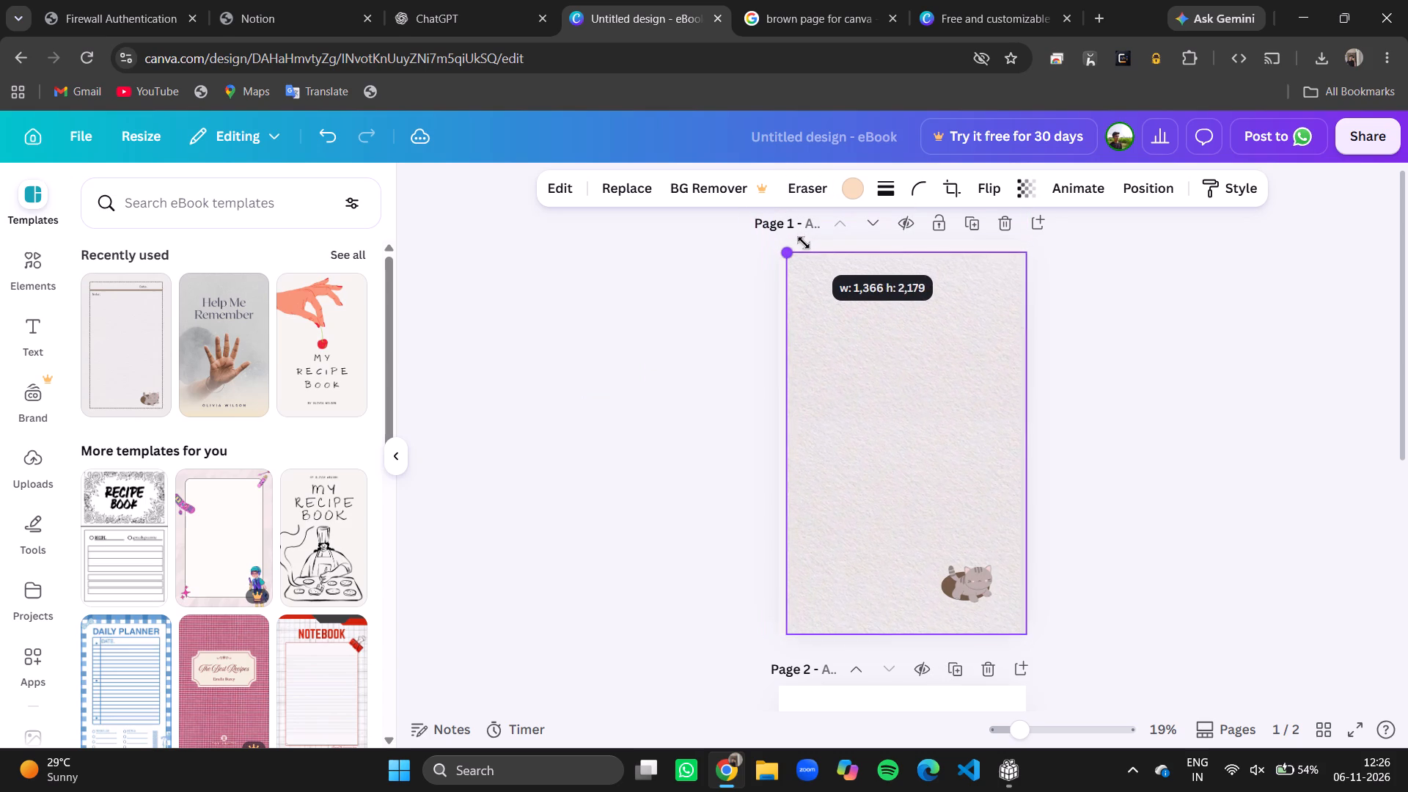
left_click_drag(804, 243, 788, 240)
left_click(1085, 325)
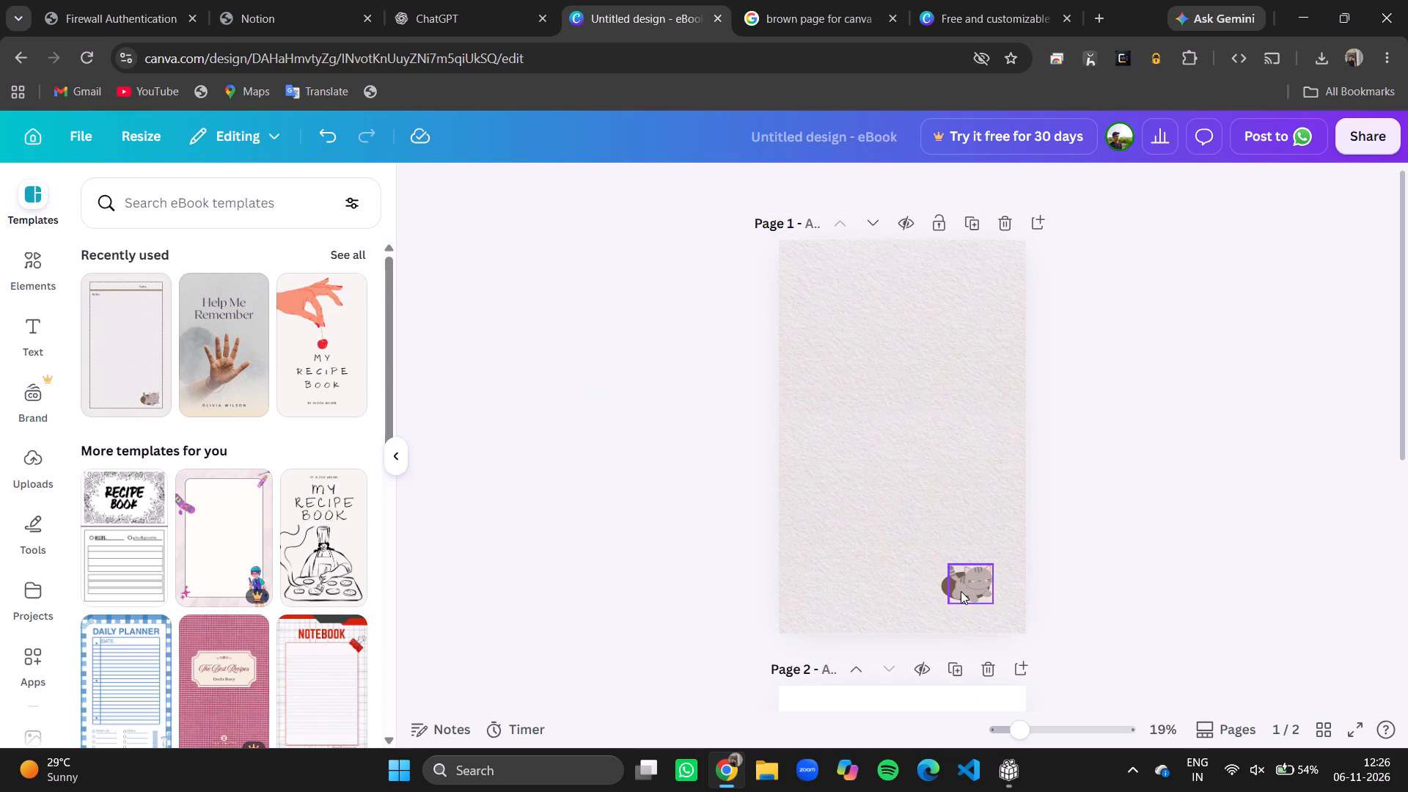
Remove the cat drawing, the brown oval beneath it and the small leftover line from page 1.
left_click(961, 589)
left_click_drag(961, 589, 670, 653)
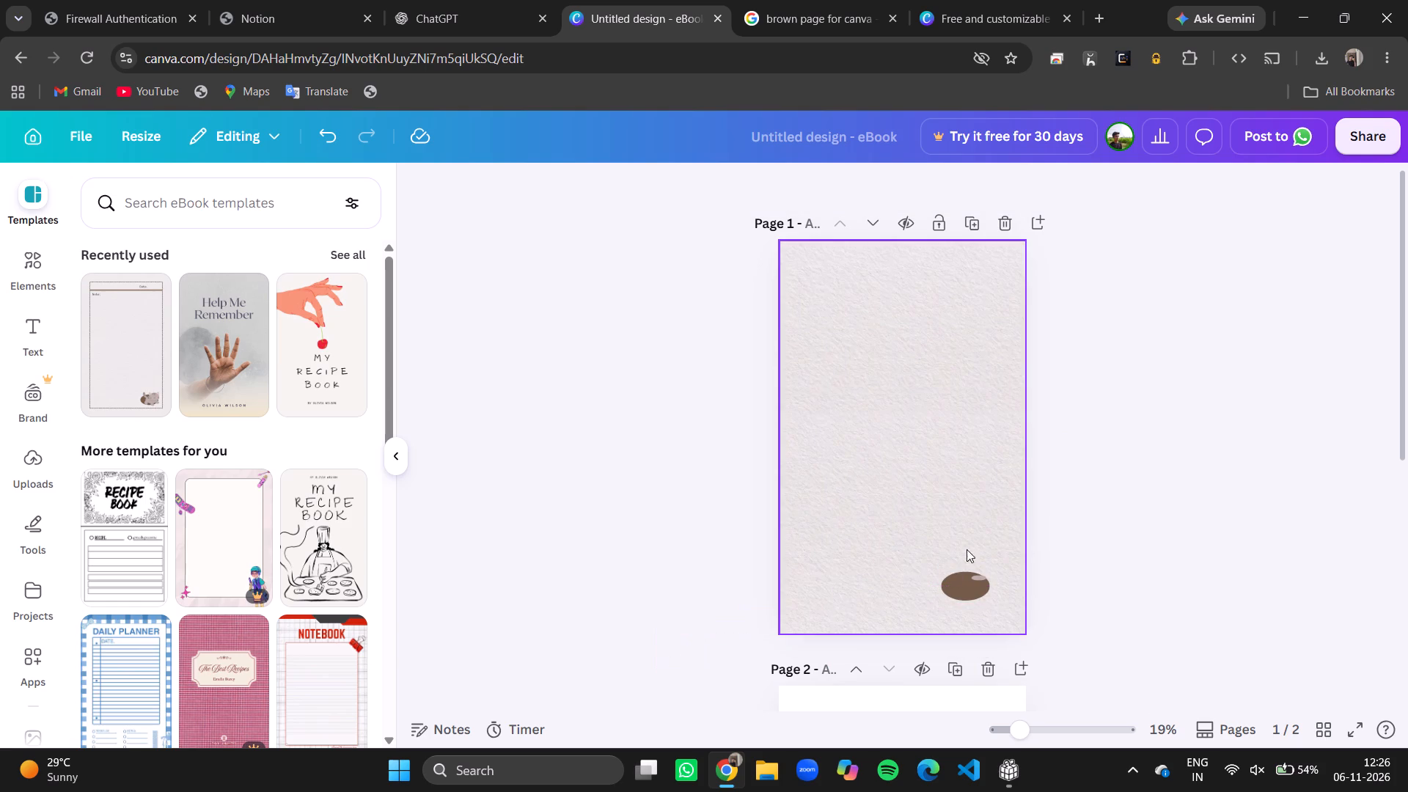
left_click_drag(969, 584, 486, 643)
left_click_drag(980, 574, 650, 643)
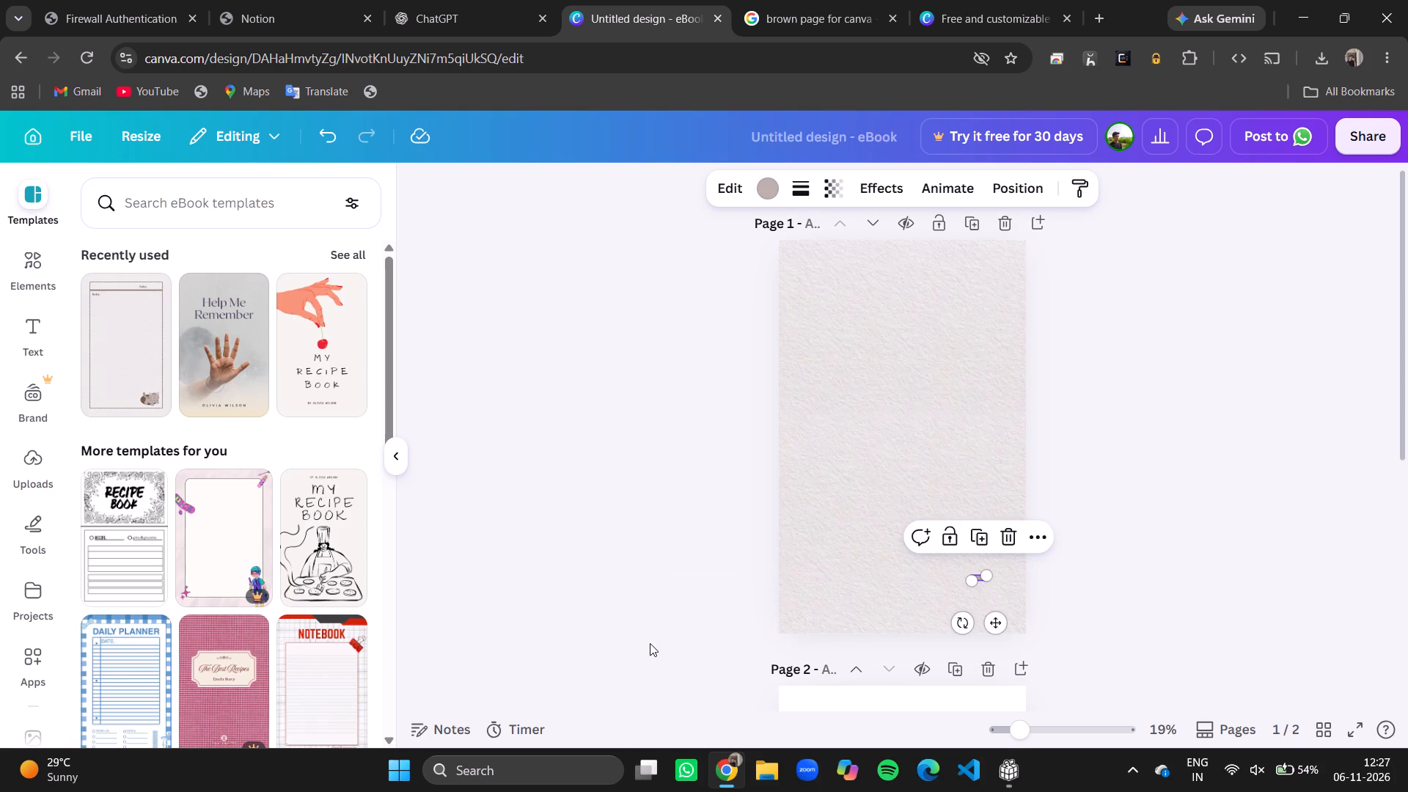
left_click(1003, 543)
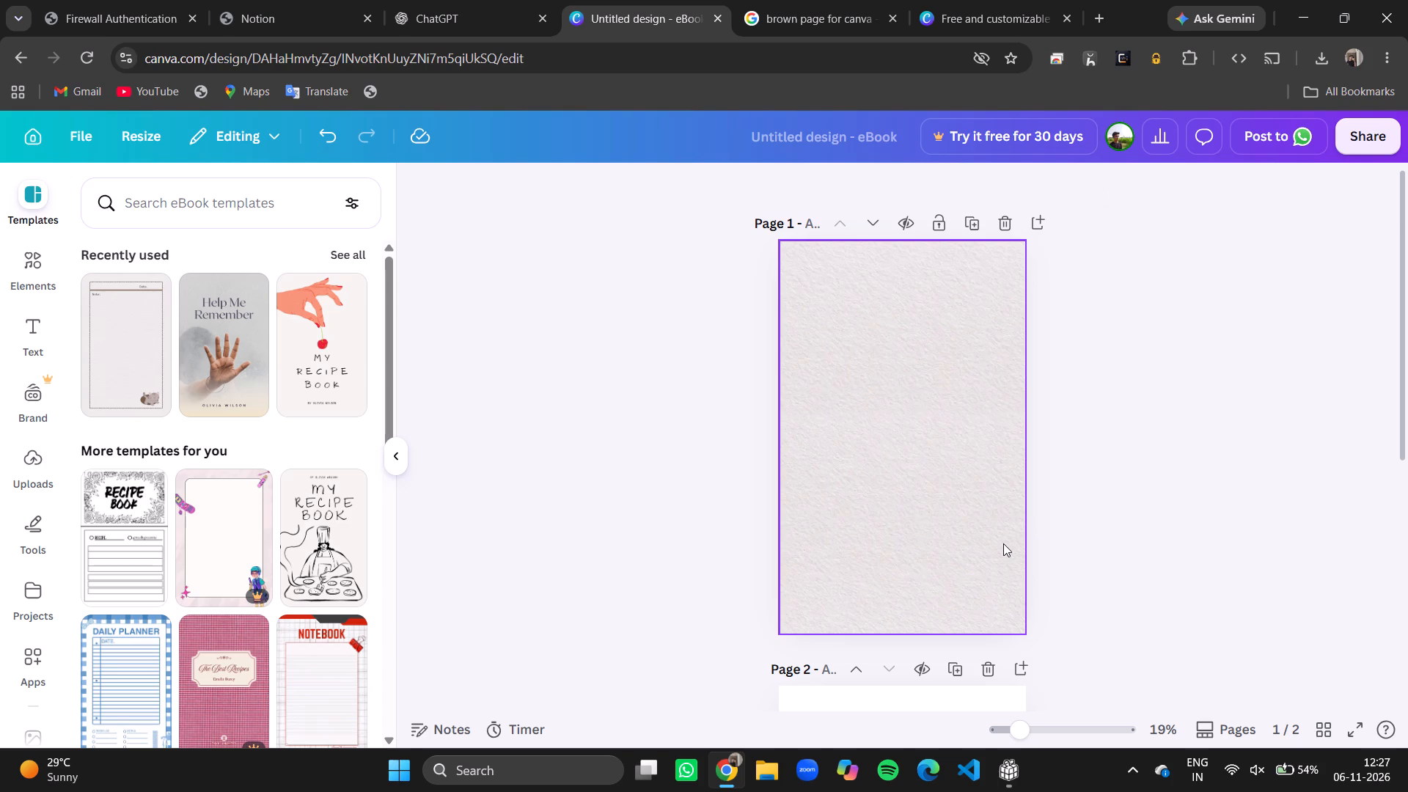
Search the eBook templates for "page" and look through the designs for a suitable page.
left_click(191, 208)
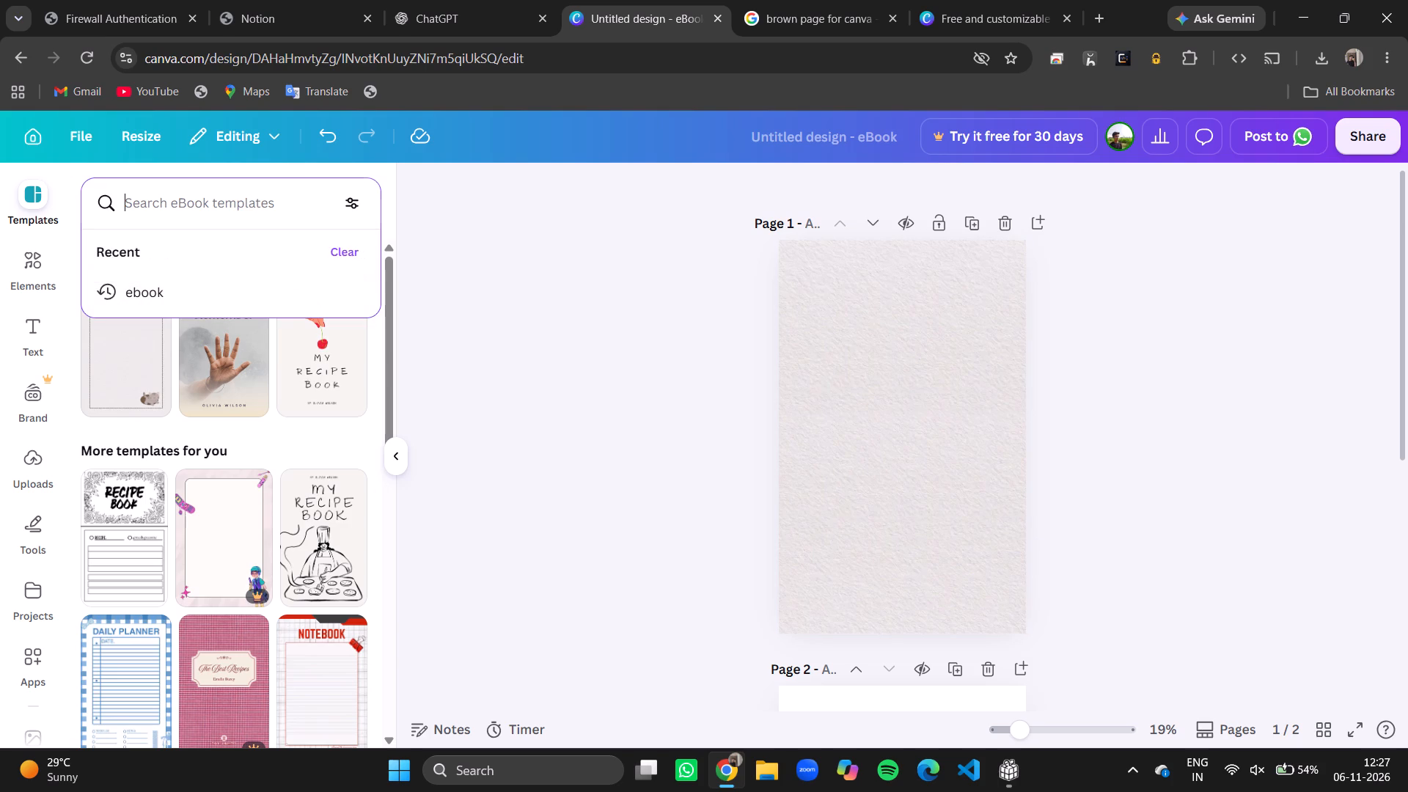
type("page")
key("Return")
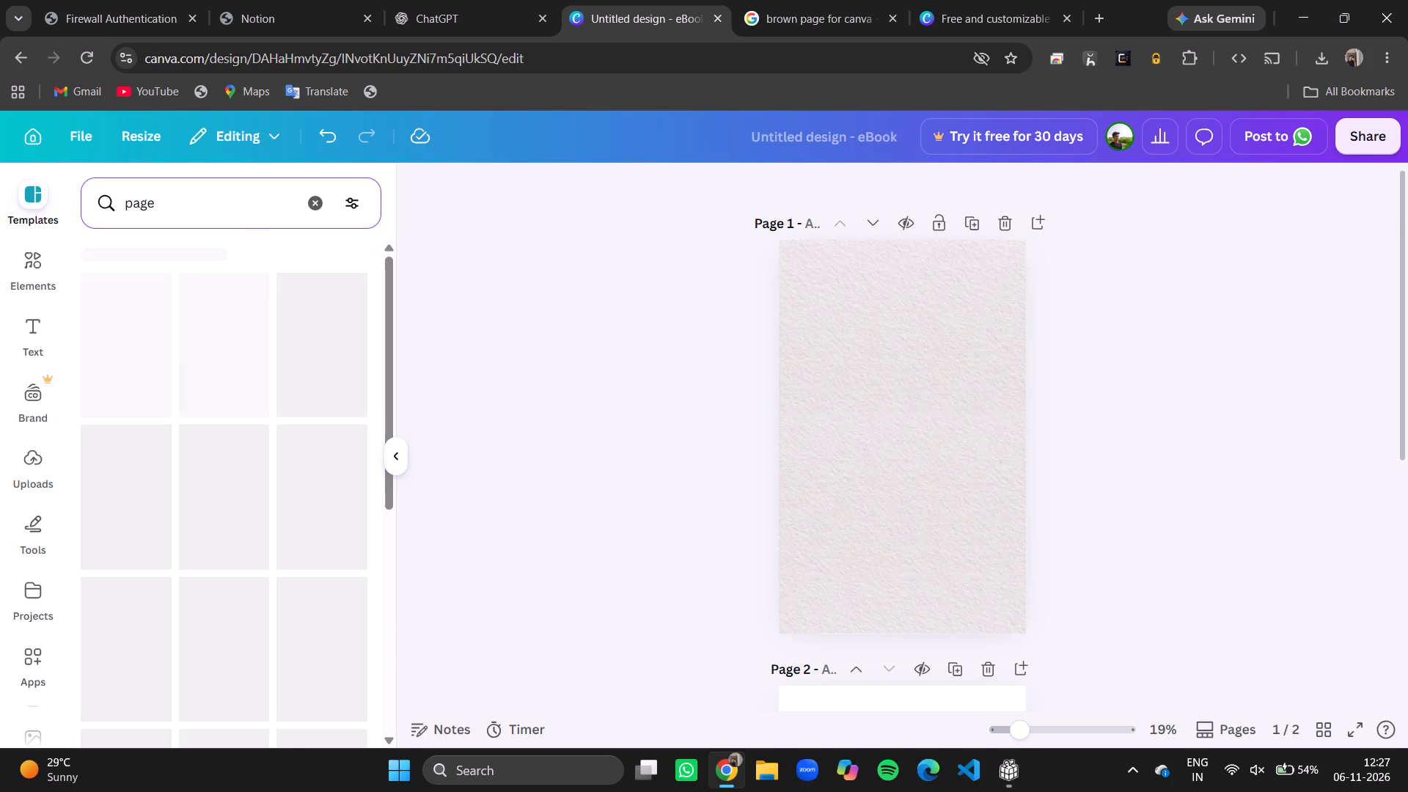
scroll(271, 502, "down", 3)
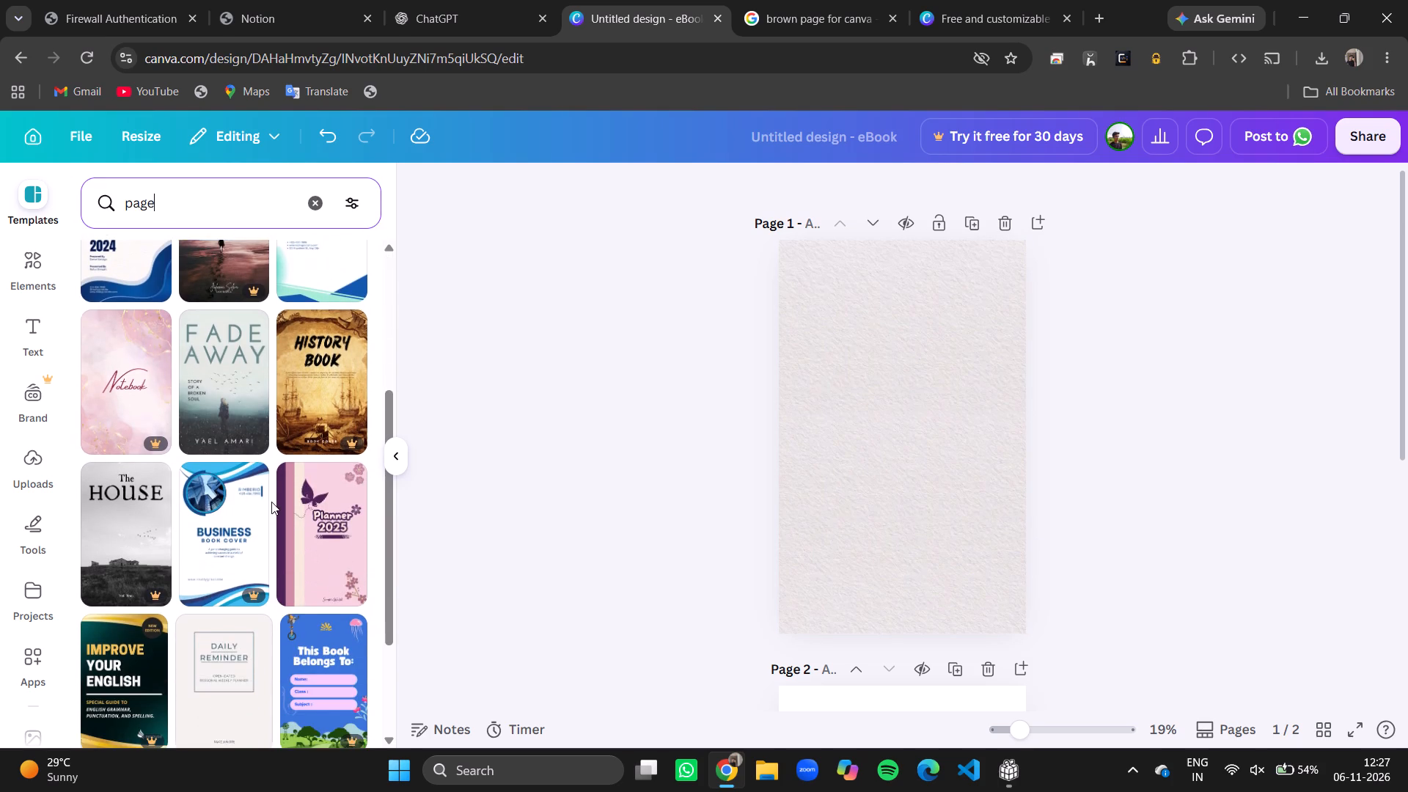
scroll(271, 502, "down", 6)
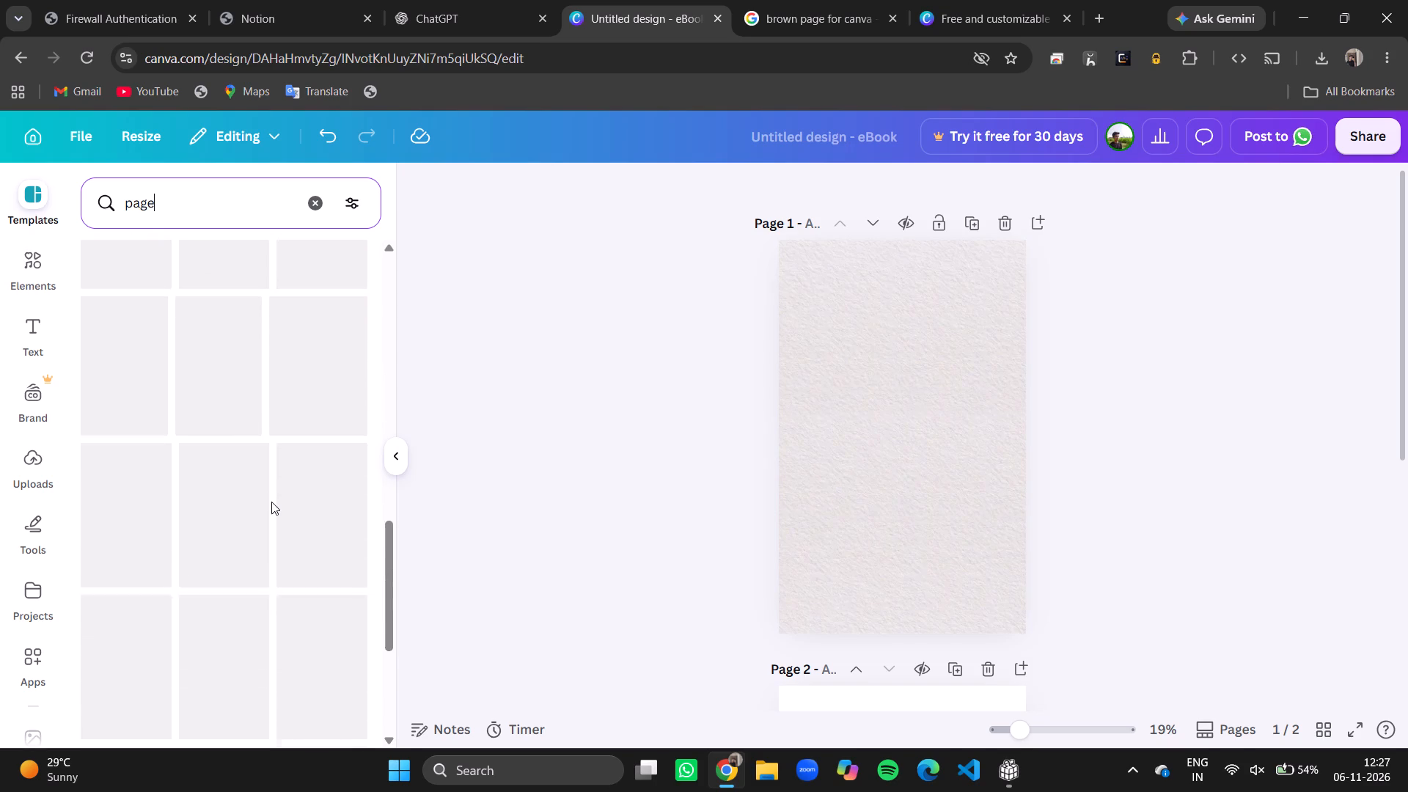
scroll(271, 502, "down", 1)
Search the eBook templates for "brown book template" instead.
left_click(165, 206)
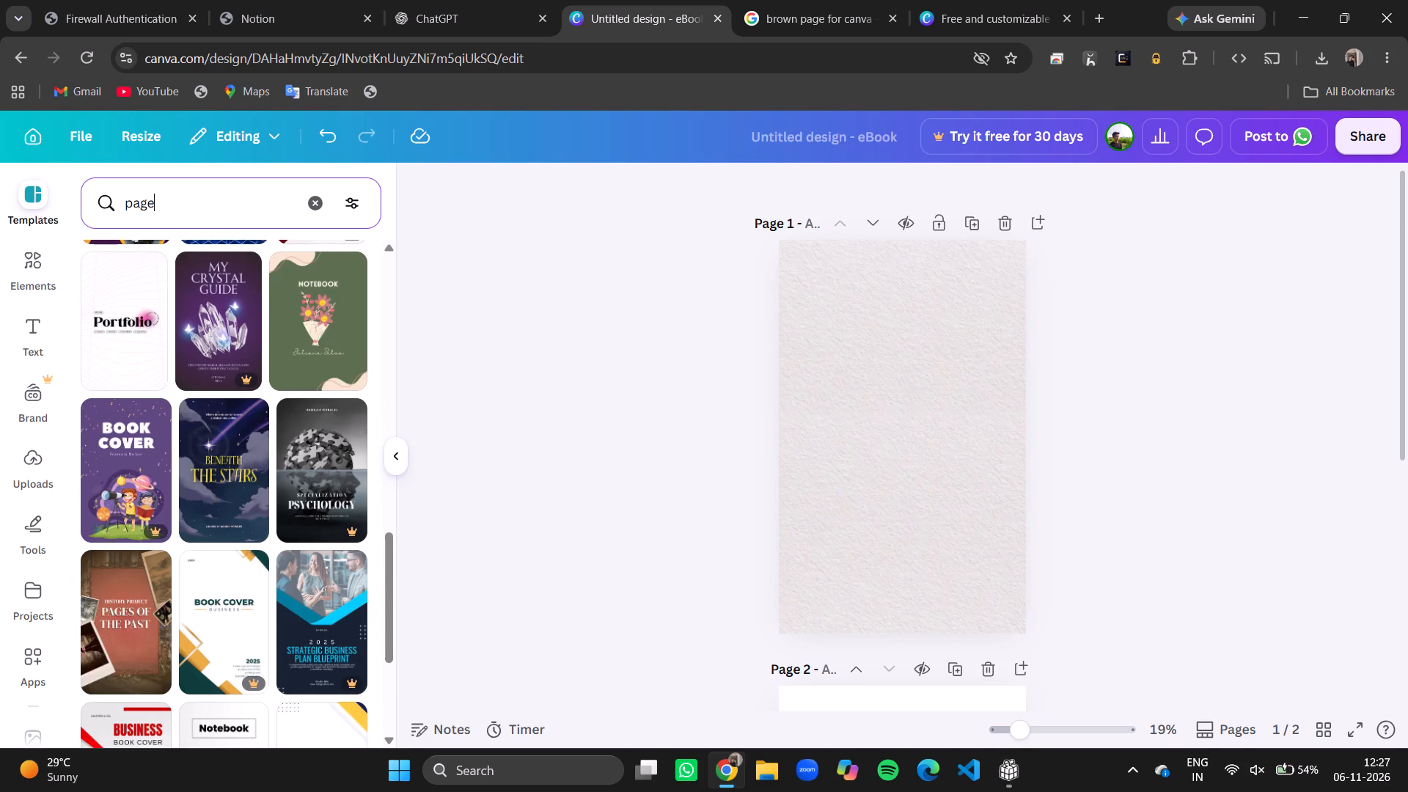
key("BackSpace")
key("BackSpace")
key("BackSpace")
key("BackSpace")
key("BackSpace")
key("BackSpace")
key("BackSpace")
key("BackSpace")
key("BackSpace")
key("BackSpace")
key("BackSpace")
key("BackSpace")
type("brown book")
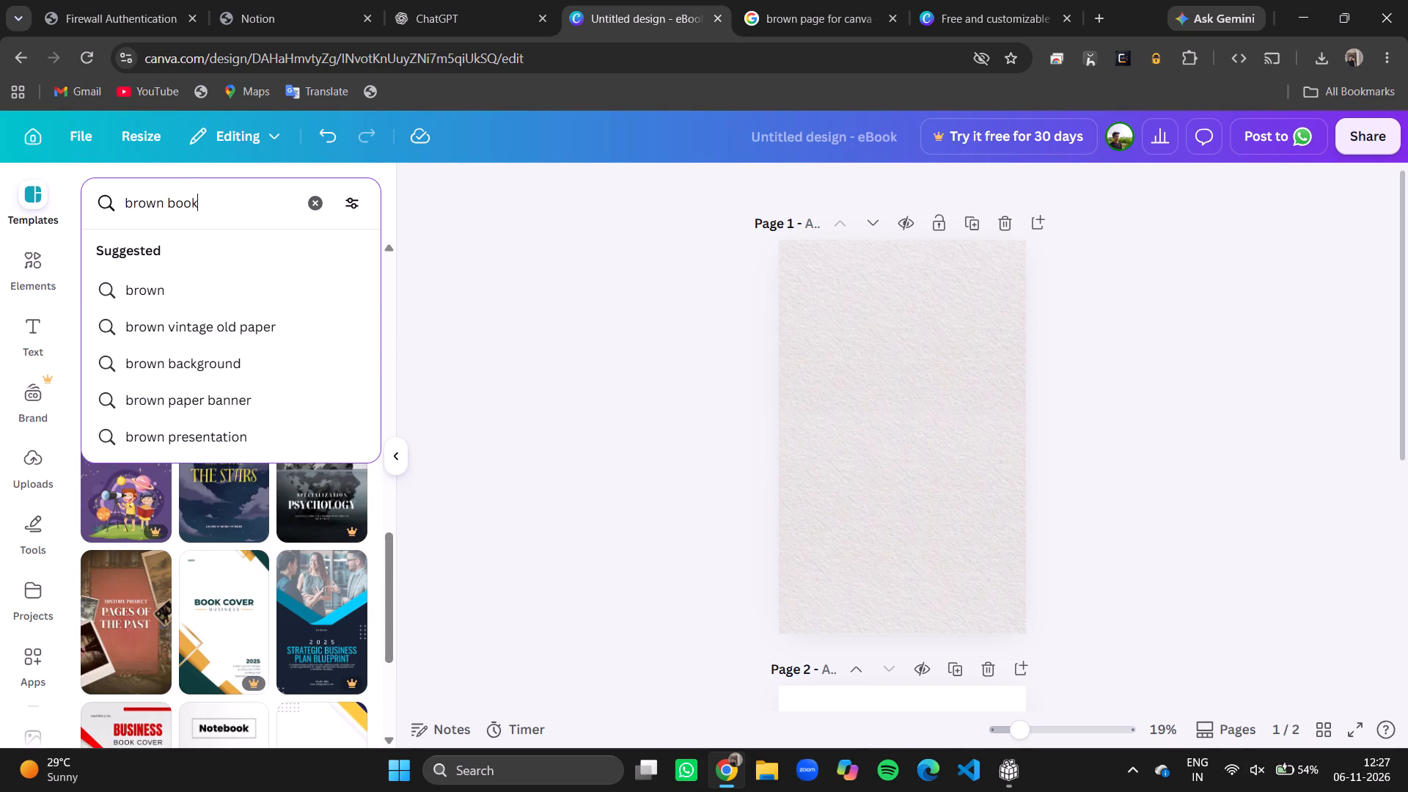
key("space")
type("template")
key("Return")
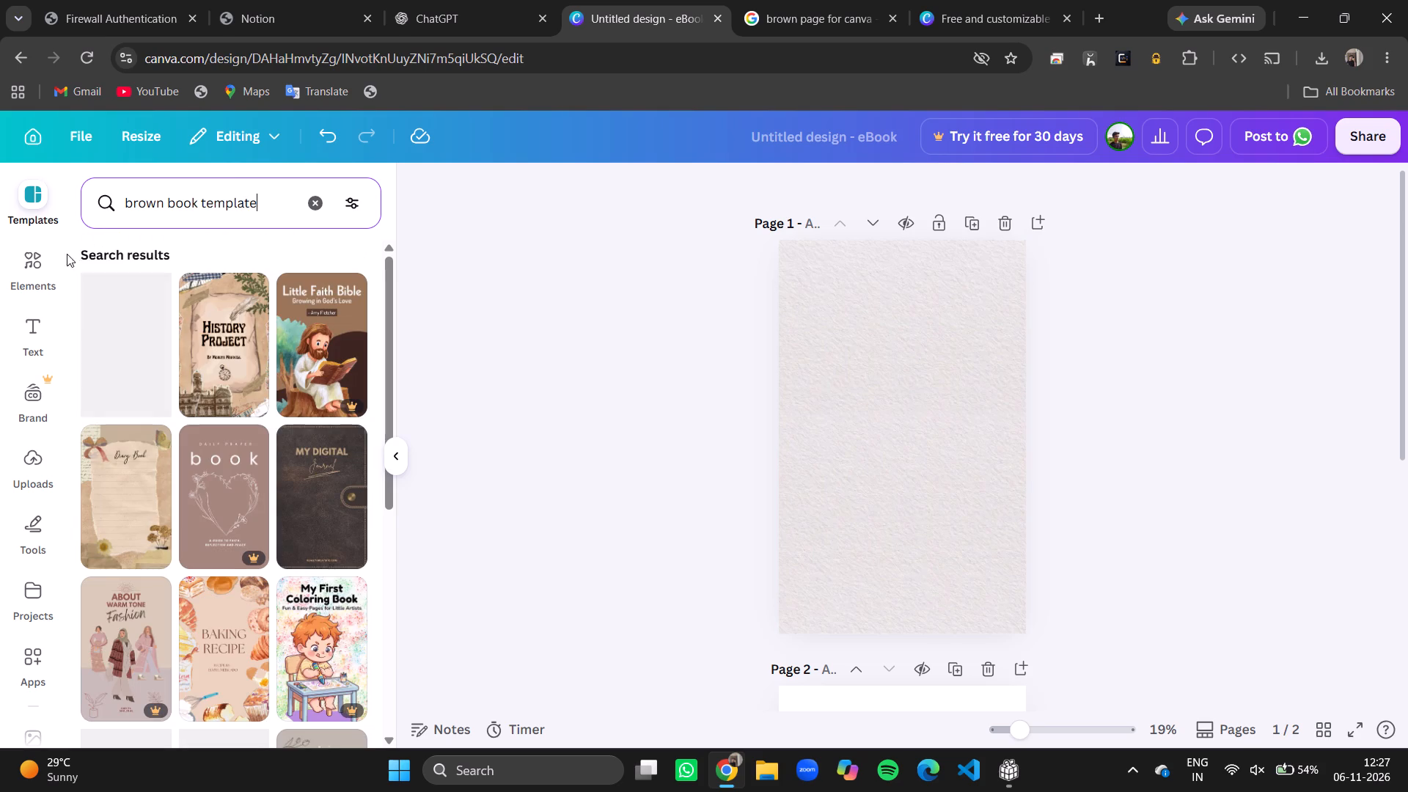
Find the beige "Poetry Solmate" line-art cover template among the brown book designs and apply it to page 1.
scroll(169, 384, "down", 3)
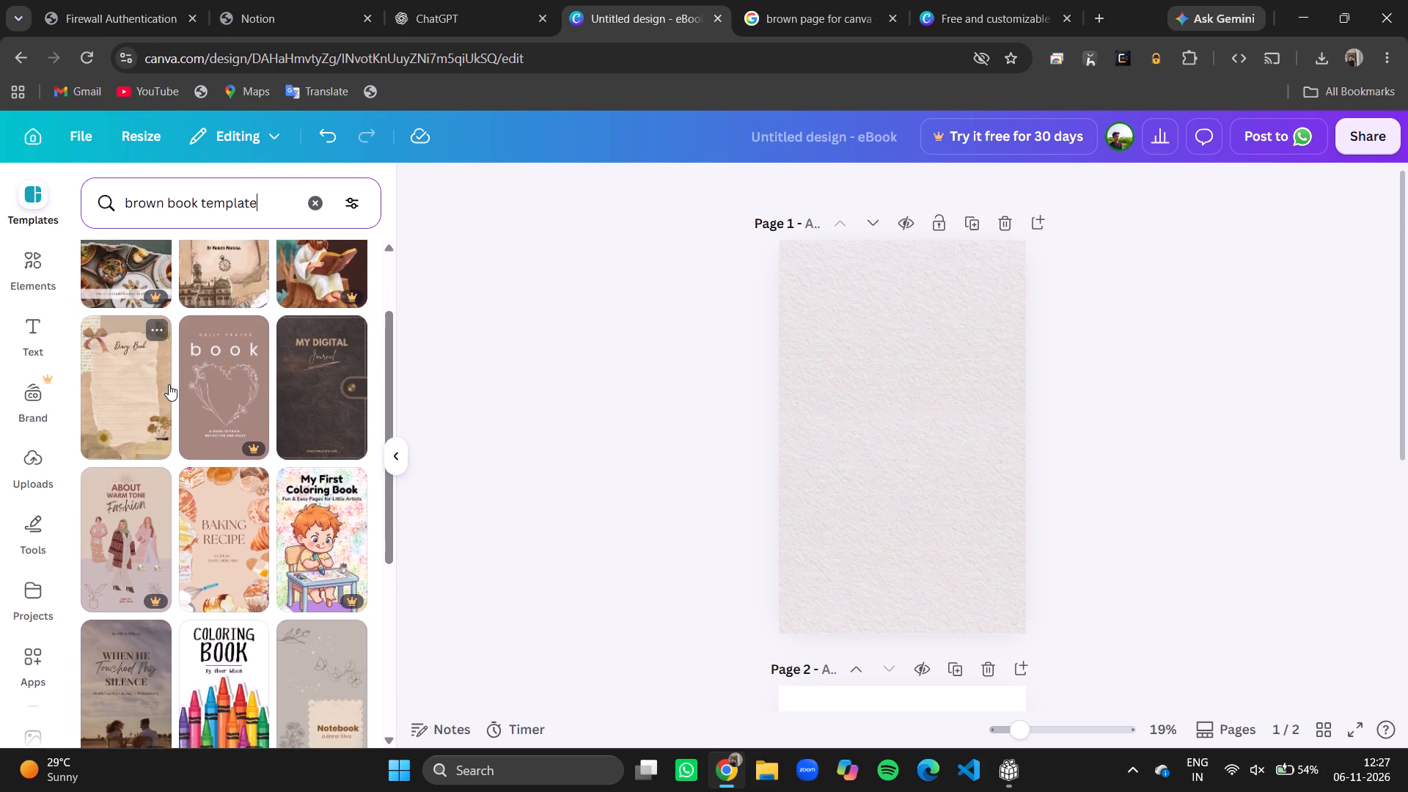
scroll(169, 384, "down", 7)
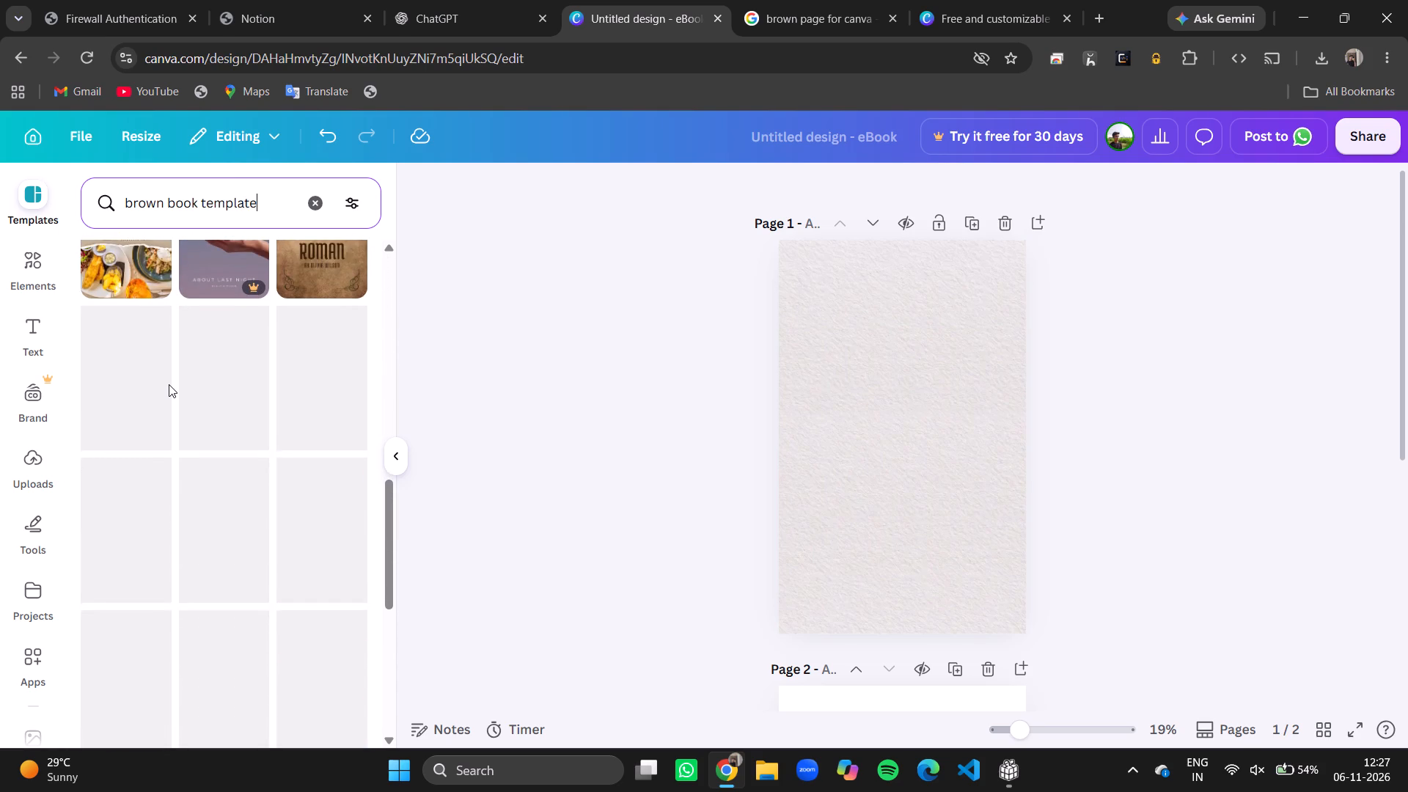
scroll(169, 384, "down", 1)
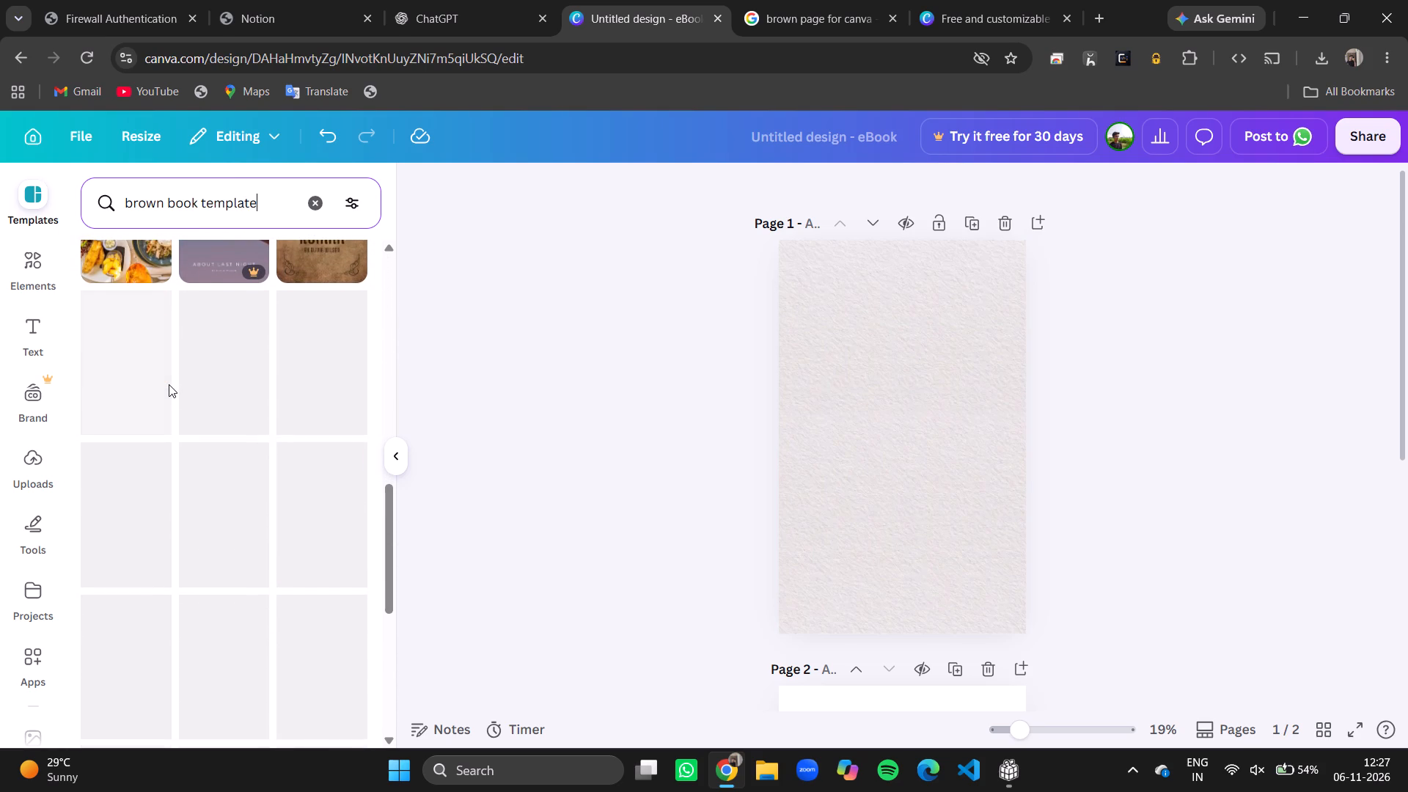
scroll(169, 384, "down", 2)
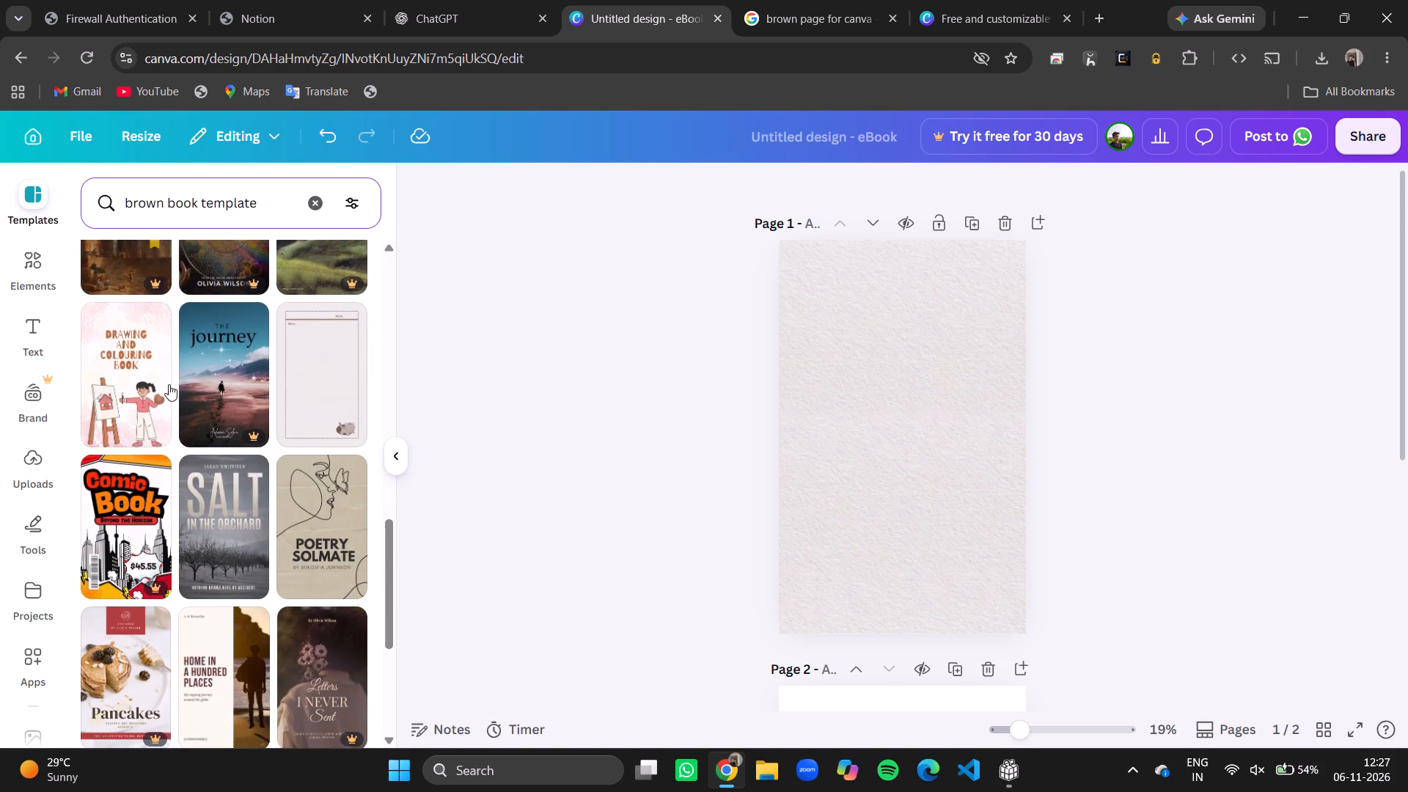
scroll(169, 384, "down", 1)
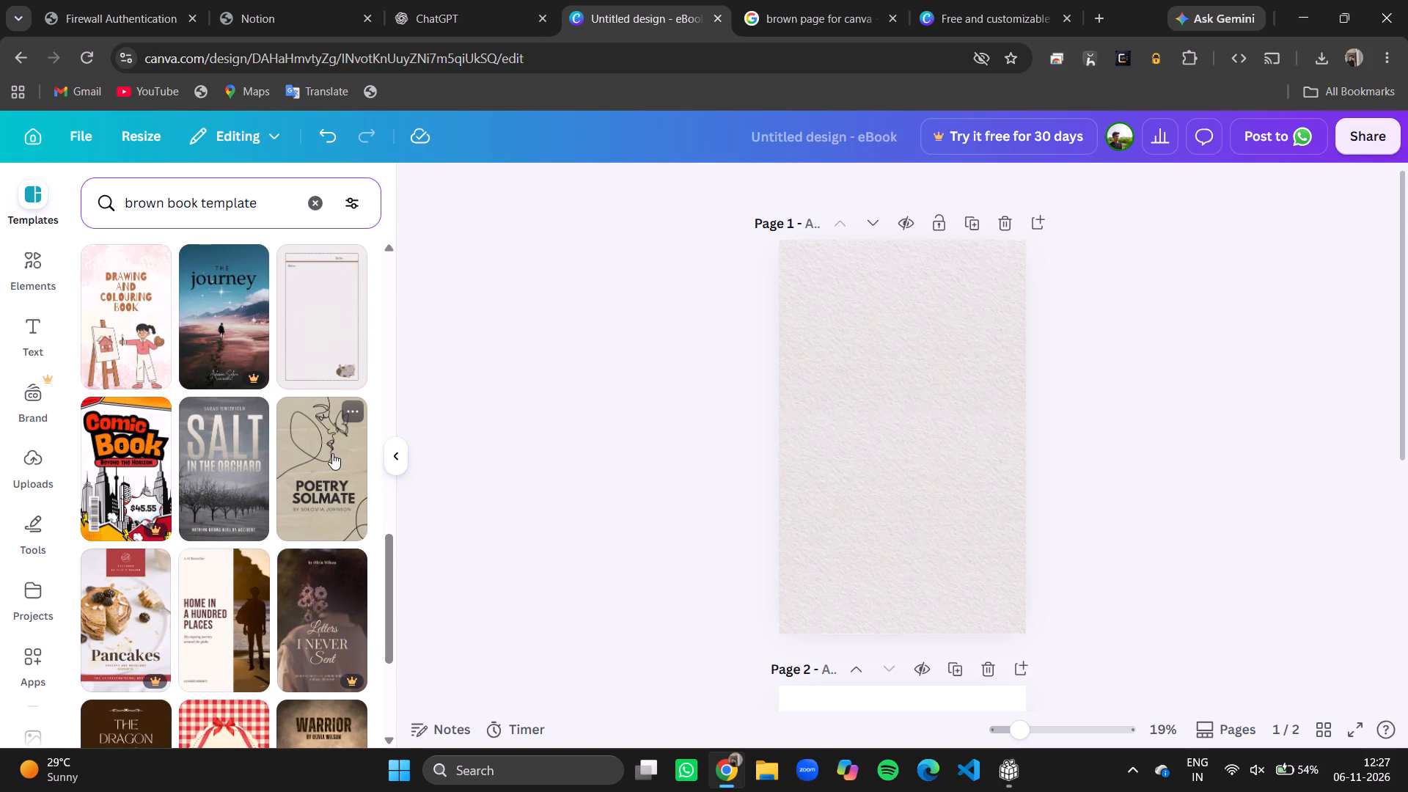
left_click(332, 454)
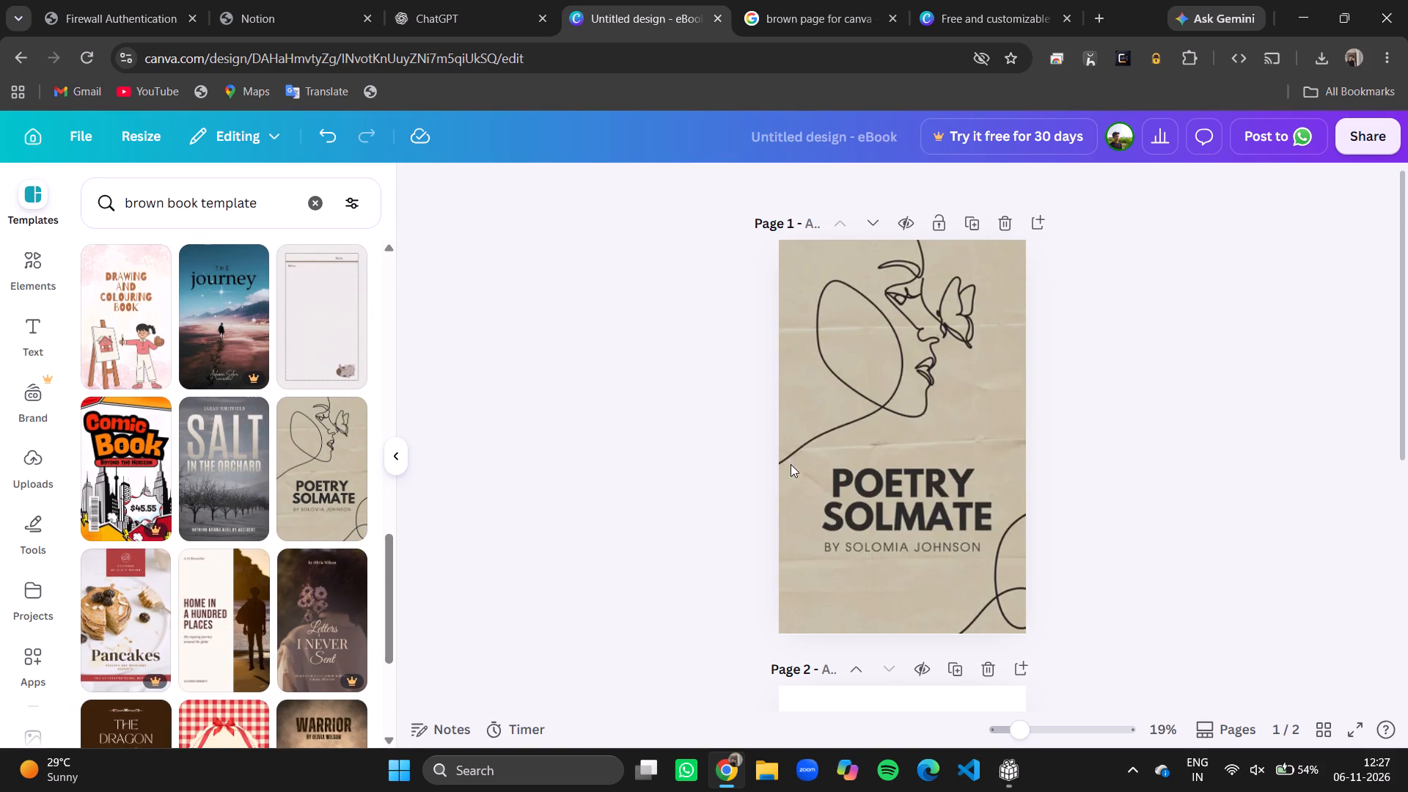
left_click(925, 498)
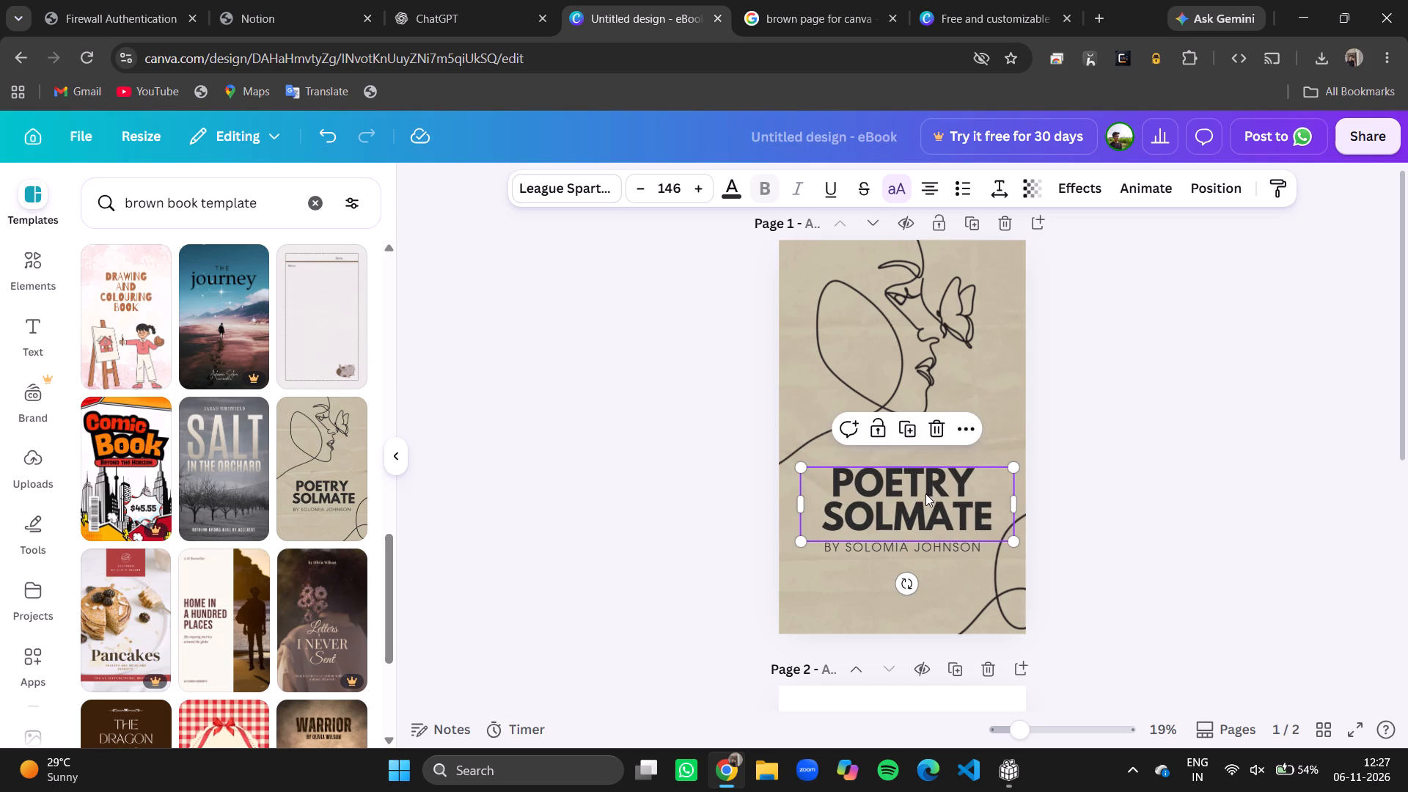
scroll(309, 562, "down", 2)
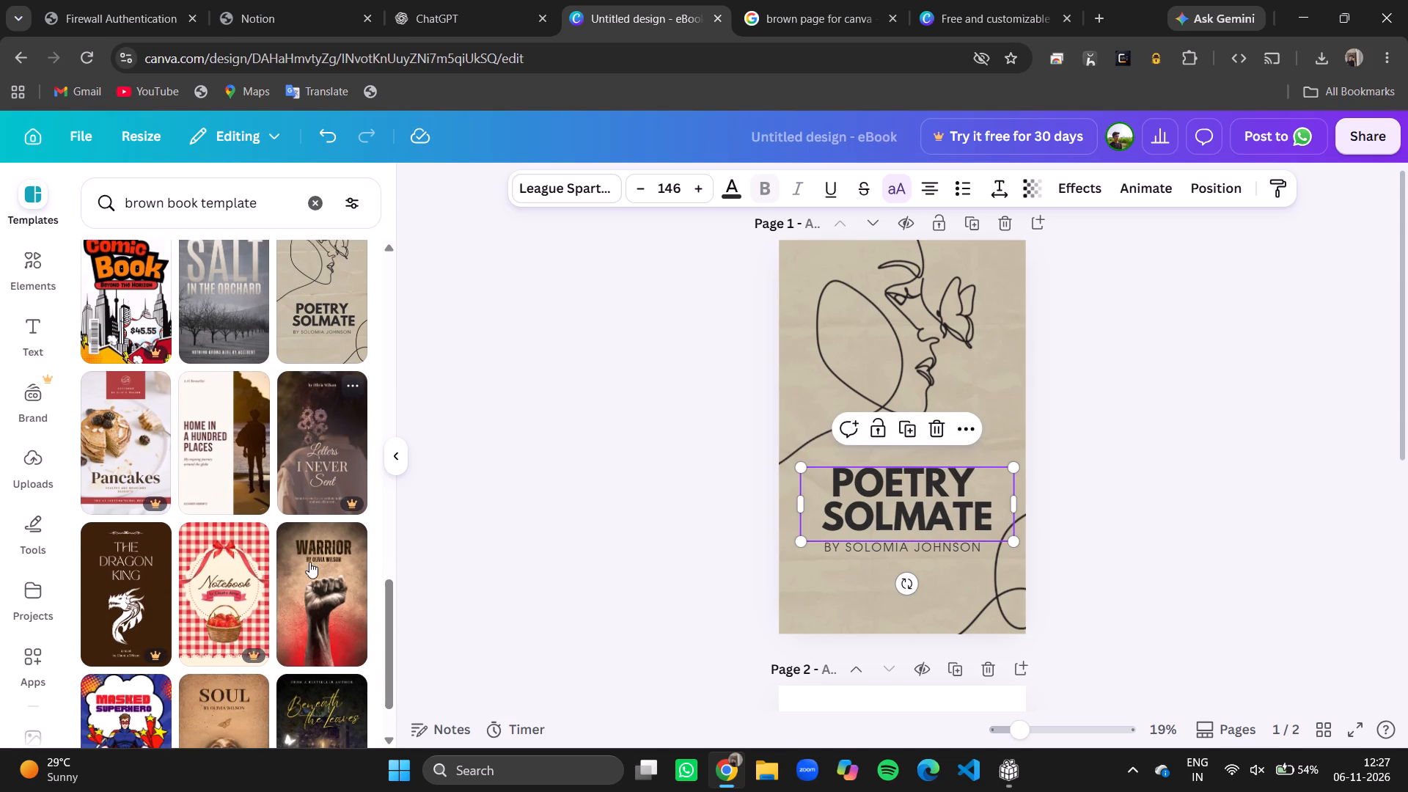
scroll(309, 562, "down", 1)
left_click(313, 202)
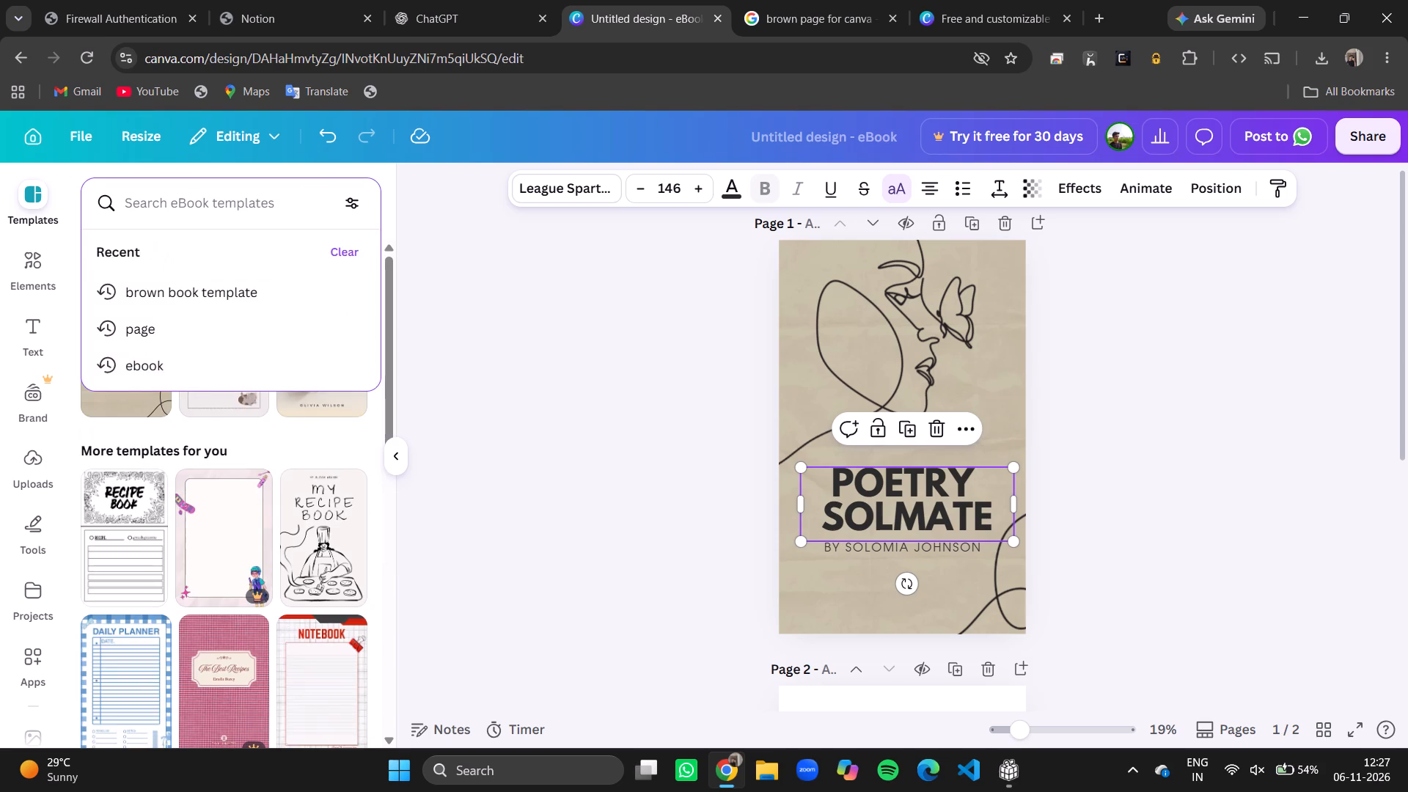
type("poetry")
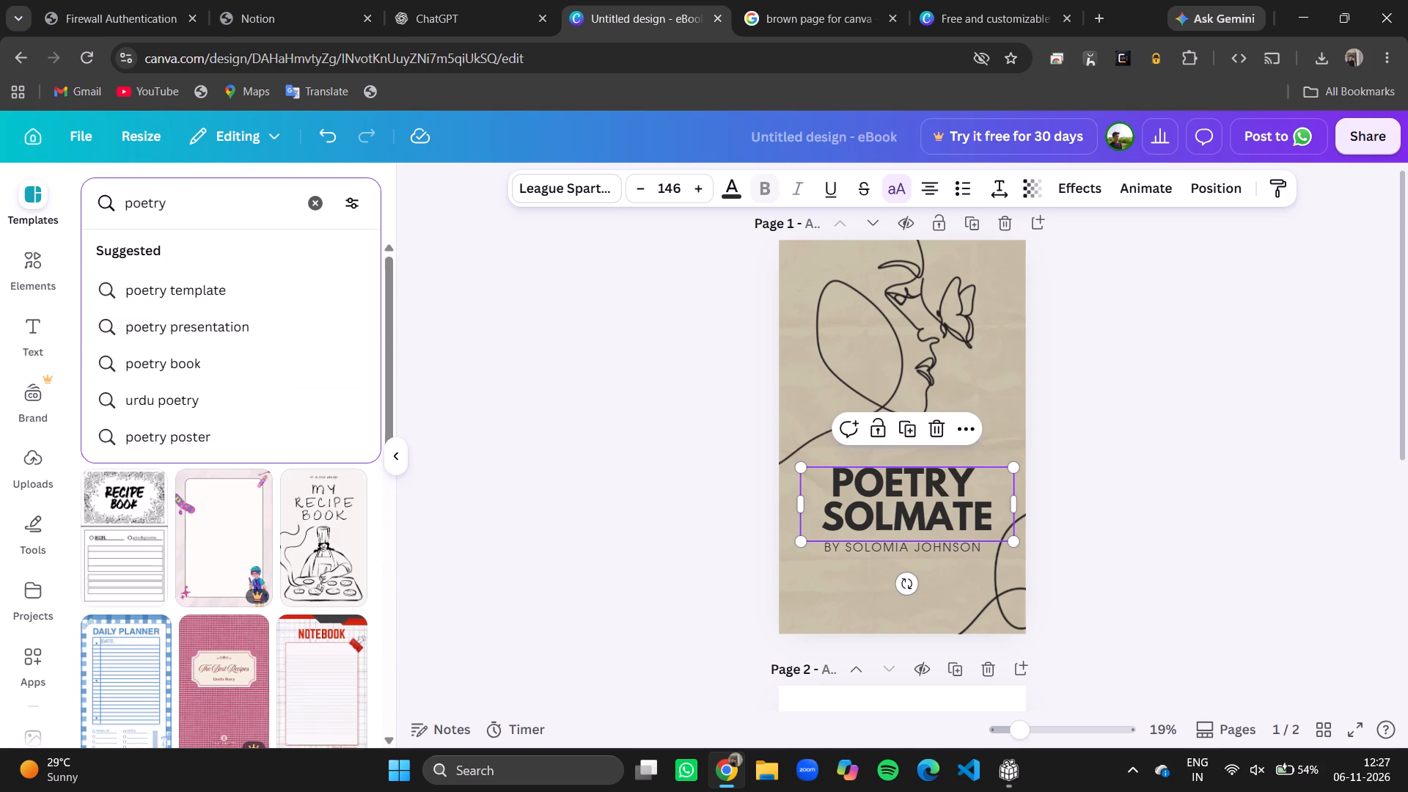
key("Return")
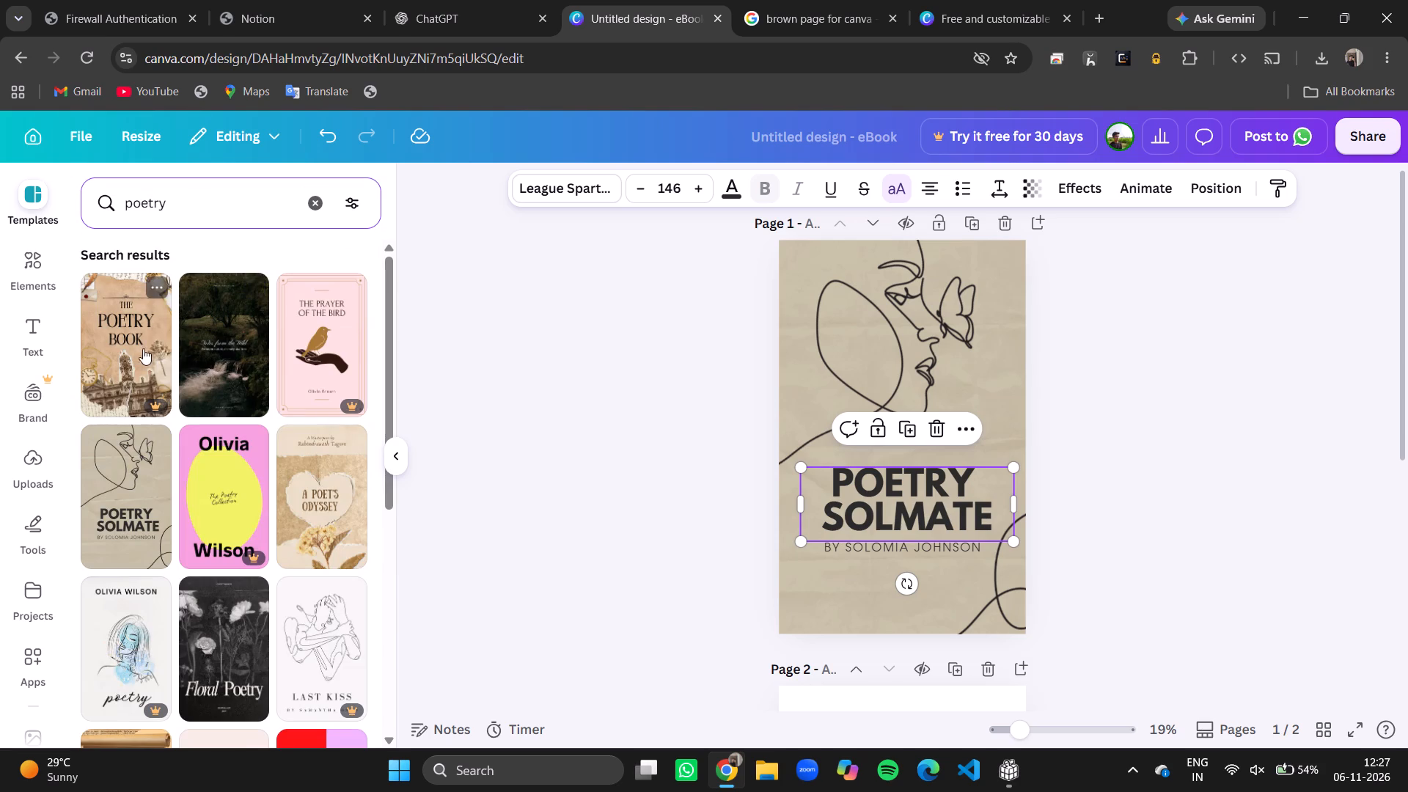
scroll(288, 463, "down", 1)
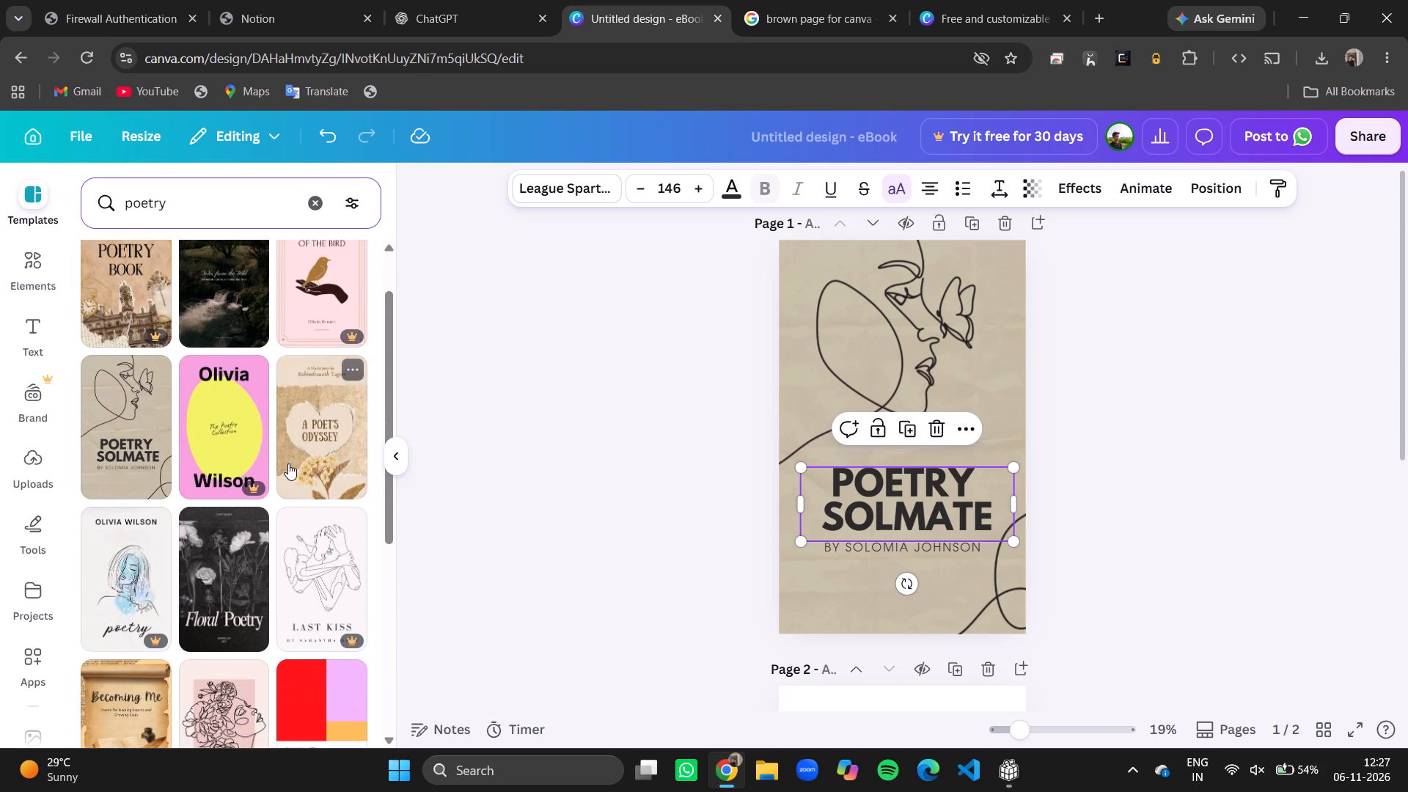
scroll(288, 463, "down", 2)
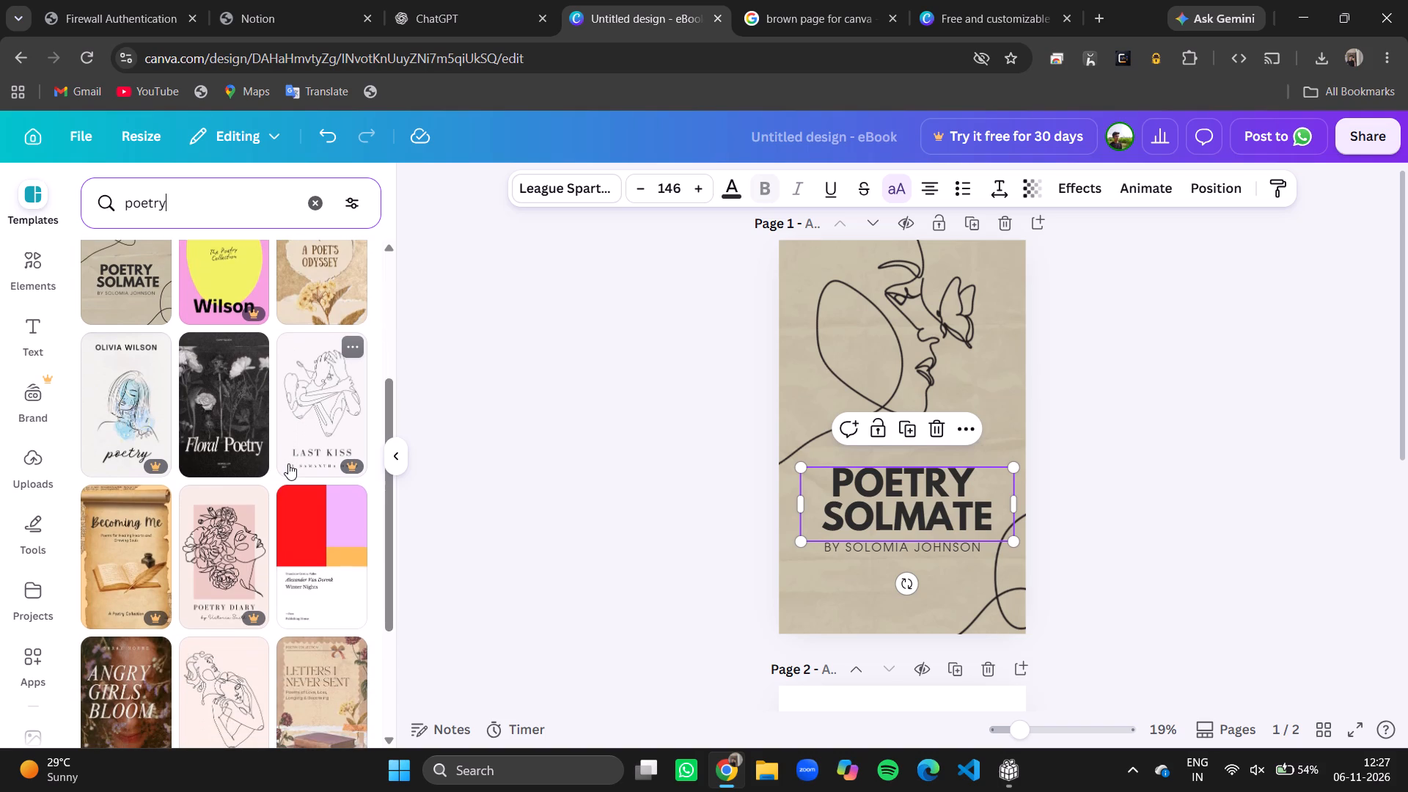
scroll(288, 463, "down", 1)
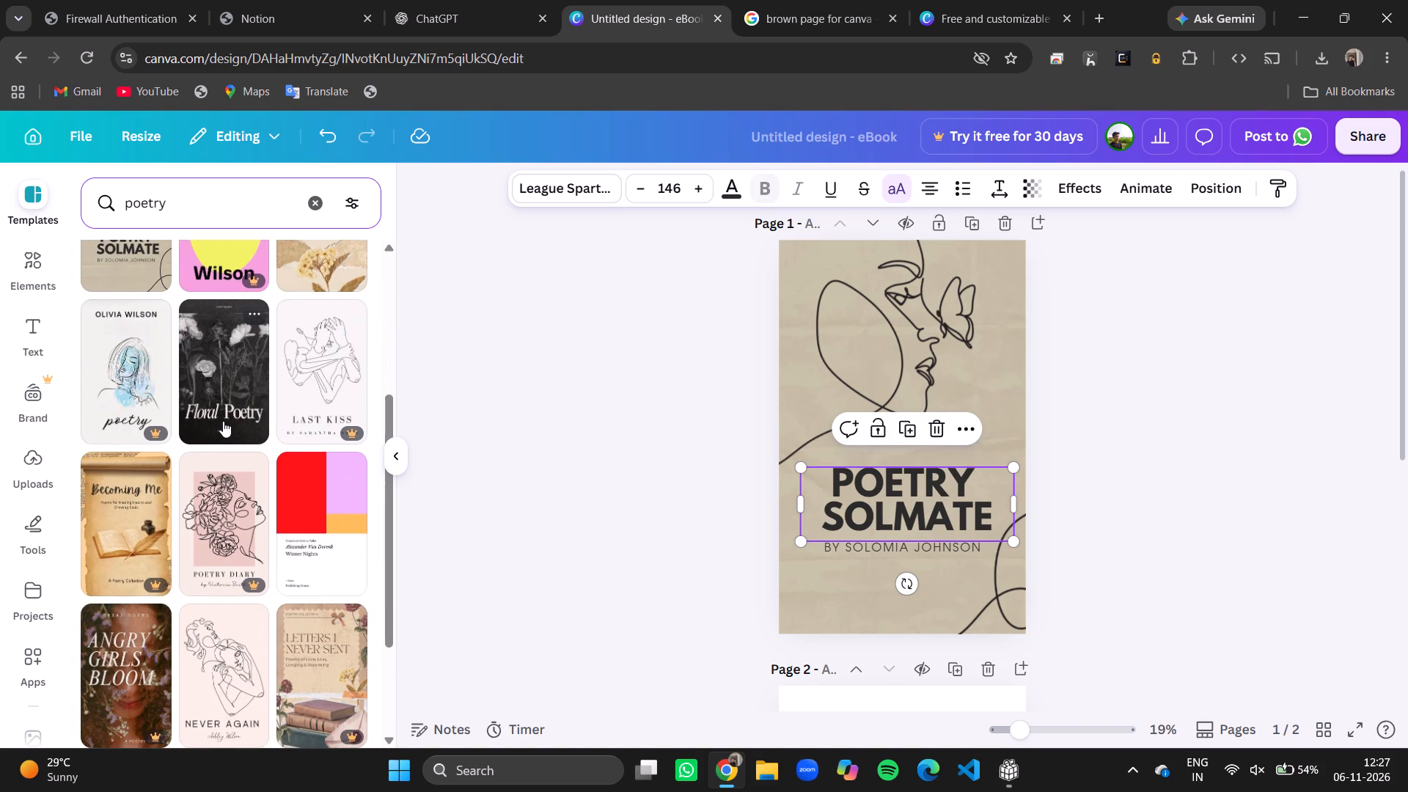
scroll(223, 421, "down", 2)
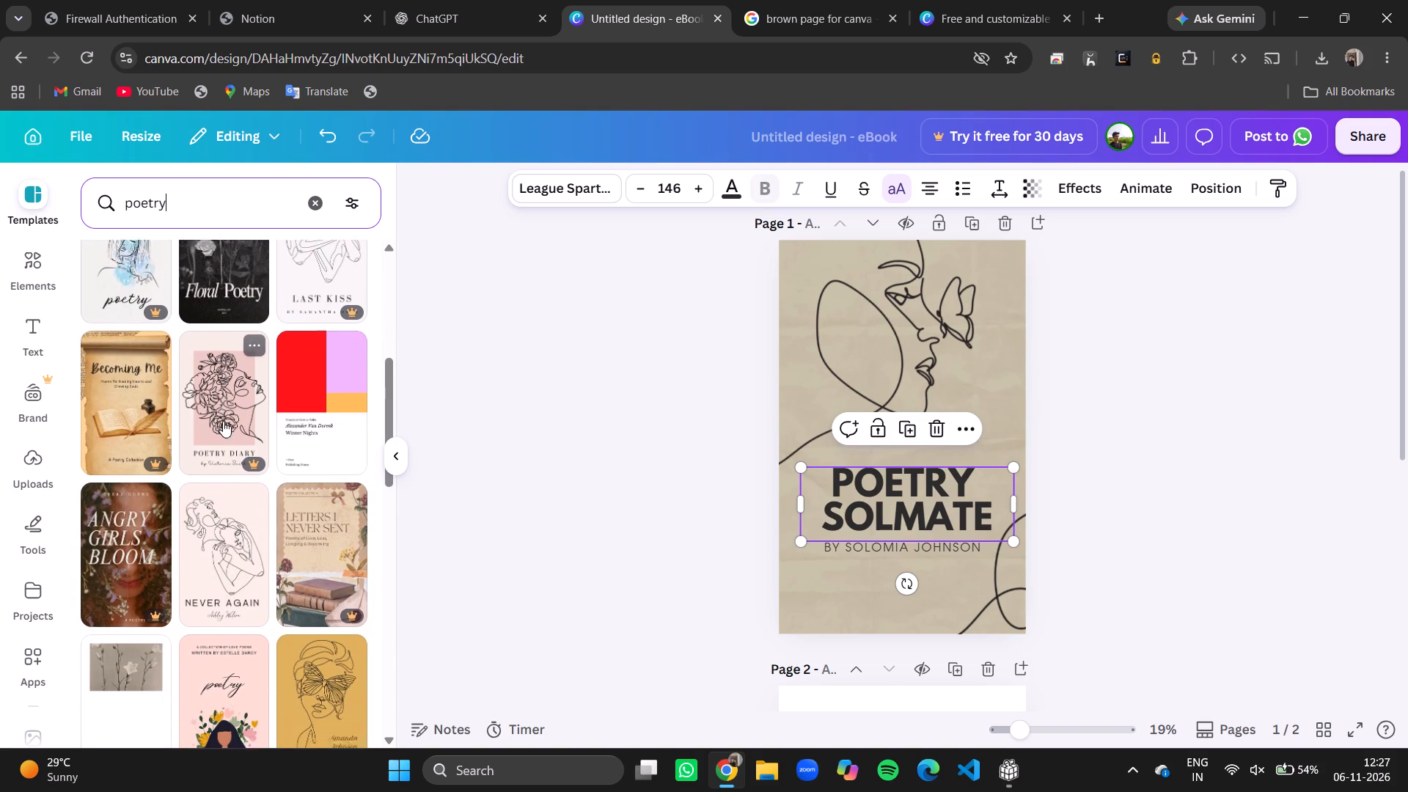
scroll(223, 421, "down", 4)
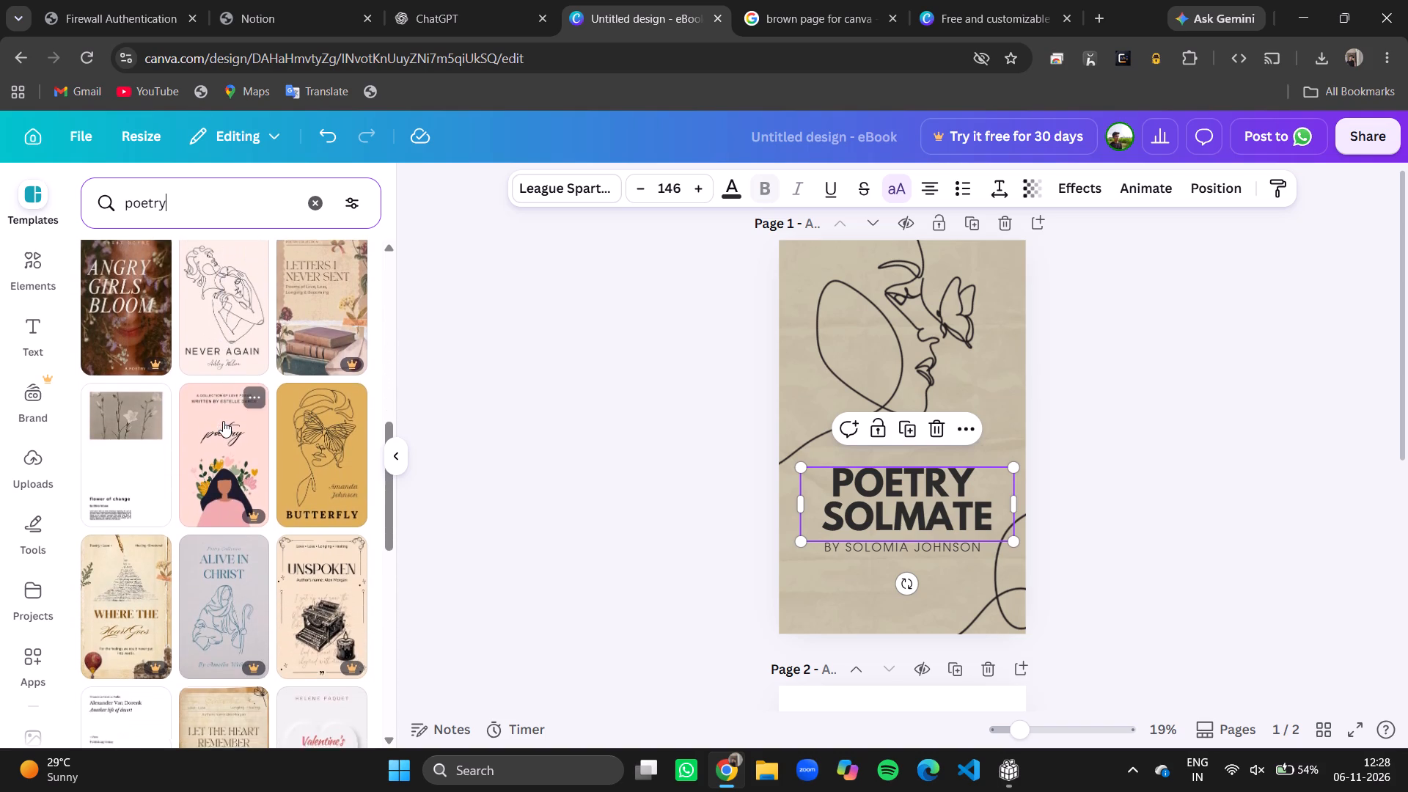
scroll(223, 421, "down", 4)
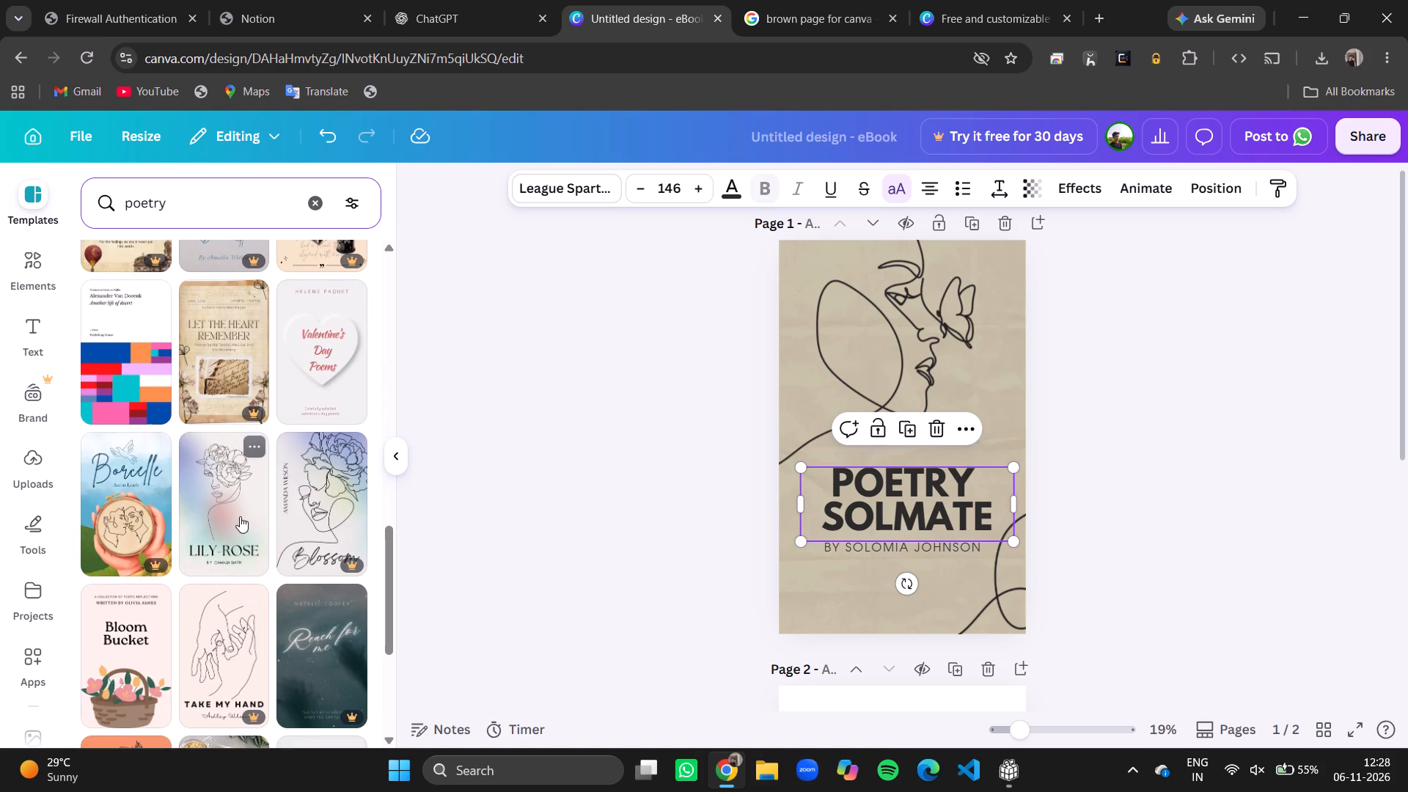
scroll(205, 791, "down", 2)
scroll(260, 659, "down", 2)
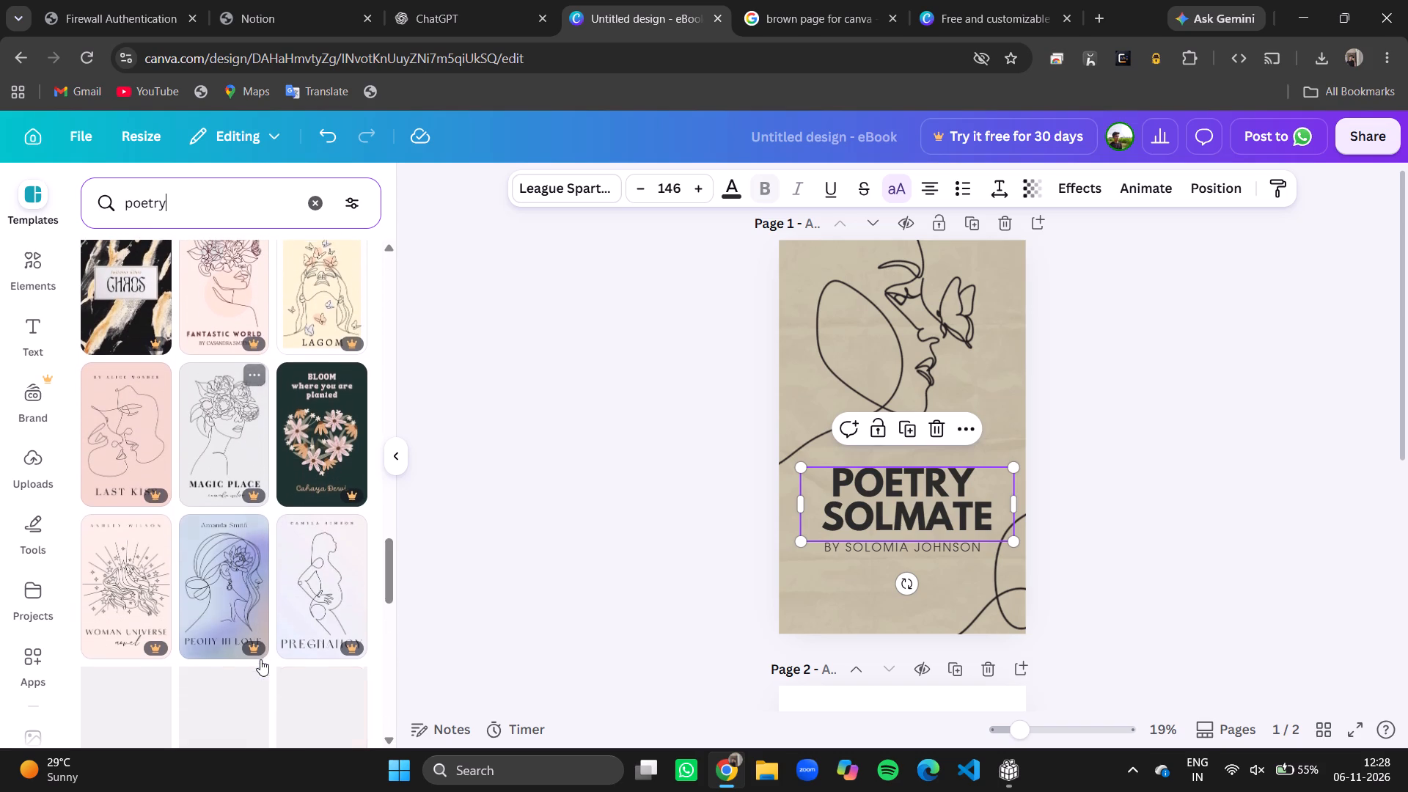
scroll(260, 659, "down", 5)
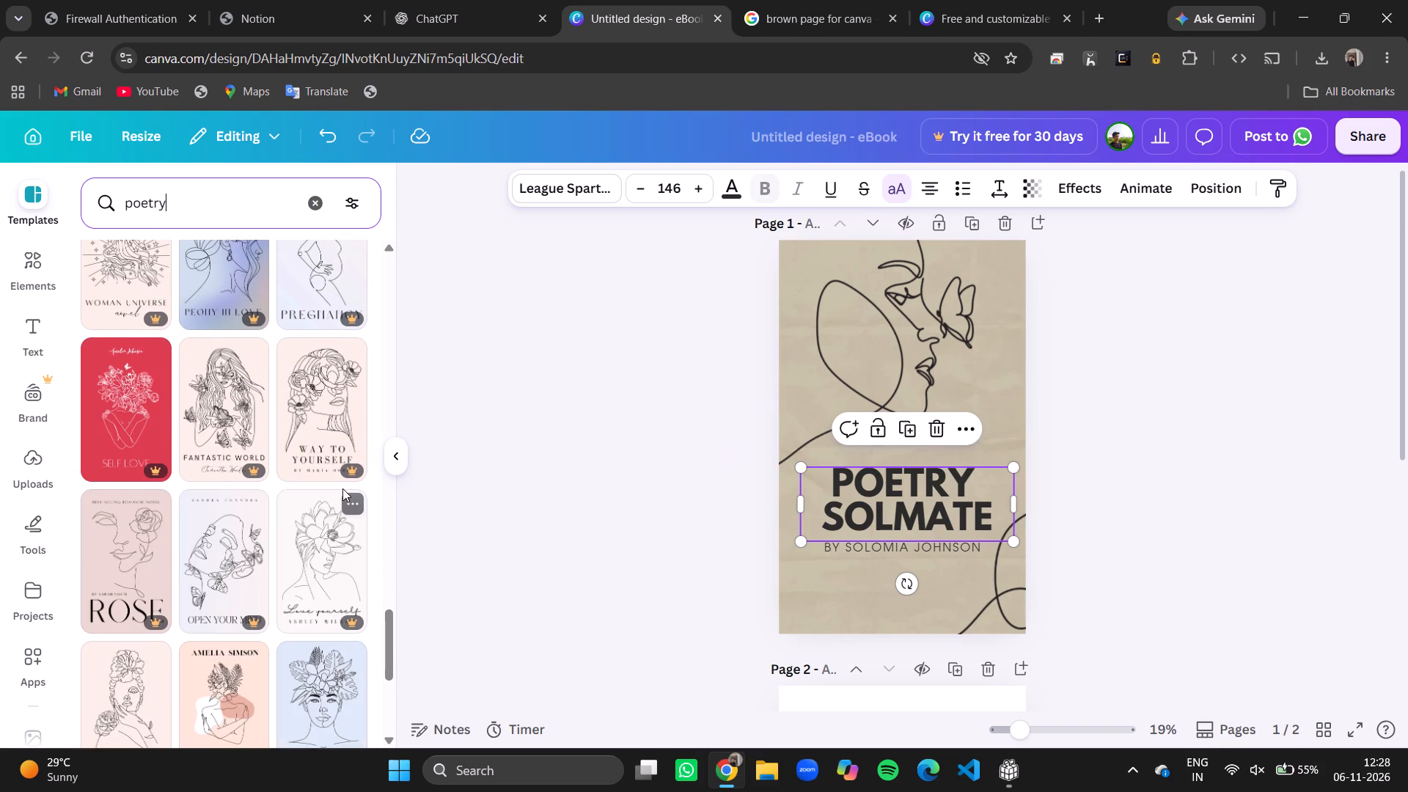
Replace the cover title on page 1 with "THOUGHTS UNFILTERED" on two lines.
left_click(968, 490)
key("BackSpace")
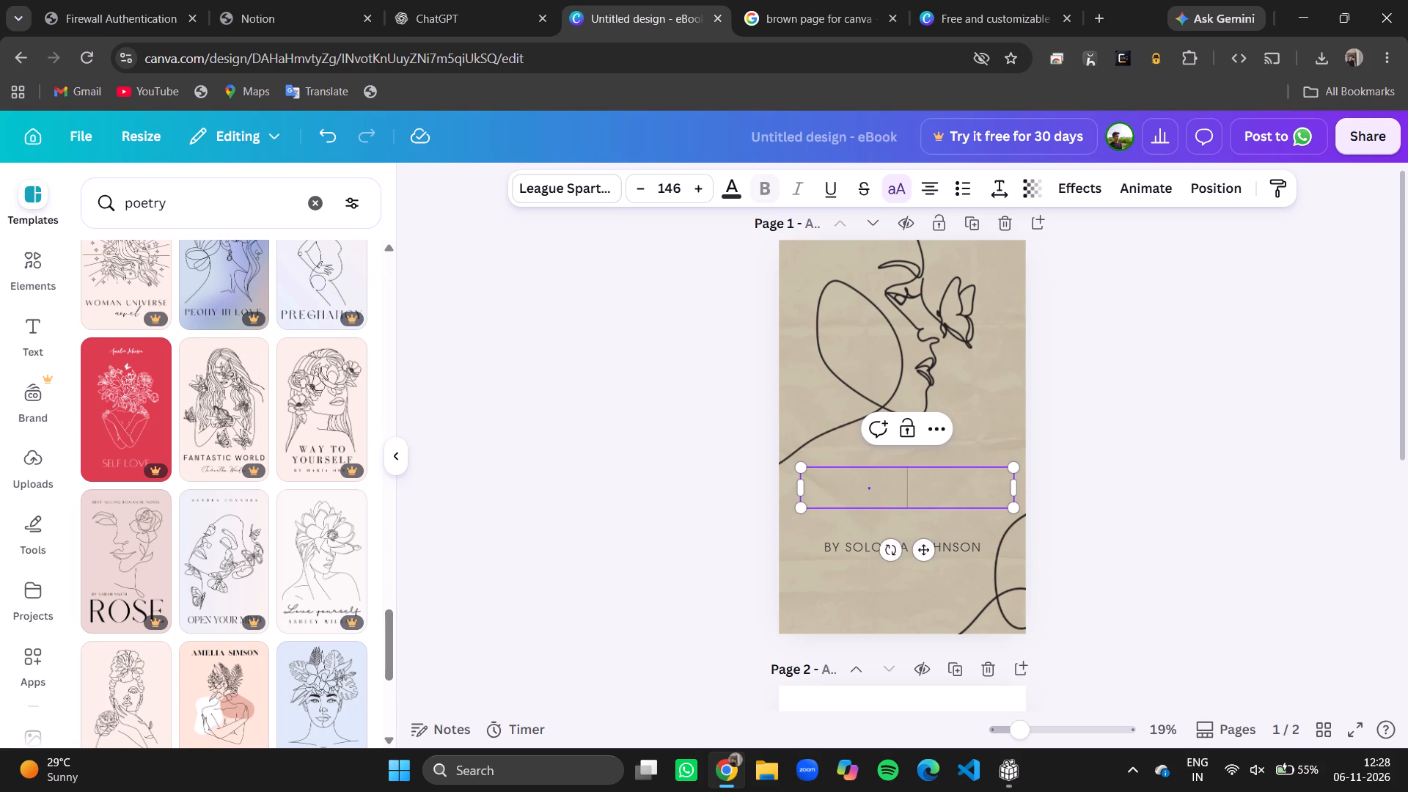
type("hou")
key("BackSpace")
key("BackSpace")
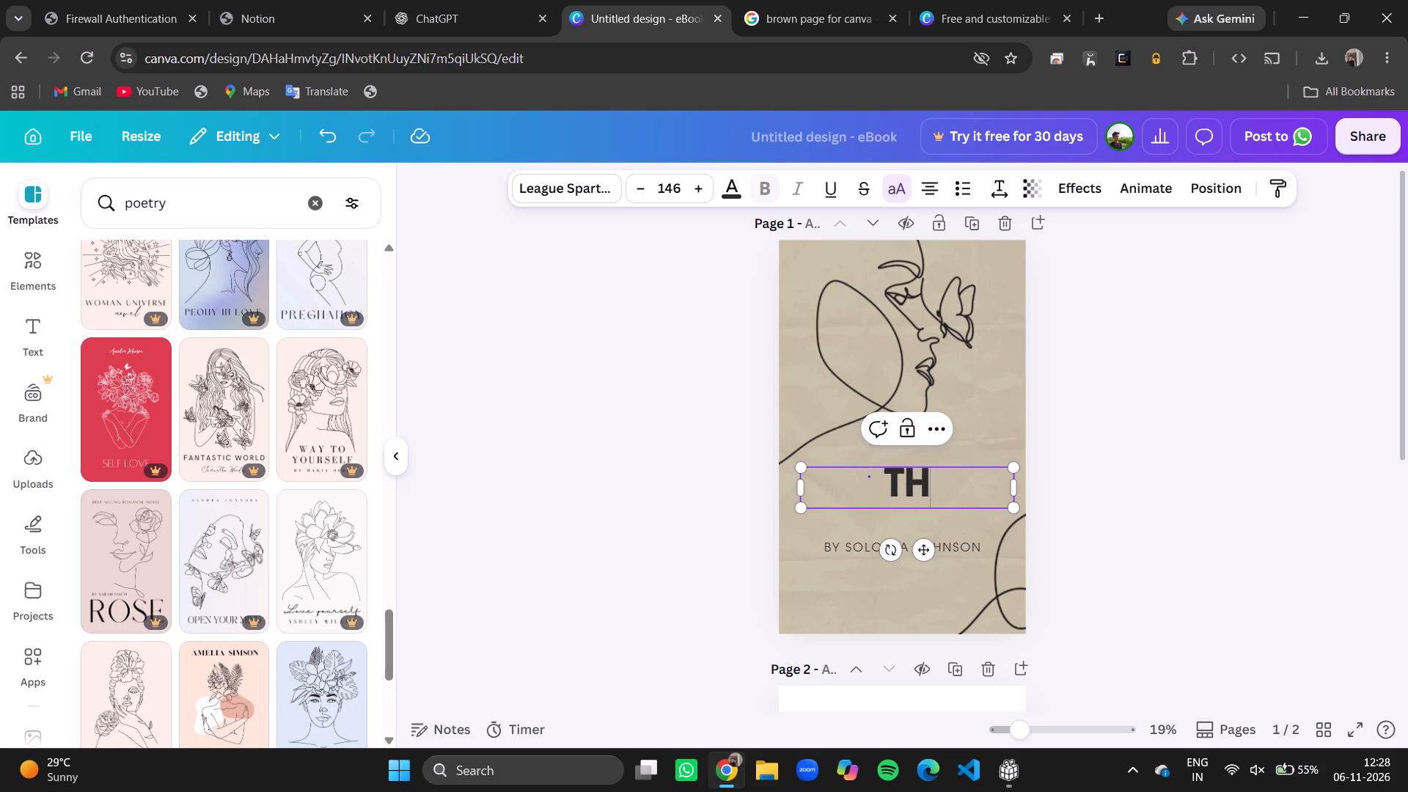
key("h")
key("BackSpace")
type("oughts")
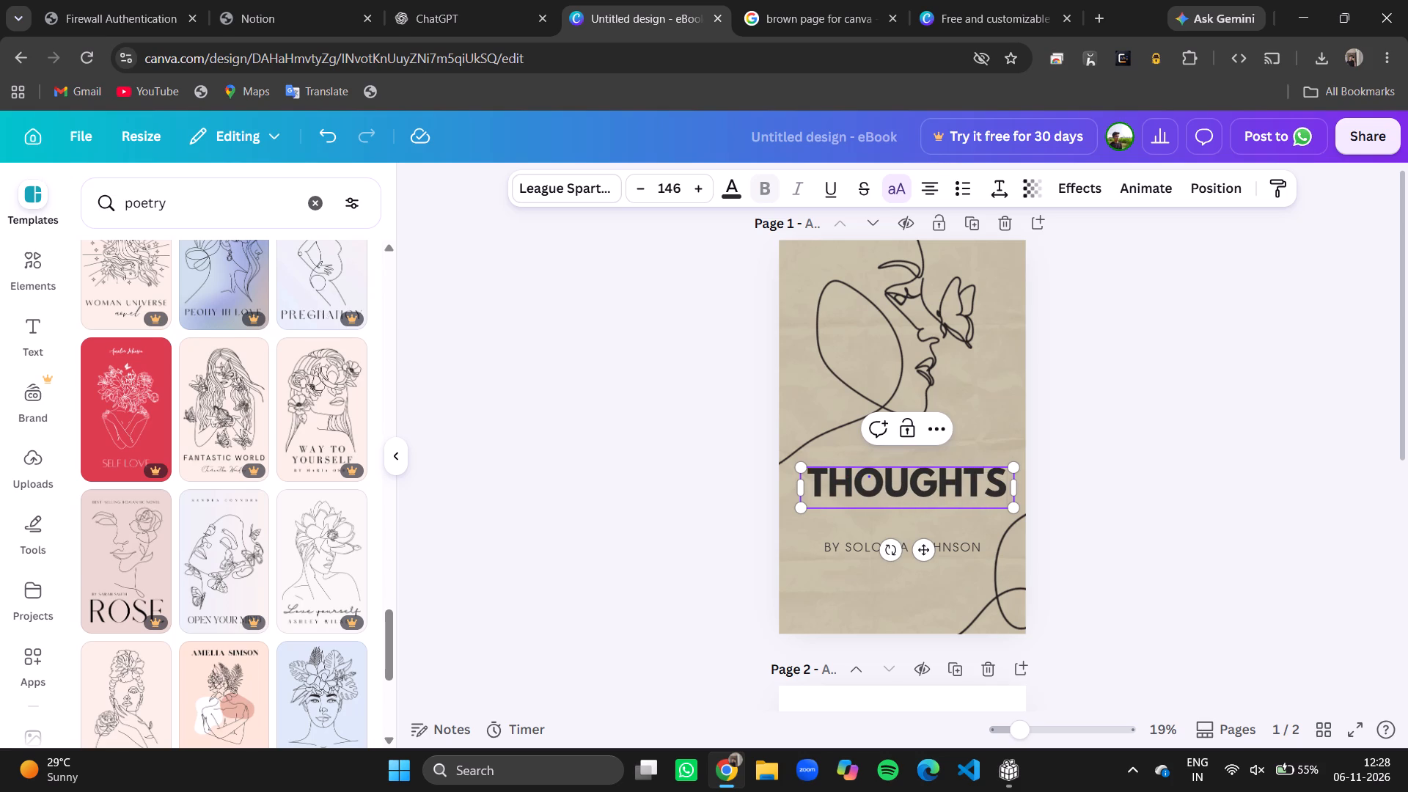
key("Return")
type("unfilter")
type("ed")
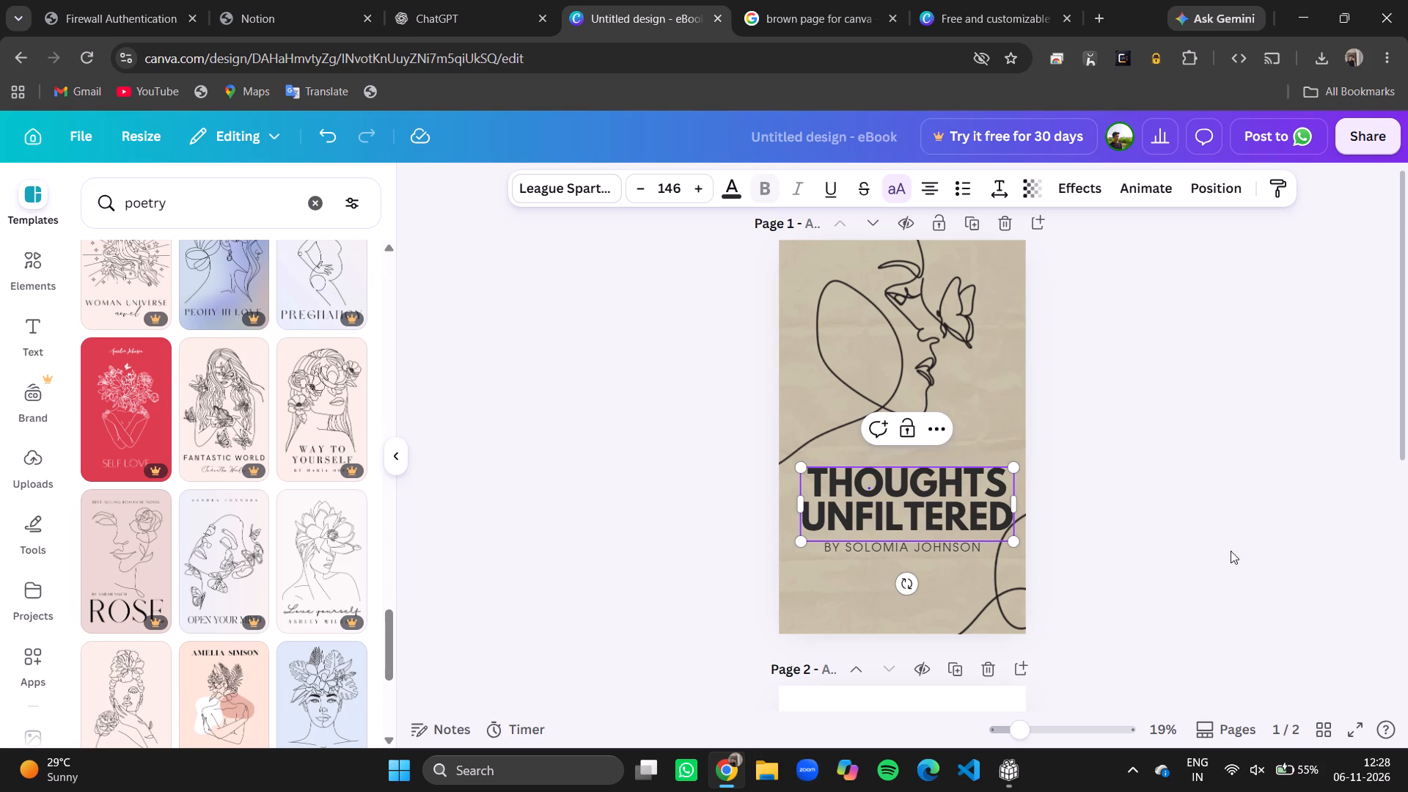
Delete the curved line drawing at the lower-right corner of the page 1 cover.
left_click(952, 547)
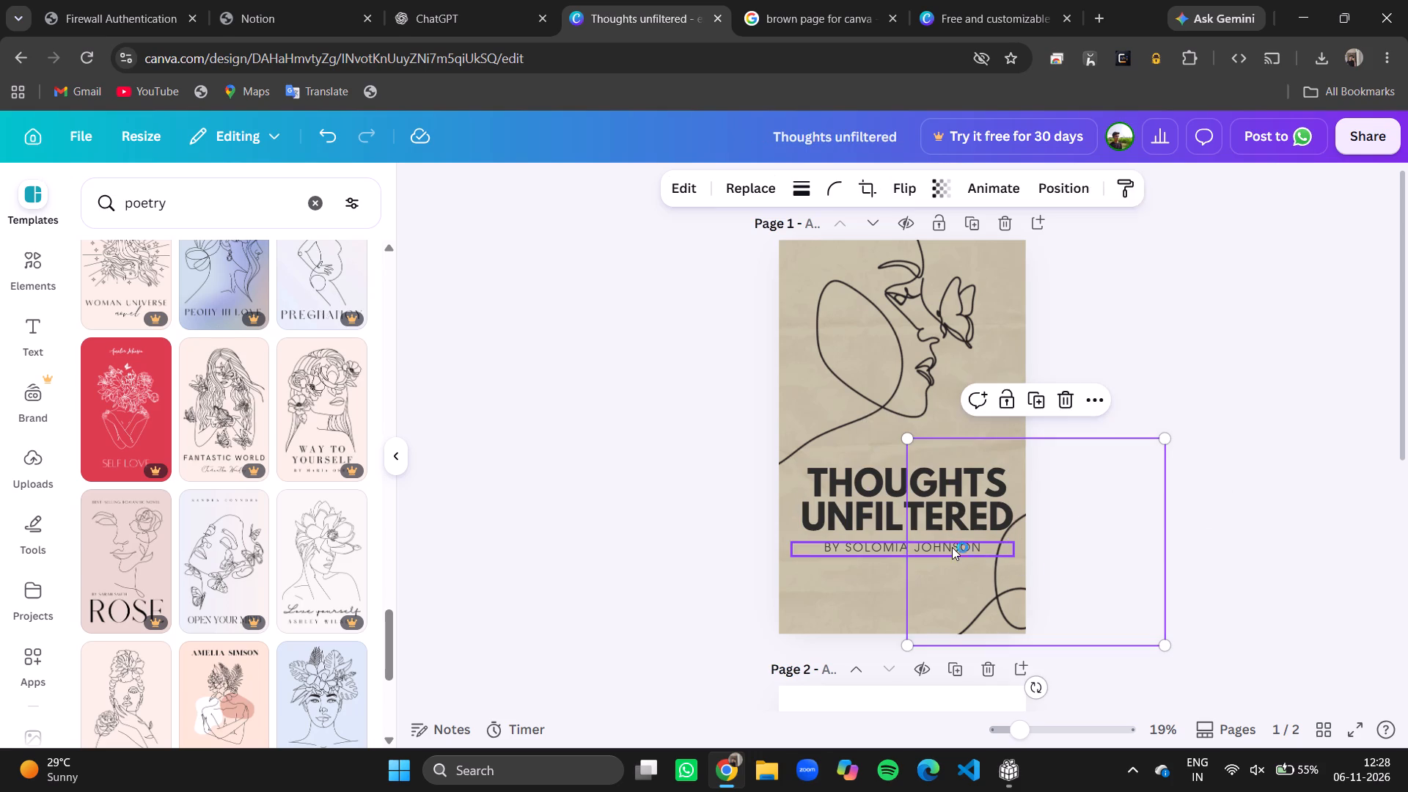
key("BackSpace")
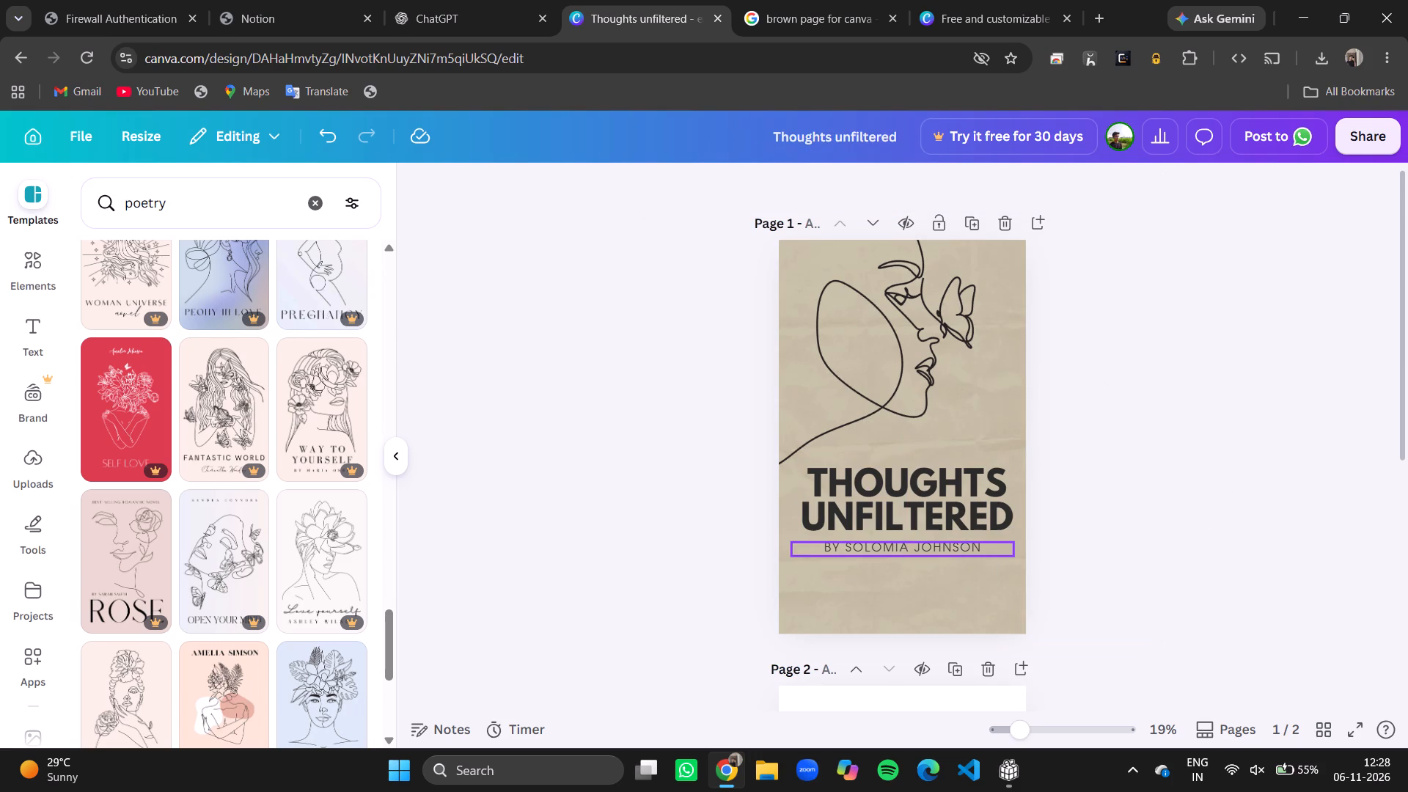
Undo the deletion of the curved line drawing at the lower-right corner of the page 1 cover.
key("ctrl+z")
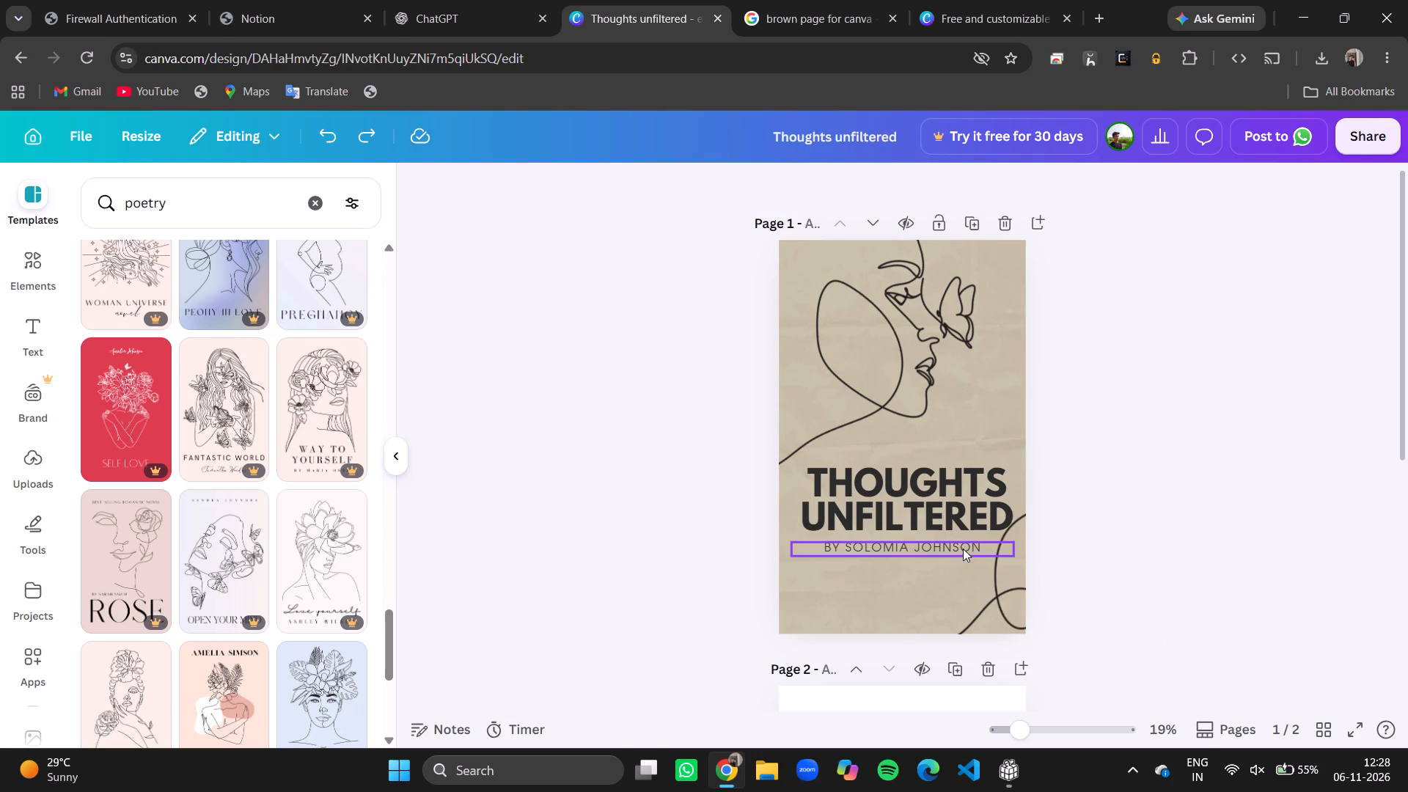
Replace the author line under the page 1 cover title with "BY" followed by the author's own name.
double_click(961, 551)
key("BackSpace")
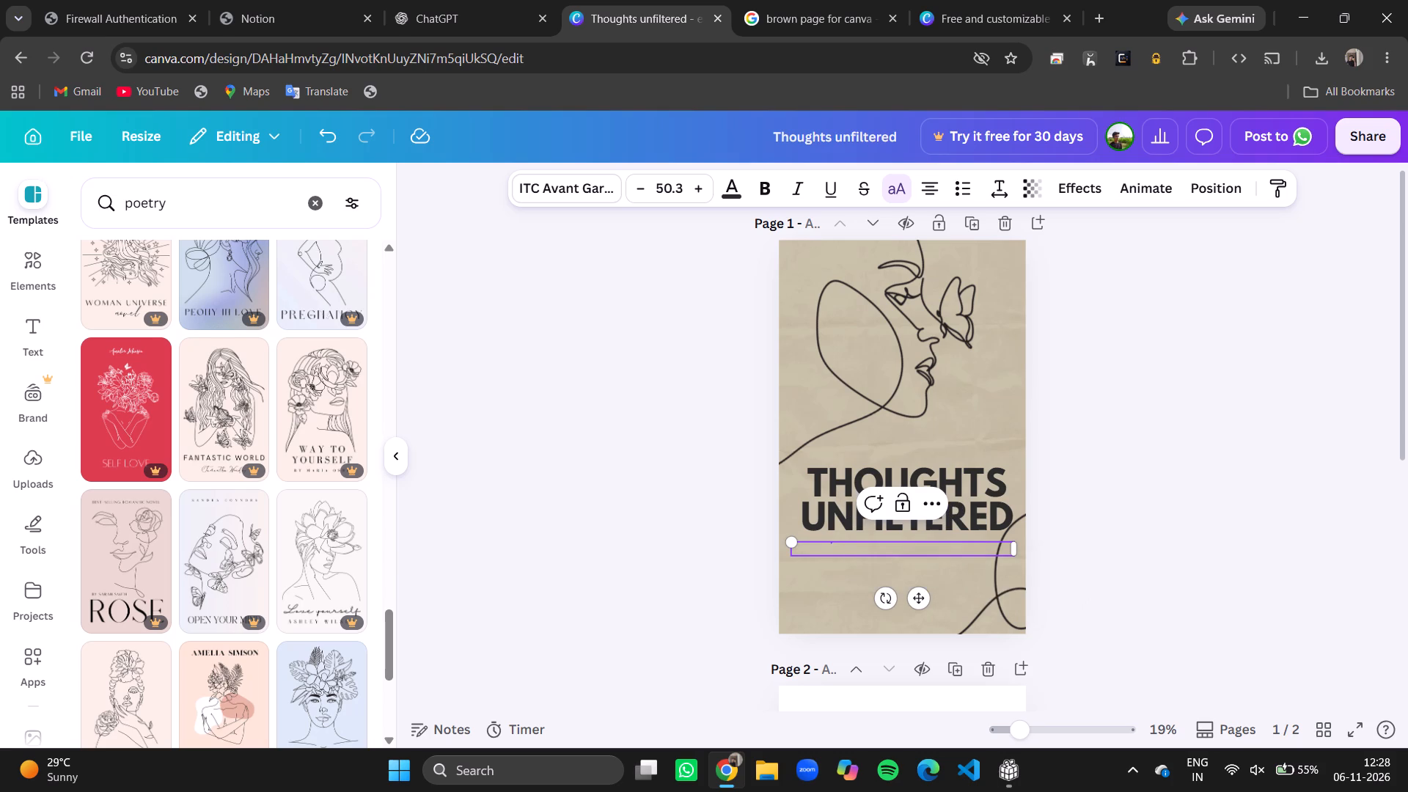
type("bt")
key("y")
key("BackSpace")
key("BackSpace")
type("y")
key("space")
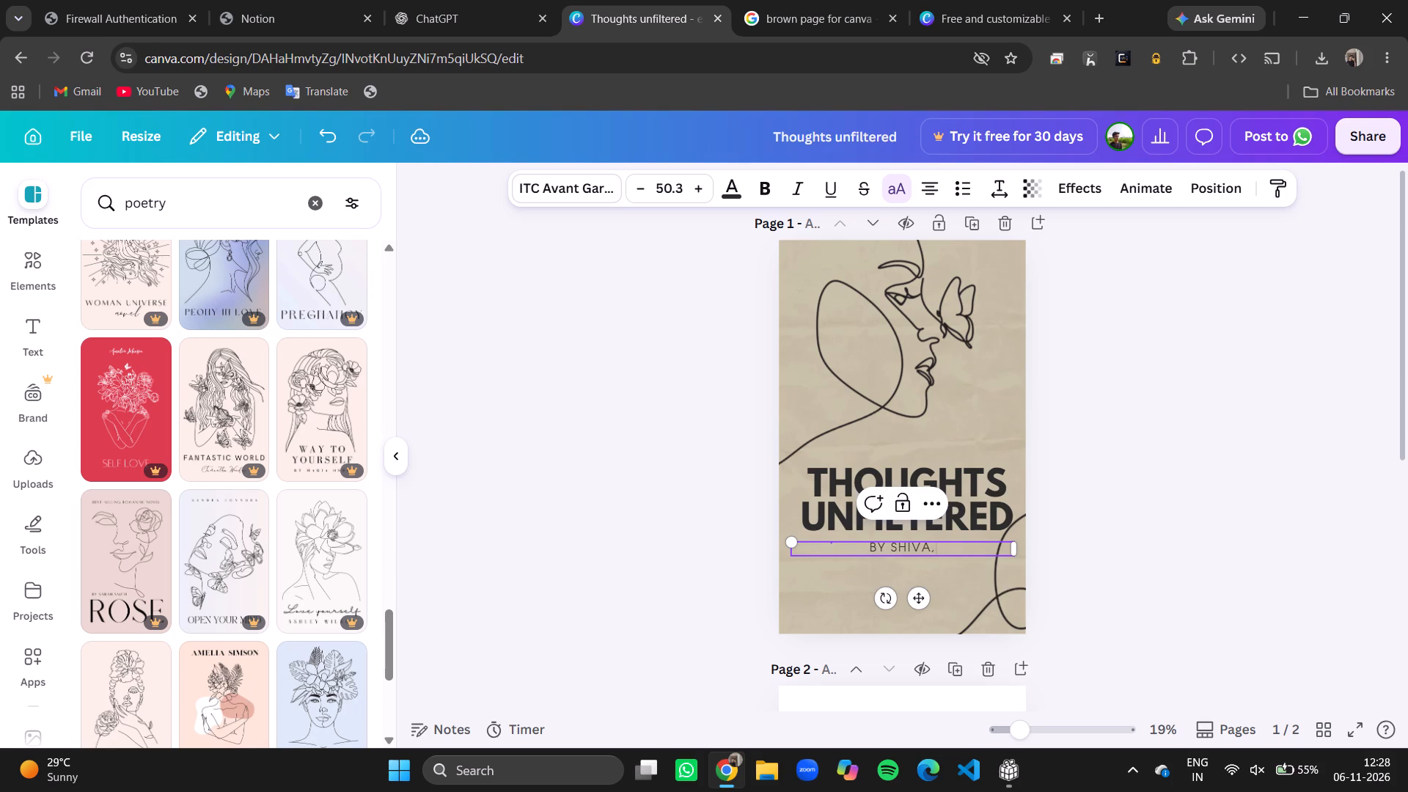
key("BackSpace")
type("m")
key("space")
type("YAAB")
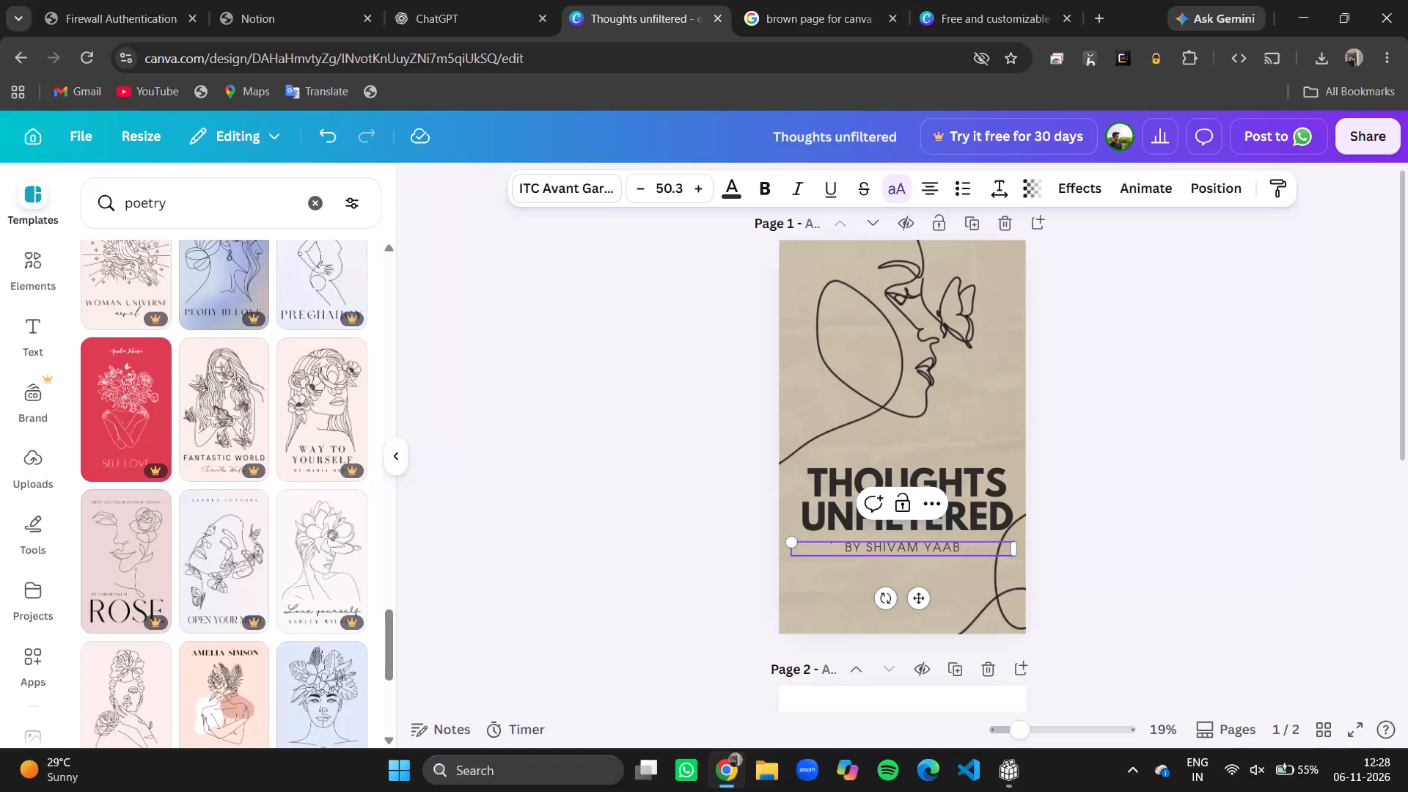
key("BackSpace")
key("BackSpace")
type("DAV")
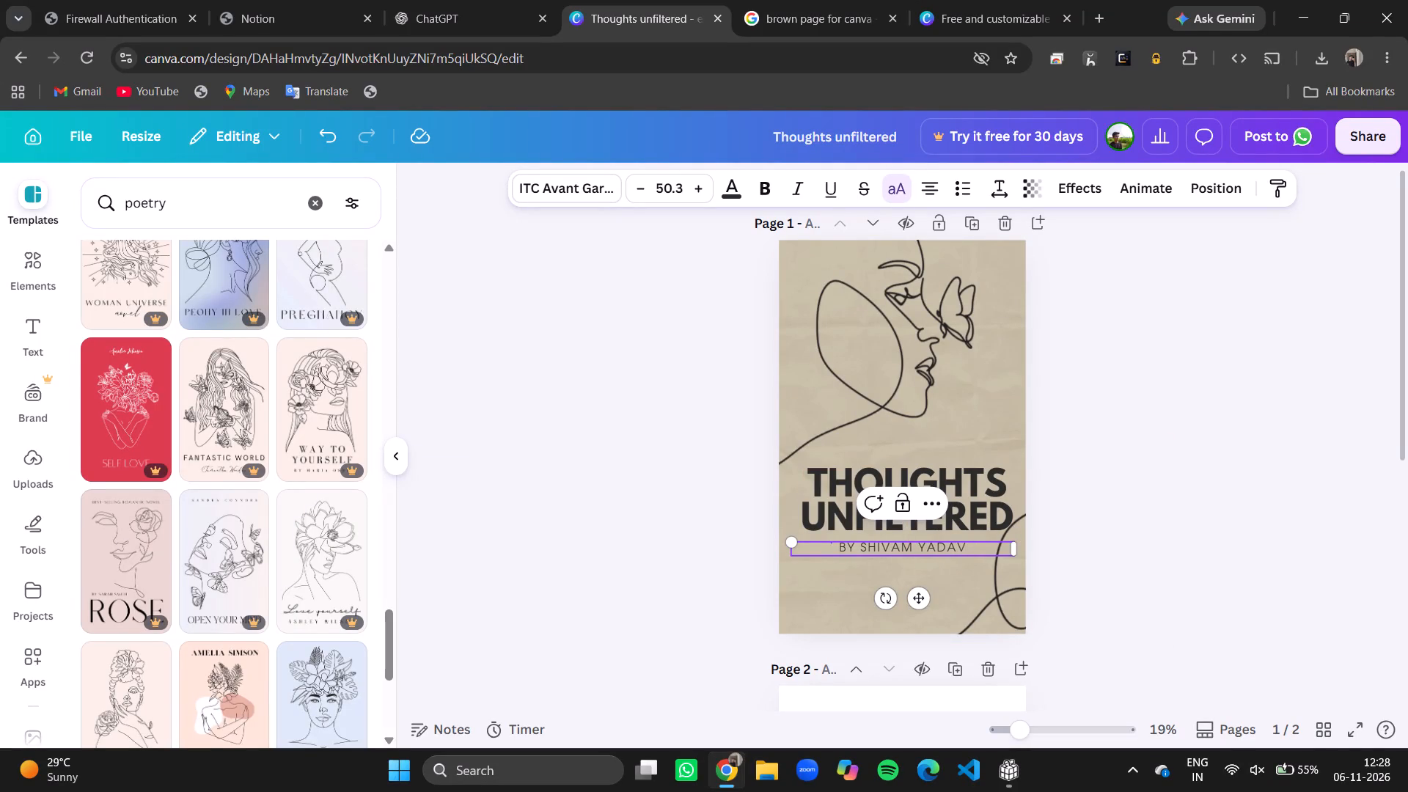
left_click(1075, 447)
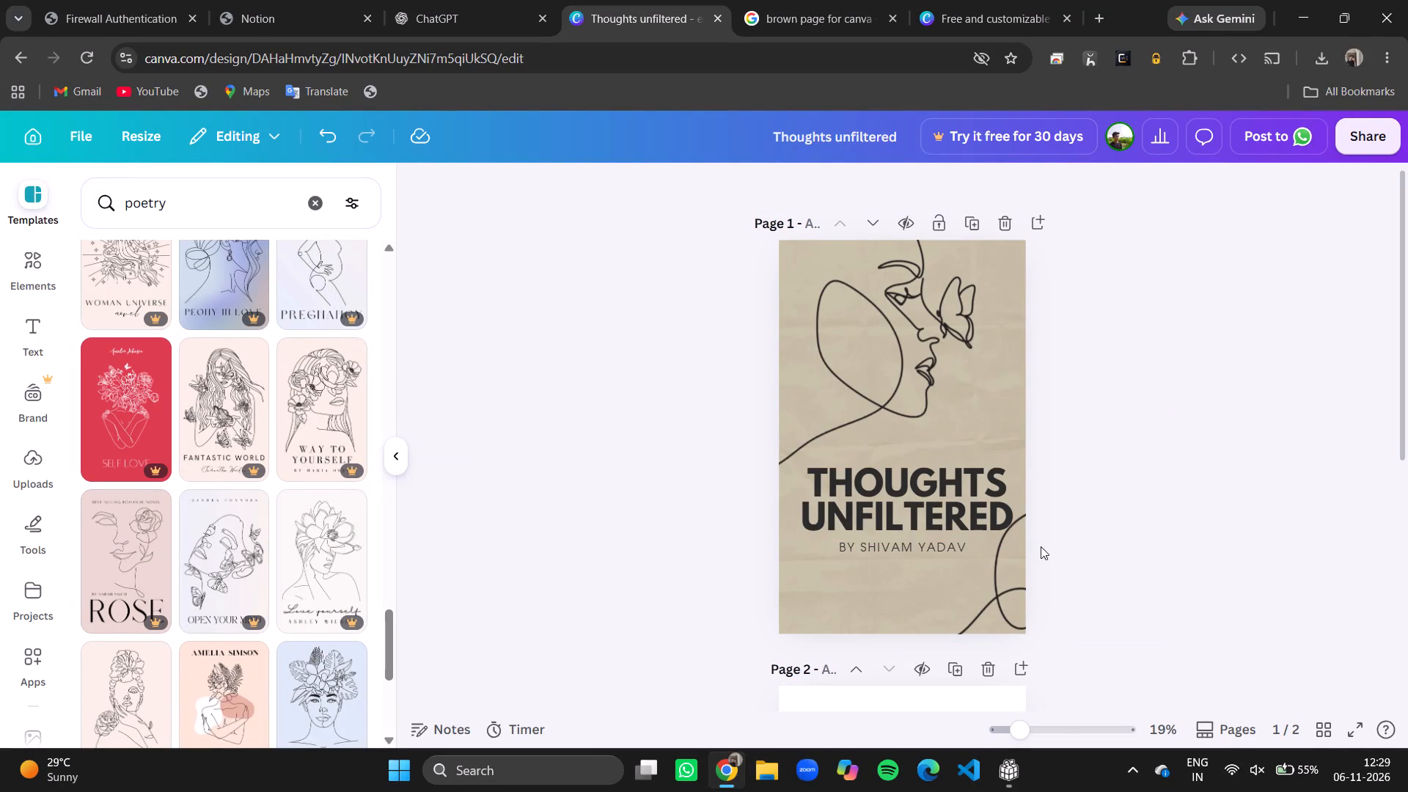
Go to blank page 2 and clear the "poetry" search to return to the general eBook templates.
scroll(1024, 496, "down", 2)
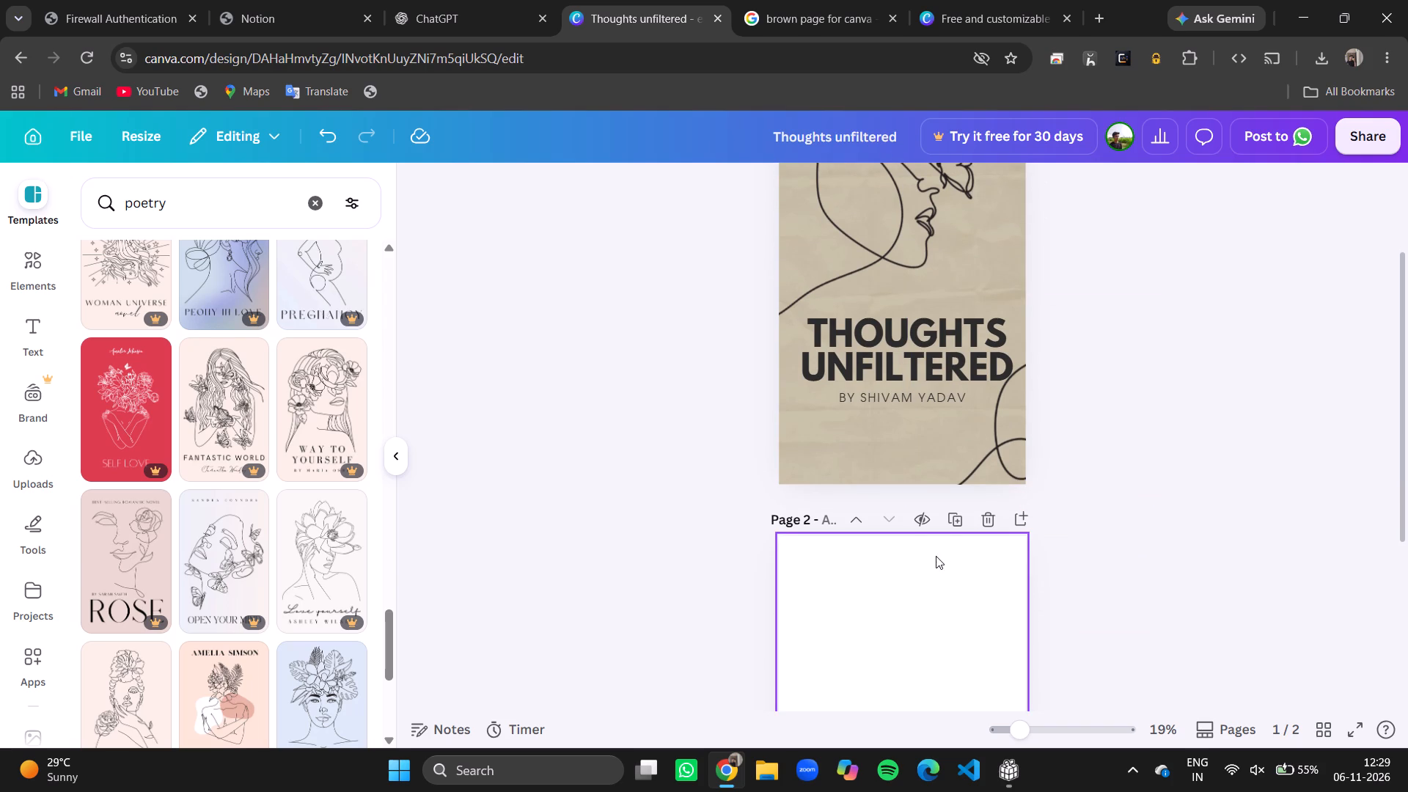
scroll(936, 556, "down", 2)
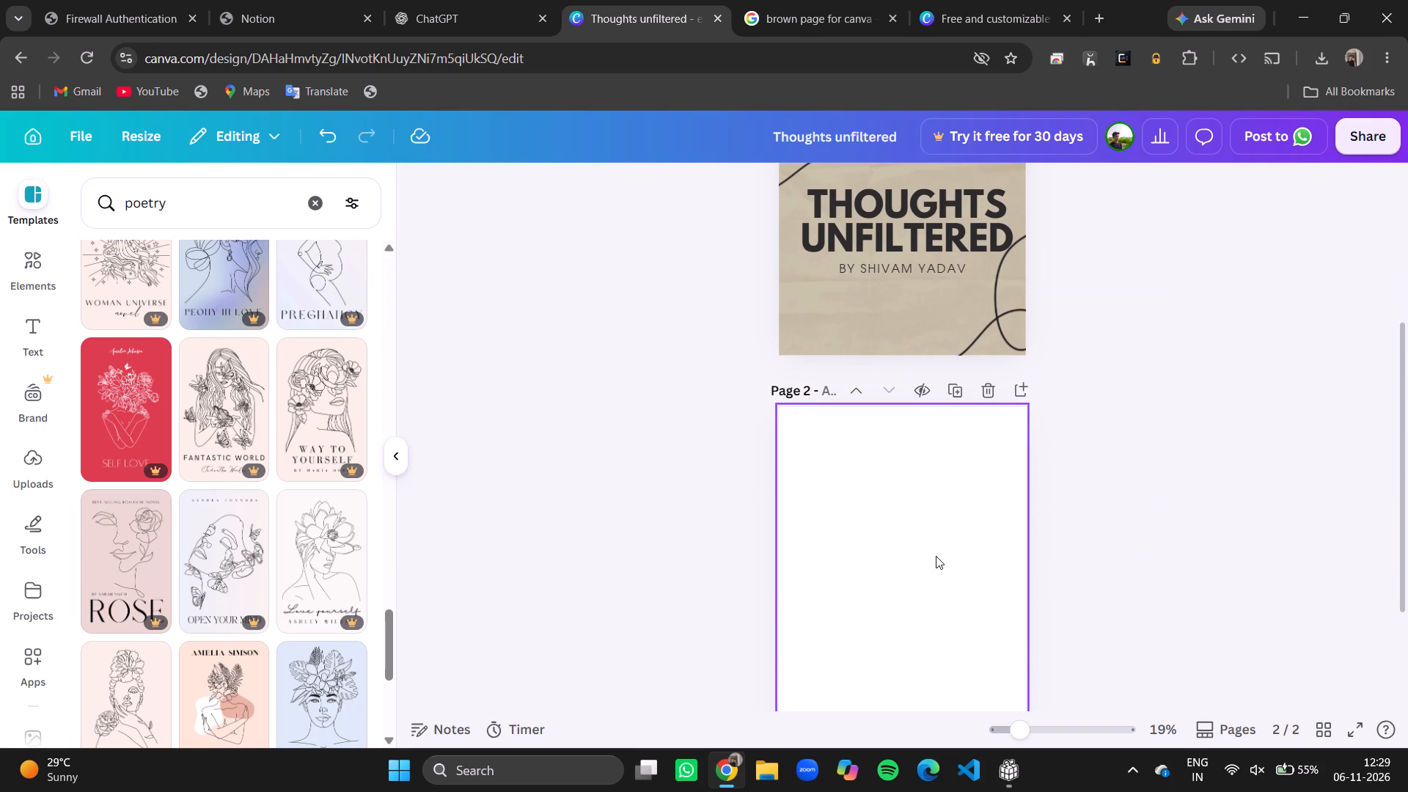
scroll(936, 556, "down", 1)
left_click(936, 500)
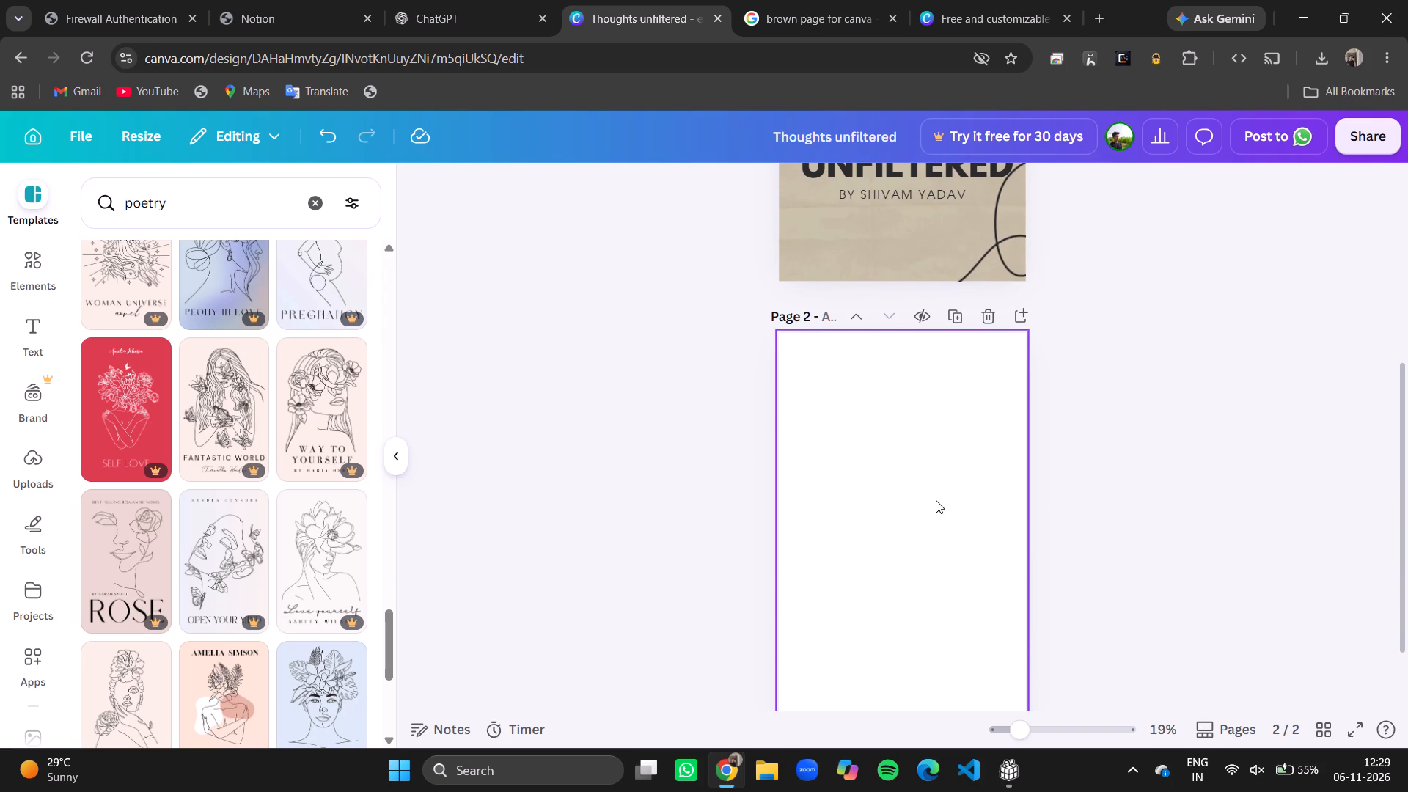
scroll(960, 413, "up", 3)
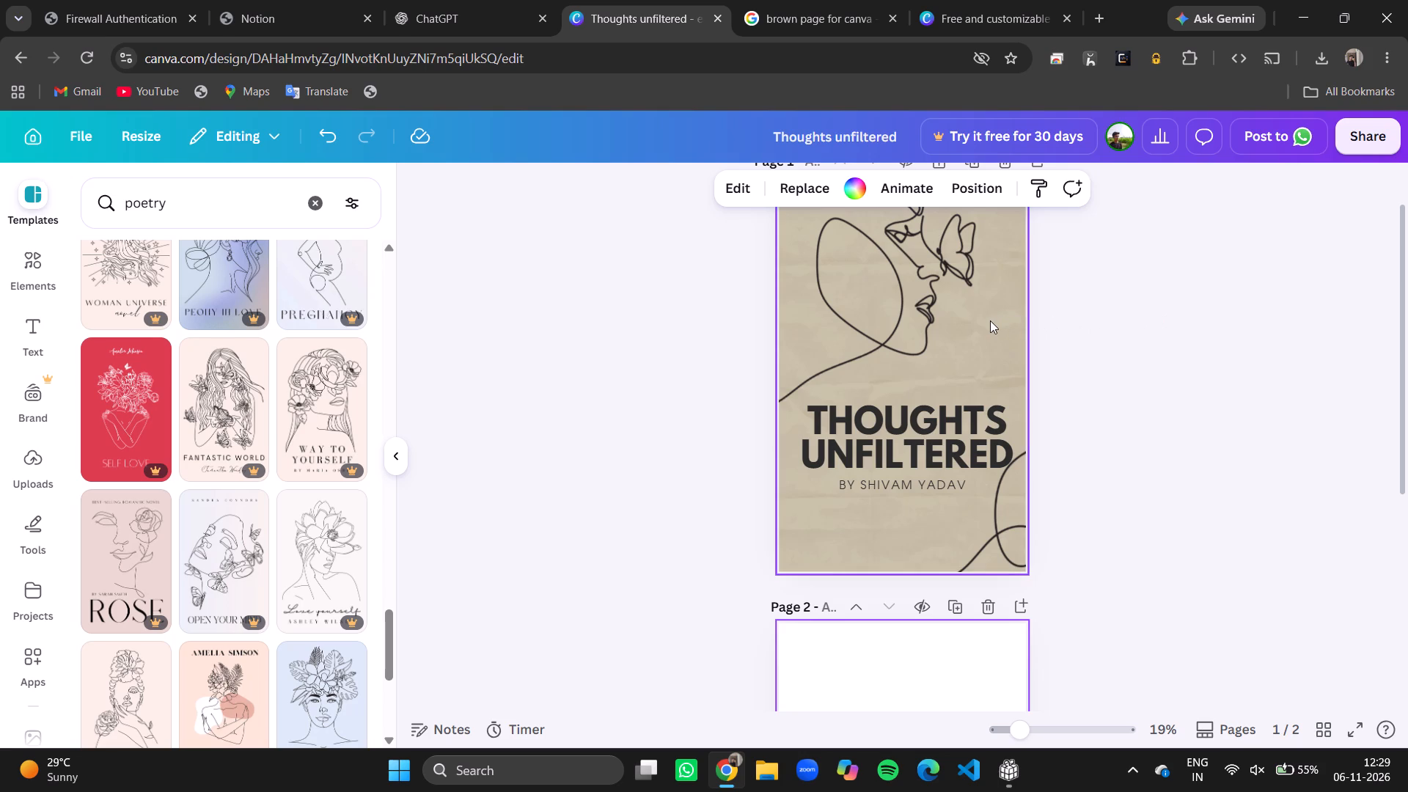
scroll(990, 320, "down", 2)
left_click(859, 581)
scroll(221, 411, "up", 3)
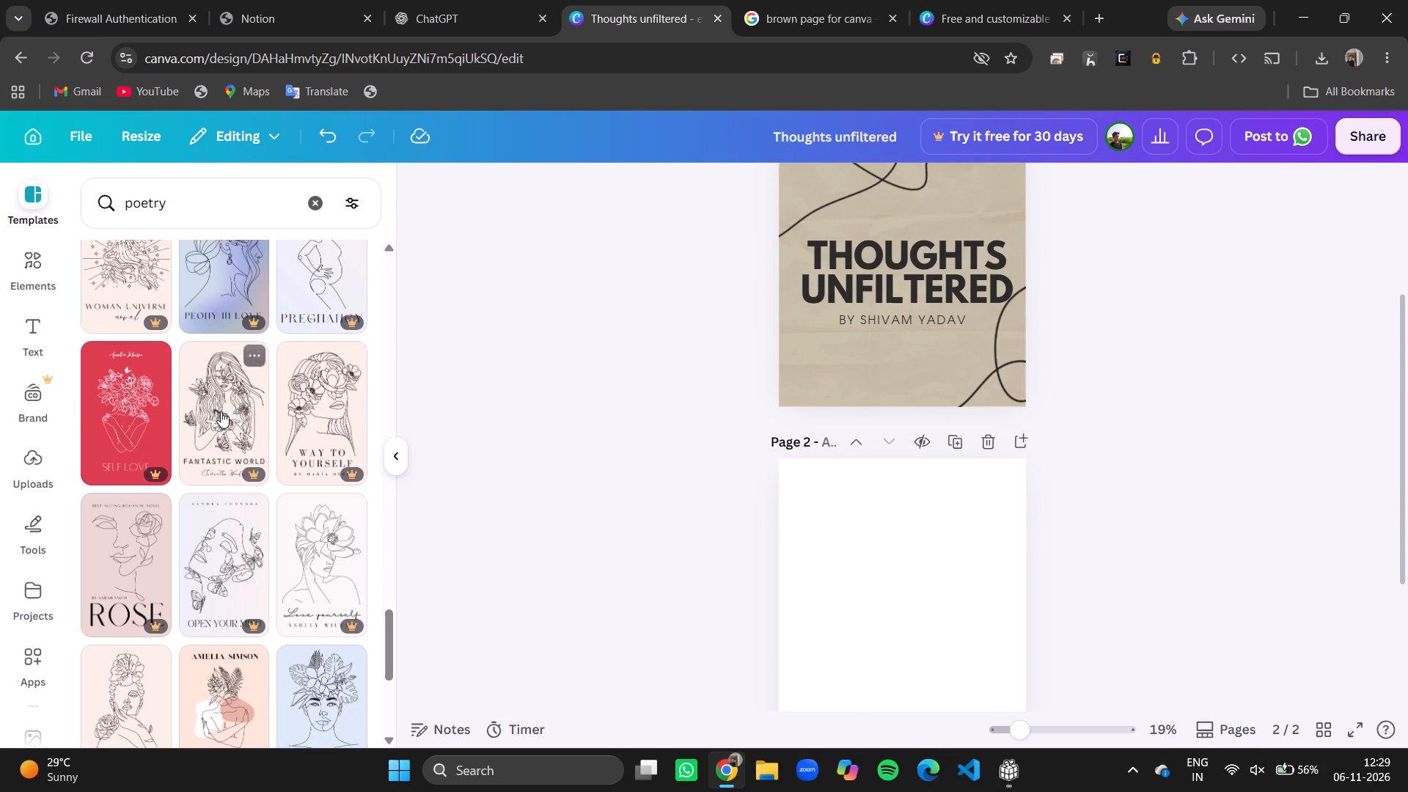
scroll(221, 411, "up", 14)
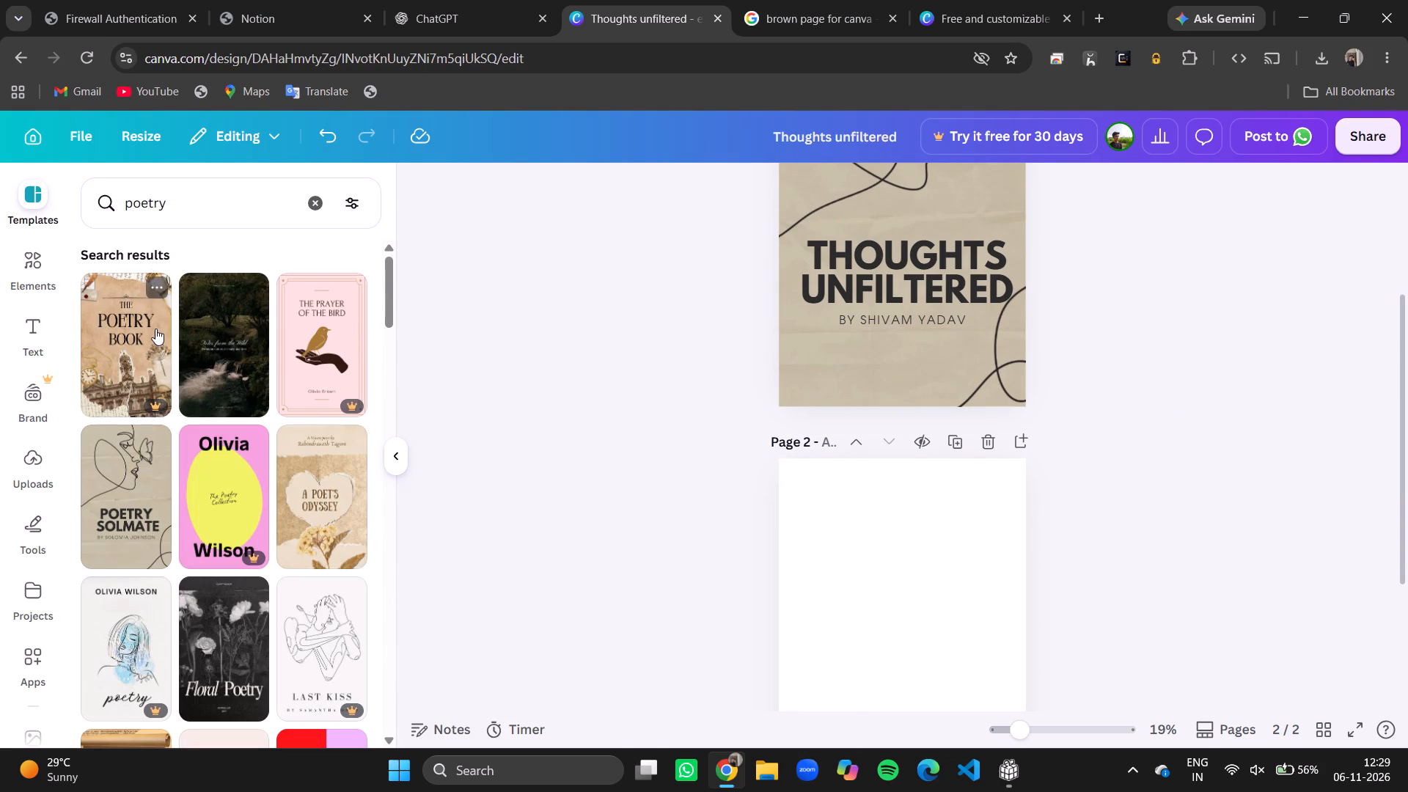
left_click(34, 206)
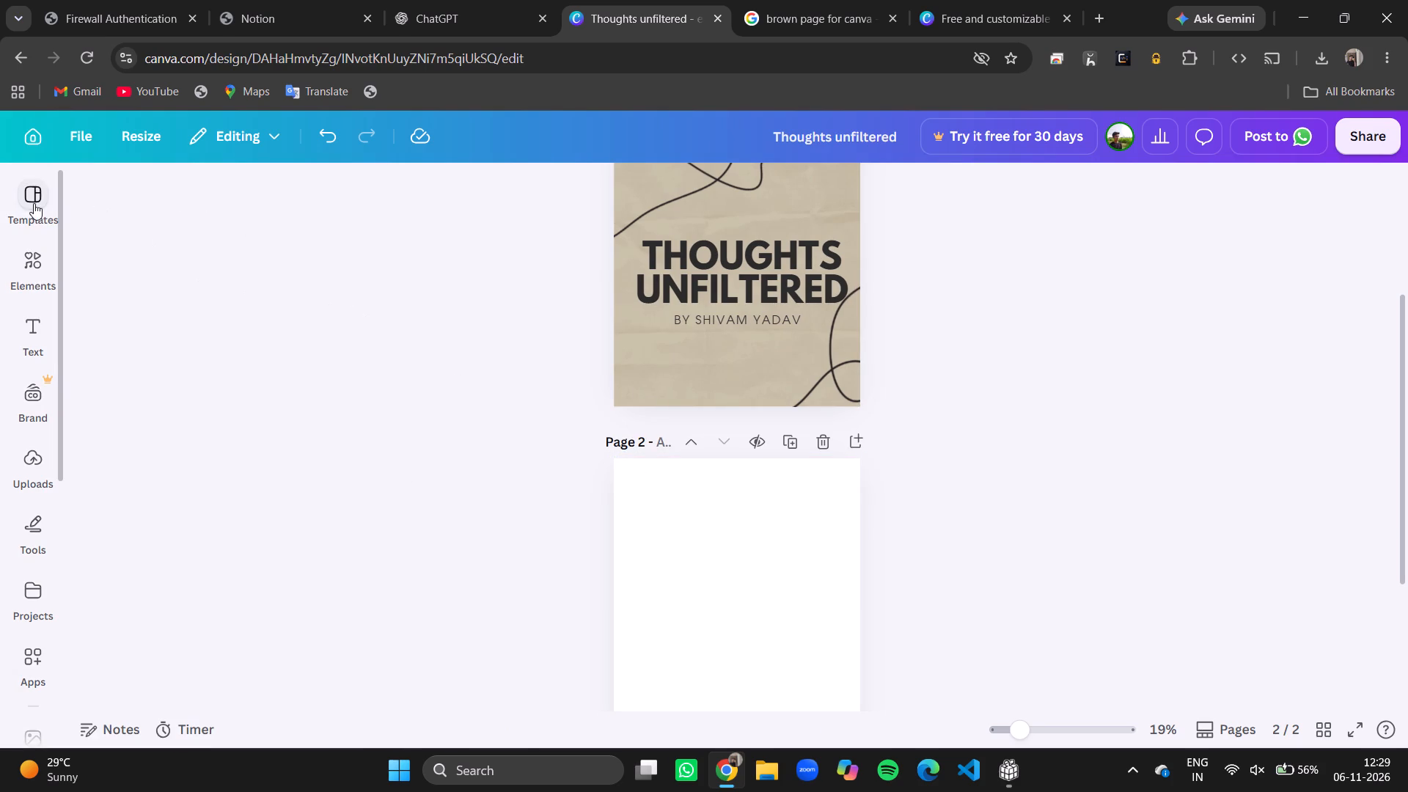
left_click(34, 203)
left_click(324, 208)
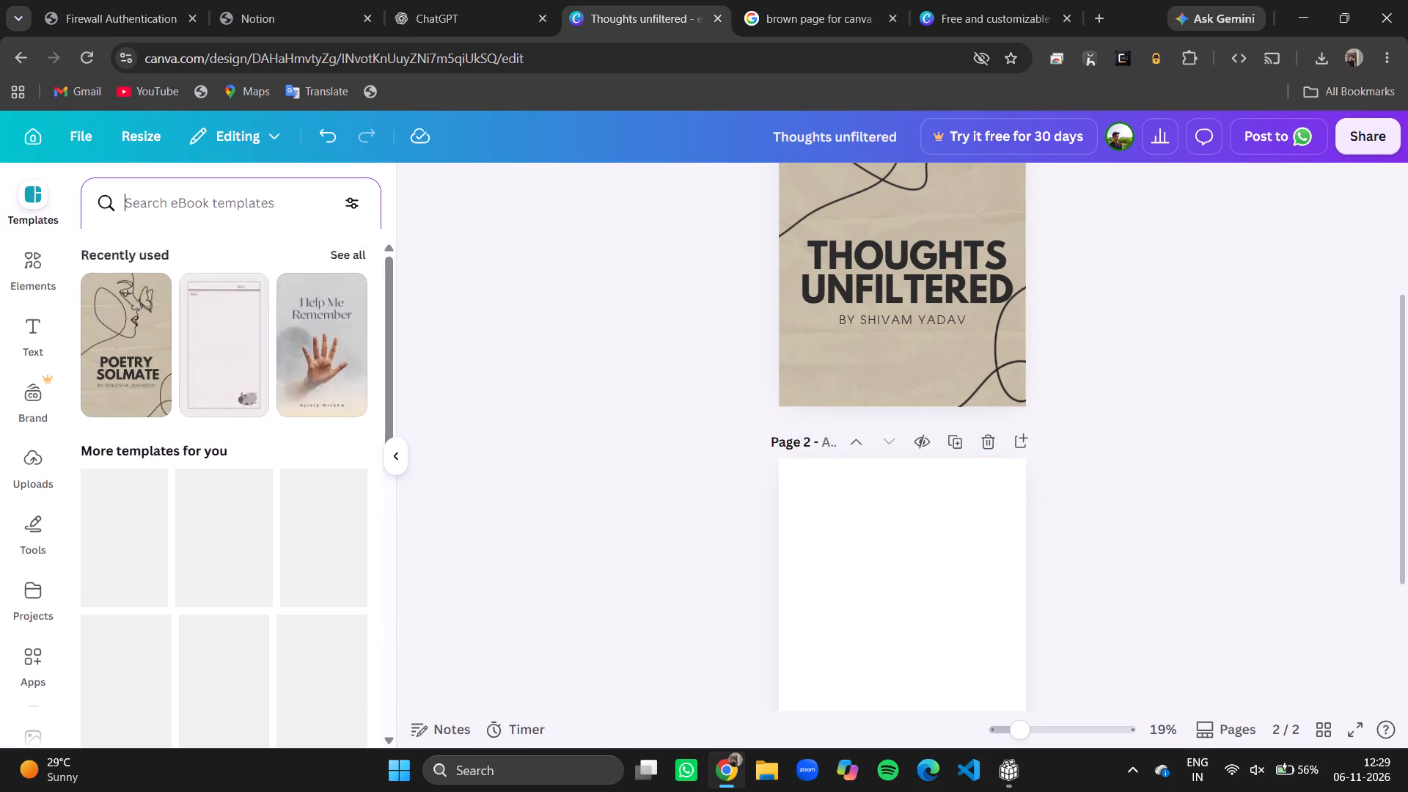
left_click(516, 328)
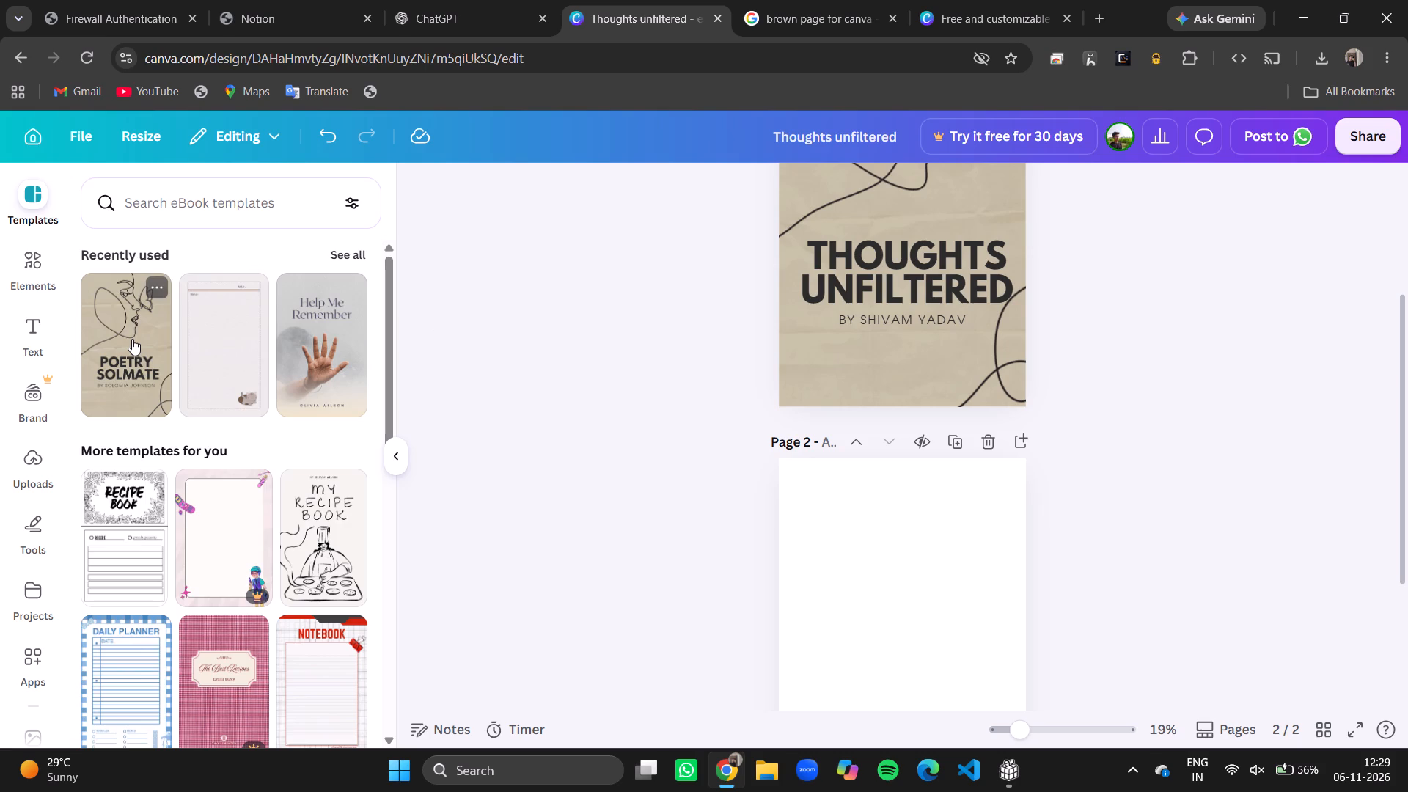
Find the minimalist off-white "STORY" cover among the suggested eBook templates and apply it to page 2.
scroll(254, 490, "down", 4)
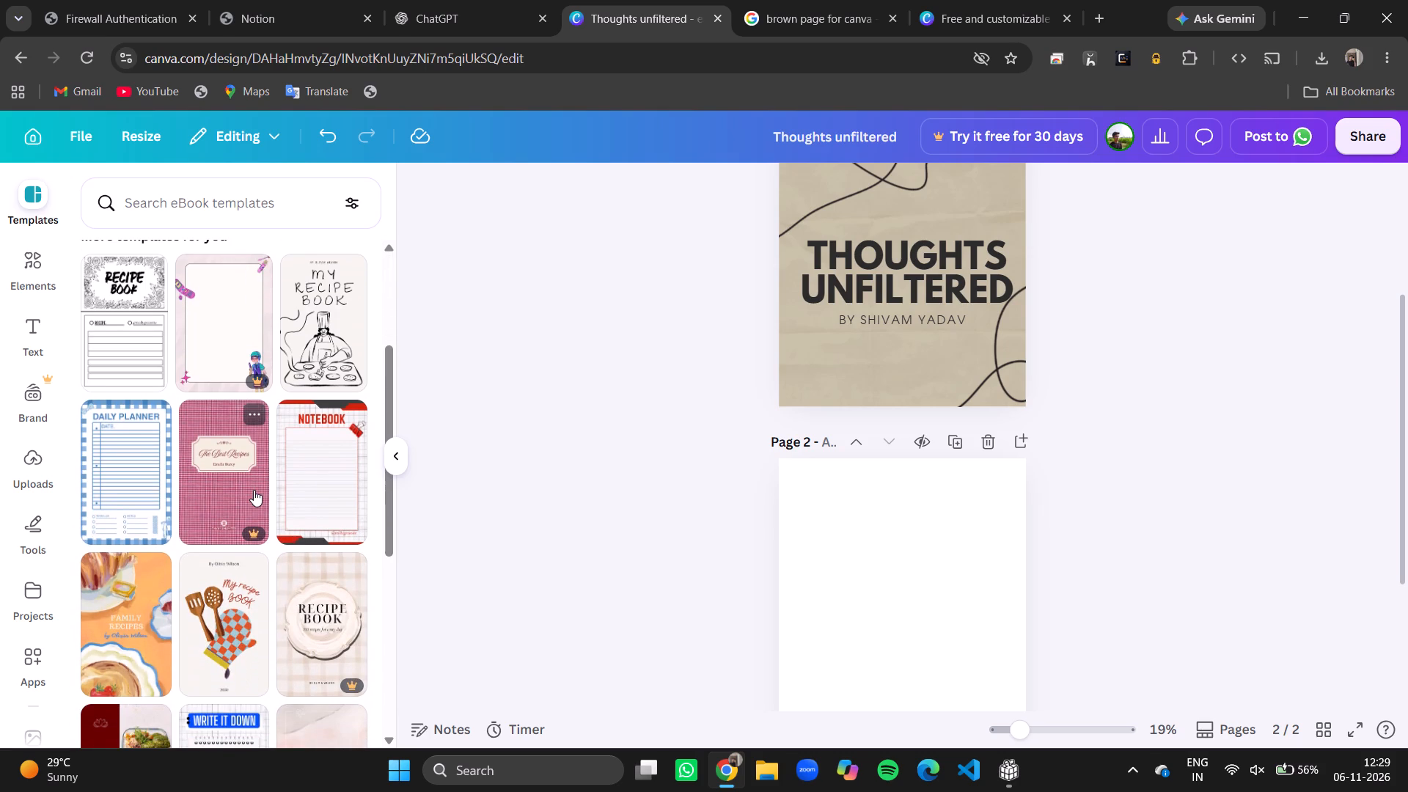
scroll(254, 490, "down", 4)
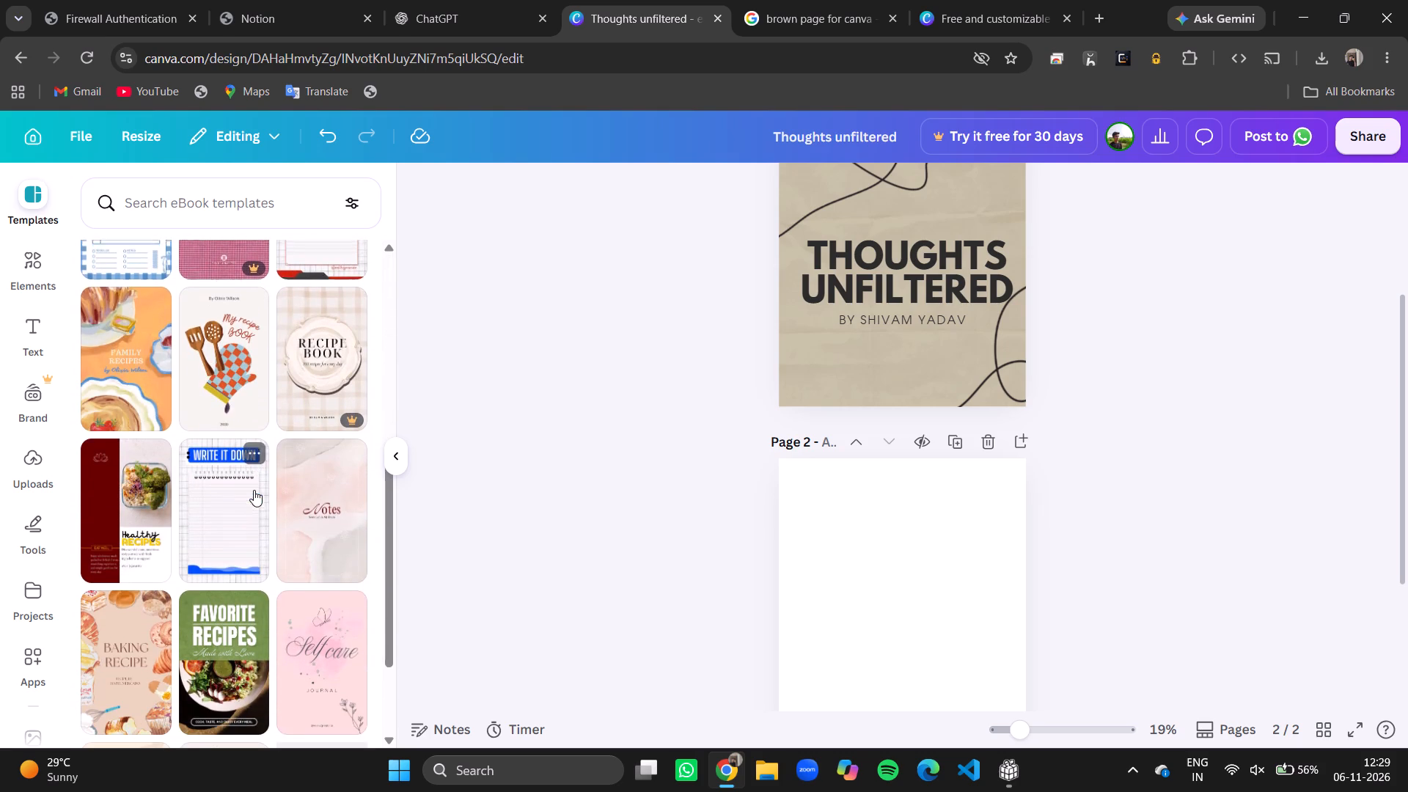
scroll(254, 490, "down", 5)
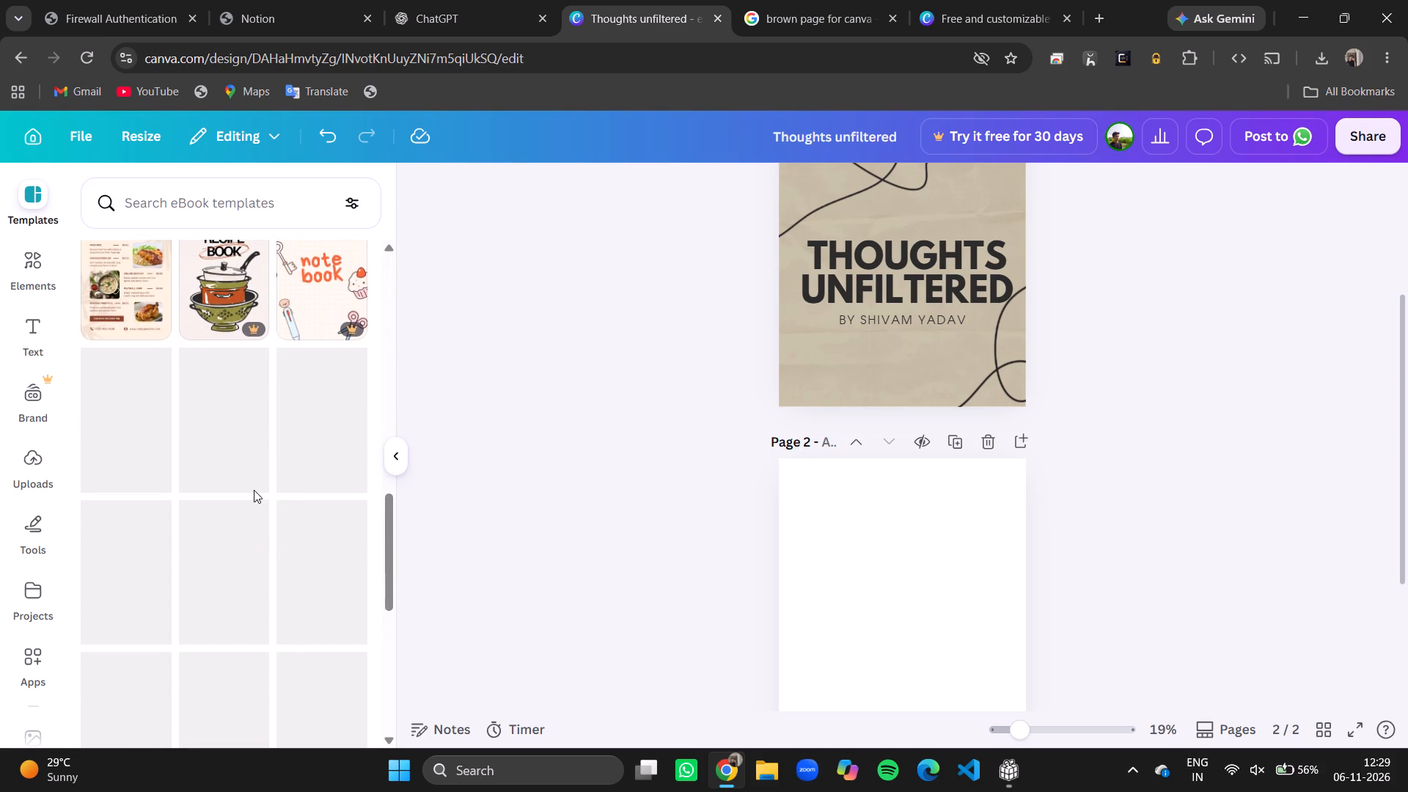
scroll(254, 490, "down", 1)
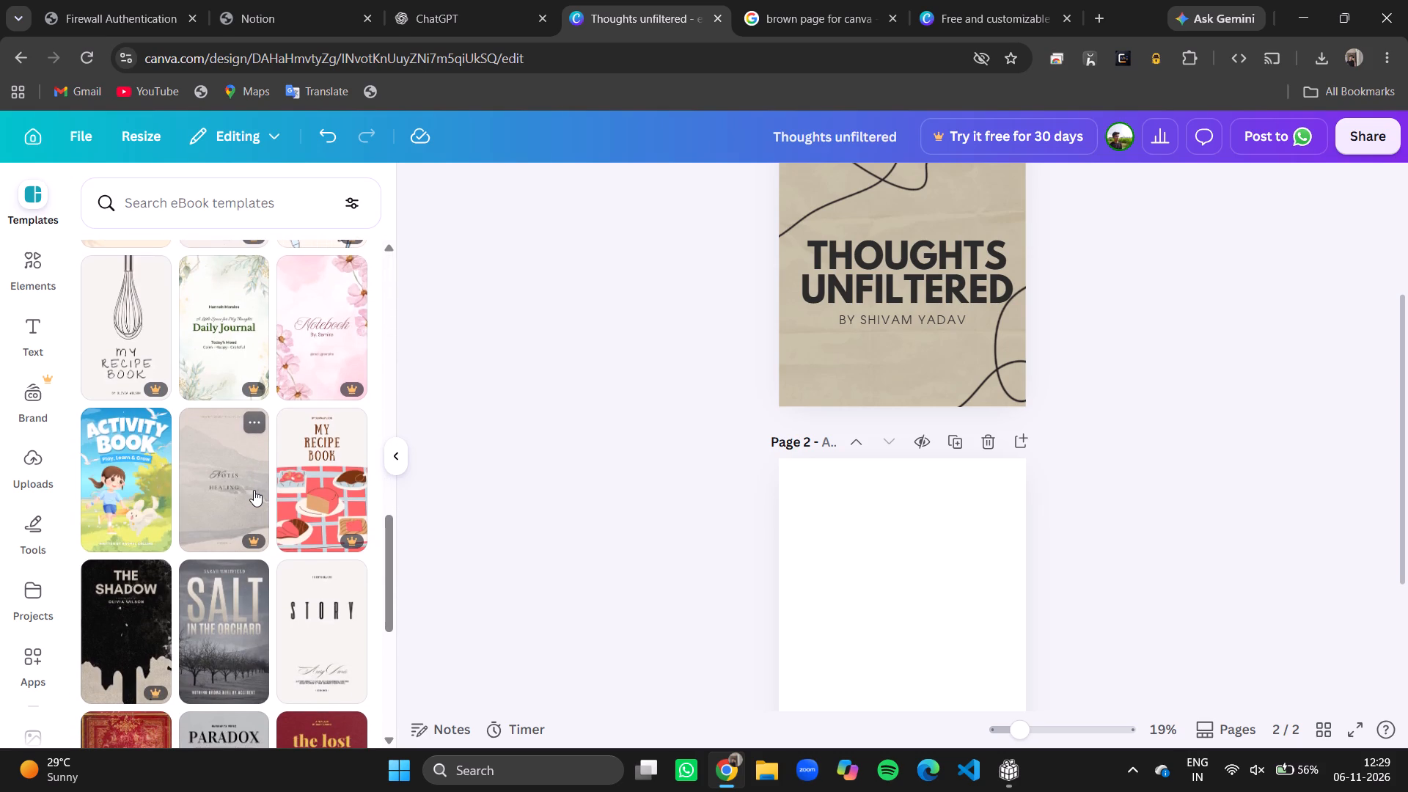
scroll(254, 490, "down", 3)
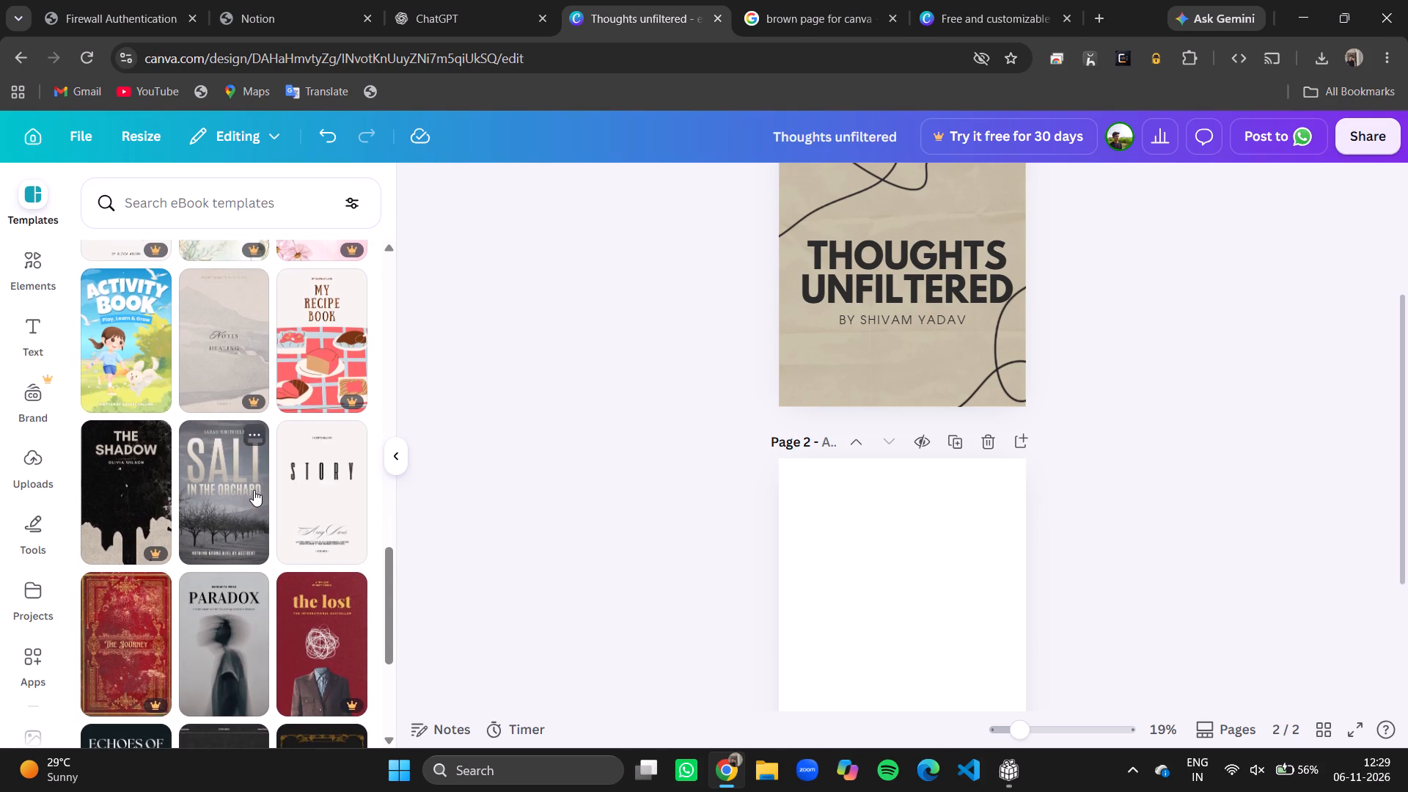
scroll(331, 501, "down", 3)
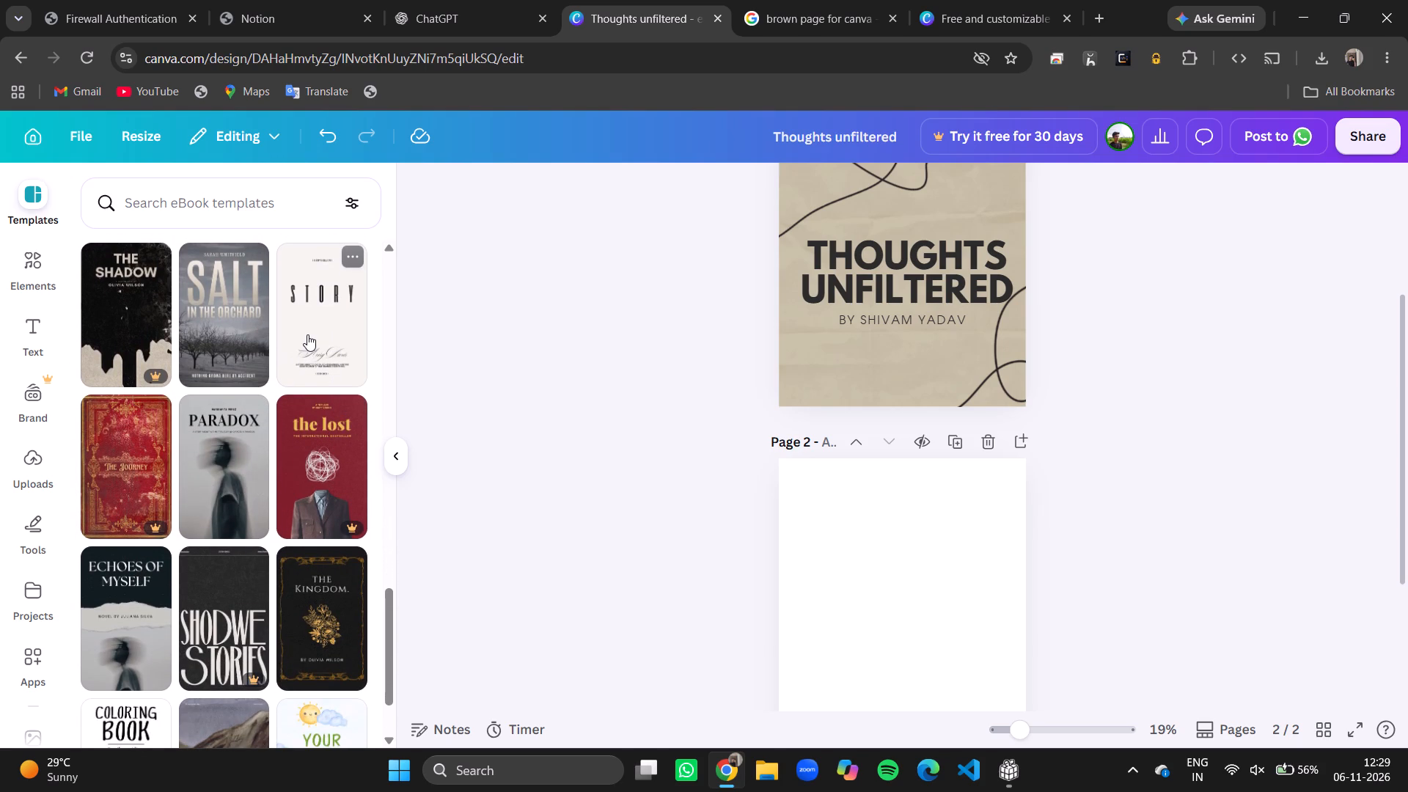
scroll(307, 334, "down", 7)
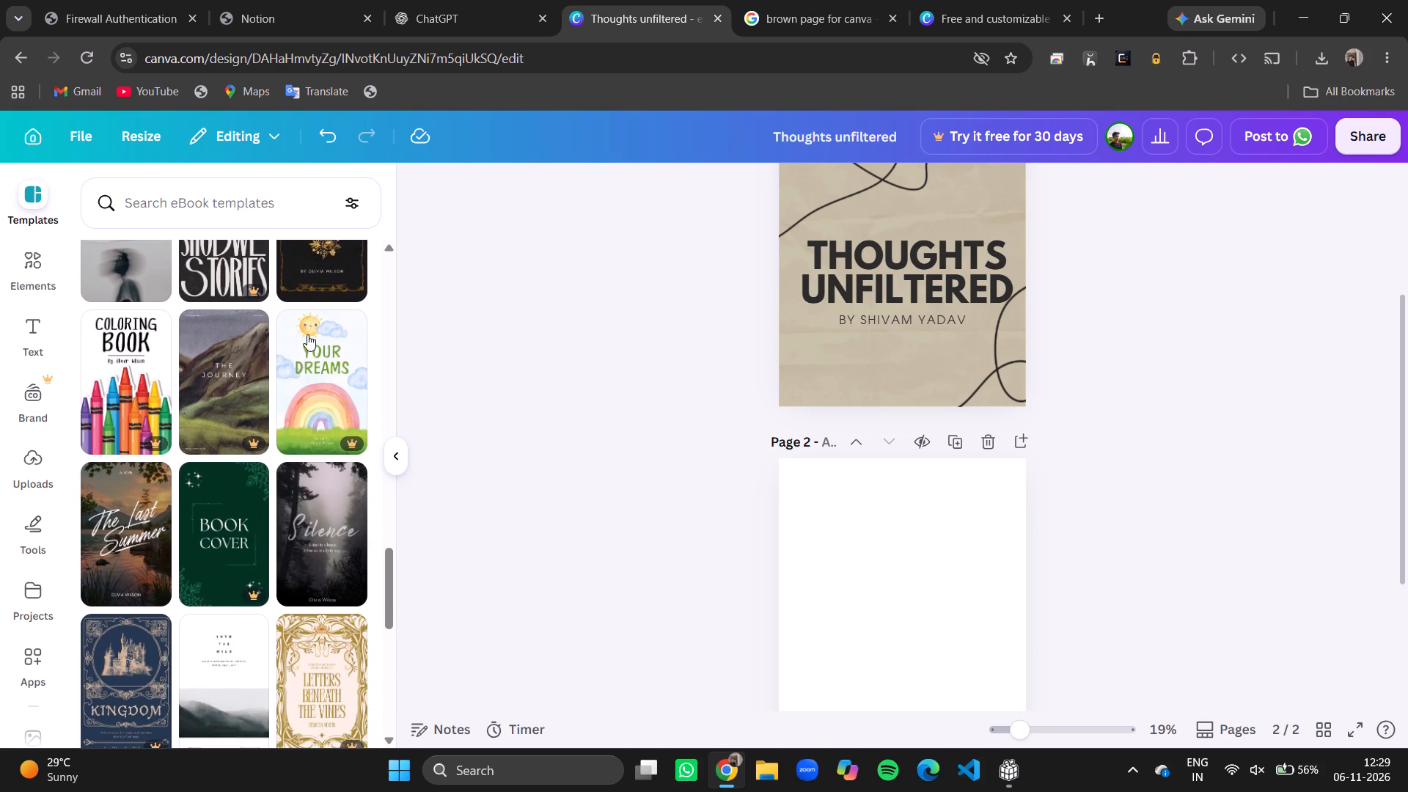
scroll(307, 334, "down", 2)
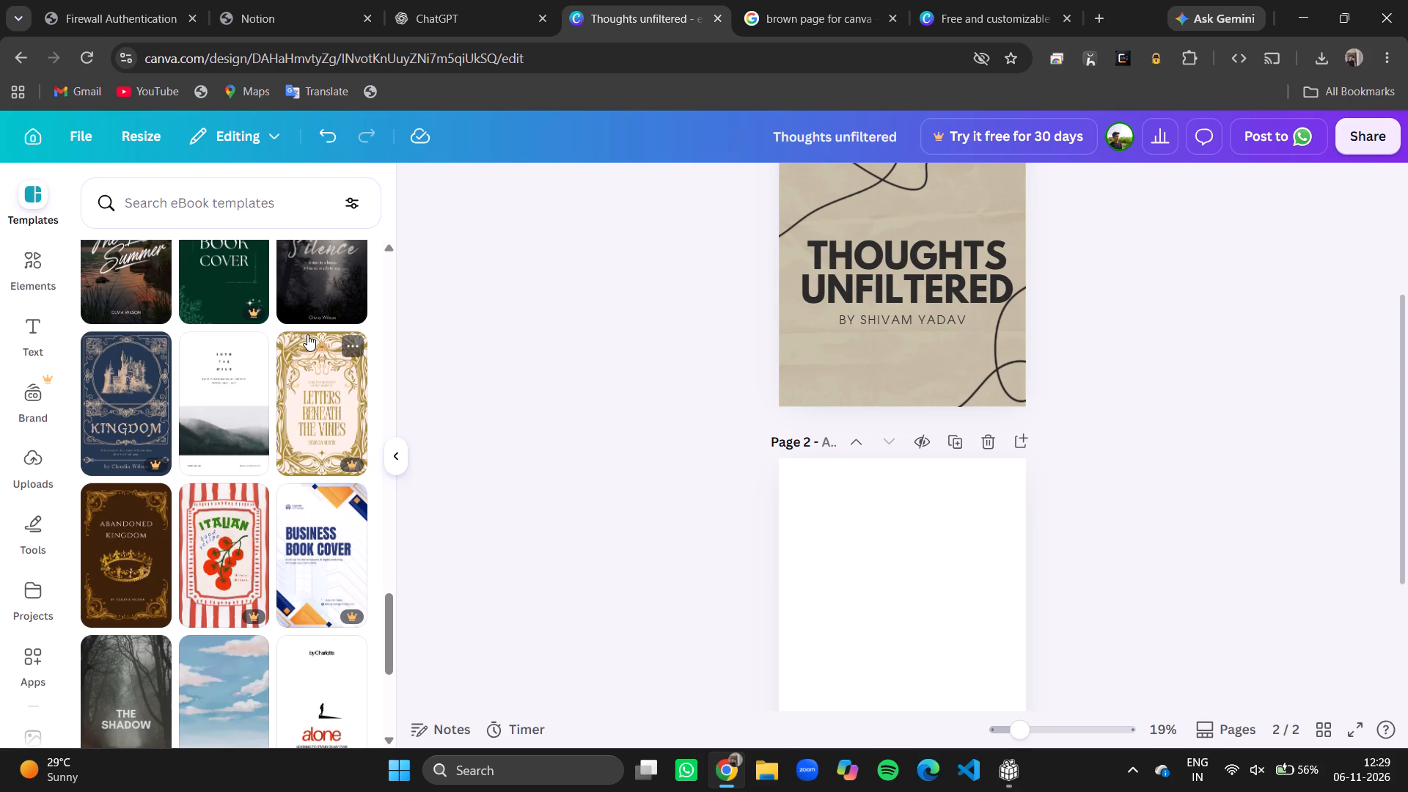
scroll(307, 334, "up", 6)
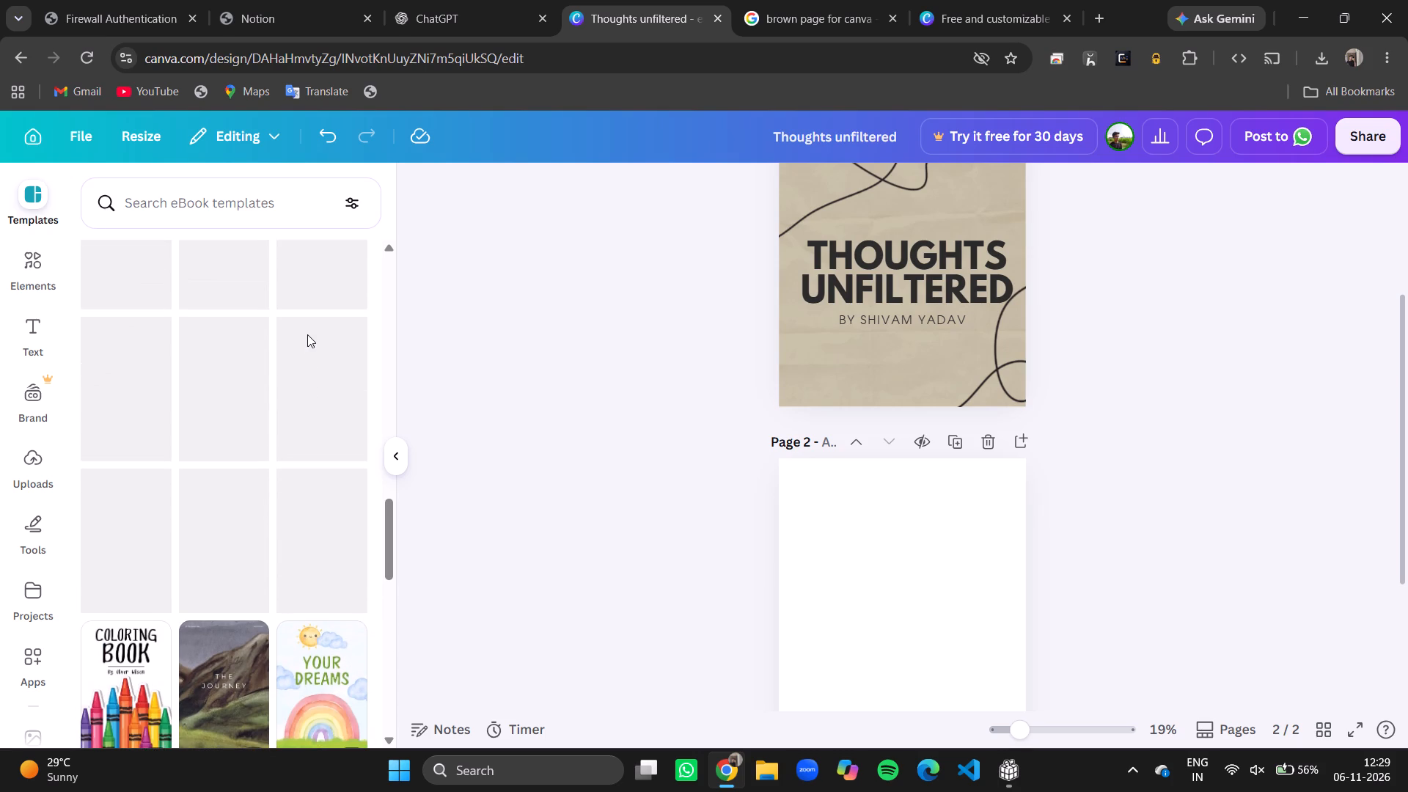
scroll(307, 334, "up", 1)
scroll(328, 397, "up", 1)
left_click(323, 352)
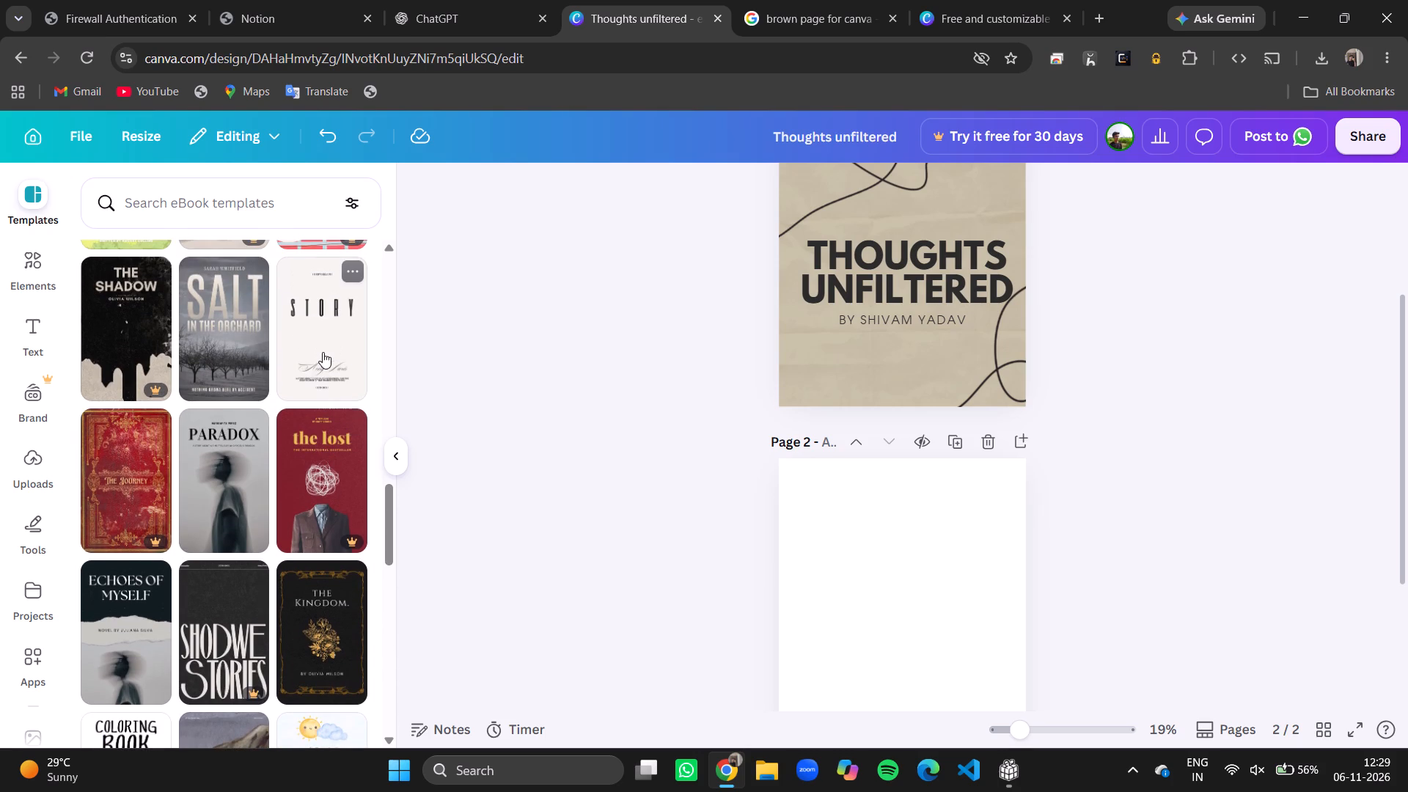
scroll(783, 550, "down", 1)
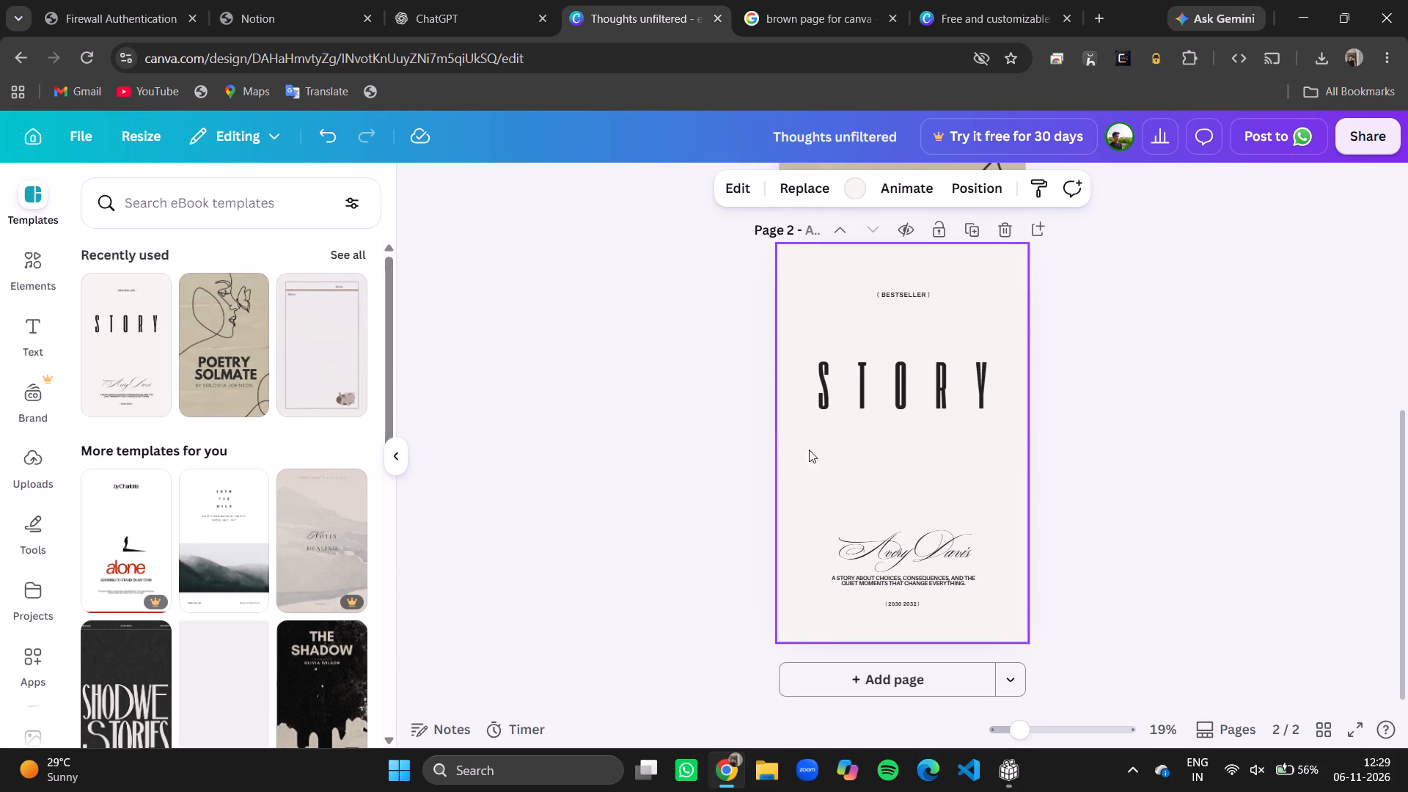
Delete all template text from page 2: the "STORY" title, "BESTSELLER" label, script author name, tagline and year line.
left_click(912, 360)
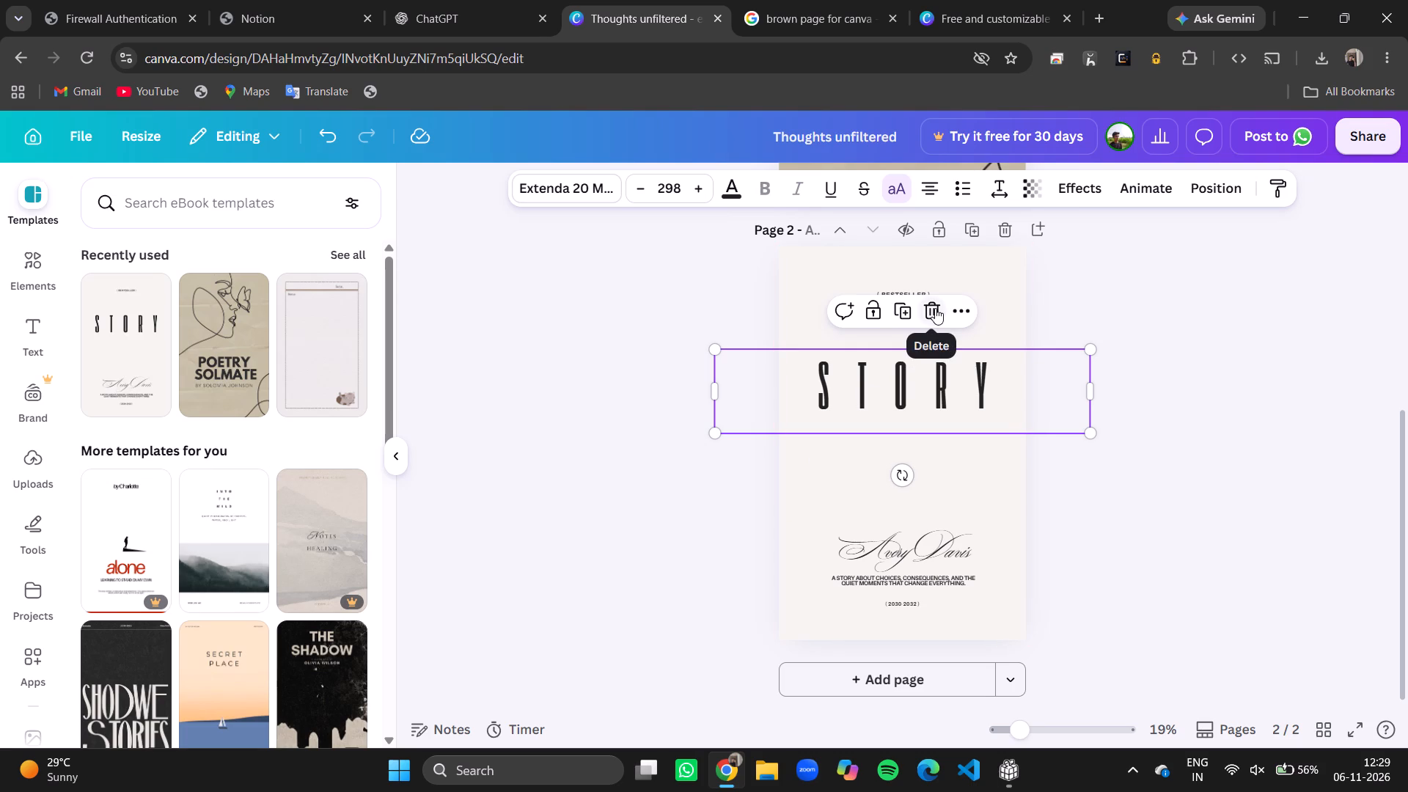
left_click(961, 406)
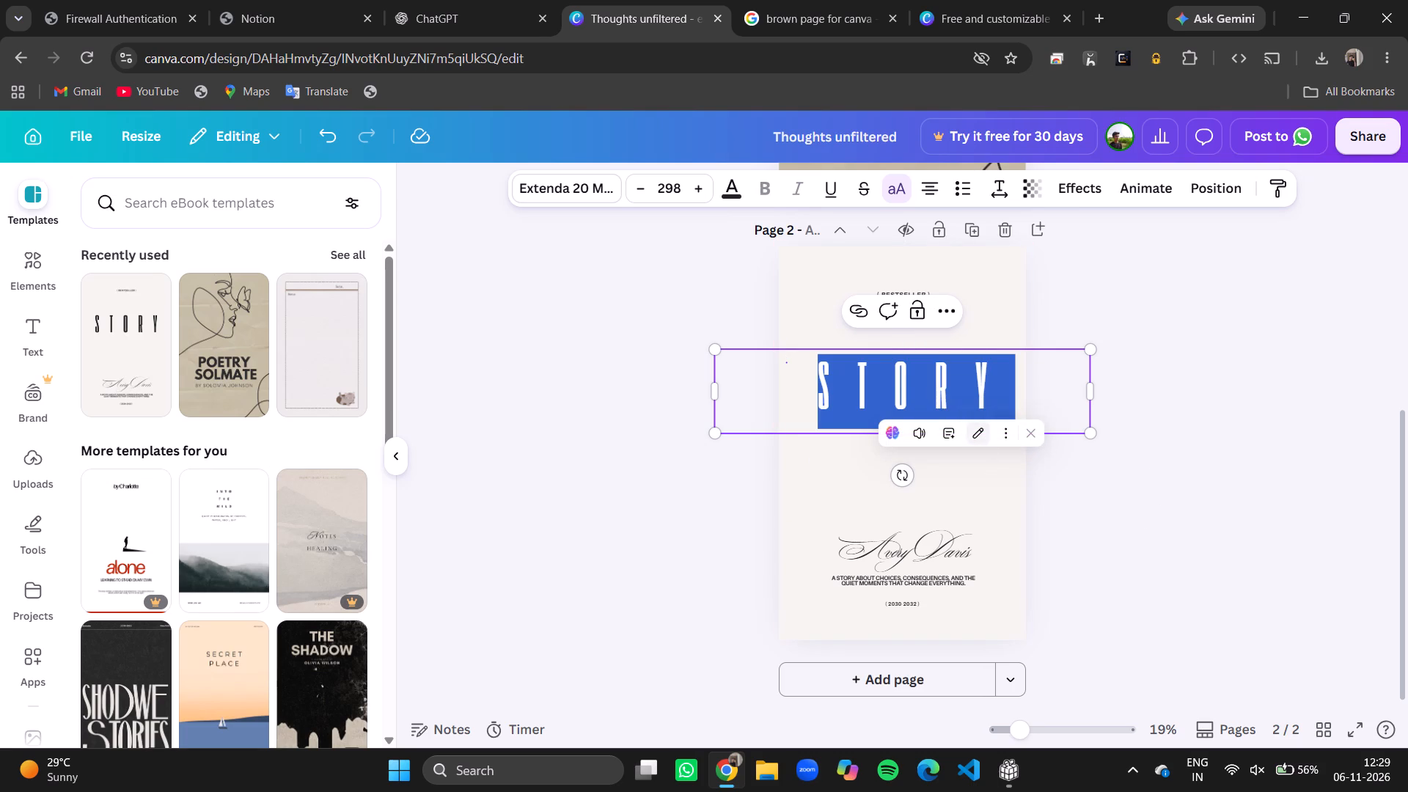
left_click(1186, 474)
left_click(950, 398)
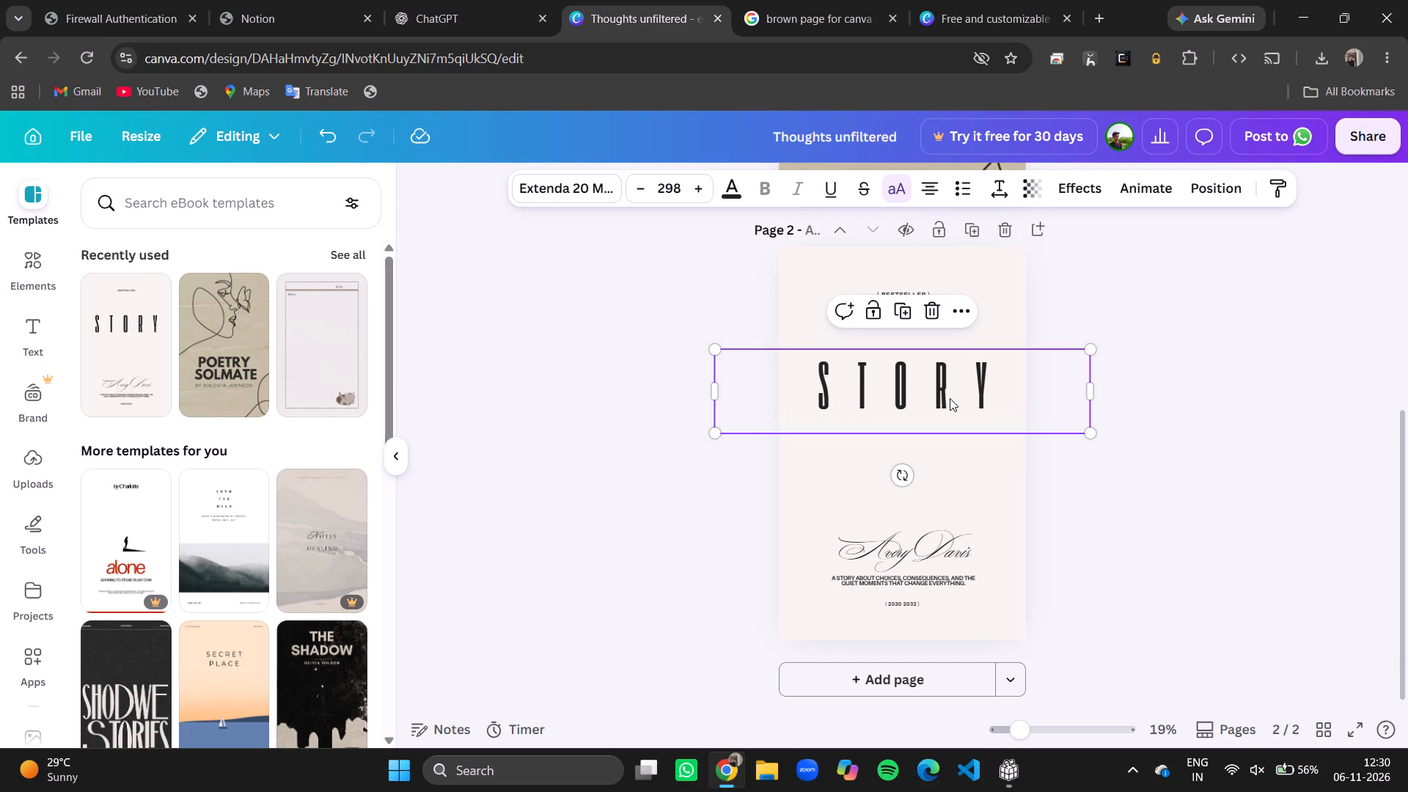
left_click(923, 315)
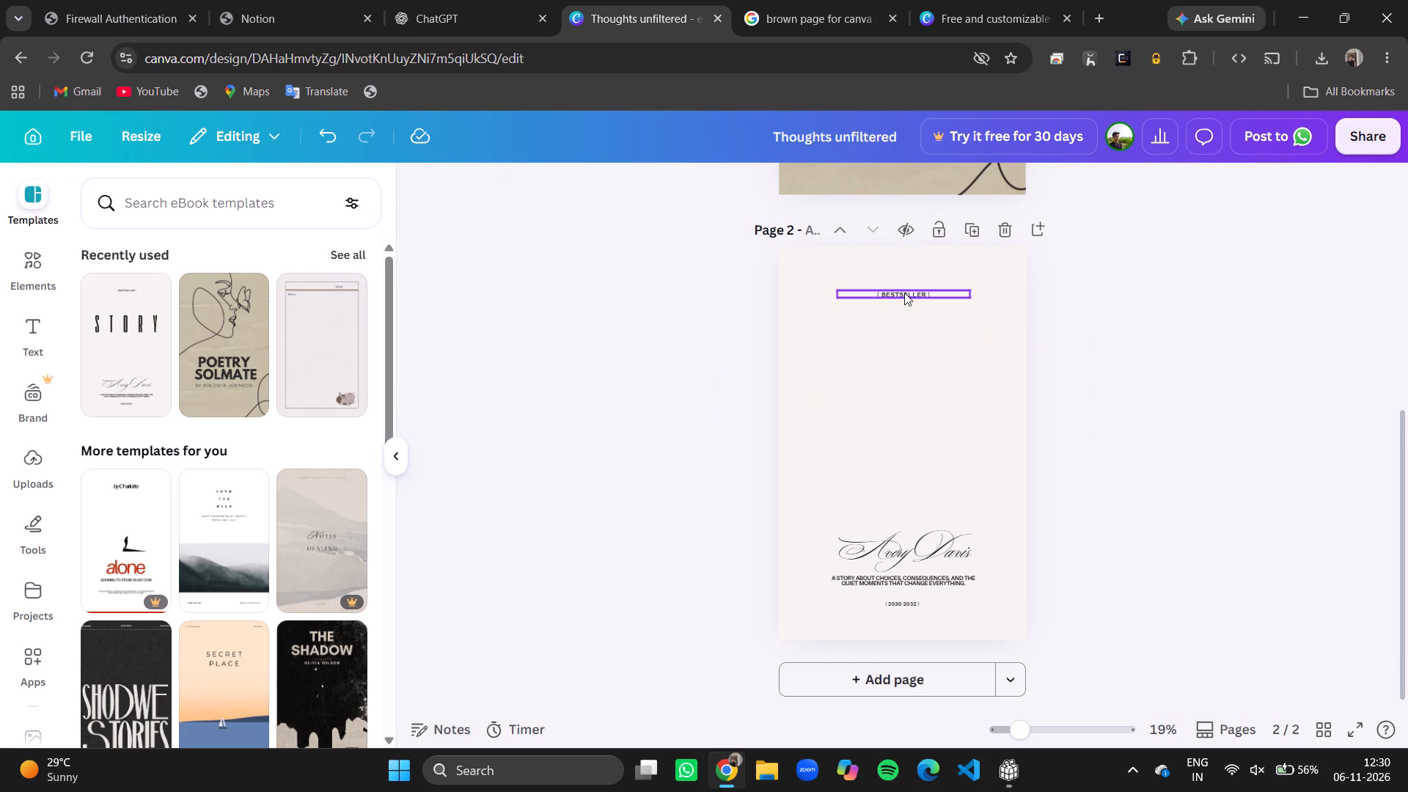
left_click(904, 293)
left_click(925, 255)
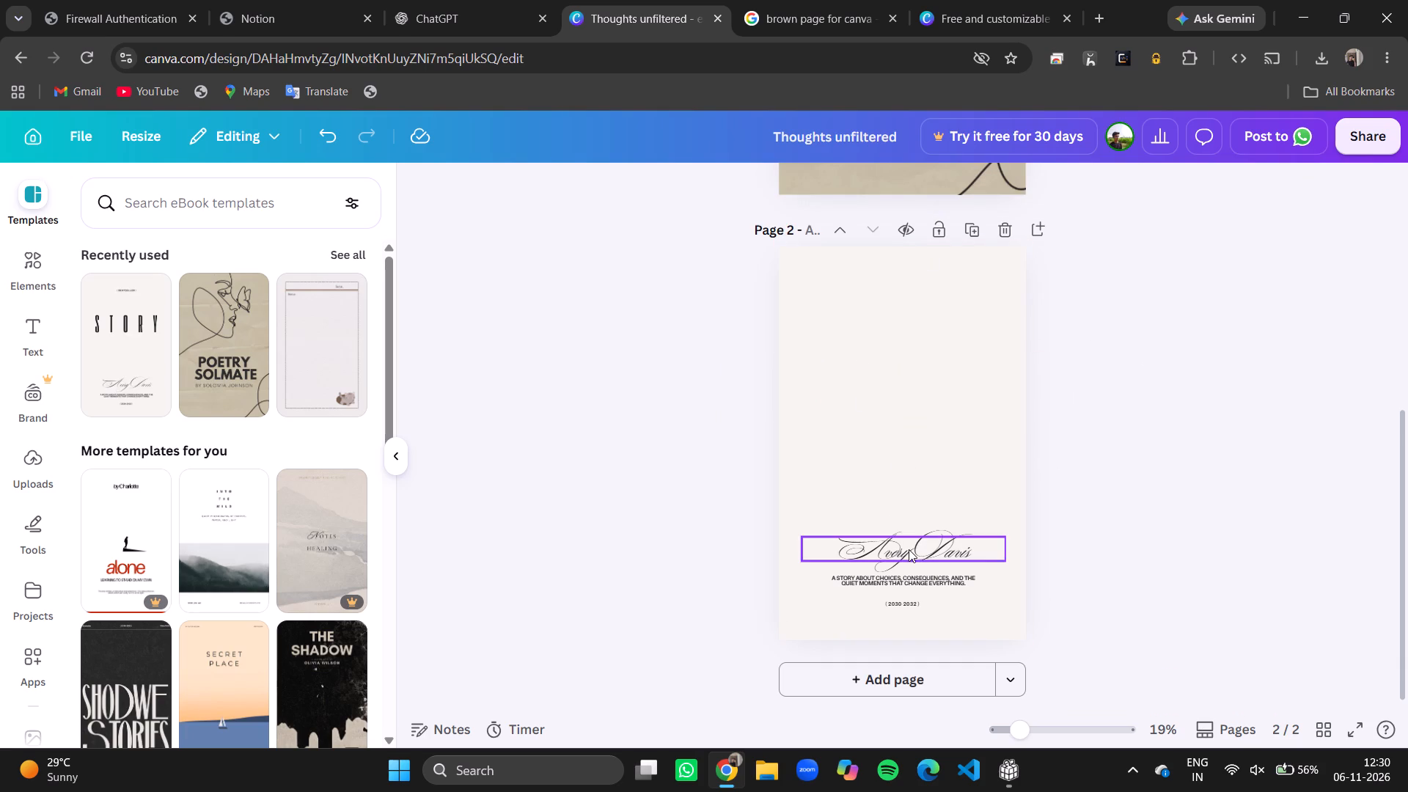
left_click(909, 549)
left_click(932, 505)
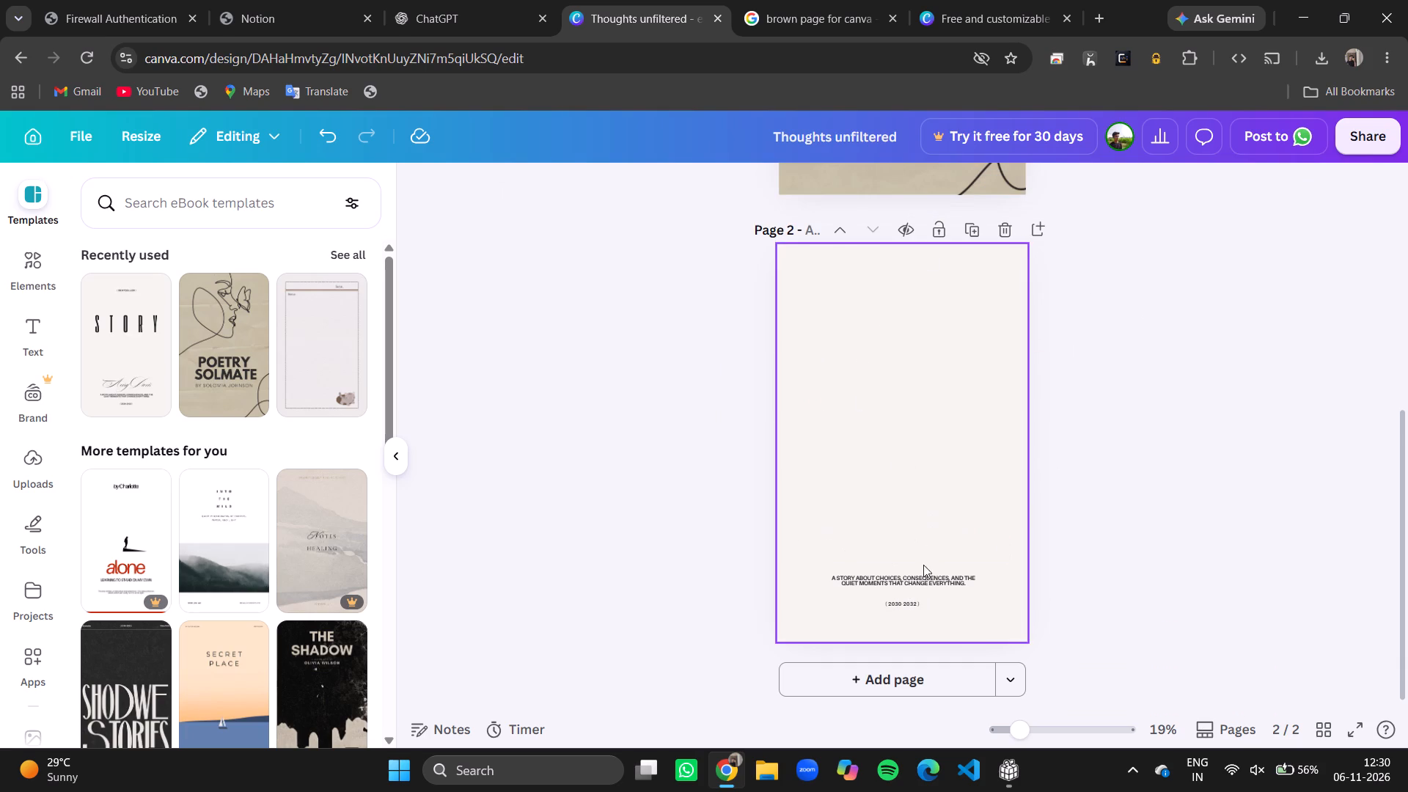
left_click(918, 580)
left_click(933, 532)
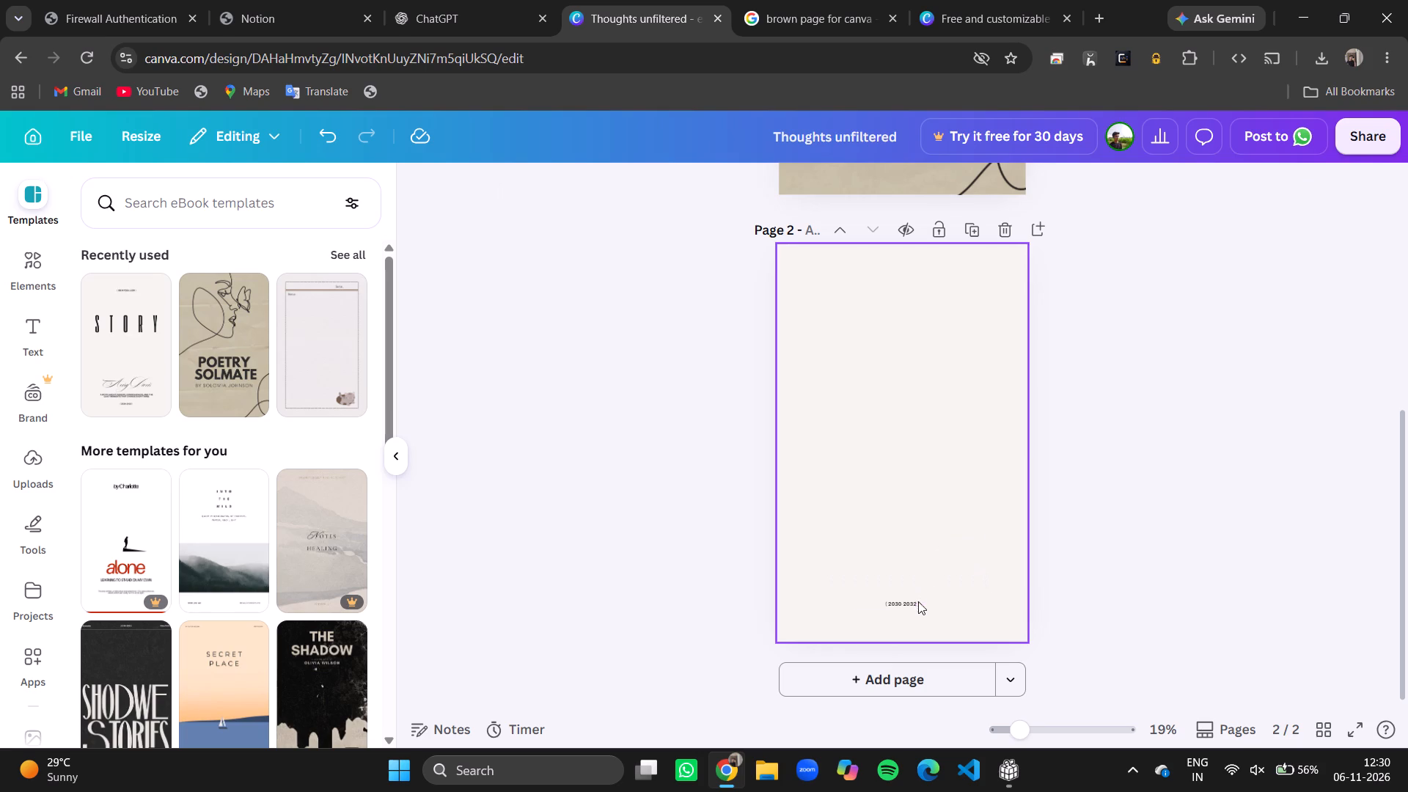
left_click(914, 606)
left_click(929, 565)
Change page 2's background to the solid pale cream-yellow #FFFDD0.
left_click(912, 529)
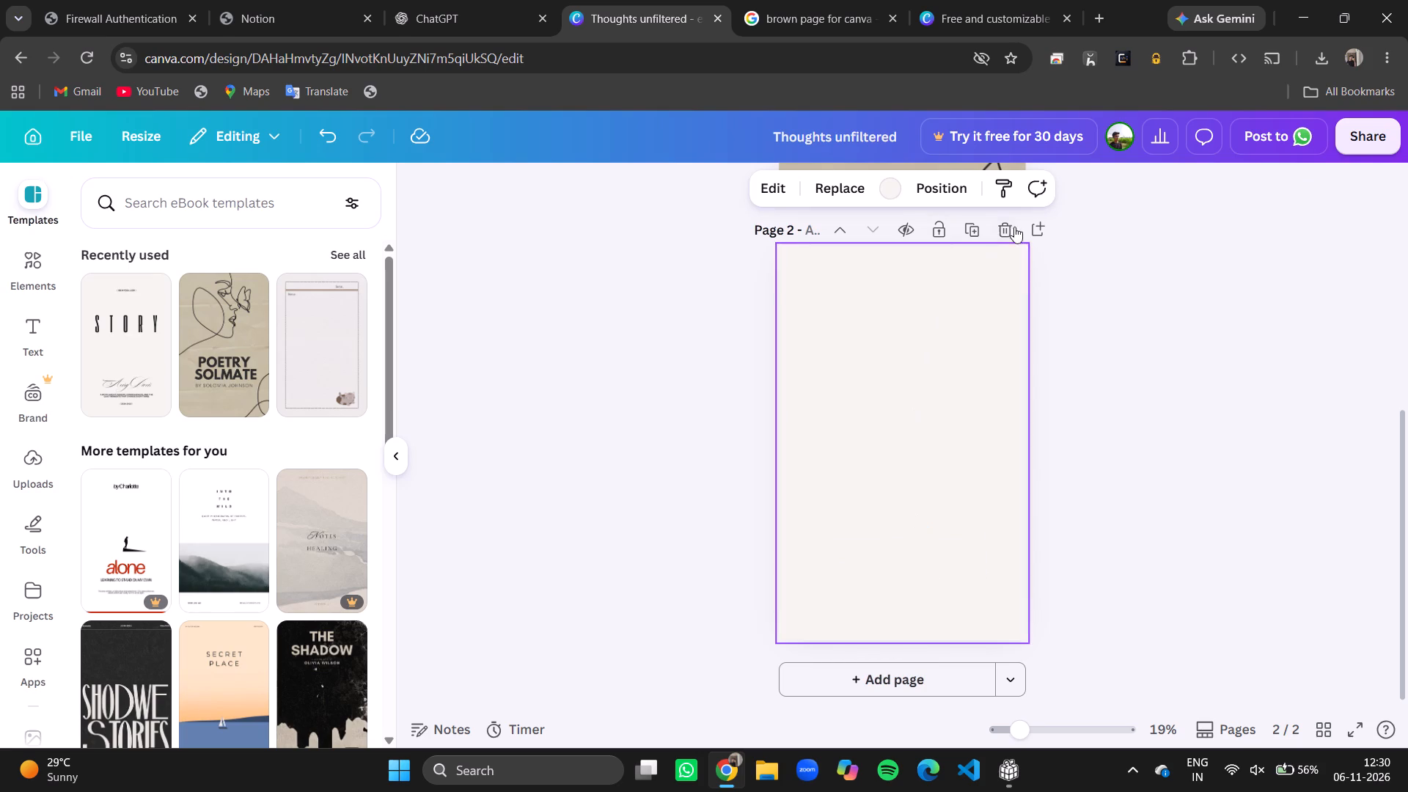
left_click(896, 185)
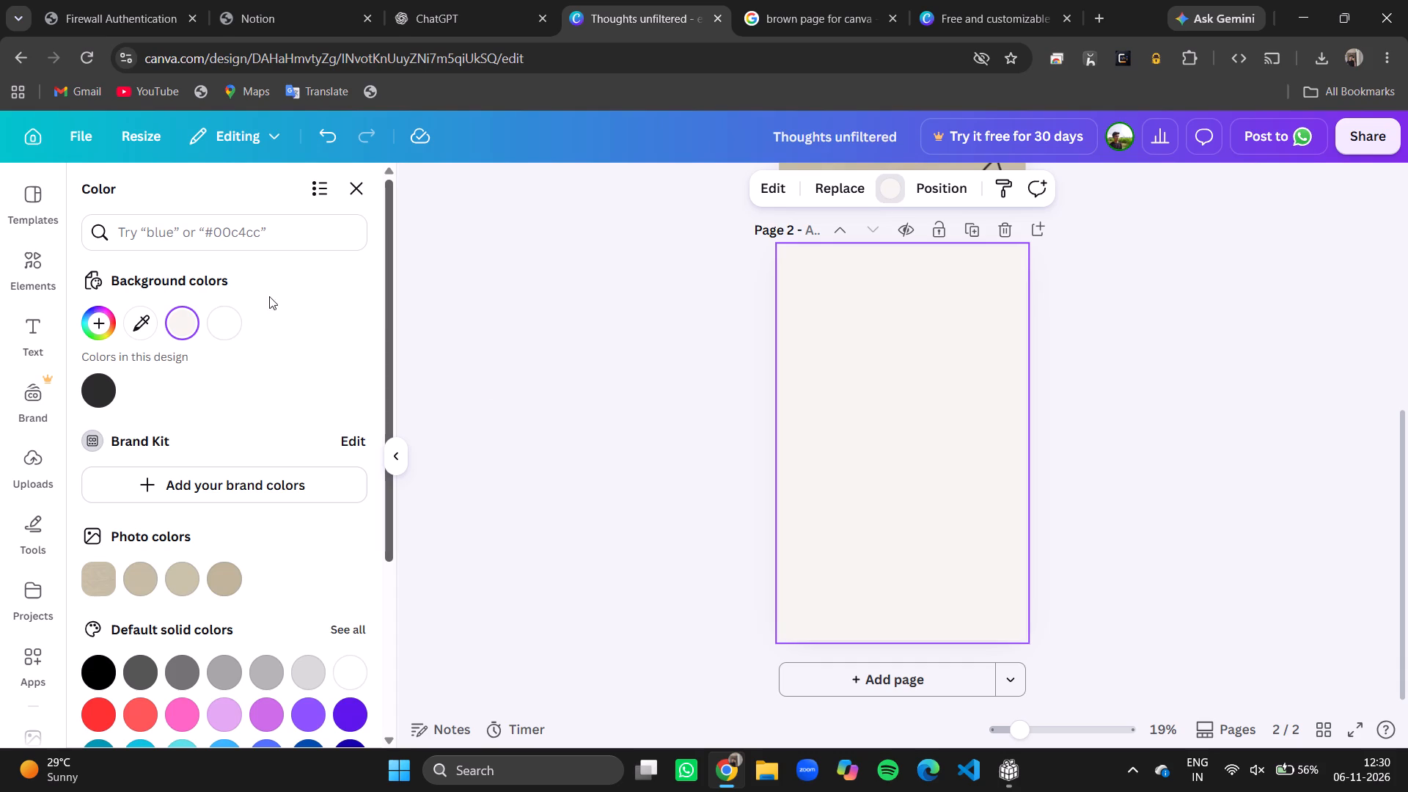
left_click(147, 330)
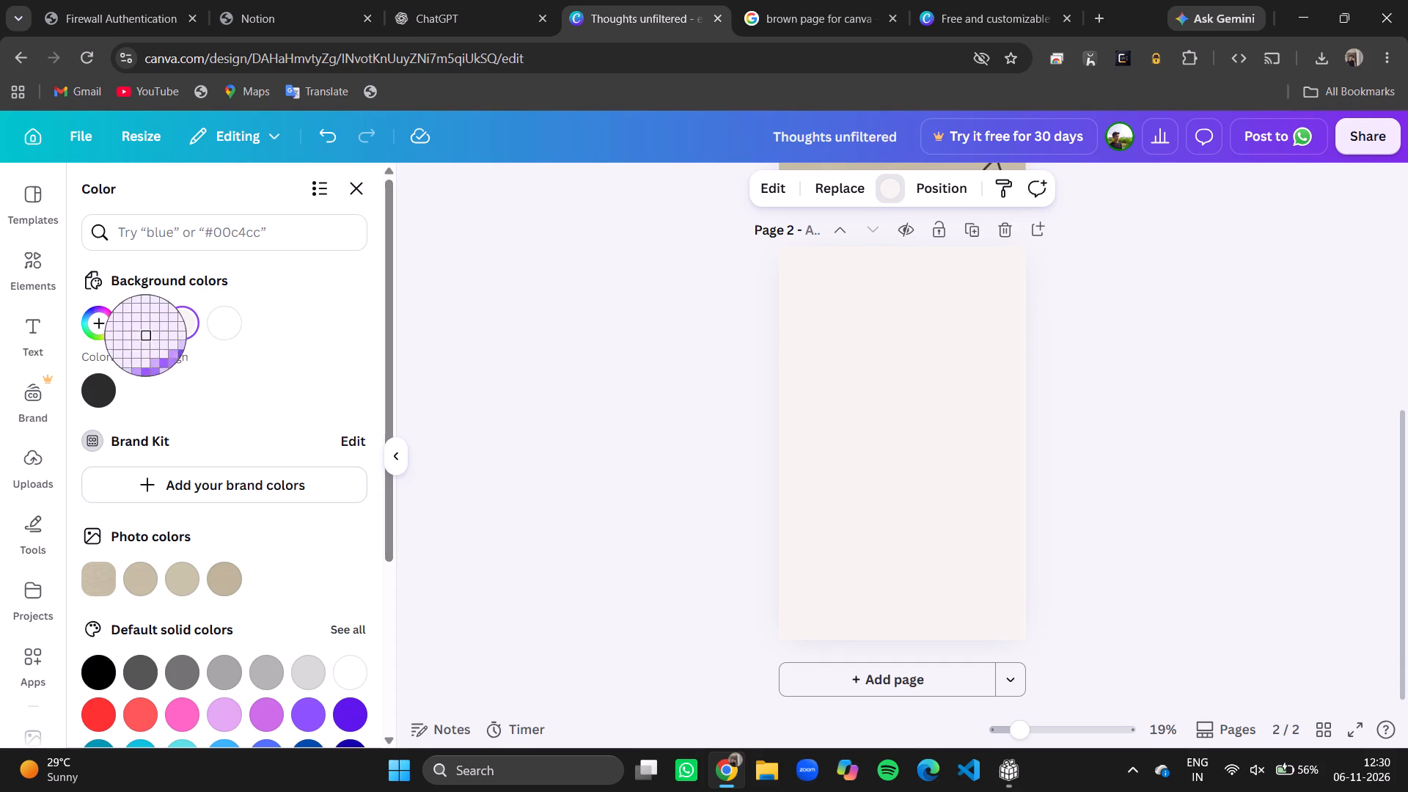
left_click(139, 327)
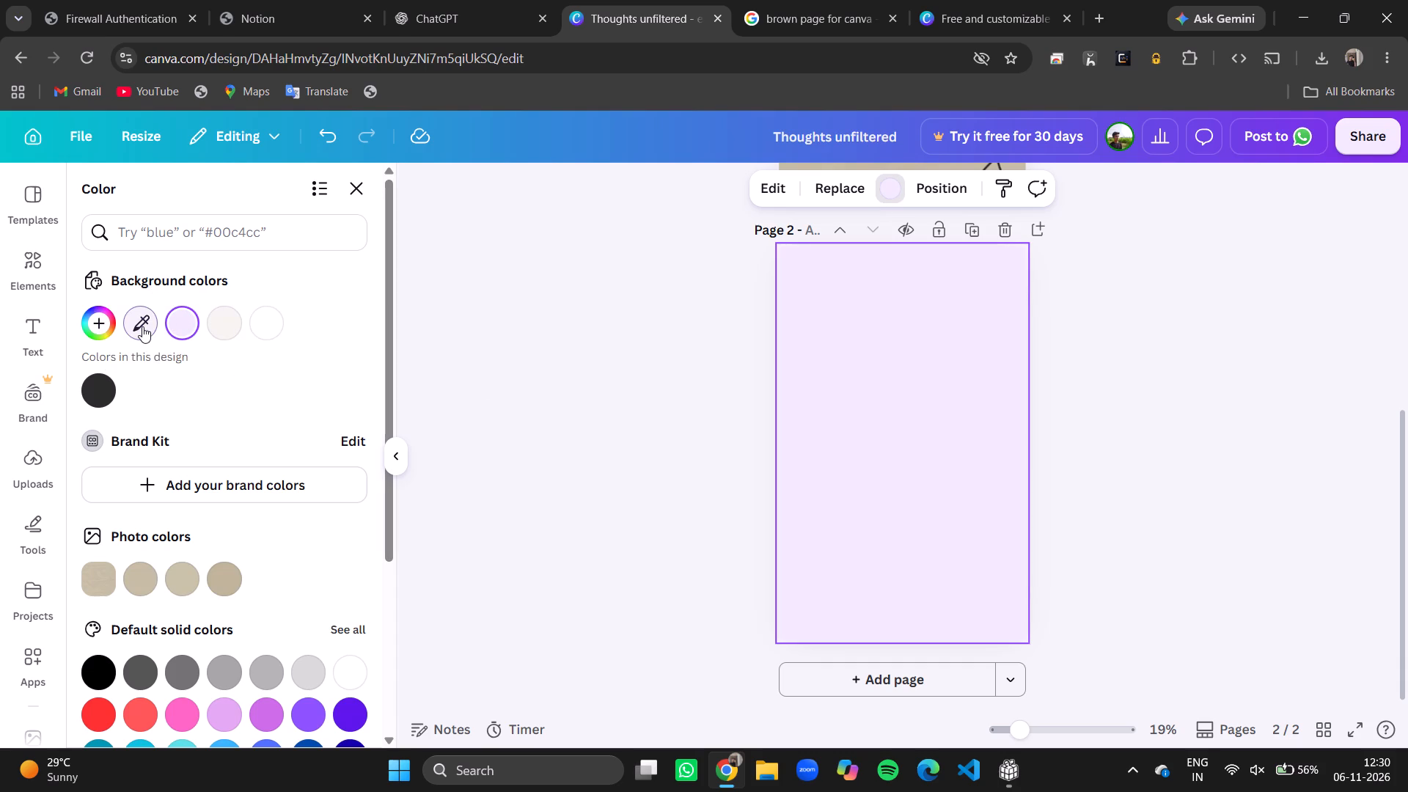
left_click(113, 326)
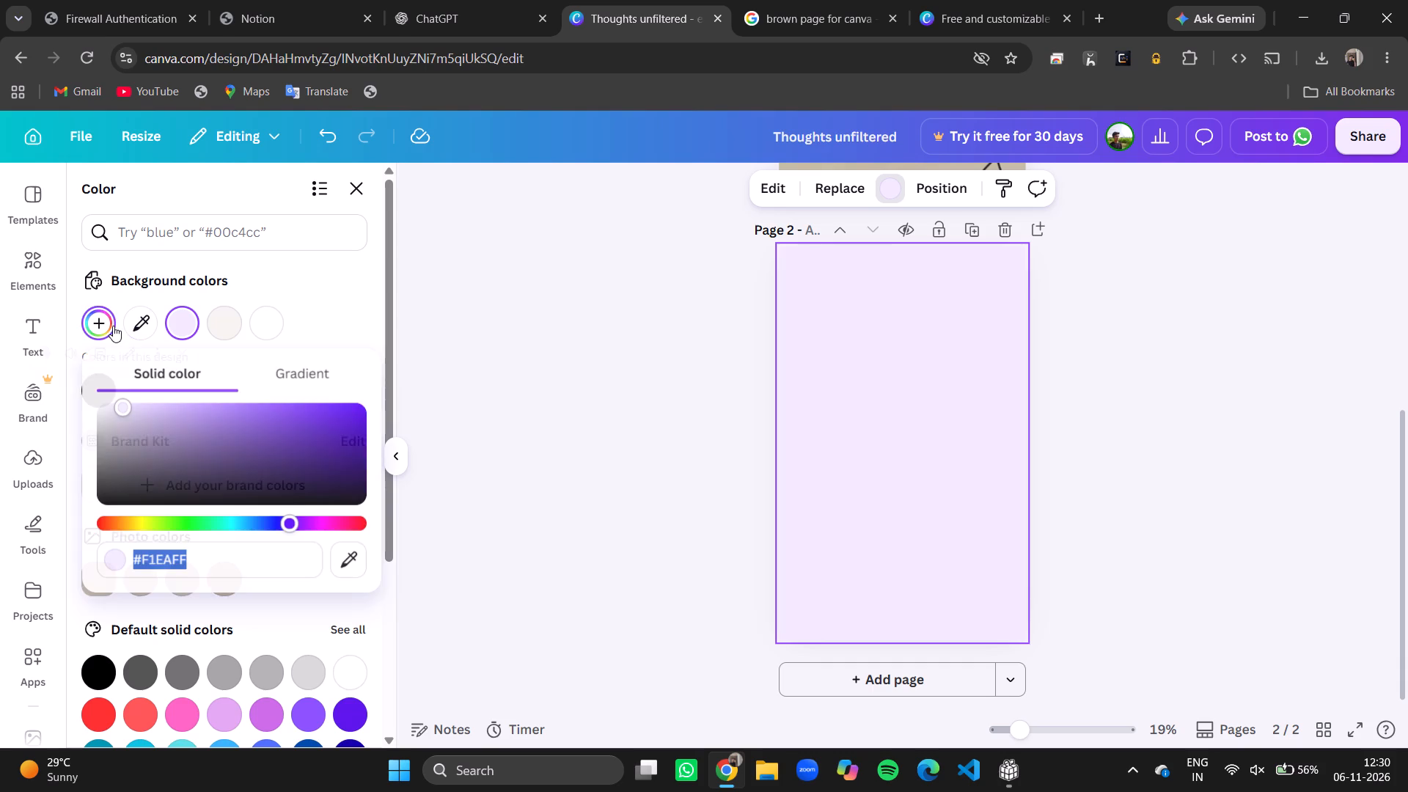
left_click_drag(289, 524, 236, 529)
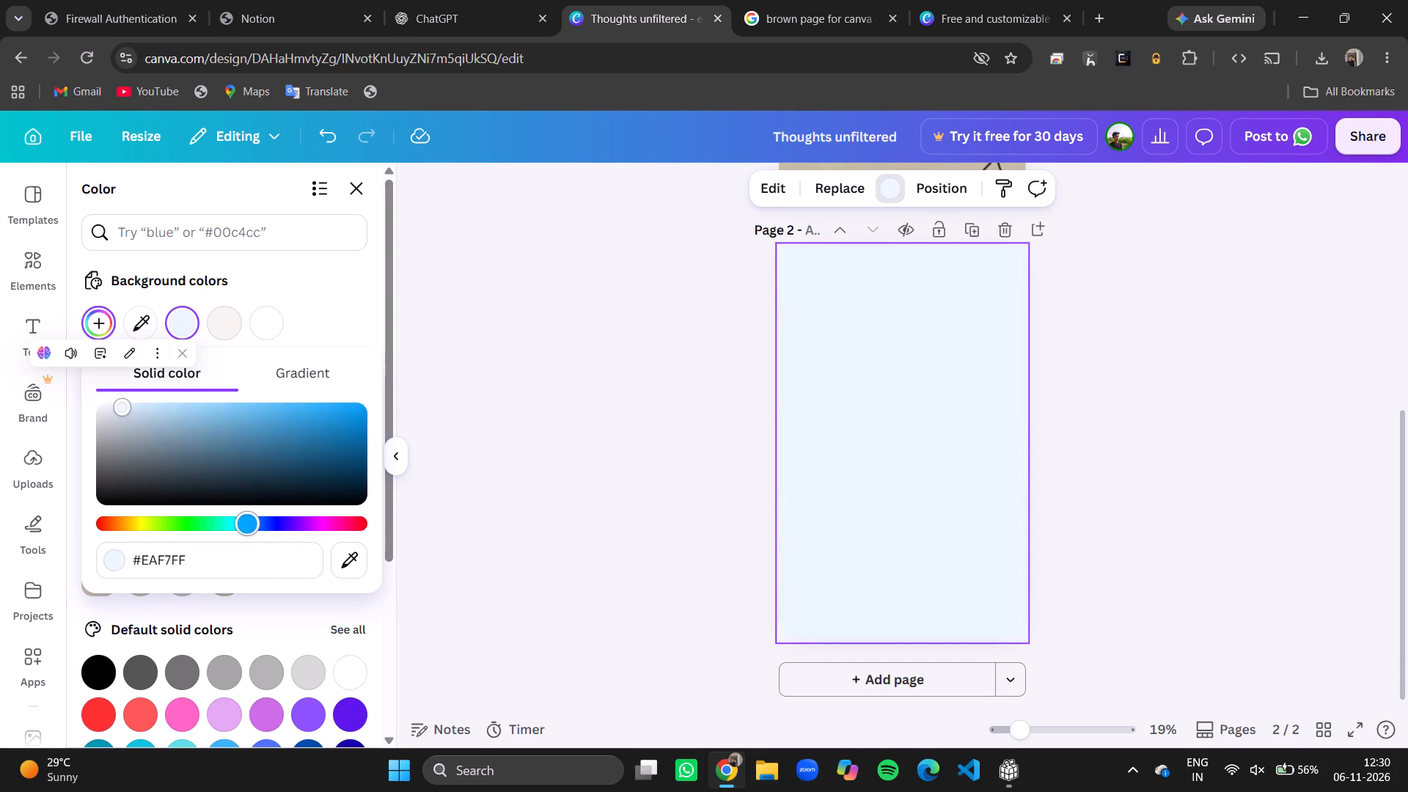
left_click_drag(236, 529, 133, 544)
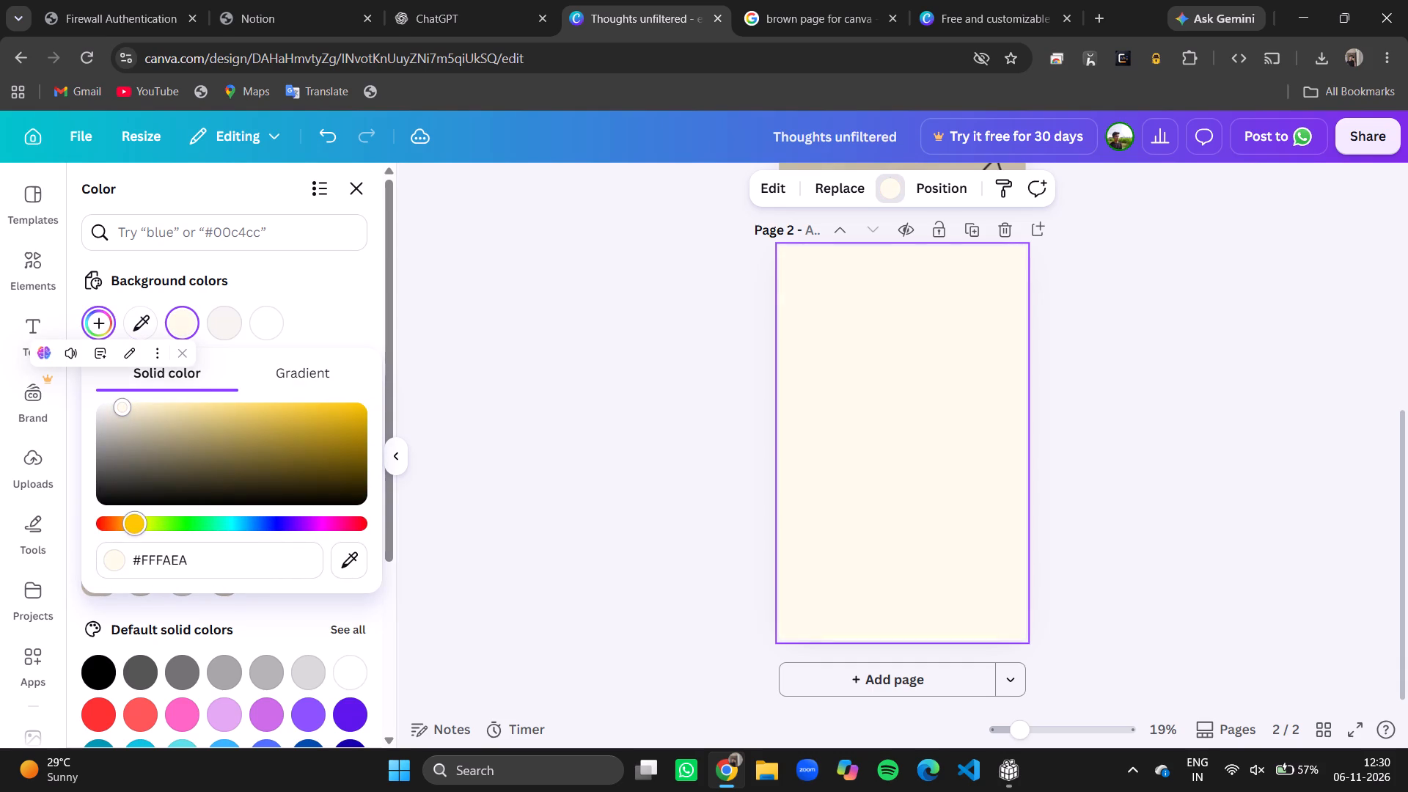
left_click_drag(133, 544, 109, 544)
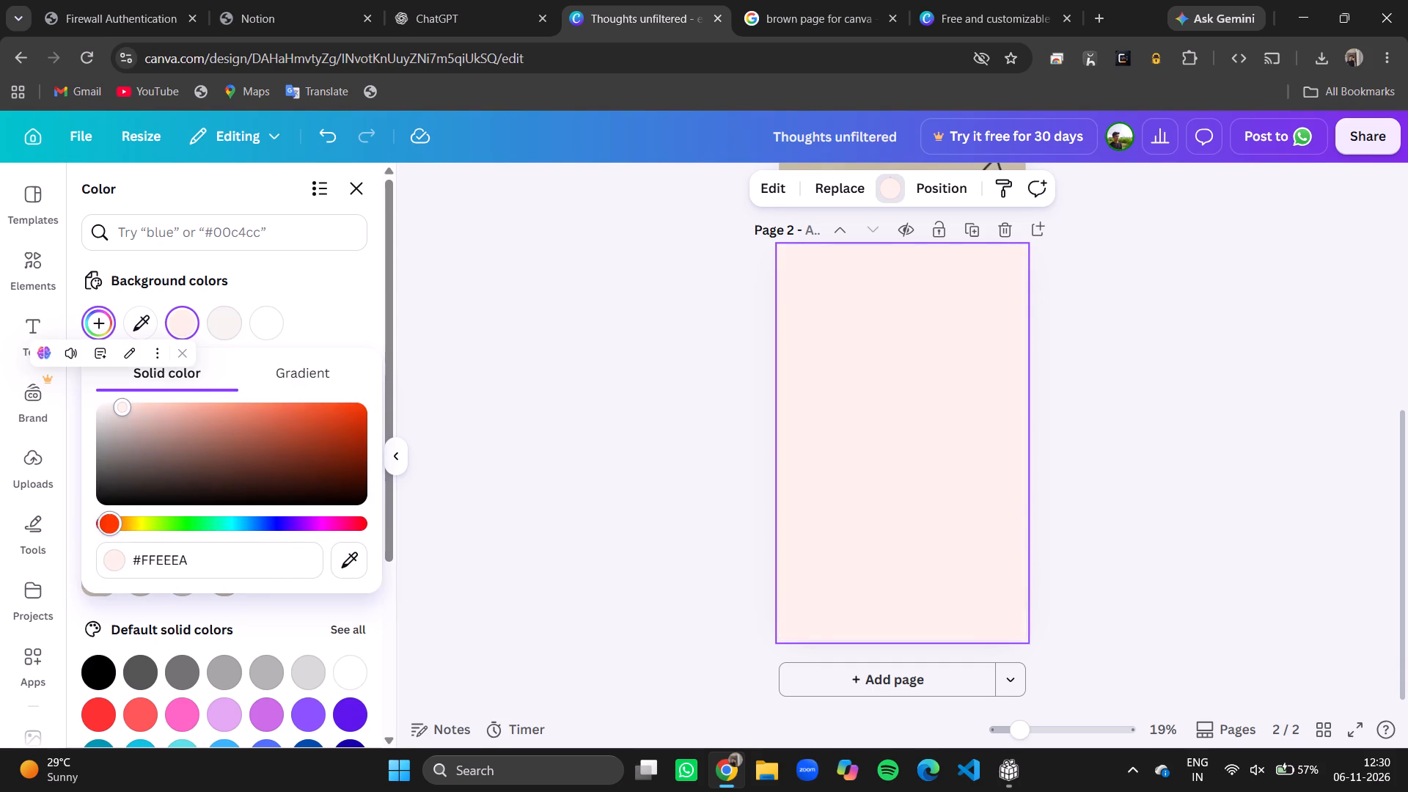
left_click_drag(109, 544, 141, 541)
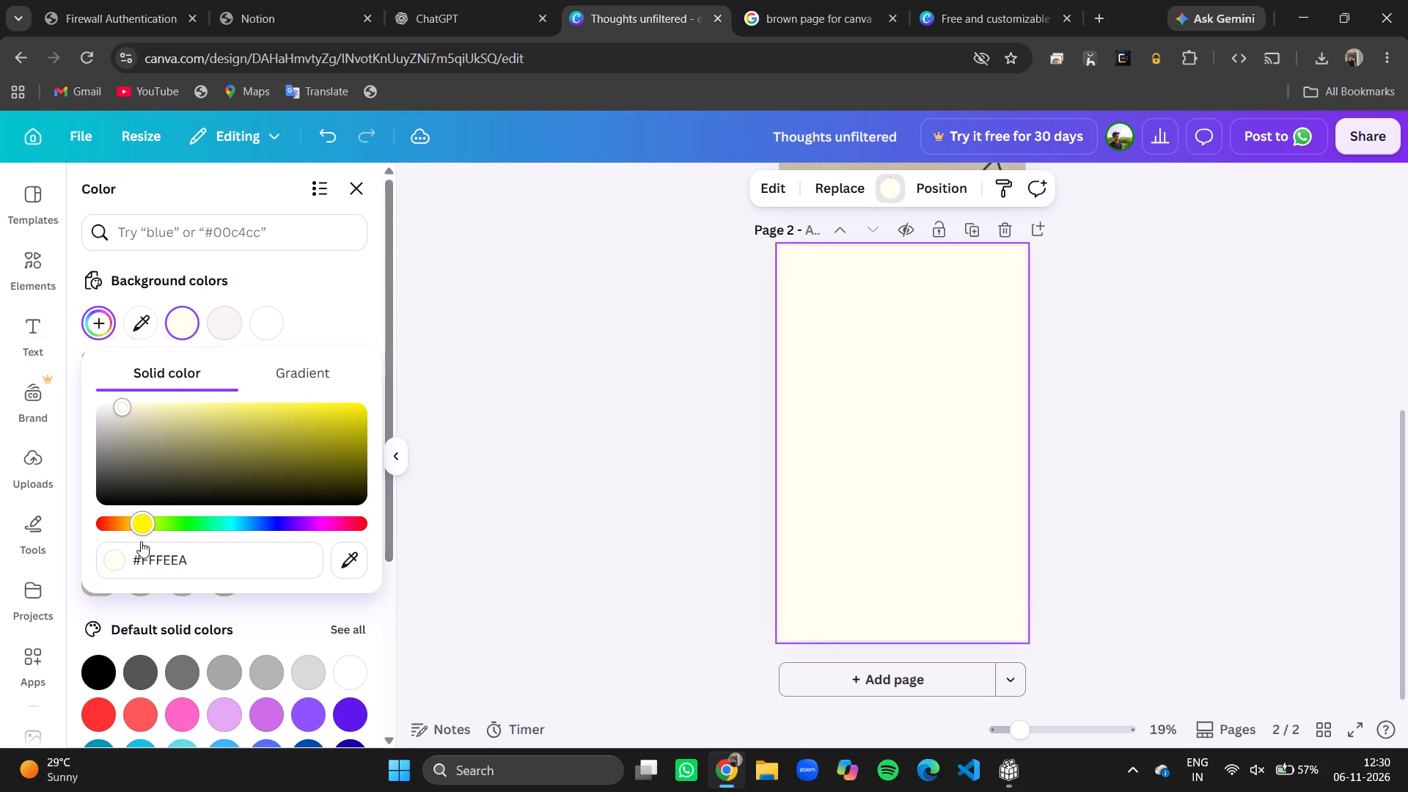
left_click_drag(123, 411, 131, 423)
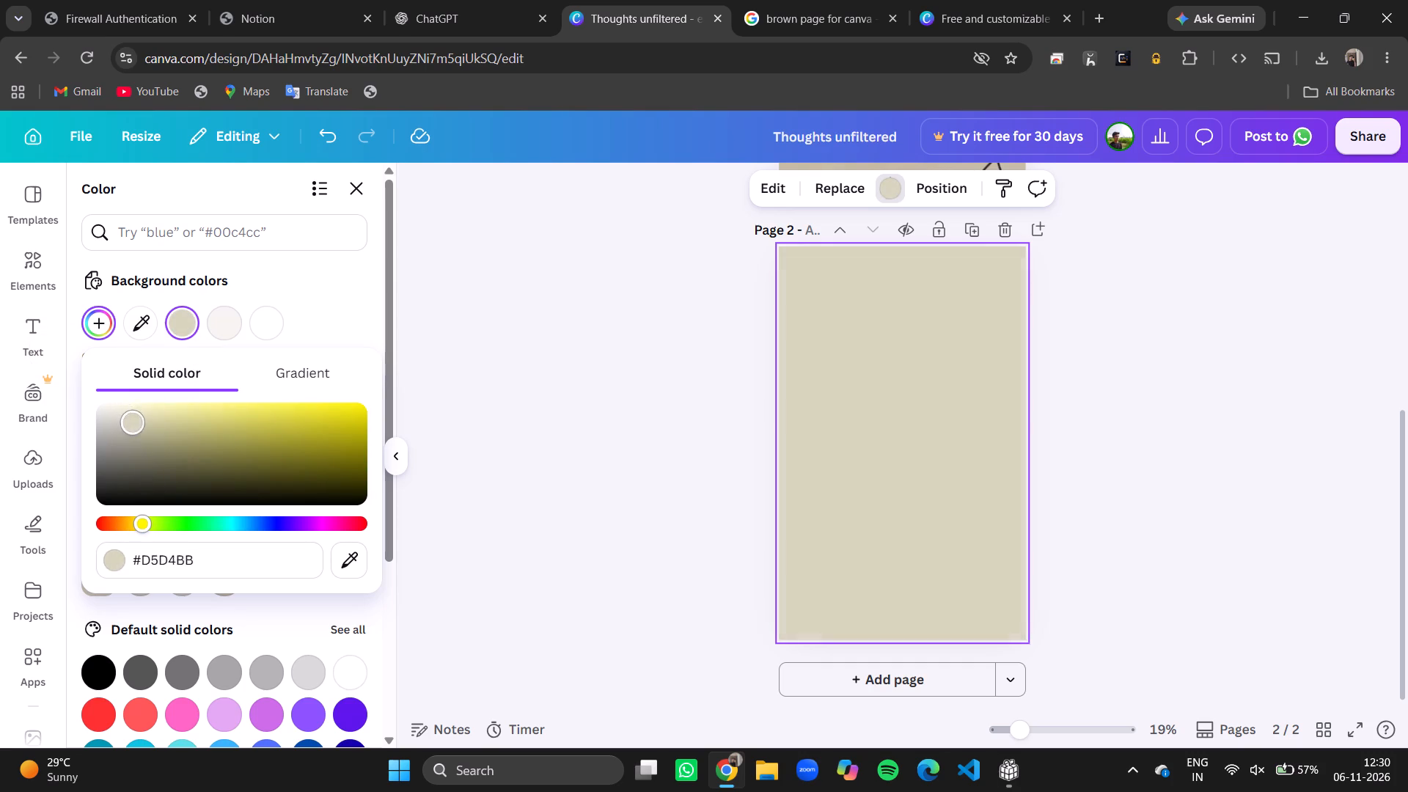
left_click_drag(131, 423, 132, 441)
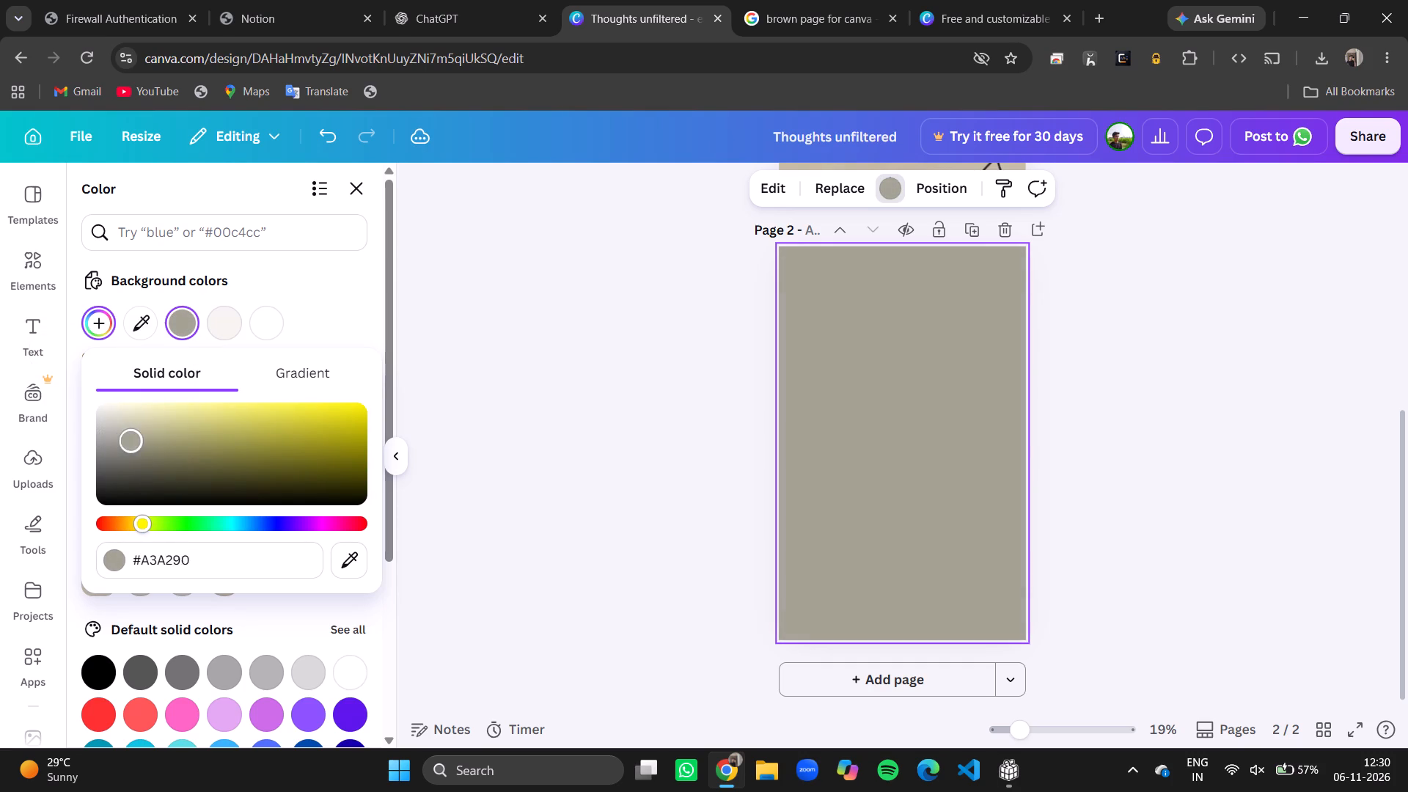
left_click_drag(132, 441, 208, 386)
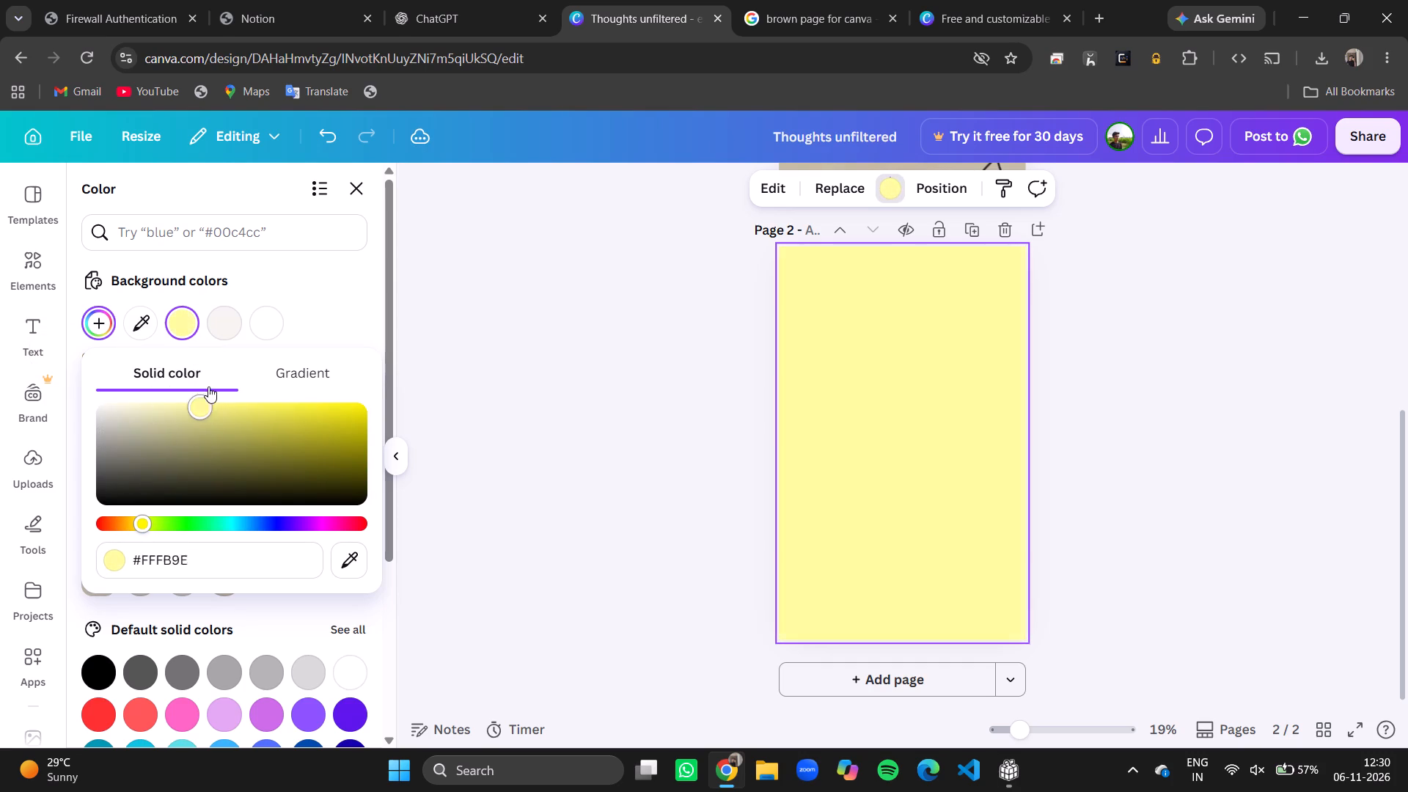
left_click_drag(208, 386, 243, 376)
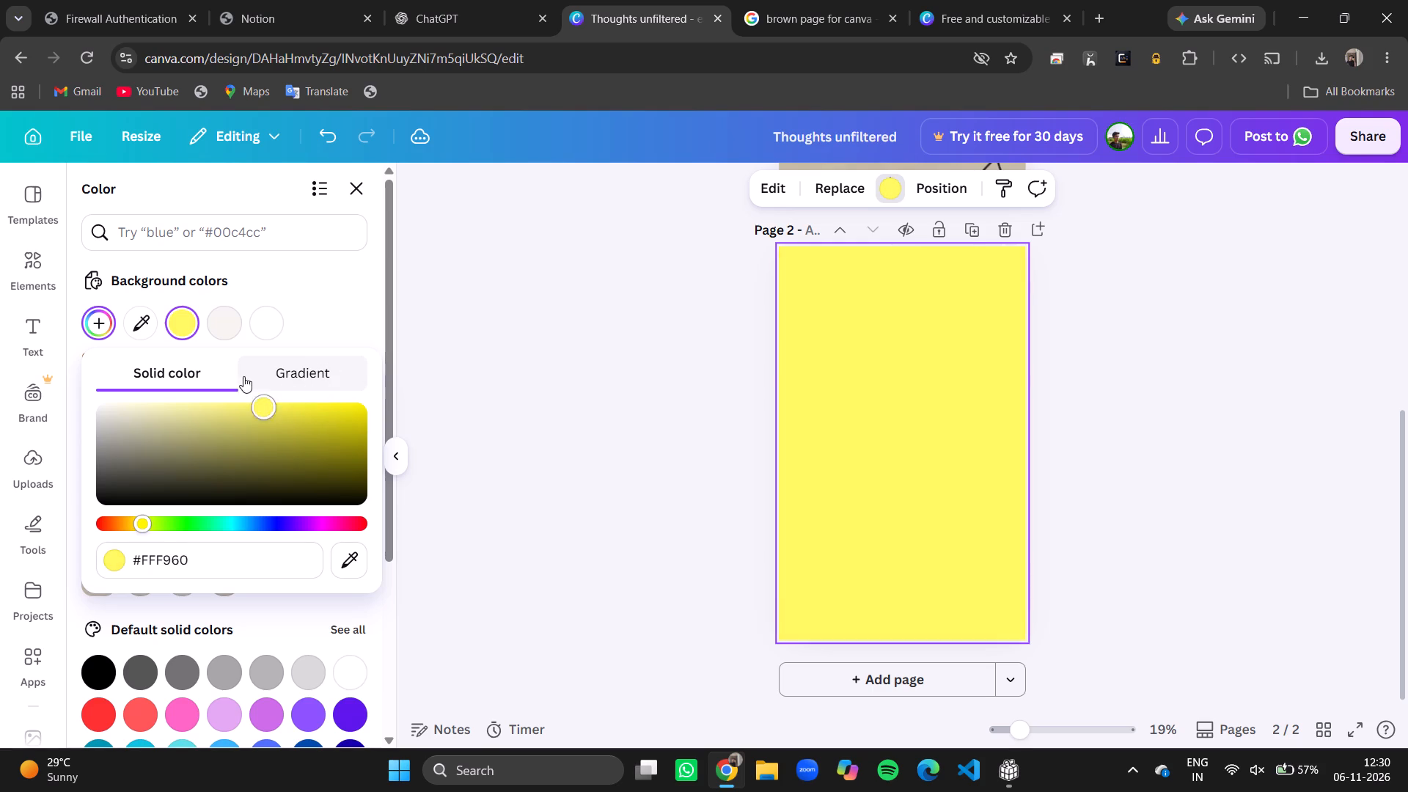
left_click_drag(243, 376, 160, 356)
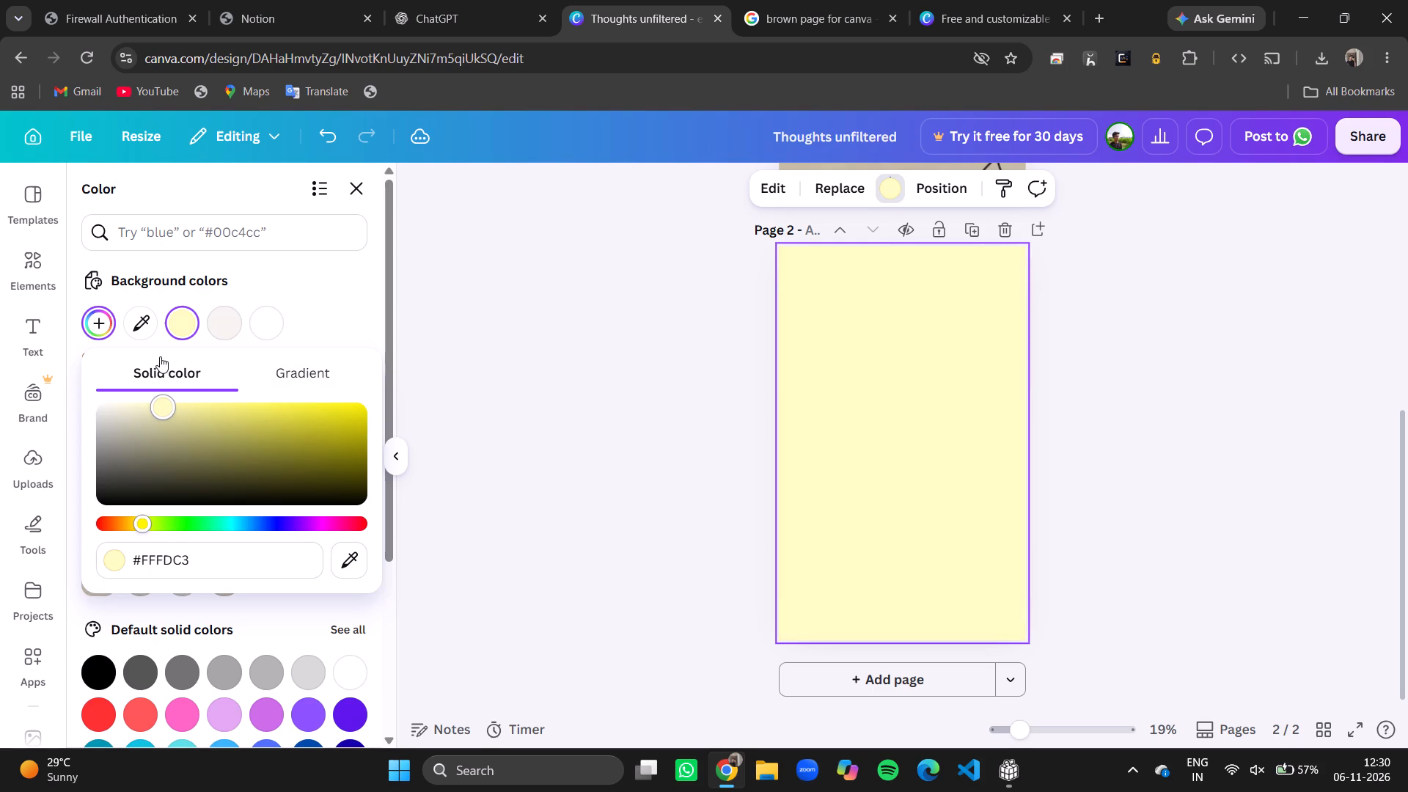
left_click_drag(160, 356, 146, 351)
left_click(590, 393)
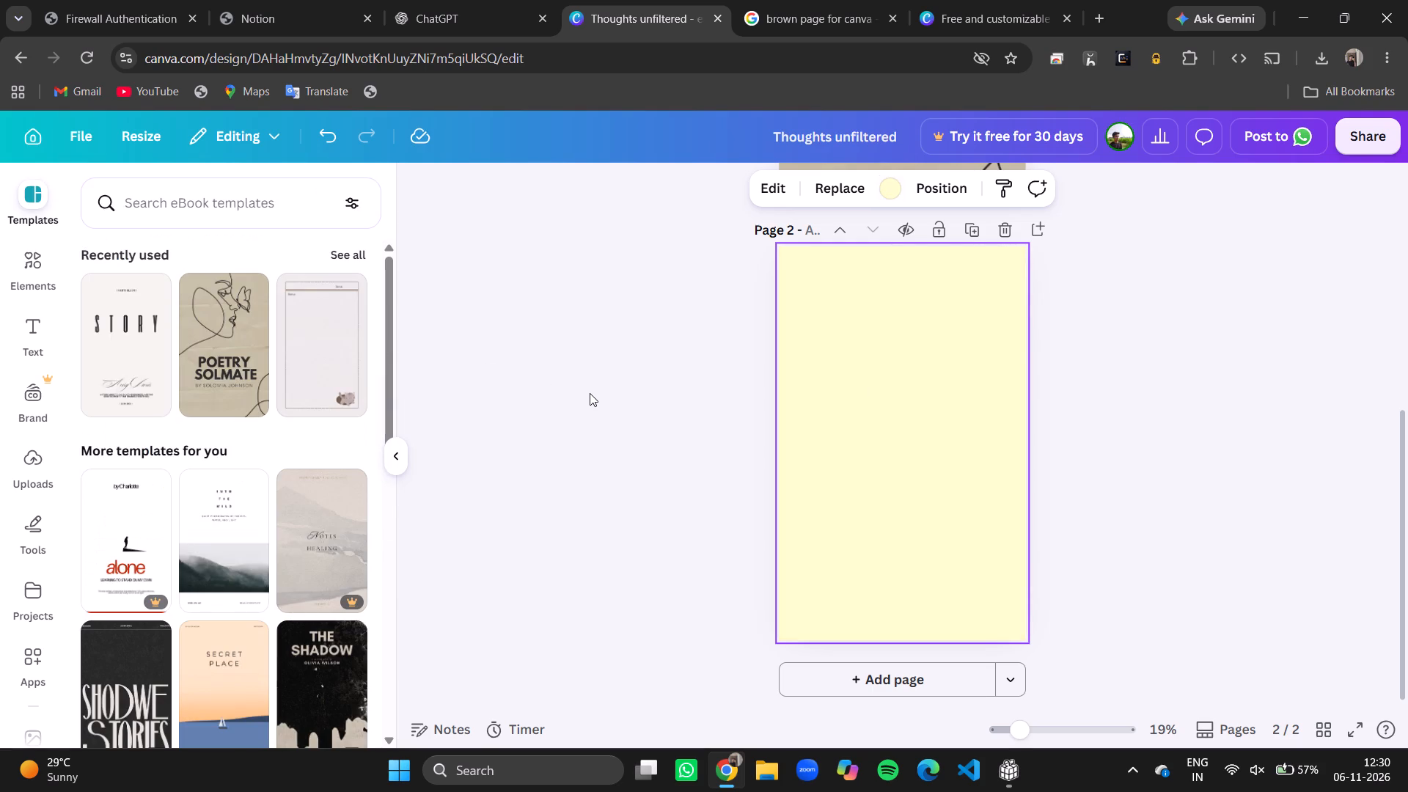
Duplicate the blank cream-yellow page 2 as page 3.
left_click(930, 370)
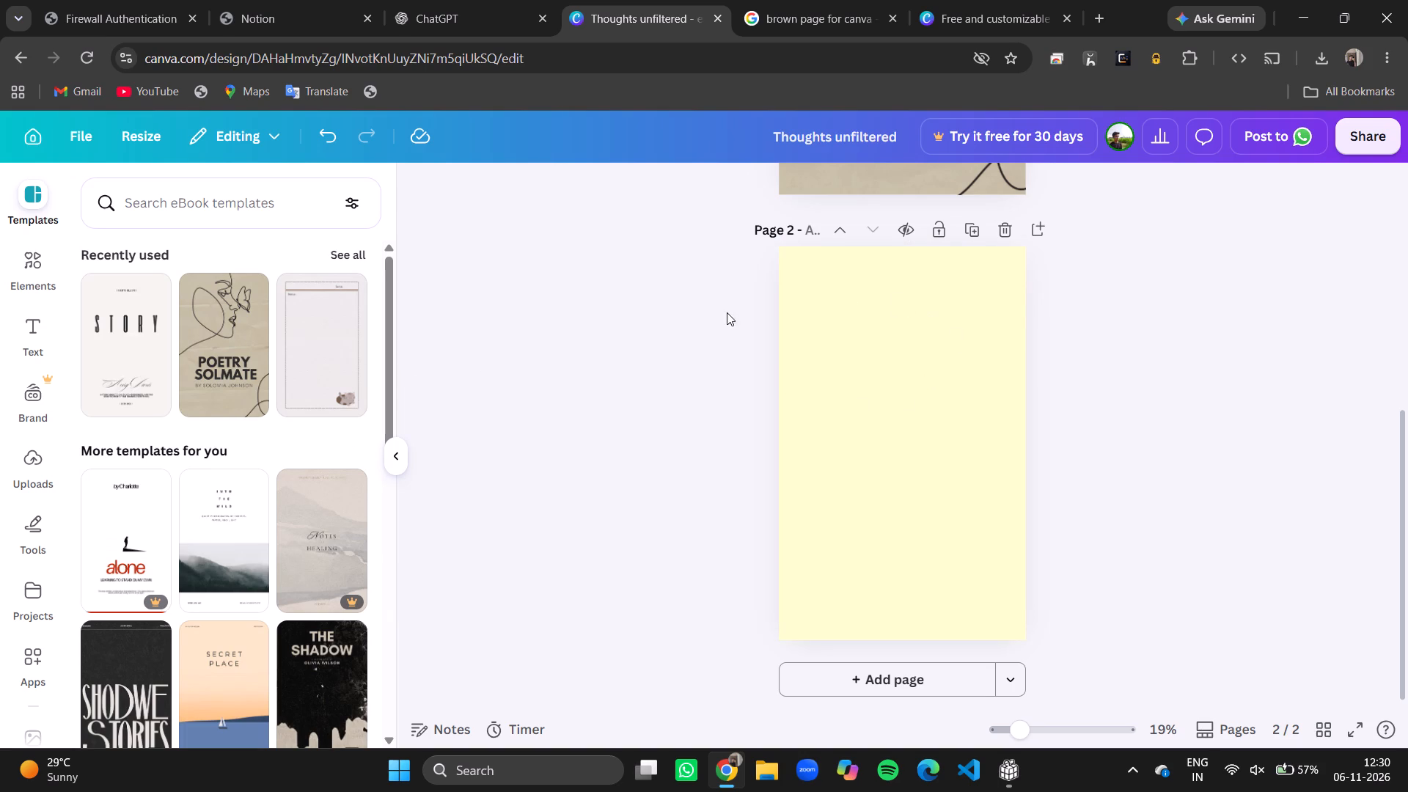
left_click(849, 370)
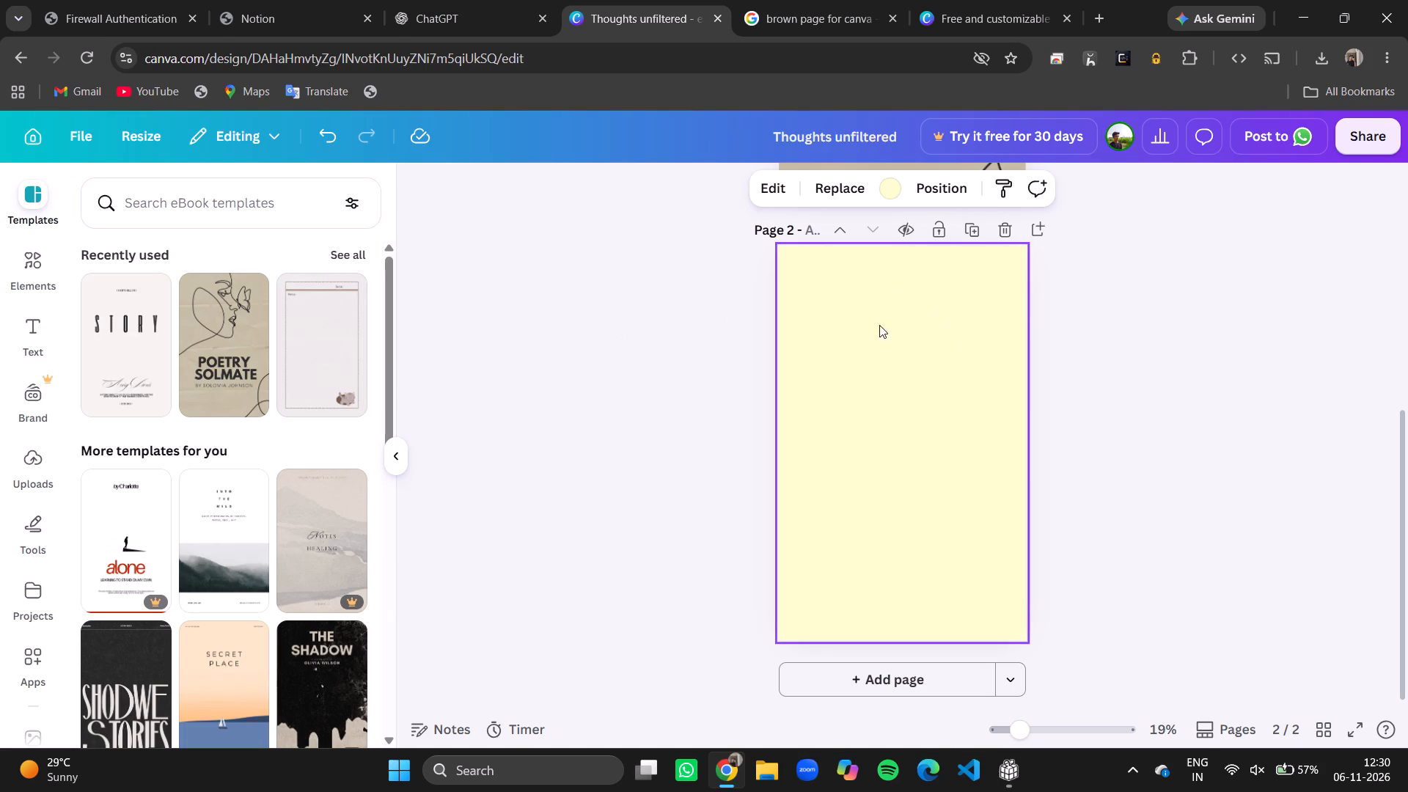
left_click(975, 234)
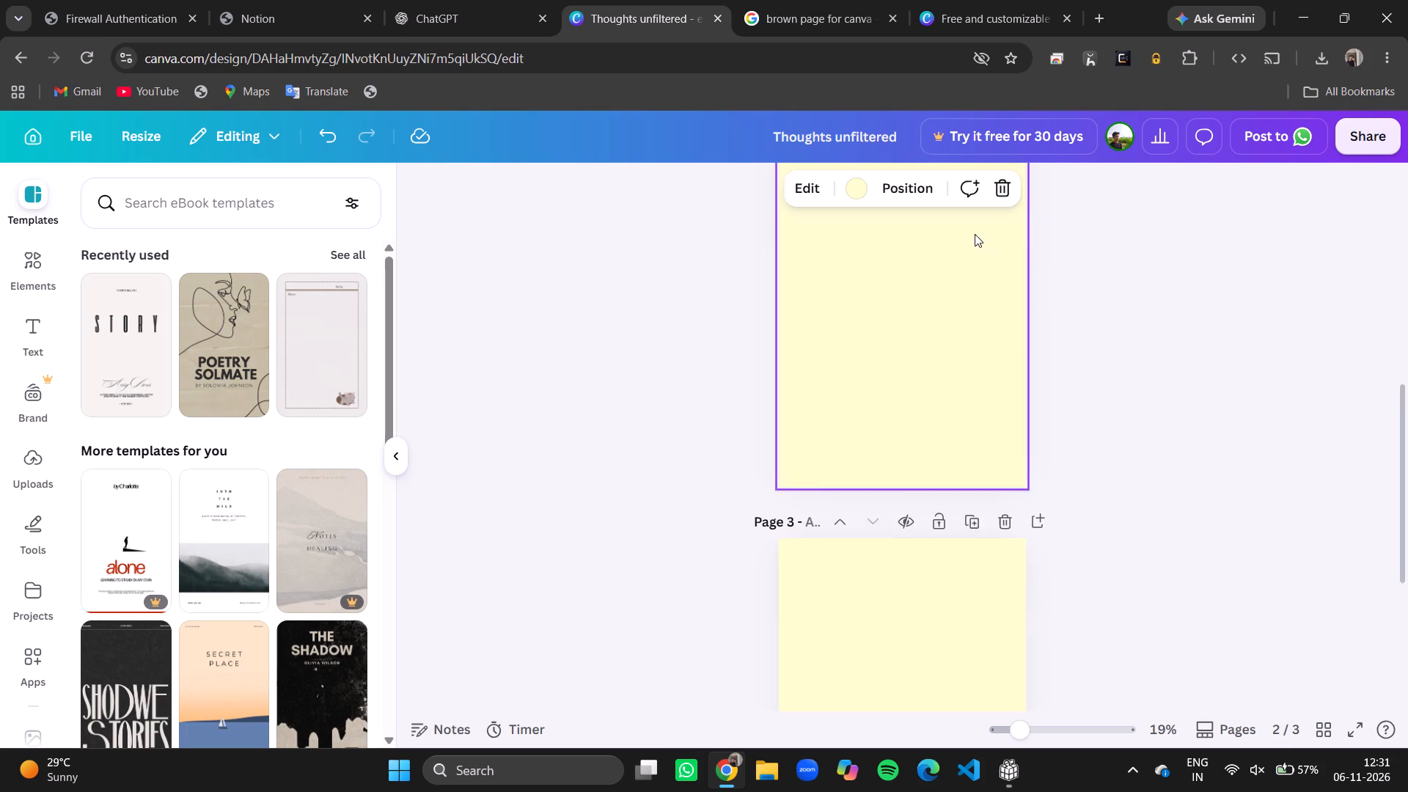
Search the elements library for POETRY and show all matching graphics, with page 2 as the target page.
scroll(1001, 334, "up", 5)
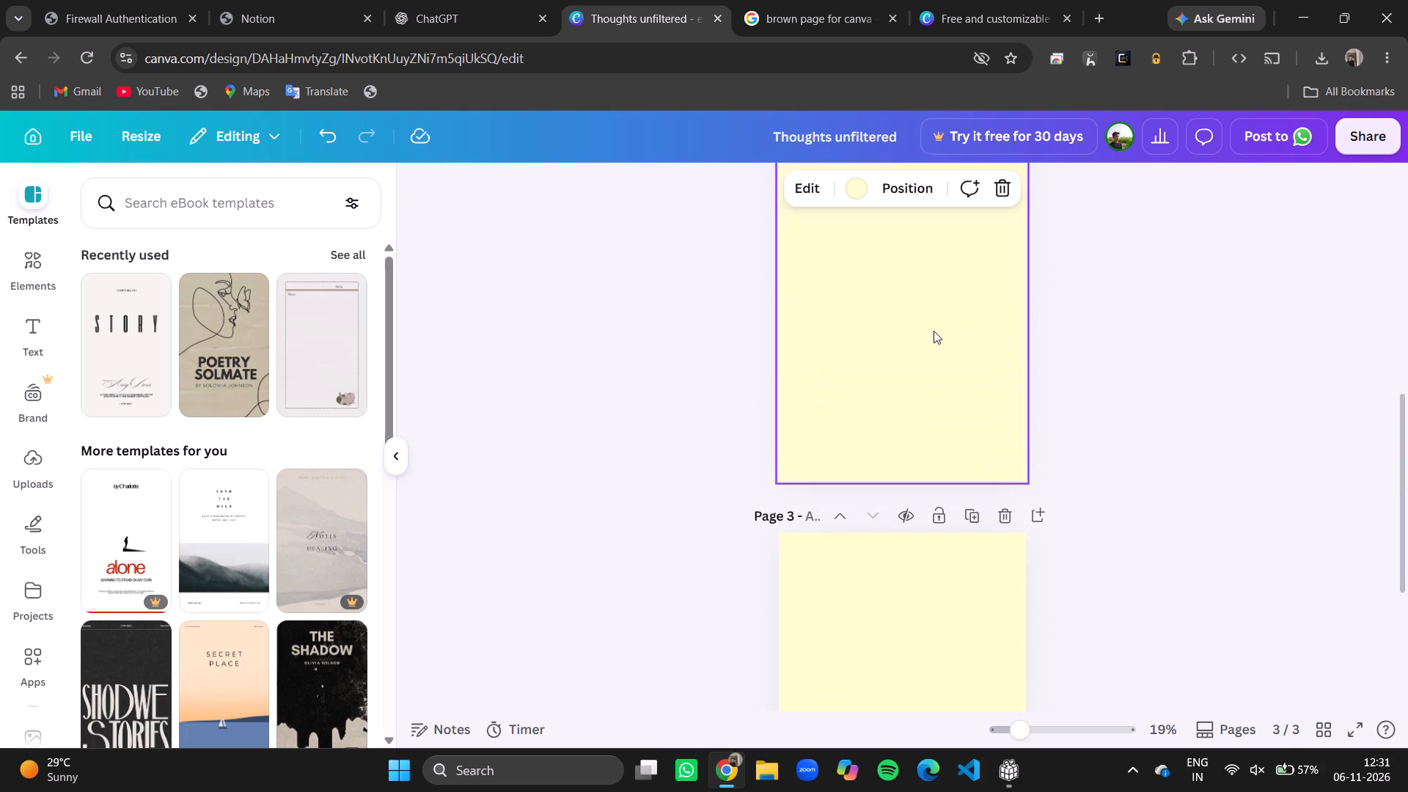
left_click(934, 331)
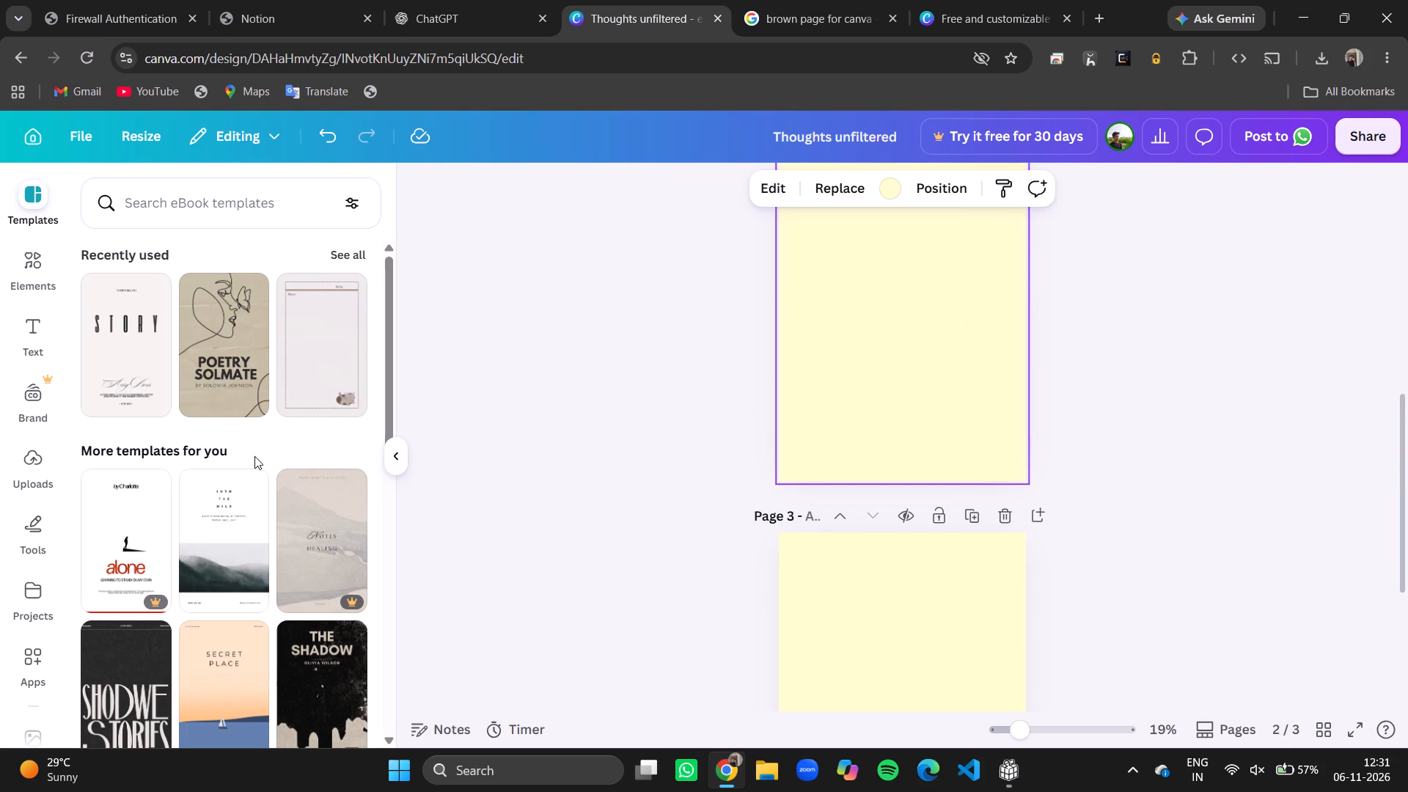
left_click(24, 281)
left_click(175, 190)
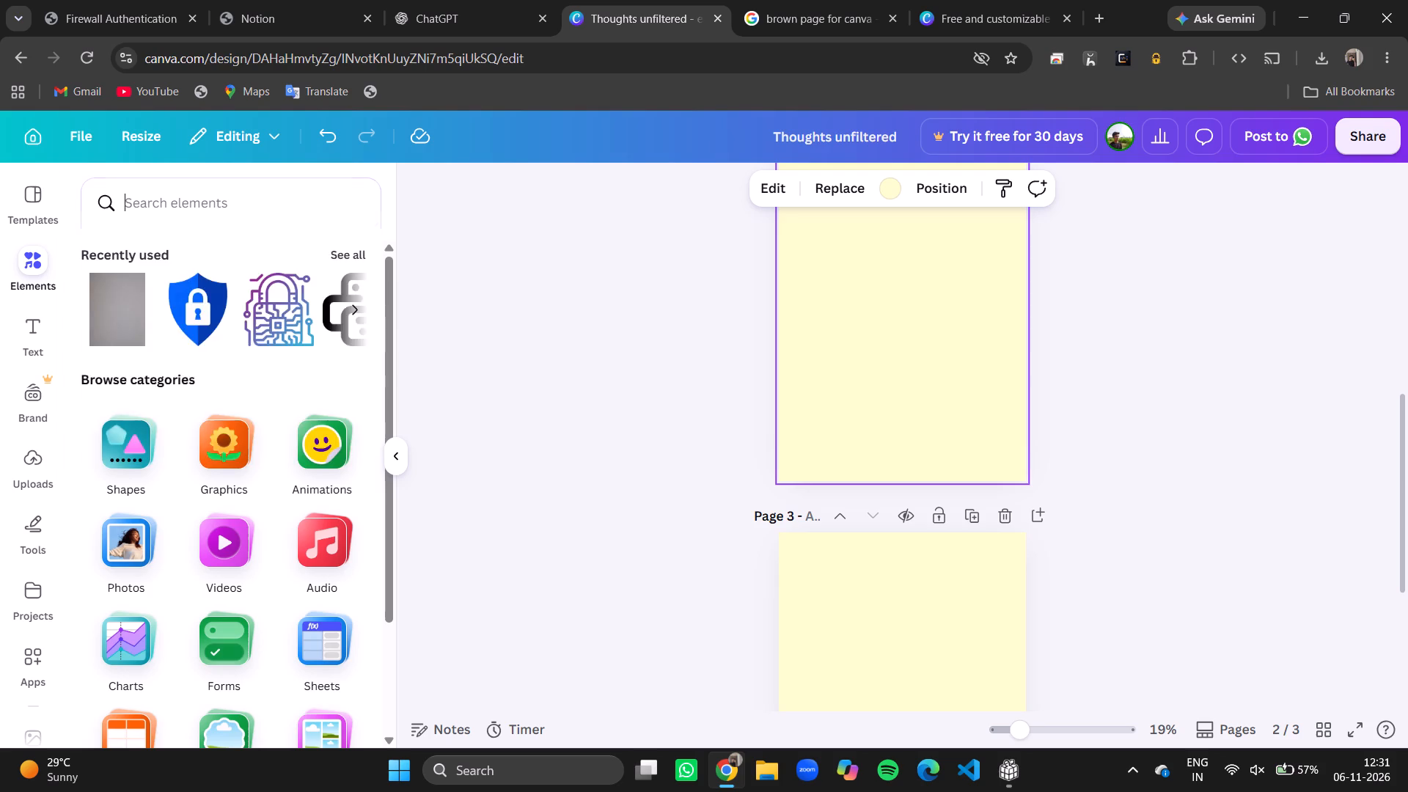
type("POETRY")
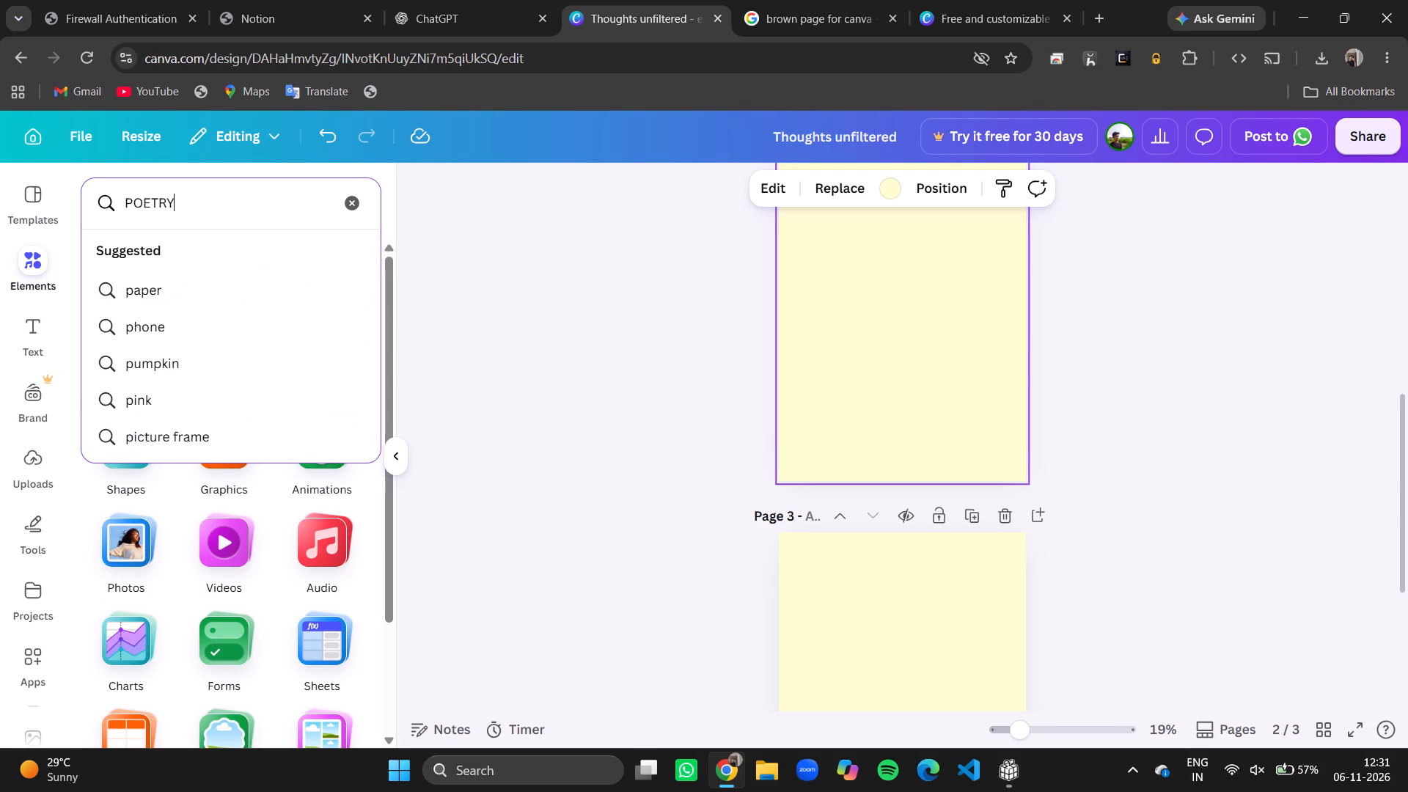
key("Return")
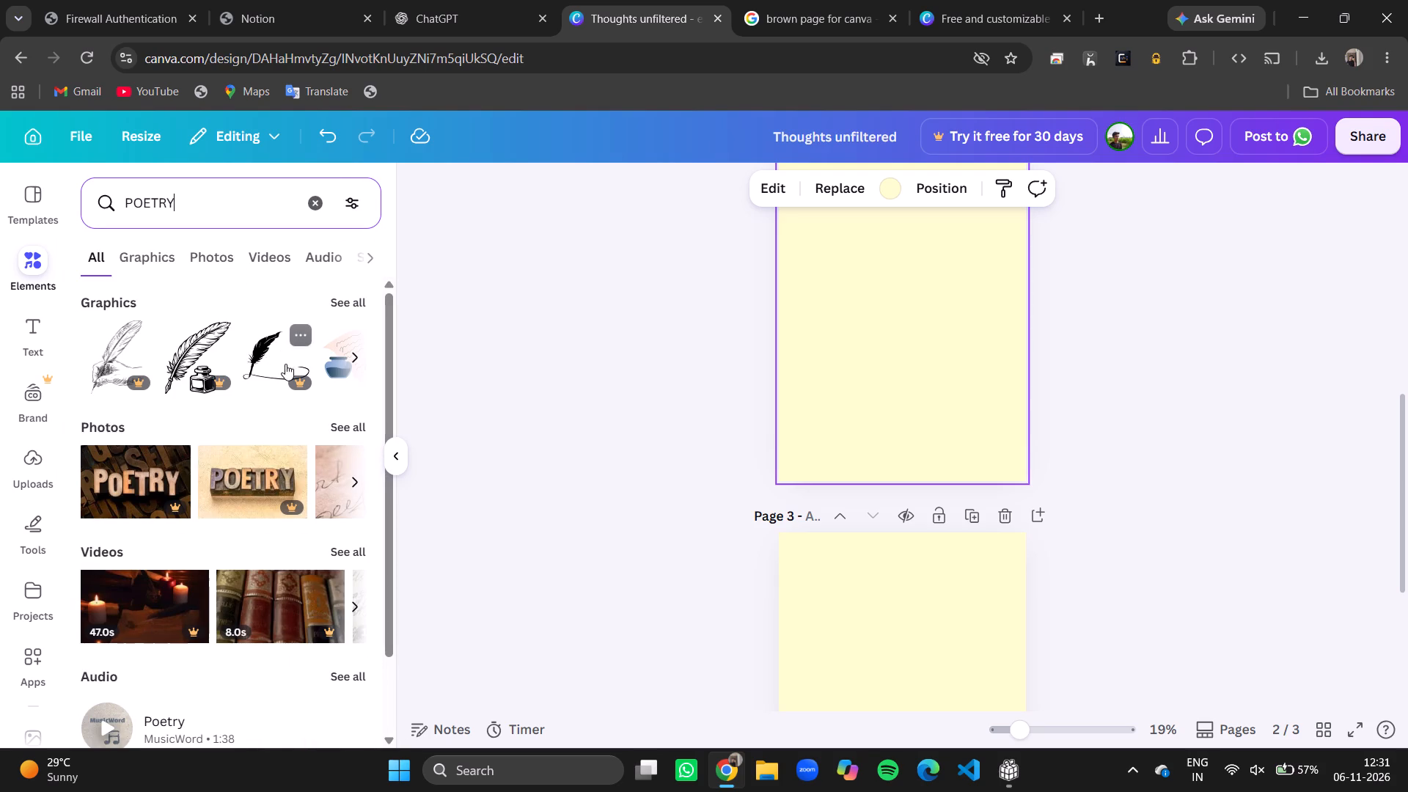
scroll(330, 367, "left", 3)
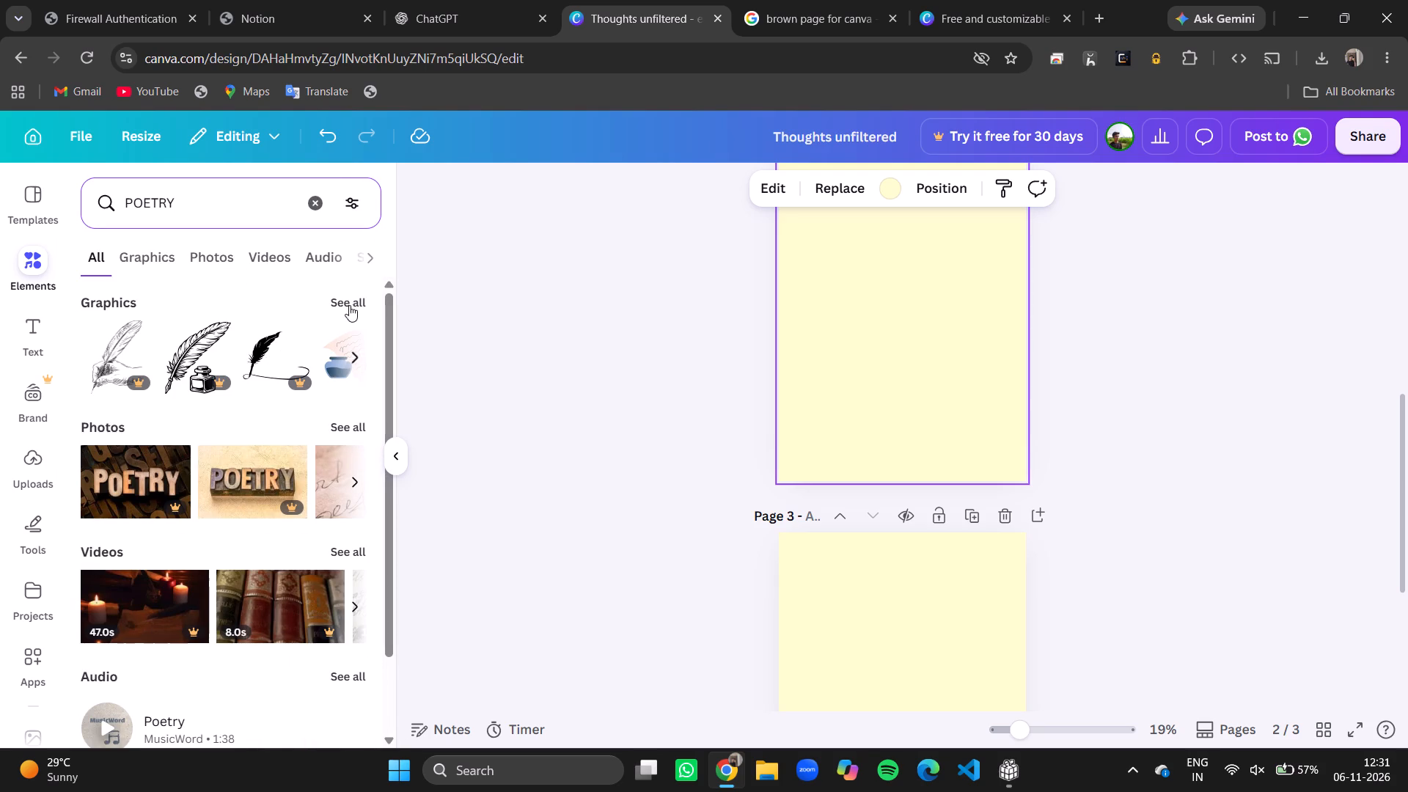
left_click(348, 300)
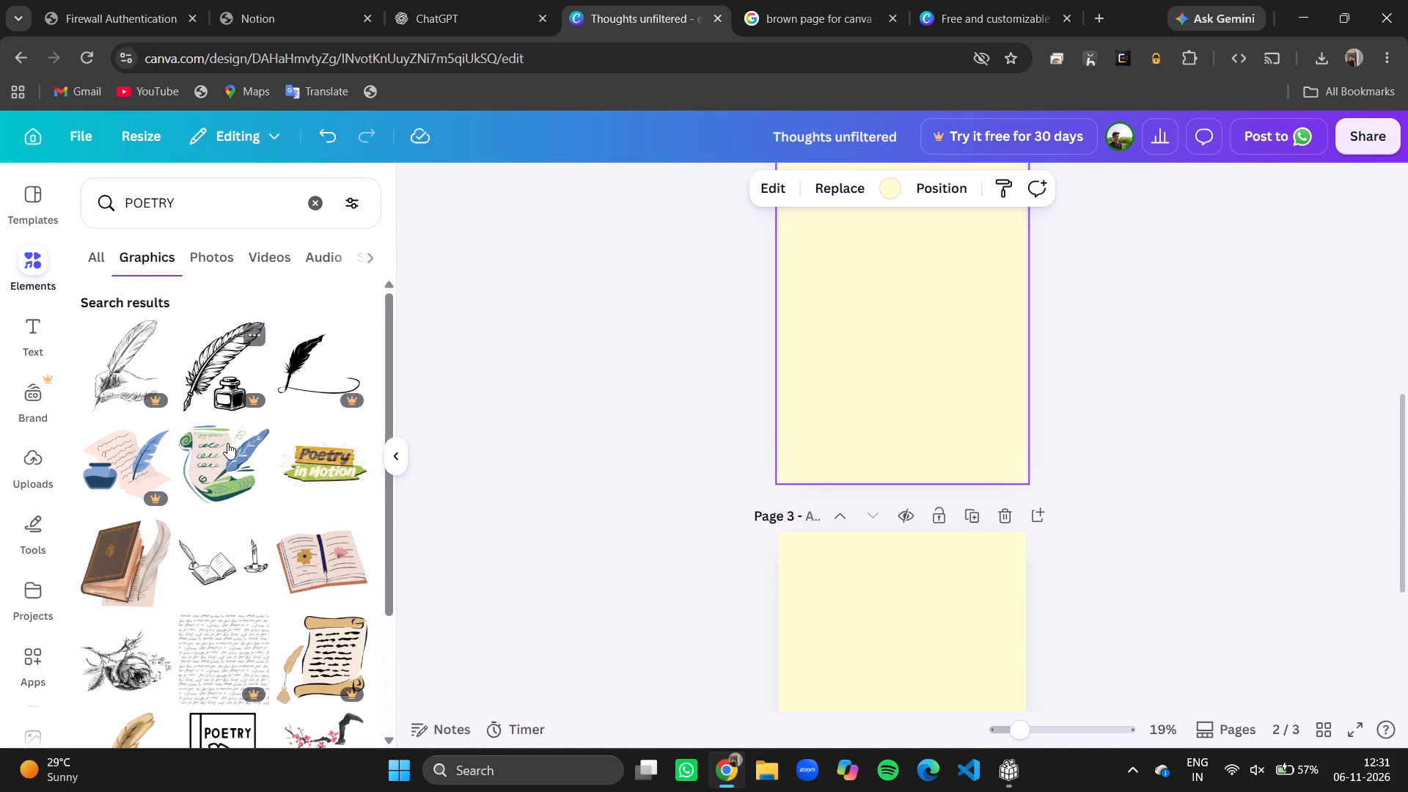
Add the black anatomical heart with flowers graphic to page 2, shrunk to a small size in the page's bottom-right corner.
scroll(227, 443, "down", 2)
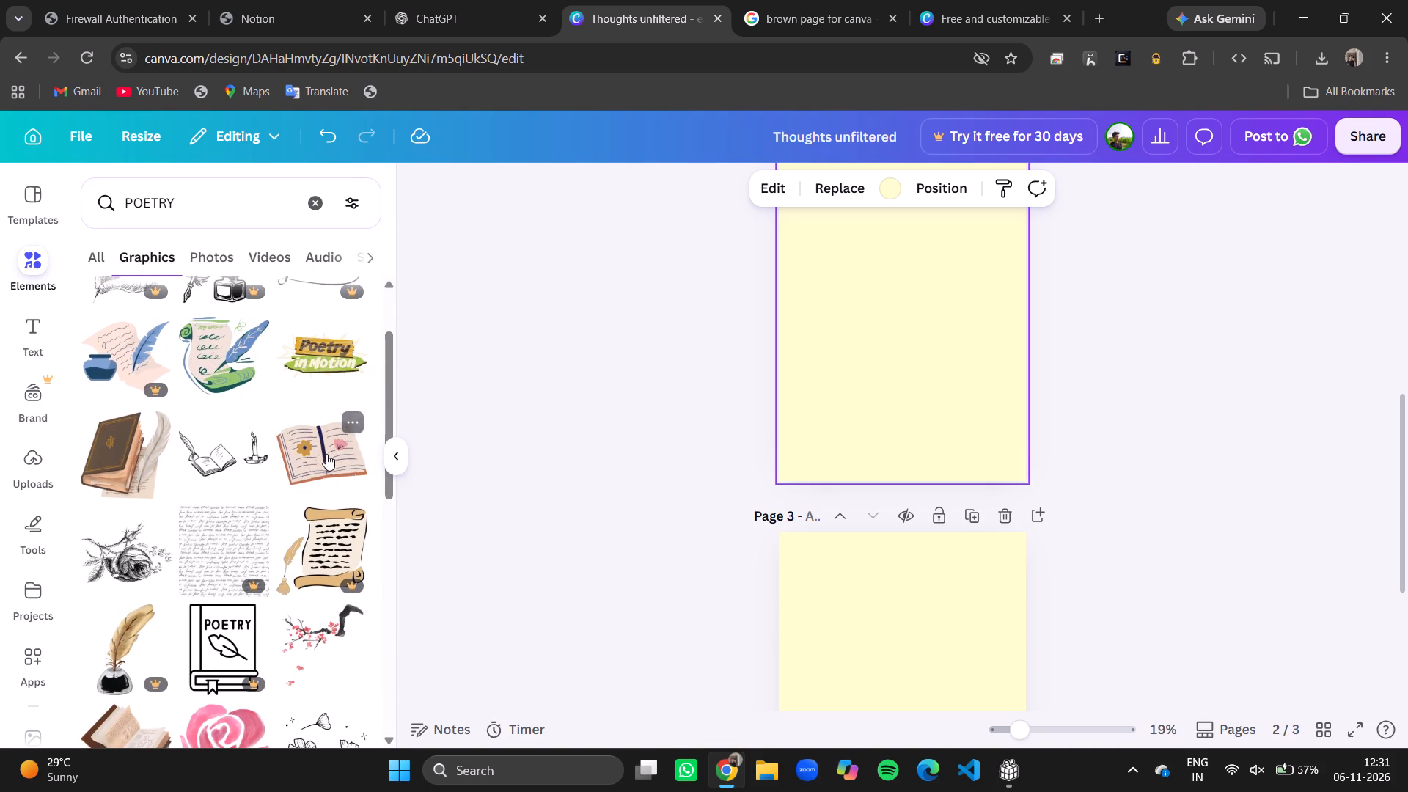
scroll(285, 579, "down", 2)
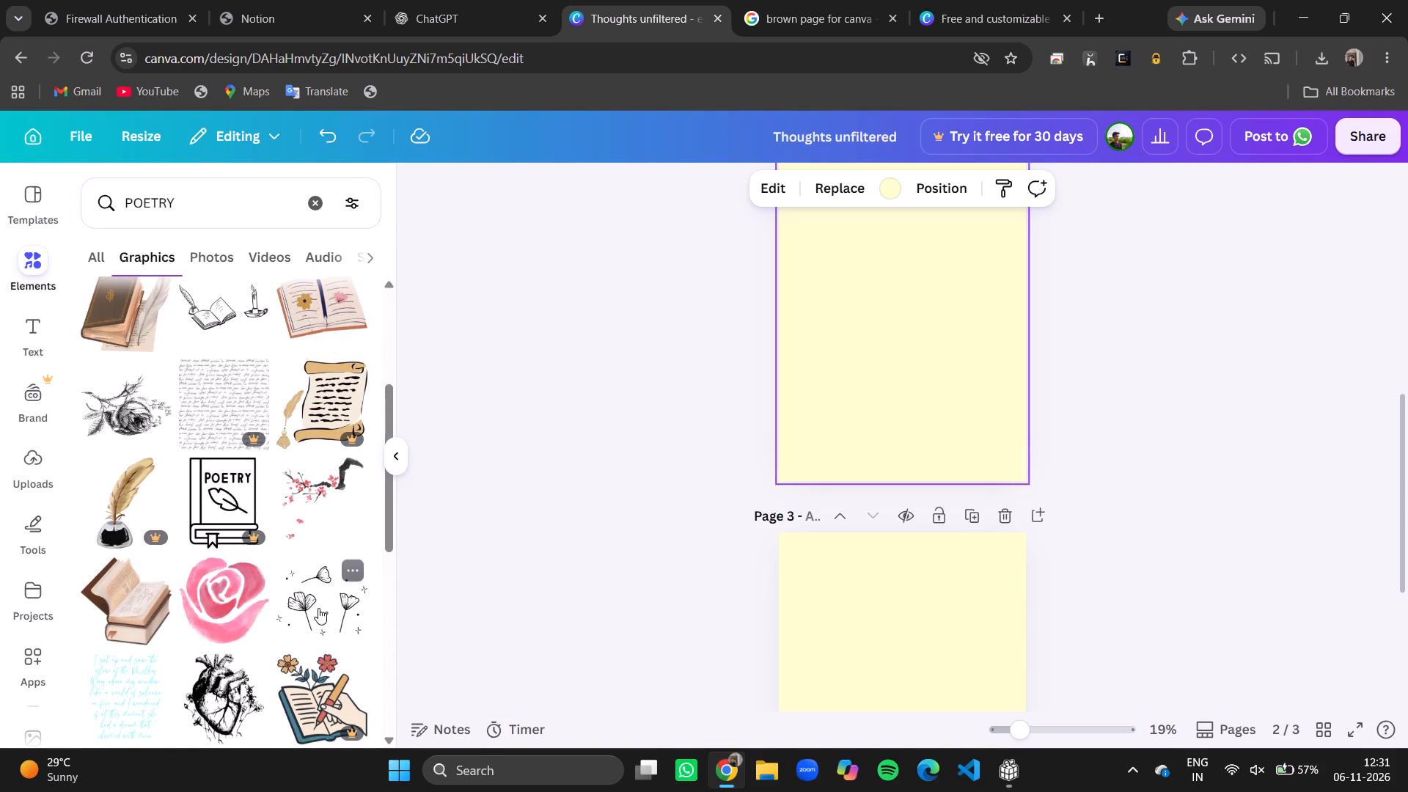
scroll(318, 608, "down", 3)
left_click(232, 560)
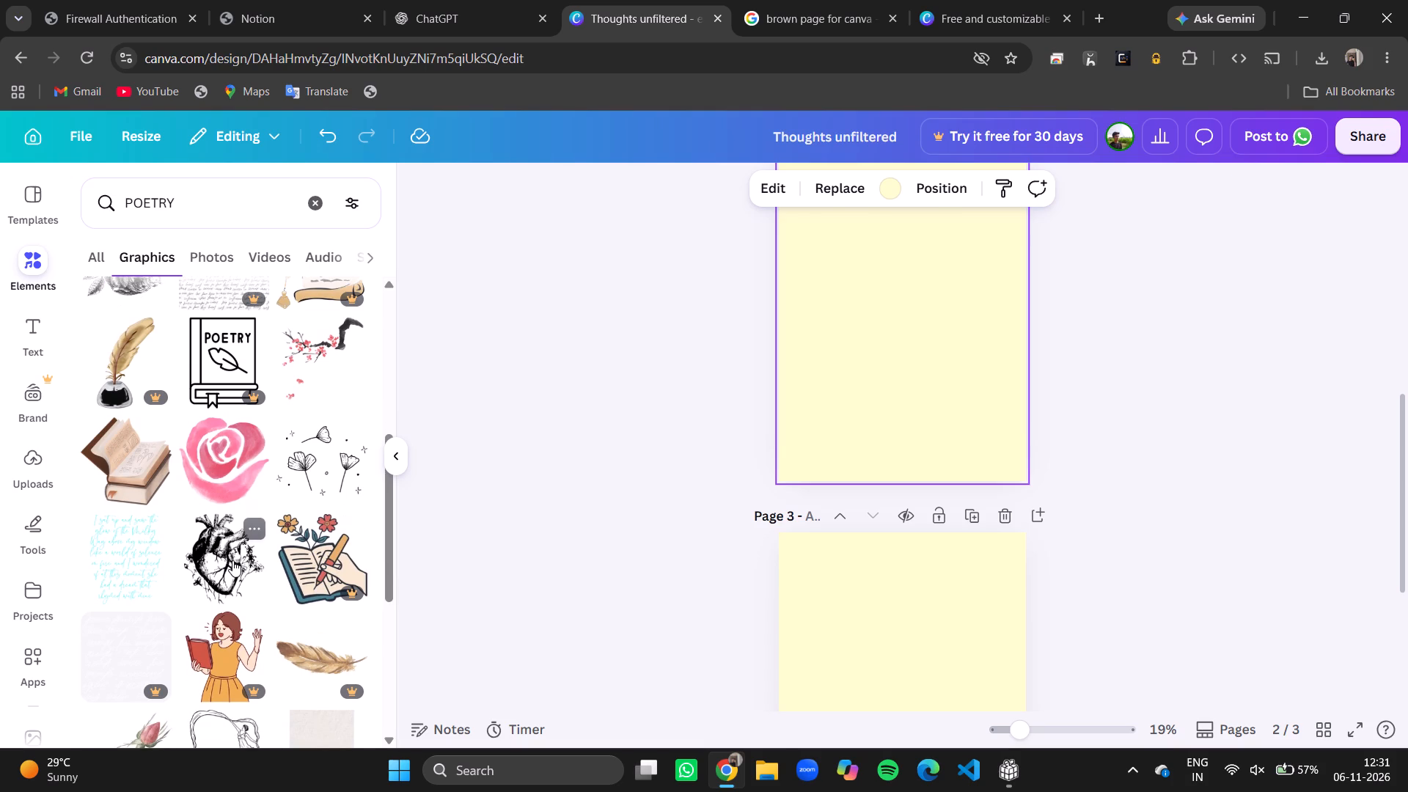
scroll(717, 356, "up", 2)
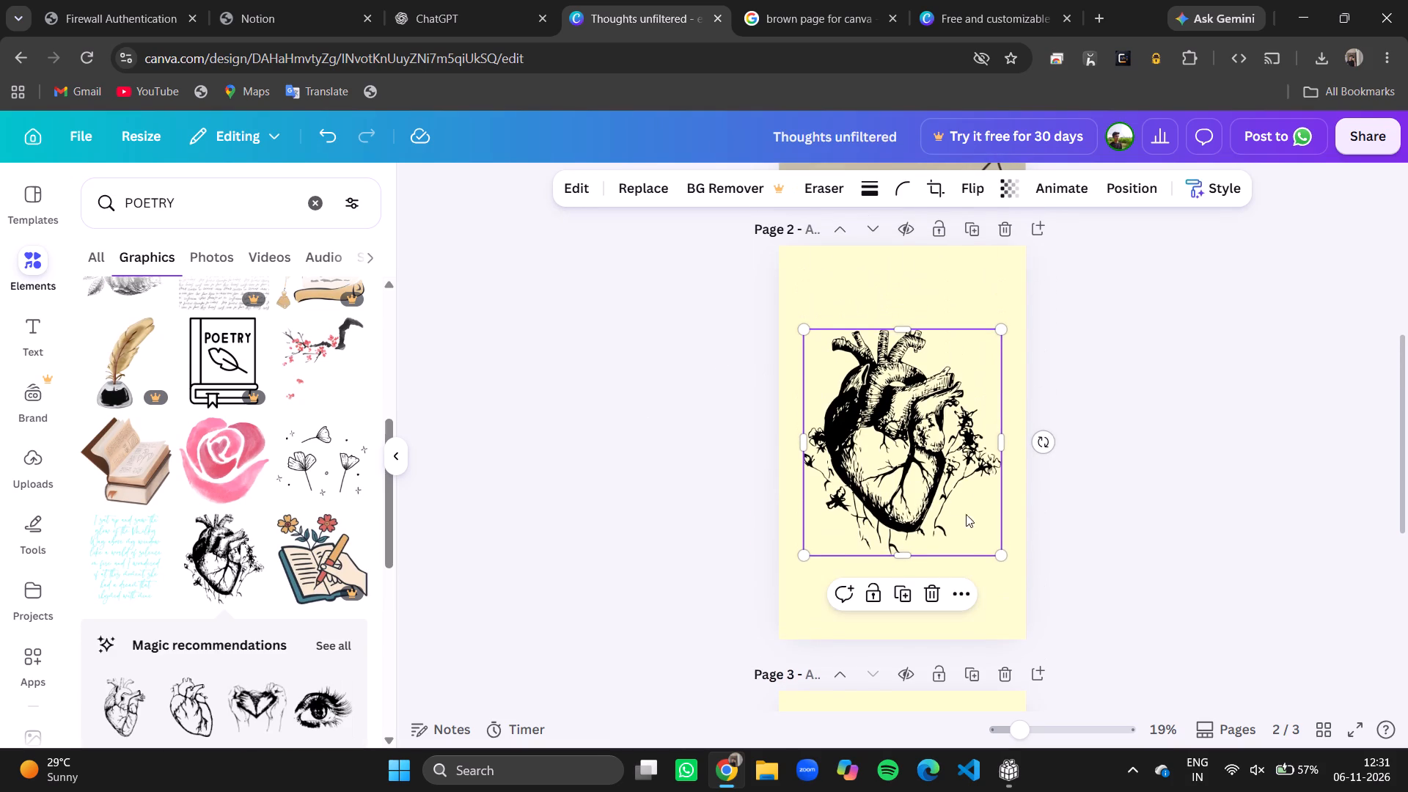
left_click_drag(998, 549, 890, 400)
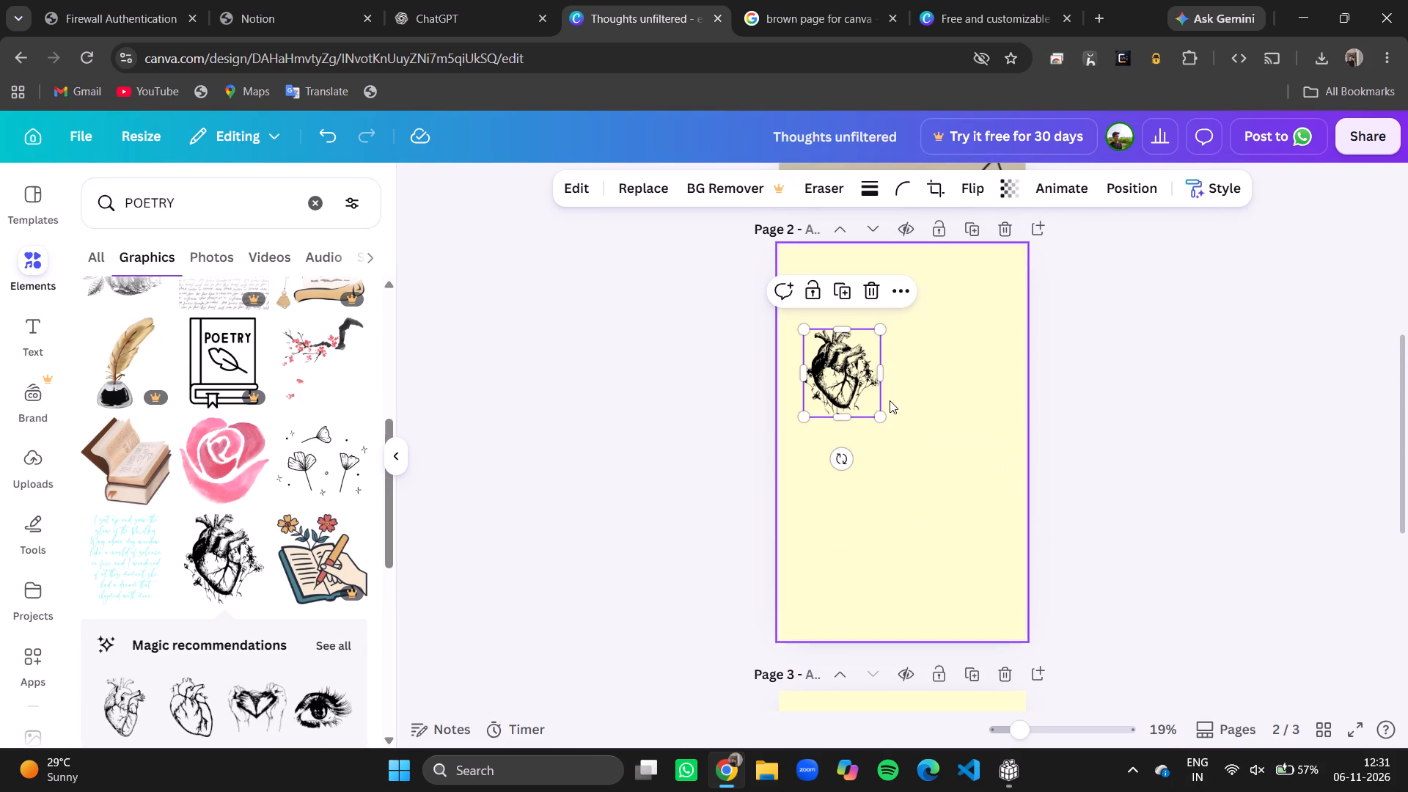
left_click_drag(851, 369, 1004, 587)
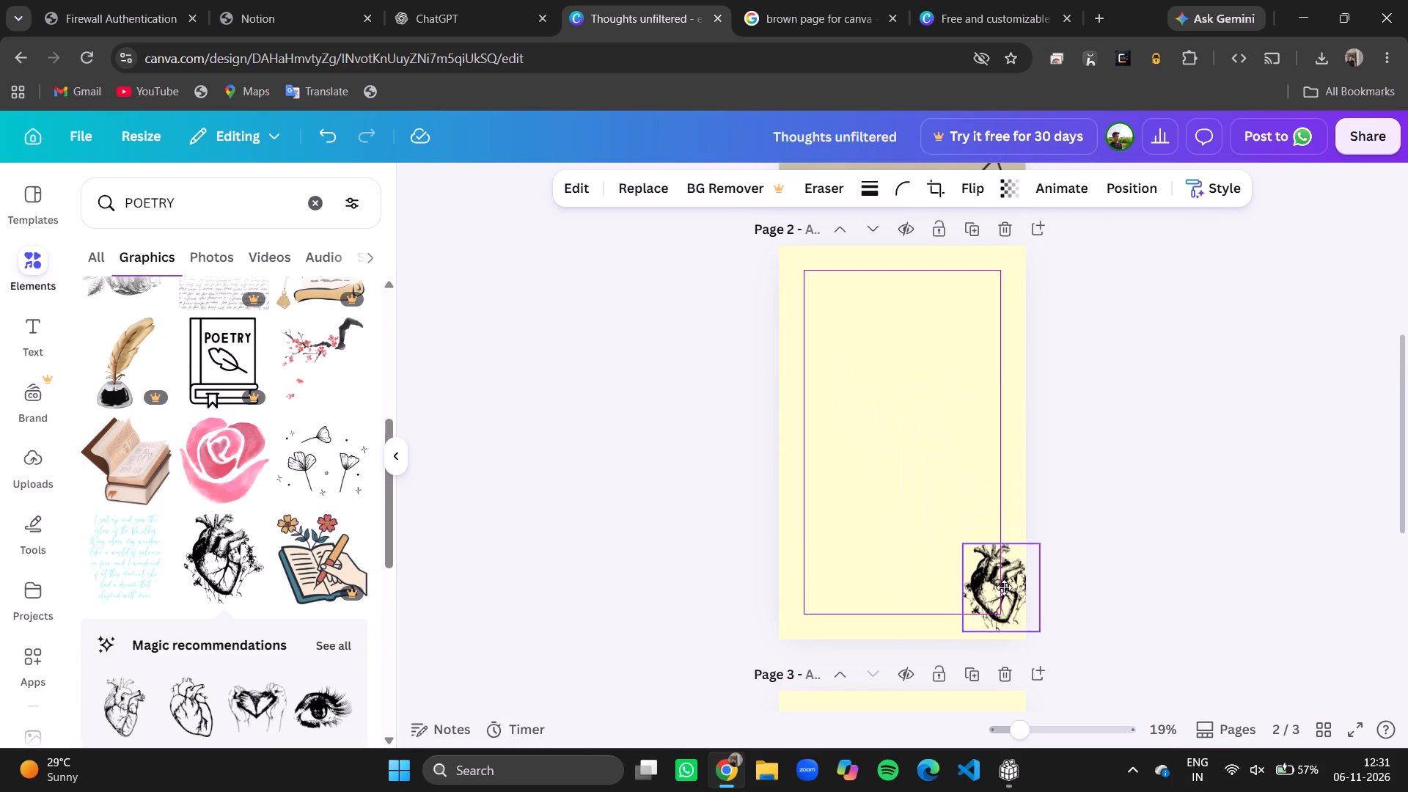
left_click_drag(1004, 587, 998, 595)
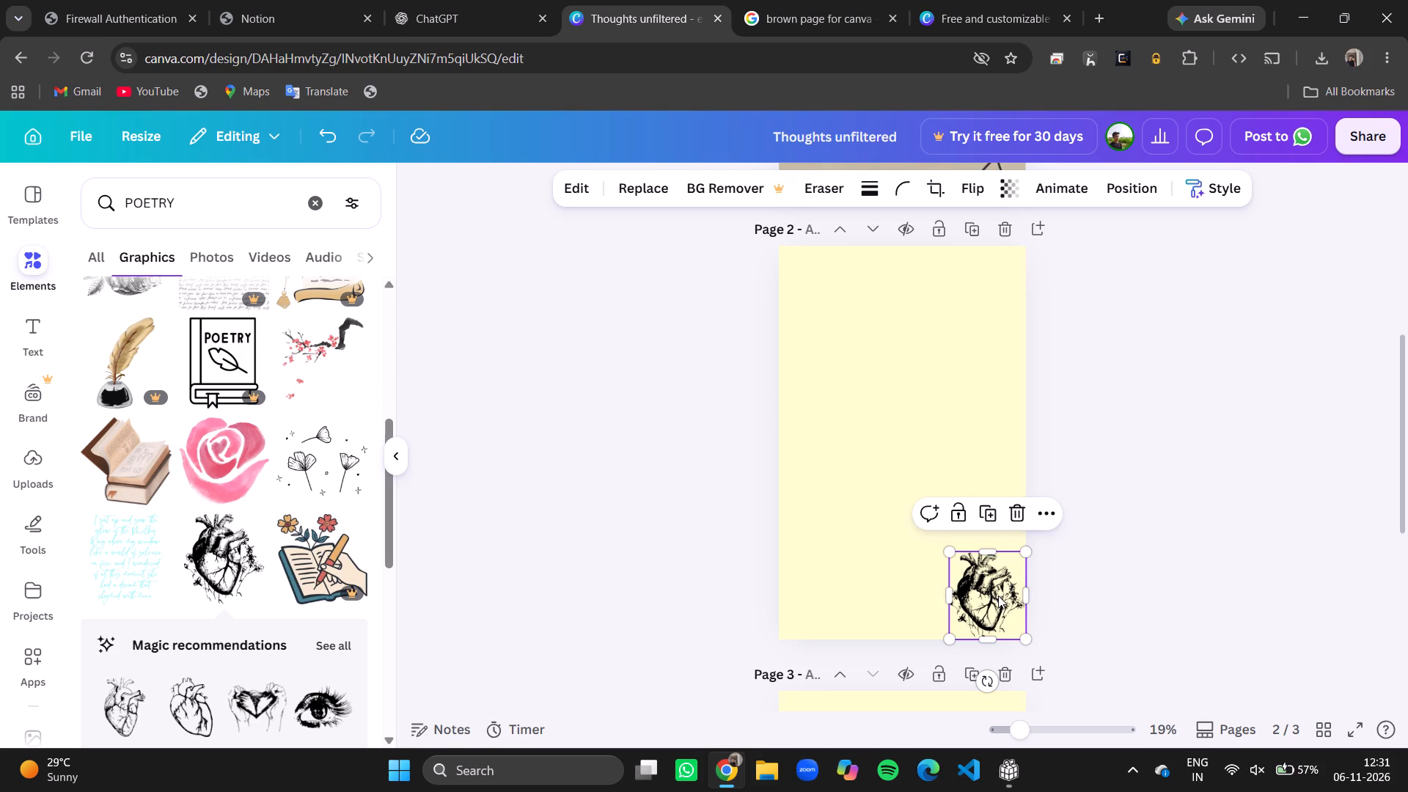
left_click_drag(953, 551, 987, 582)
Add the line drawing of two figures joined by flowing hair to page 2, placed in the page's top-left corner.
scroll(315, 544, "down", 4)
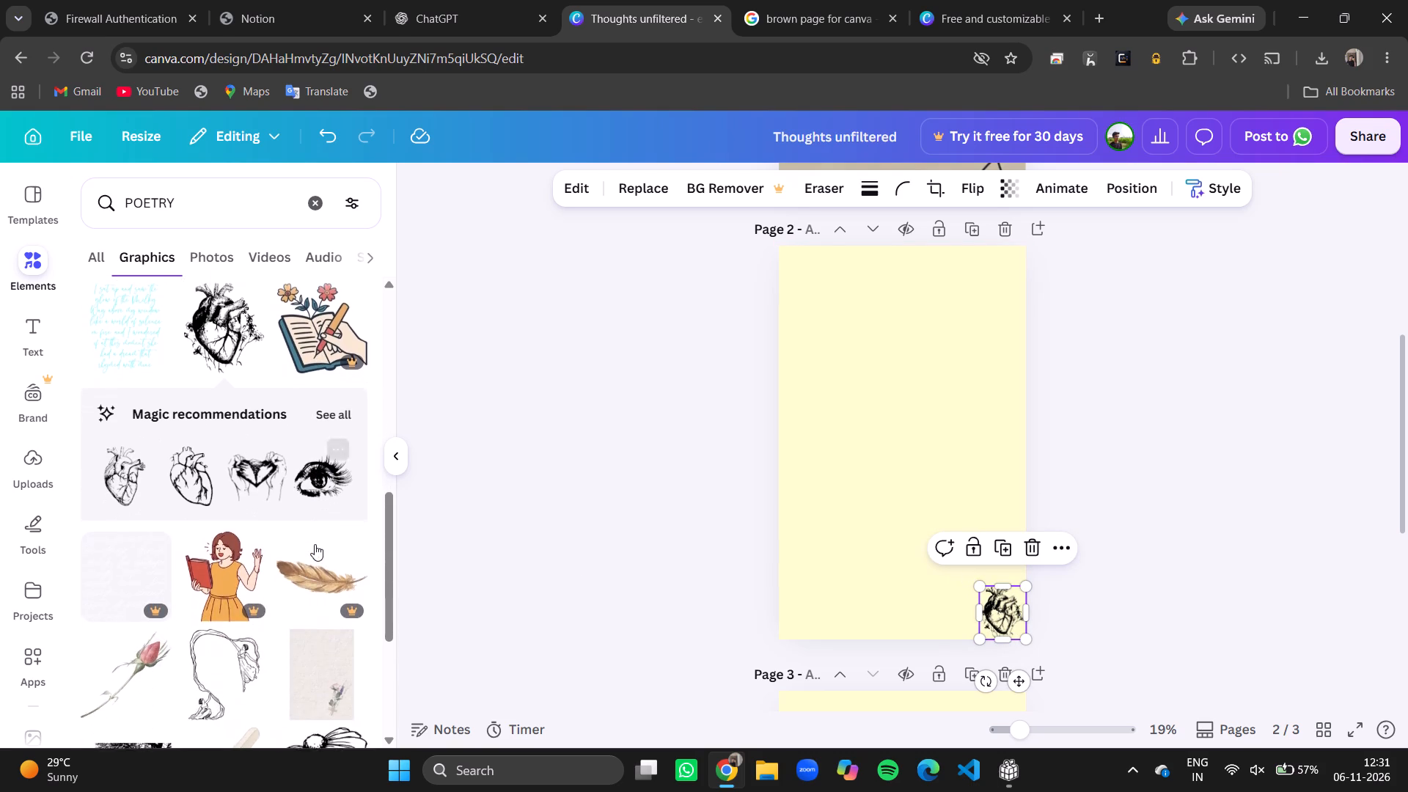
scroll(315, 544, "down", 1)
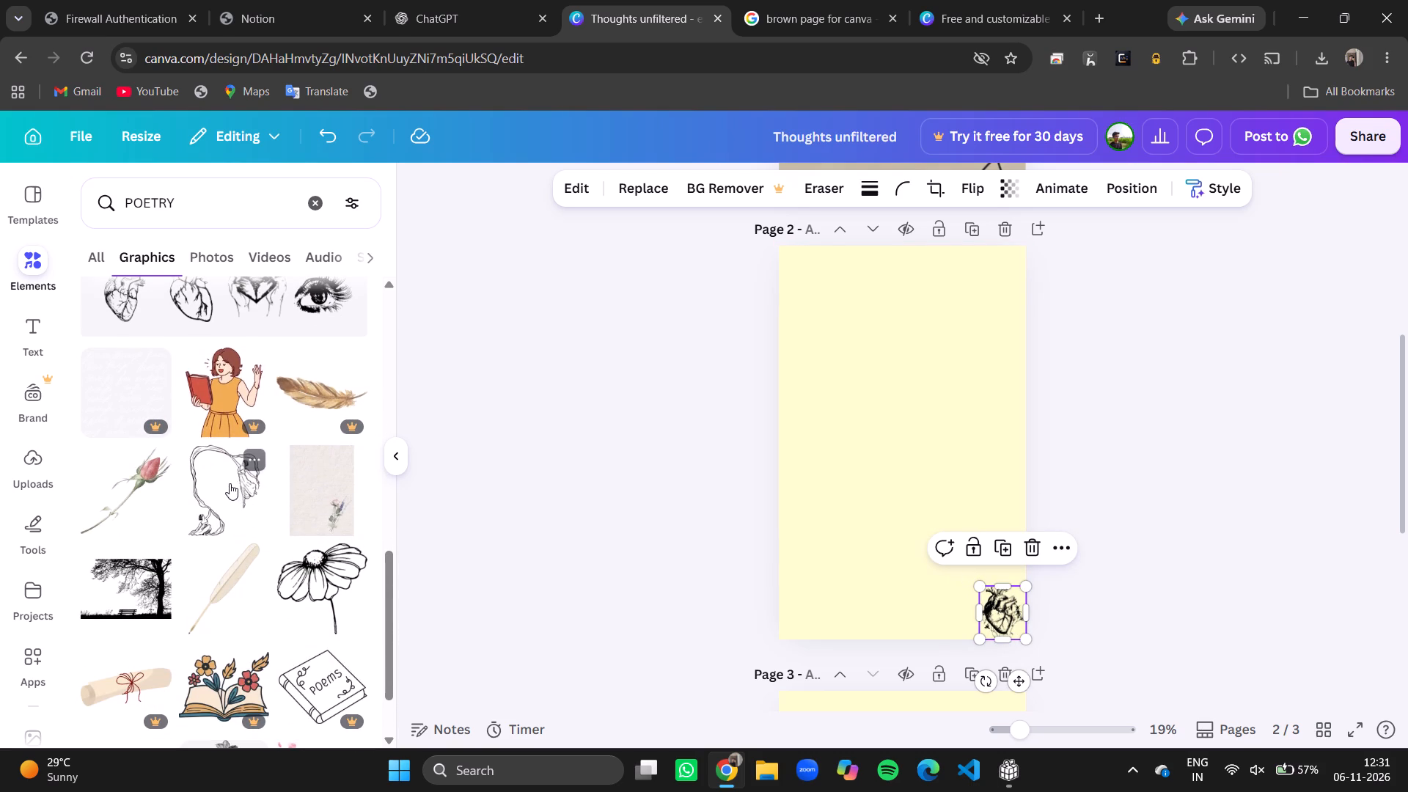
left_click(221, 477)
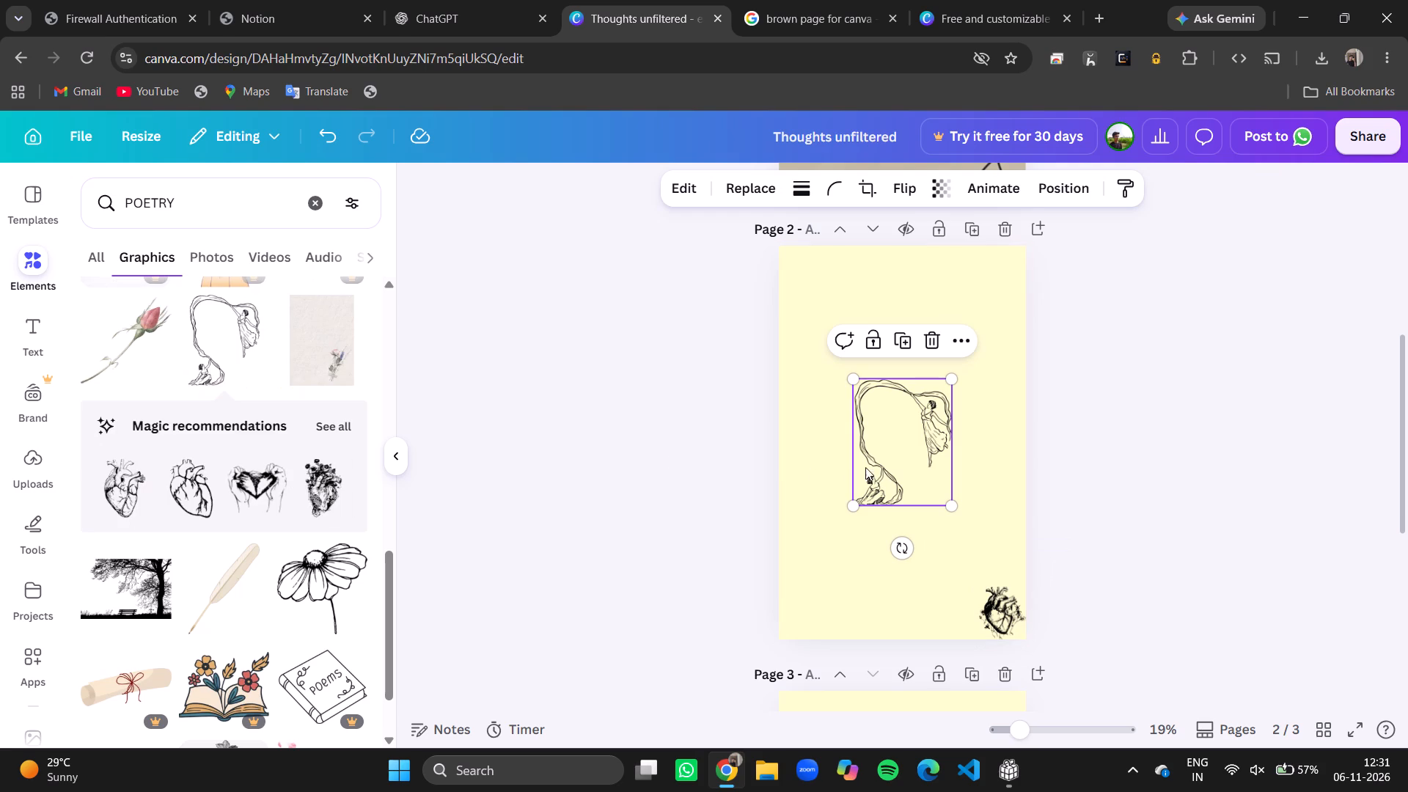
left_click_drag(879, 449, 807, 317)
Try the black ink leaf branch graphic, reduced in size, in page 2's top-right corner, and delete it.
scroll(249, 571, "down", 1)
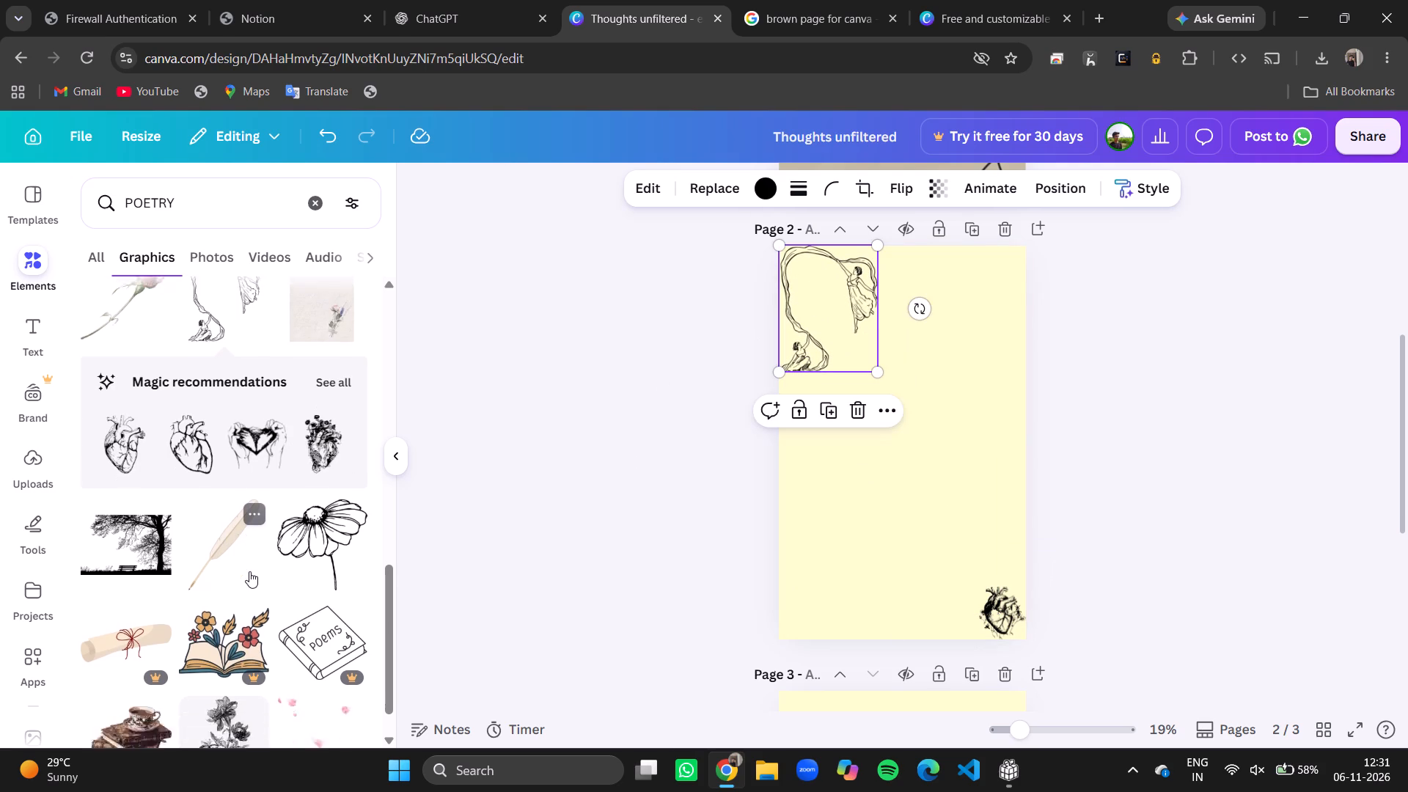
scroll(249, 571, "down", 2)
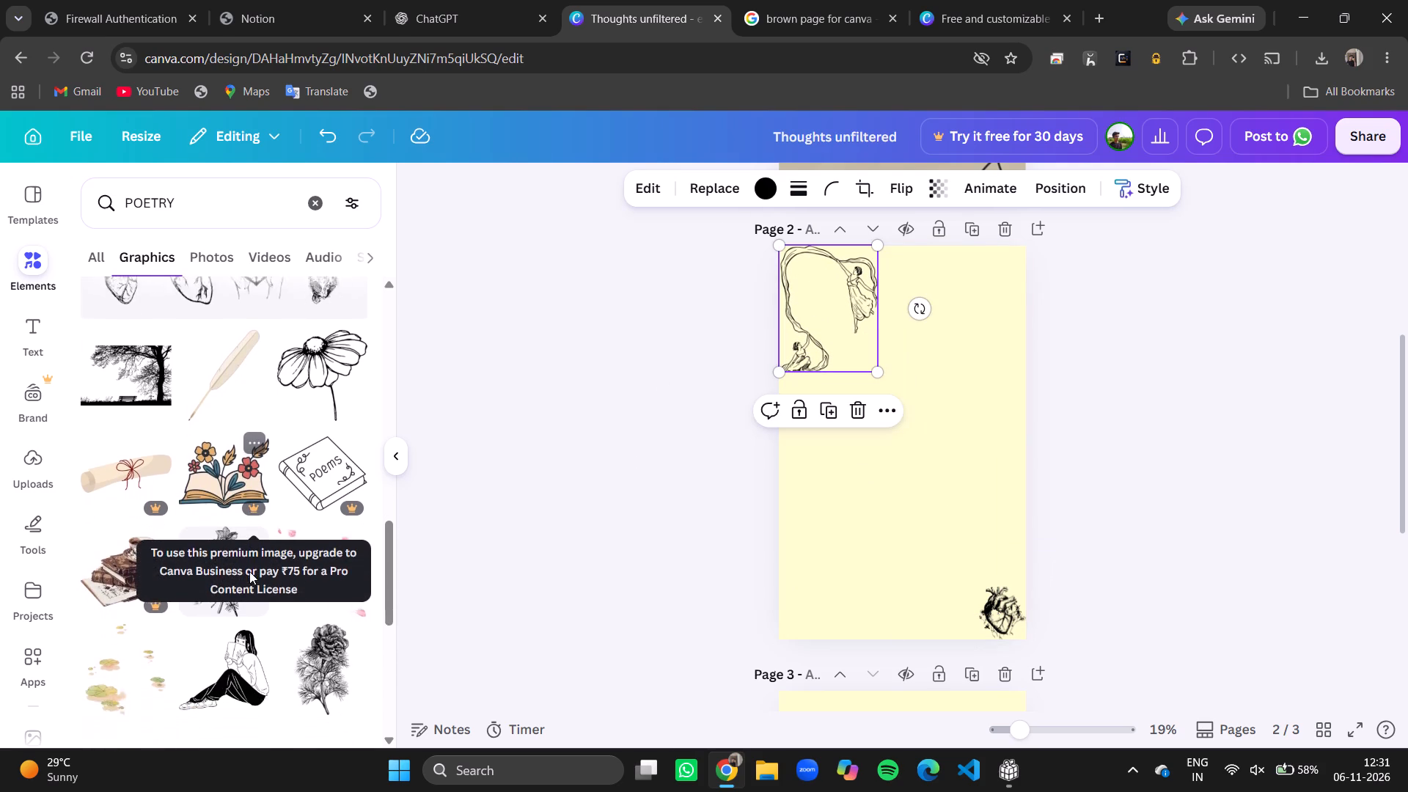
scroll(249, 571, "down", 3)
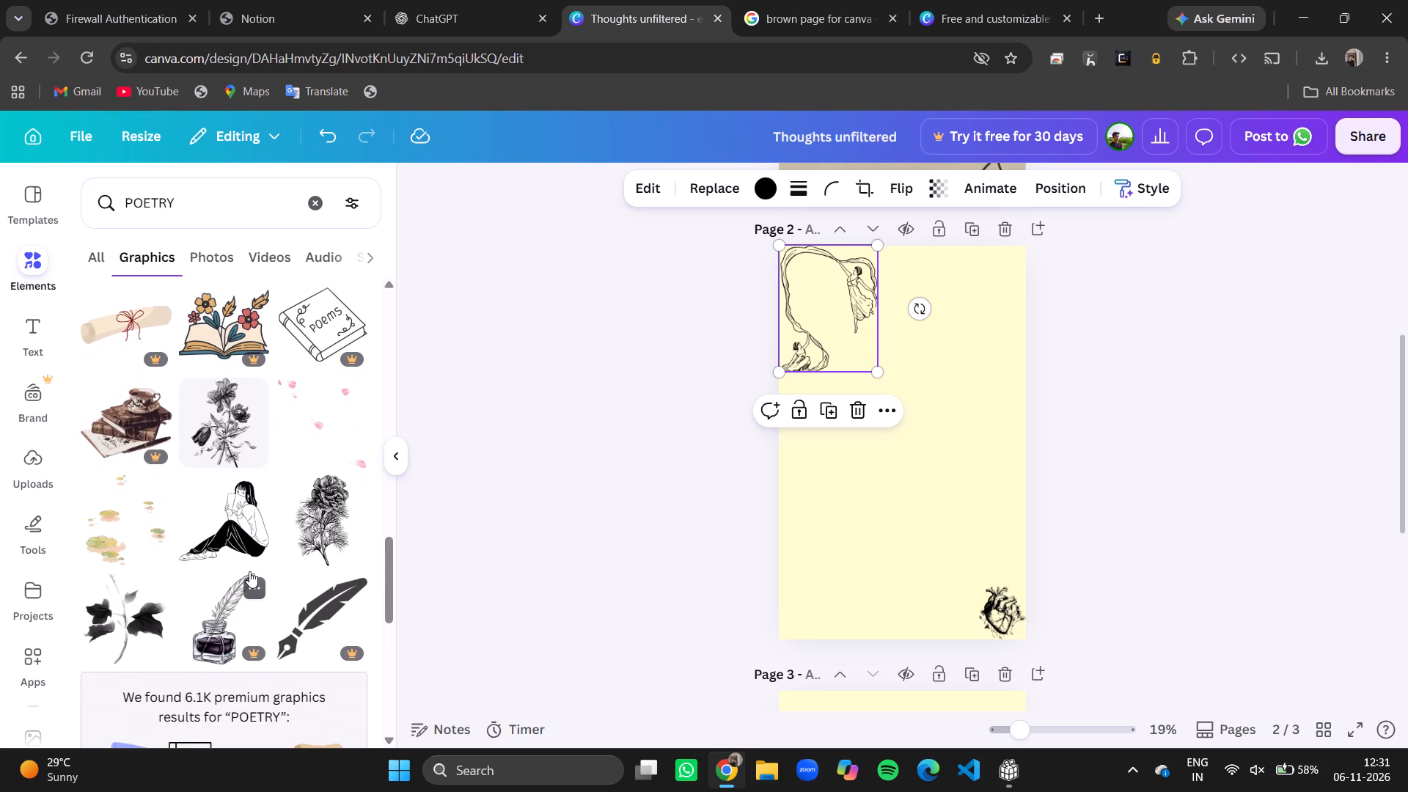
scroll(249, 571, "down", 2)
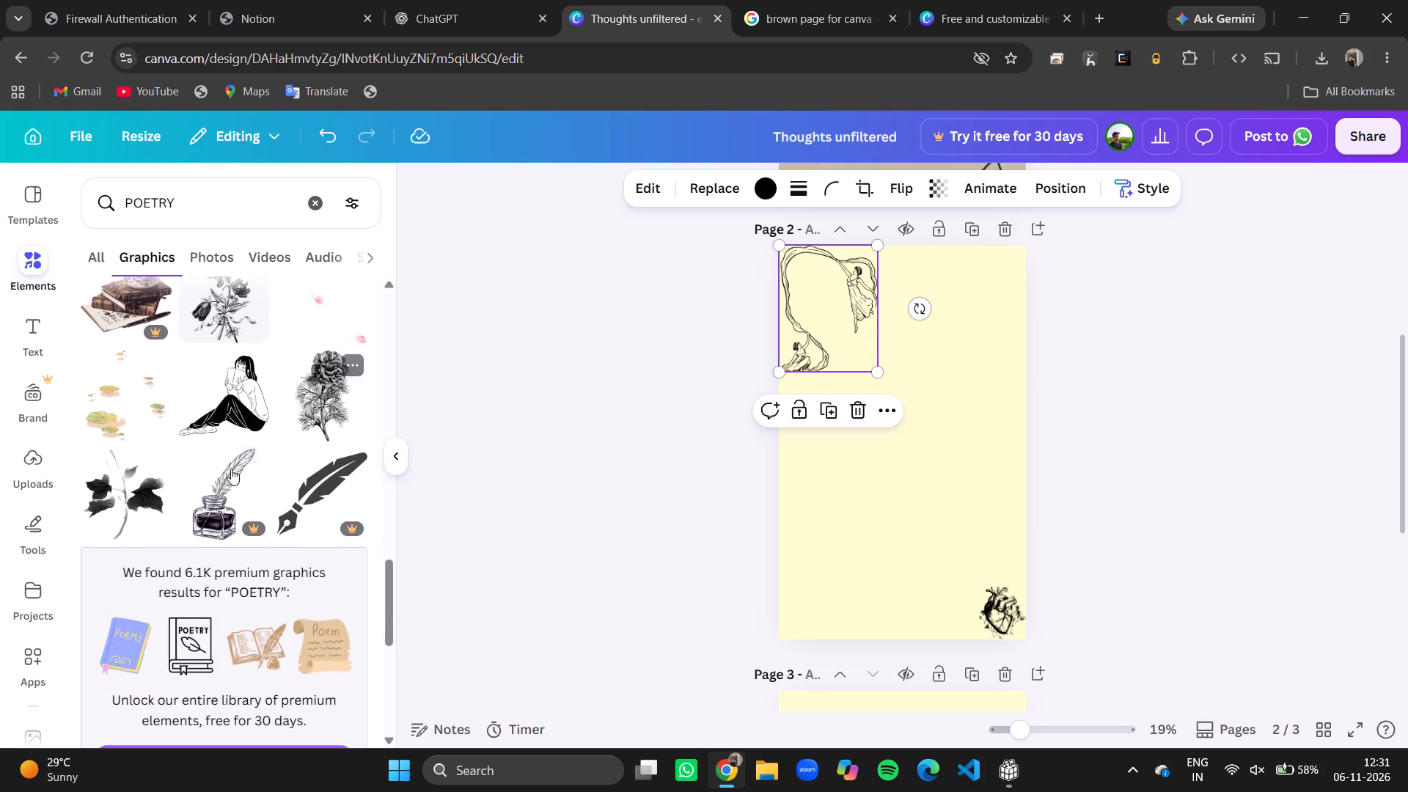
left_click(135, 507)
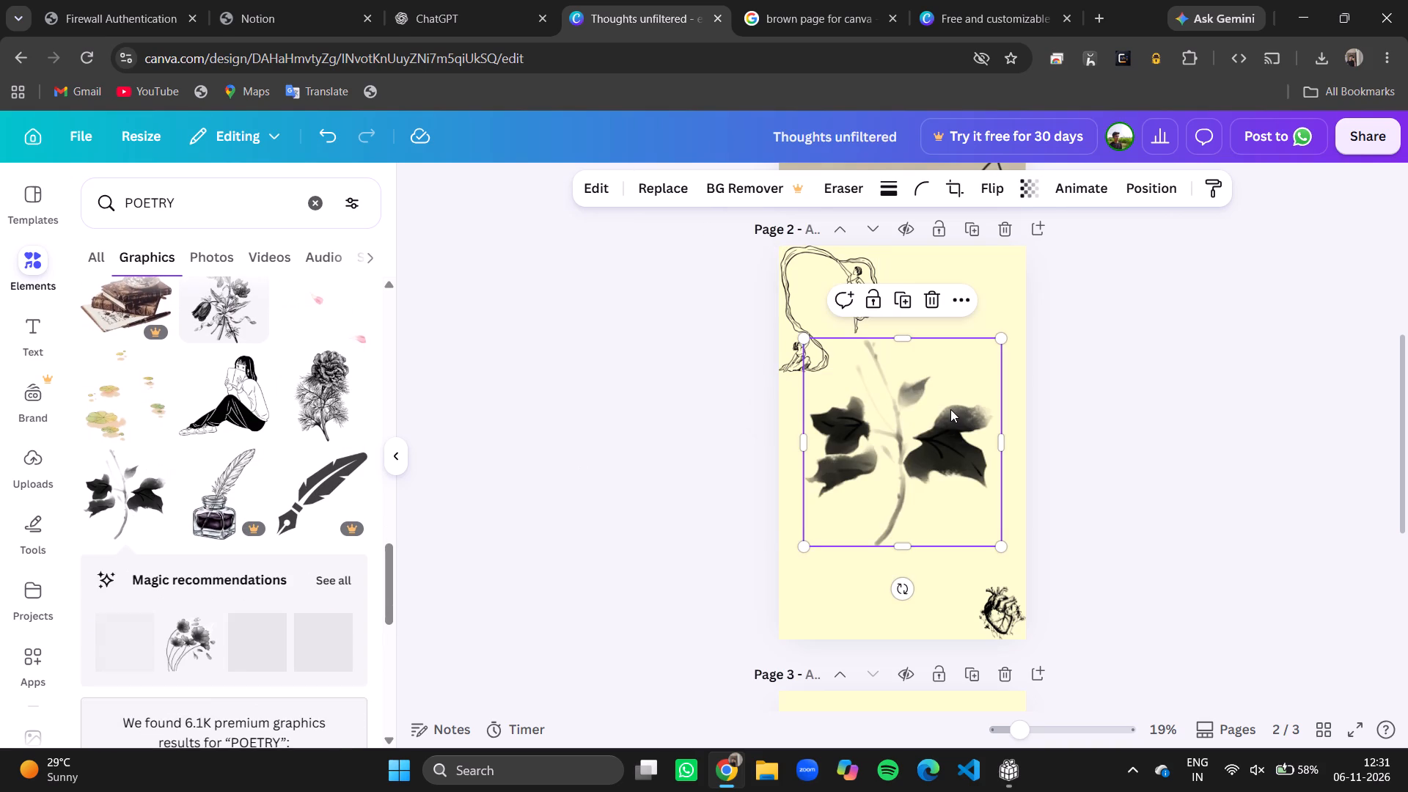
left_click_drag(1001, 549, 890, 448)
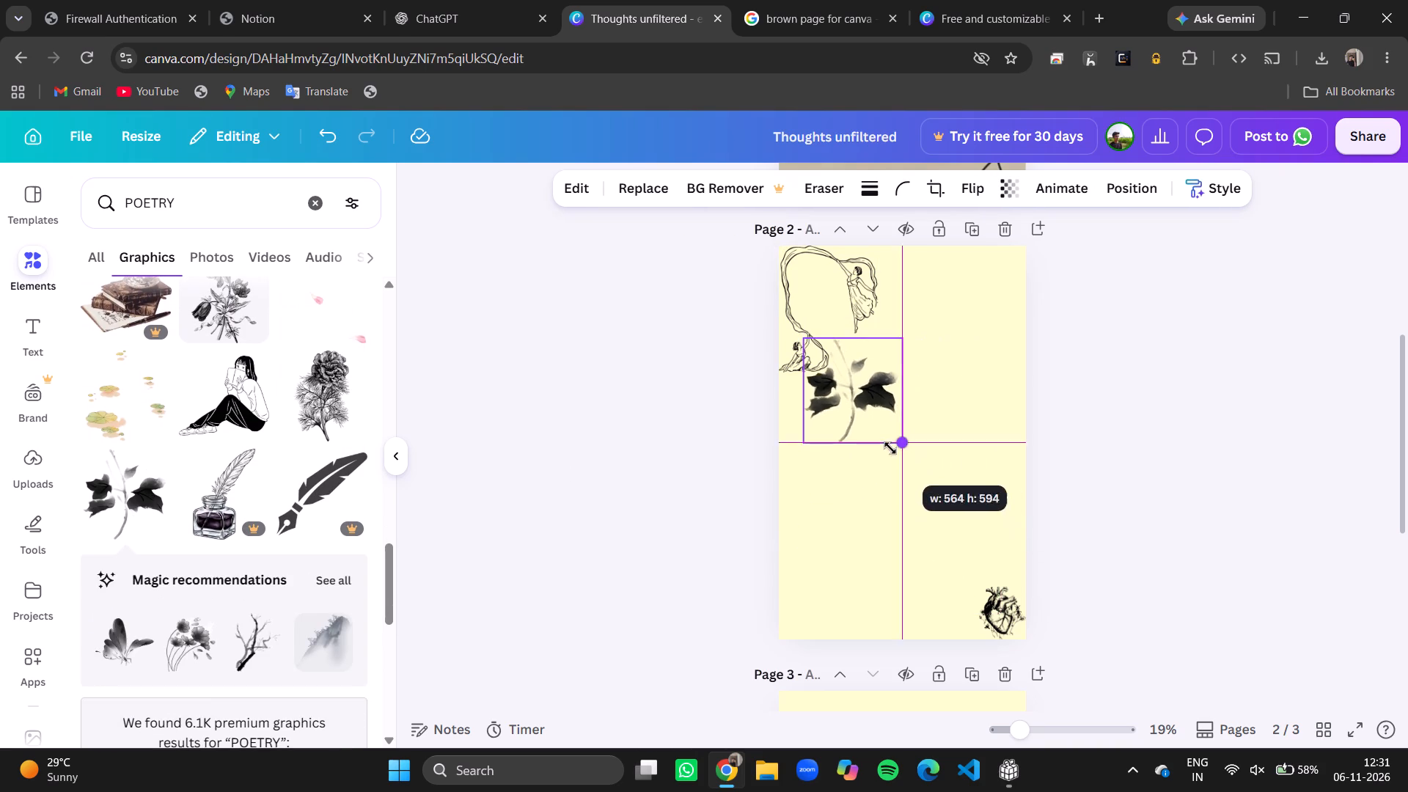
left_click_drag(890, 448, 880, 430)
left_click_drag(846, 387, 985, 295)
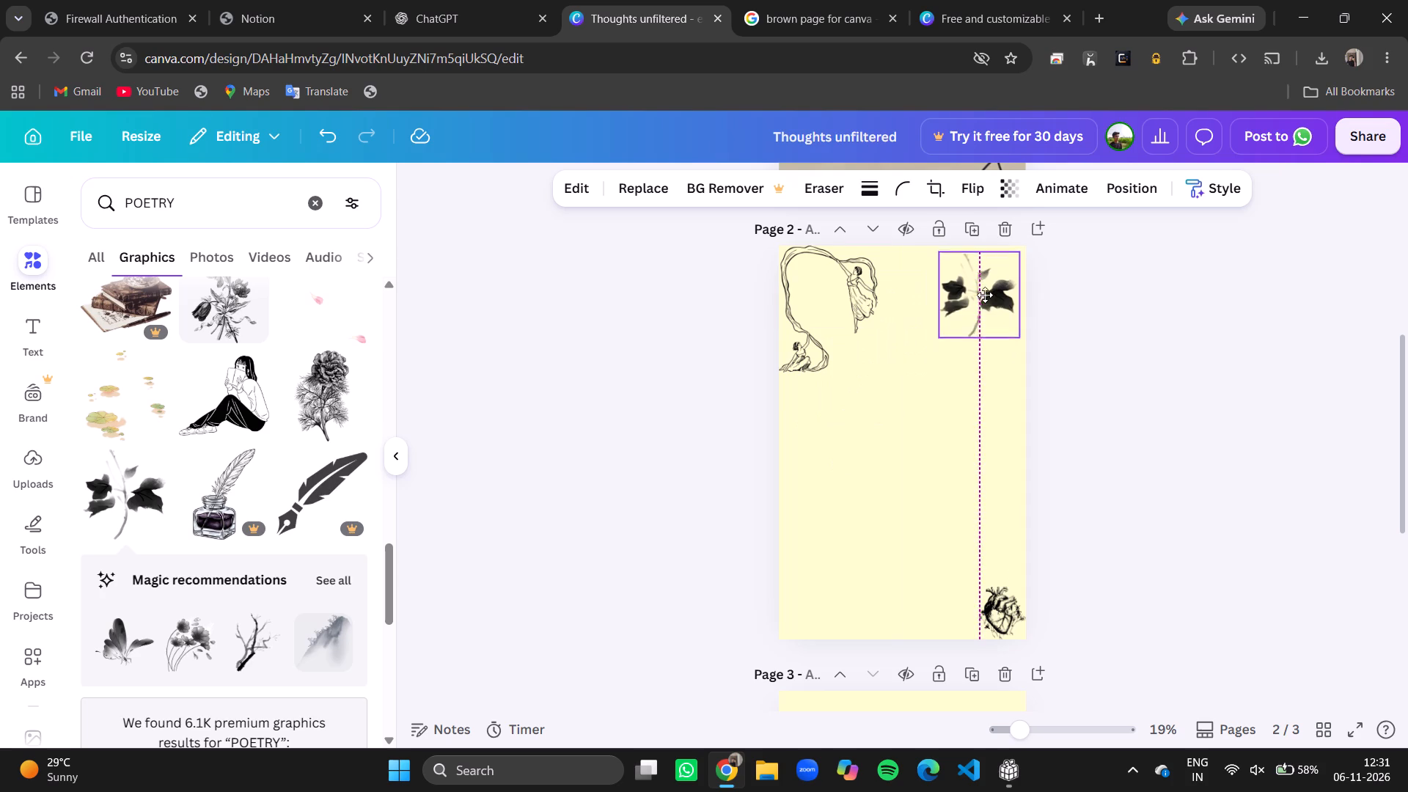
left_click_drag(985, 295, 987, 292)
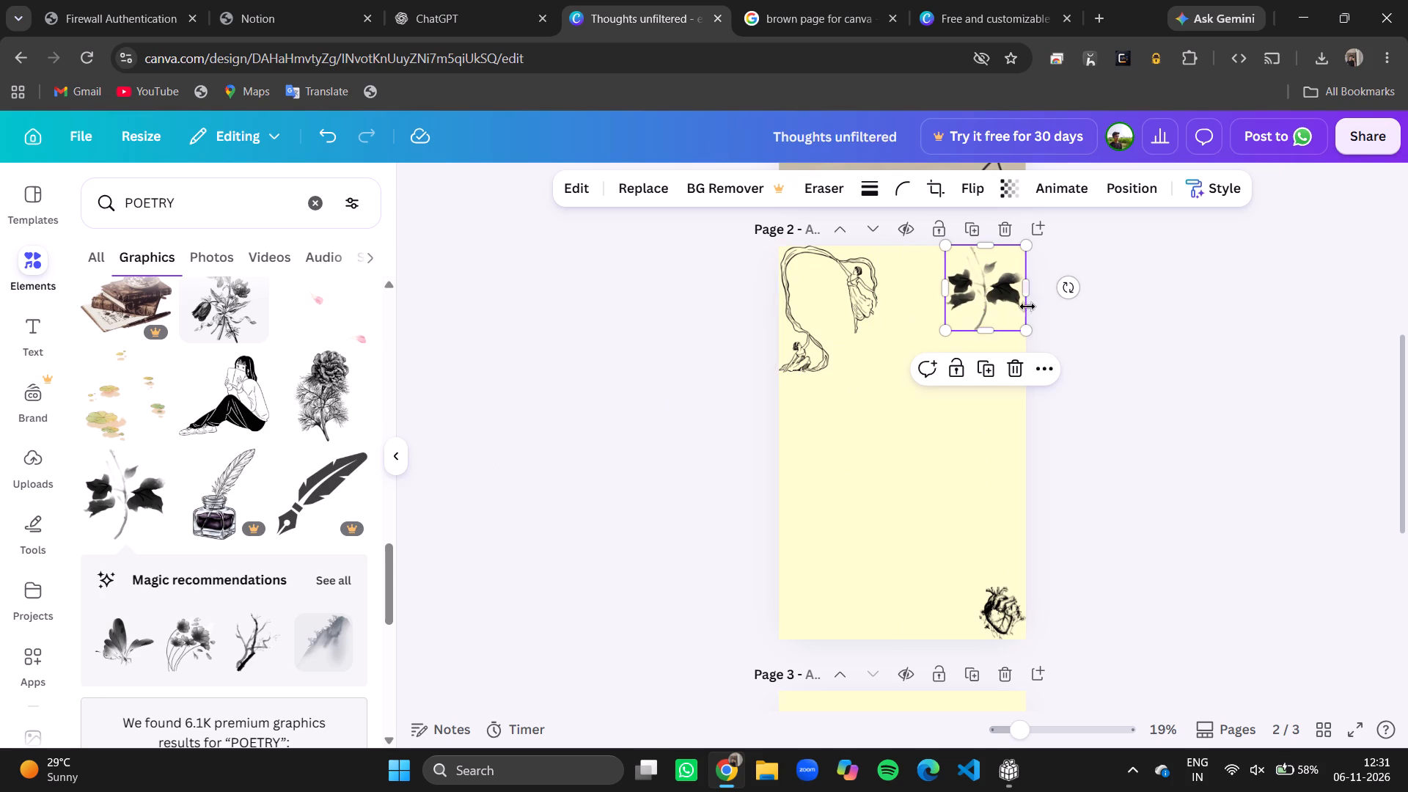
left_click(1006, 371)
scroll(287, 400, "down", 3)
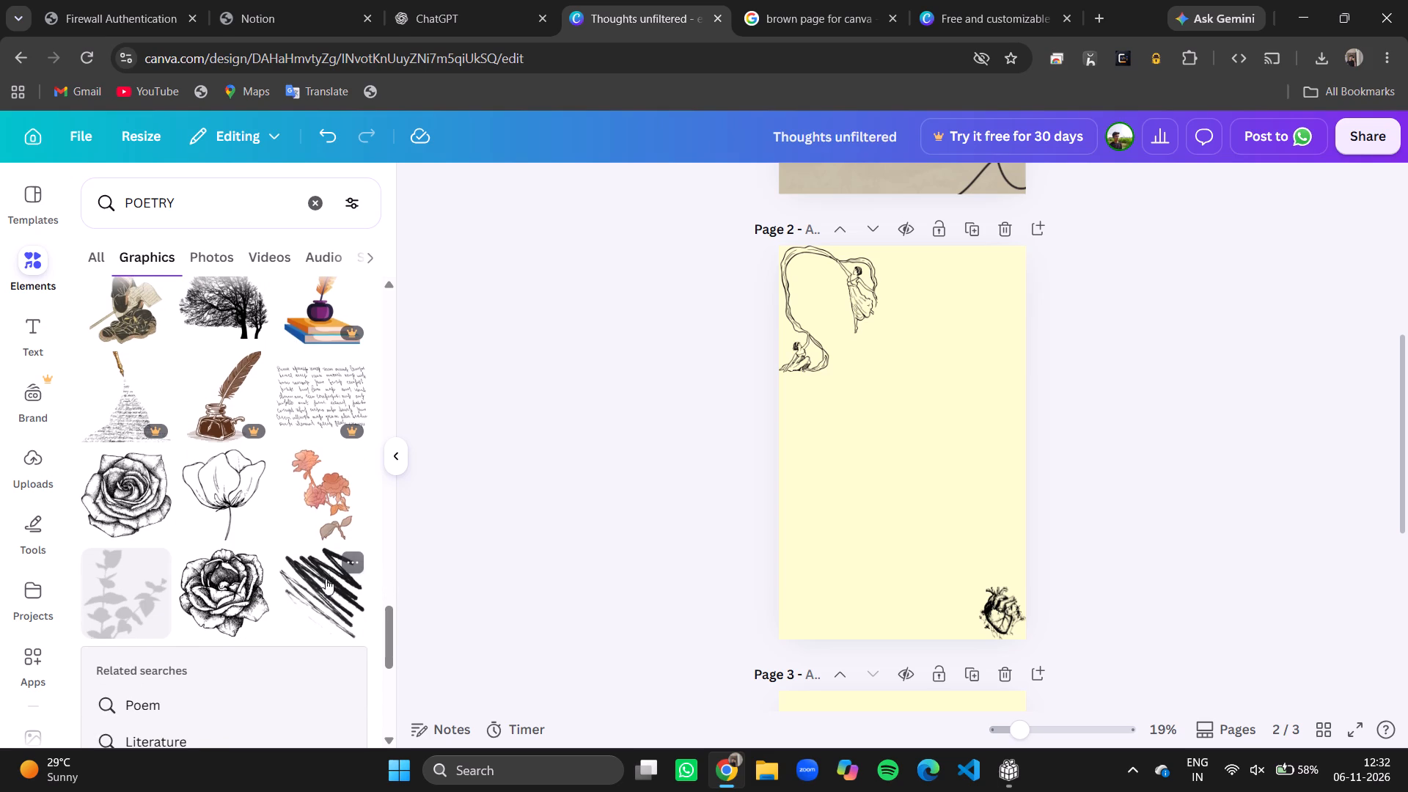
scroll(301, 579, "down", 6)
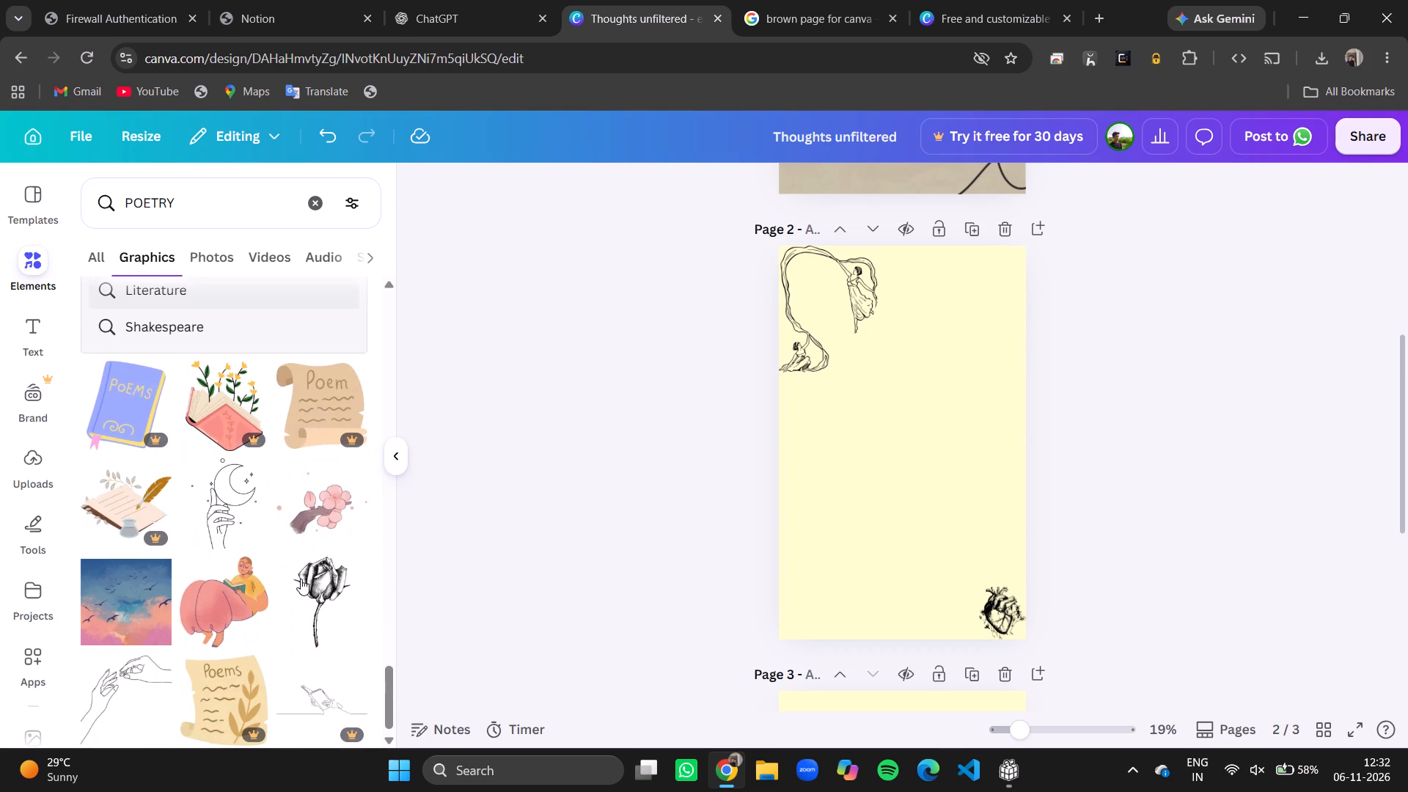
scroll(301, 579, "down", 3)
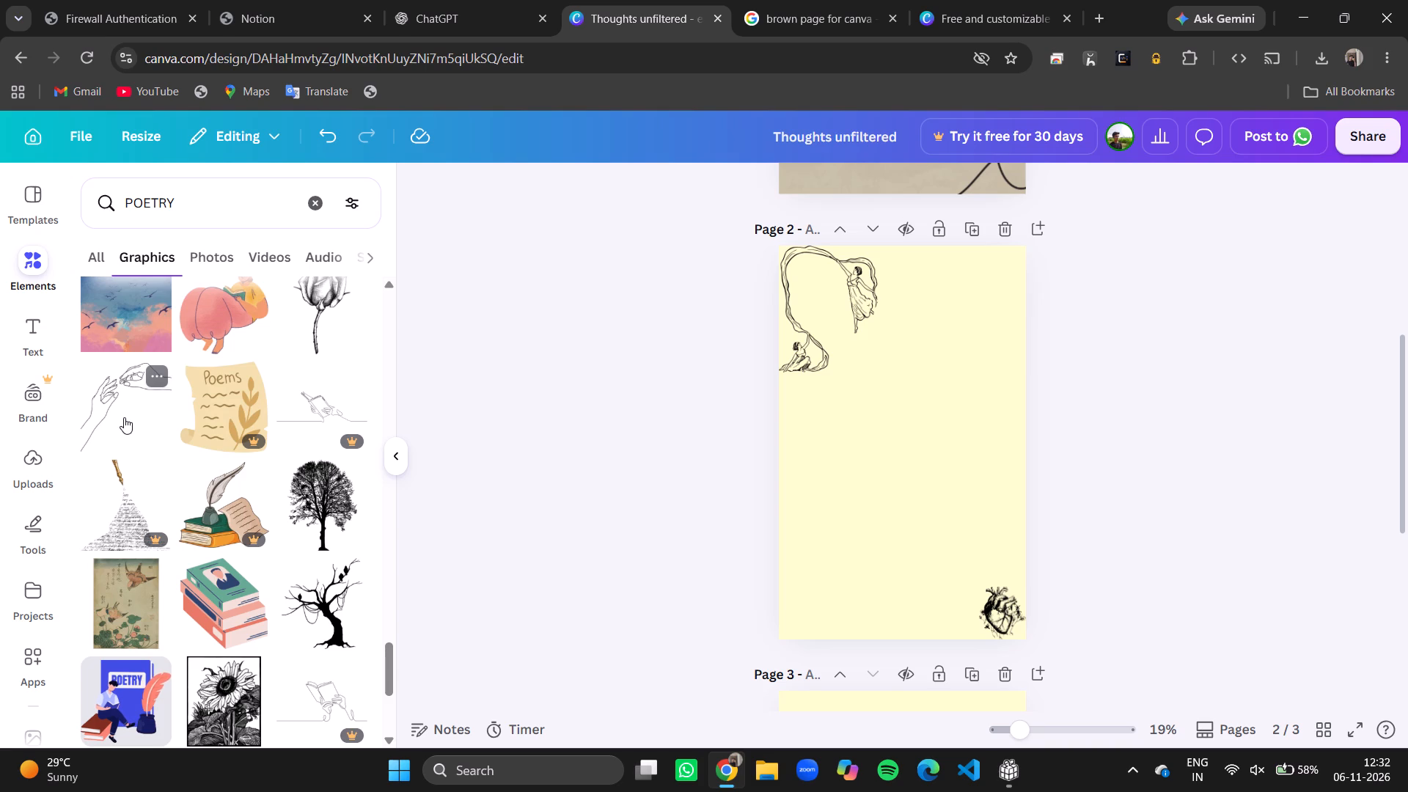
left_click(317, 518)
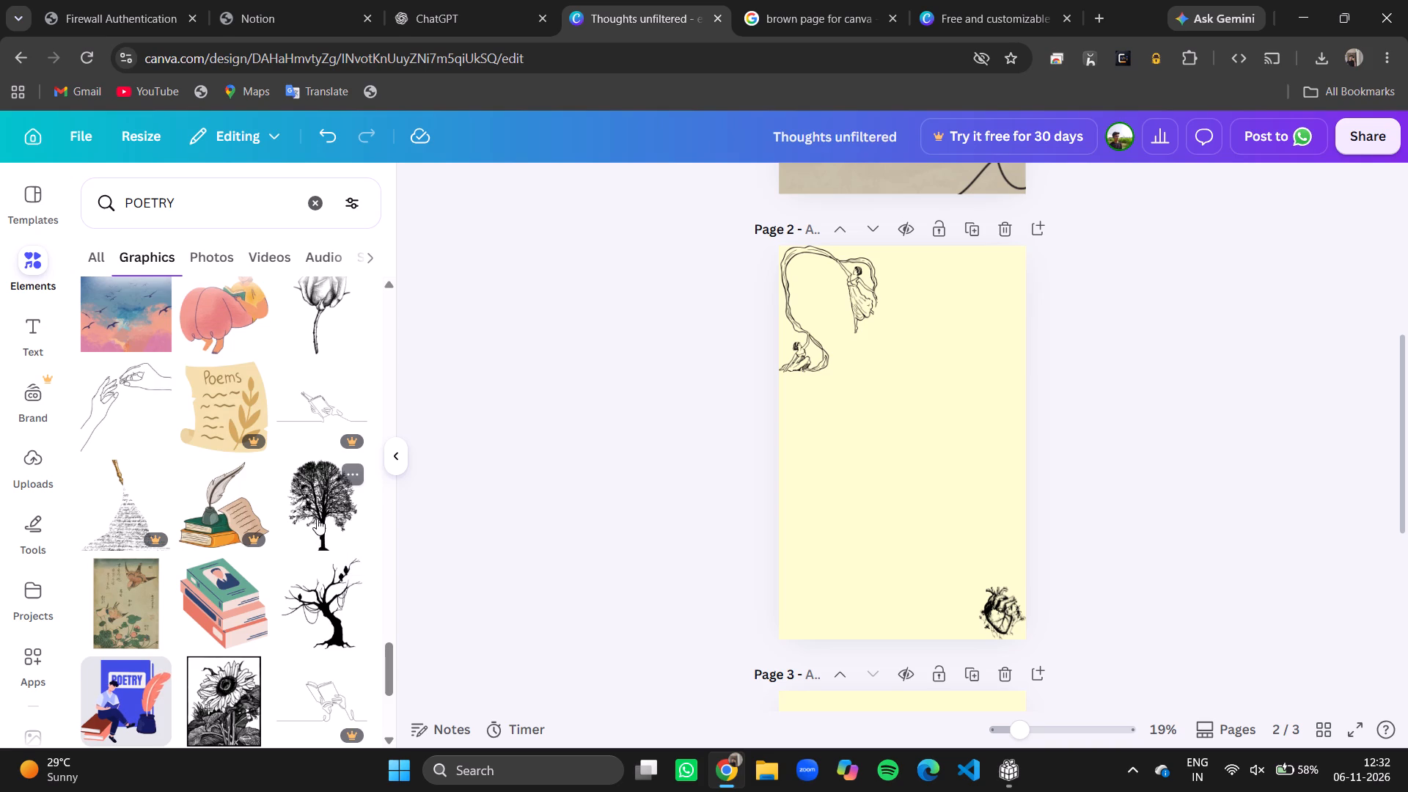
double_click(327, 503)
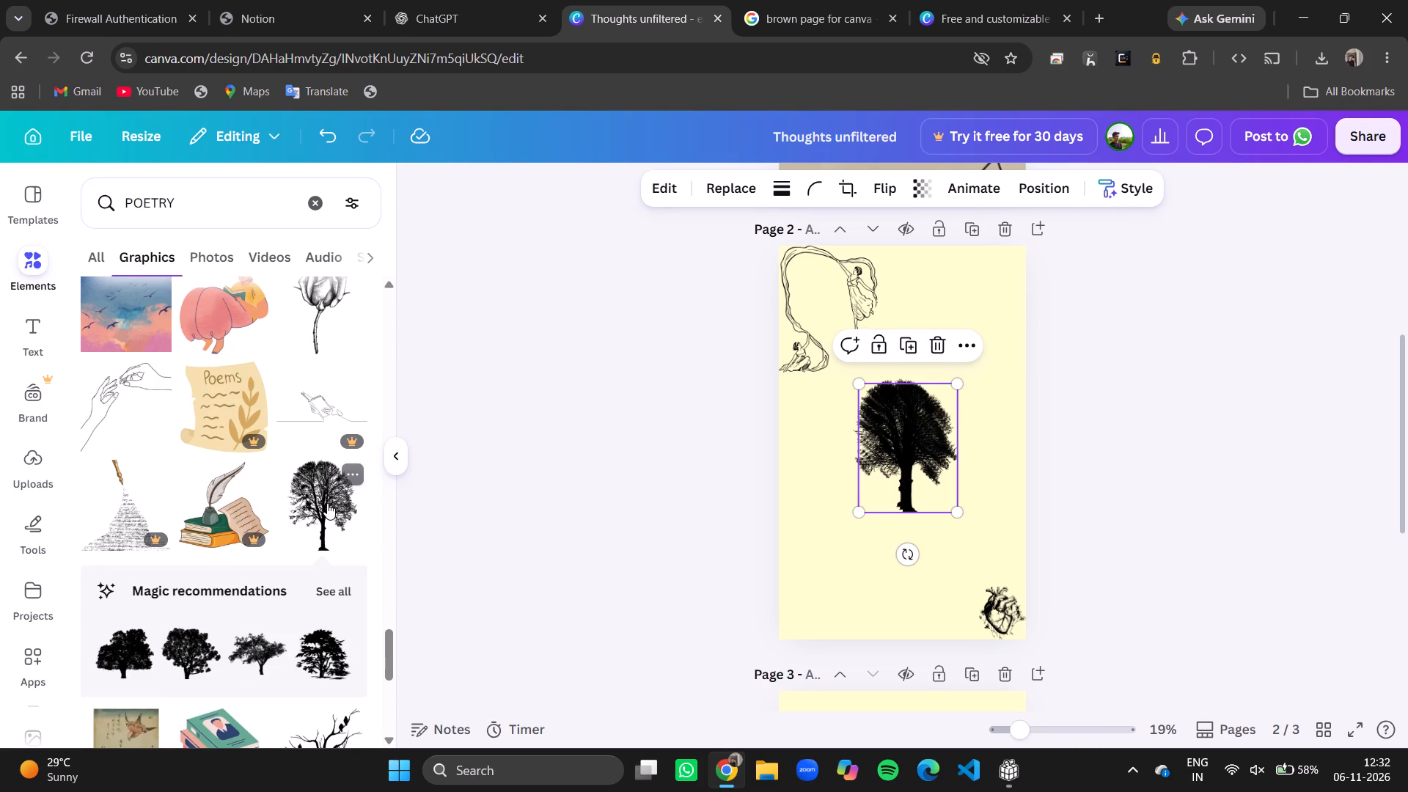
left_click_drag(913, 458, 838, 586)
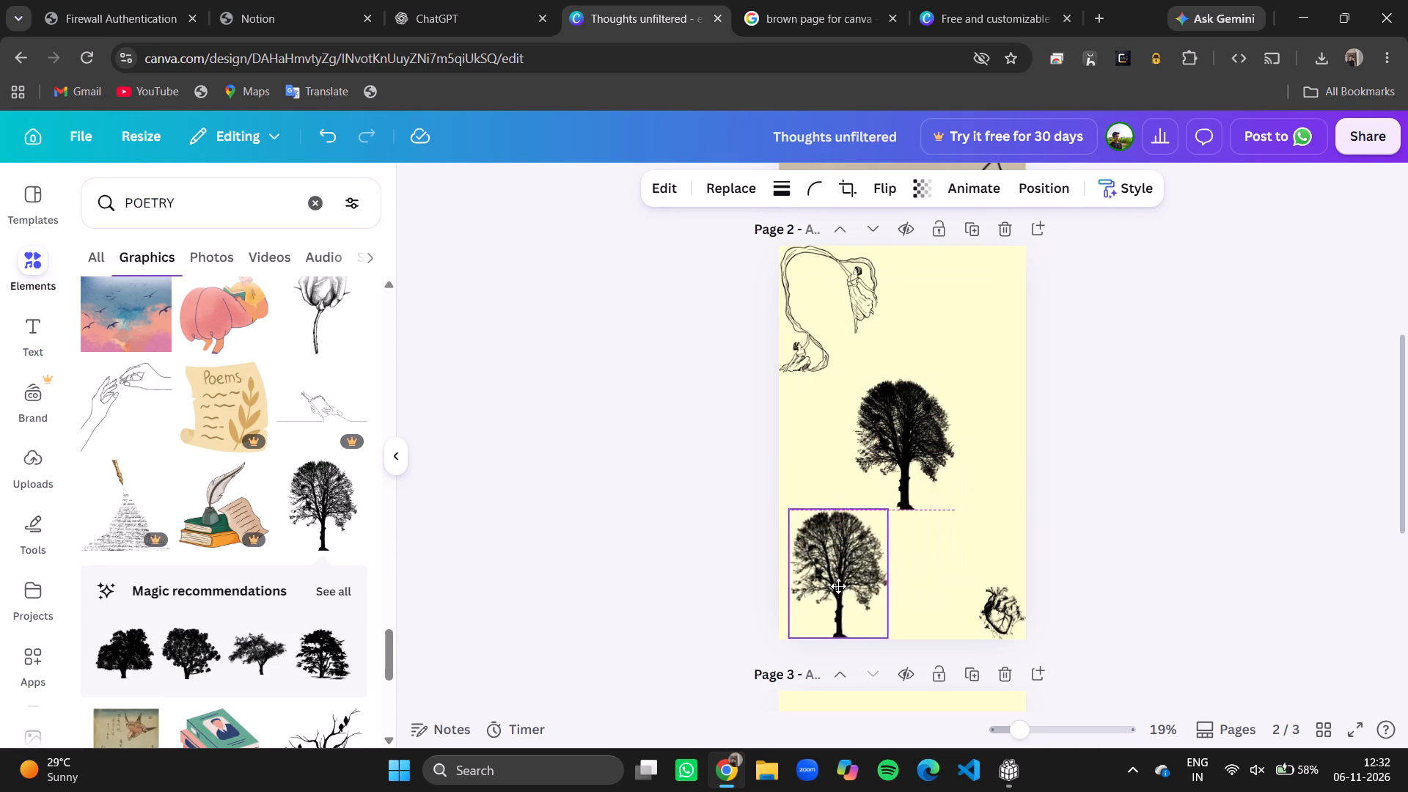
left_click_drag(838, 586, 817, 587)
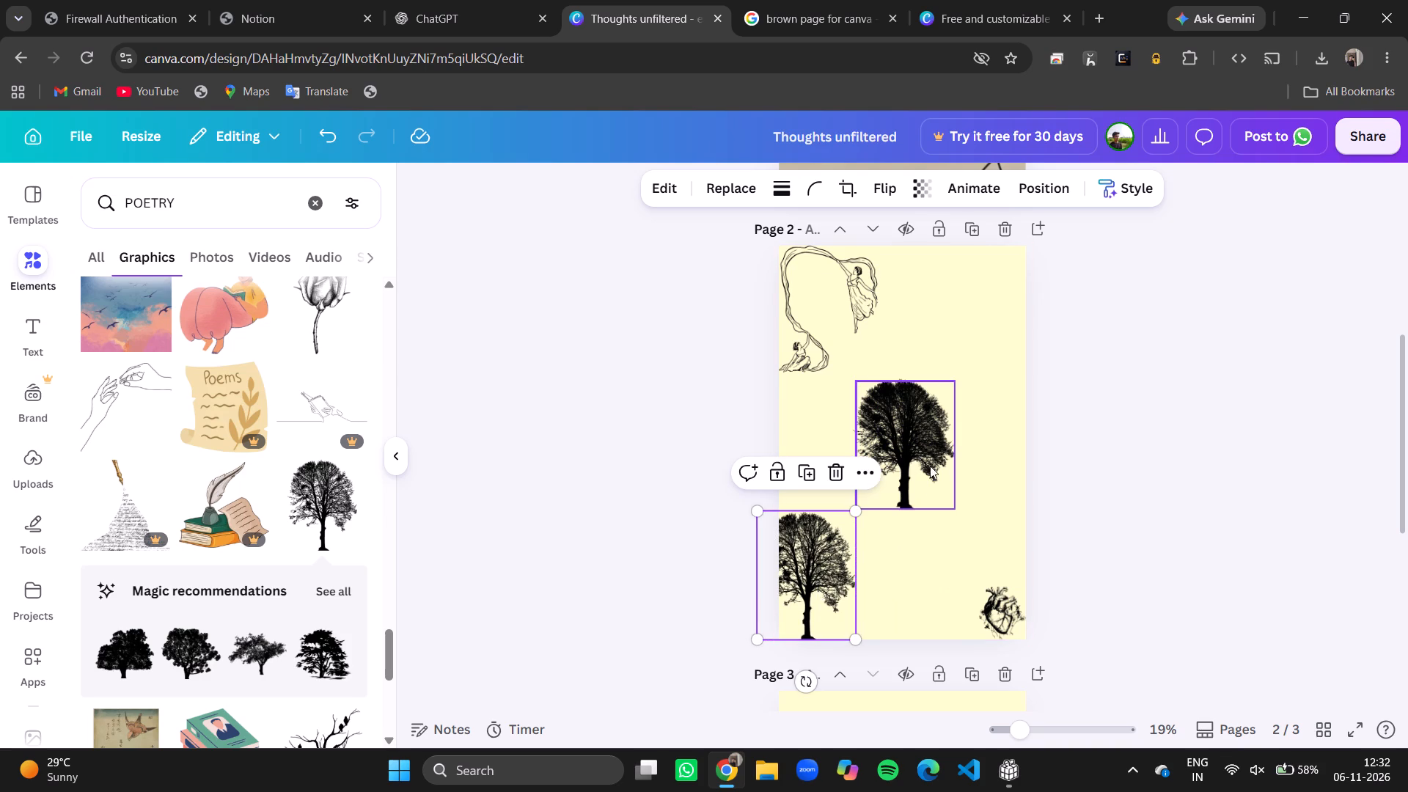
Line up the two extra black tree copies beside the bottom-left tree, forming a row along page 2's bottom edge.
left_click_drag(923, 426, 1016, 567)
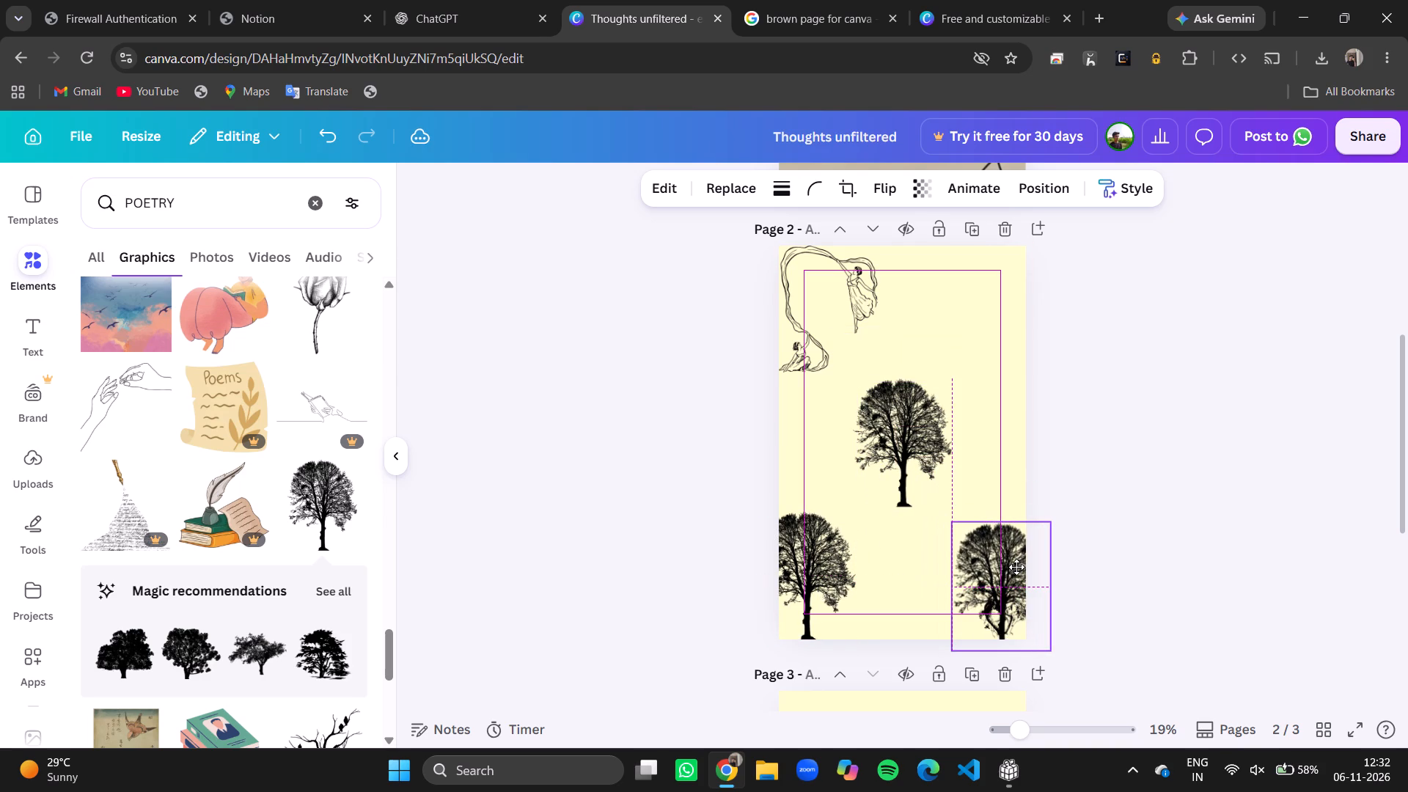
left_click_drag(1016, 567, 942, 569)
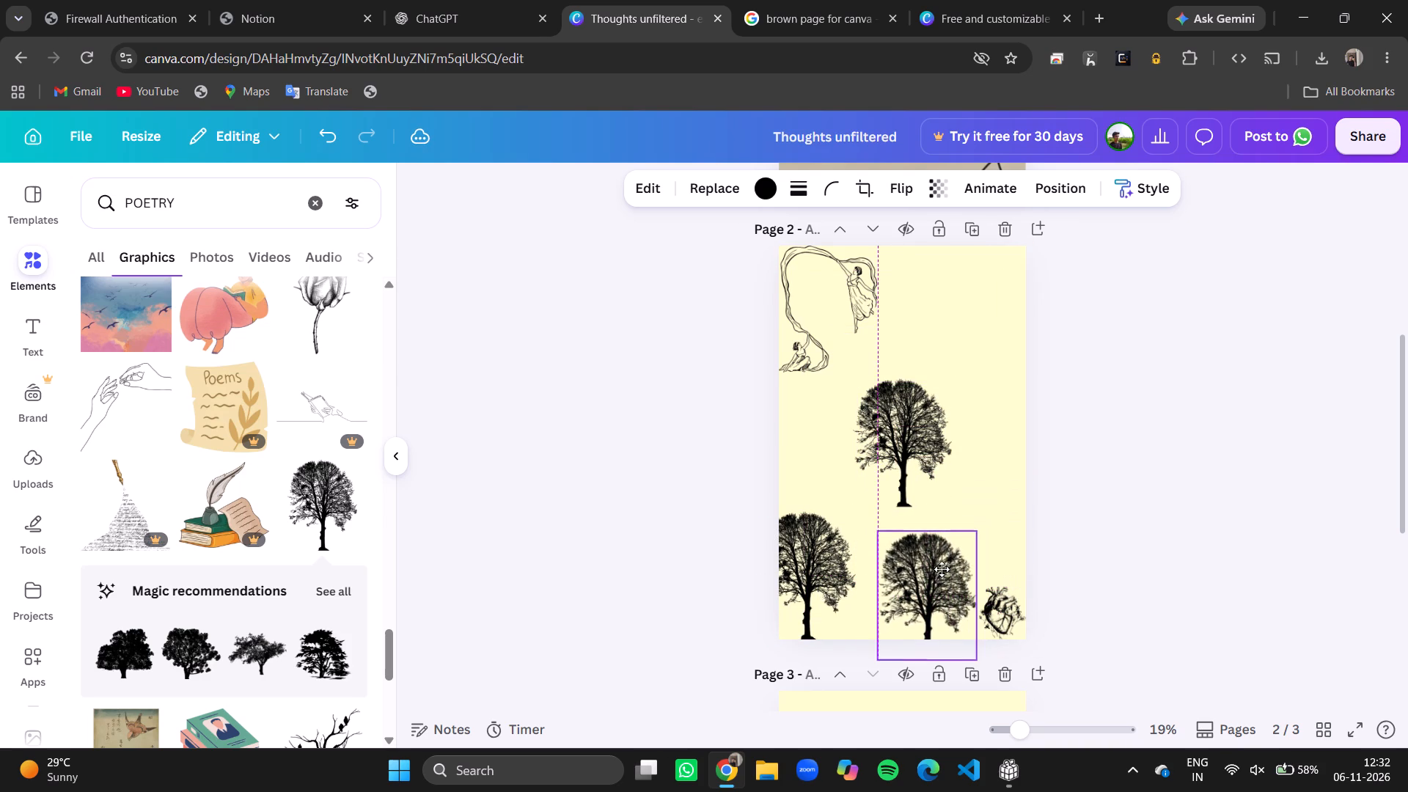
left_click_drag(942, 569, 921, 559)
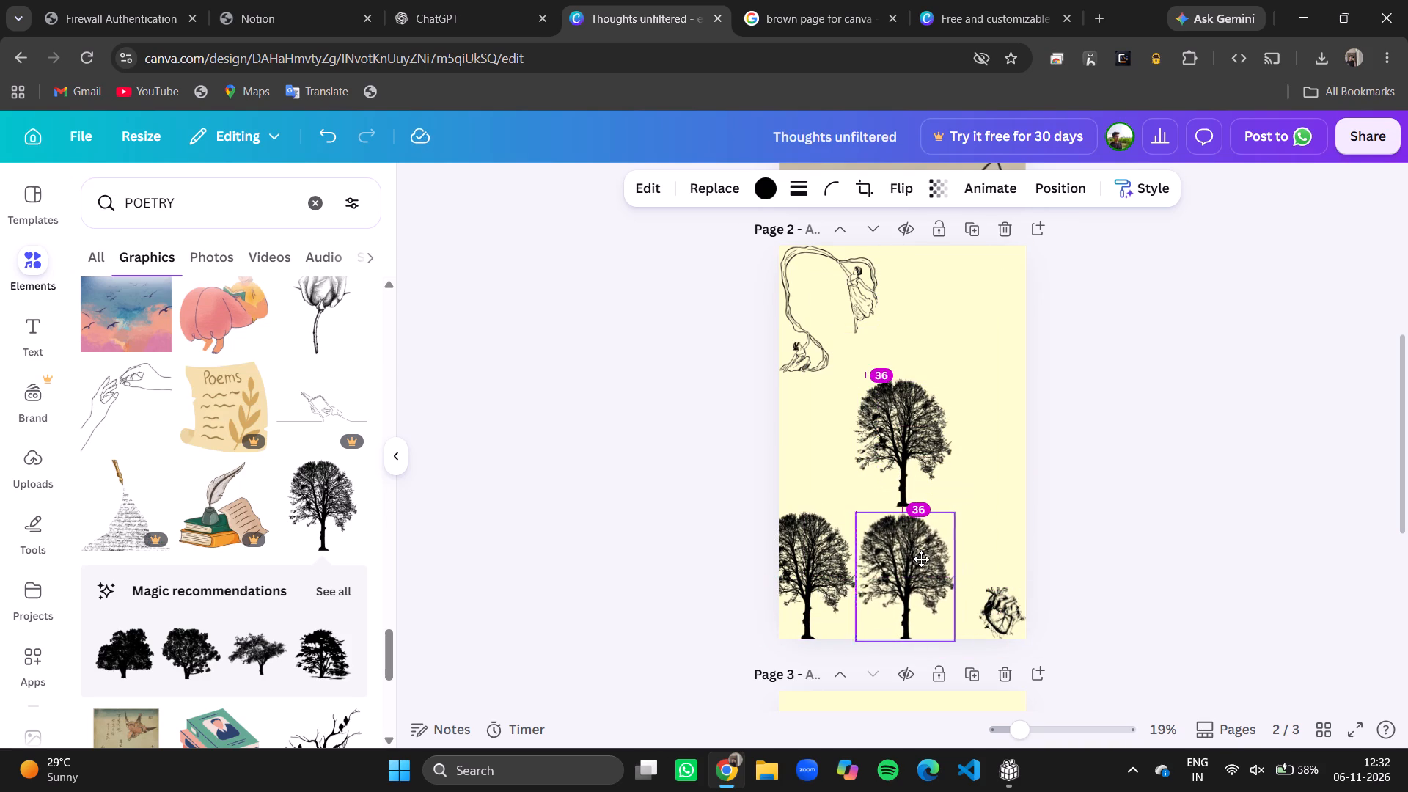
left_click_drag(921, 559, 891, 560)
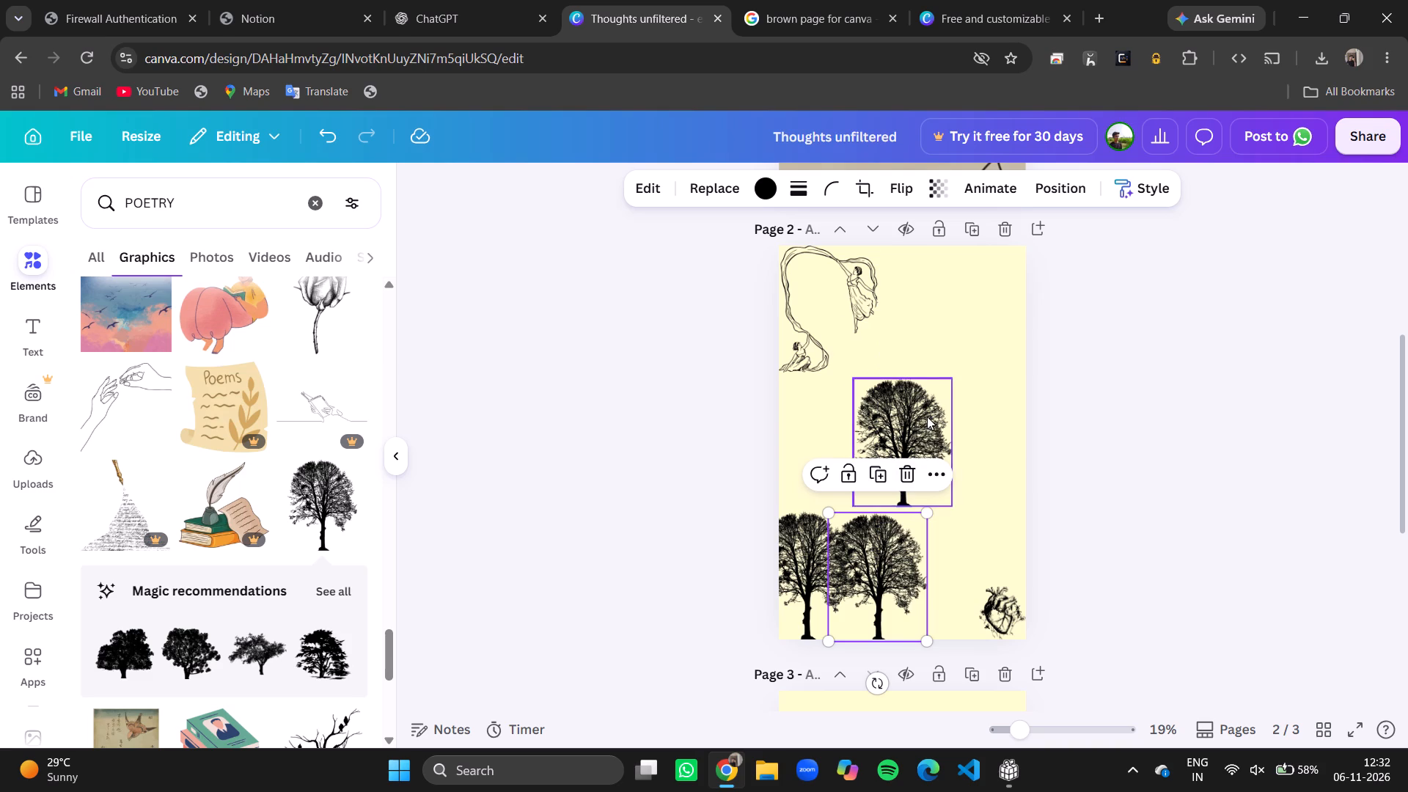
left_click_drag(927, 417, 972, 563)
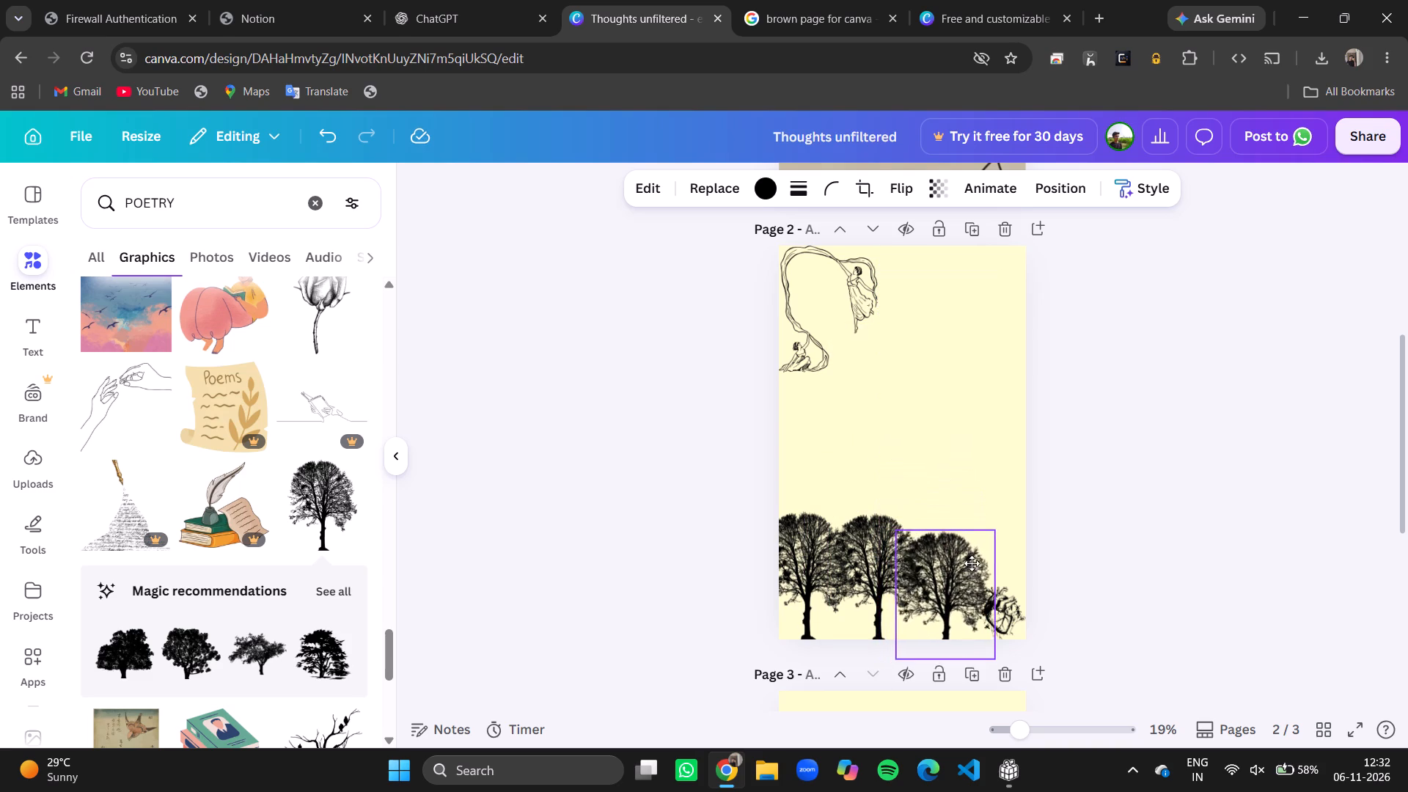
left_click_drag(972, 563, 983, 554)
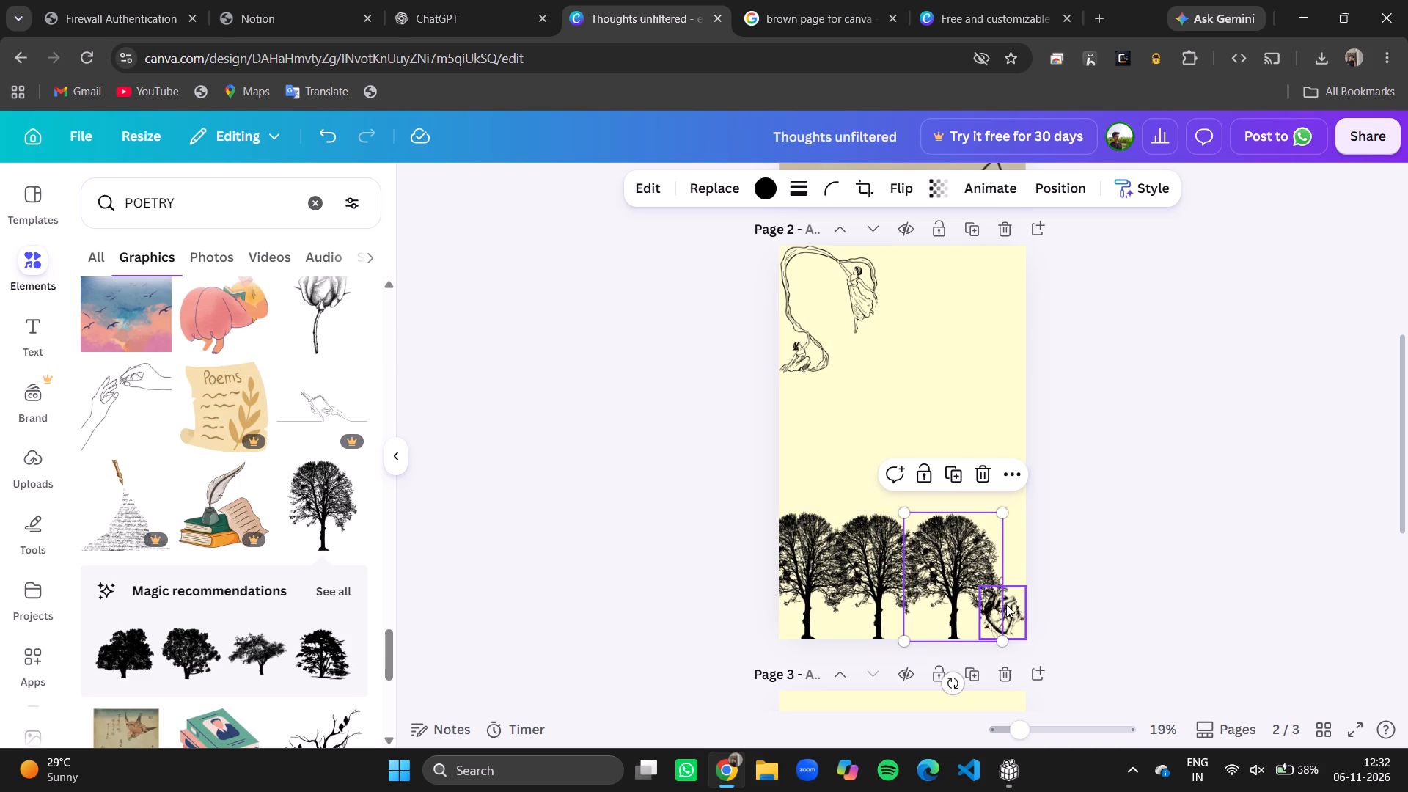
Move the anatomical heart graphic from page 2's bottom-right corner into the hair loop of the top-left figure drawing.
left_click_drag(1005, 604, 829, 282)
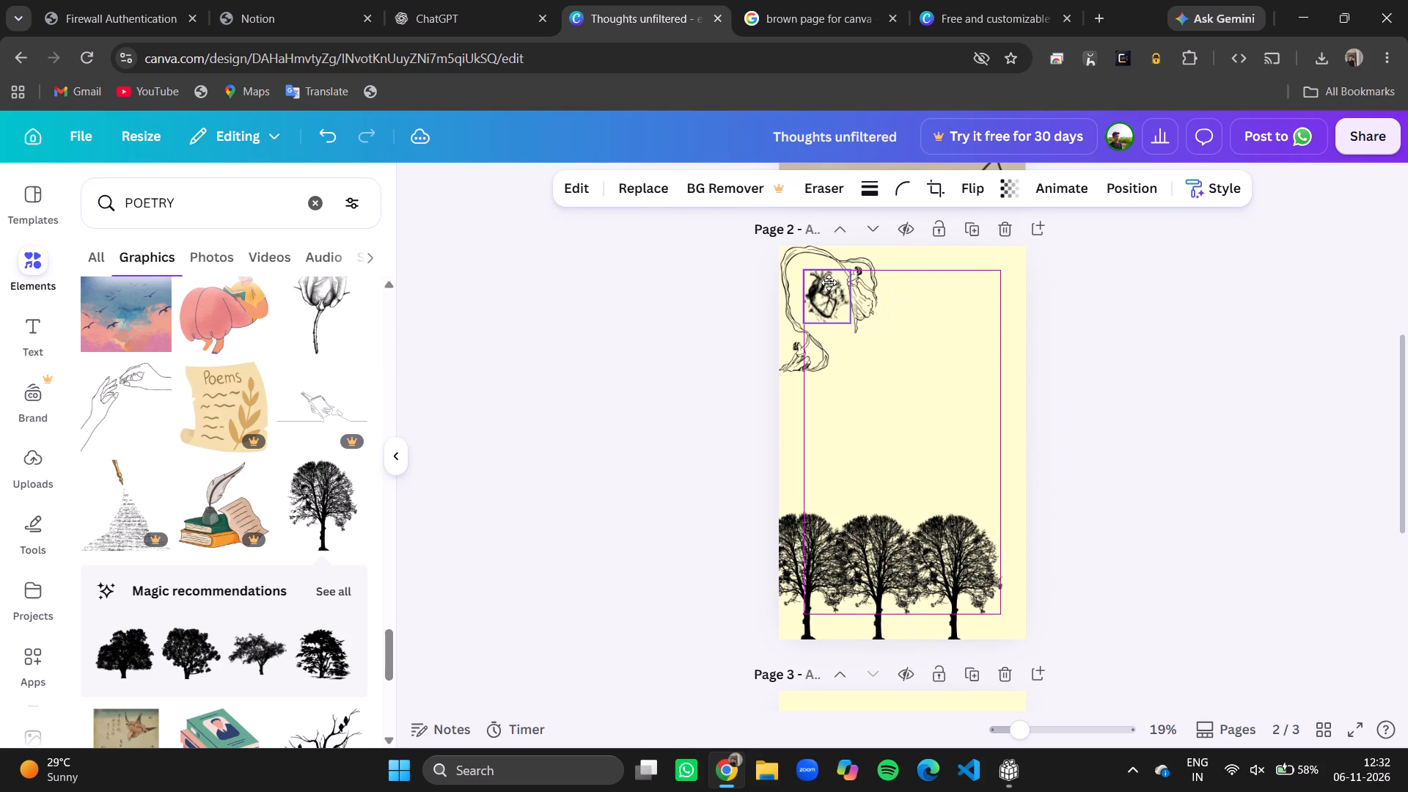
left_click_drag(829, 282, 820, 287)
left_click(1140, 353)
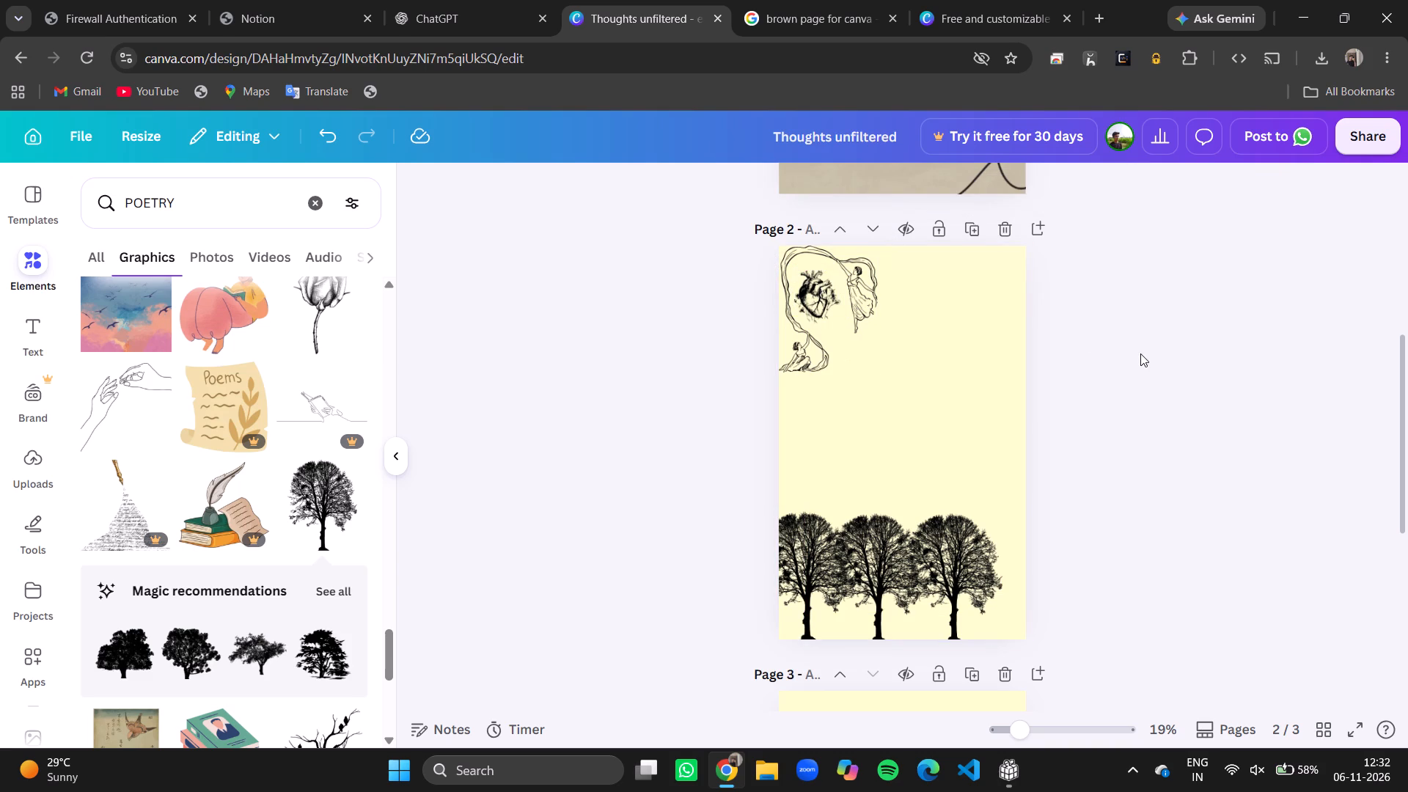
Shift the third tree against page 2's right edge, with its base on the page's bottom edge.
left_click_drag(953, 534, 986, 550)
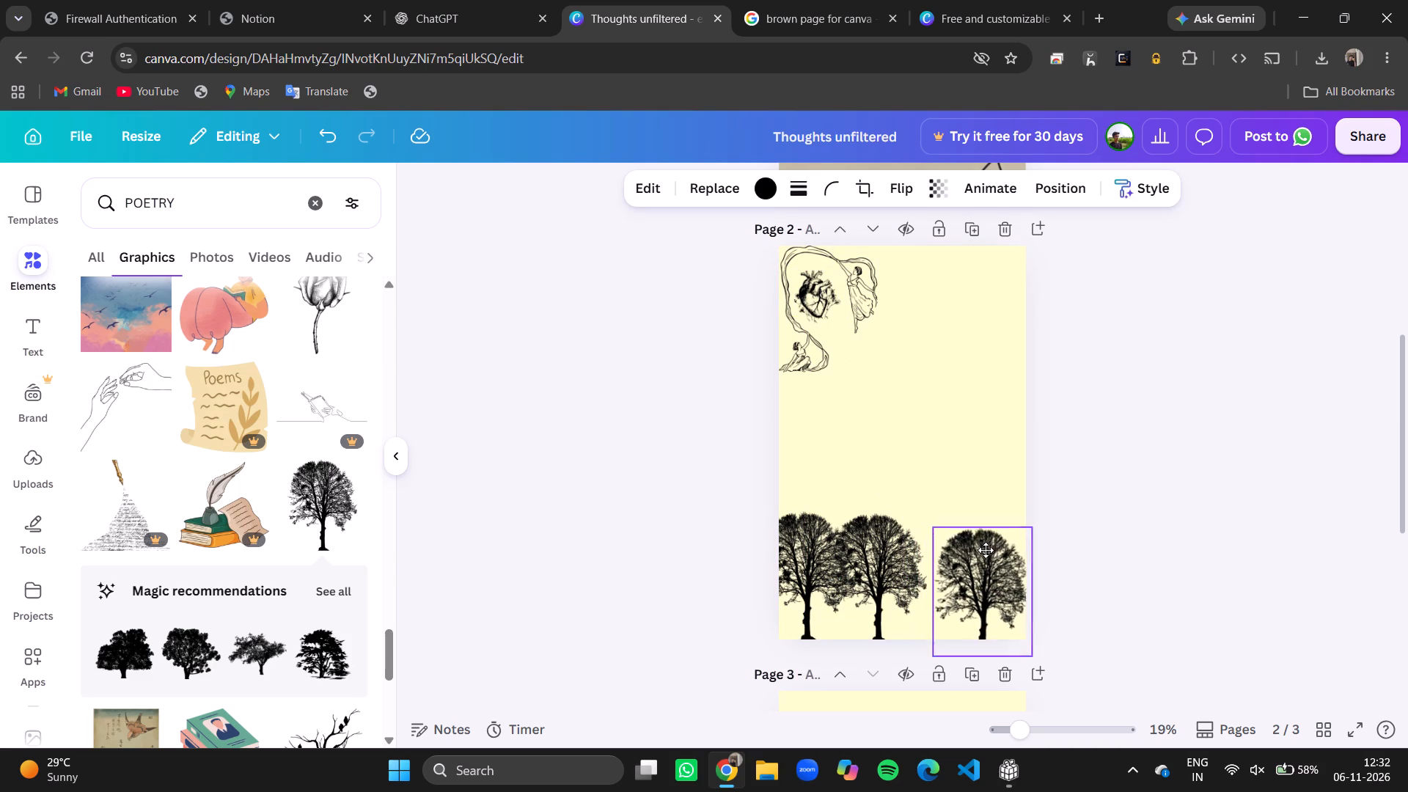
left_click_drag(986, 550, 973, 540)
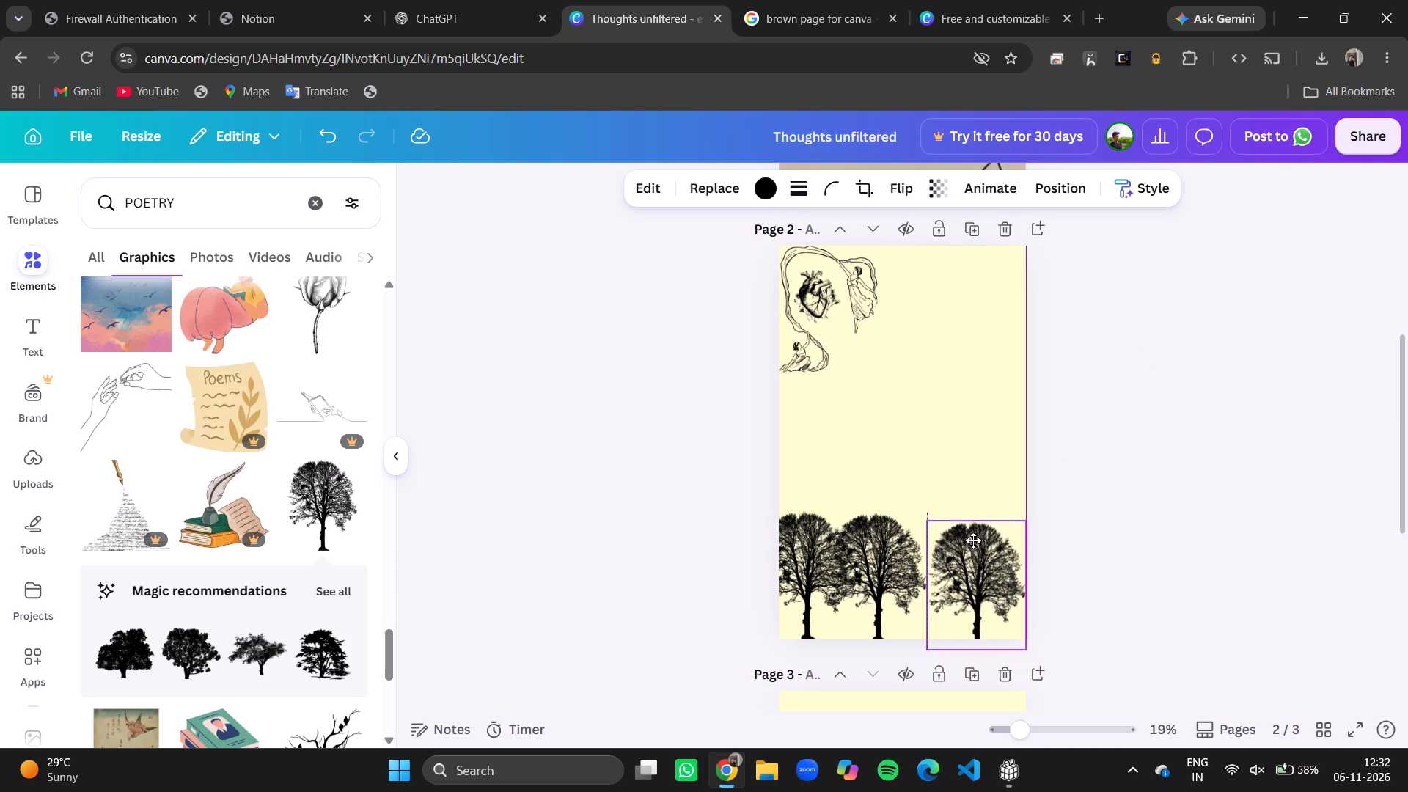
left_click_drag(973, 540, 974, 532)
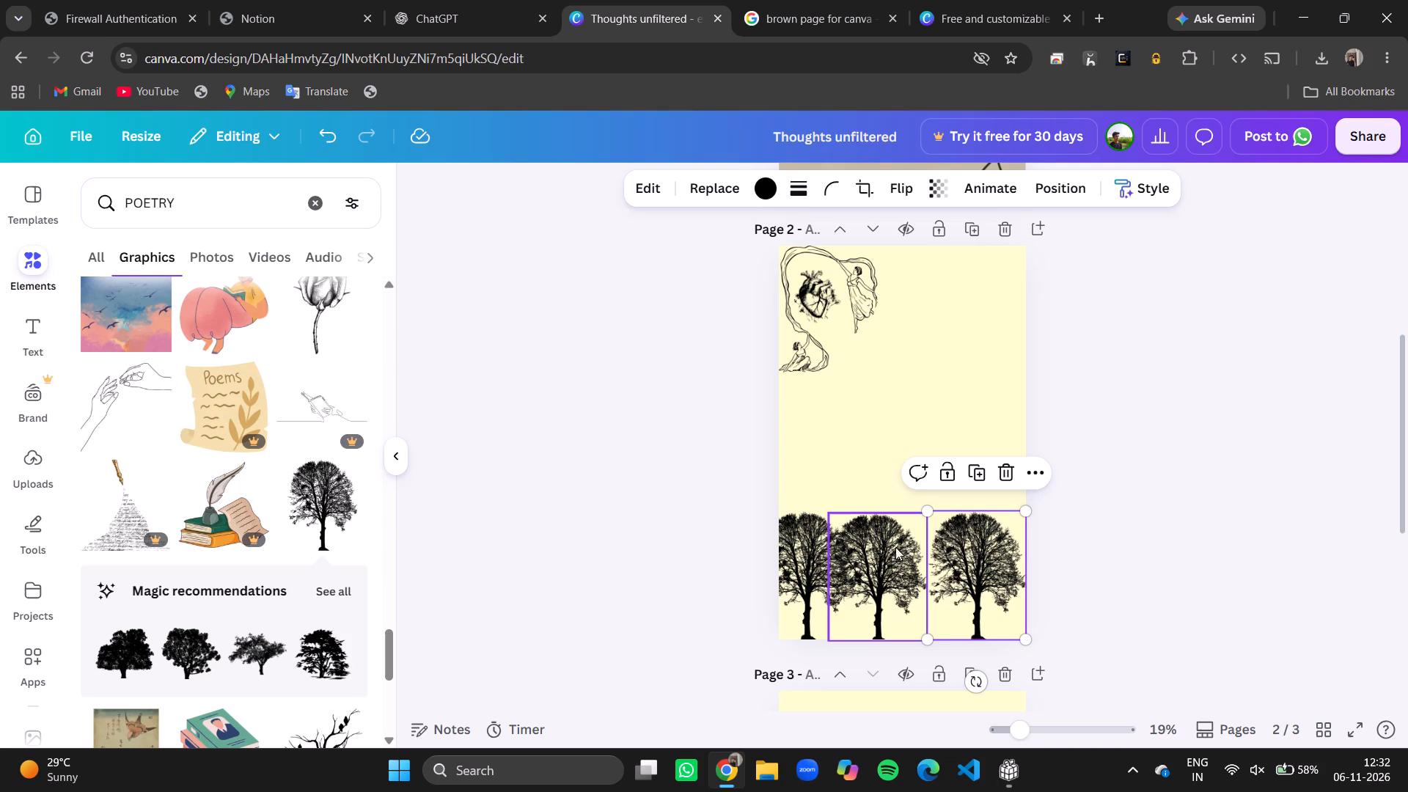
Remove the middle and rightmost tree copies from page 2 by moving them off the page, keeping the bottom-left tree.
left_click_drag(879, 558, 964, 609)
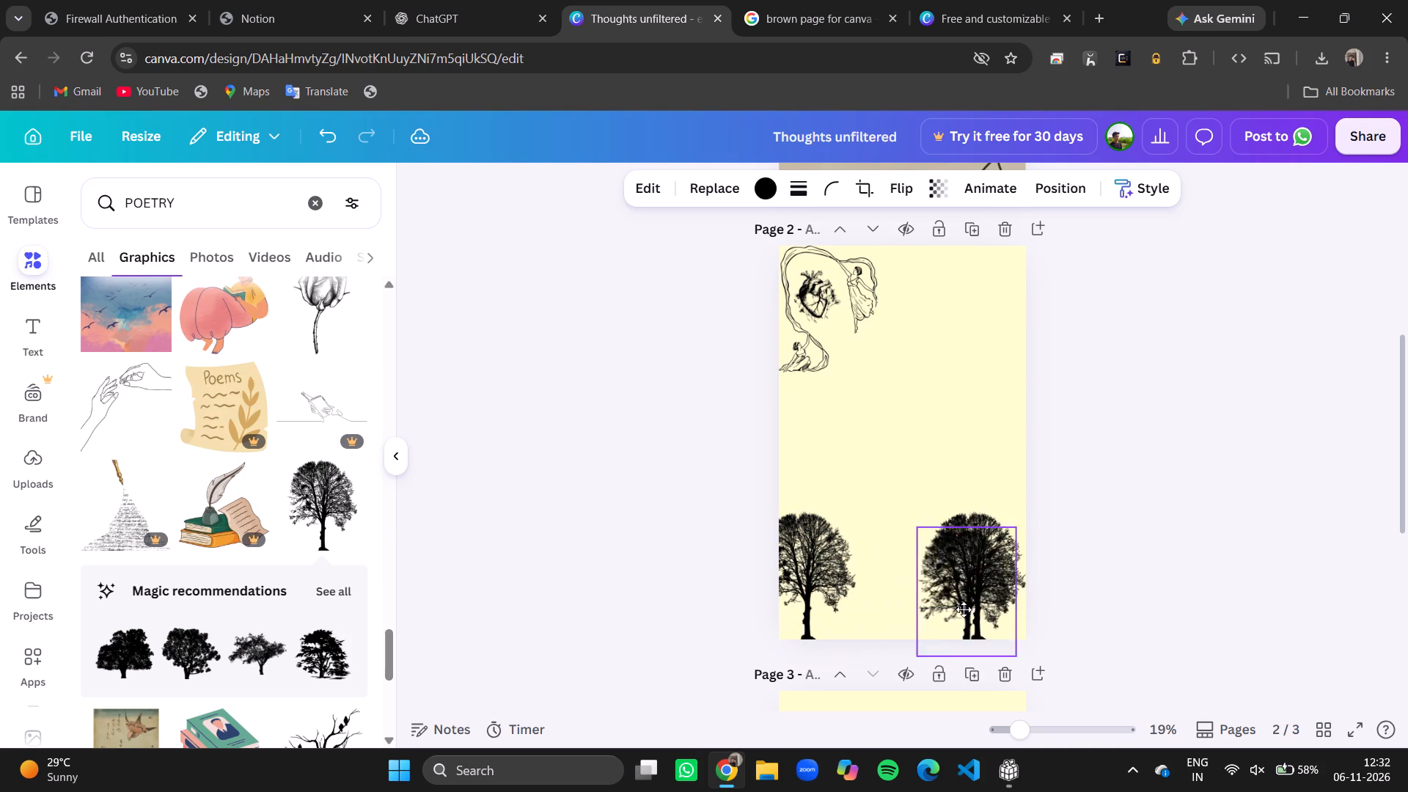
left_click_drag(964, 609, 1285, 318)
left_click_drag(974, 543, 1228, 489)
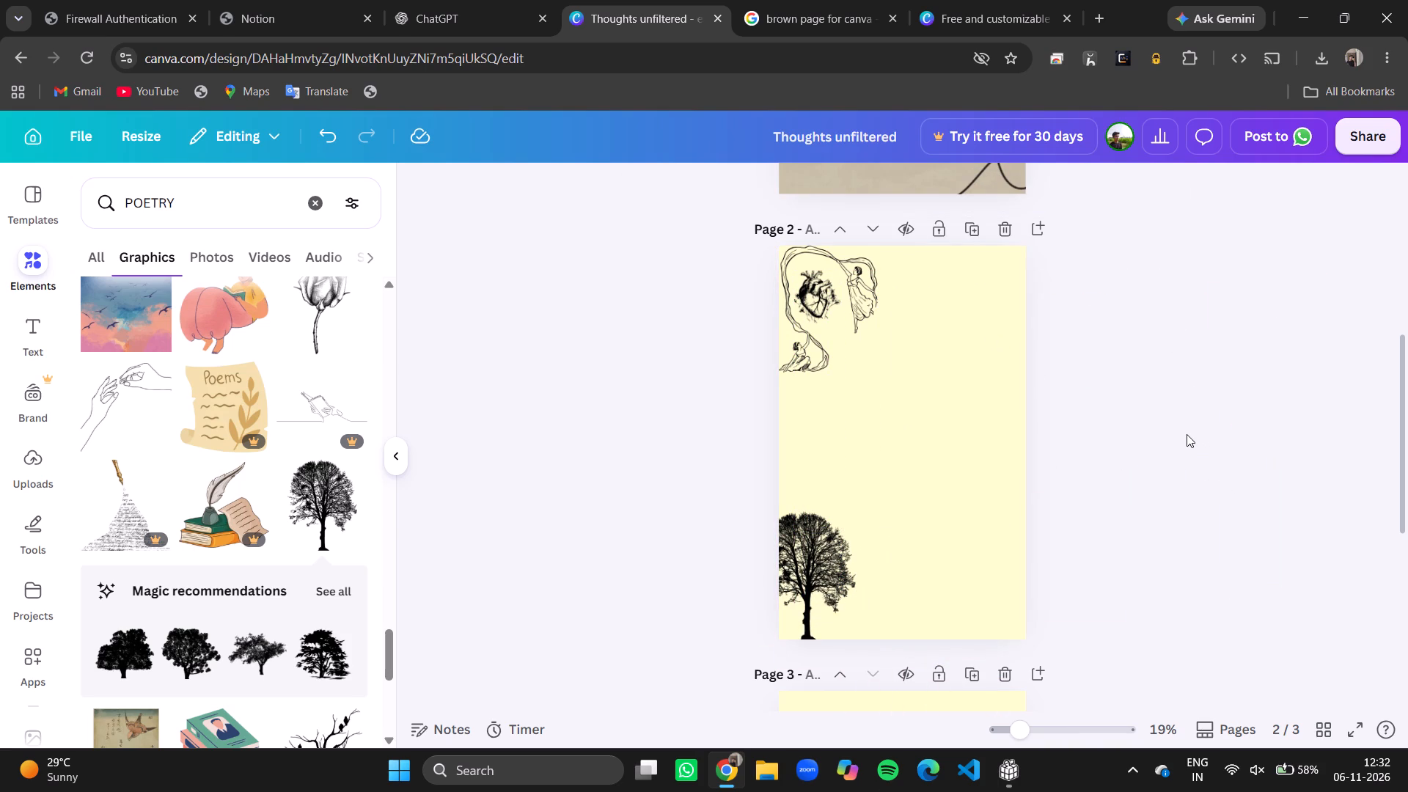
Delete the blank page 3.
scroll(1187, 434, "down", 3)
left_click(935, 615)
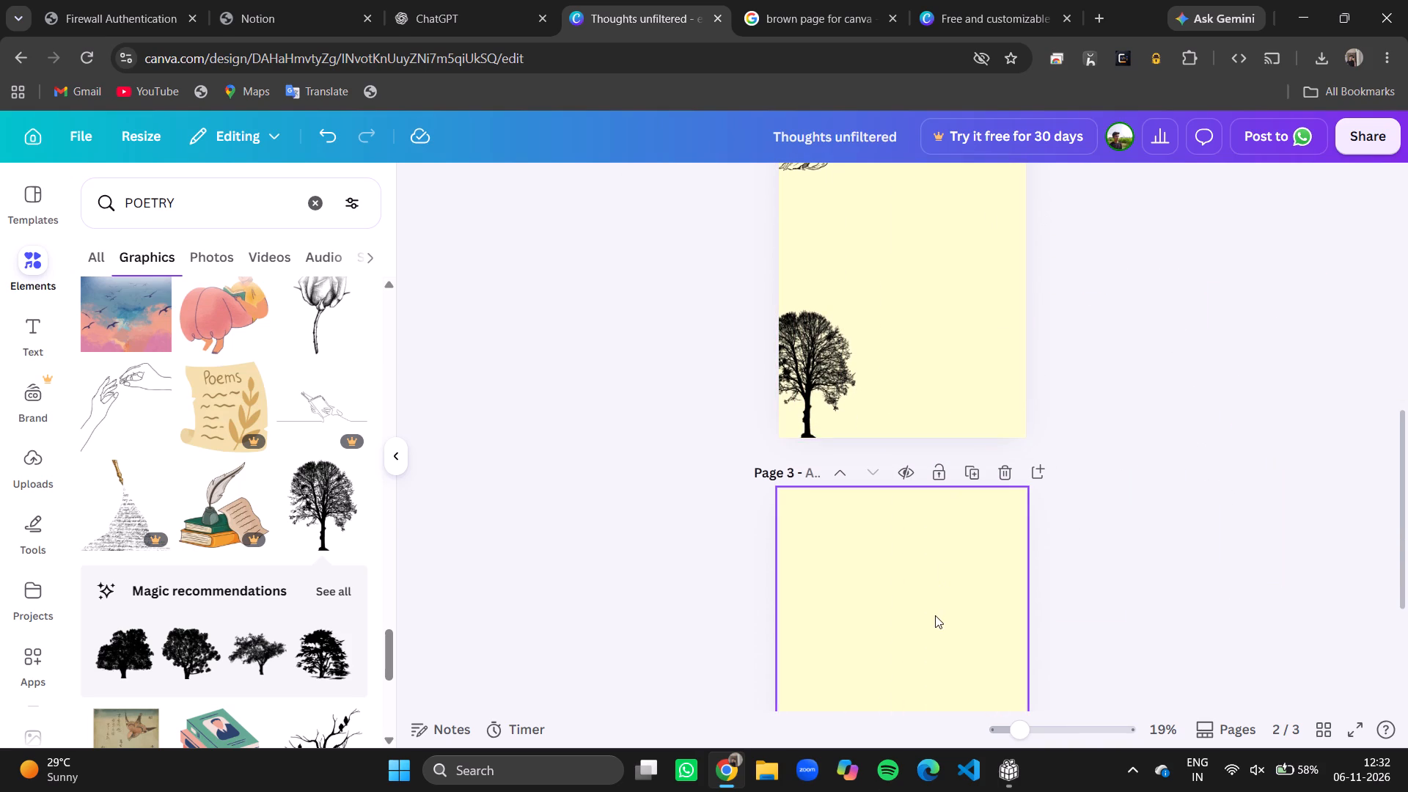
left_click(1008, 474)
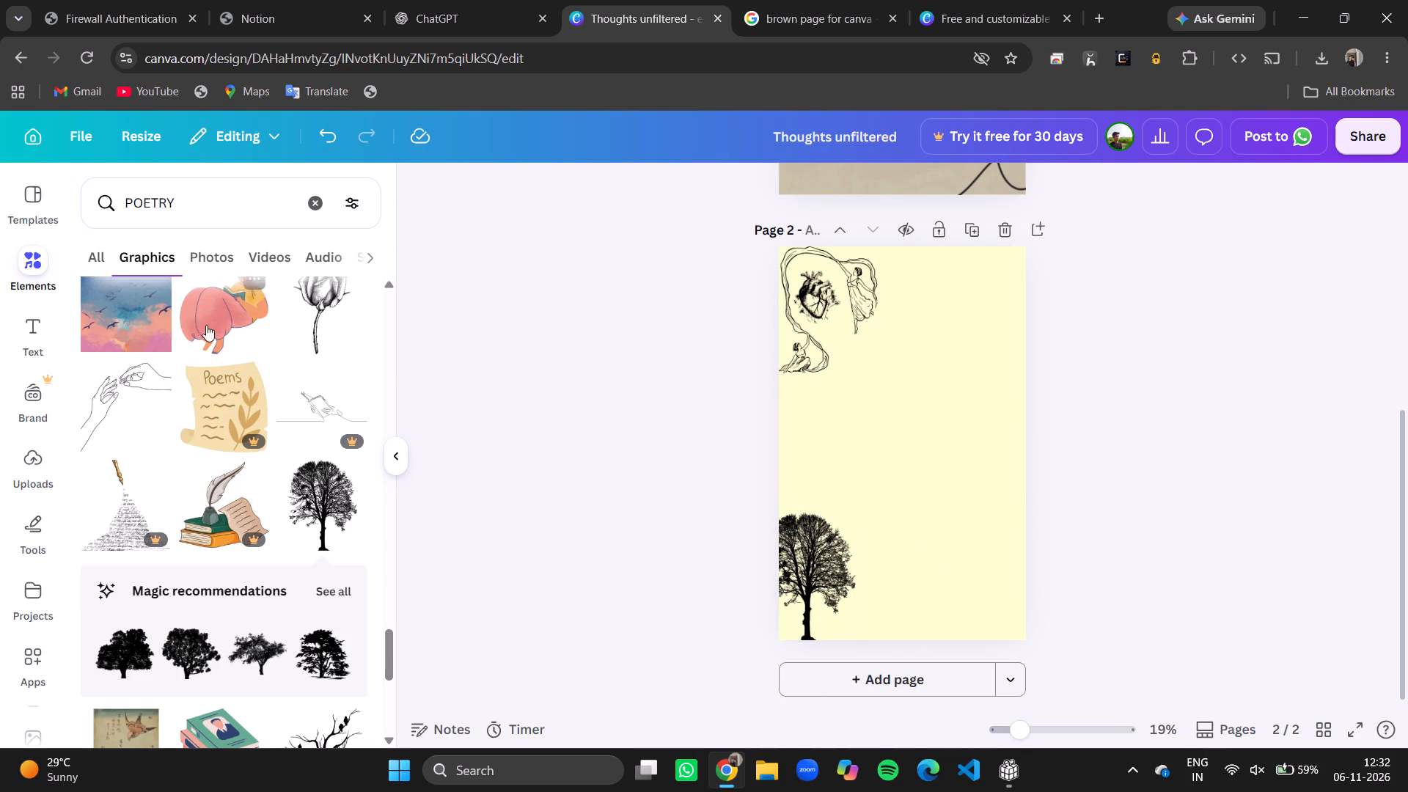
Search the text styles and font combinations for "POETRY".
left_click(31, 338)
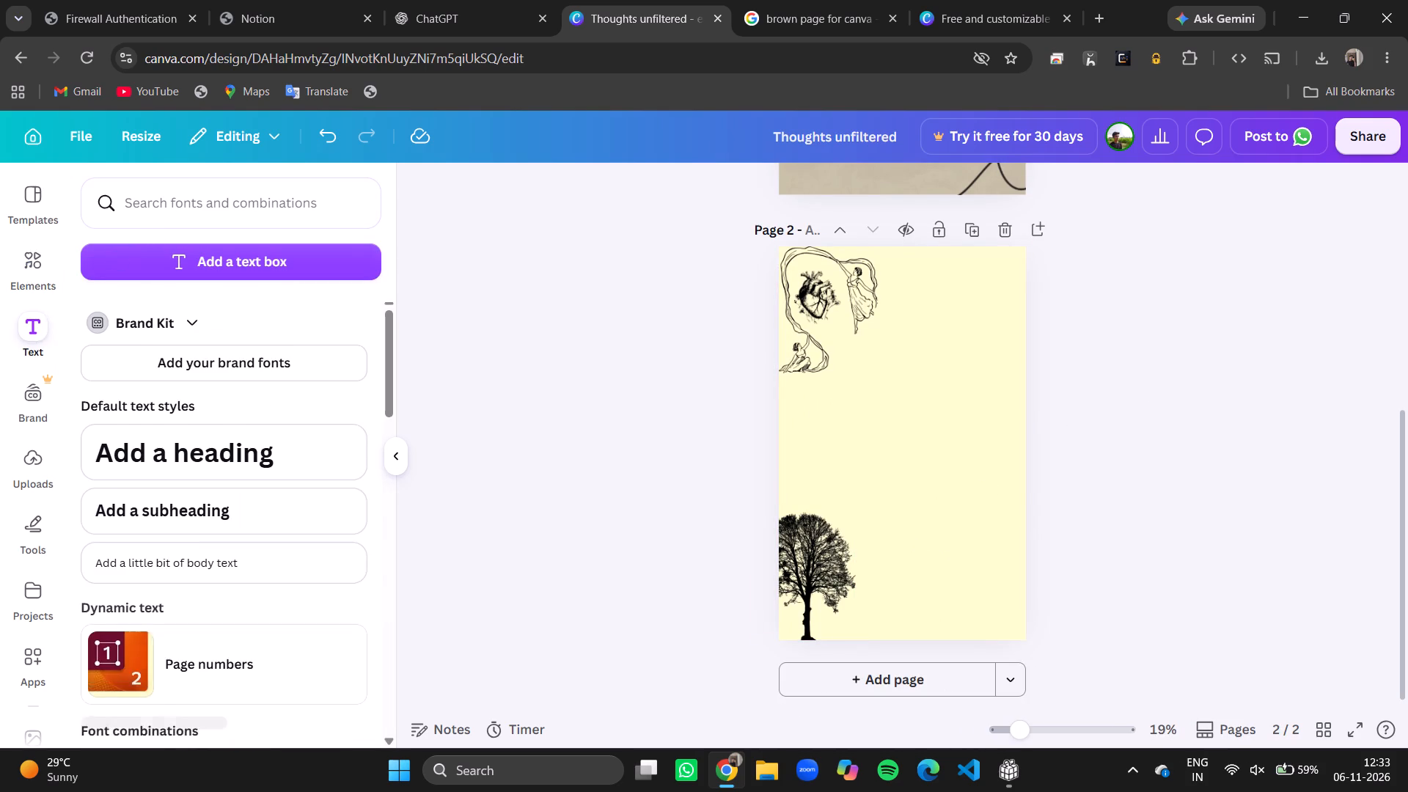
left_click(186, 213)
type("POETRY")
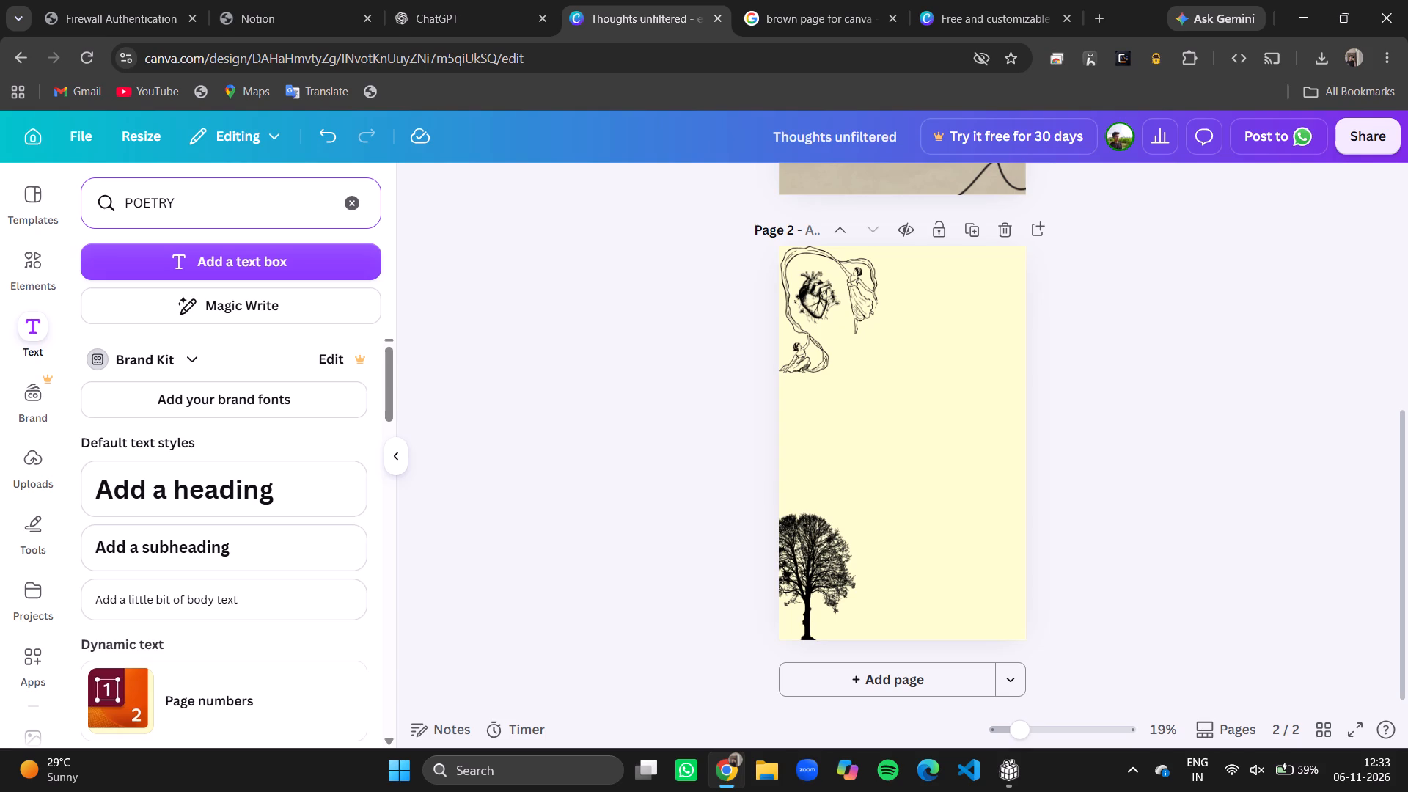
key("Return")
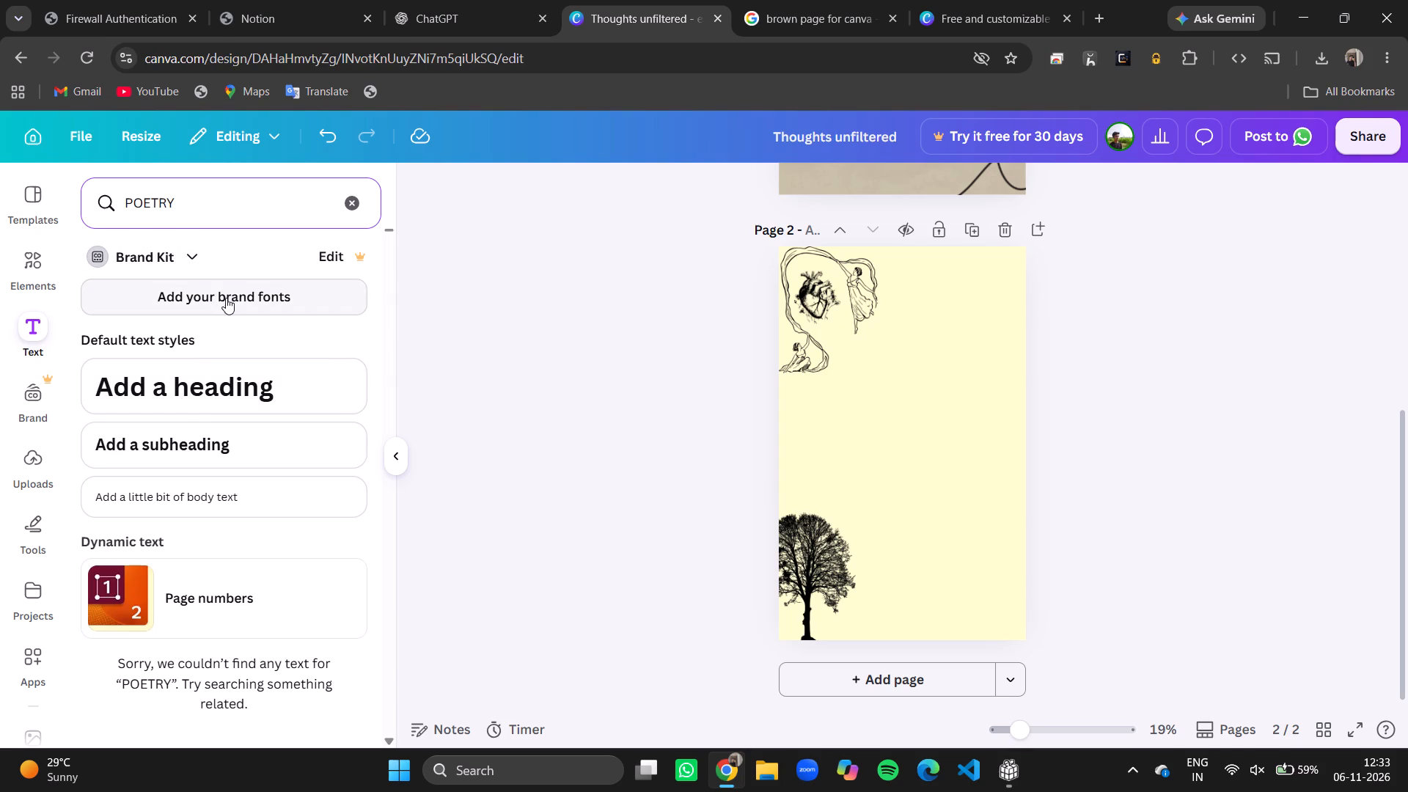
Add a body text box in the middle of page 2 and replace its placeholder with "BY".
left_click(285, 492)
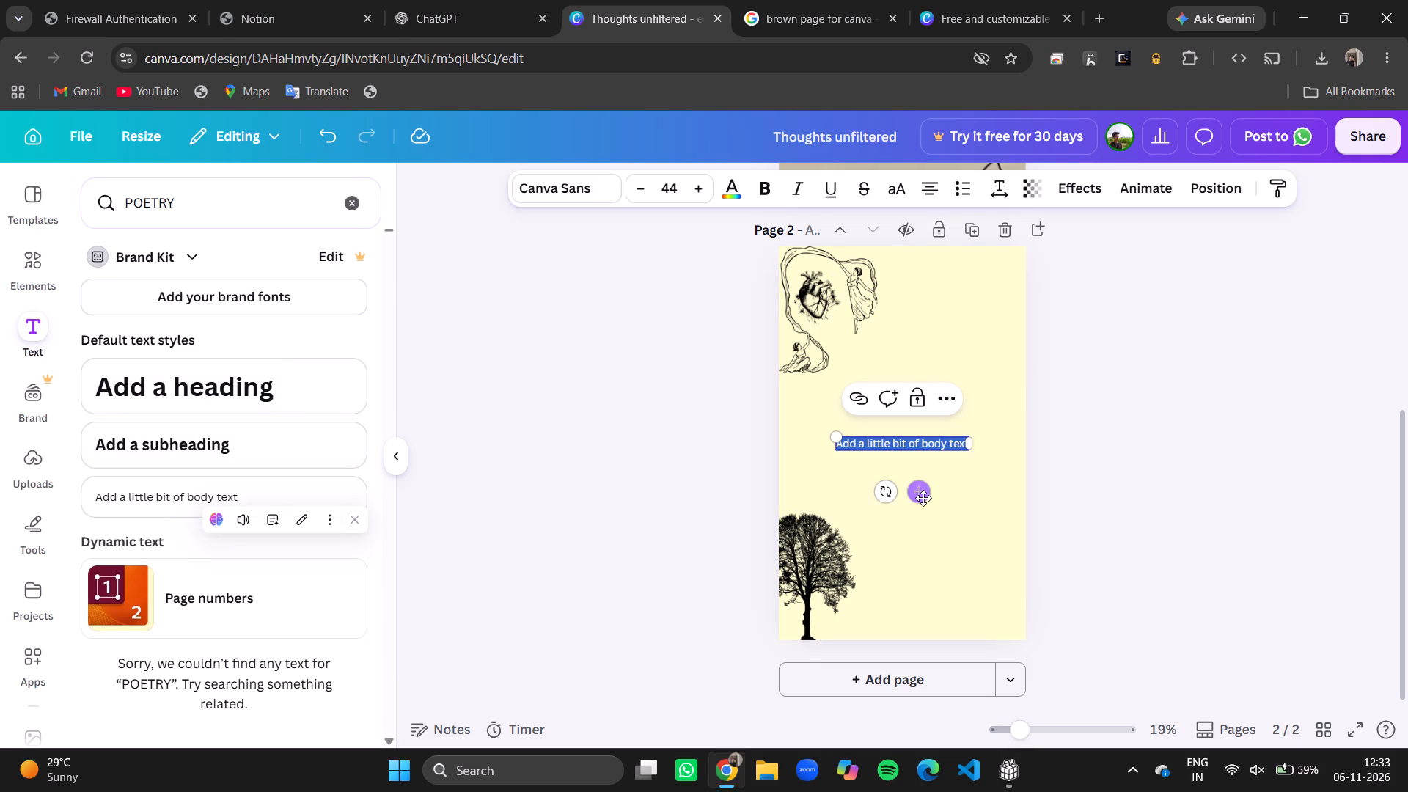
key("BackSpace")
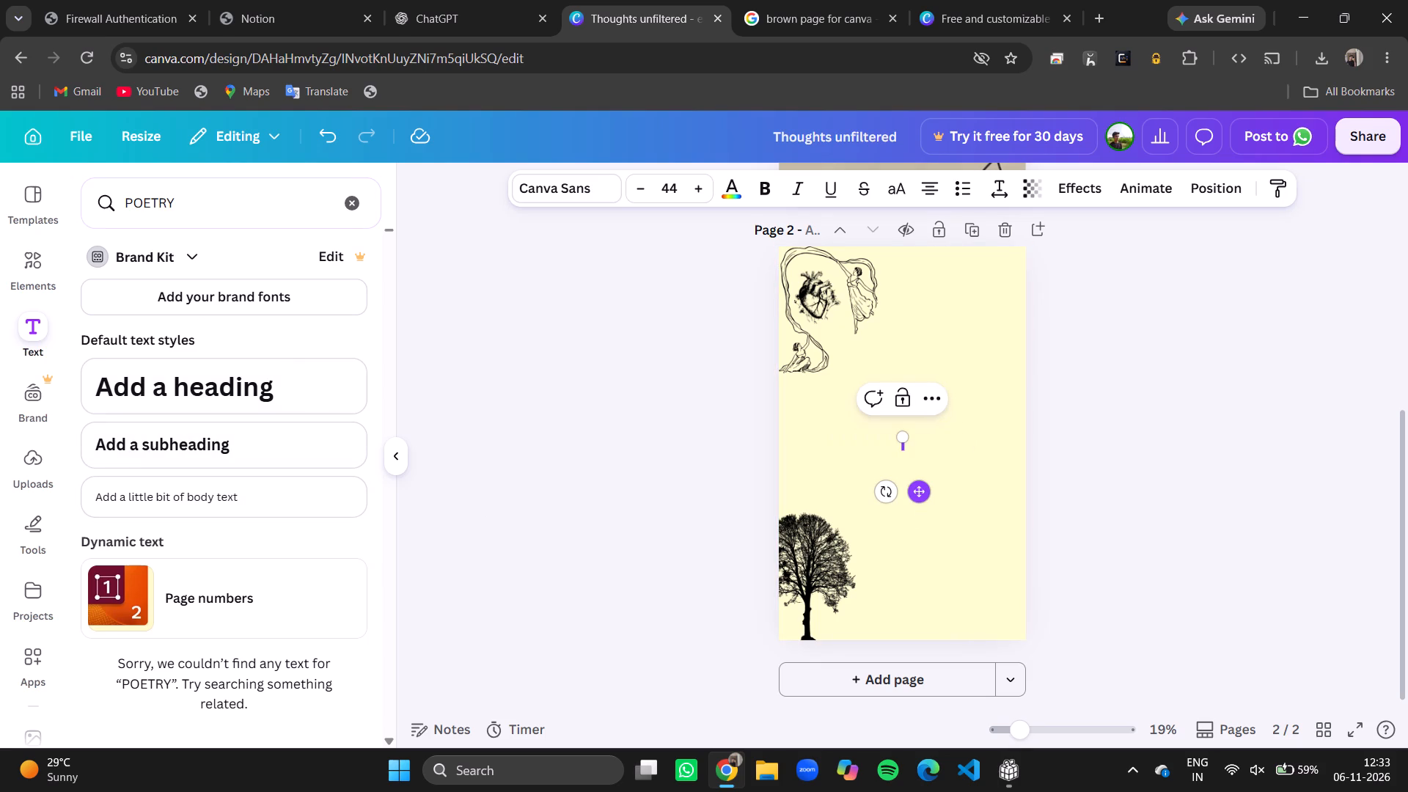
type("by")
key("BackSpace")
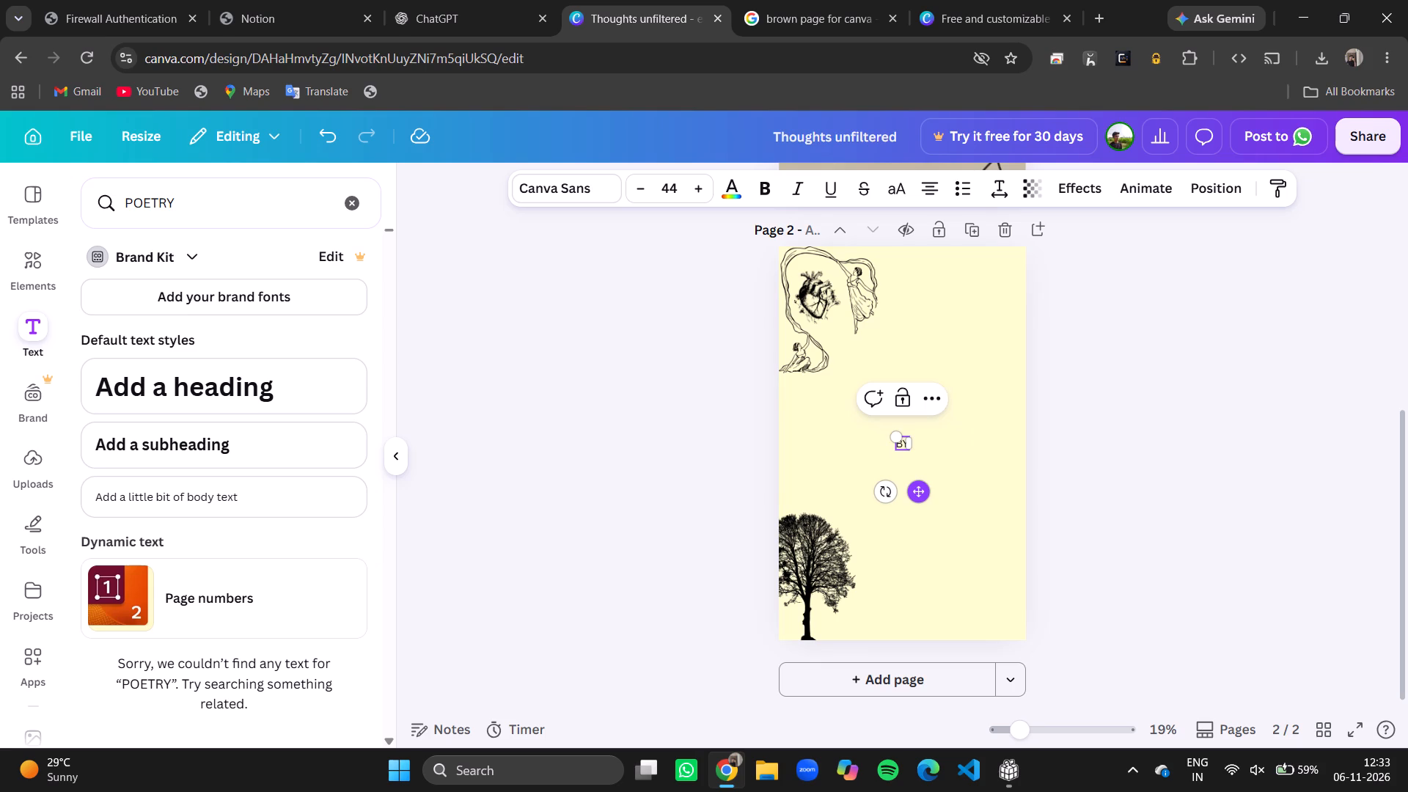
key("space")
type("HI")
key("BackSpace")
key("BackSpace")
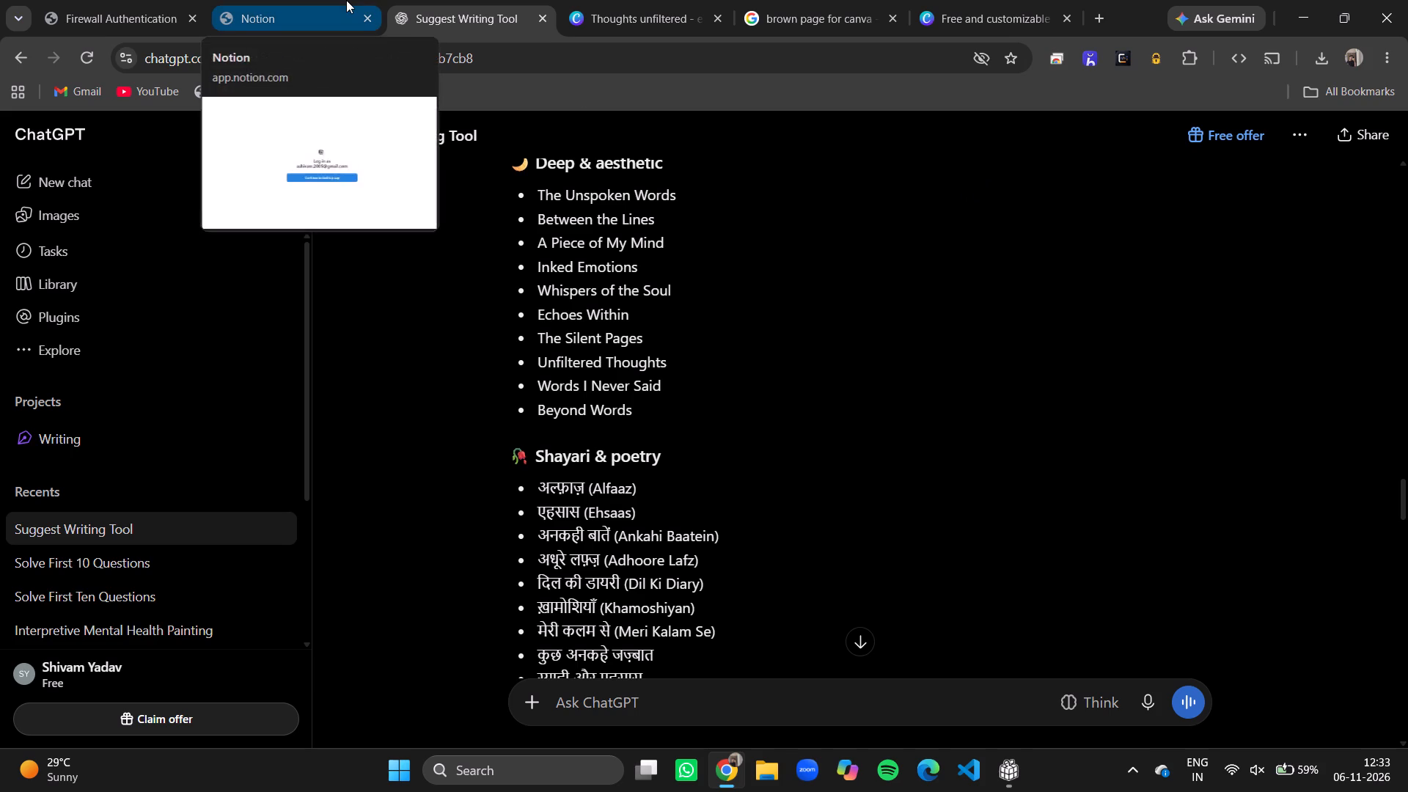
left_click(1041, 4)
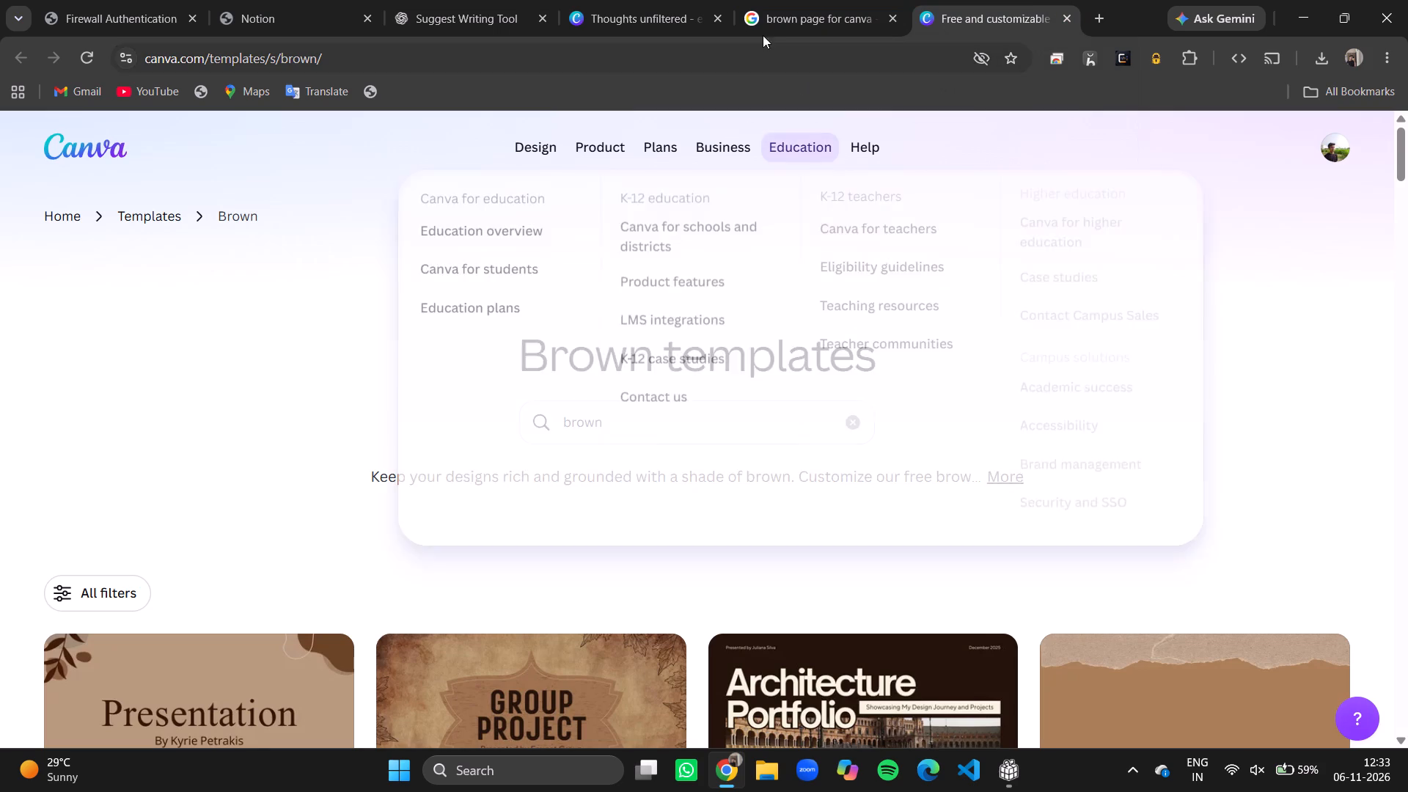
left_click(651, 0)
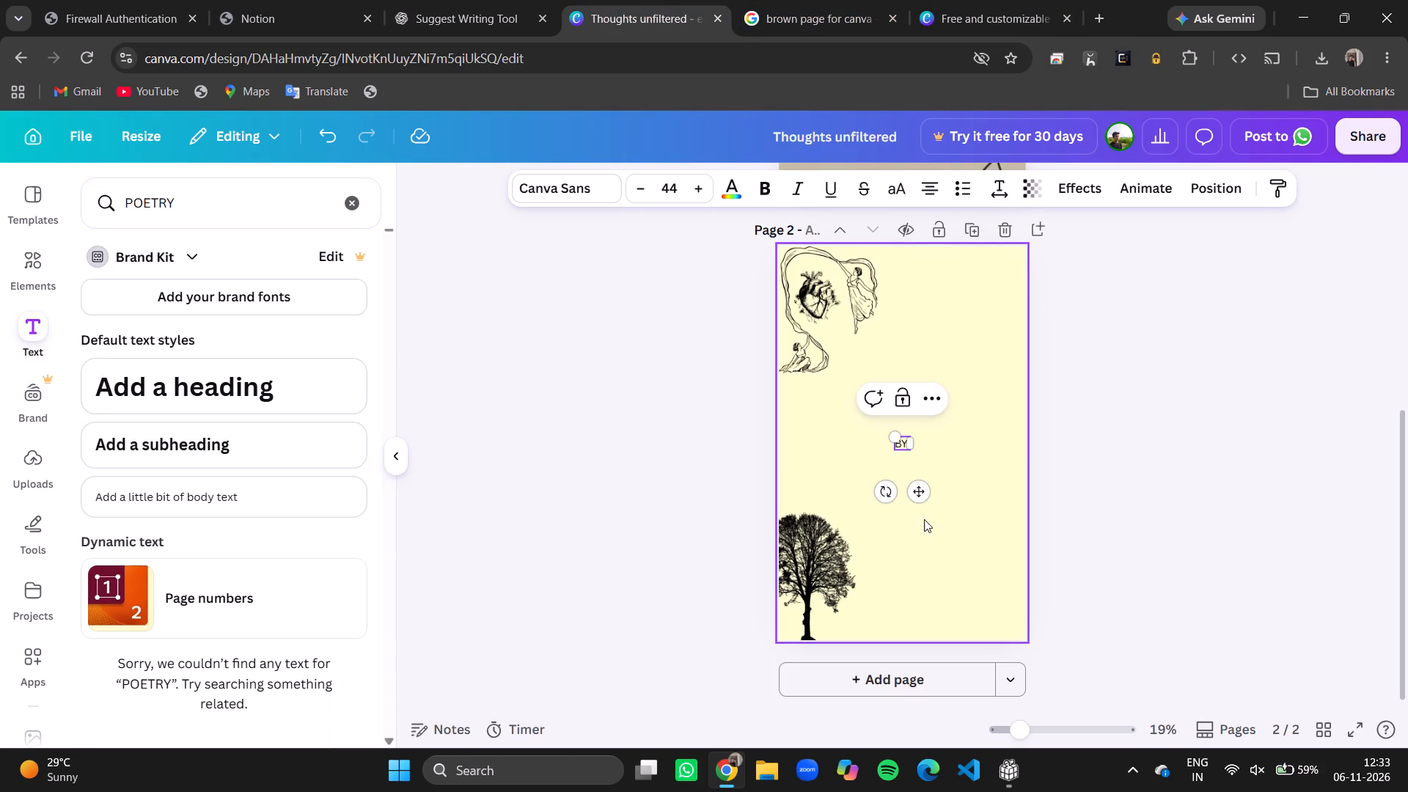
Replace the text box's "BY" with "-Thoughts Unfiltered".
key("BackSpace")
key("BackSpace")
key("BackSpace")
key("minus")
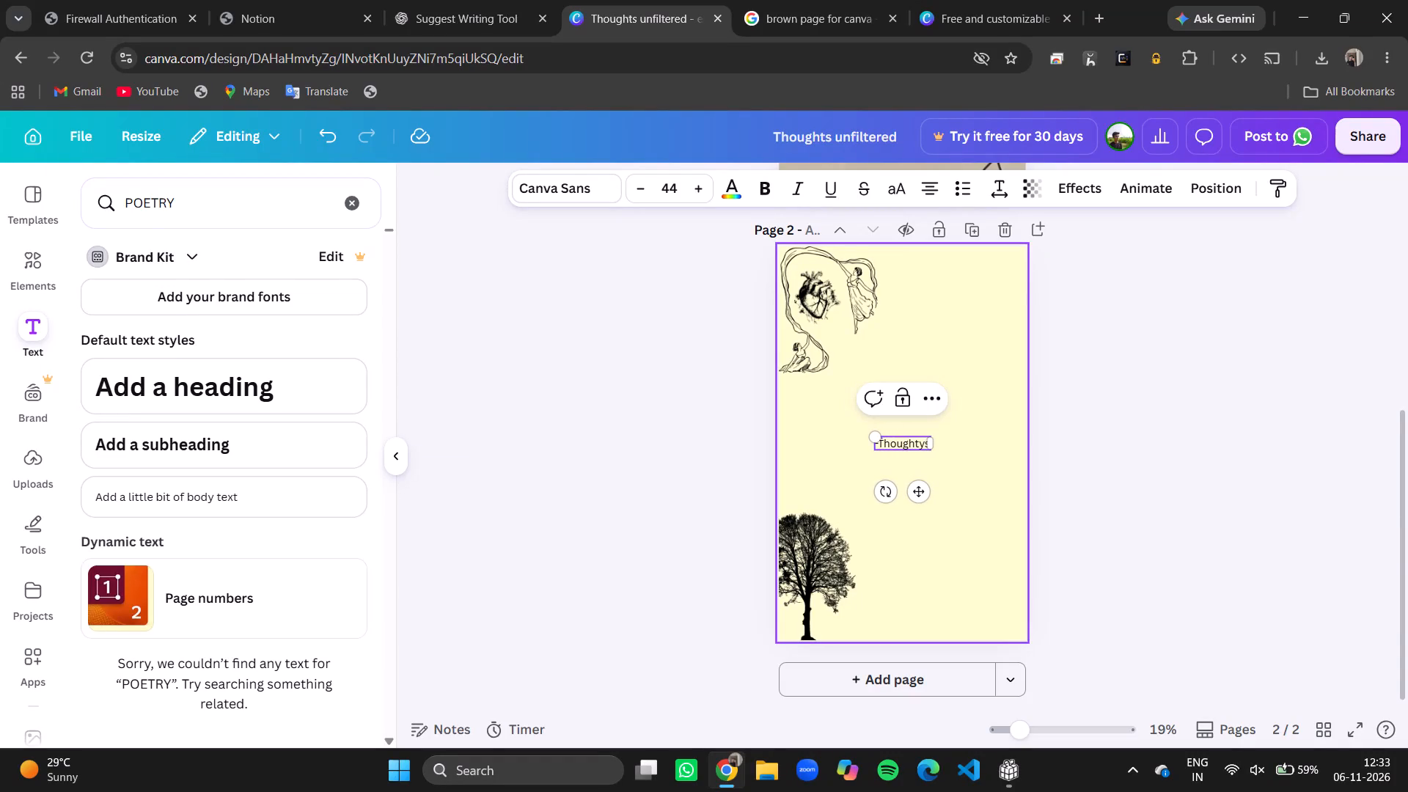
key("BackSpace")
key("BackSpace")
key("BackSpace")
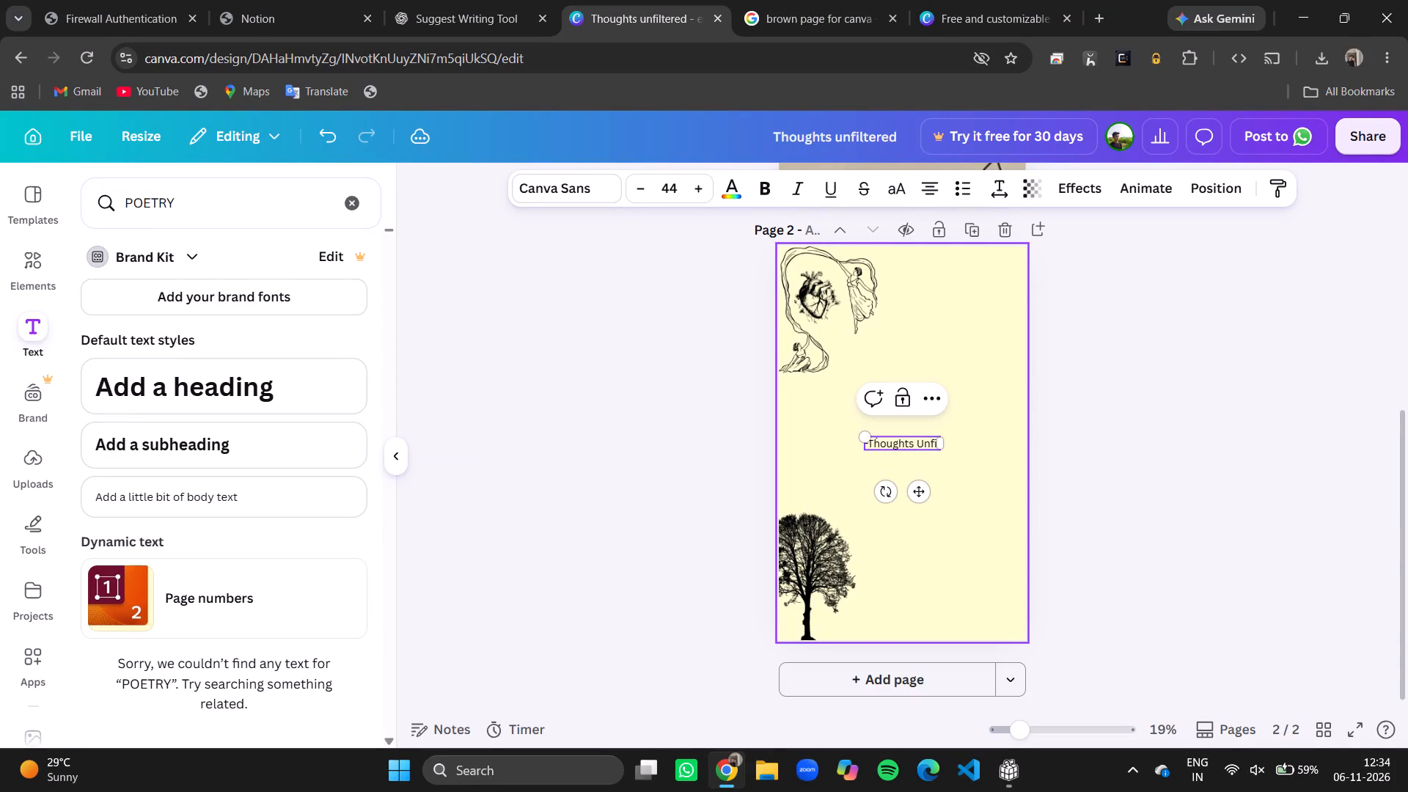
type("teredd")
key("BackSpace")
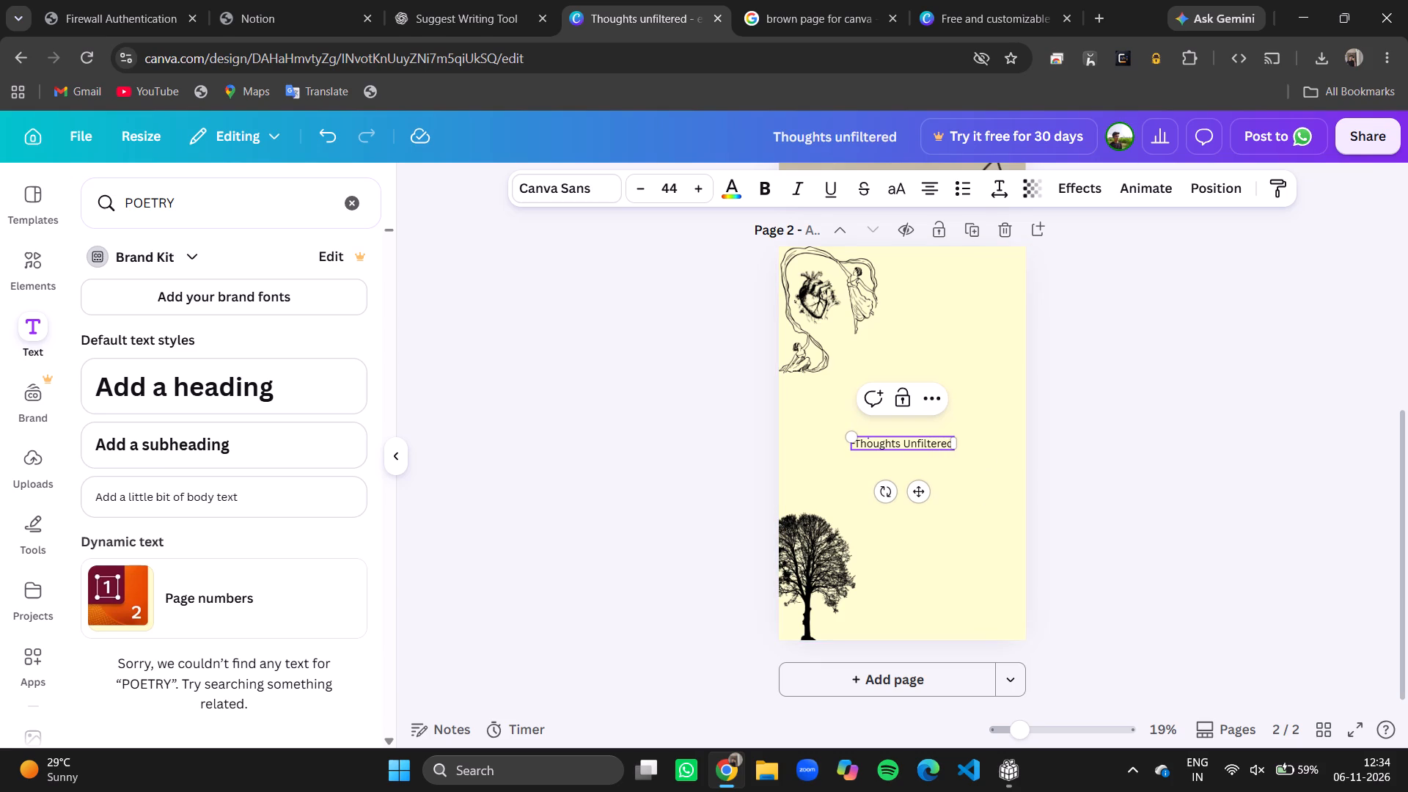
Move the "-Thoughts Unfiltered" signature from the middle of page 2 to the page's bottom-right corner.
left_click_drag(914, 444, 937, 459)
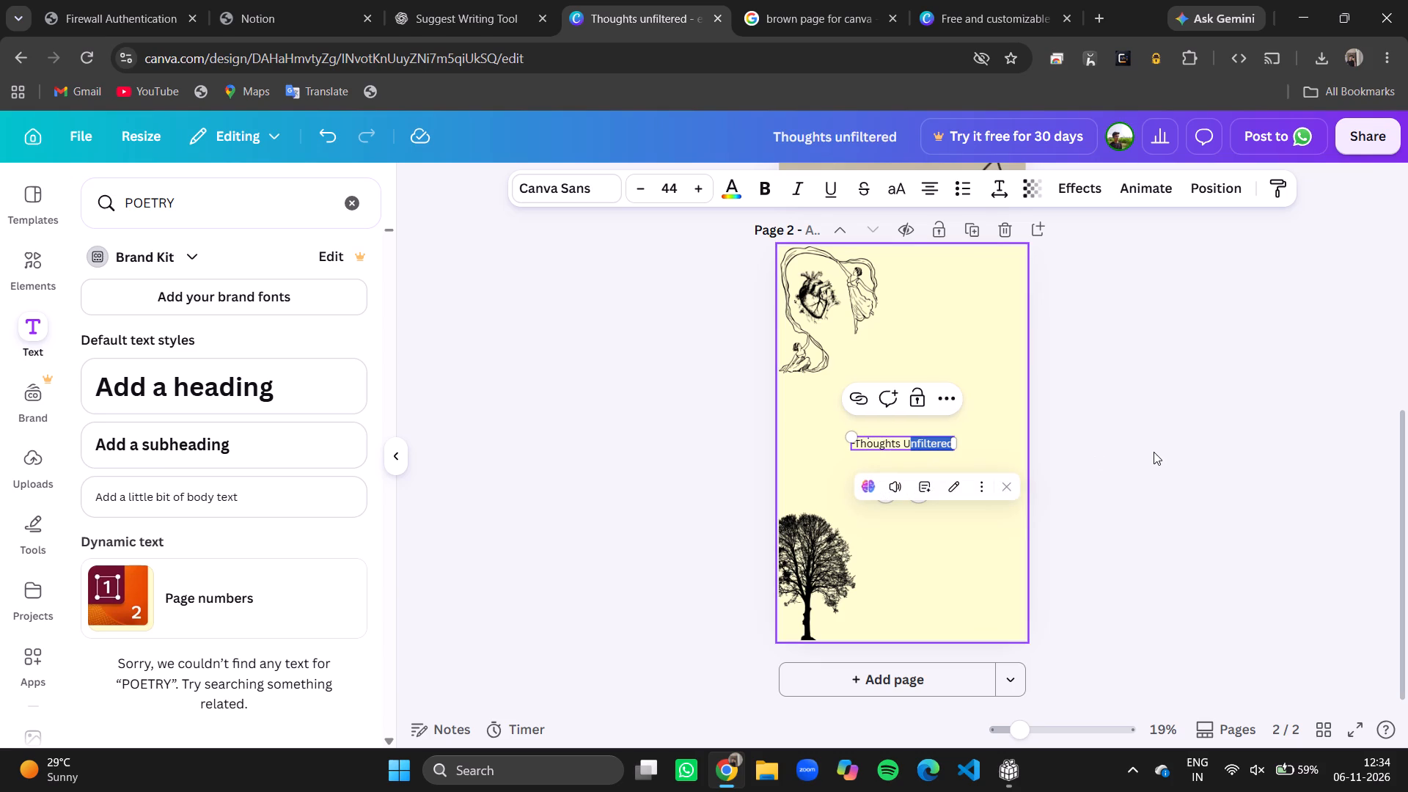
left_click(1154, 452)
left_click_drag(913, 437, 943, 473)
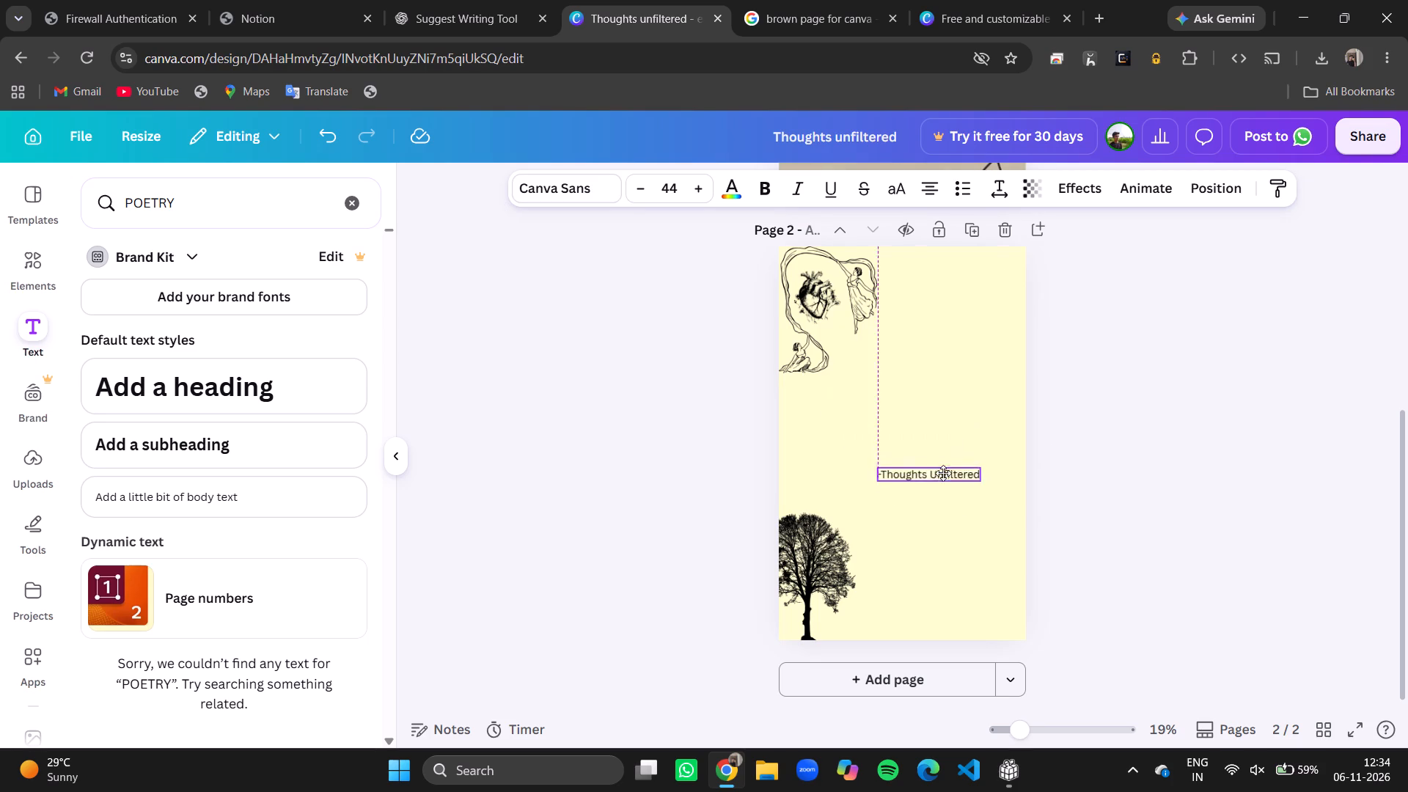
left_click_drag(943, 473, 982, 615)
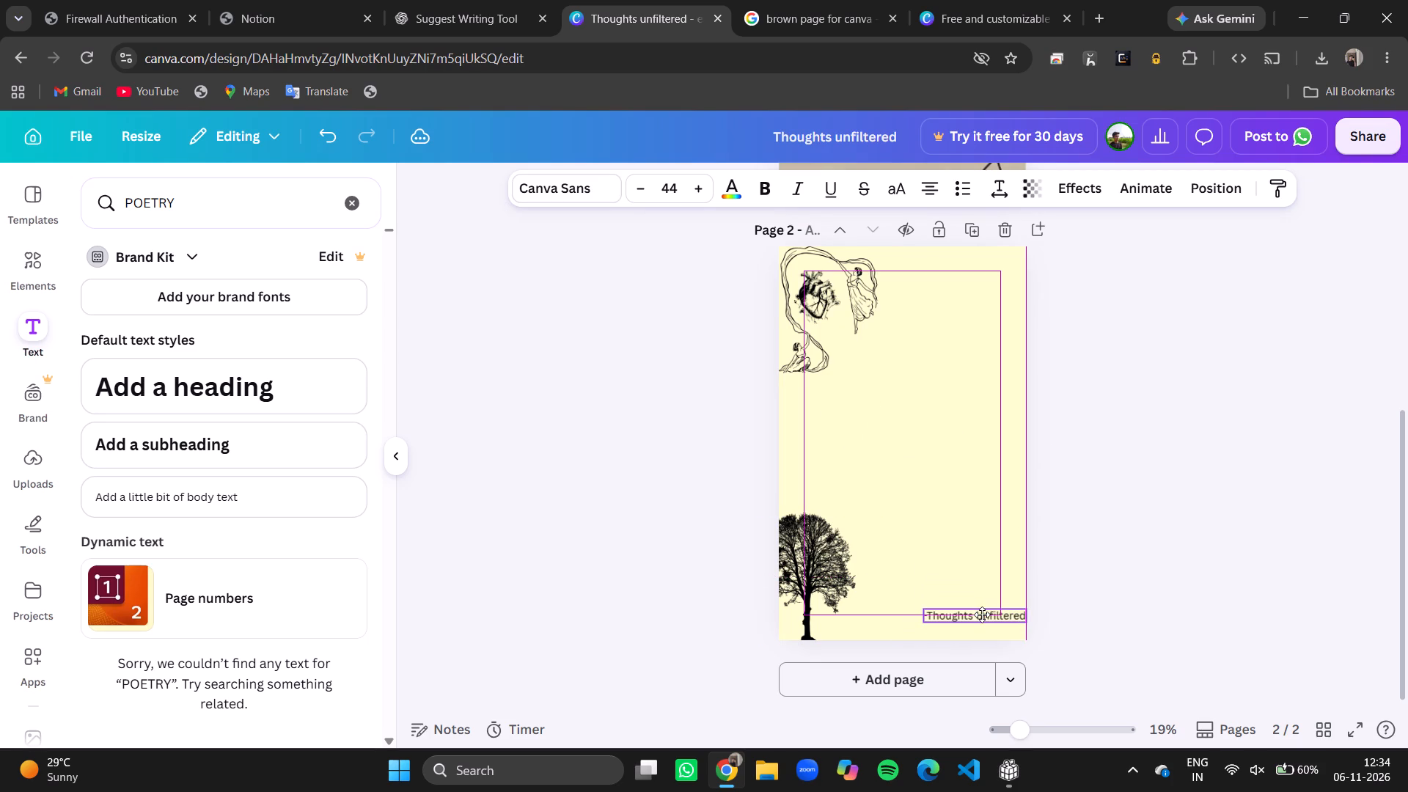
left_click_drag(982, 615, 978, 615)
left_click(1074, 584)
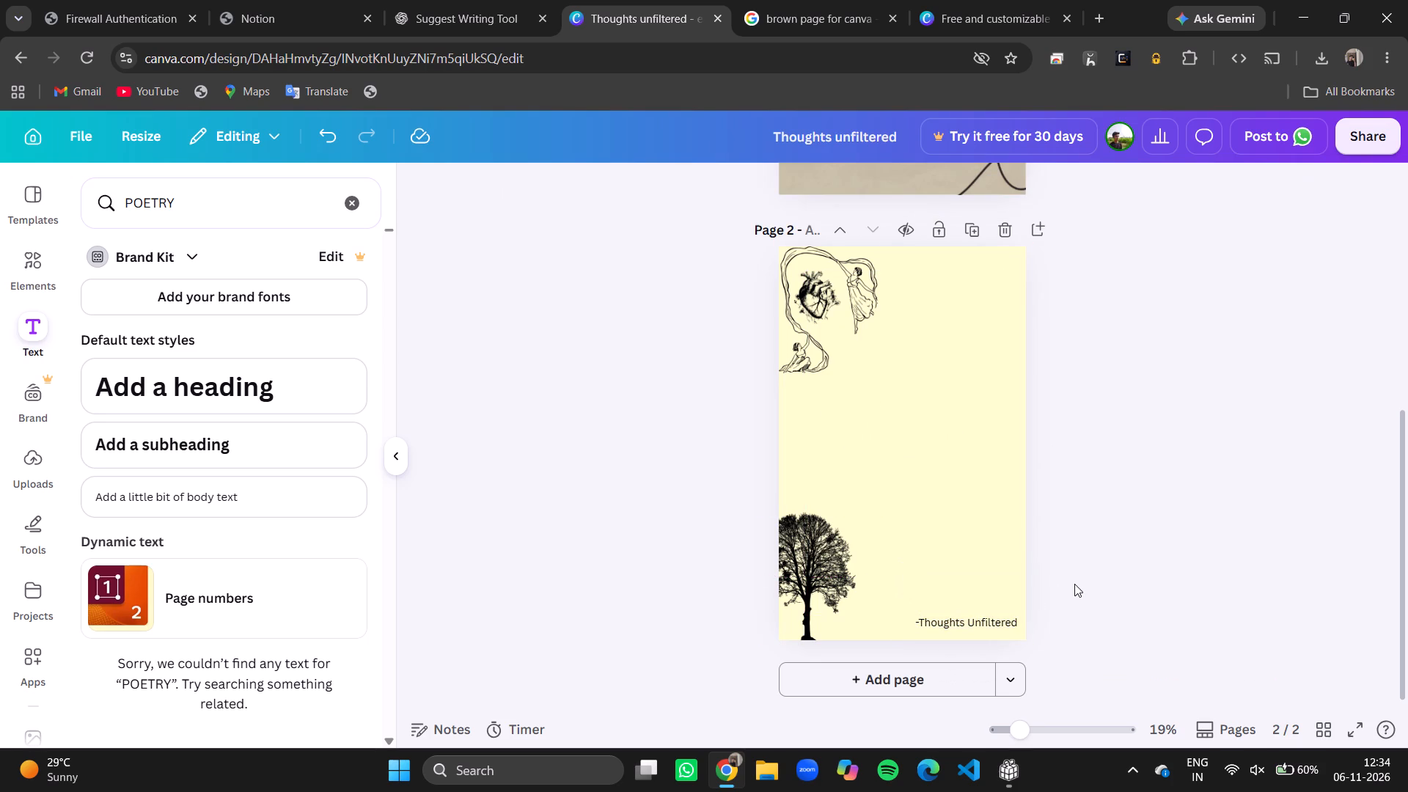
Scale the "-Thoughts Unfiltered" signature on page 2 down to a font size of about 37.6.
left_click(986, 626)
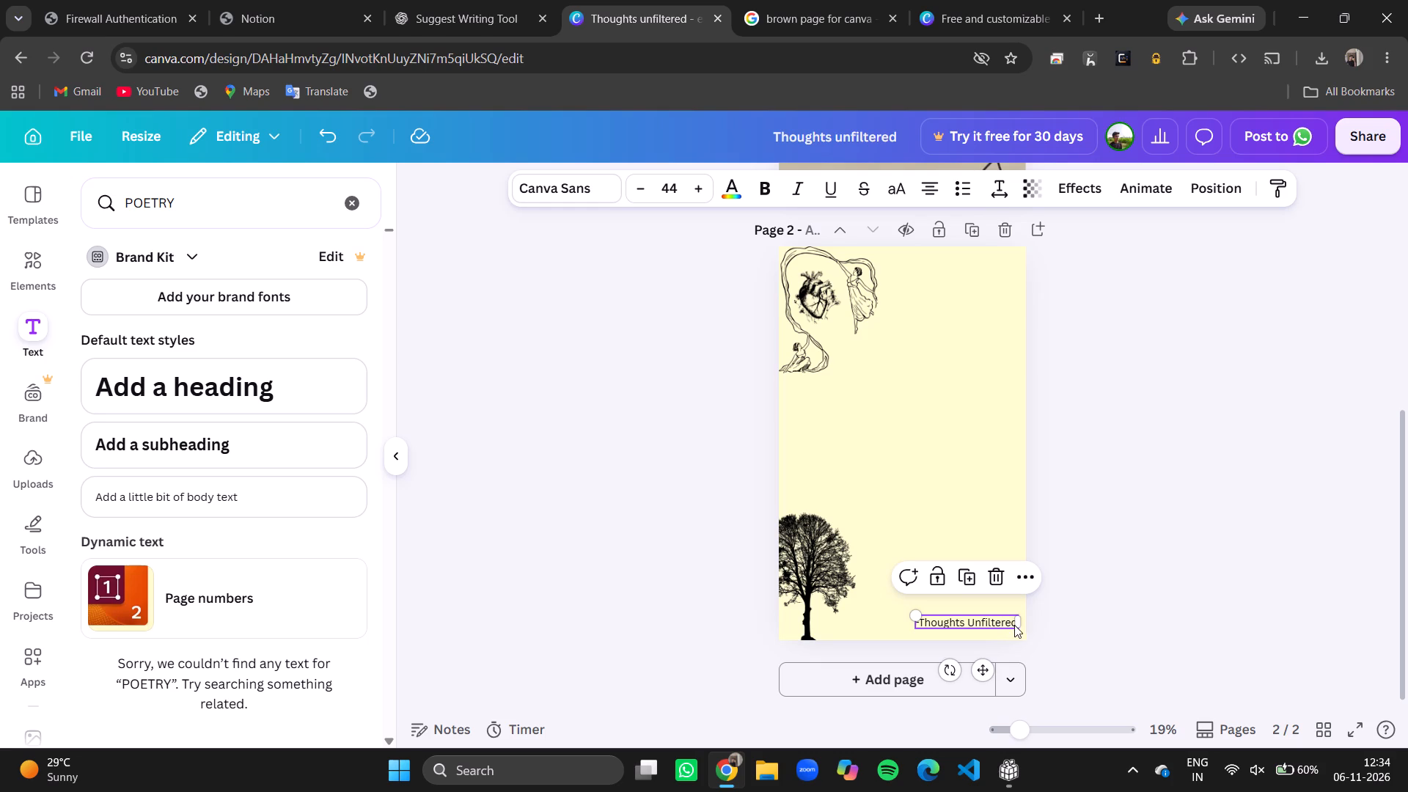
left_click_drag(917, 618, 927, 619)
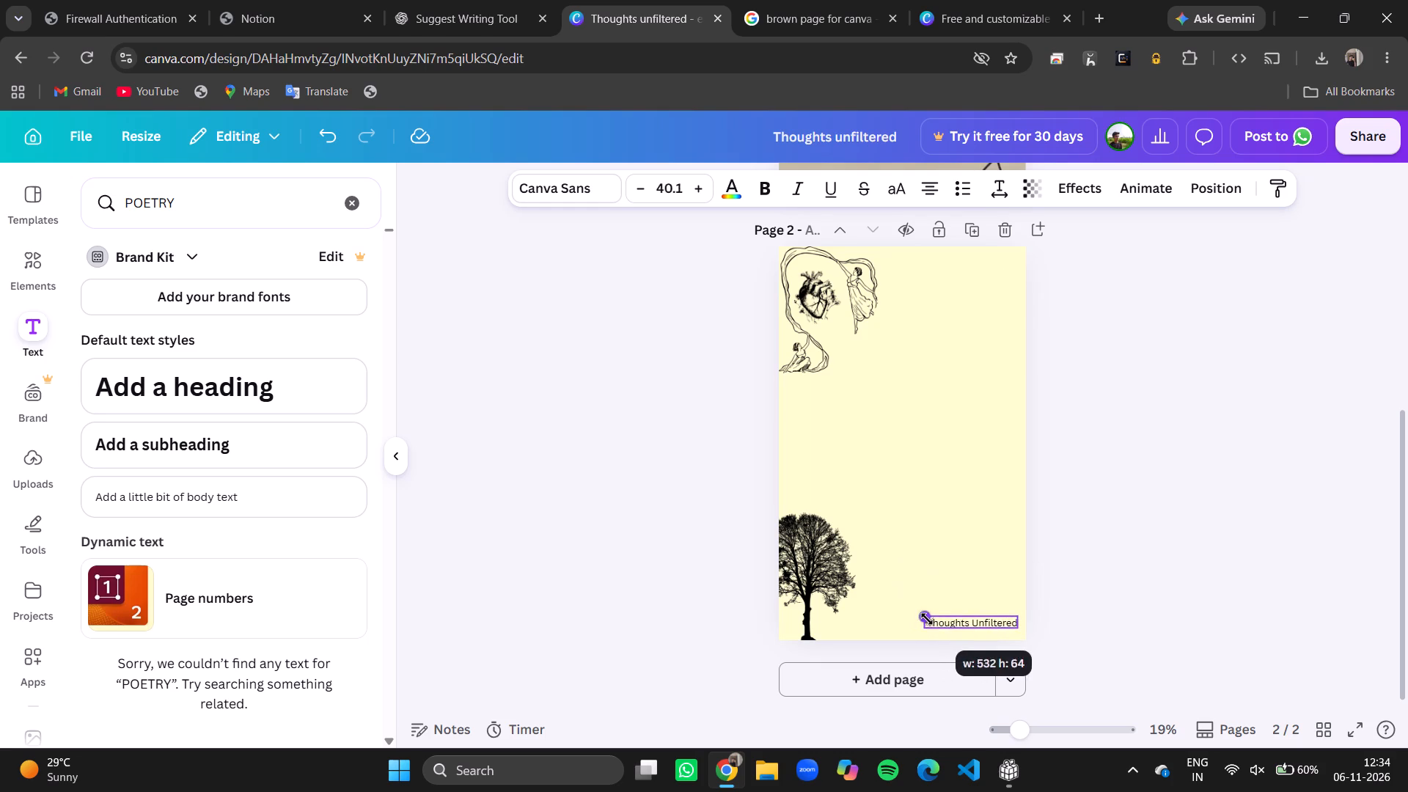
left_click_drag(927, 619, 932, 622)
left_click(1108, 588)
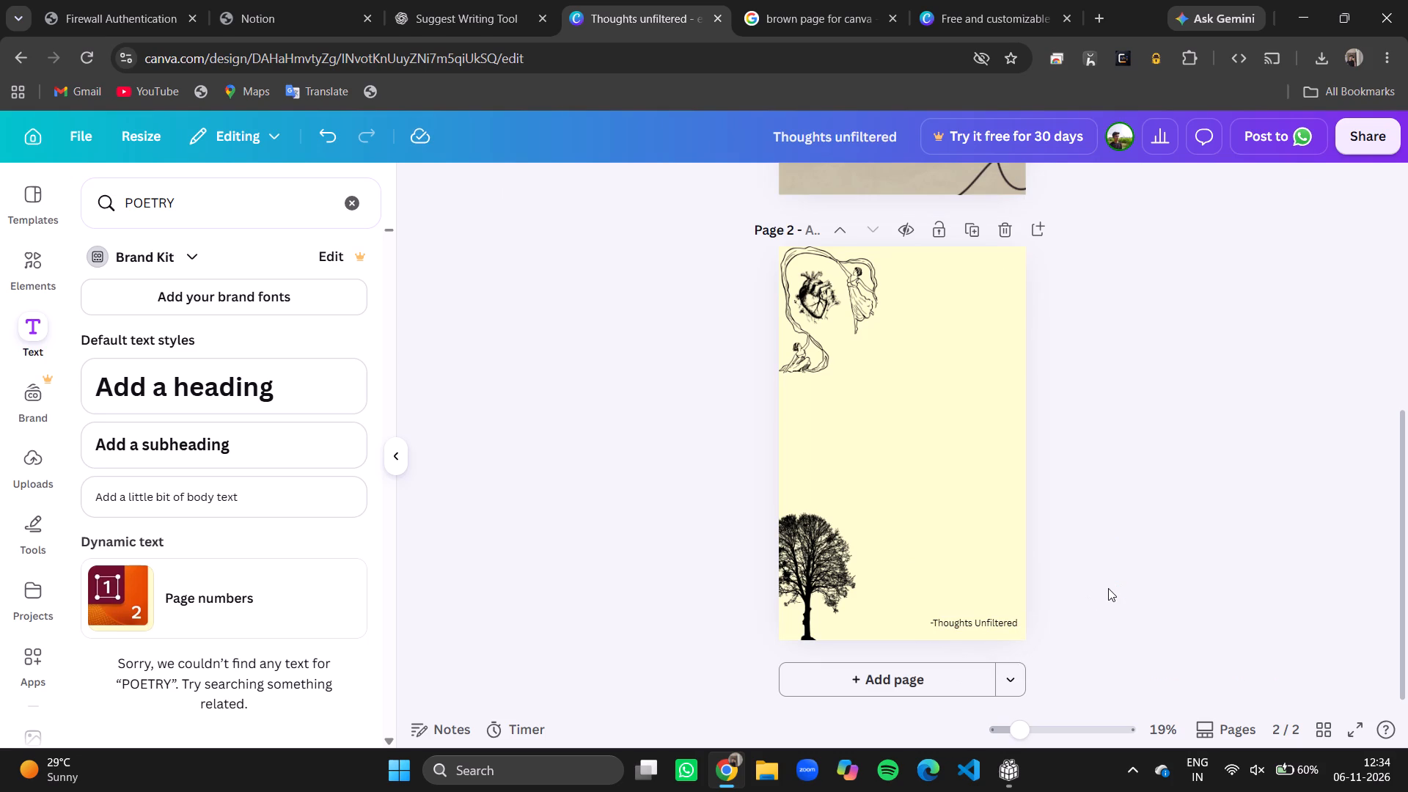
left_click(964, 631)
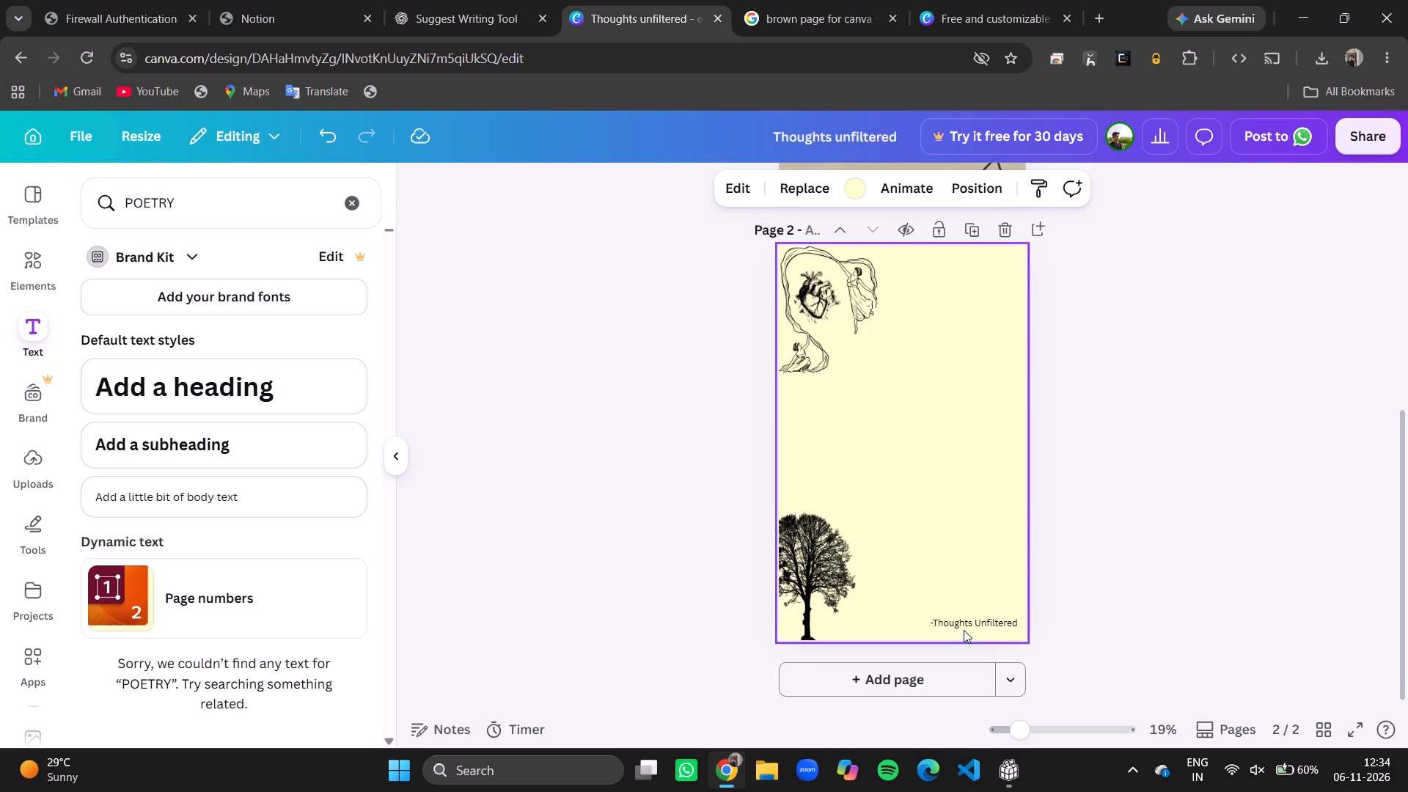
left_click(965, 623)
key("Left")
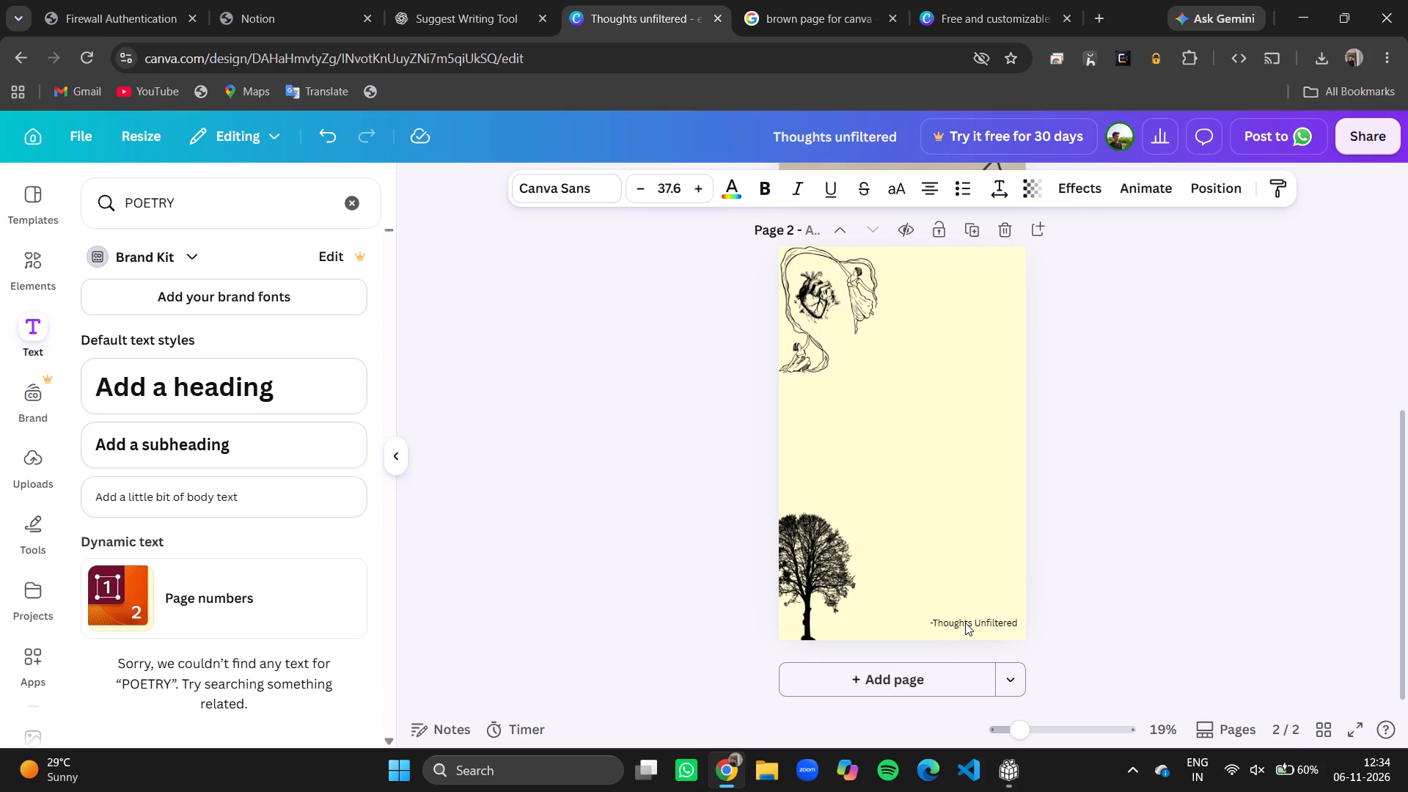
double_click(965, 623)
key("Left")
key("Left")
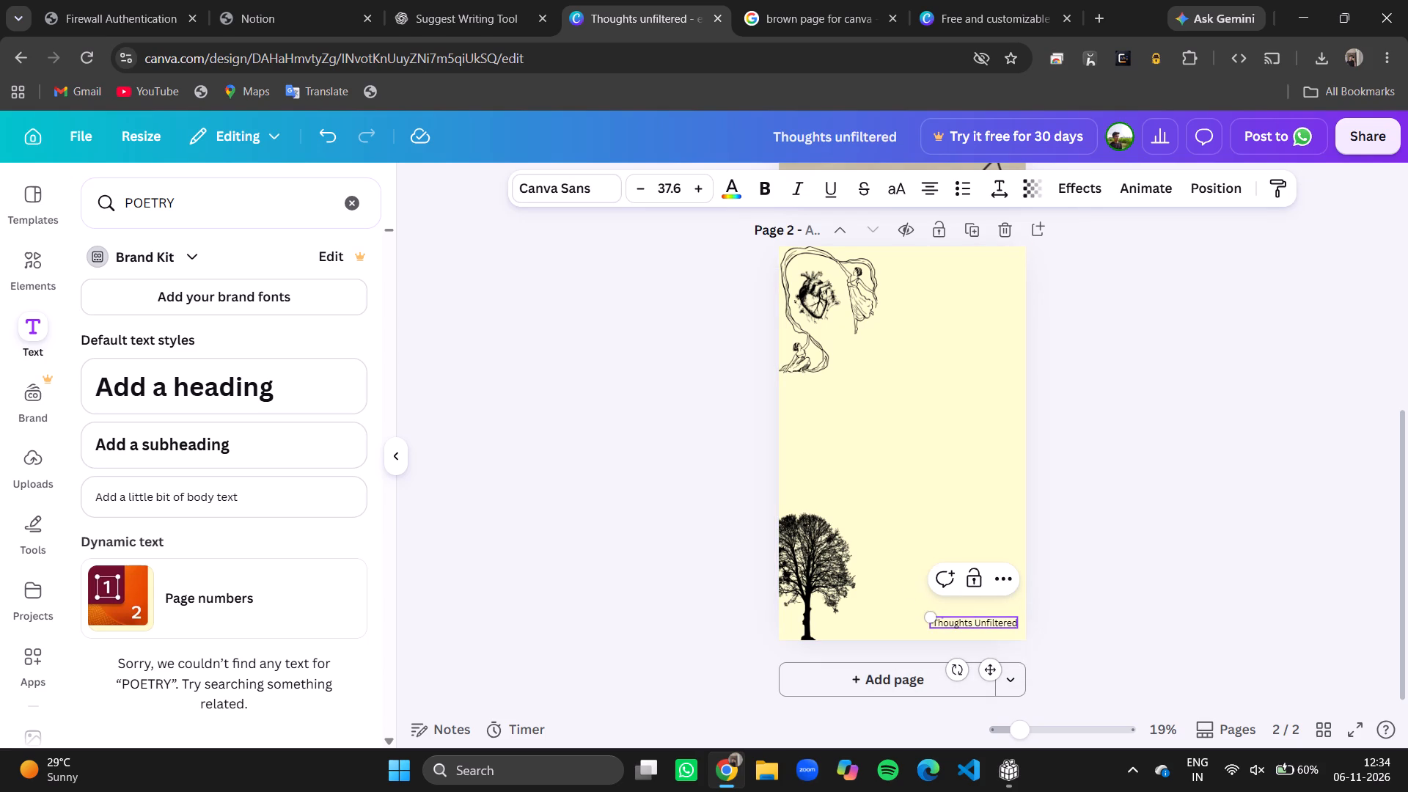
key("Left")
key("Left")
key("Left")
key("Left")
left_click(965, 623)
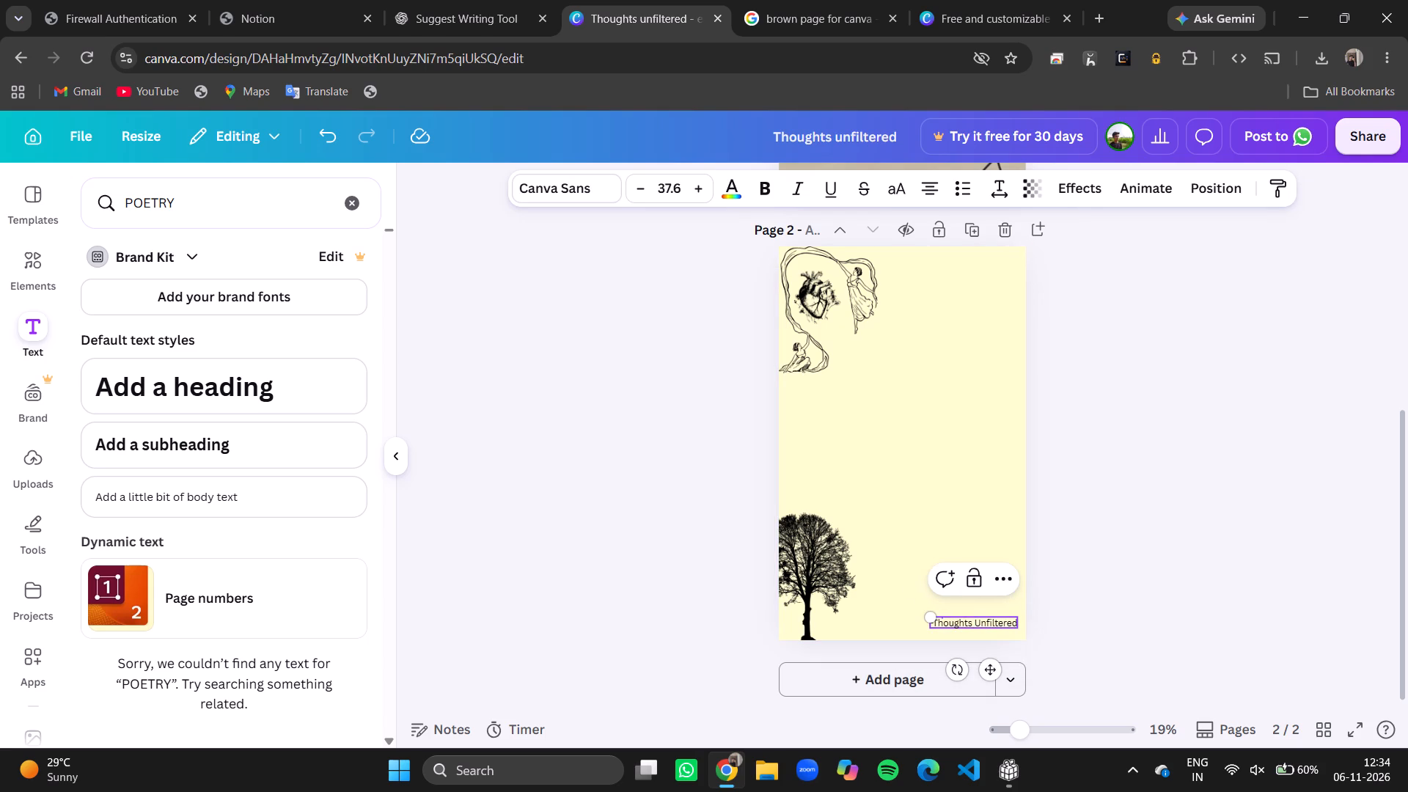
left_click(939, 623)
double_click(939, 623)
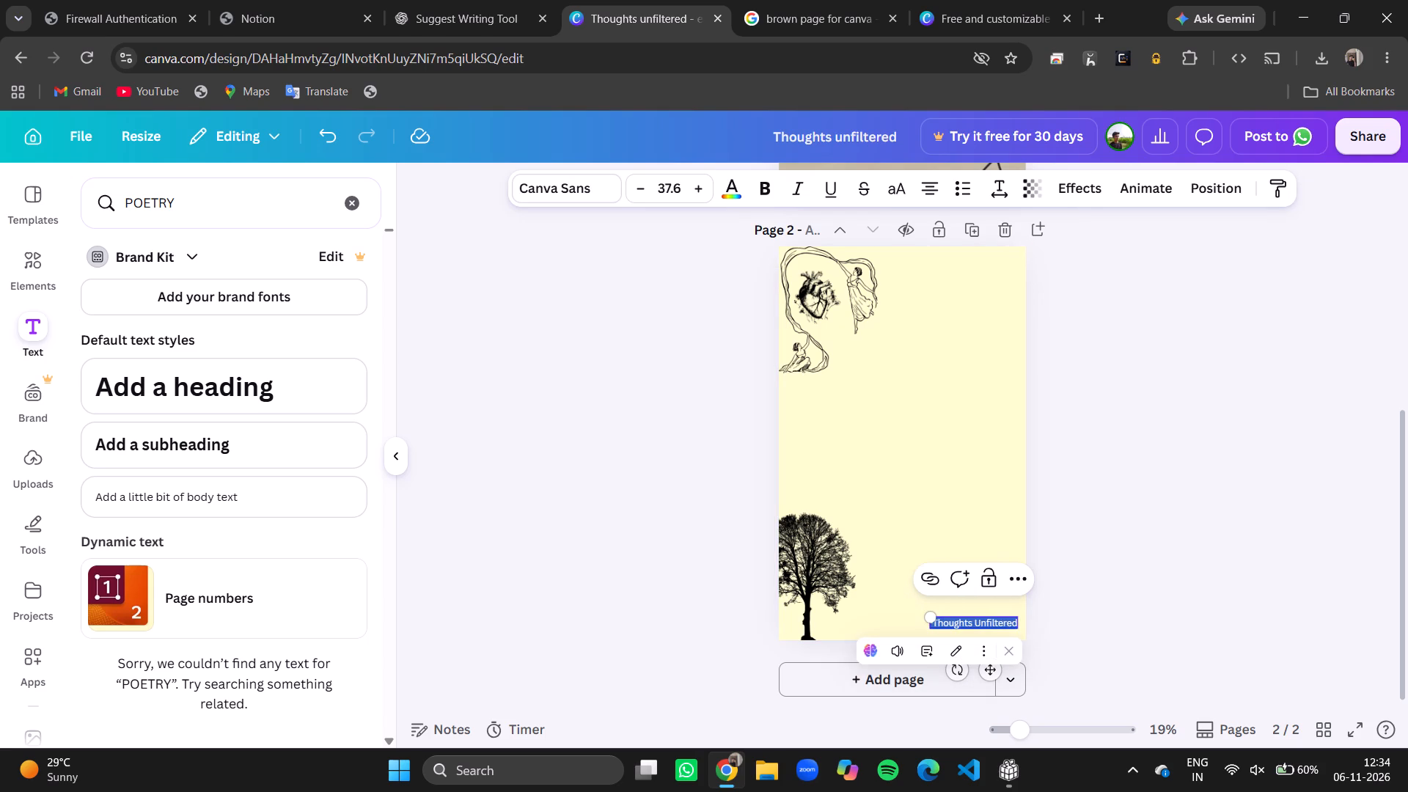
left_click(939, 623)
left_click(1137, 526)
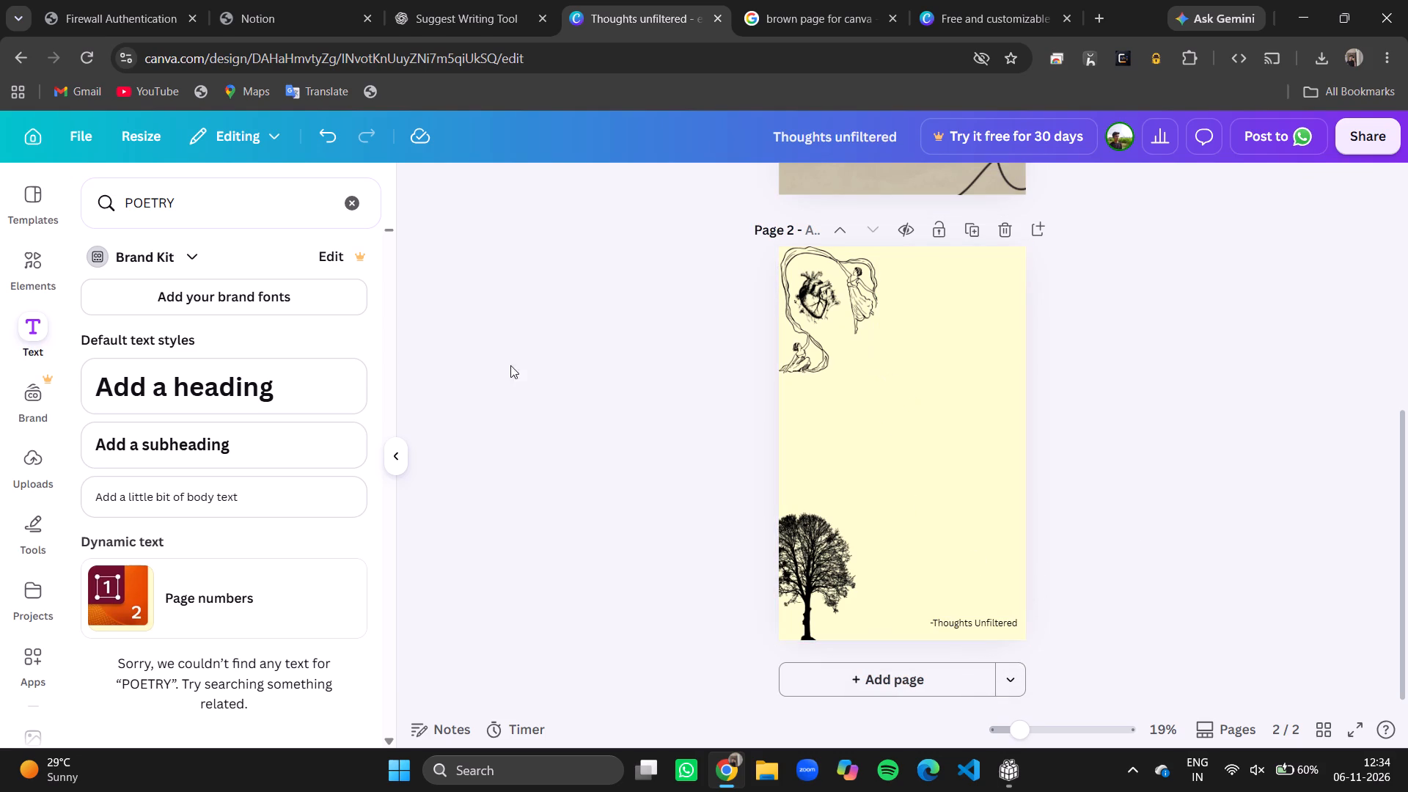
Add a subheading text box in the middle of page 2 and start editing its placeholder text.
left_click(275, 444)
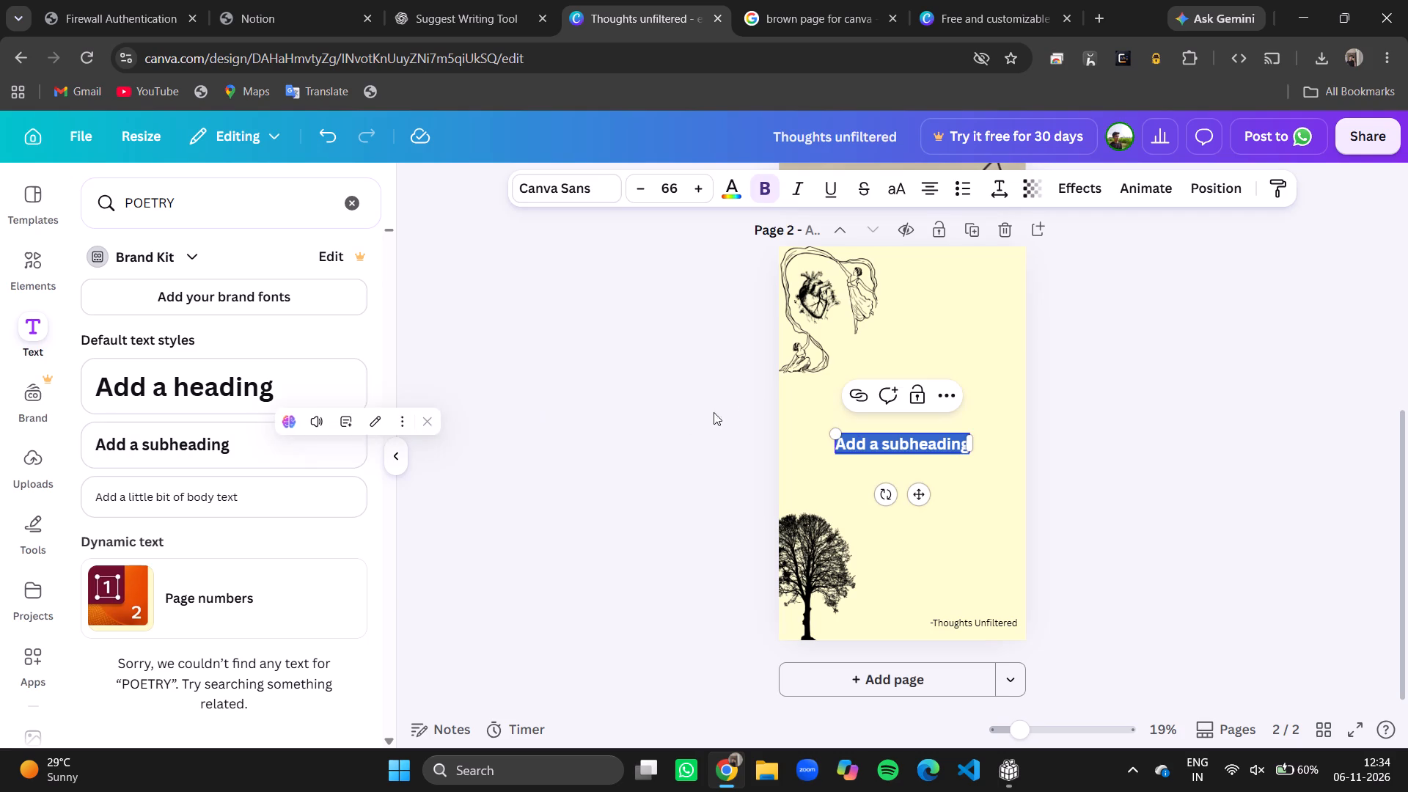
left_click_drag(885, 444, 911, 406)
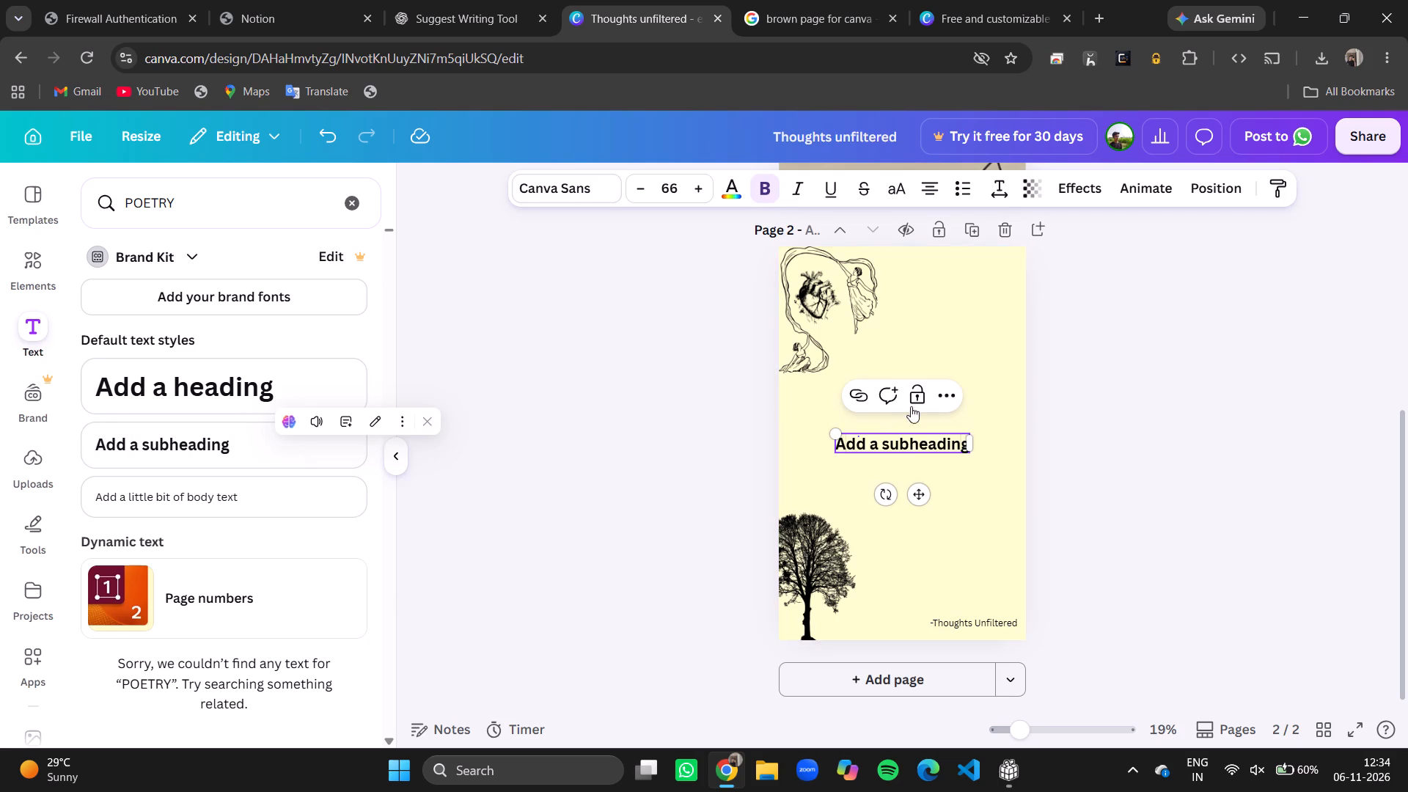
left_click_drag(911, 406, 876, 442)
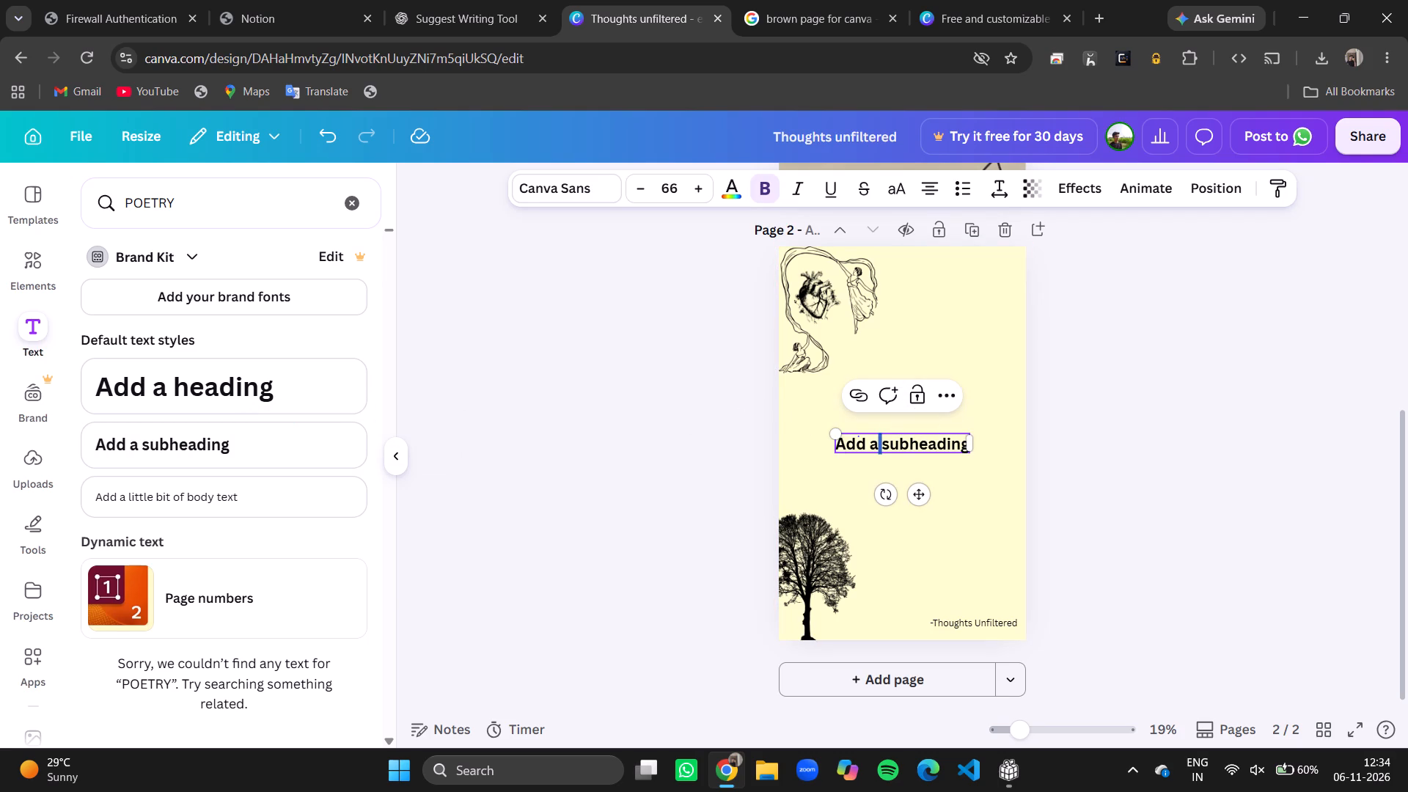
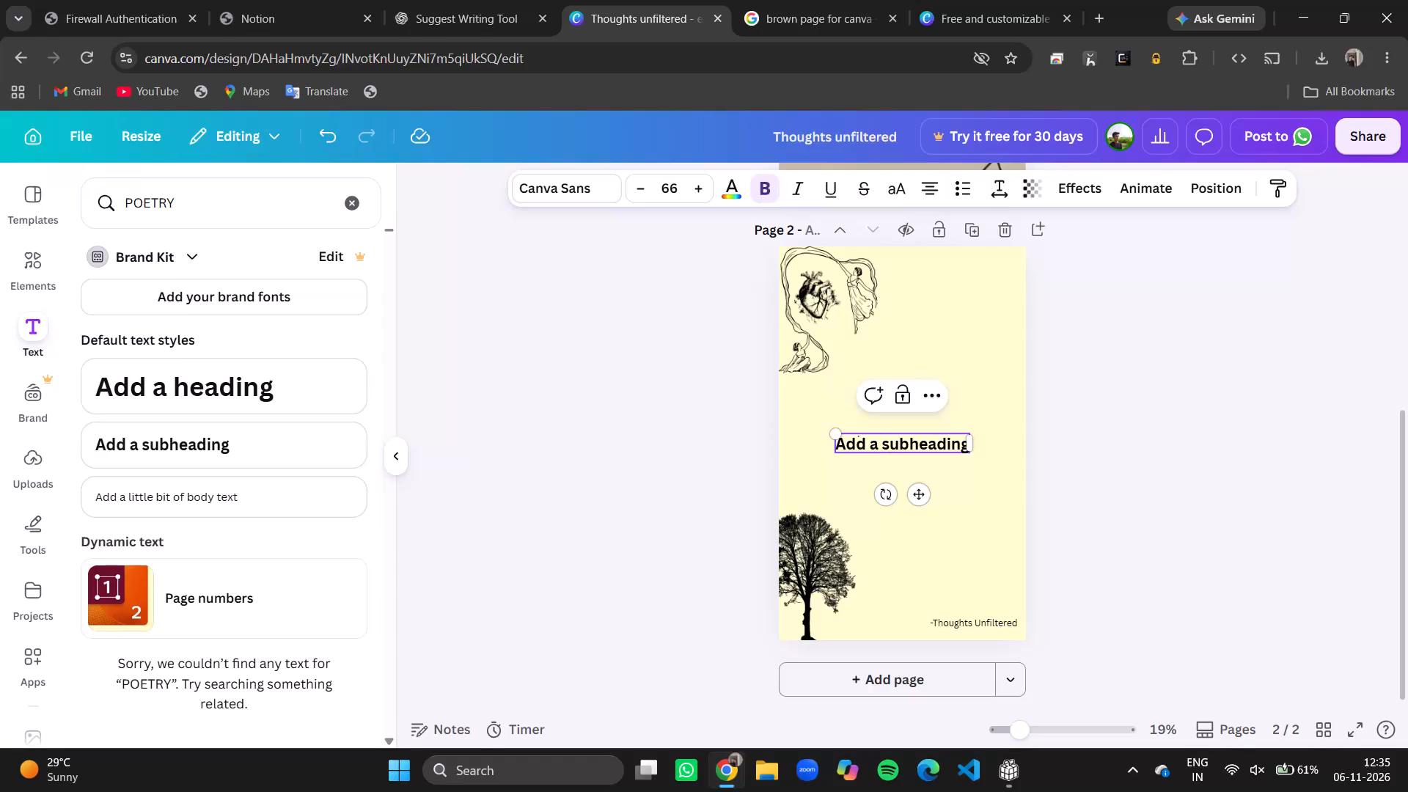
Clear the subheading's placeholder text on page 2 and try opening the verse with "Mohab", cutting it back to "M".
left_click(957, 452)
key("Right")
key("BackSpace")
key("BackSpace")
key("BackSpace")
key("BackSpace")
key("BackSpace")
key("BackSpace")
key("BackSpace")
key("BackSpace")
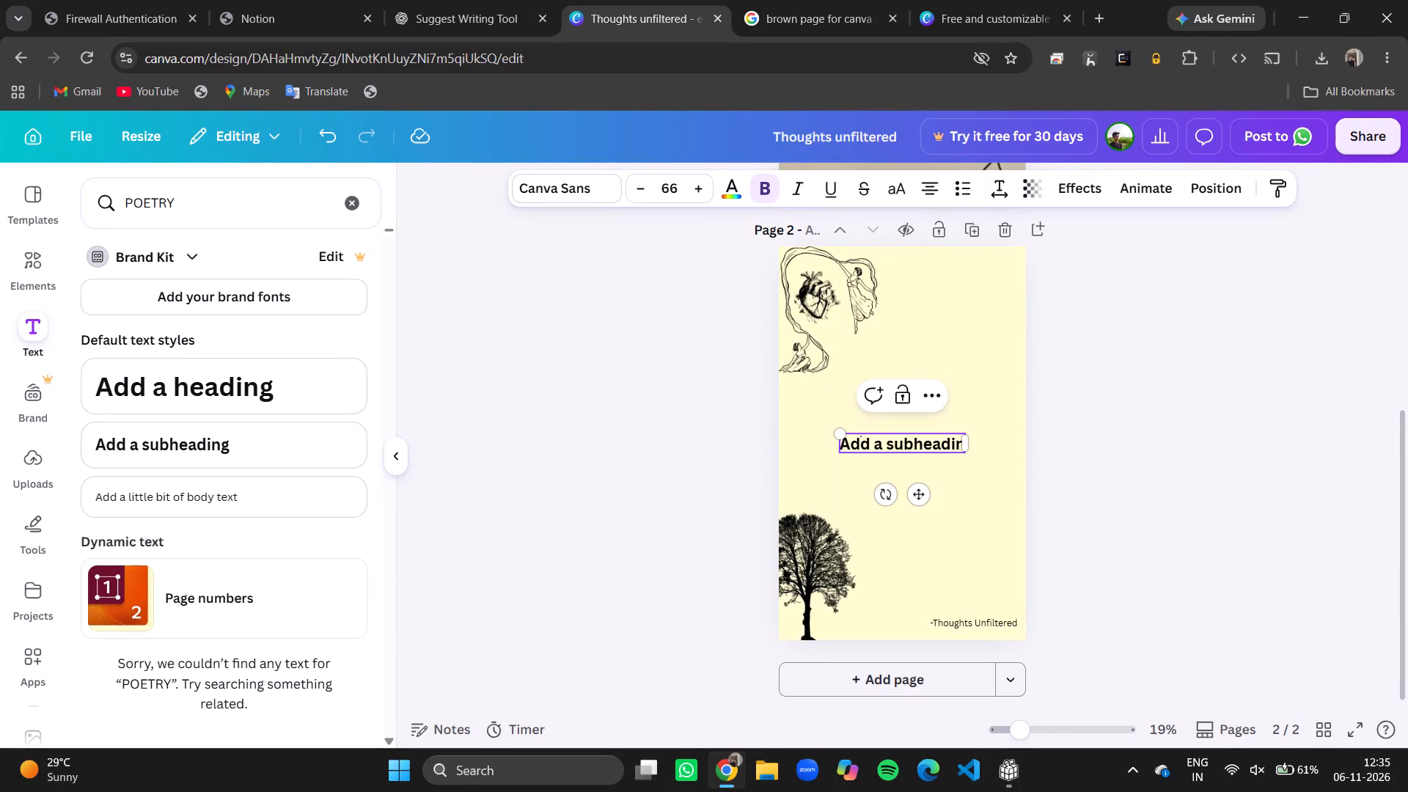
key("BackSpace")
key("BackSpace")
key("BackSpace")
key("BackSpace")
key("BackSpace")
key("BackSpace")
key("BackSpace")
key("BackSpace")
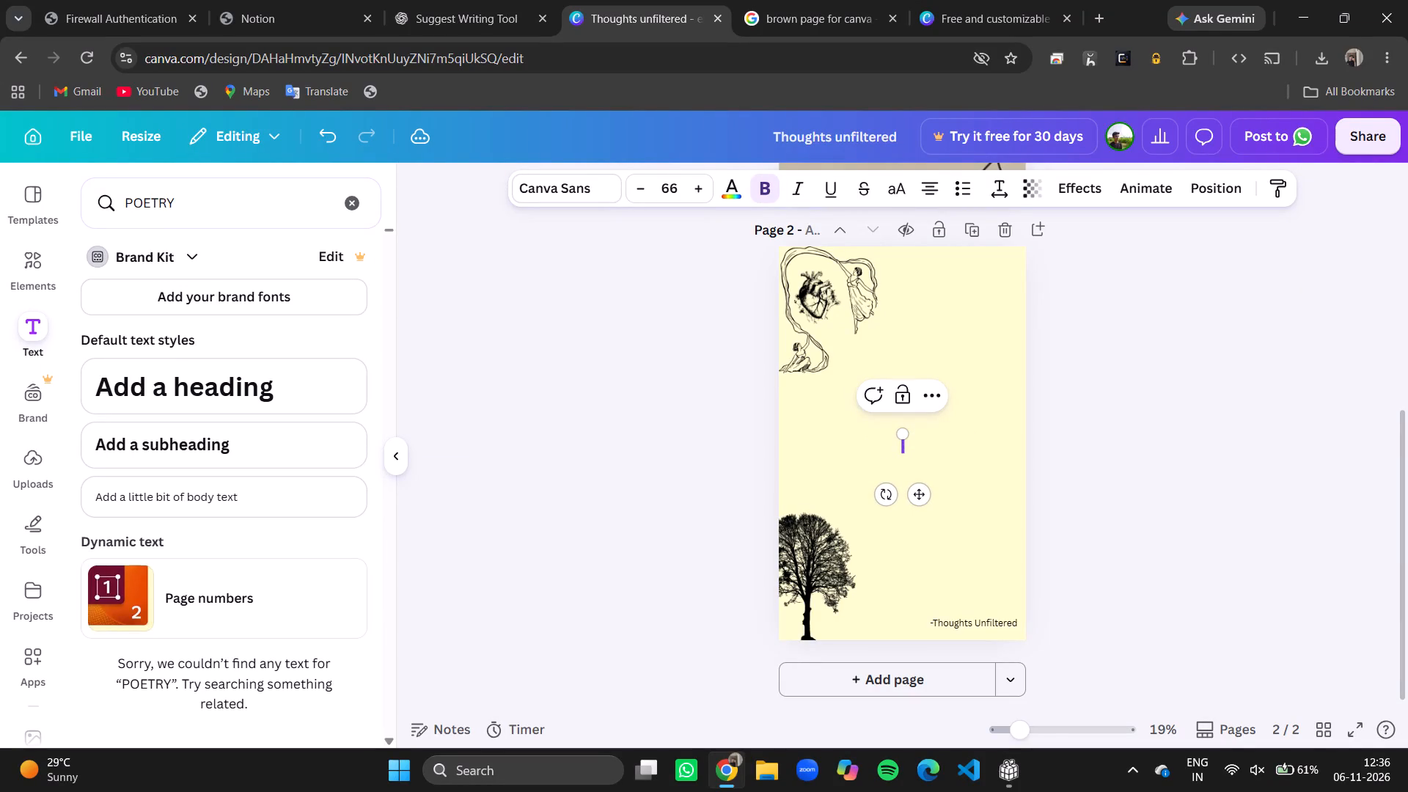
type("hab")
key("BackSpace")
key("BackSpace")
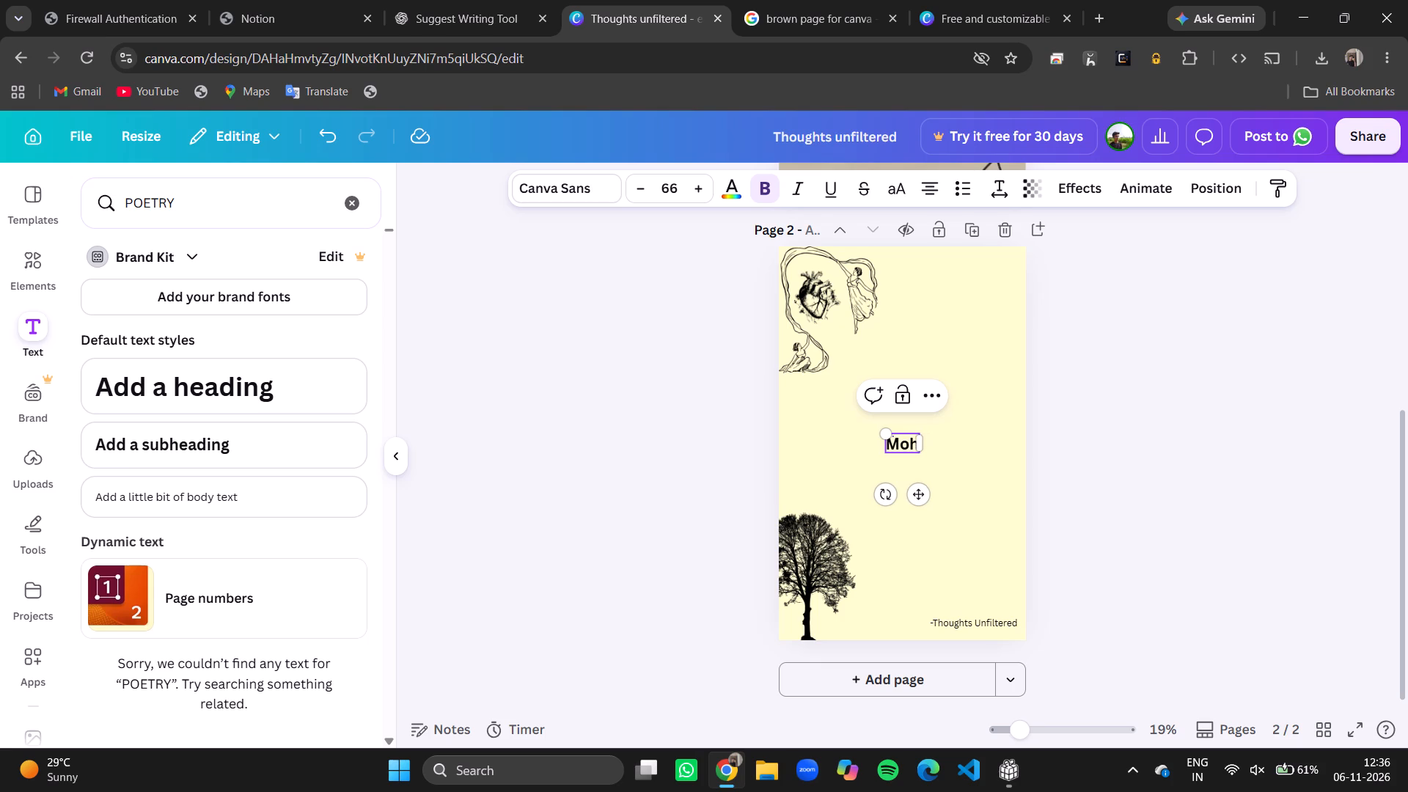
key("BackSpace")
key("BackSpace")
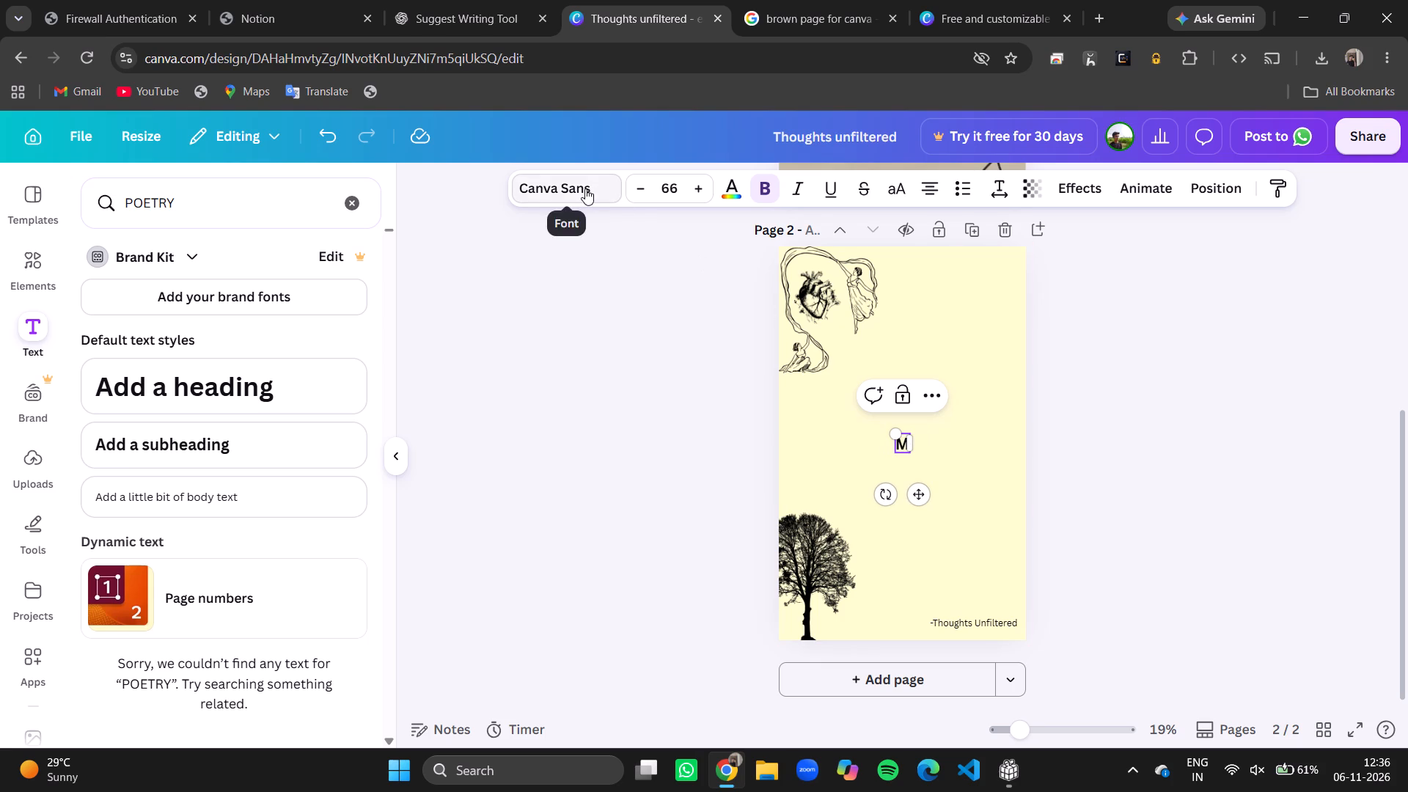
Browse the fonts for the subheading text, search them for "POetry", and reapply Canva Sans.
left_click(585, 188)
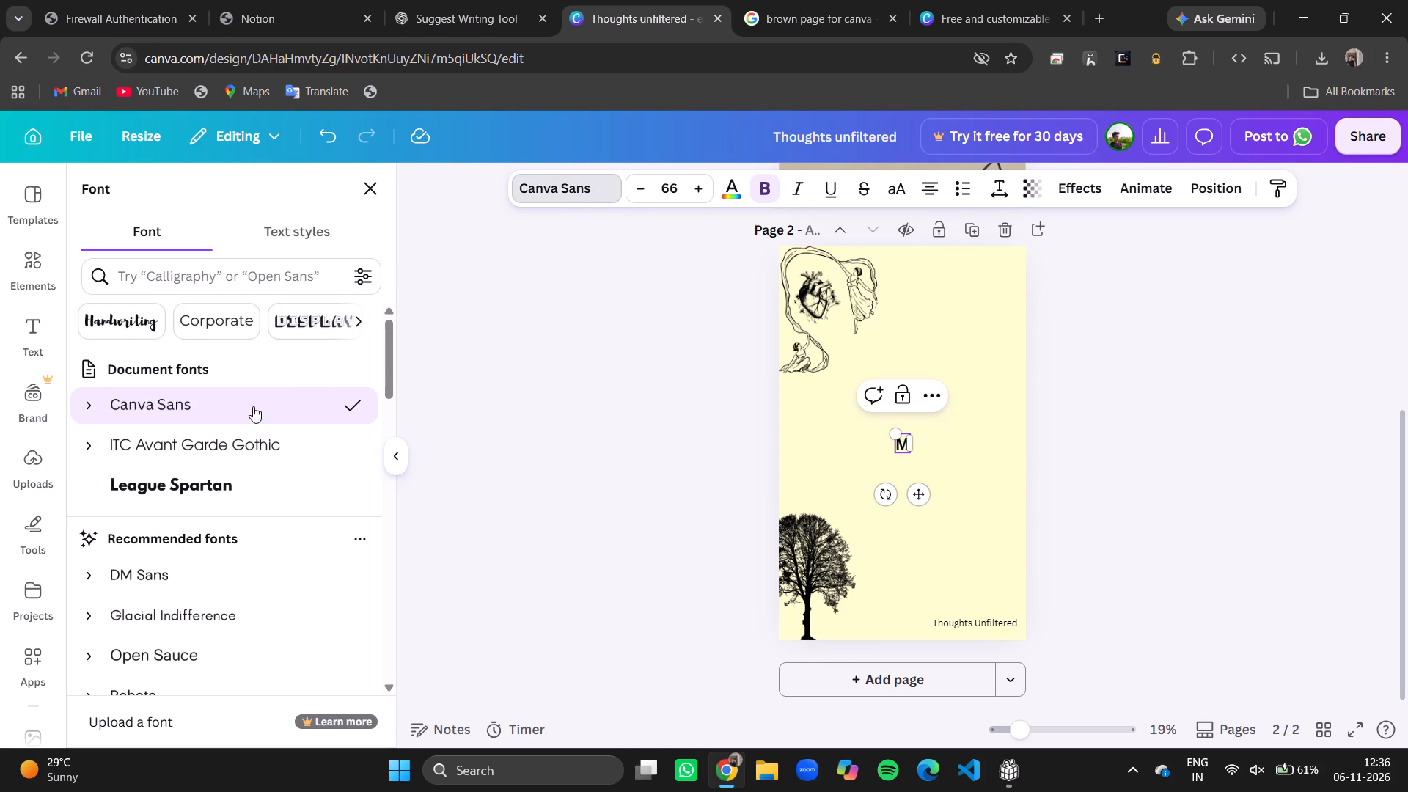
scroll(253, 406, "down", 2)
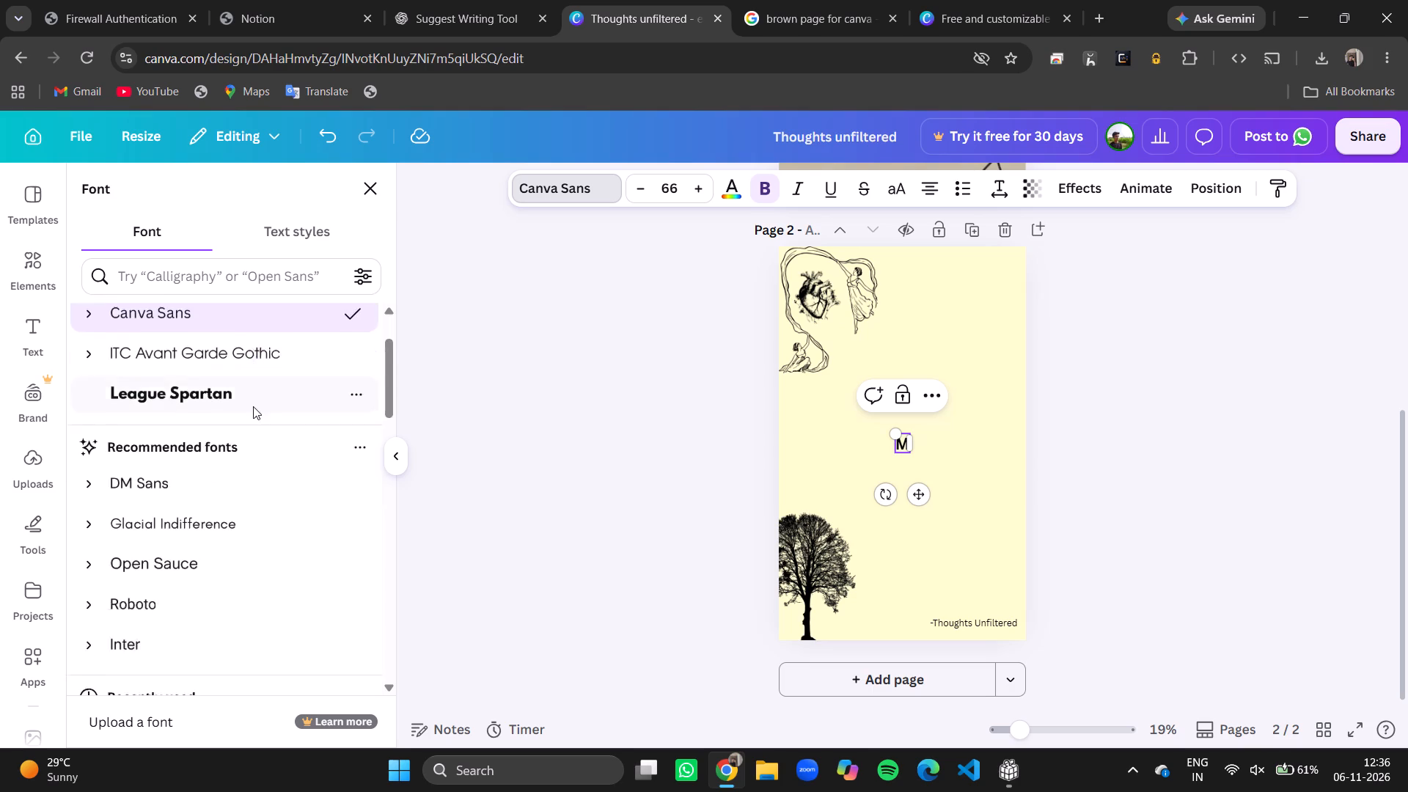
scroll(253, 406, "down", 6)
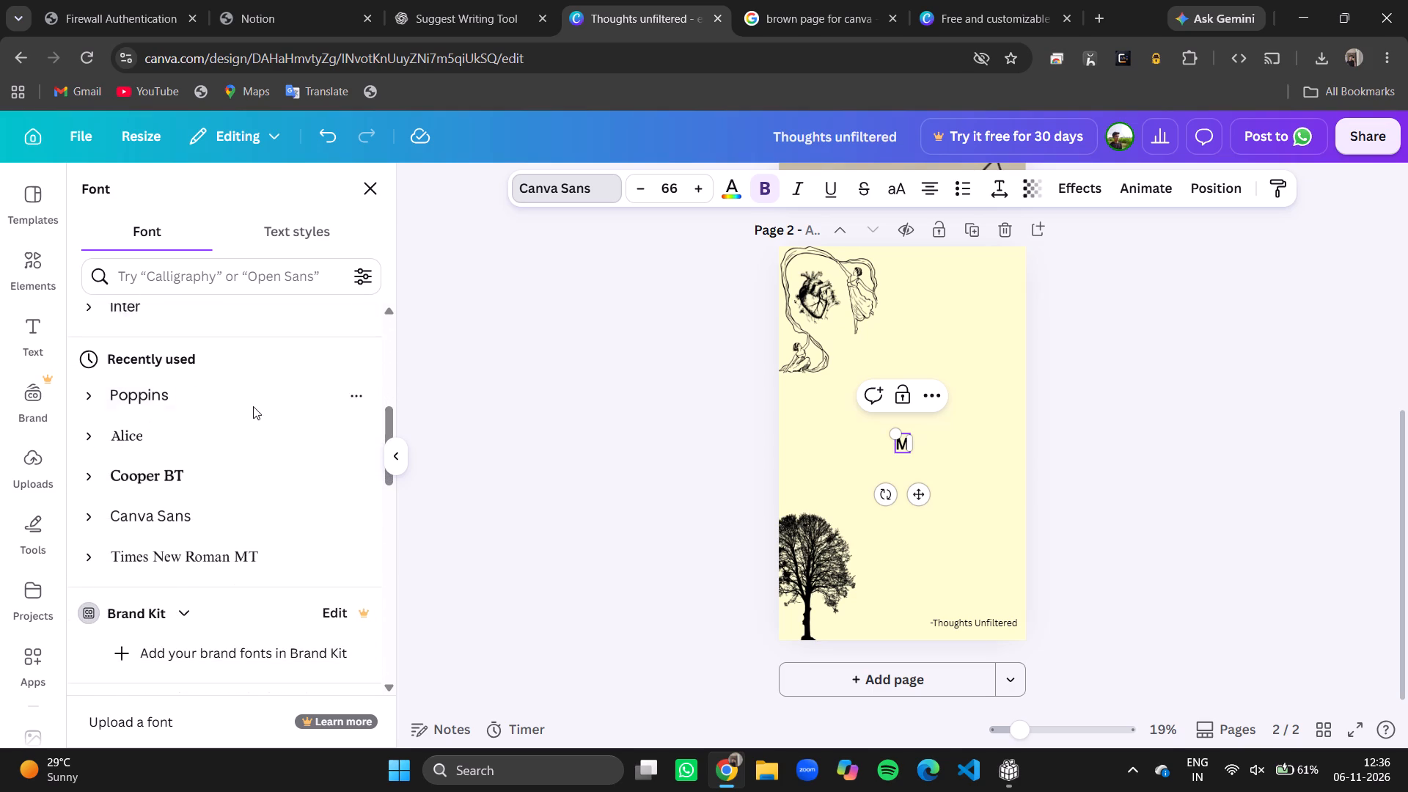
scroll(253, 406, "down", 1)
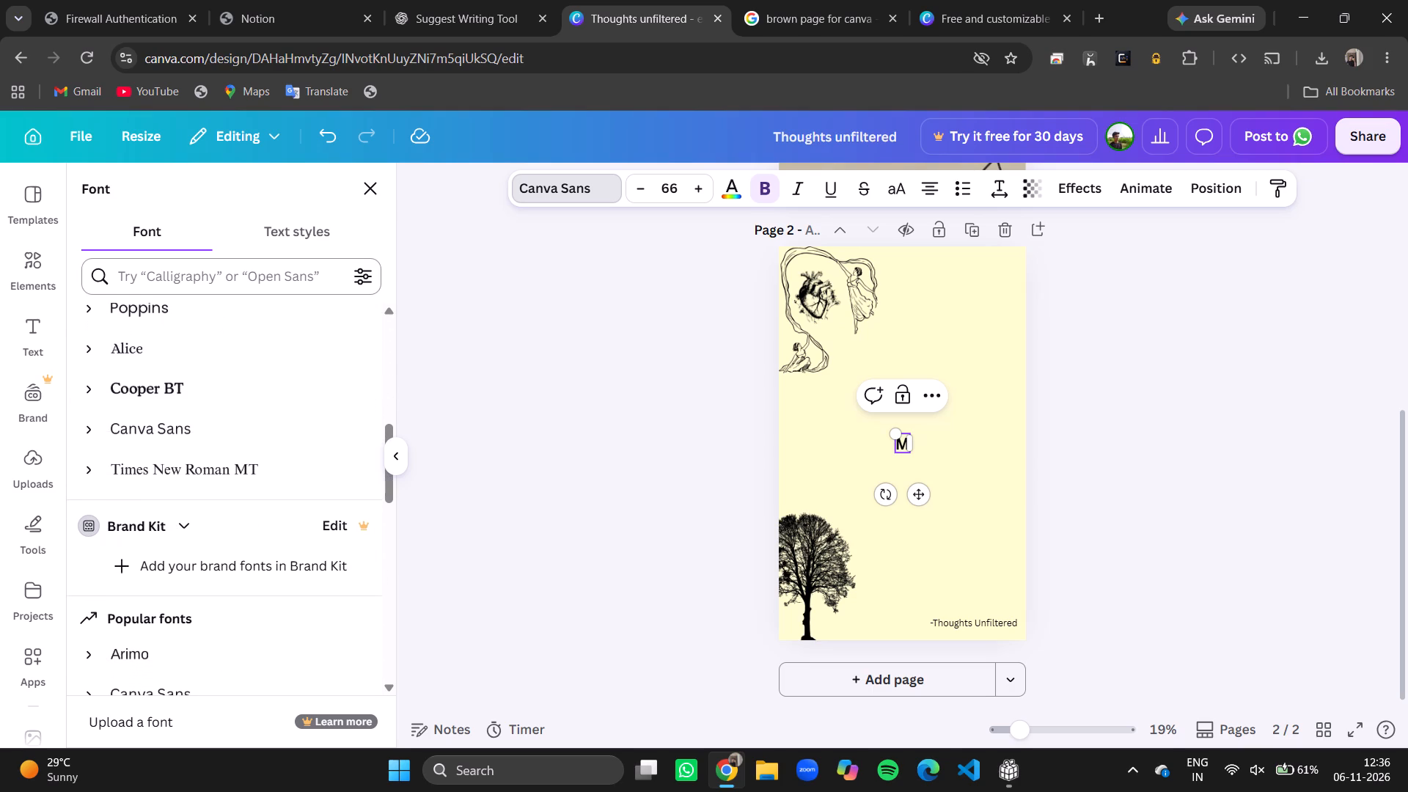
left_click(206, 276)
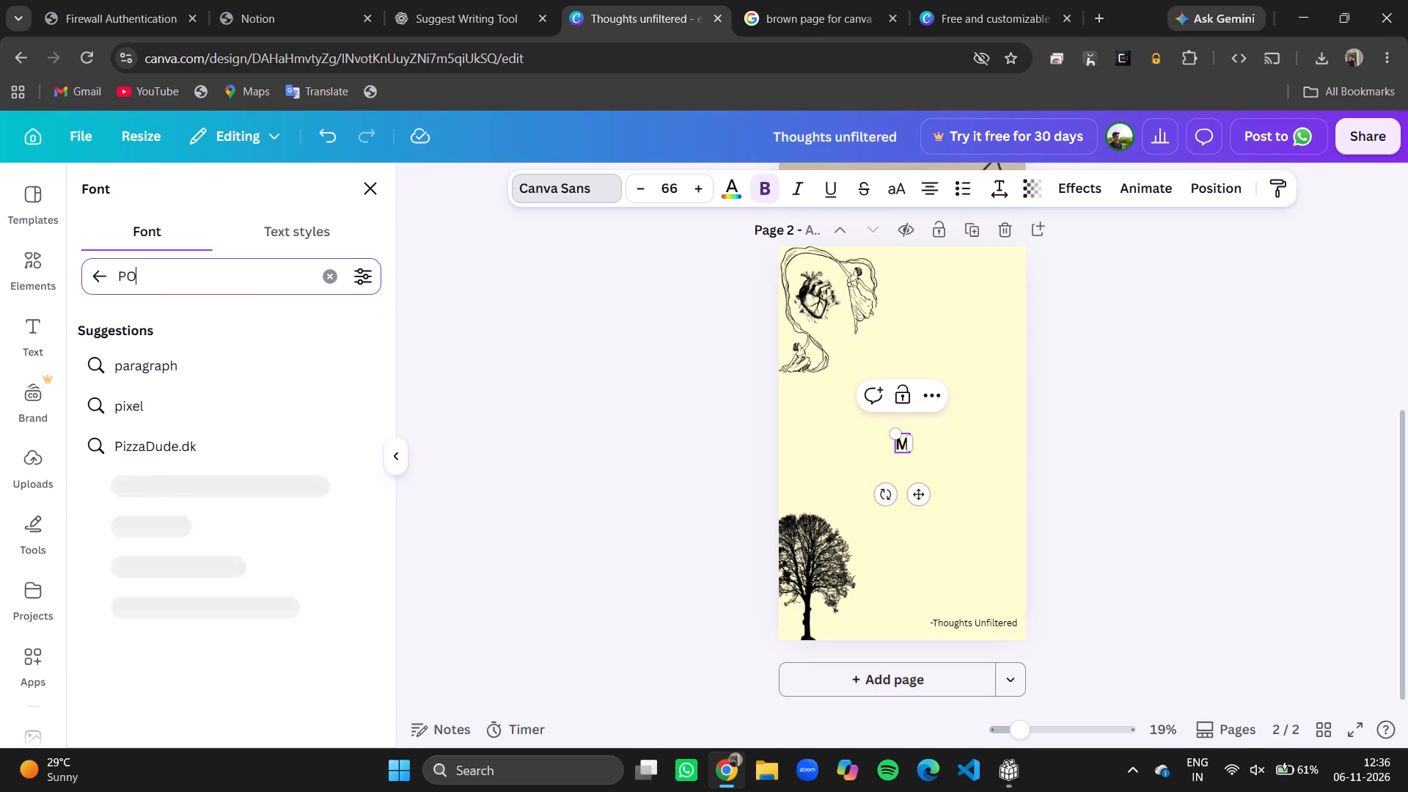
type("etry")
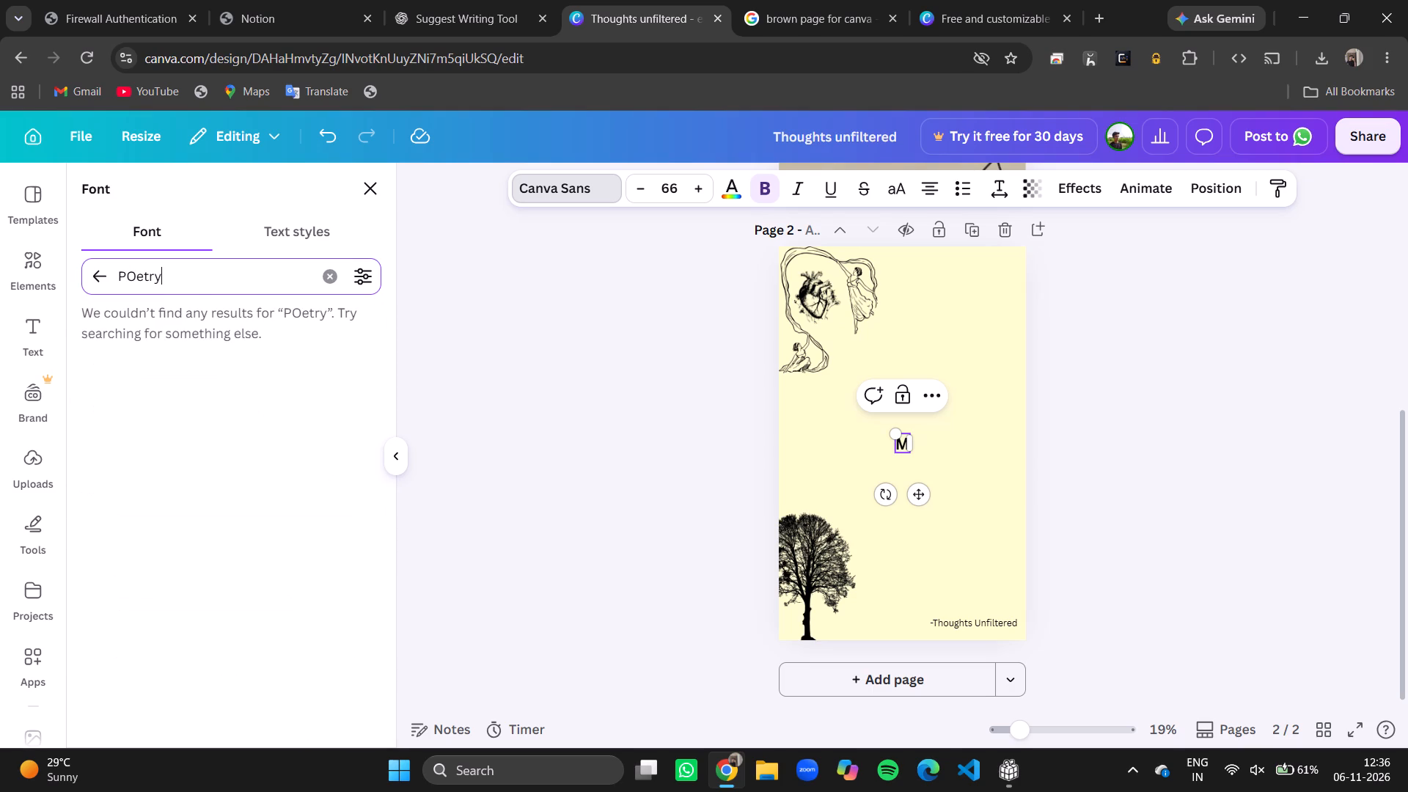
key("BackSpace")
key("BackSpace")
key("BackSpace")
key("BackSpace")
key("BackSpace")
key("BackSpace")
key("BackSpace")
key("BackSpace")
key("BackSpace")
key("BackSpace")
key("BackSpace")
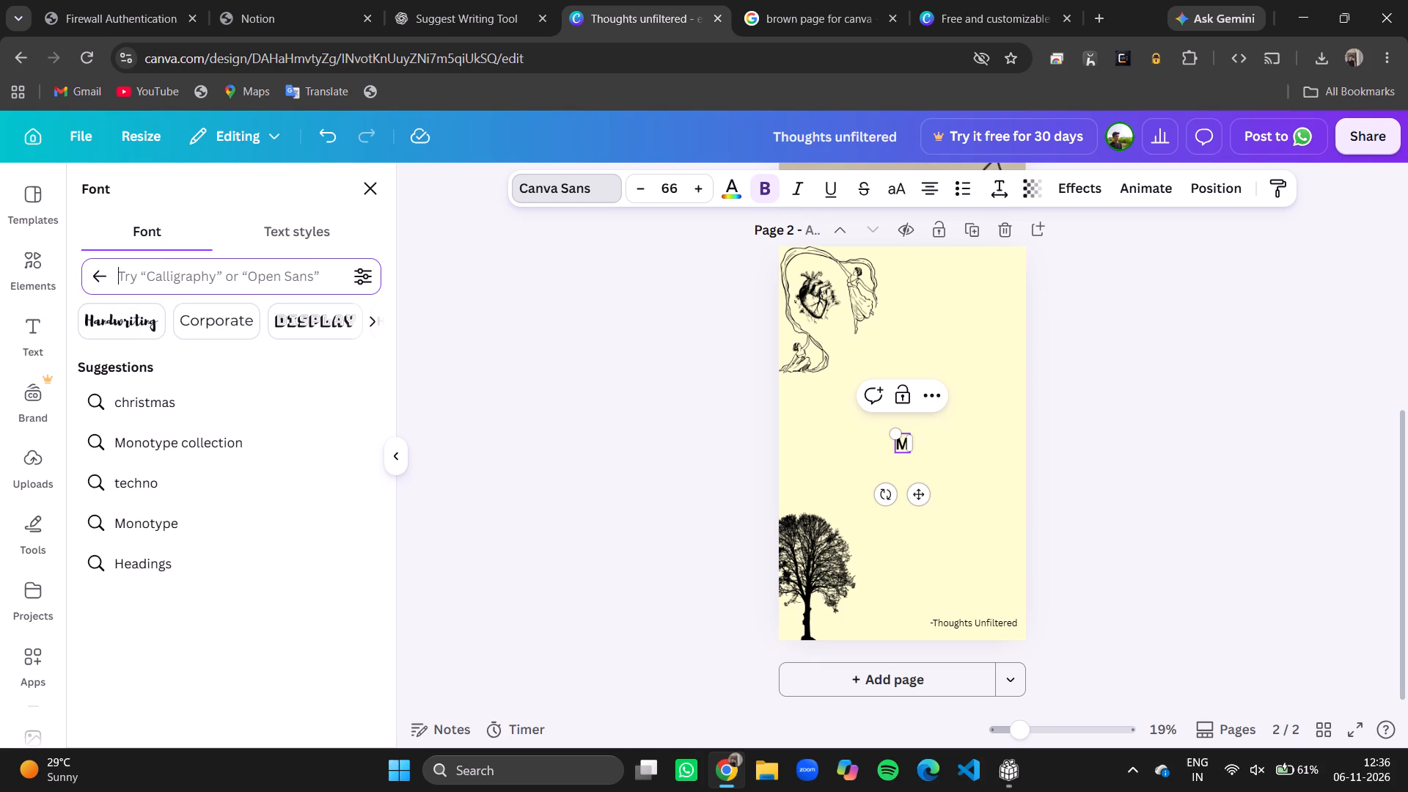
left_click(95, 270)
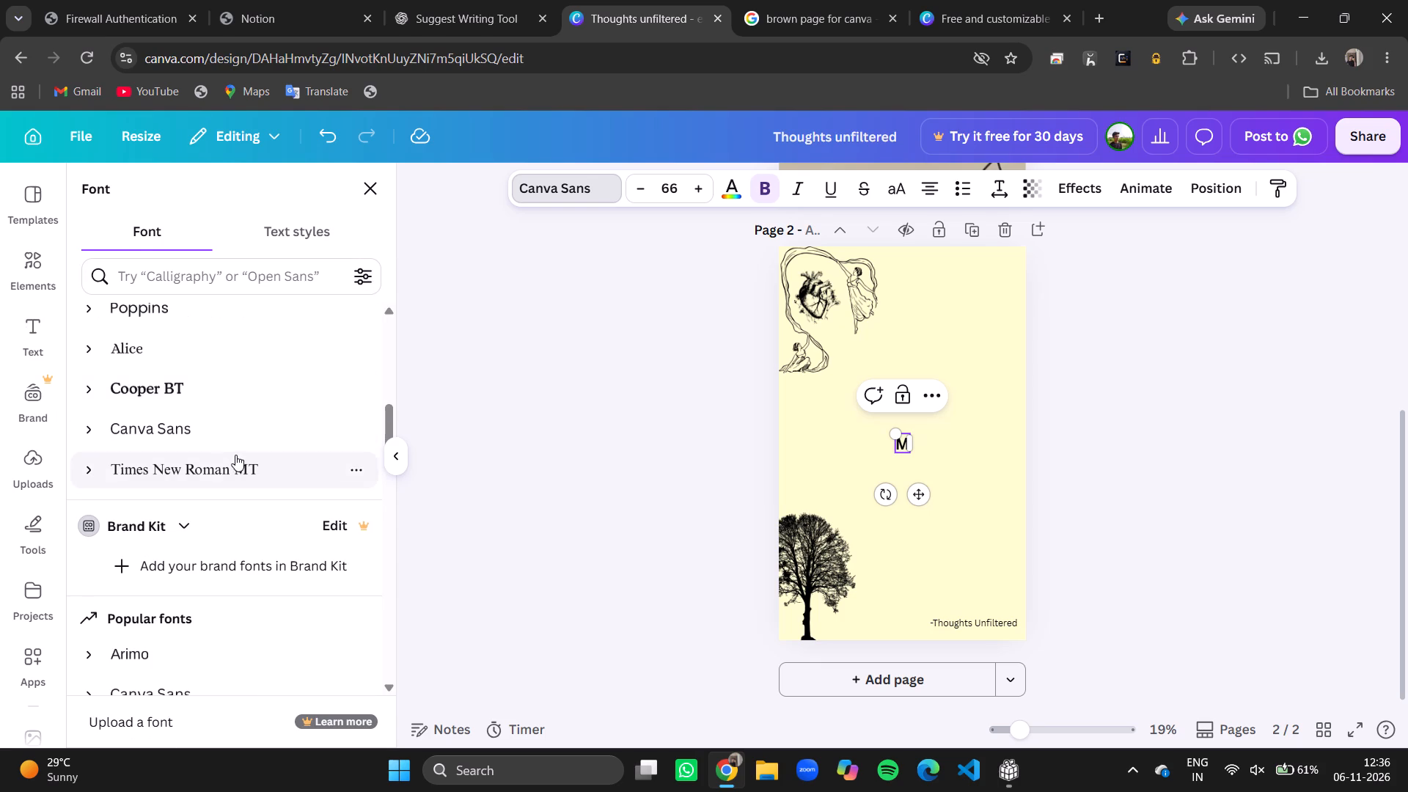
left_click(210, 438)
Remove the leftover "M" subheading text from page 2.
key("BackSpace")
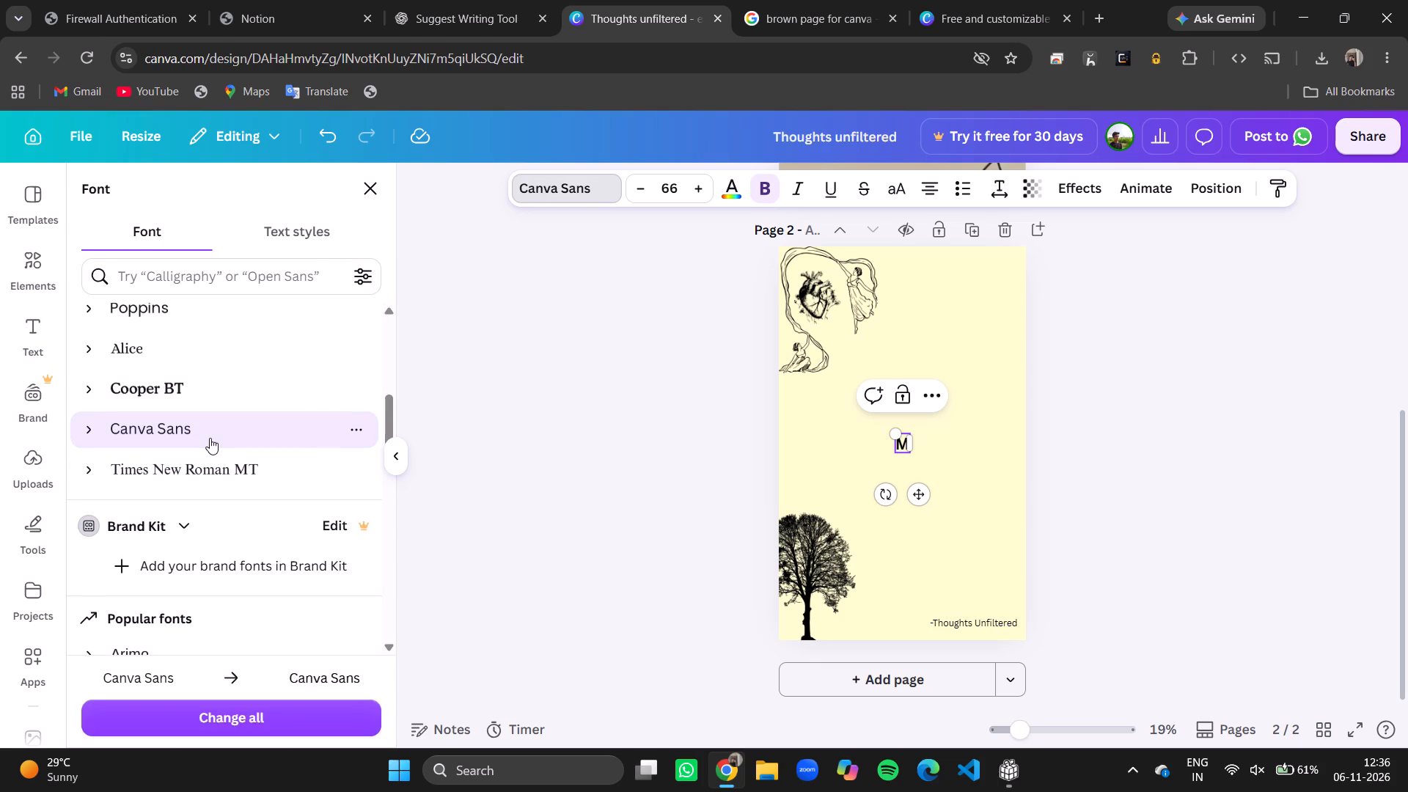
left_click(937, 433)
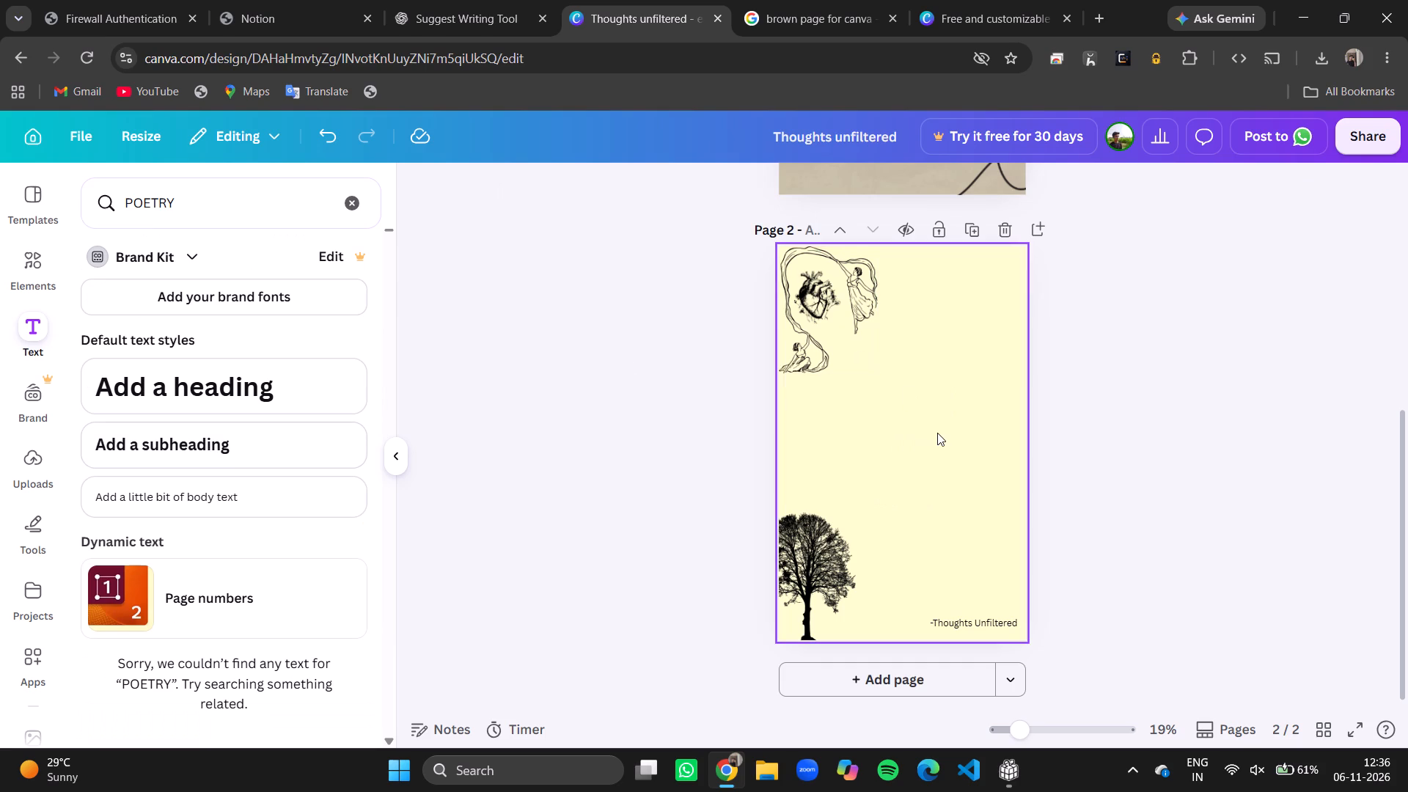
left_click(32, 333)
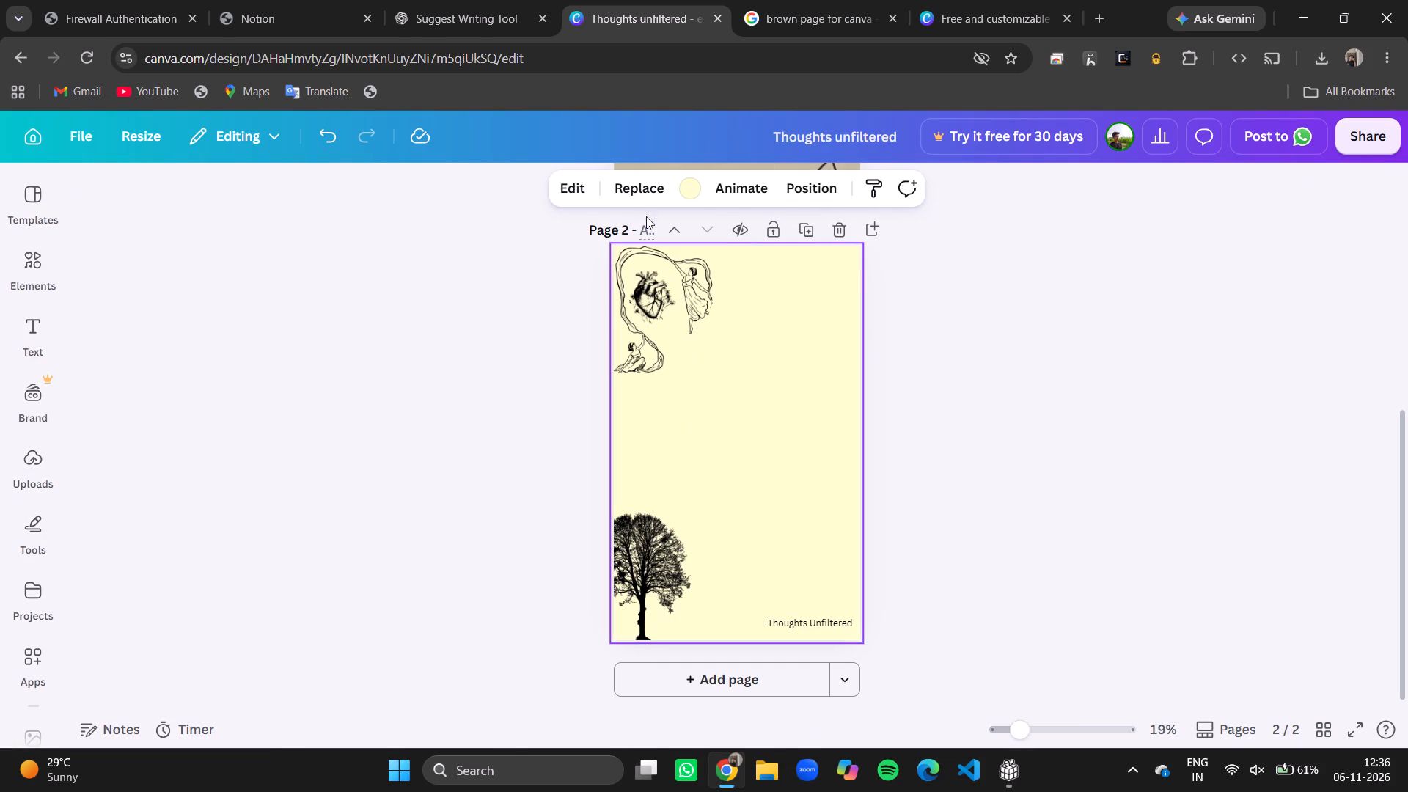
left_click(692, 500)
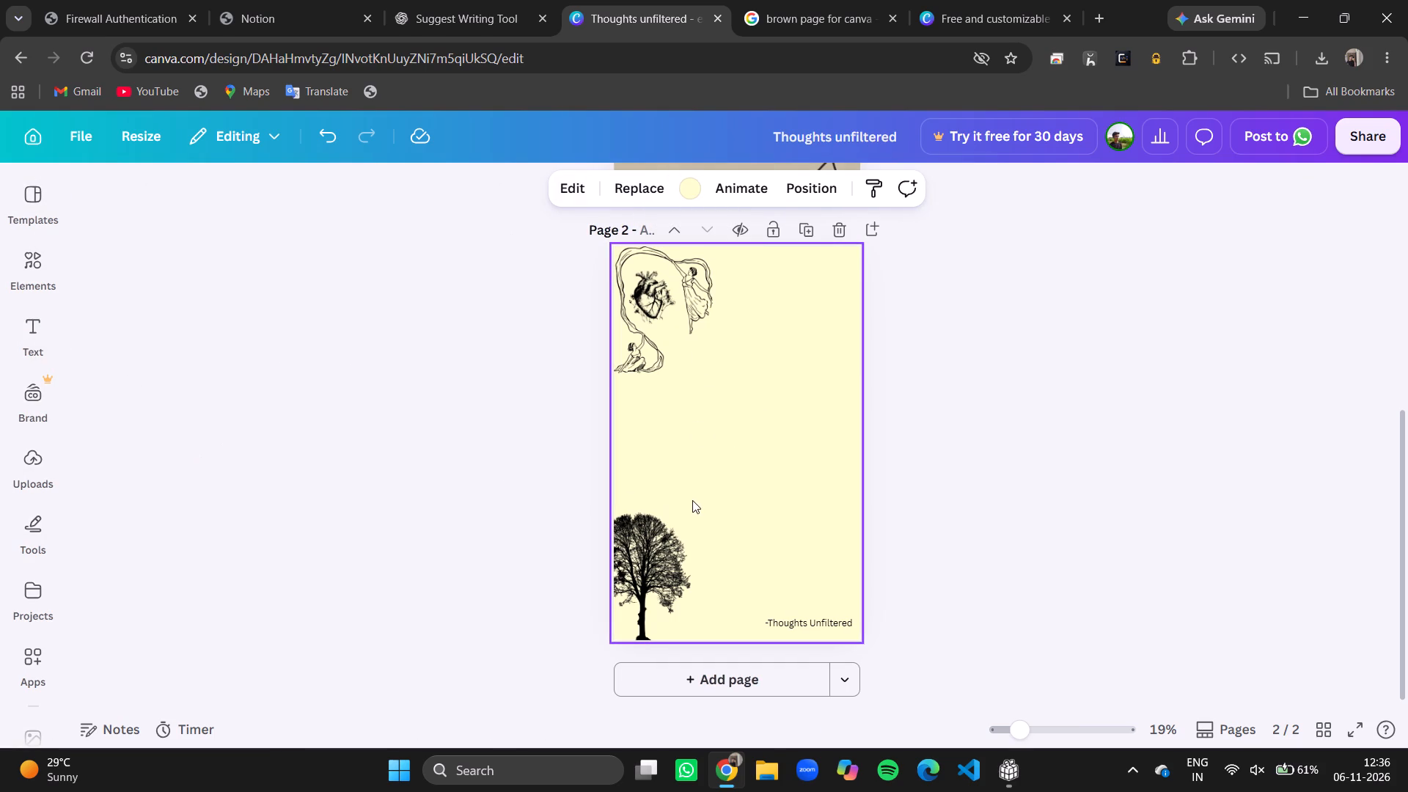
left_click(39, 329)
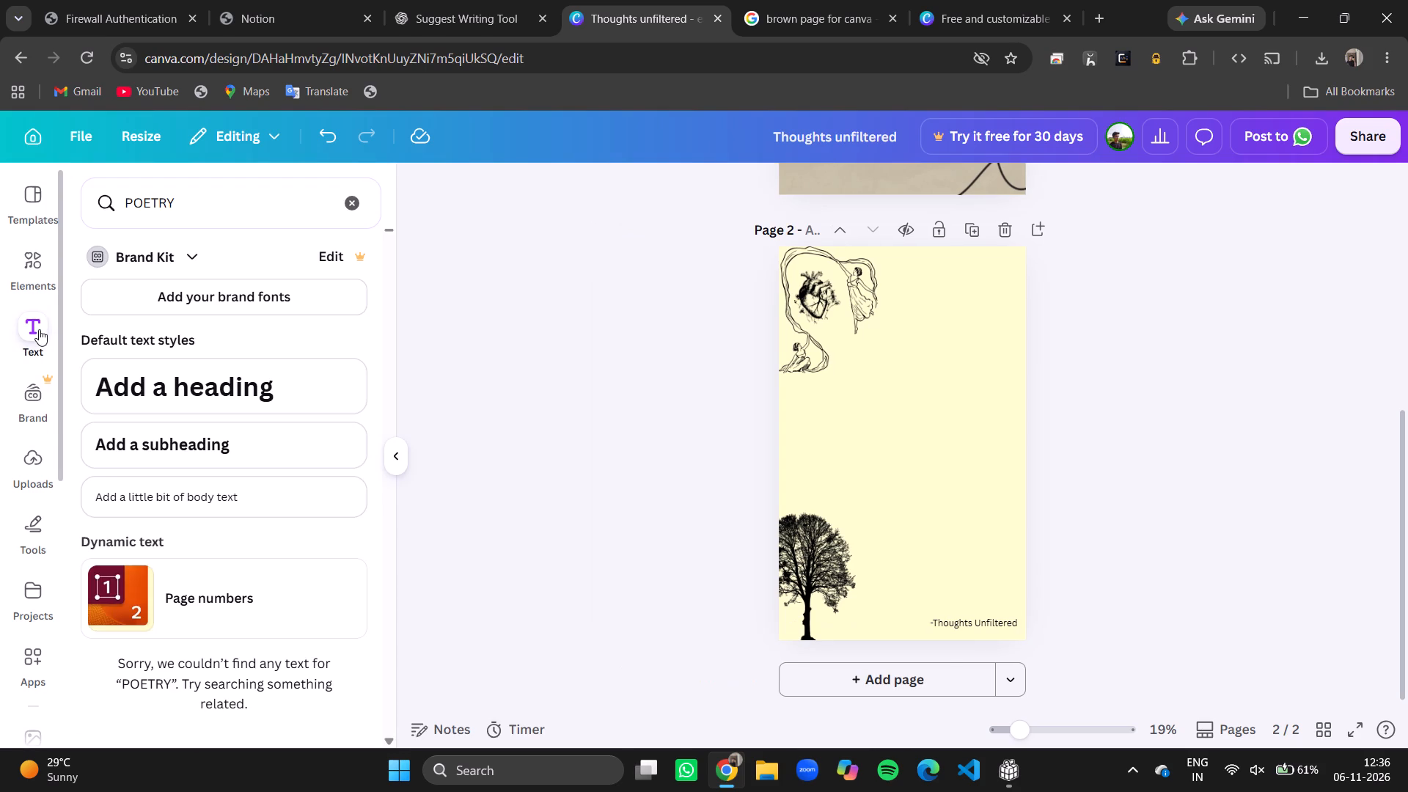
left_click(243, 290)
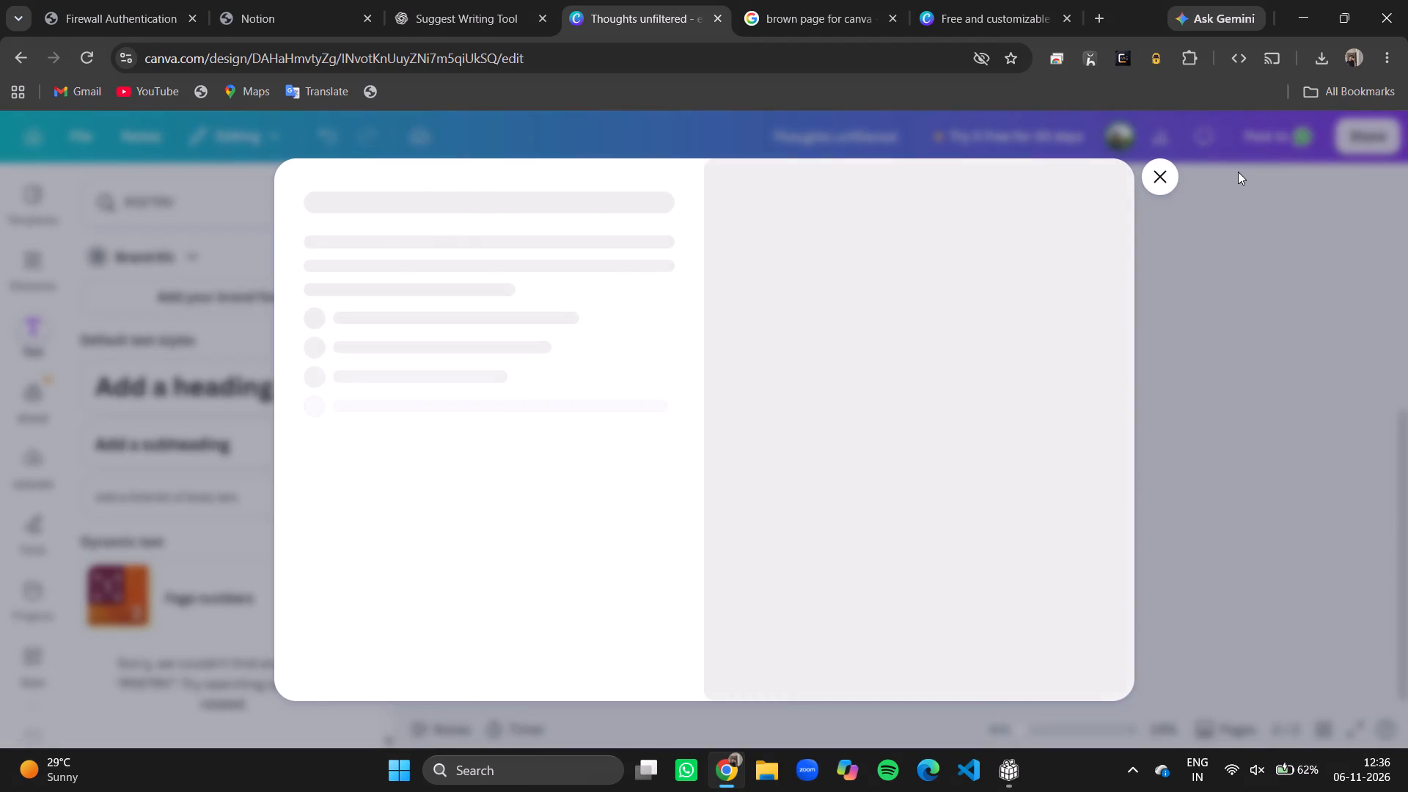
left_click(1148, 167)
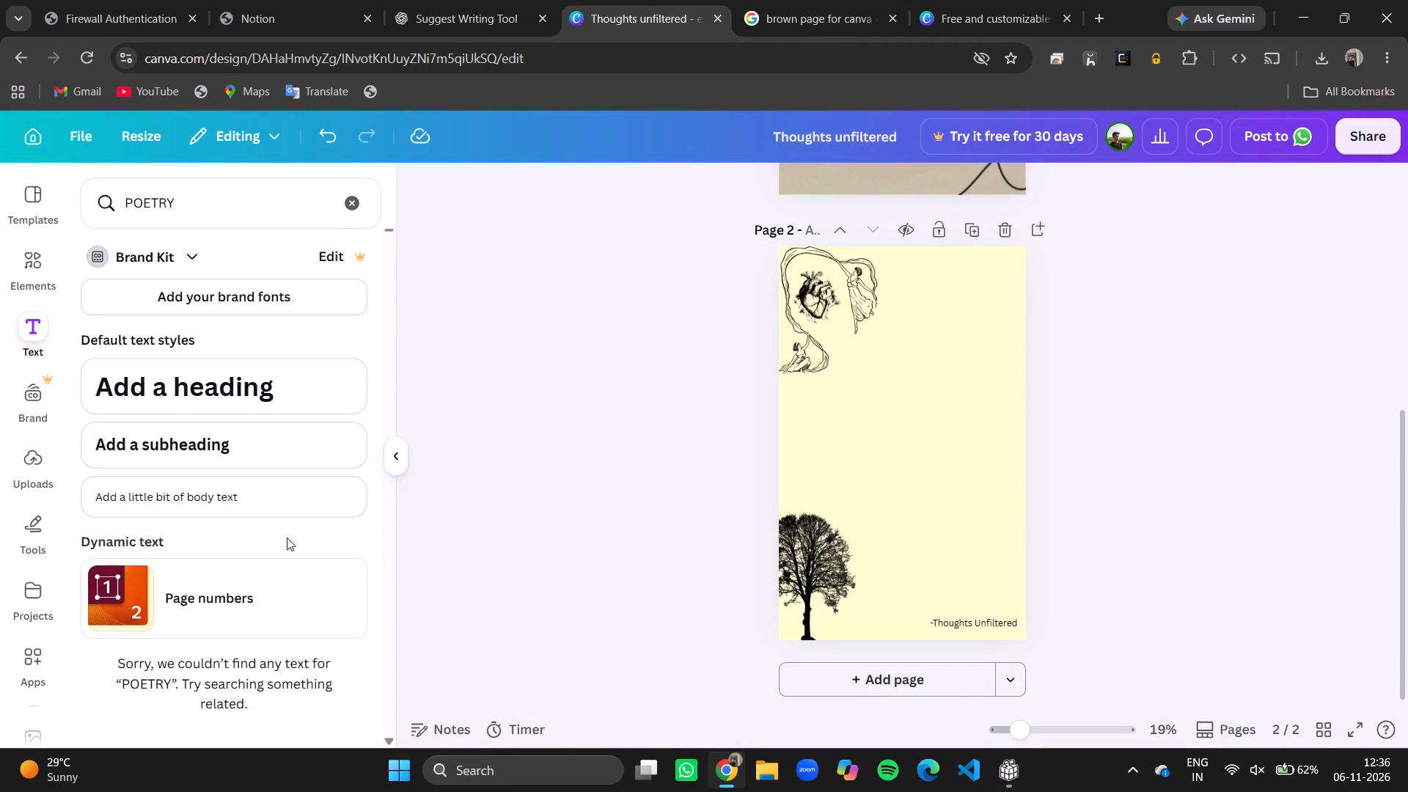
Add a body text box in the middle of page 2 and clear its placeholder text.
left_click(219, 486)
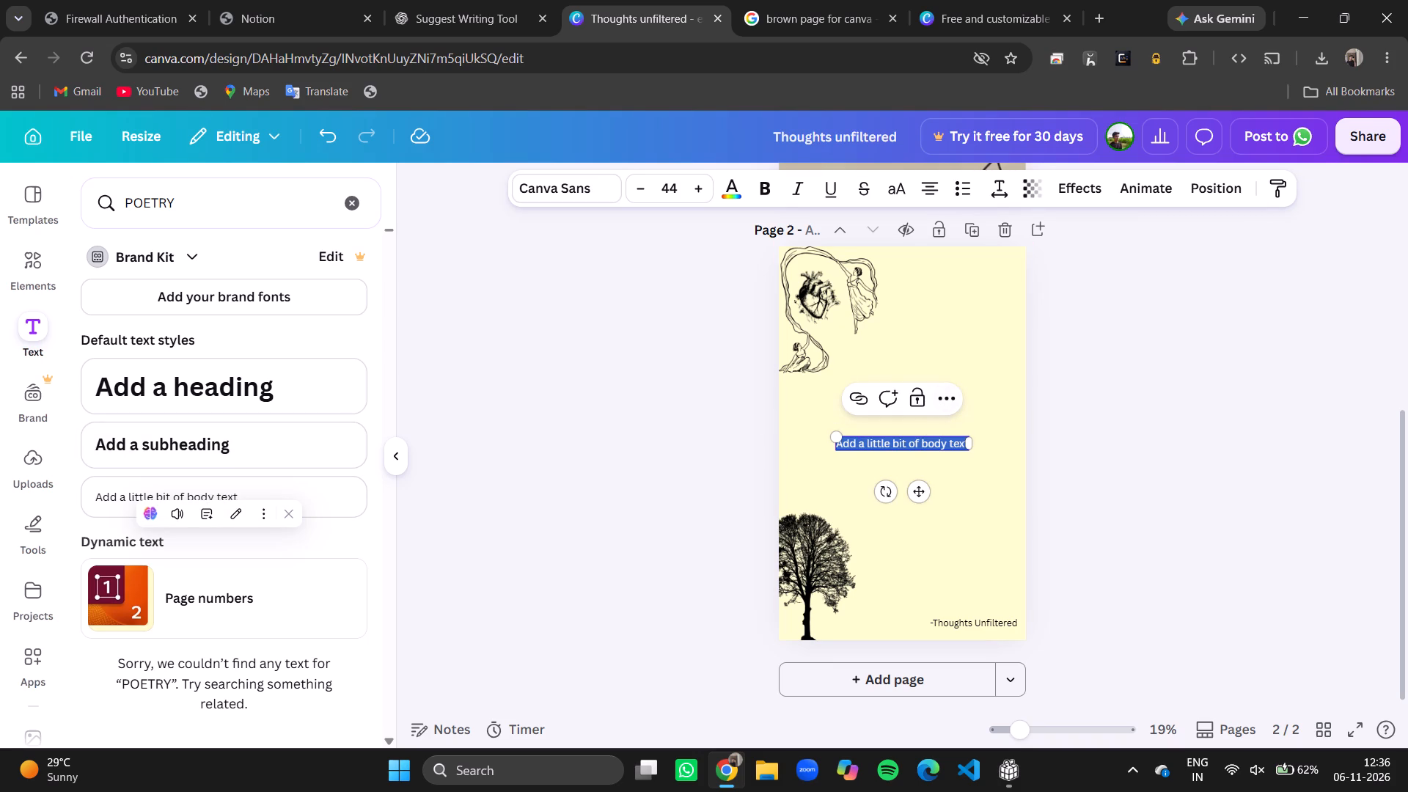
key("Right")
key("Right")
key("Right")
key("Right")
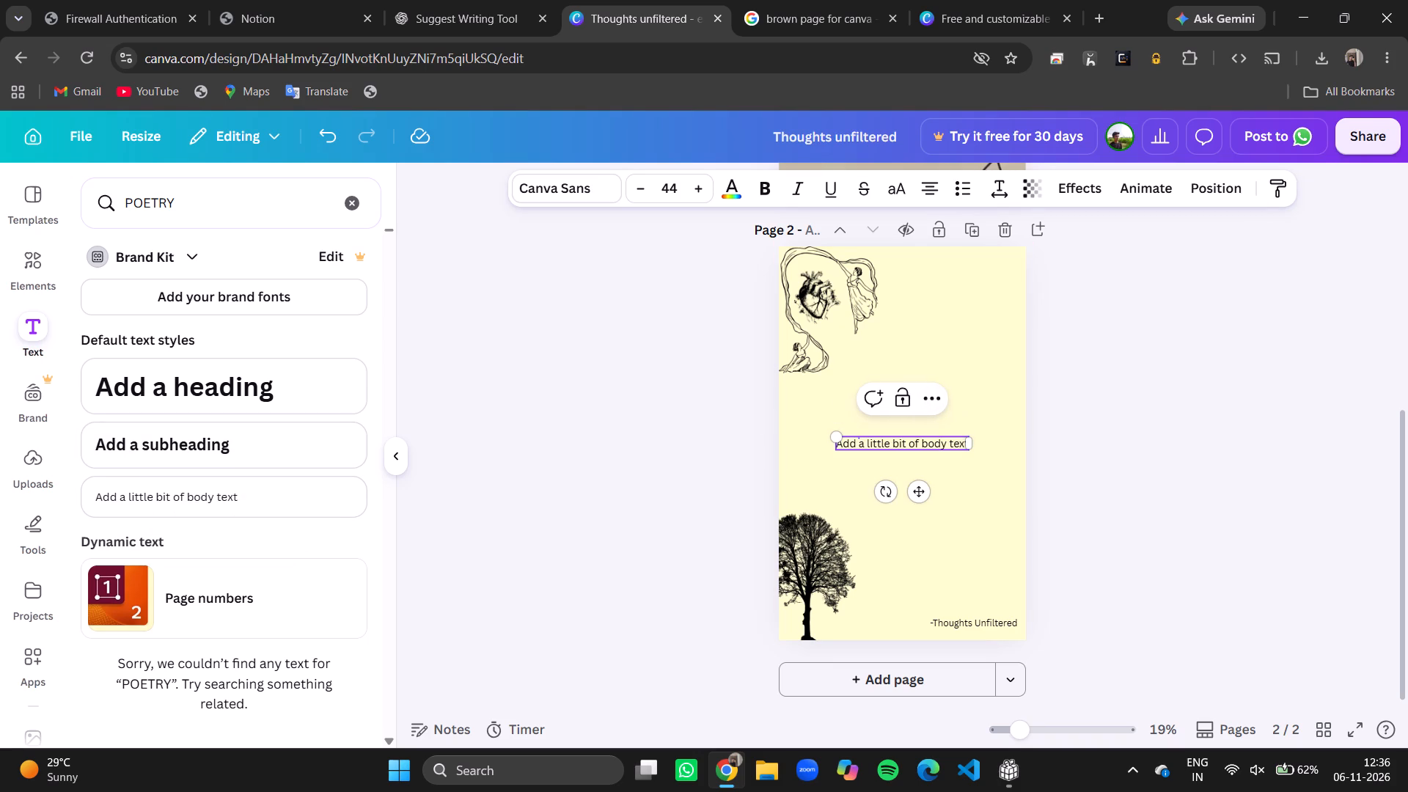
left_click(953, 445)
key("Right")
key("Right")
key("BackSpace")
key("BackSpace")
key("BackSpace")
key("BackSpace")
key("BackSpace")
key("BackSpace")
key("BackSpace")
key("BackSpace")
key("BackSpace")
key("BackSpace")
key("BackSpace")
key("BackSpace")
key("BackSpace")
key("BackSpace")
key("BackSpace")
key("BackSpace")
key("BackSpace")
key("BackSpace")
key("BackSpace")
key("BackSpace")
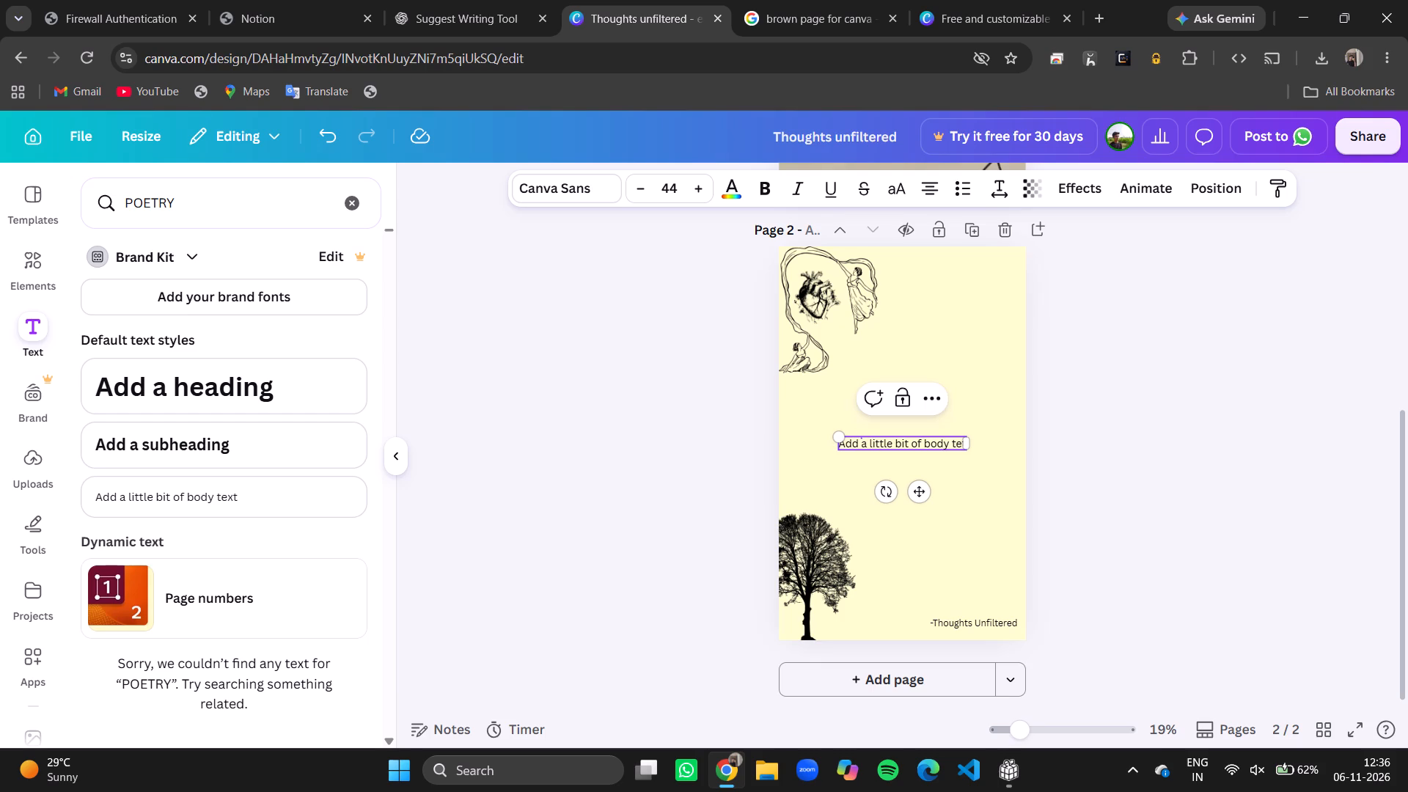
key("BackSpace")
key("BackSpace")
key("BackSpace")
key("BackSpace")
key("BackSpace")
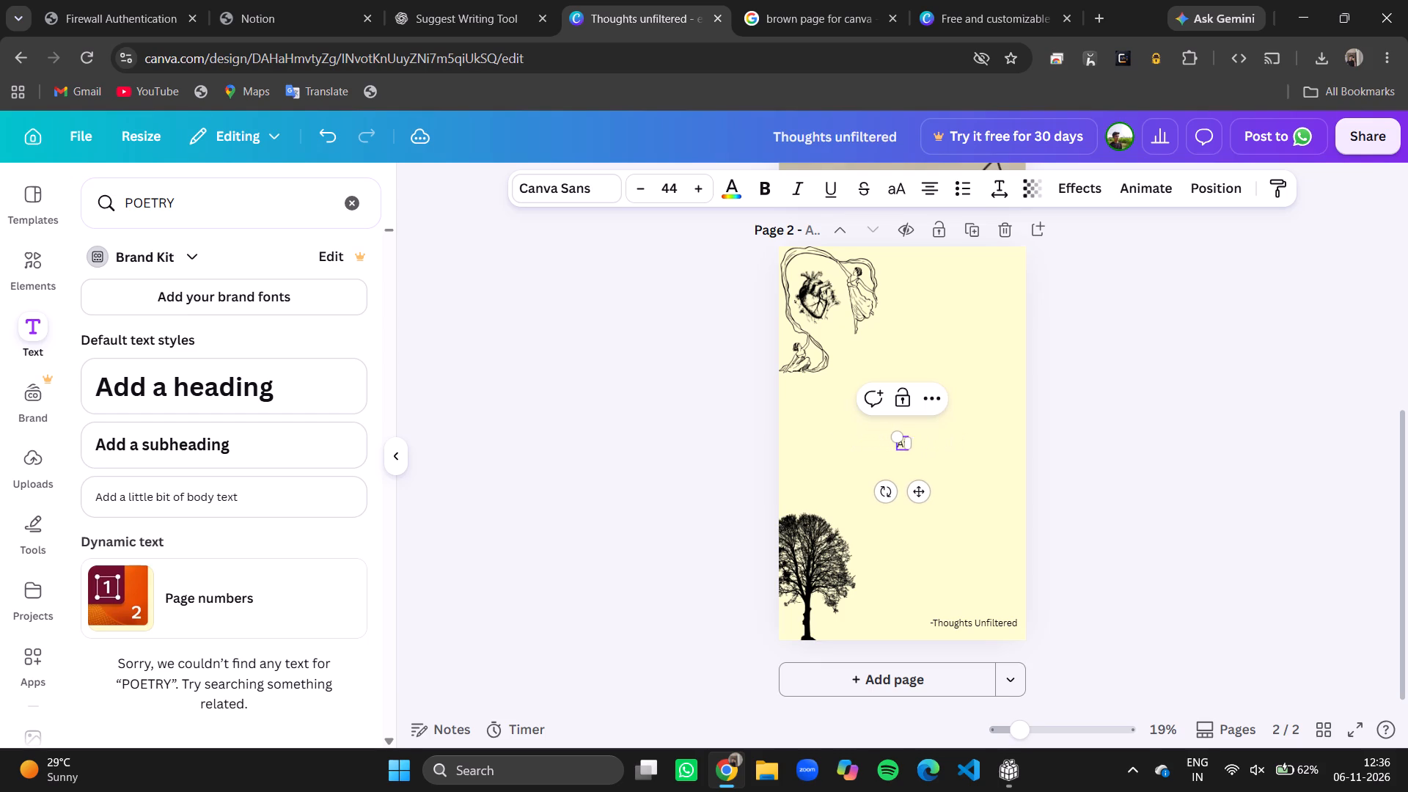
key("BackSpace")
key("BackSpace")
key("BackSpace")
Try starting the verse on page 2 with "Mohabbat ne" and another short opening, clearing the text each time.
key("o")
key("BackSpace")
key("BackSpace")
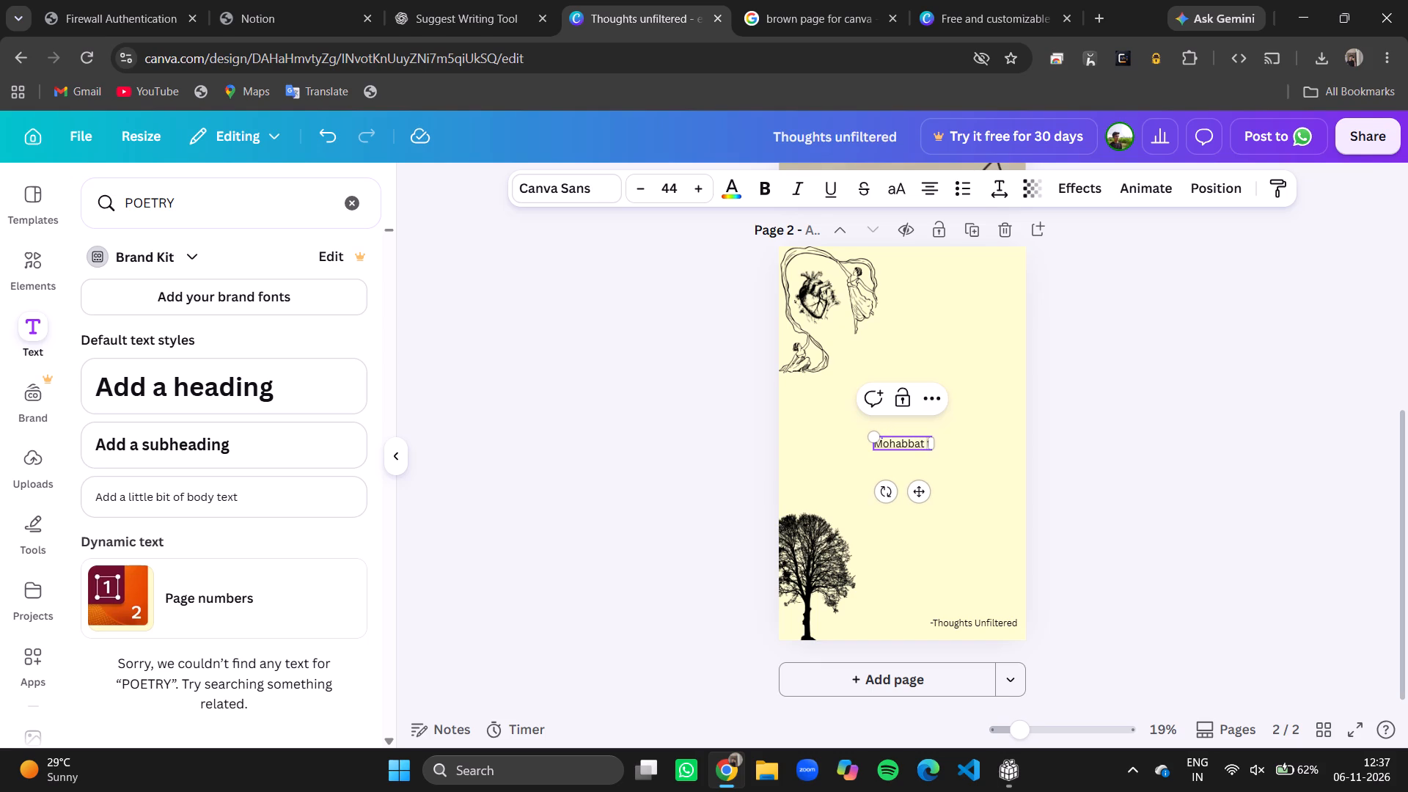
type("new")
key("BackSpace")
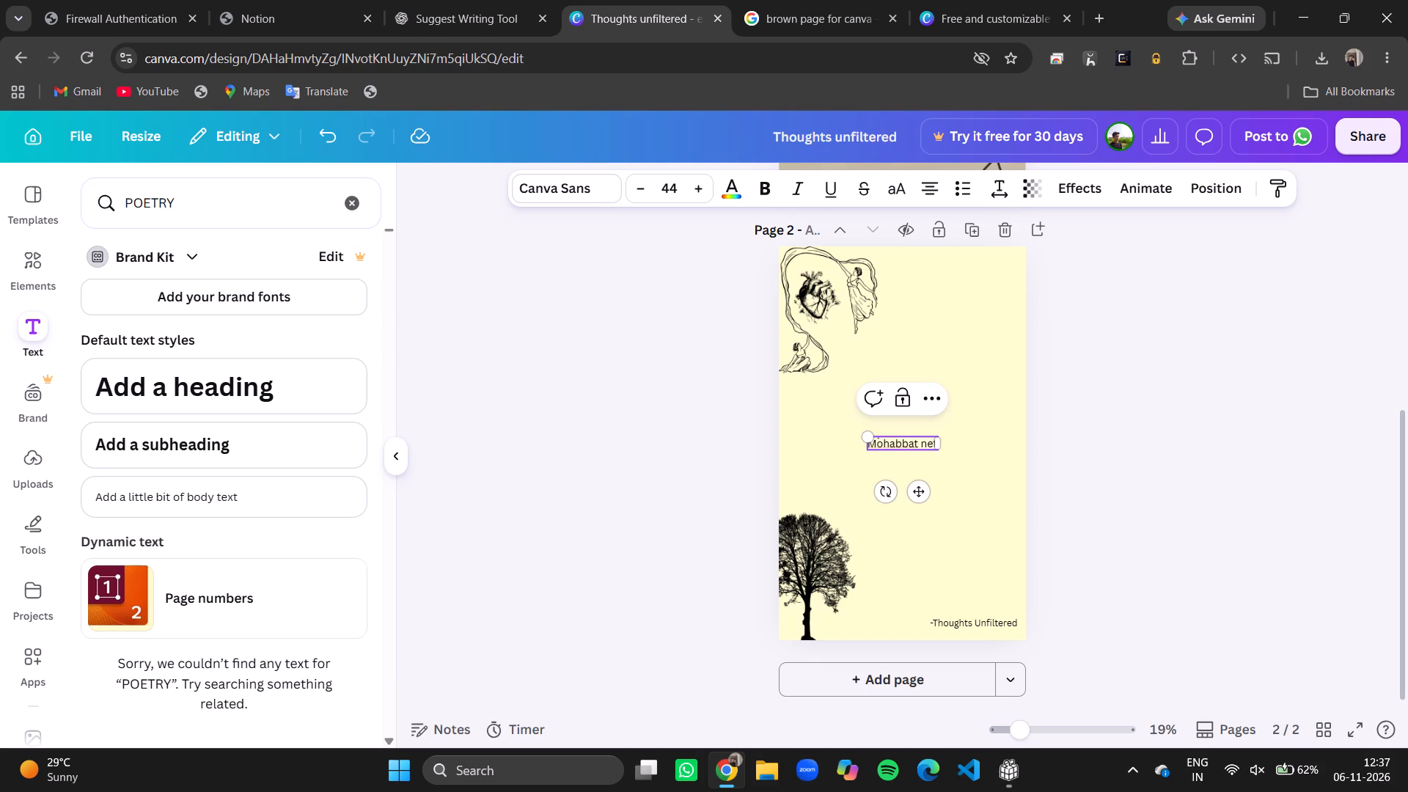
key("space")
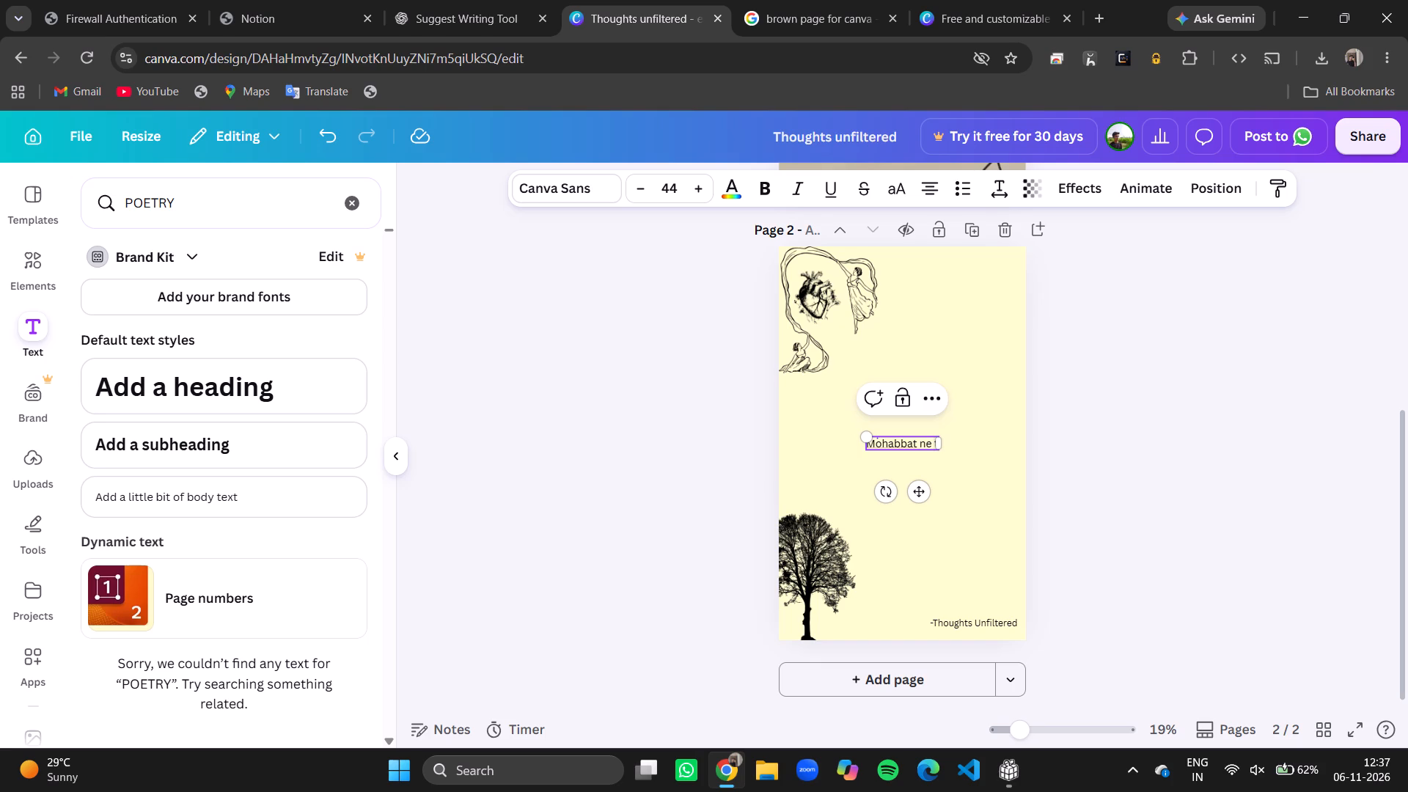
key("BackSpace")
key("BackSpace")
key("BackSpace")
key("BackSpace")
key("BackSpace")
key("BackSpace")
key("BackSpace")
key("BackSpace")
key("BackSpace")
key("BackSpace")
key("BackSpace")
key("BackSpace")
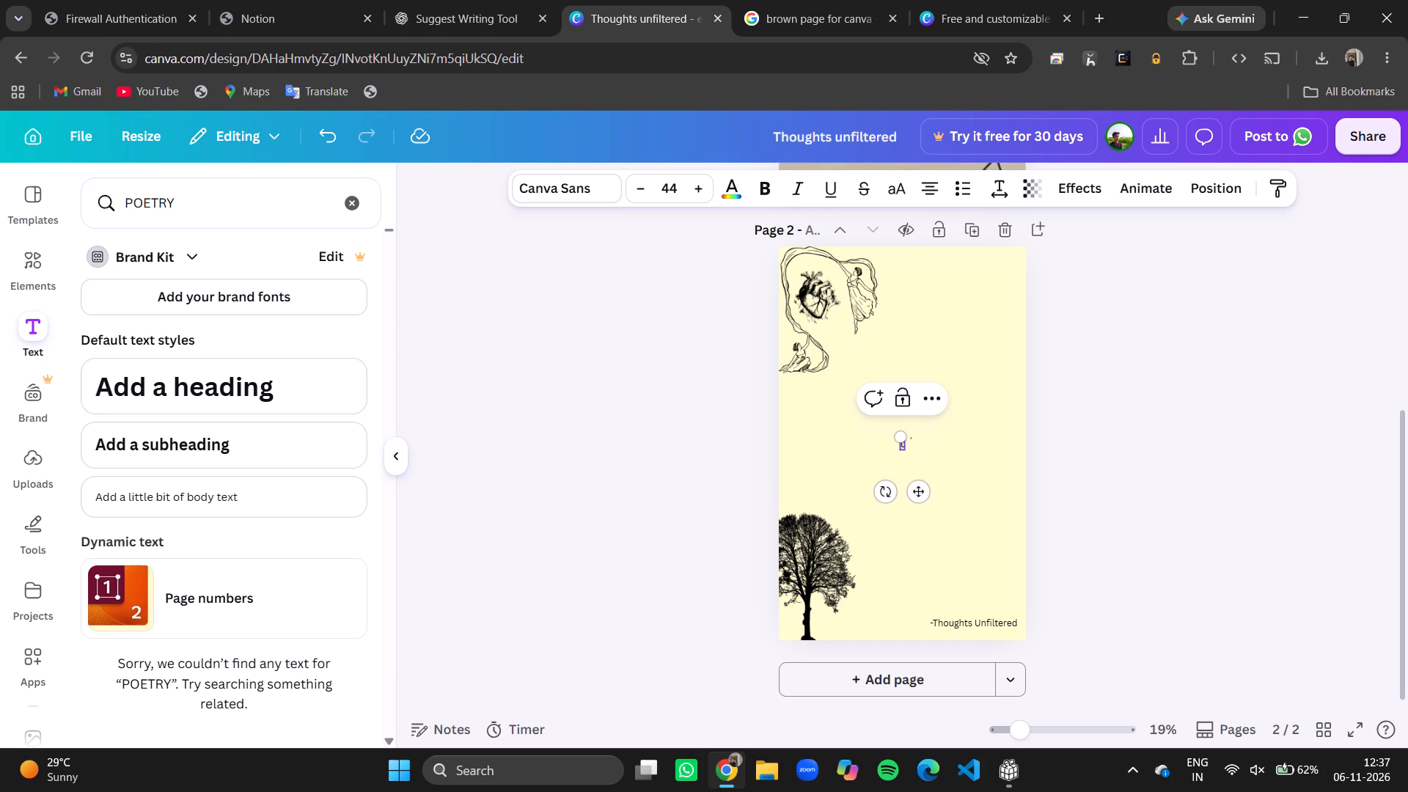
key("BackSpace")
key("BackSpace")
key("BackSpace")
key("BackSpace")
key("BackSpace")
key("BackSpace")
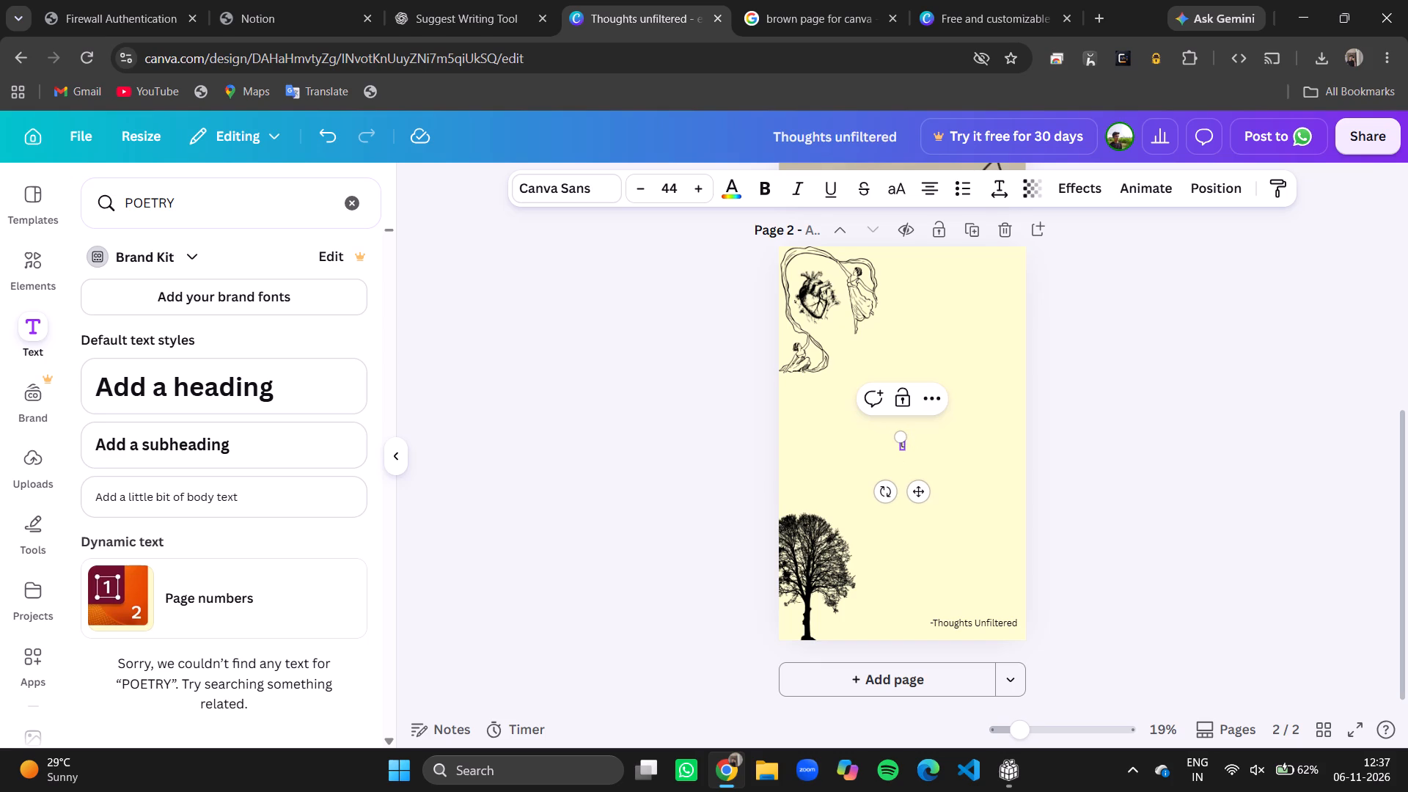
Write the verse's first line in the page 2 body text box: "Tuta hua aaiyna kis ne joda hai kya".
key("t")
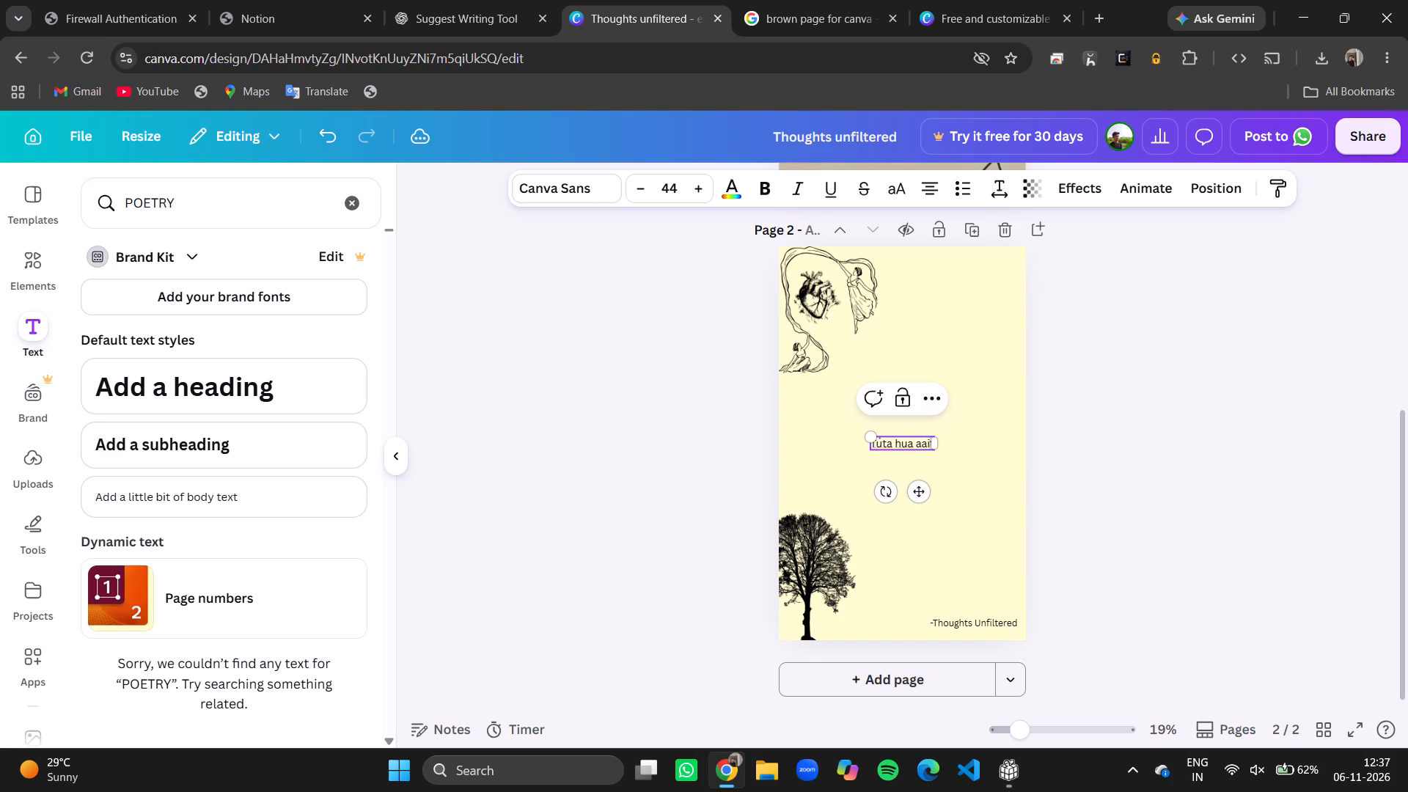
type("na")
key("space")
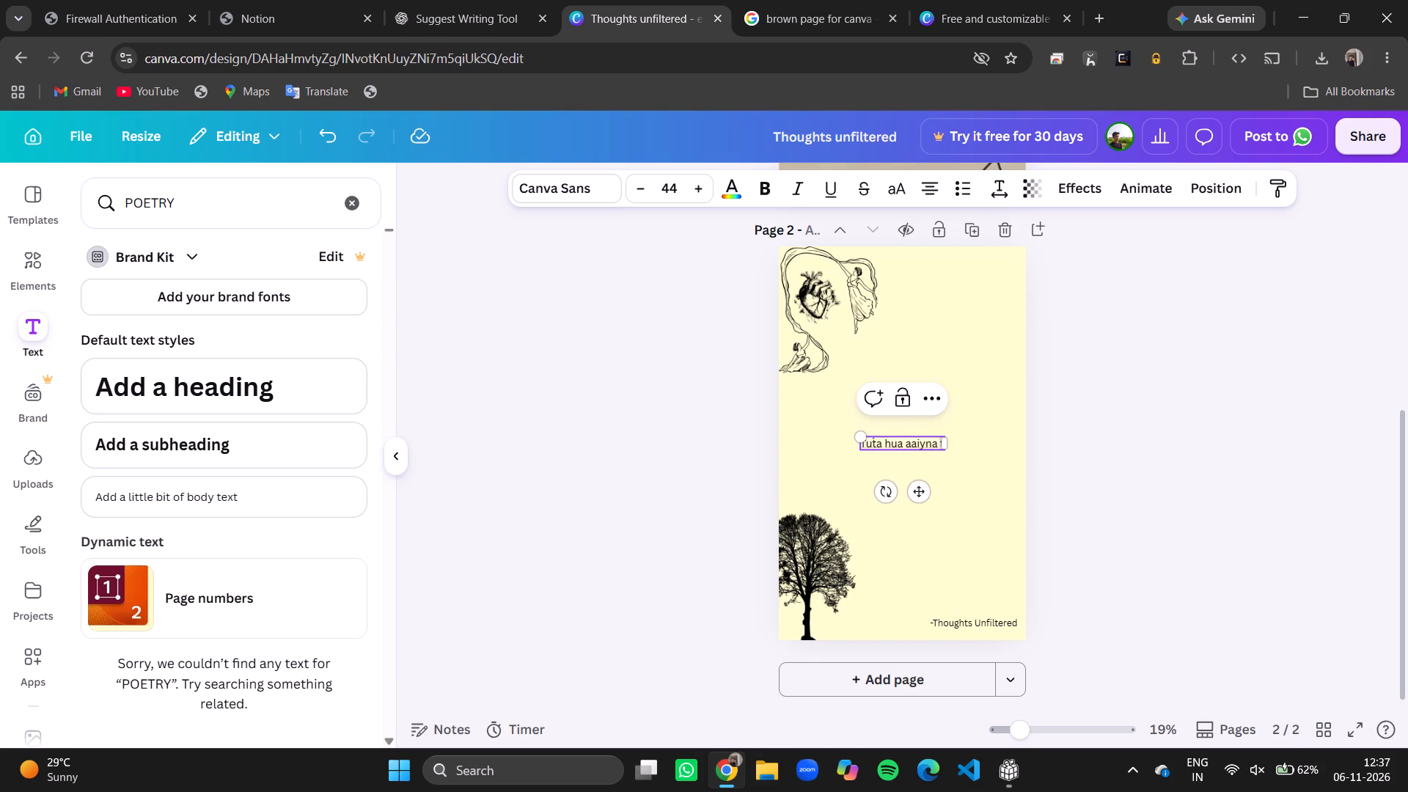
type("kis")
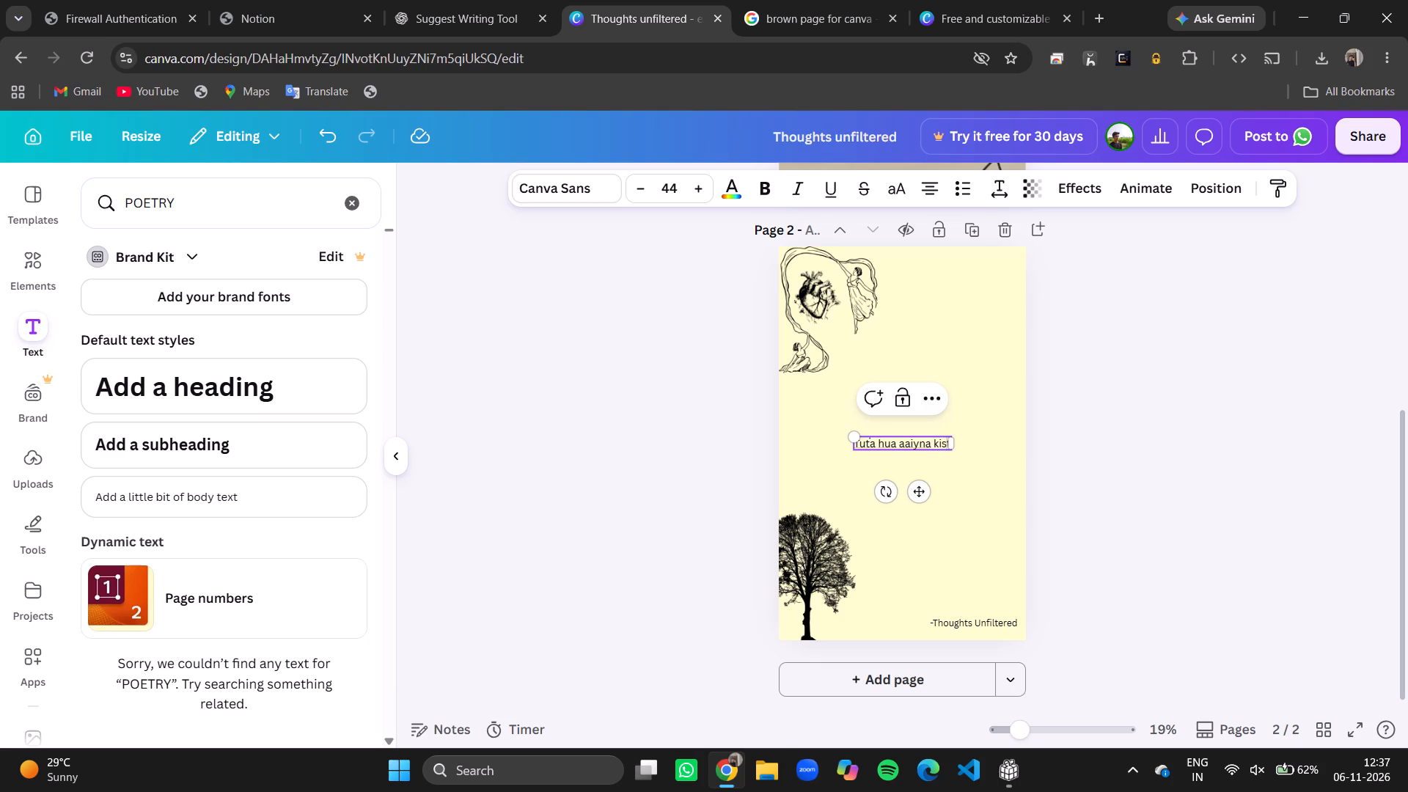
key("space")
type("ne joda hai")
key("space")
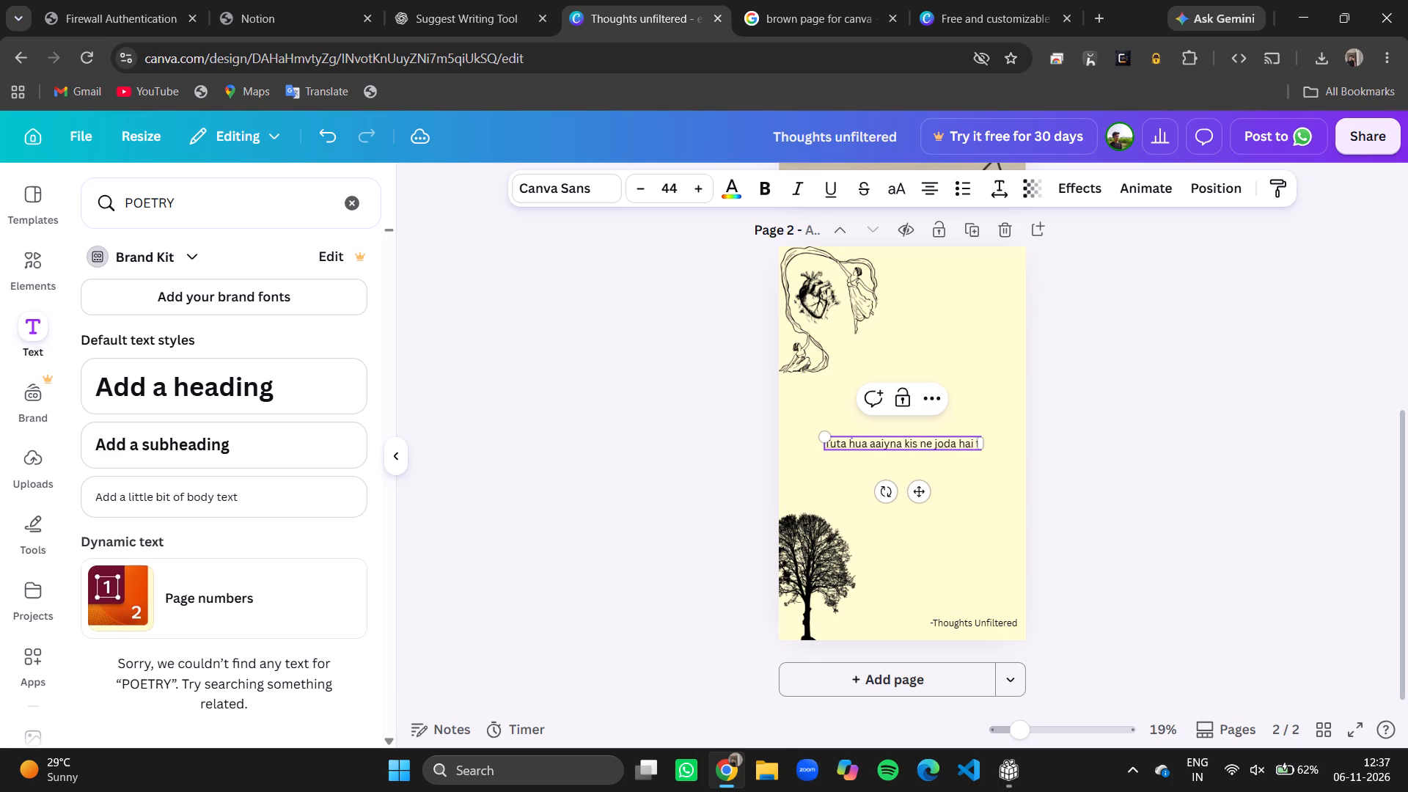
type("kya")
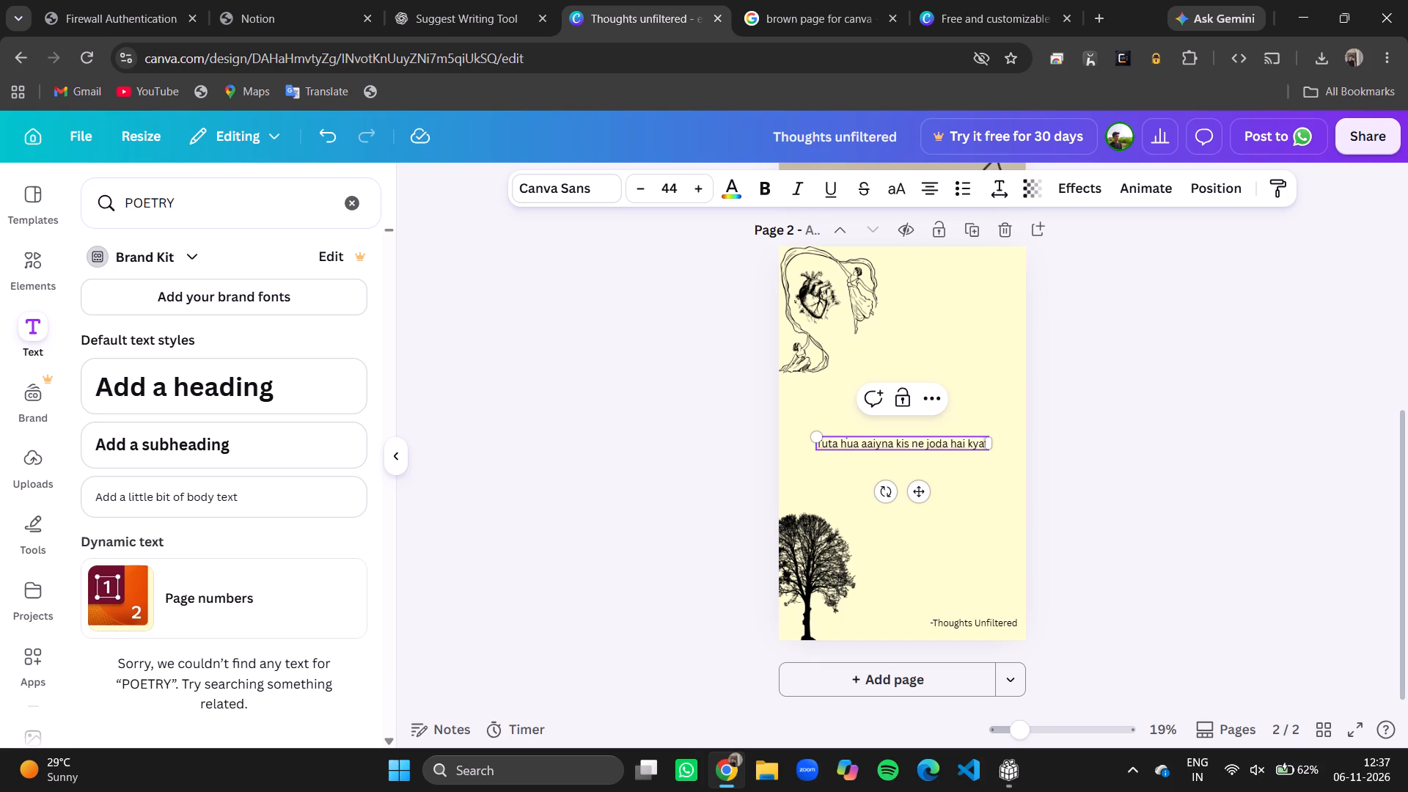
Add the second verse line, "Mohabbat ne kisi ko chhoda hai kya".
key("Return")
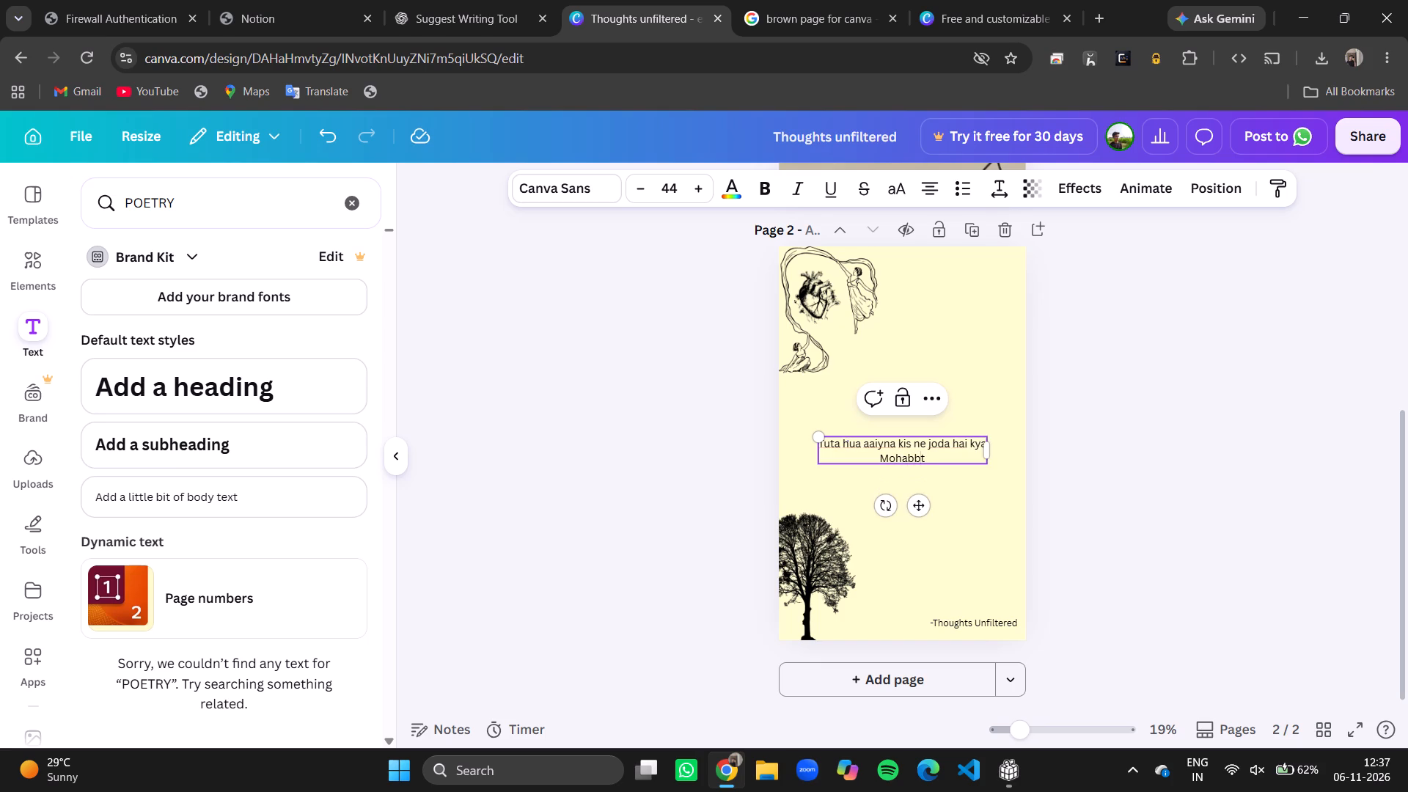
key("Right")
key("BackSpace")
key("a")
type("t new")
key("BackSpace")
key("space")
type("kisi ko chh")
type("oda hai kya")
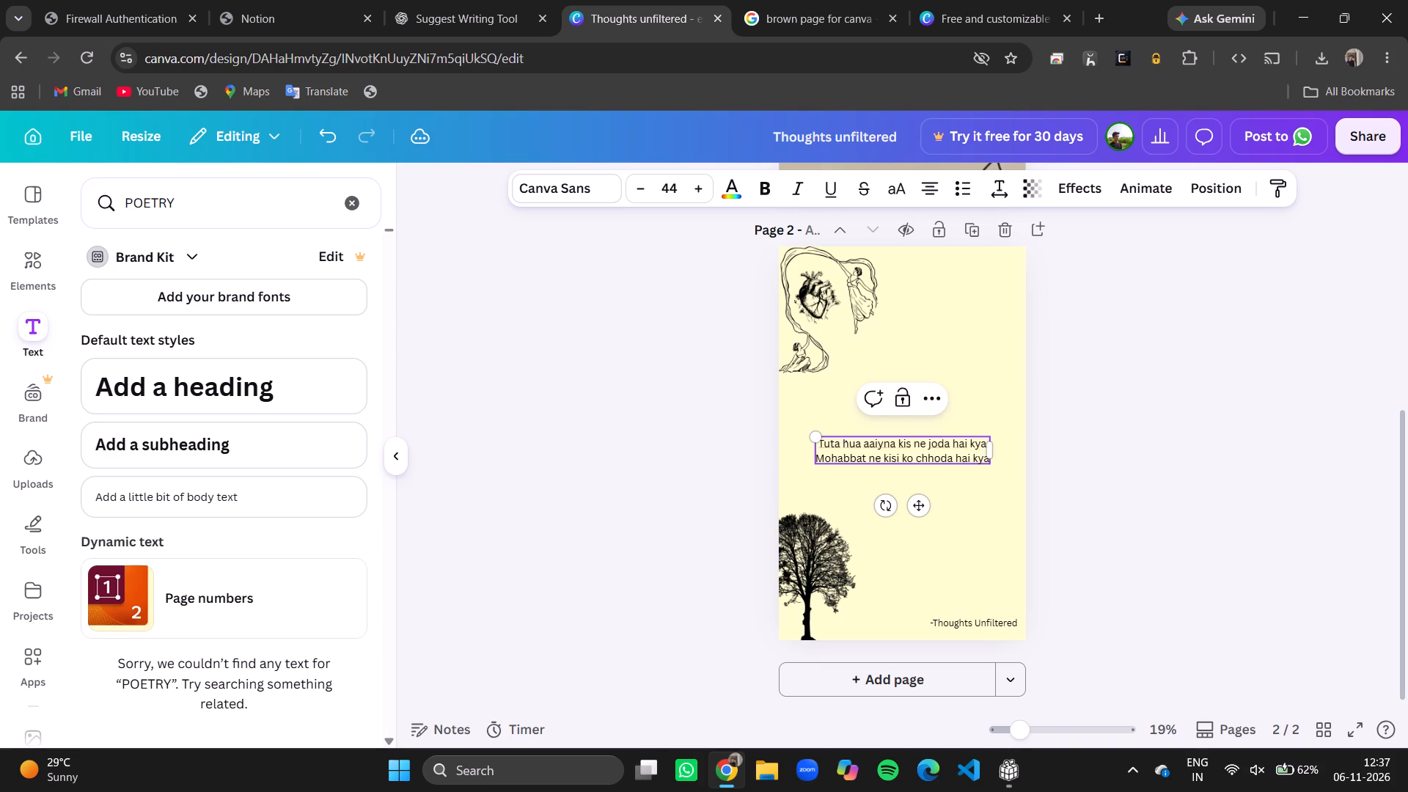
Begin the third verse line with "or yeh jo tum sun rhe ho itni gor se meri".
key("Return")
type("or")
key("space")
key("space")
type("yeh jo tun")
key("BackSpace")
type("m ssun")
key("BackSpace")
key("BackSpace")
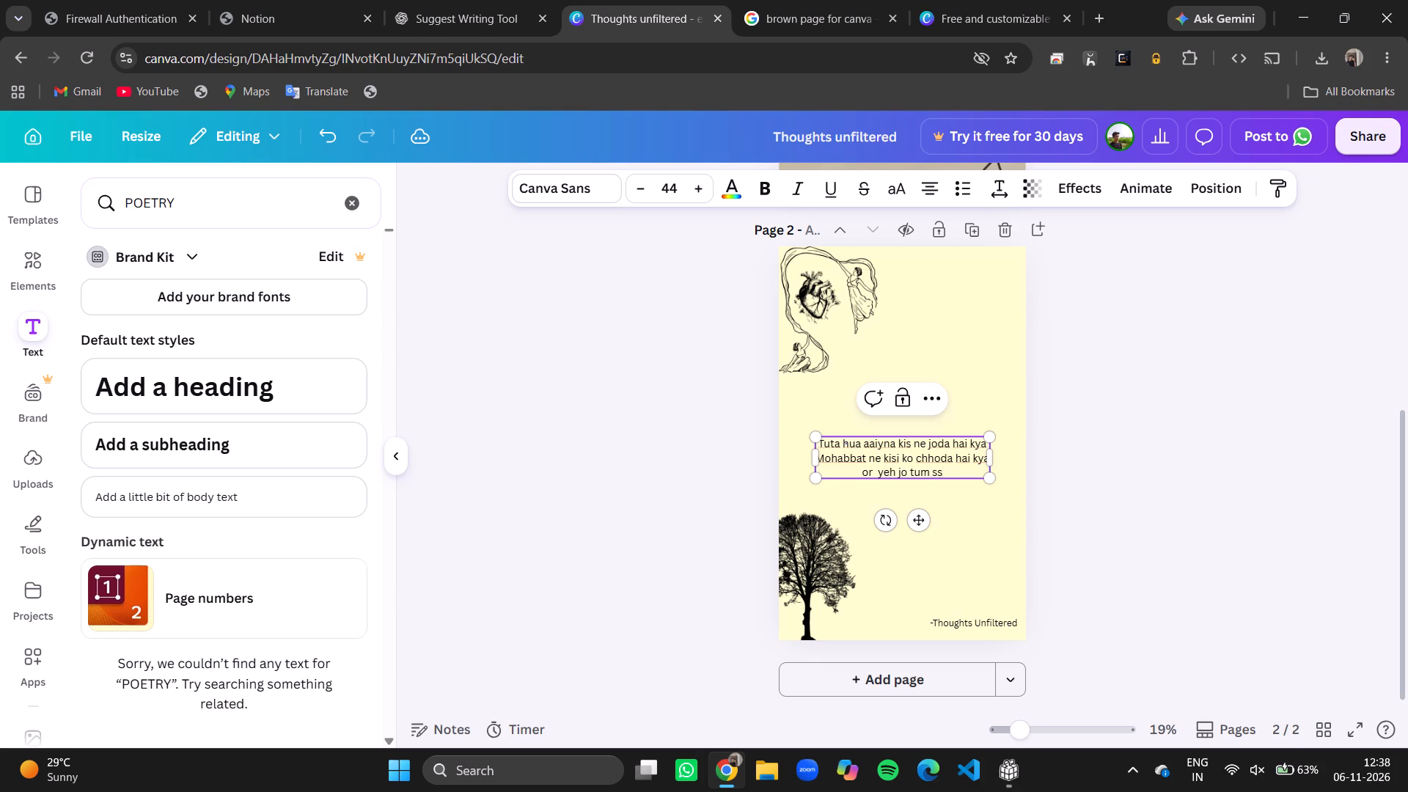
key("BackSpace")
key("BackSpace")
type("sun")
key("space")
type("rhe ho itni gor se meri")
key("space")
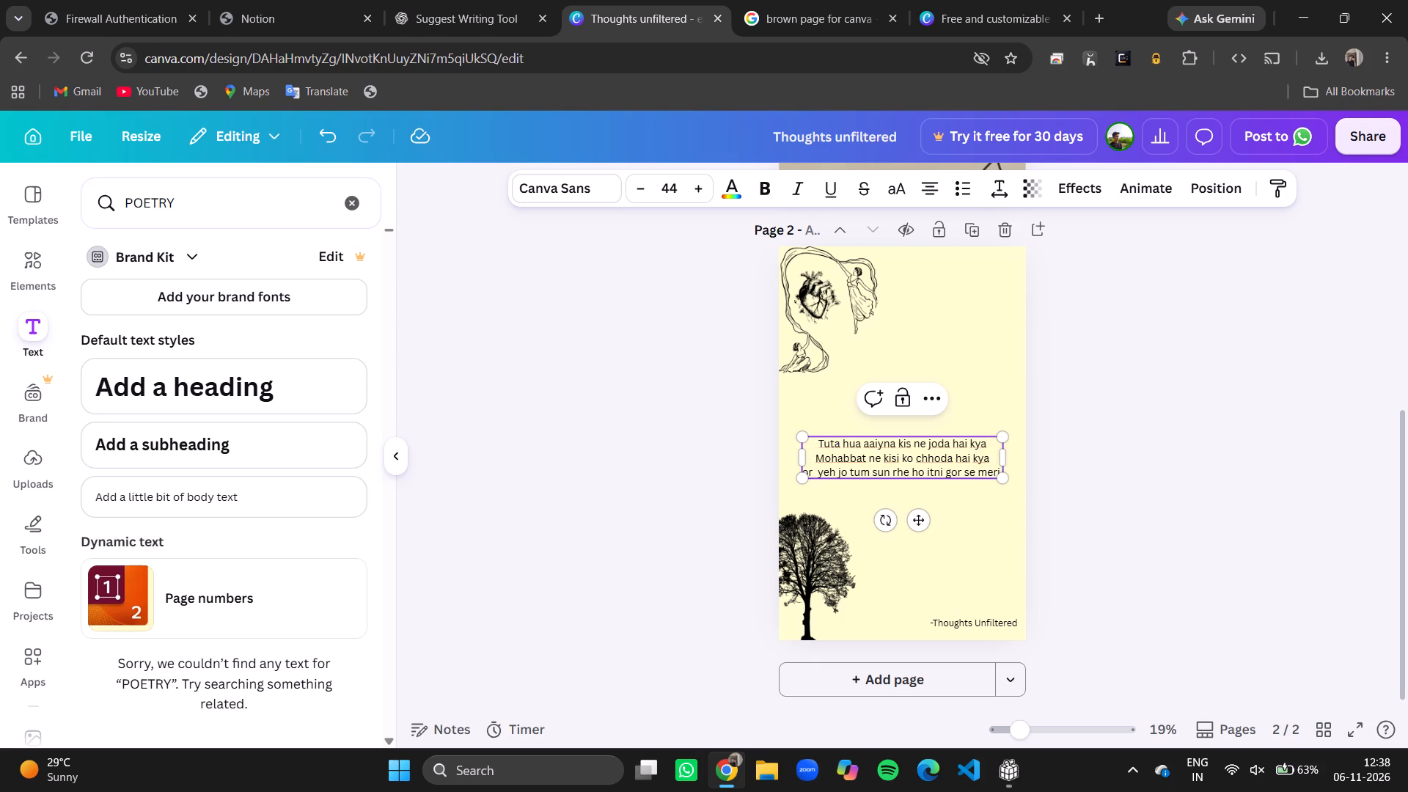
Correct "gor" to "gaur" in the third line and finish that line with "shayari".
left_click(958, 477)
key("BackSpace")
type("au")
key("Right")
key("Right")
key("Right")
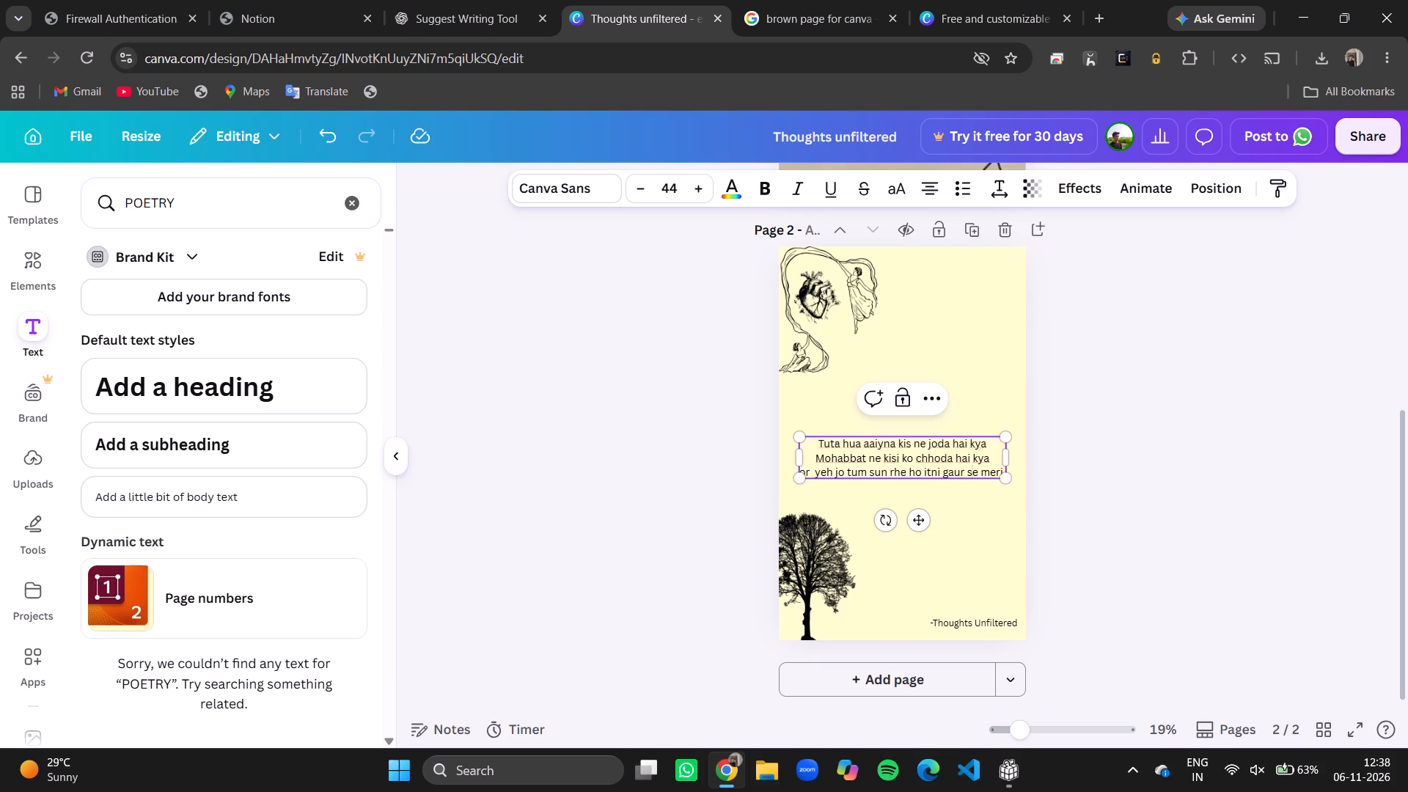
key("Right")
key("Right")
key("Right")
key("Right")
key("Right")
key("Right")
key("space")
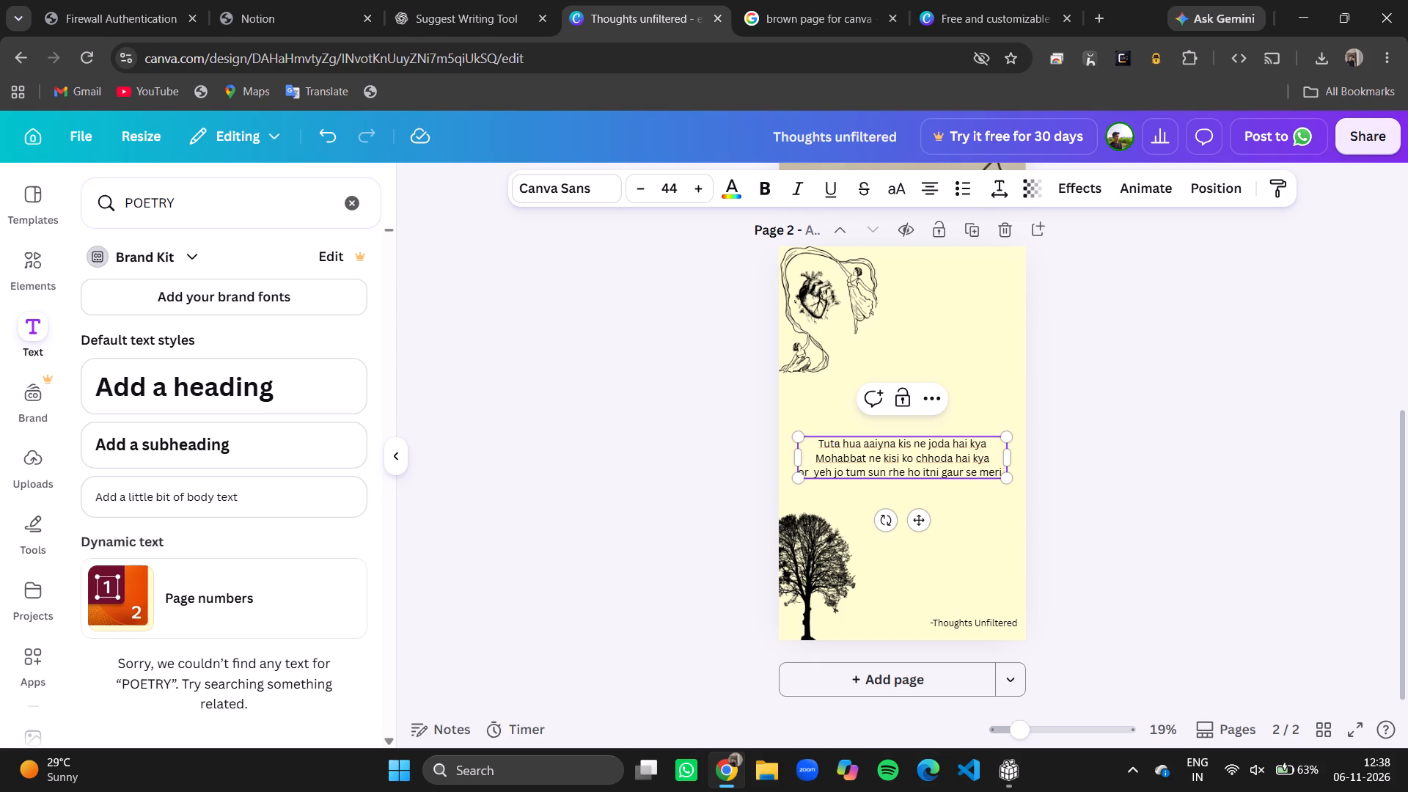
type("sha")
type("yari")
Add the fourth verse line, "tumhara bhi dil kisi ne toda ai kya".
key("Return")
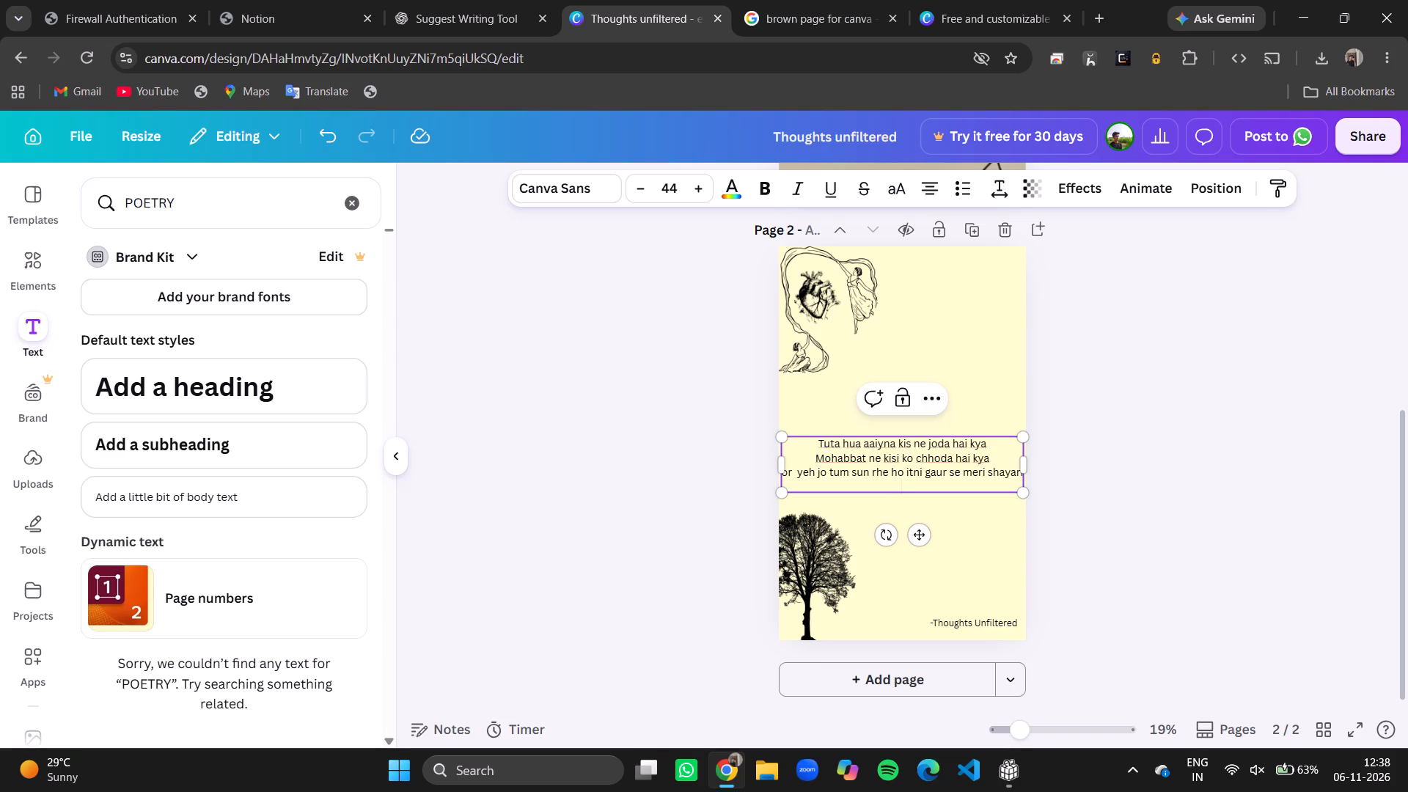
type("tum")
key("a")
key("BackSpace")
type("hara bhi dil")
key("space")
type("kisis")
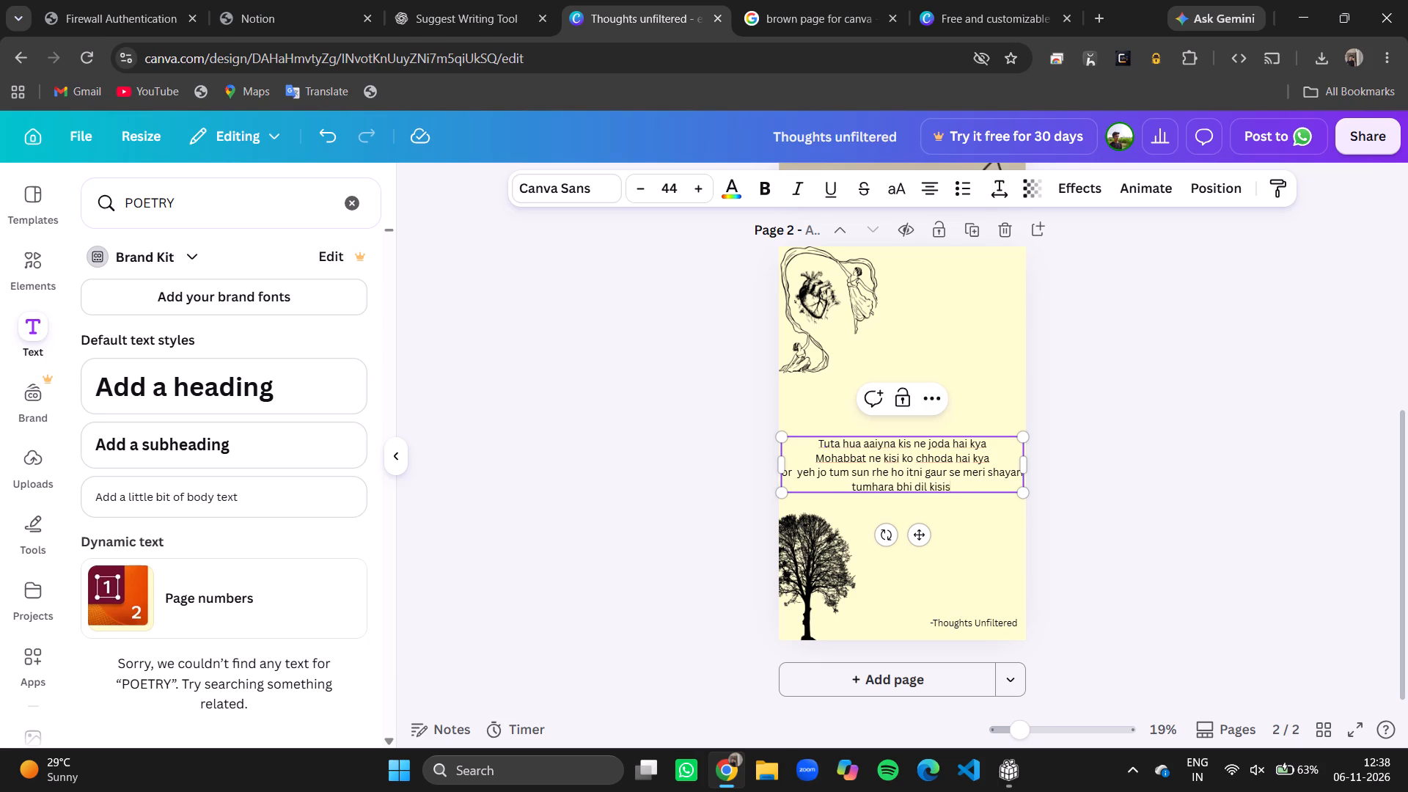
key("BackSpace")
key("space")
type("nwe")
key("BackSpace")
key("BackSpace")
key("BackSpace")
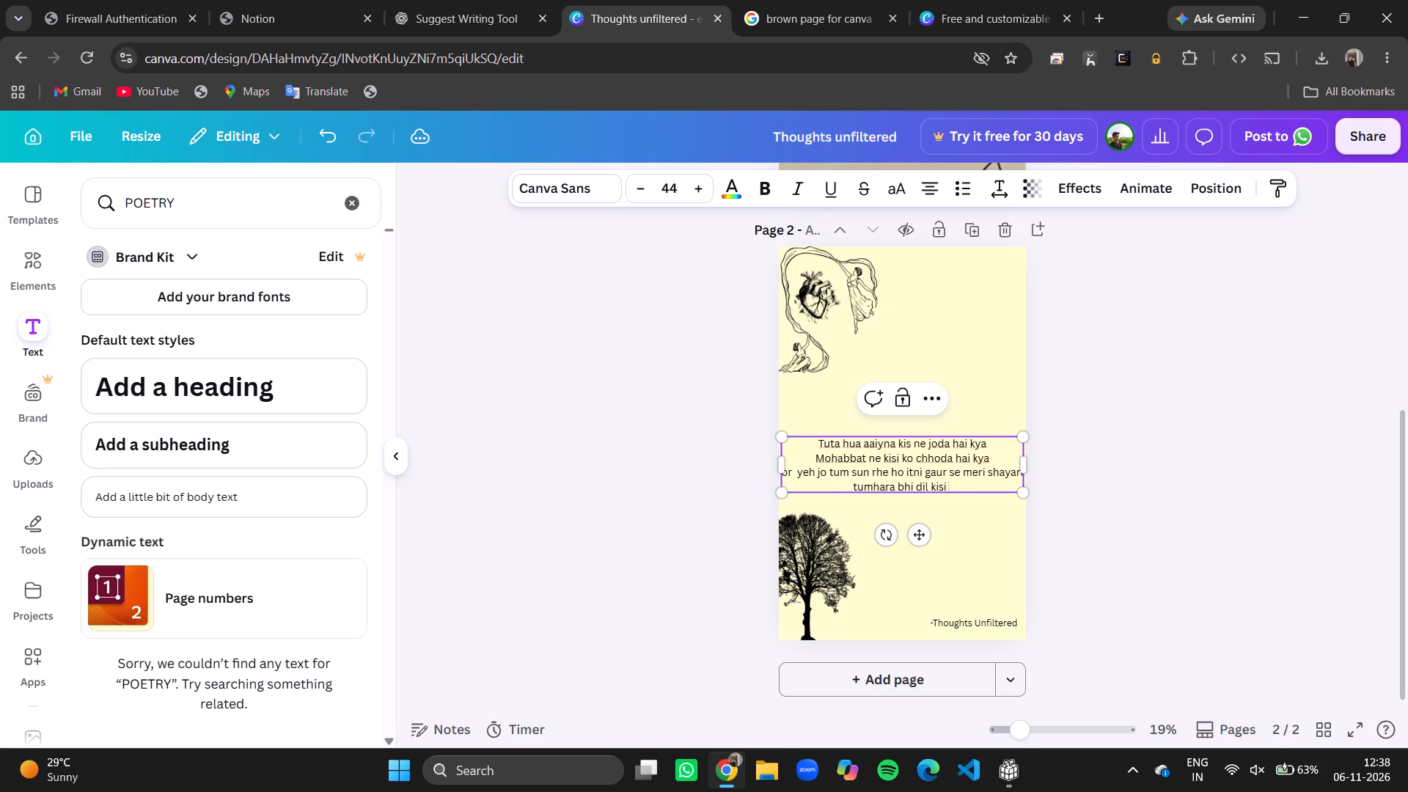
type("new")
key("space")
key("BackSpace")
key("BackSpace")
key("space")
type("toda ai kya")
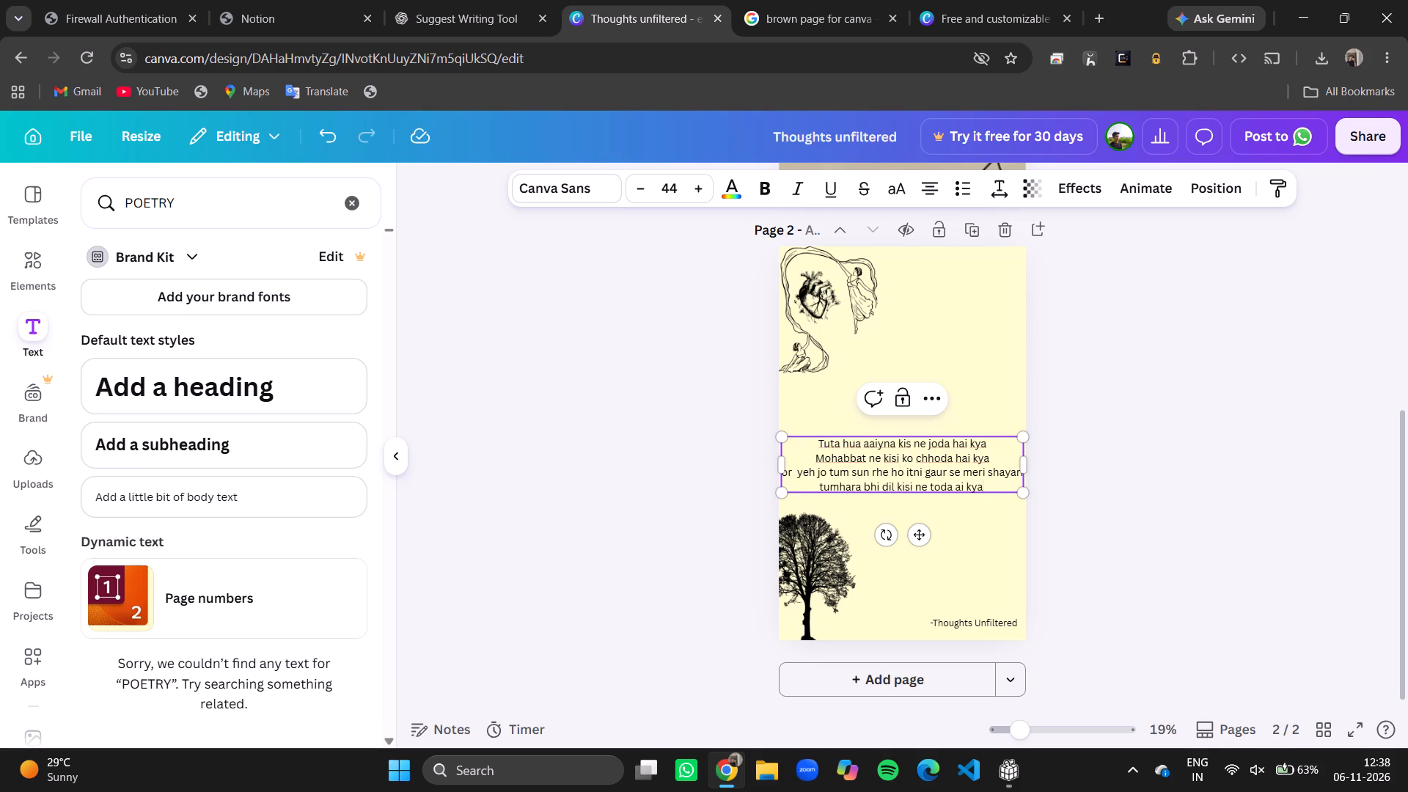
Switch to the desktop and close the Install Notion Apps window.
left_click(1288, 4)
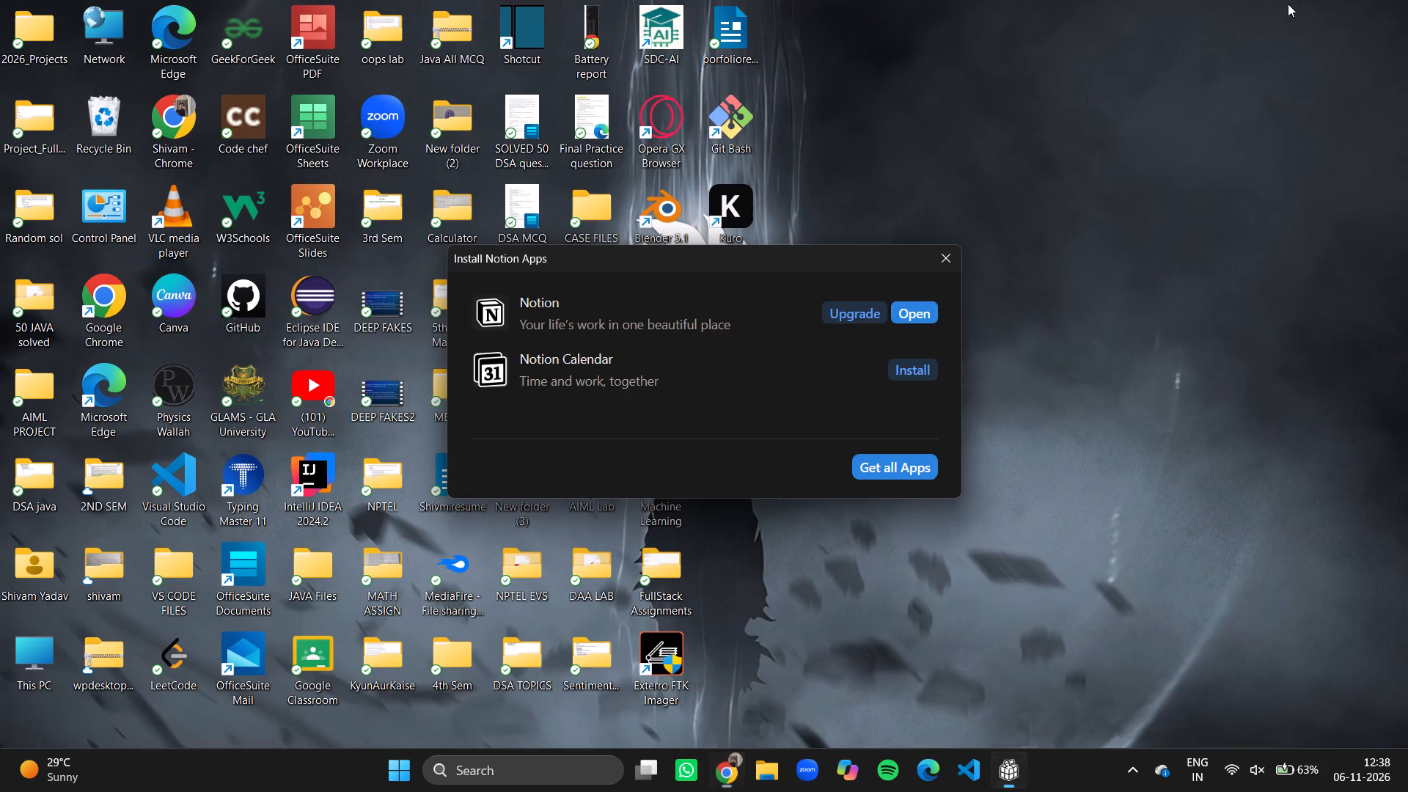
left_click(745, 206)
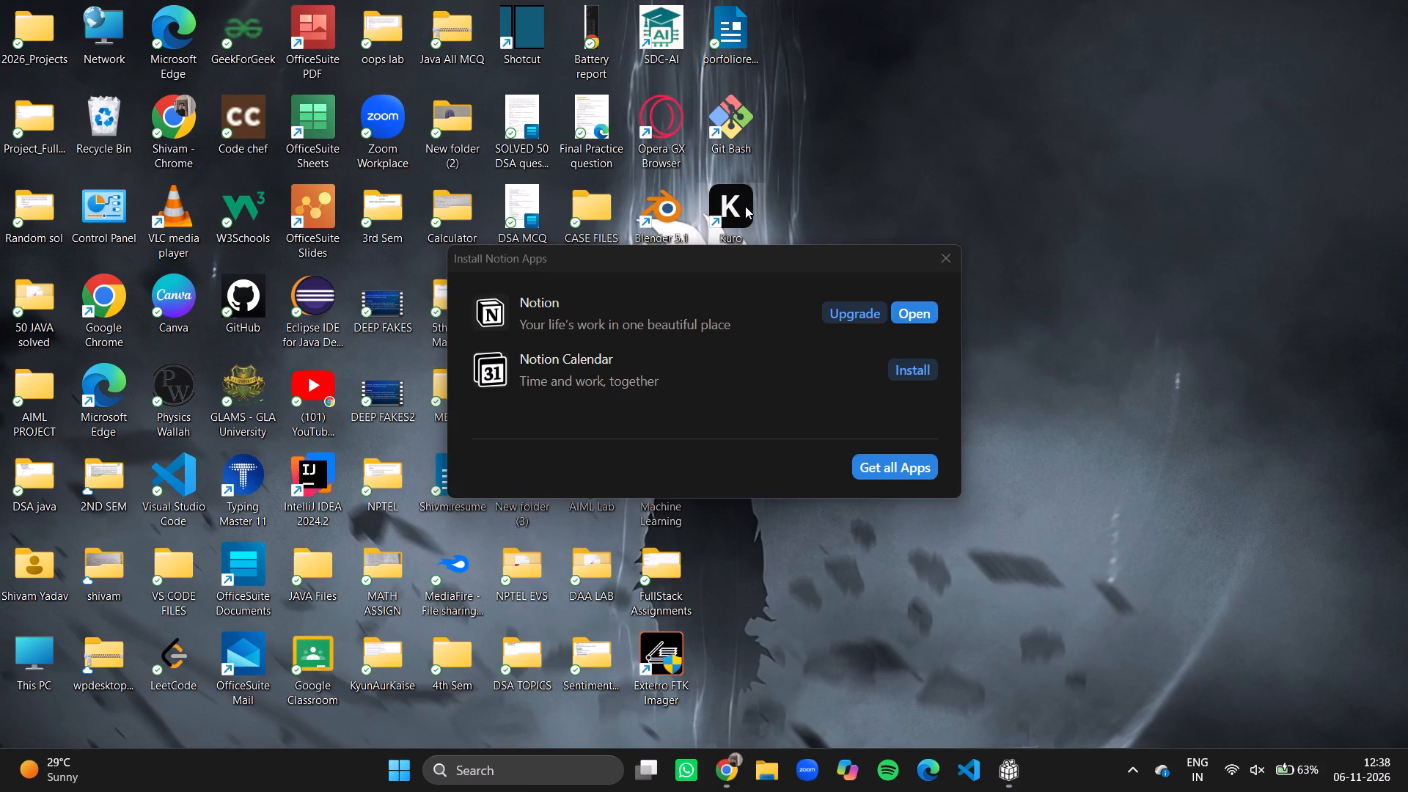
left_click(947, 251)
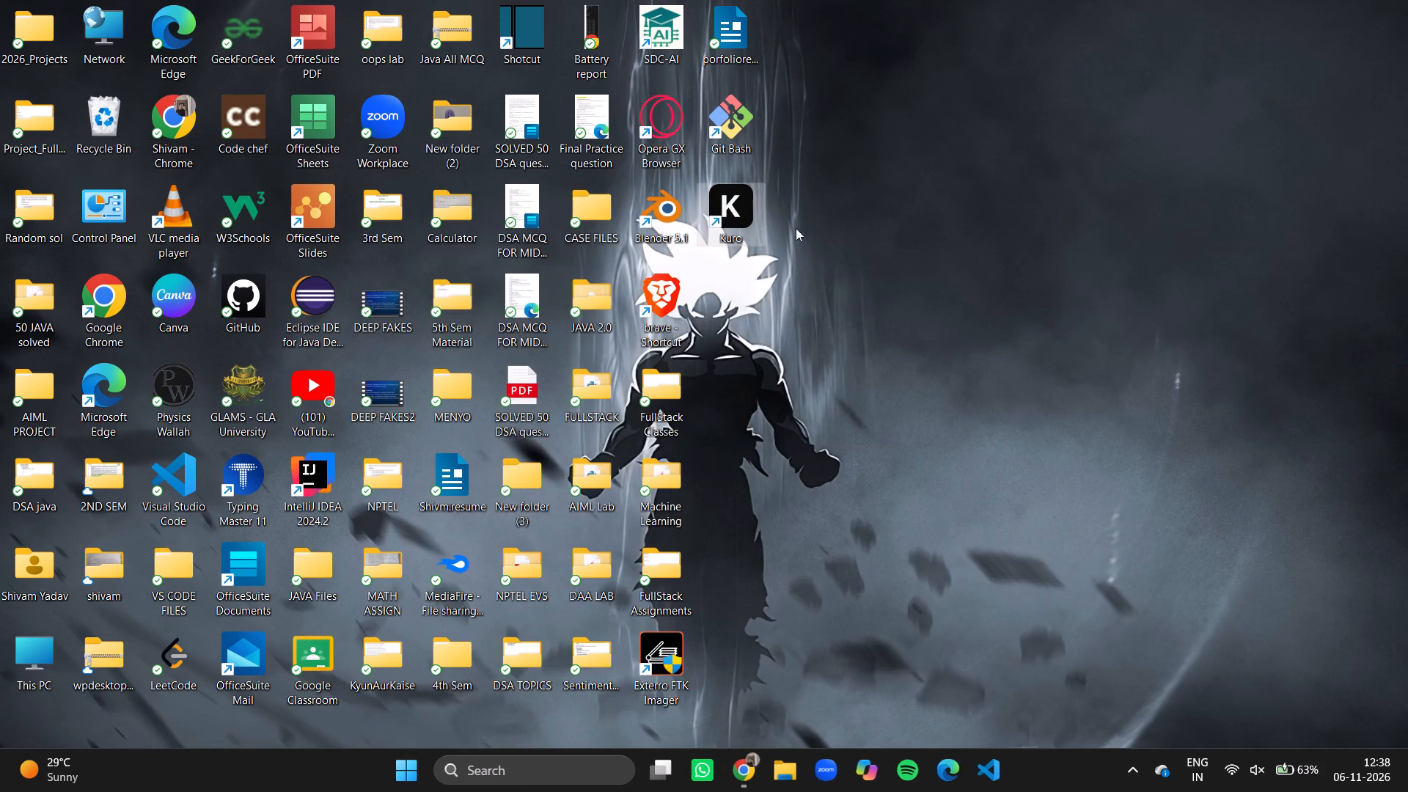
Launch Kuro from the desktop.
double_click(726, 216)
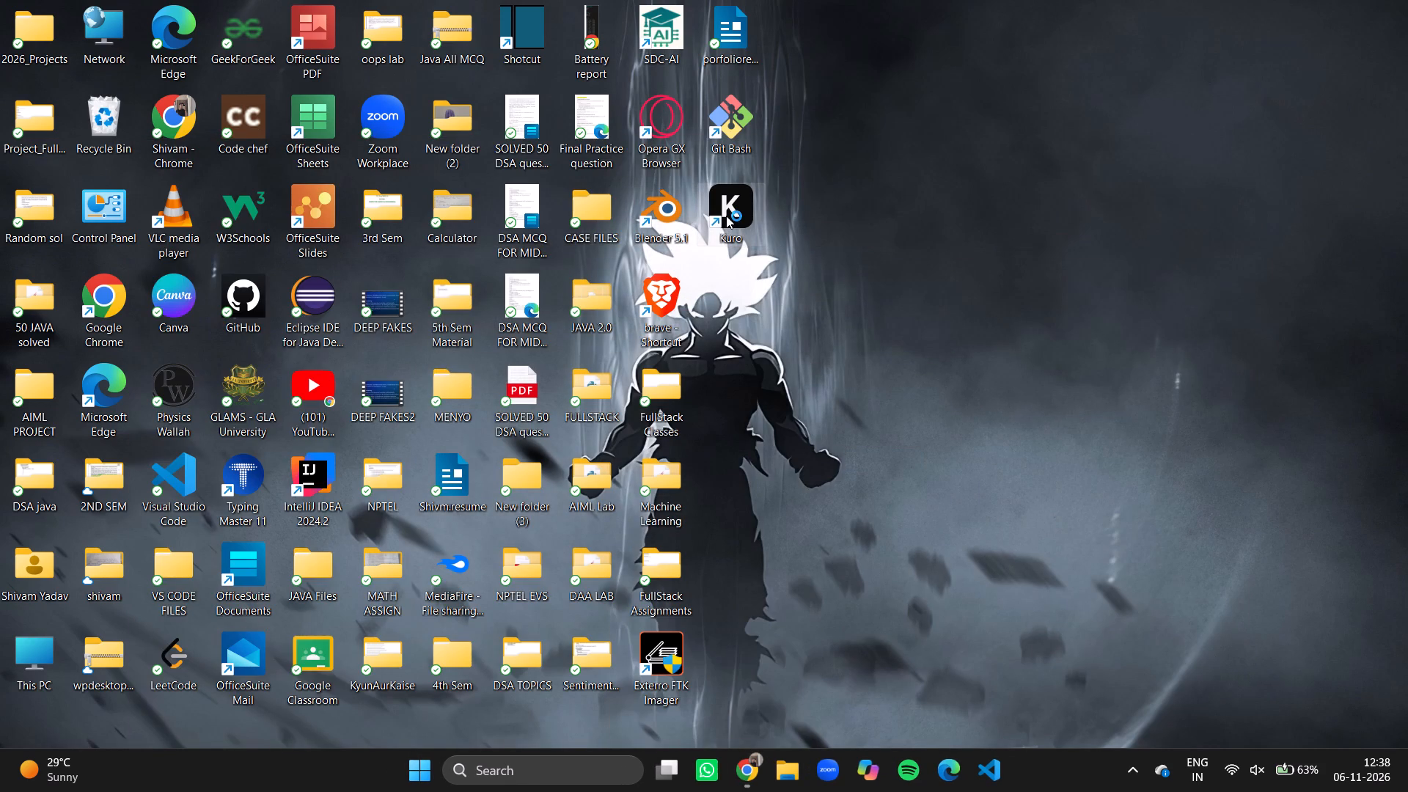
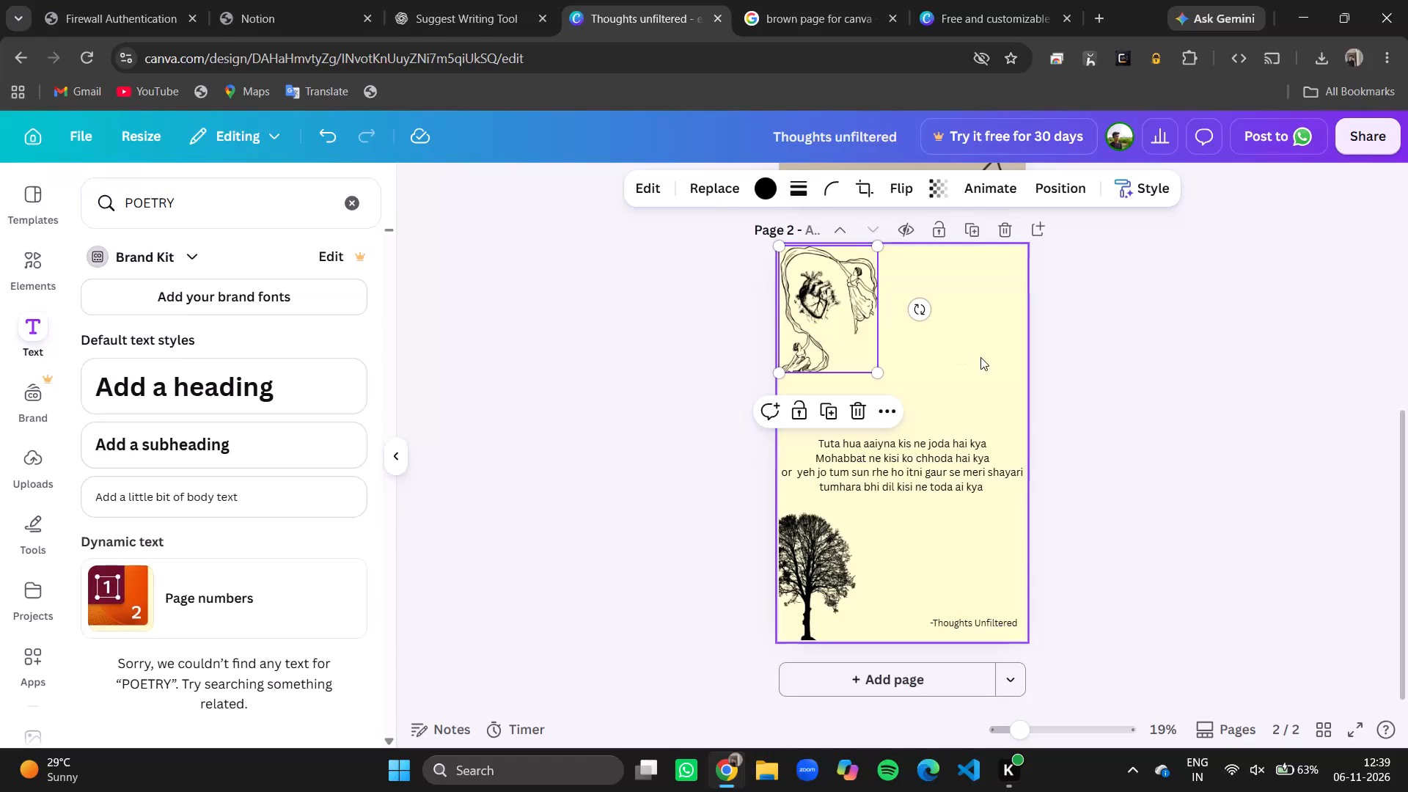
Left-align the four-line verse on page 2, shrink it to about 33.3 font size and move it higher up the page.
left_click(945, 451)
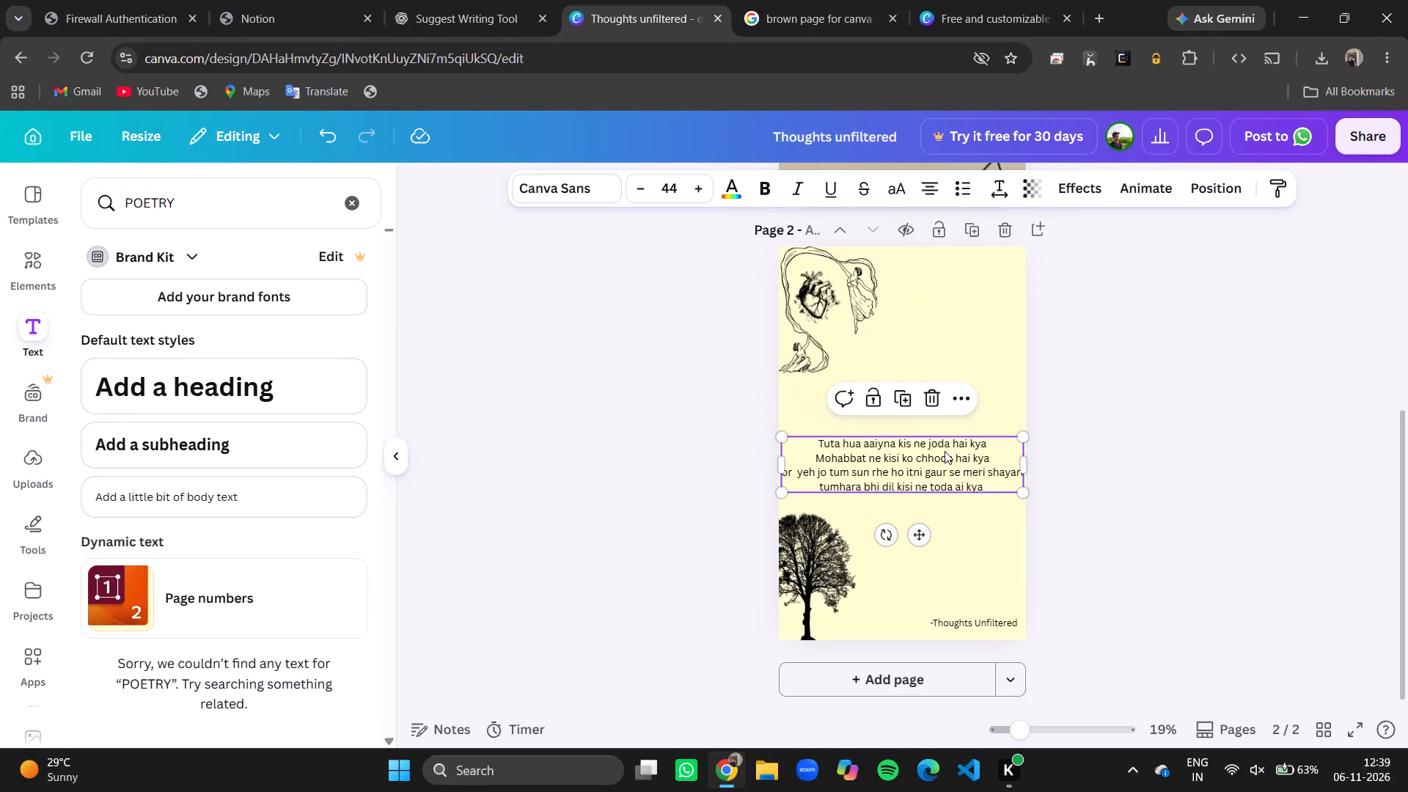
left_click(934, 186)
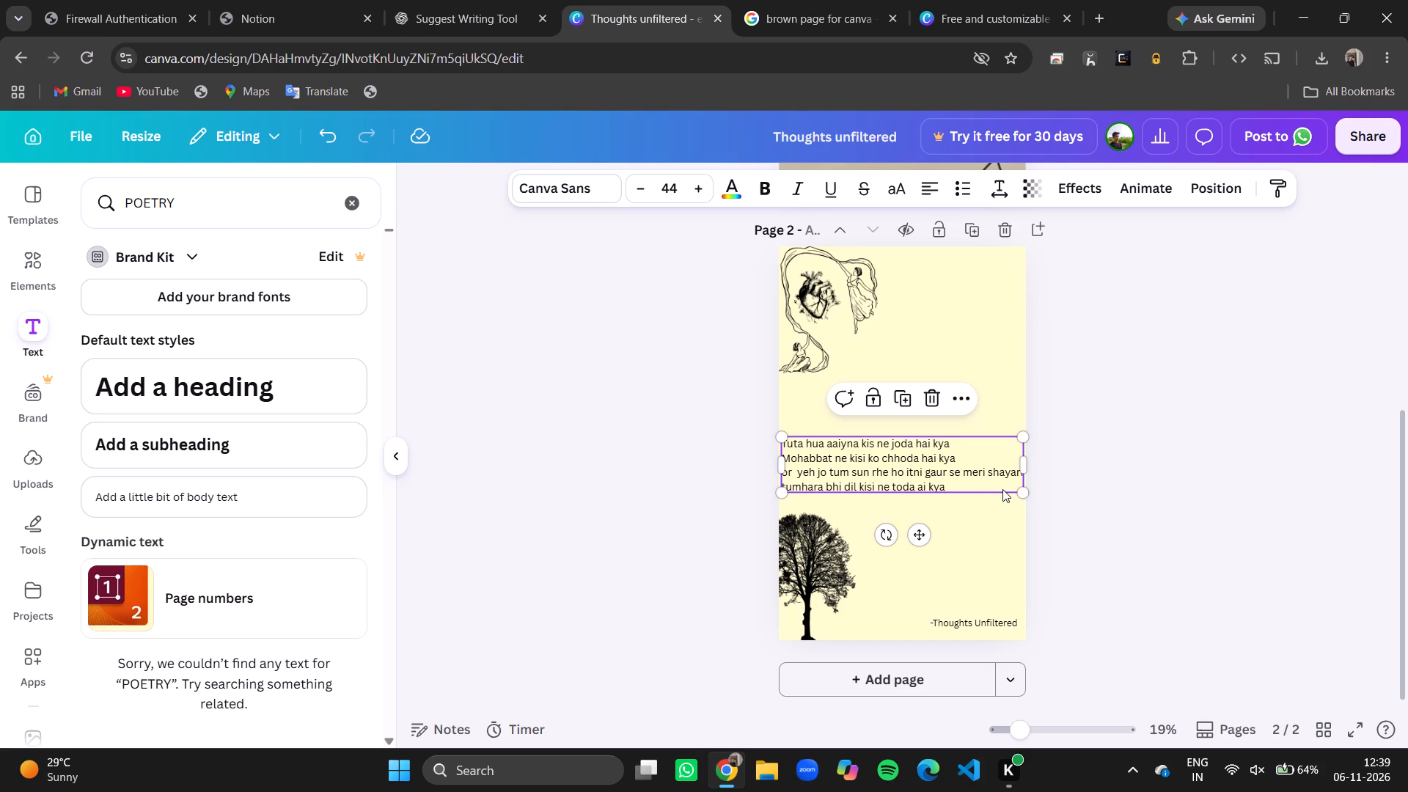
left_click_drag(1025, 490, 969, 463)
left_click_drag(920, 450, 940, 425)
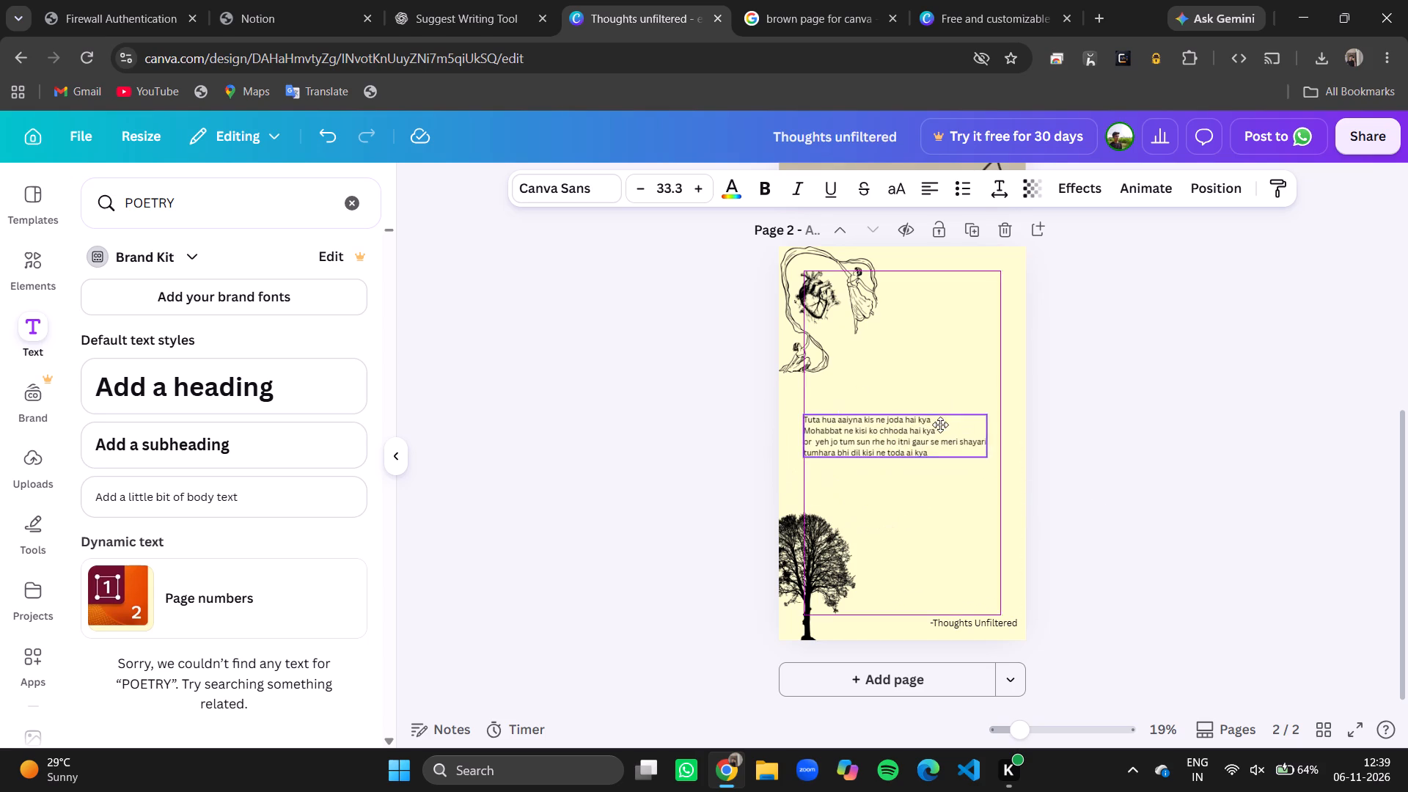
left_click_drag(940, 425, 950, 411)
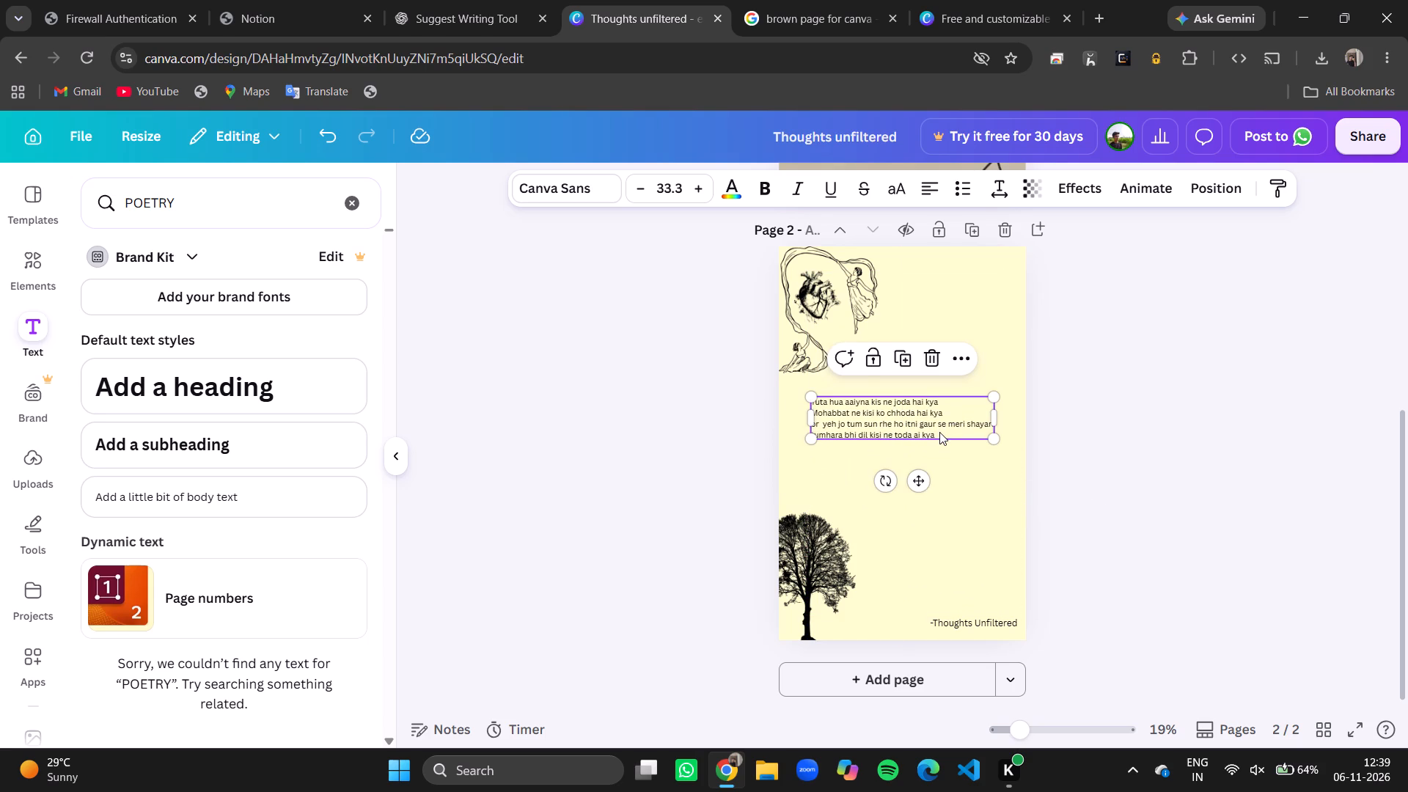
Correct "ai" to "hai" in the fourth line of the verse.
left_click(939, 432)
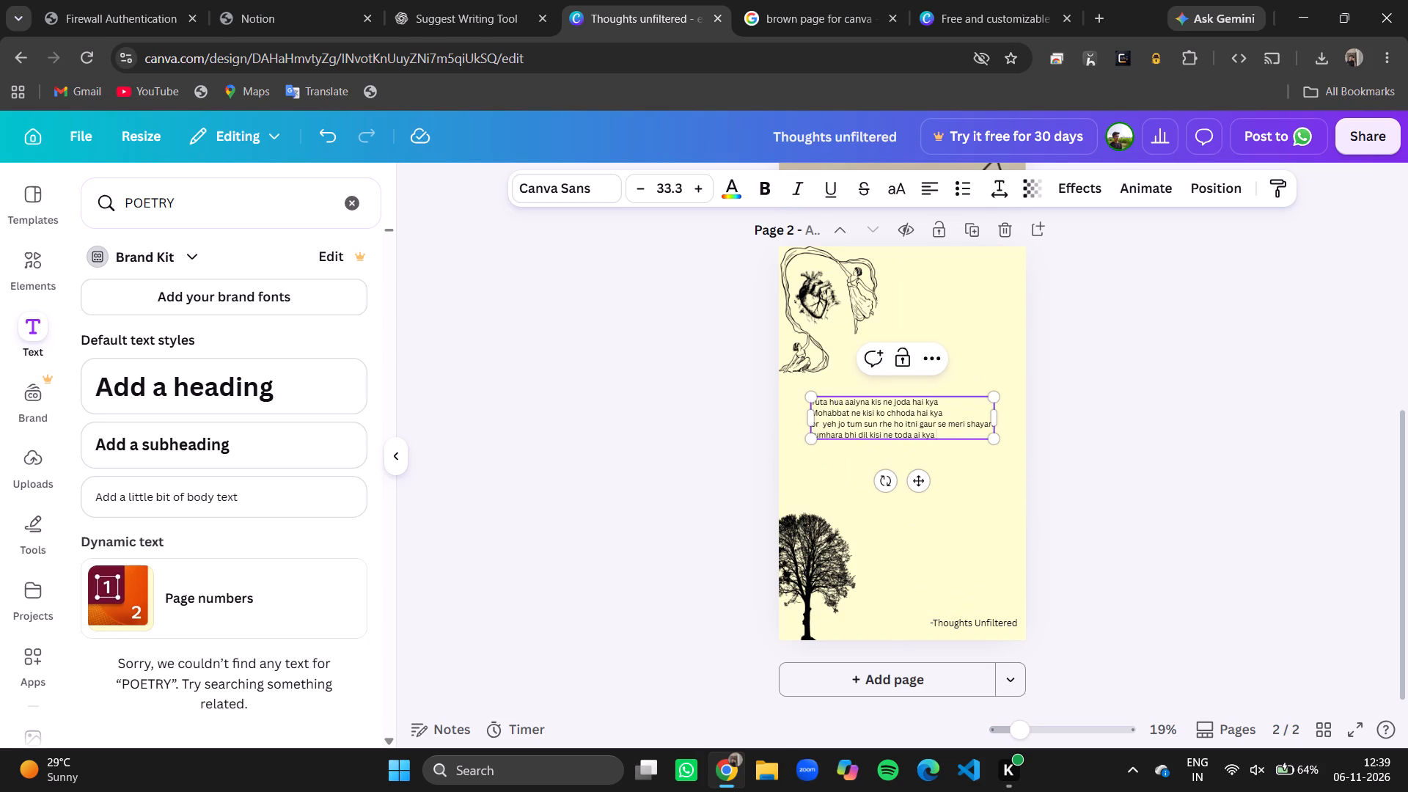
left_click(920, 432)
key("BackSpace")
key("BackSpace")
type("hai")
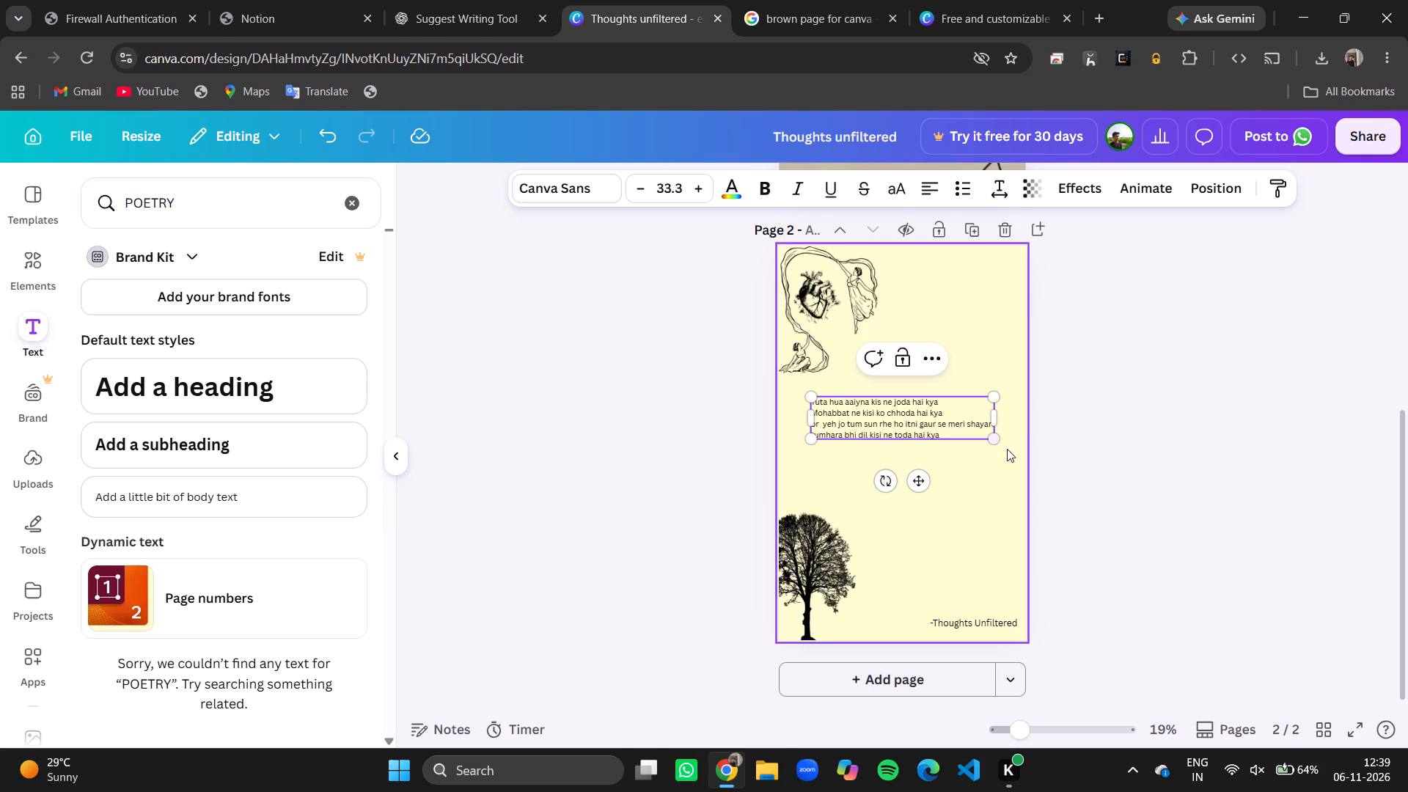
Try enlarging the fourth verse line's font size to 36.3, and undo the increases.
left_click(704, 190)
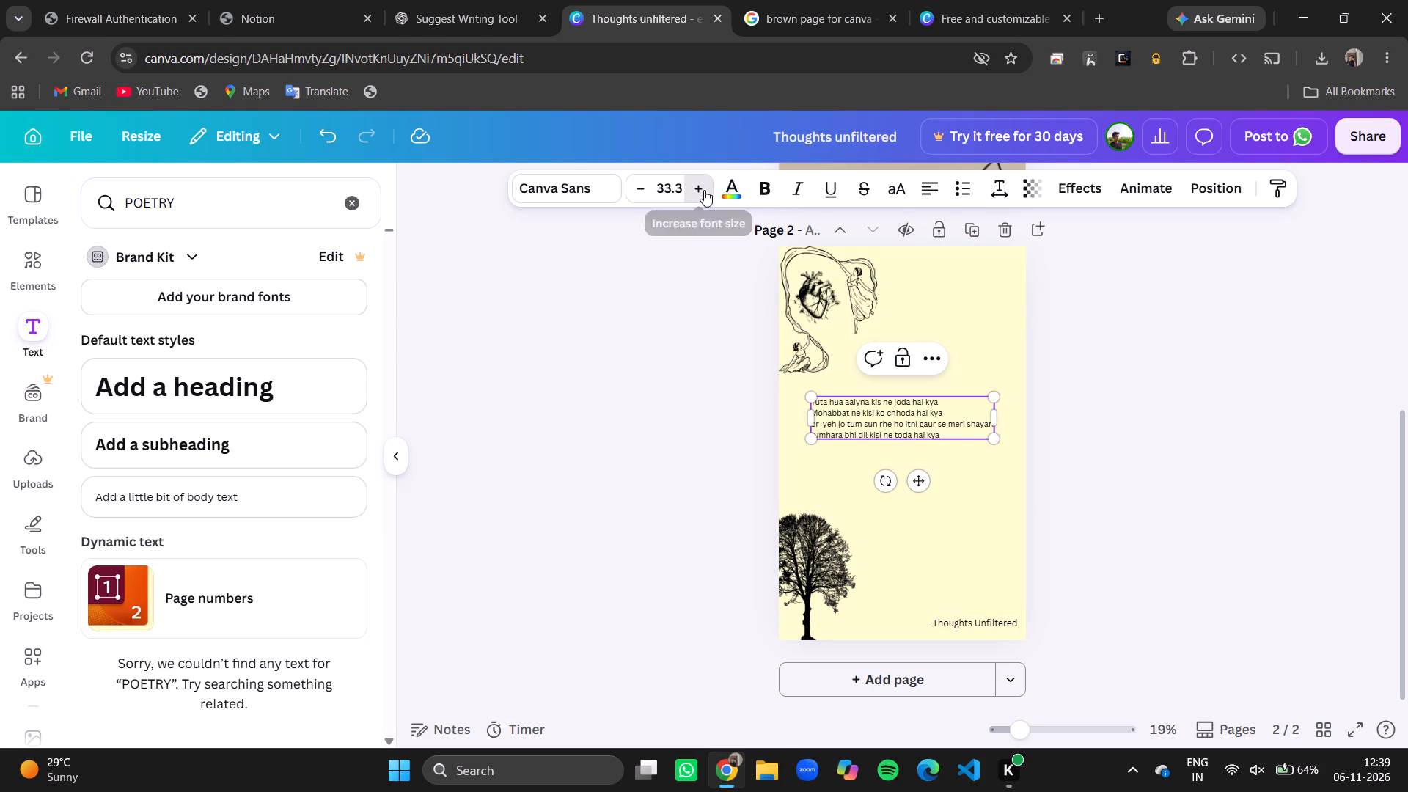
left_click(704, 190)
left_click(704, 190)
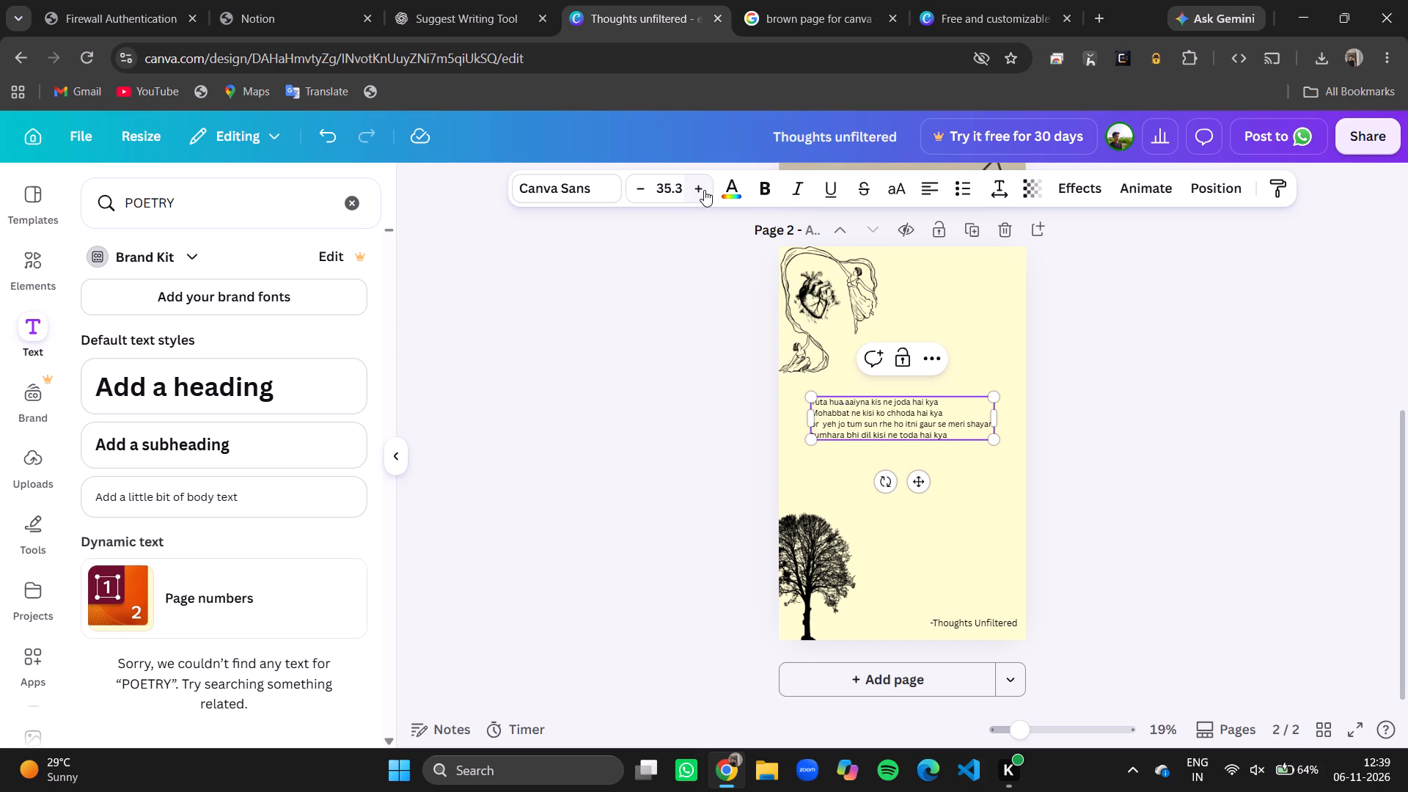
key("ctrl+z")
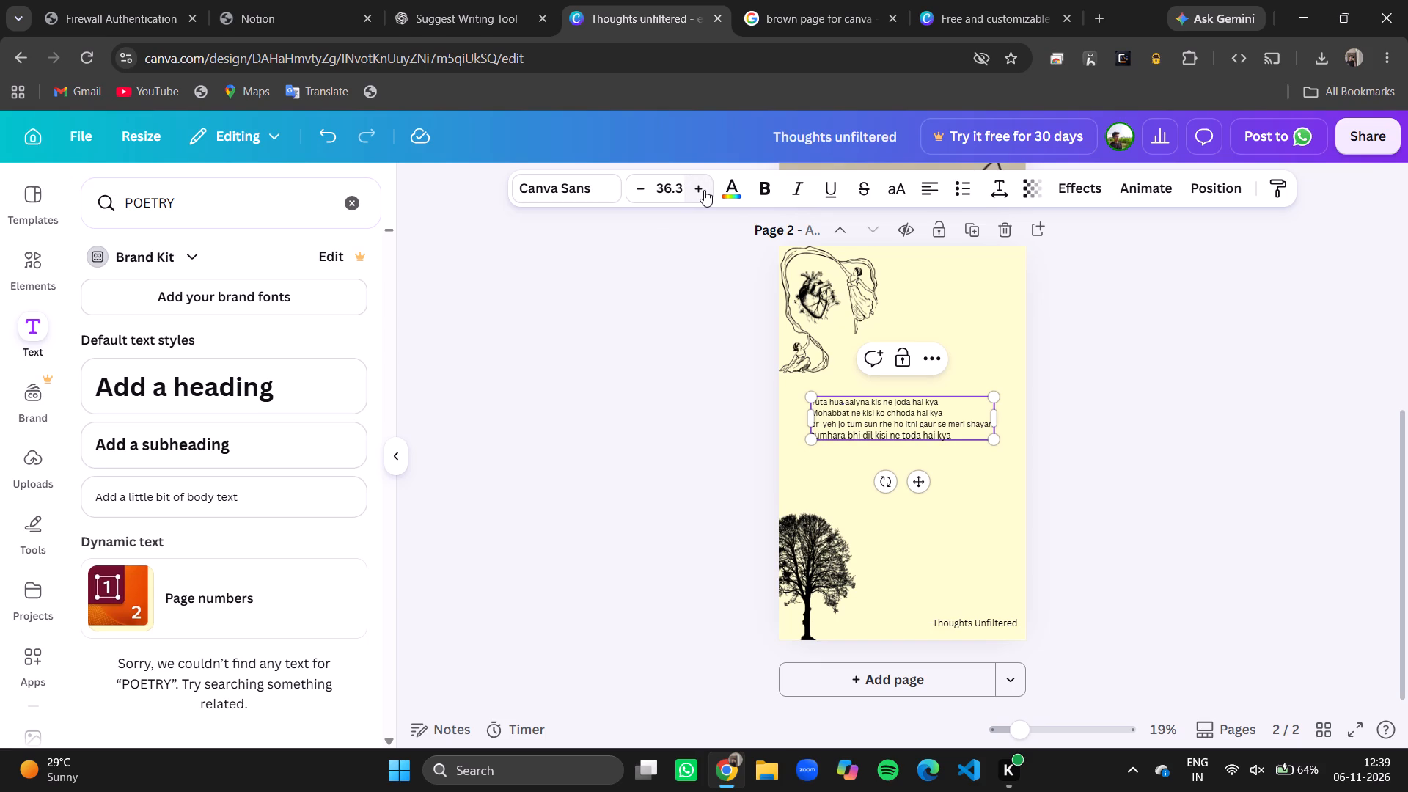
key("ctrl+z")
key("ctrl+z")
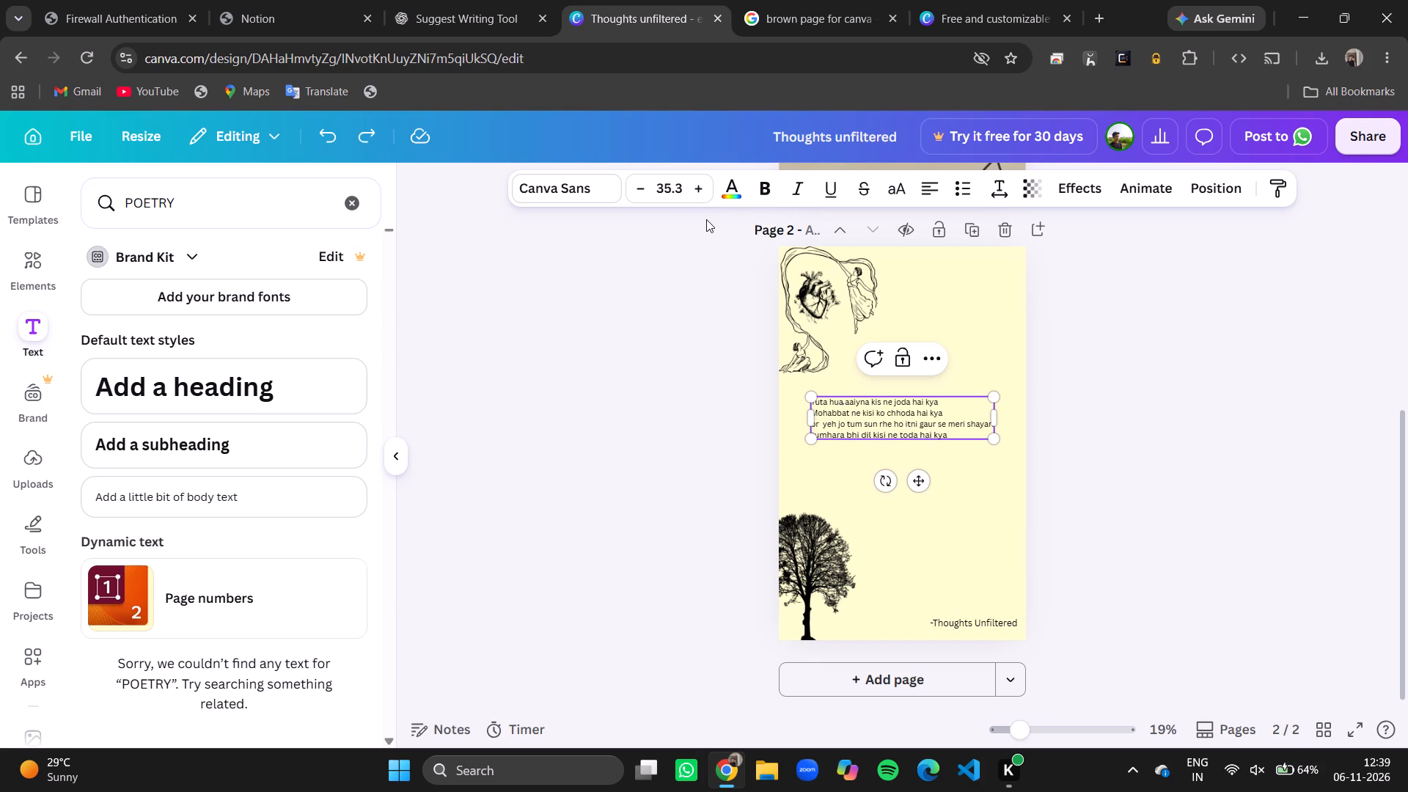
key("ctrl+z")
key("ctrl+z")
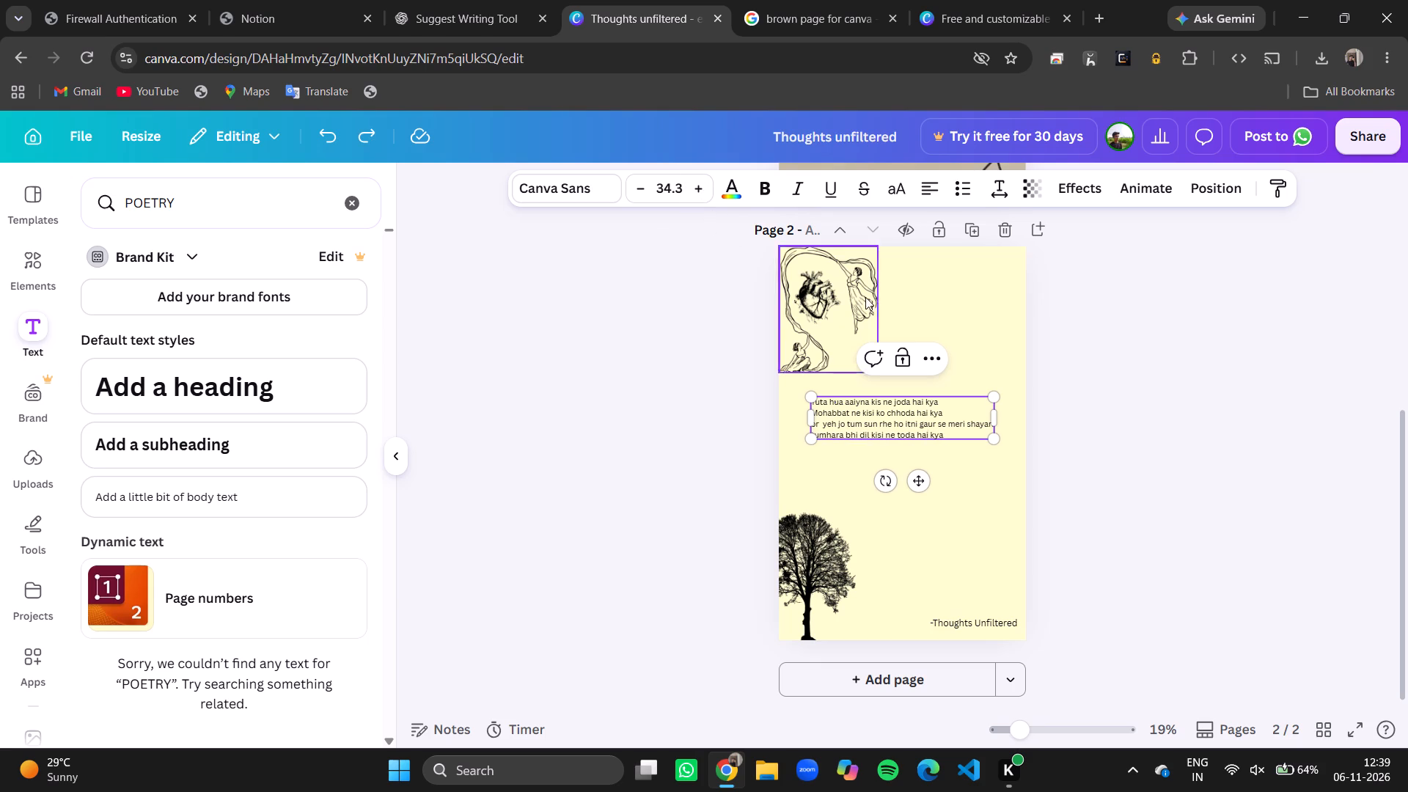
Enlarge the verse block to about 37.6 font size and centre it horizontally between the heart artwork and the tree.
left_click(1000, 445)
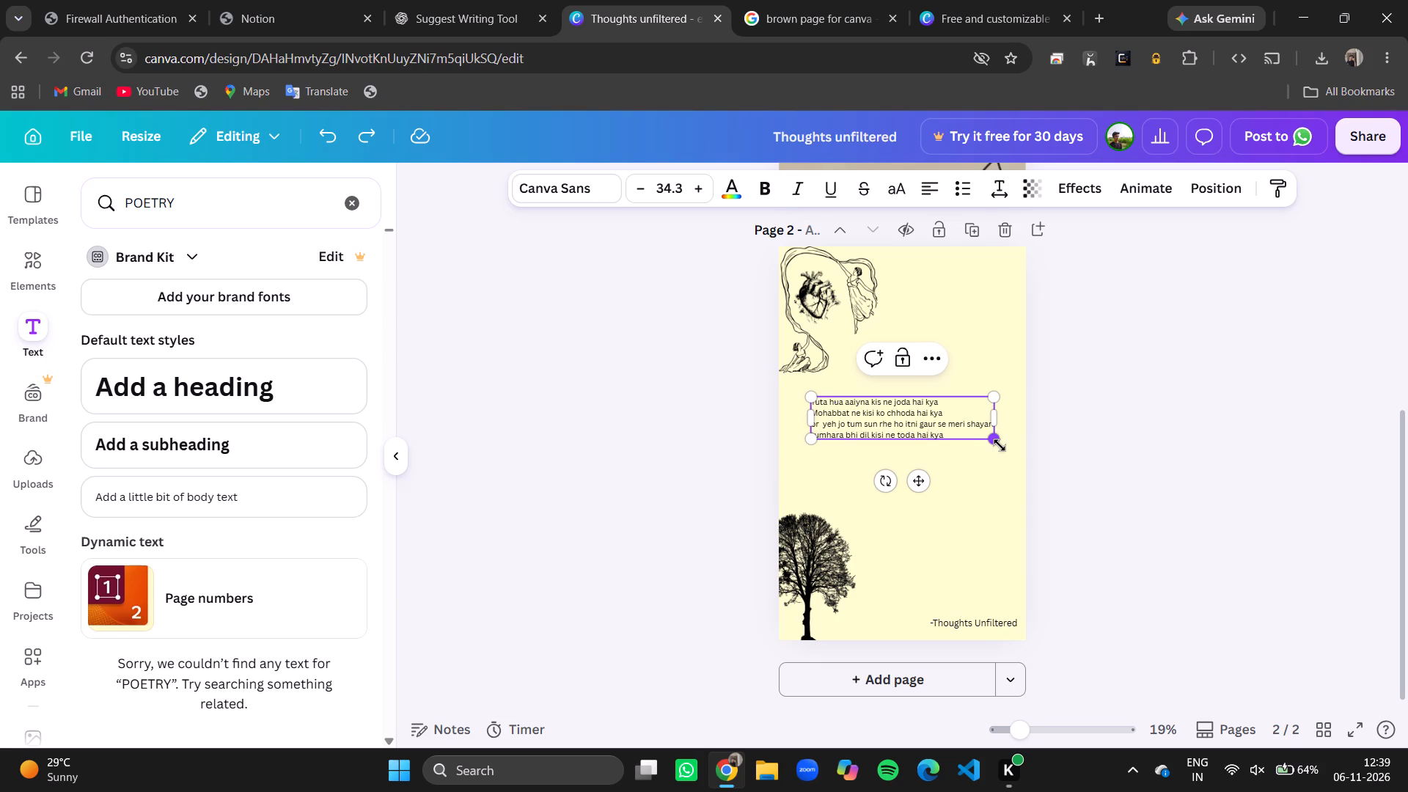
left_click_drag(1000, 445, 1023, 472)
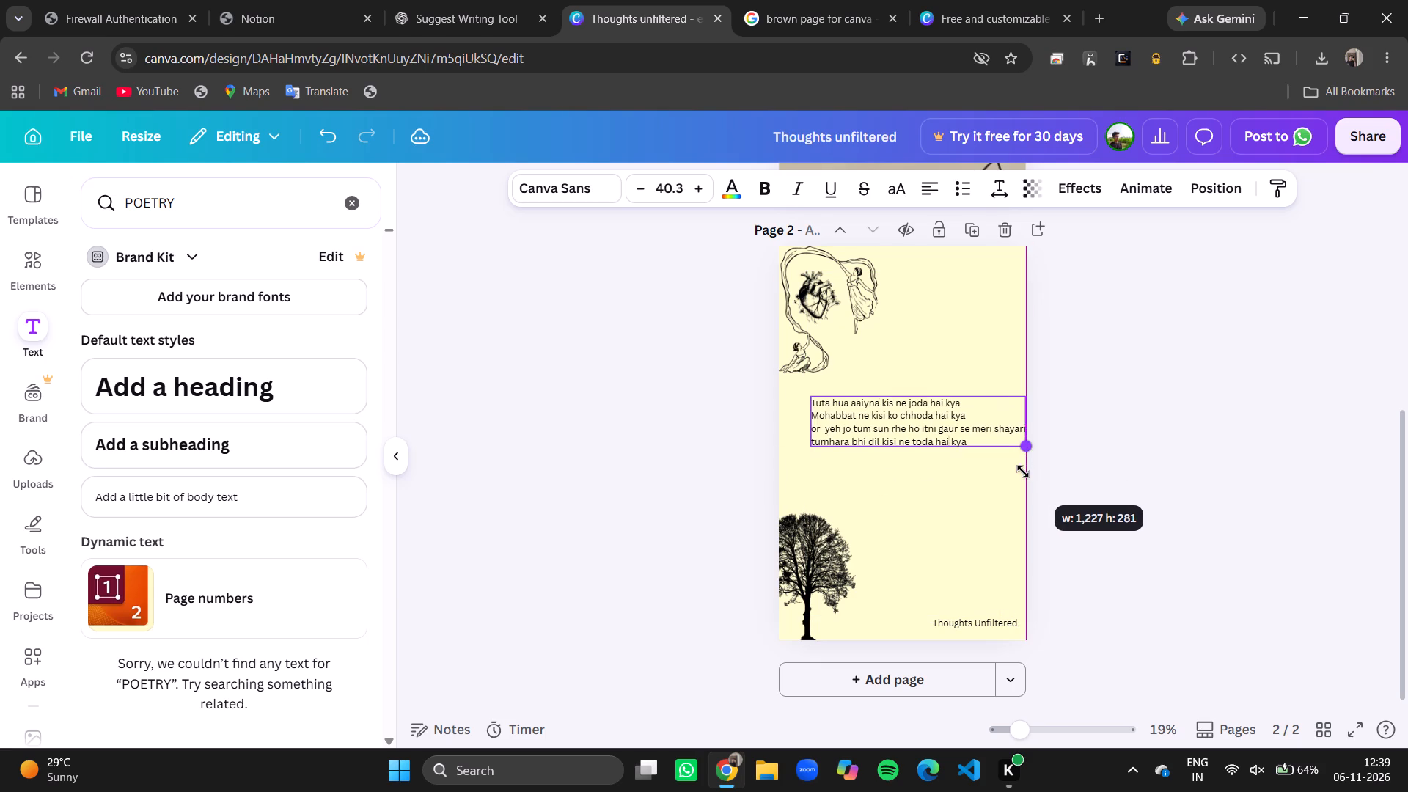
left_click_drag(1023, 472, 1021, 472)
left_click(981, 420)
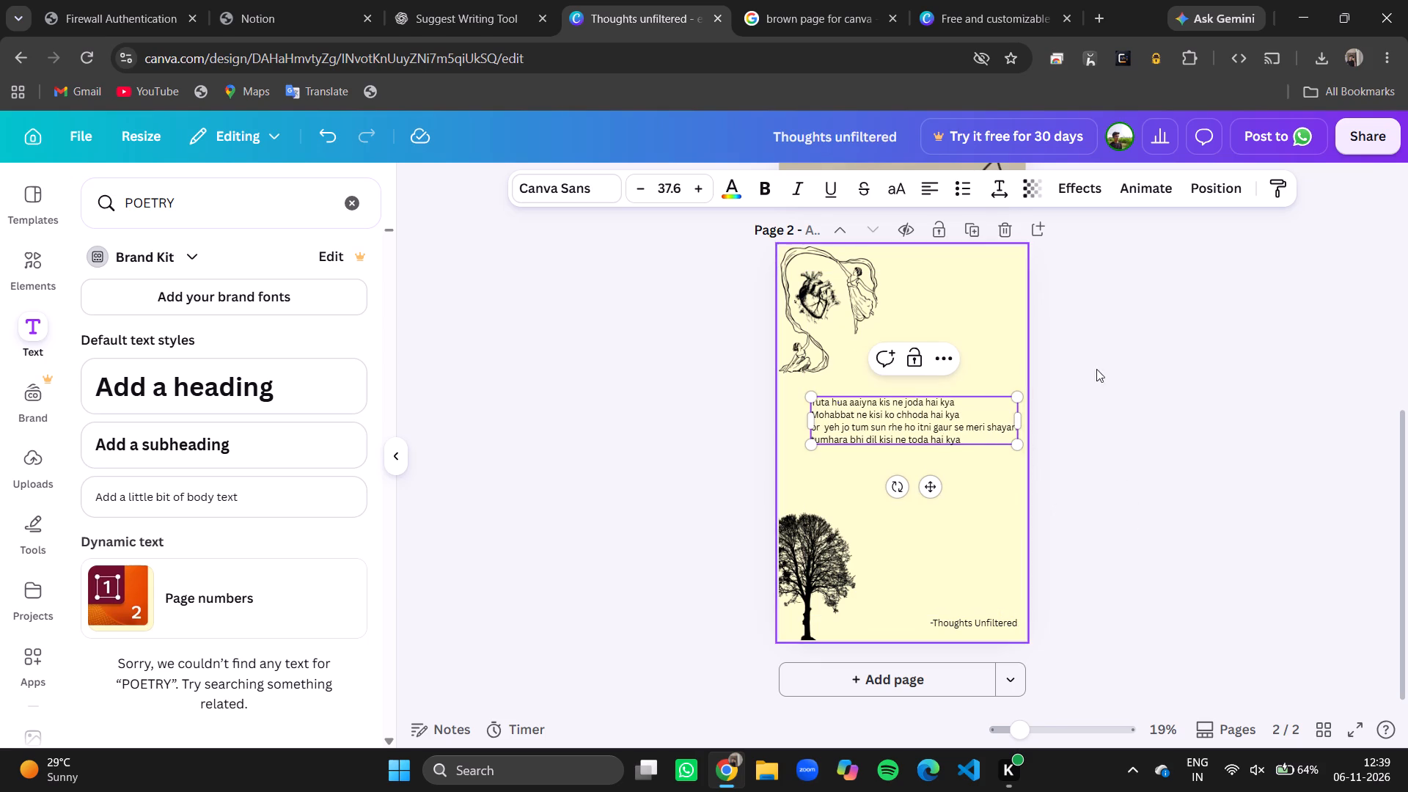
left_click(1120, 369)
left_click_drag(989, 416, 974, 422)
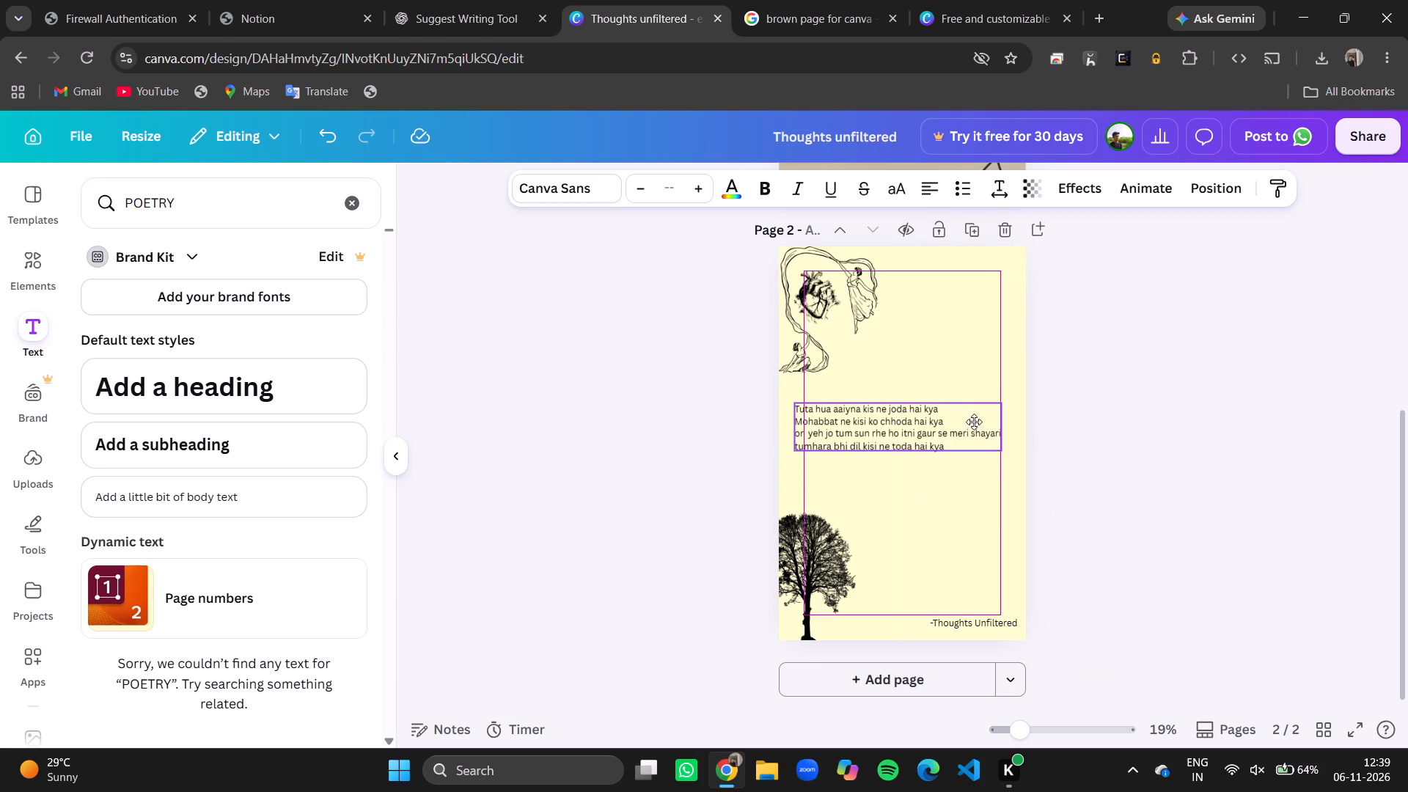
left_click_drag(974, 422, 975, 423)
left_click(1109, 425)
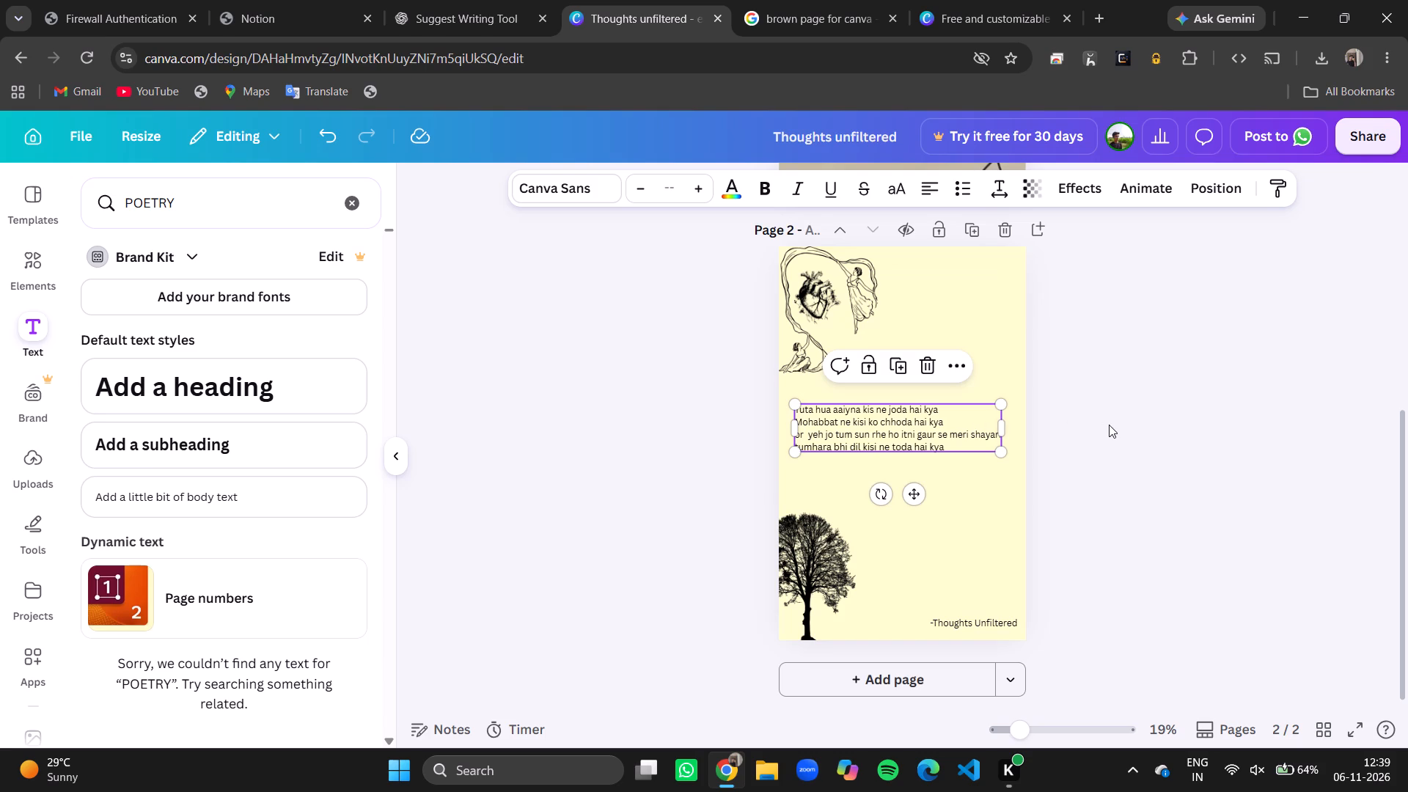
Copy all four lines of the verse text.
left_click(929, 430)
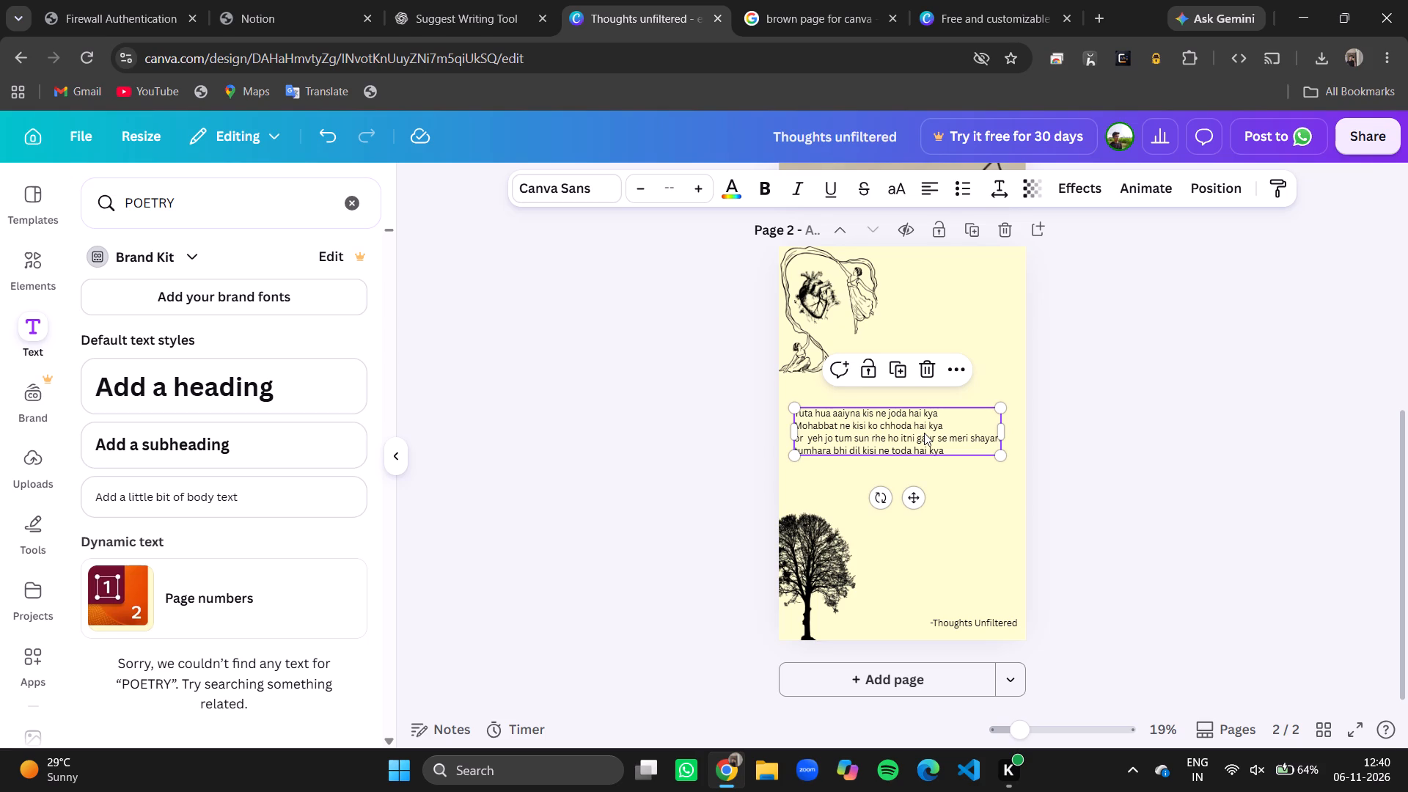
left_click(952, 448)
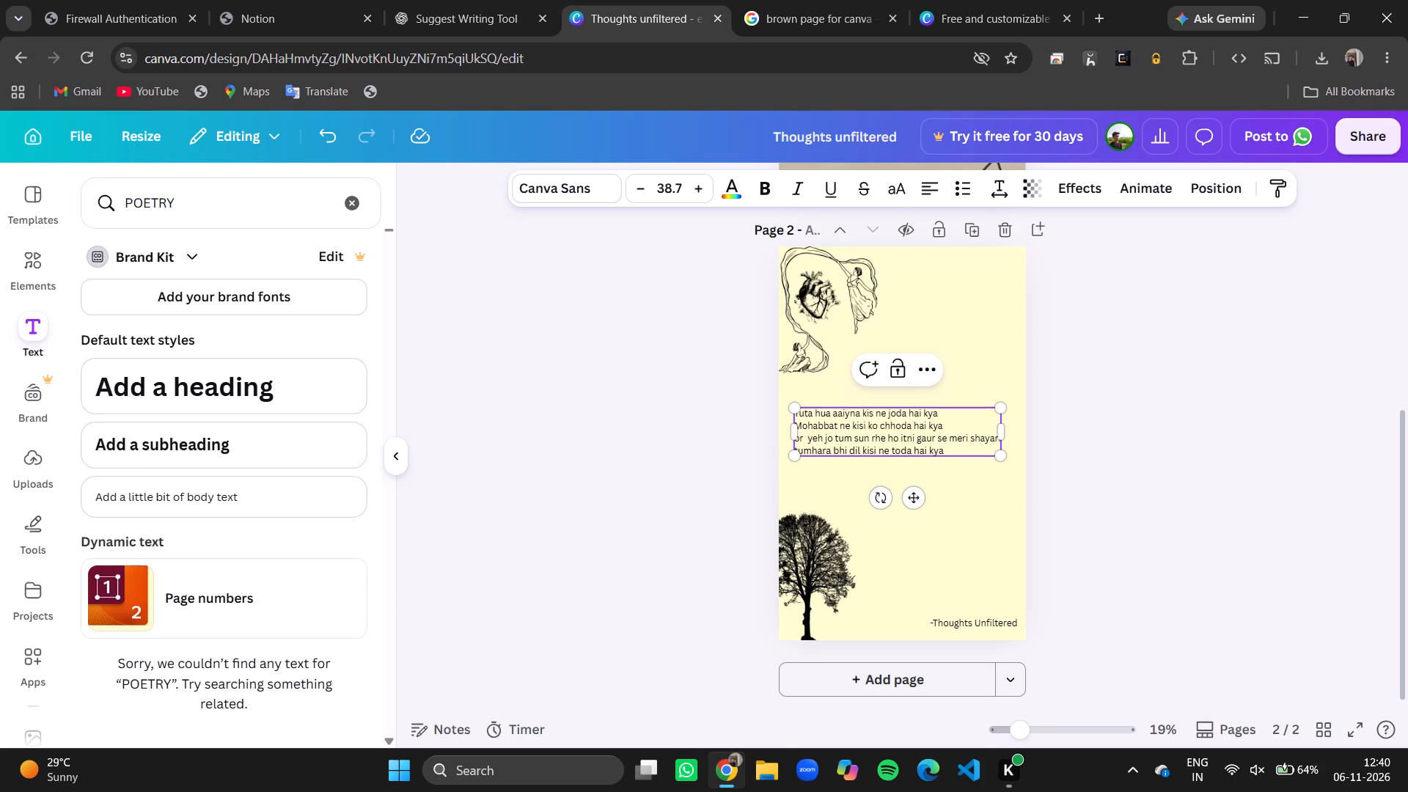
left_click_drag(943, 452, 780, 418)
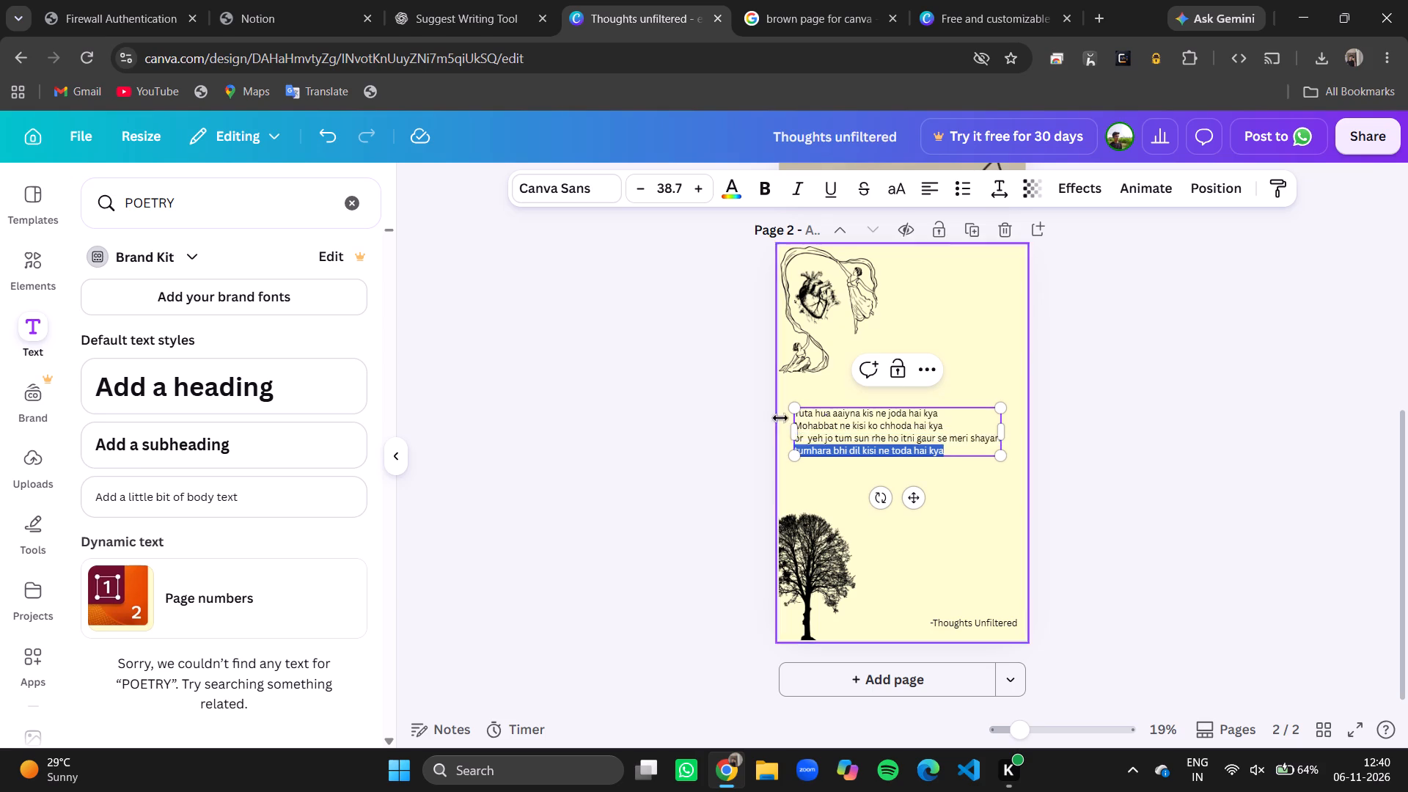
left_click_drag(780, 418, 788, 413)
key("ctrl+c")
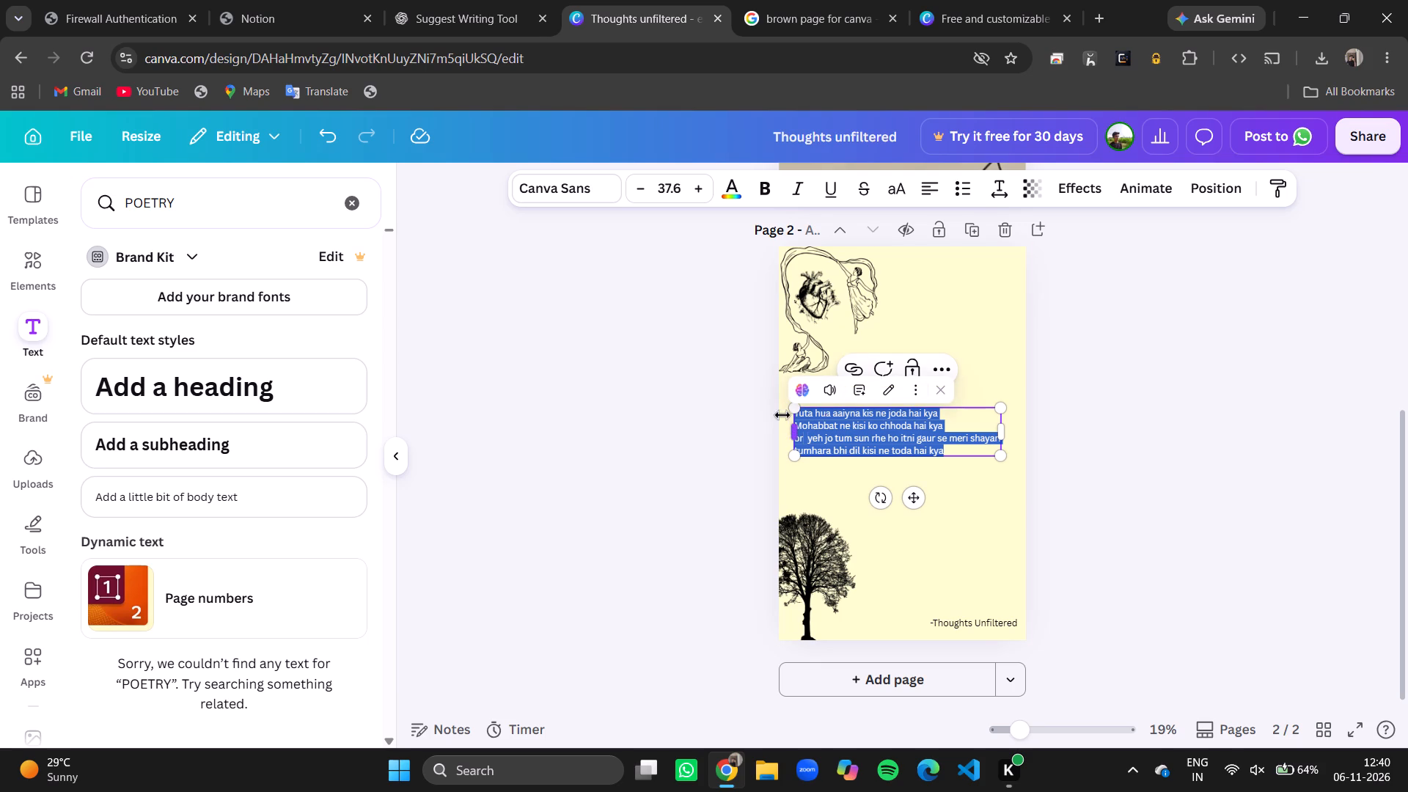
Replace the "brown page for canva" Google search with "google translate english to hindi".
left_click(847, 5)
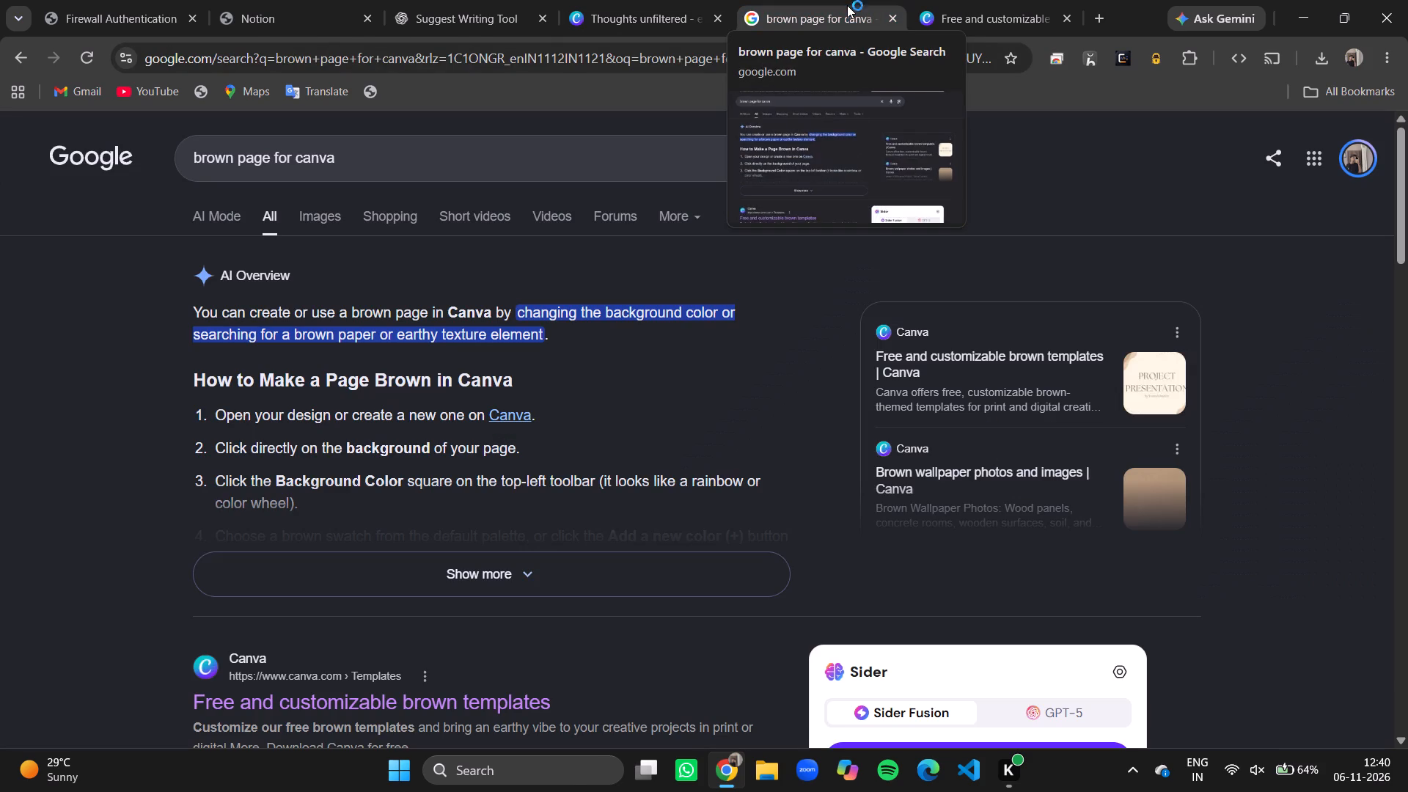
left_click(702, 172)
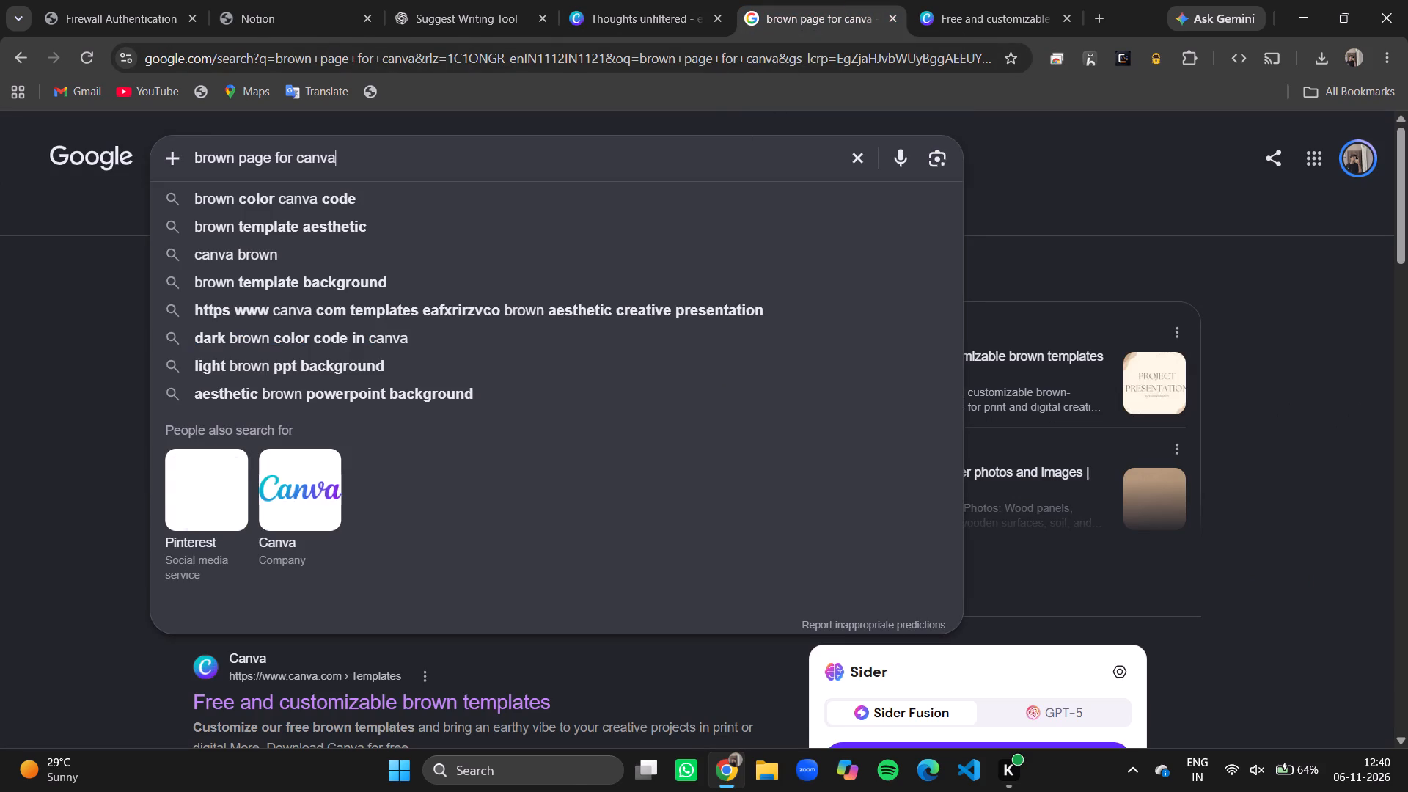
key("ctrl+a")
key("ctrl+BackSpace")
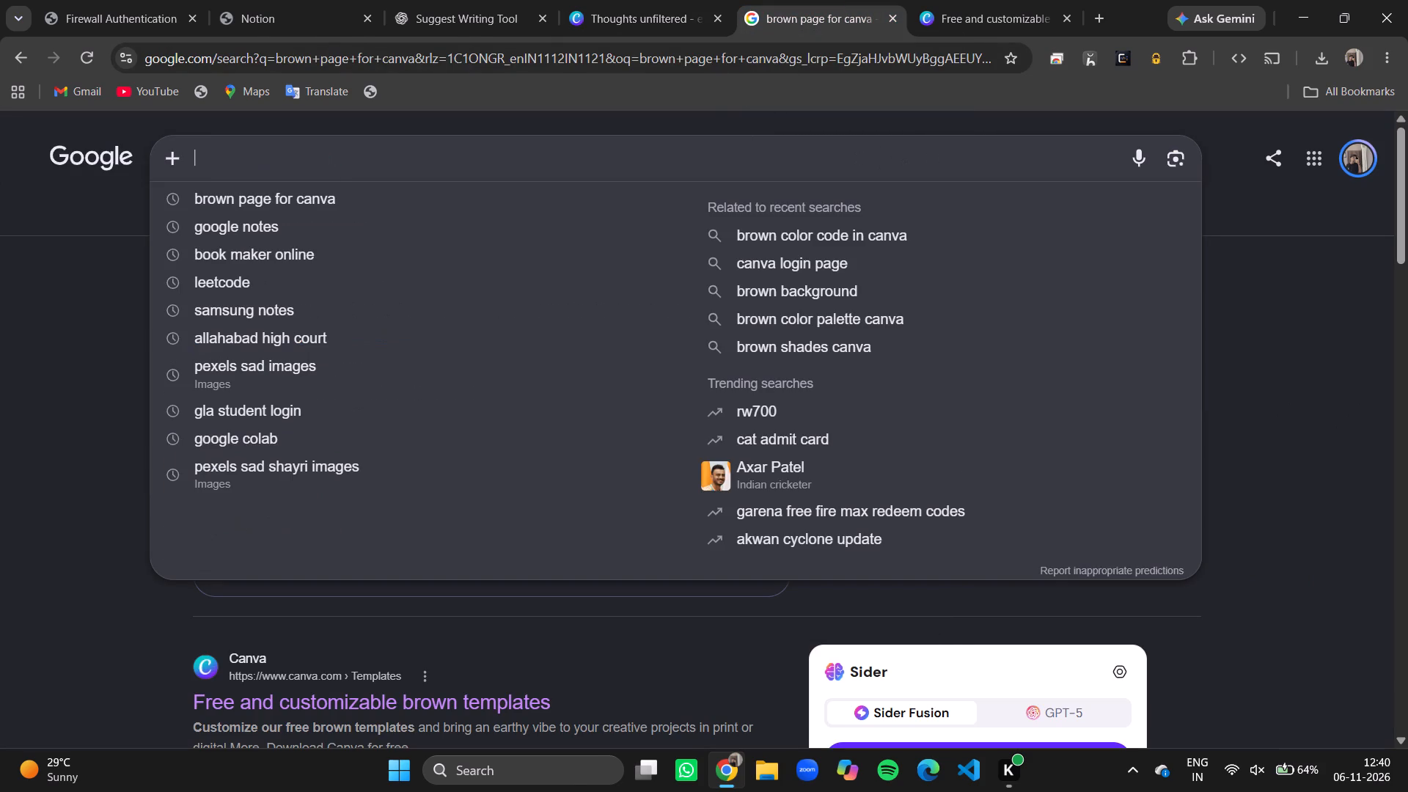
type("en")
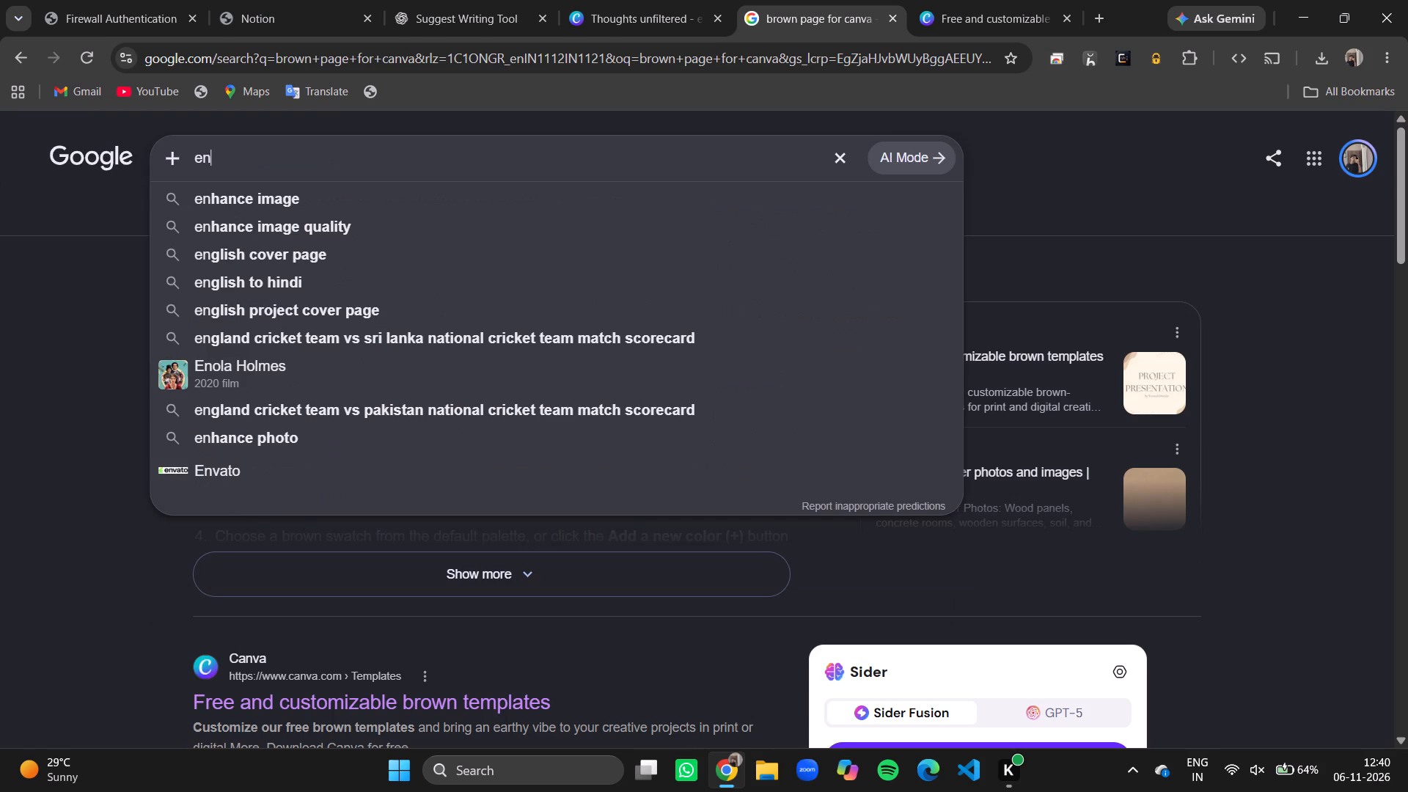
key("BackSpace")
key("BackSpace")
key("BackSpace")
type("gogole")
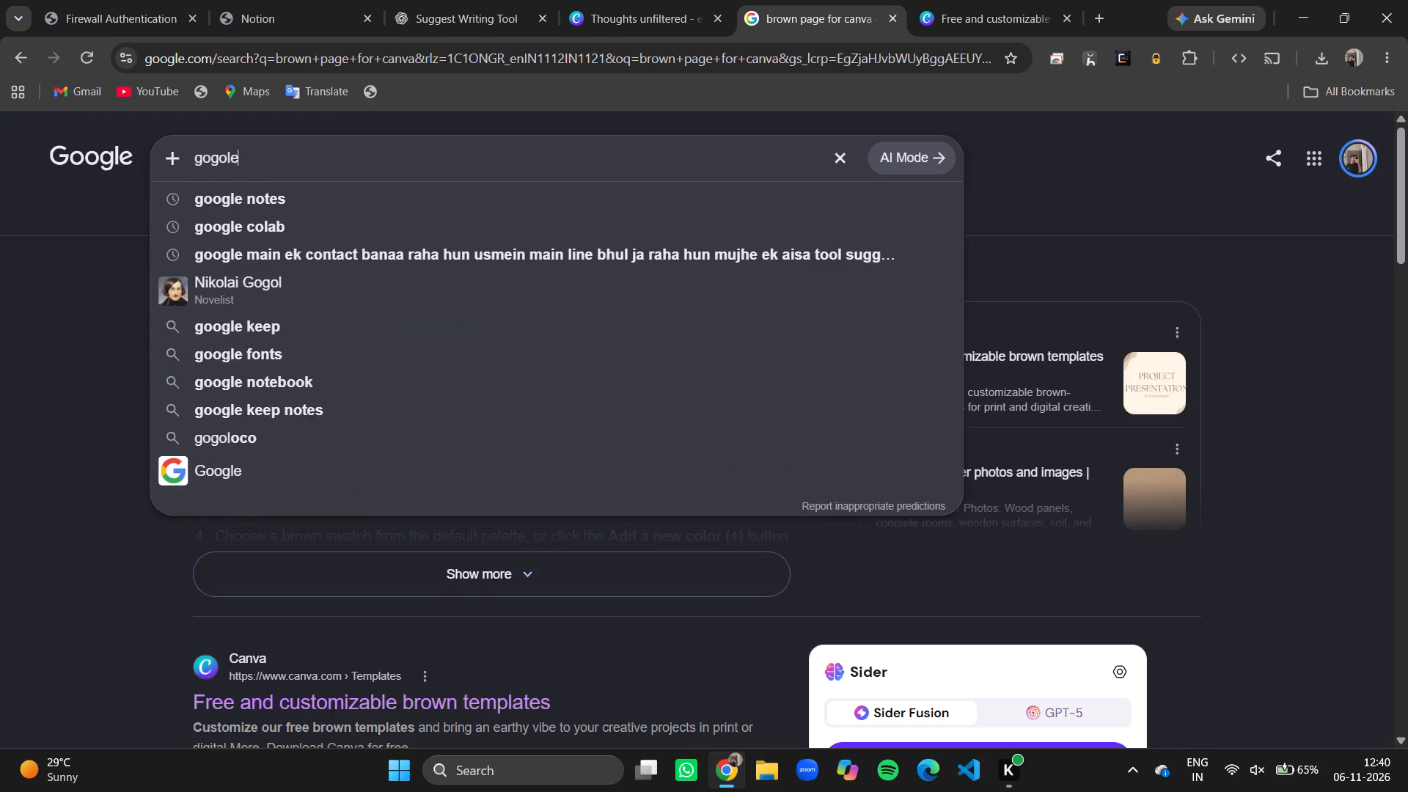
key("space")
type("tra")
left_click(543, 224)
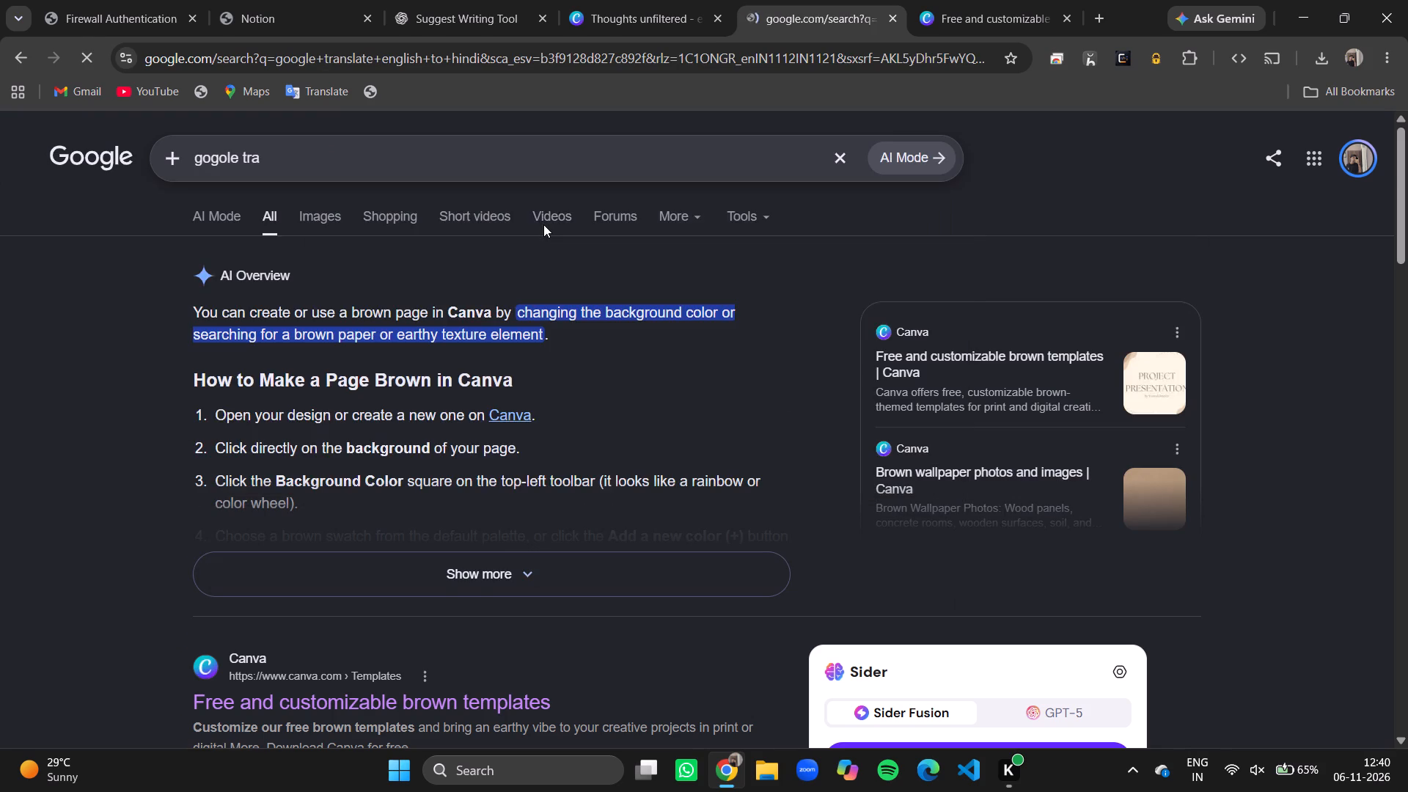
Paste the verse into the English-to-Hindi translator and copy the Hindi translation.
left_click(370, 329)
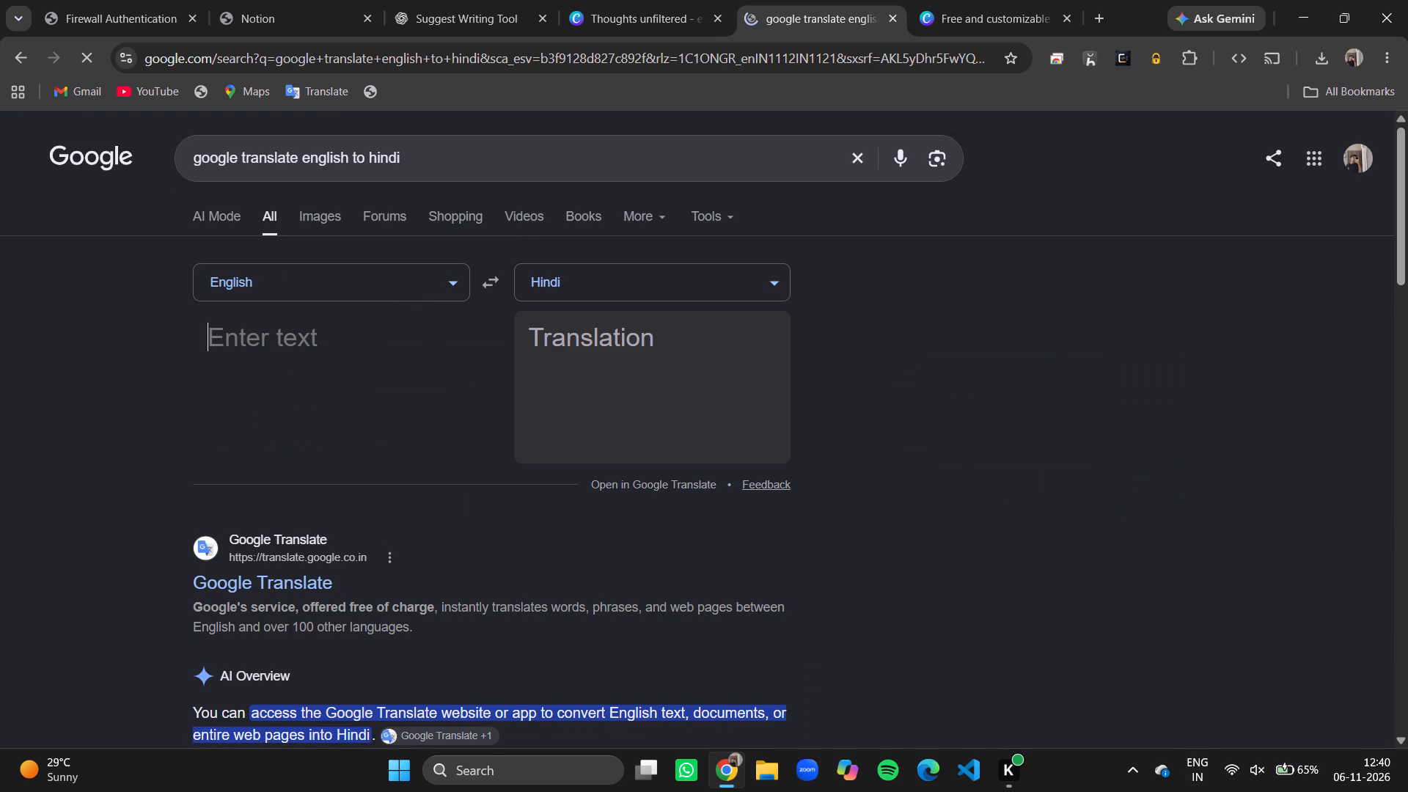
key("ctrl+v")
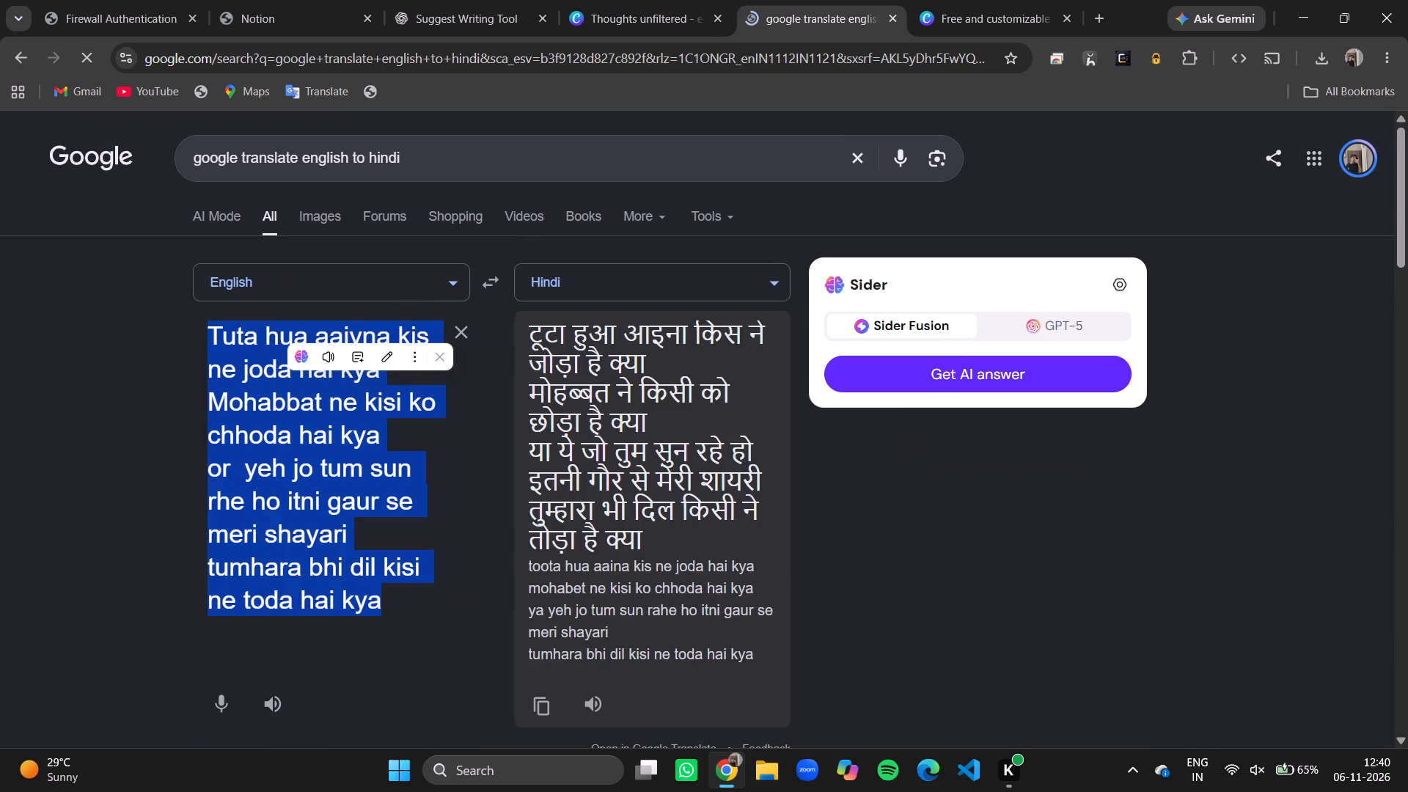
left_click(542, 712)
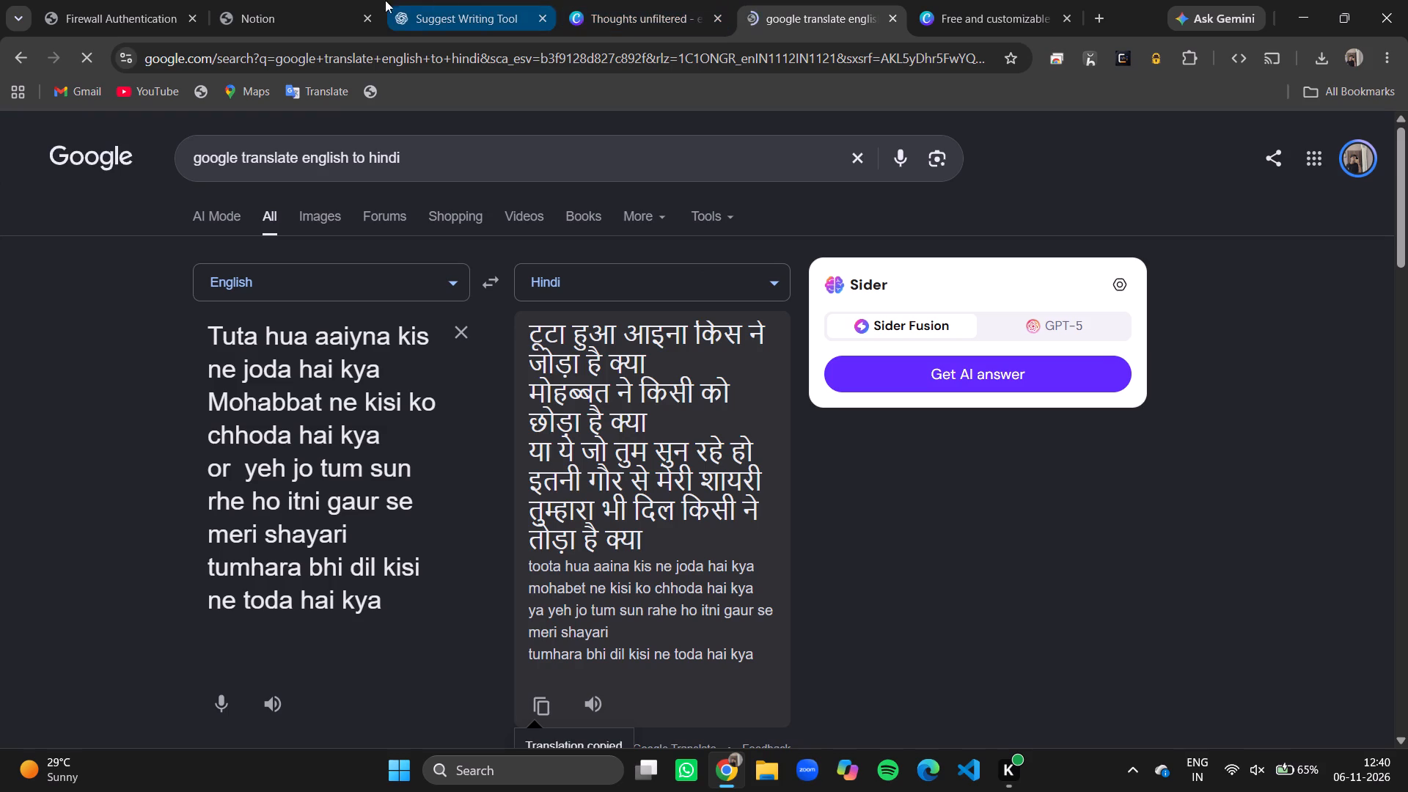
Return to the Thoughts unfiltered design and replace the romanised verse on page 2 with the copied Hindi translation.
left_click(682, 1)
key("ctrl+v")
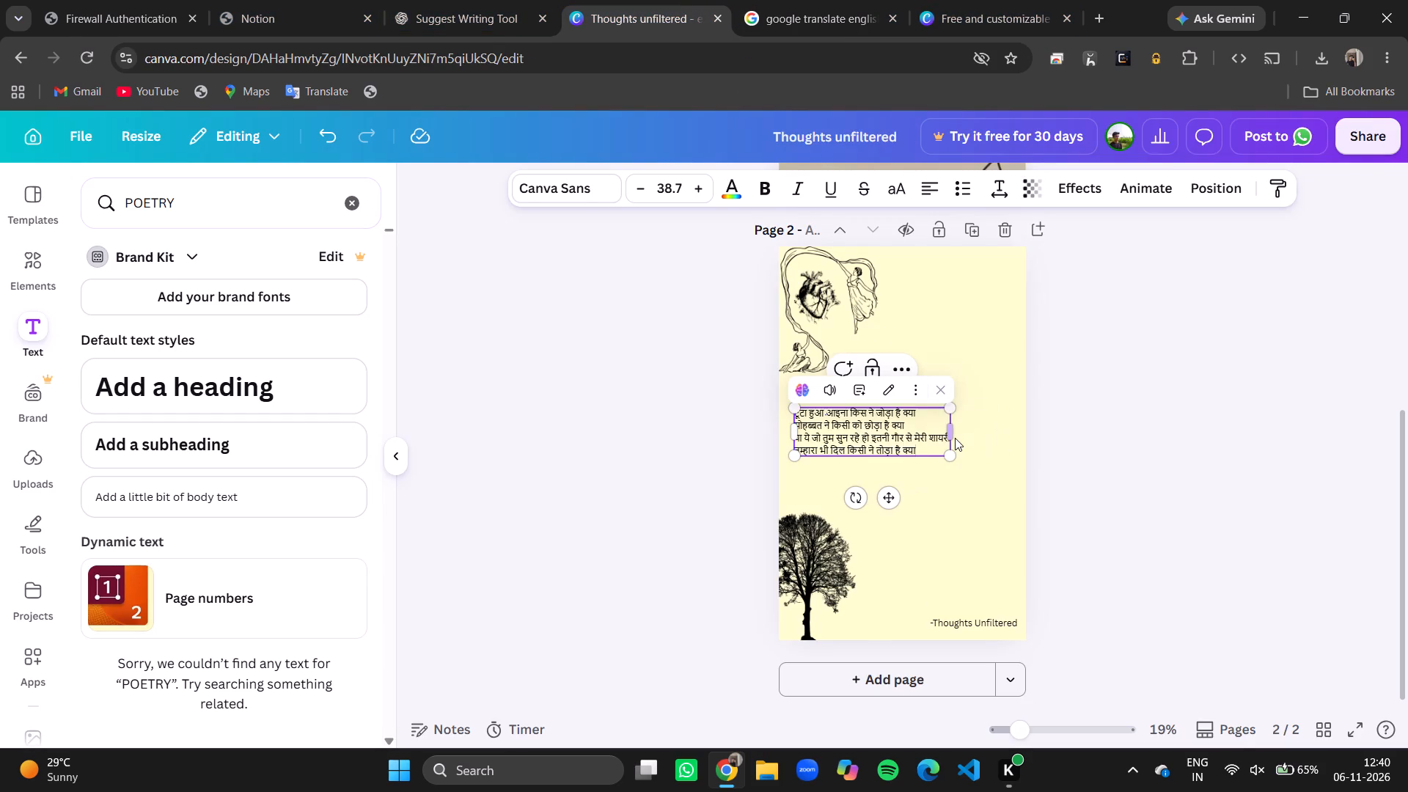
left_click(1186, 452)
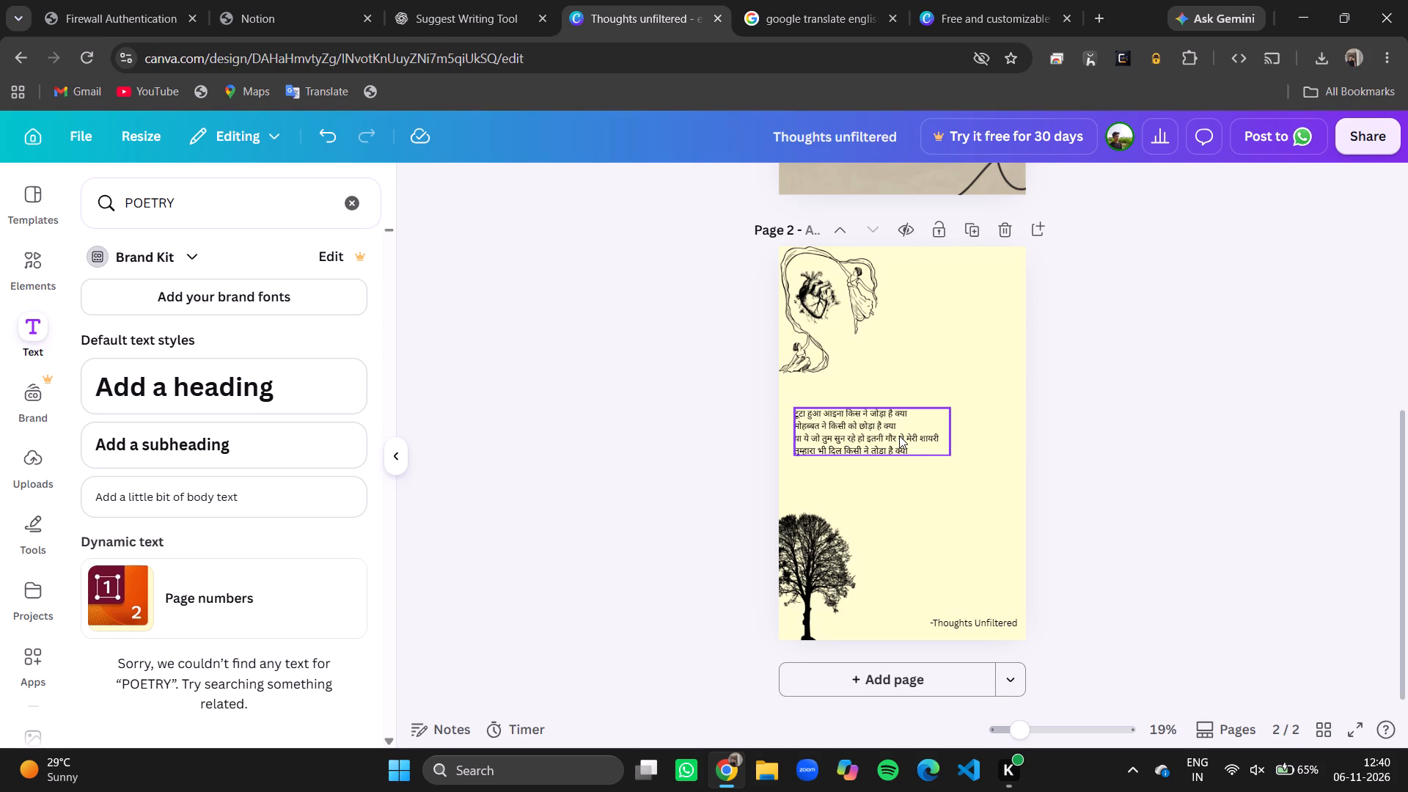
Undo the Hindi translation replacement in the page 2 verse to bring back the romanised text.
left_click(804, 436)
triple_click(802, 438)
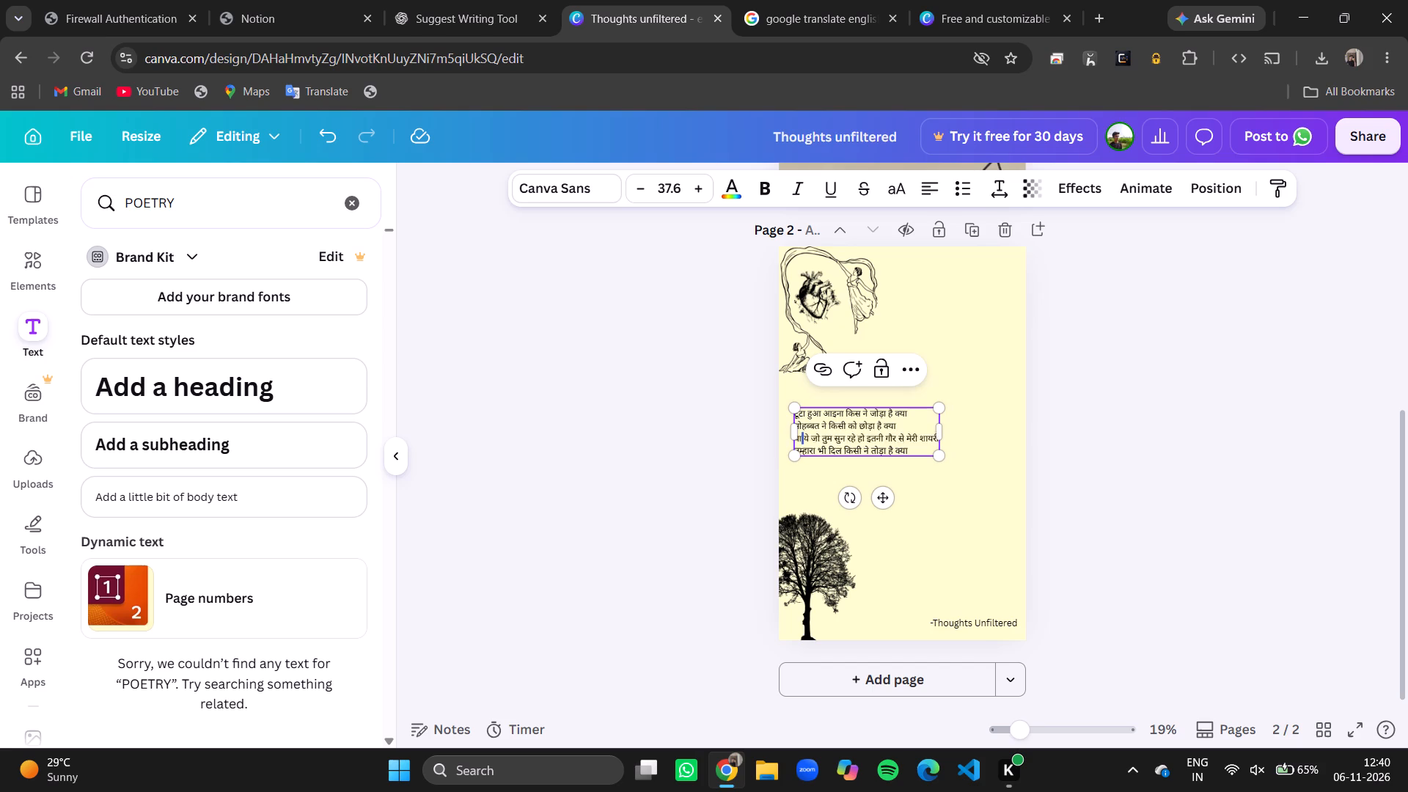
left_click(1255, 432)
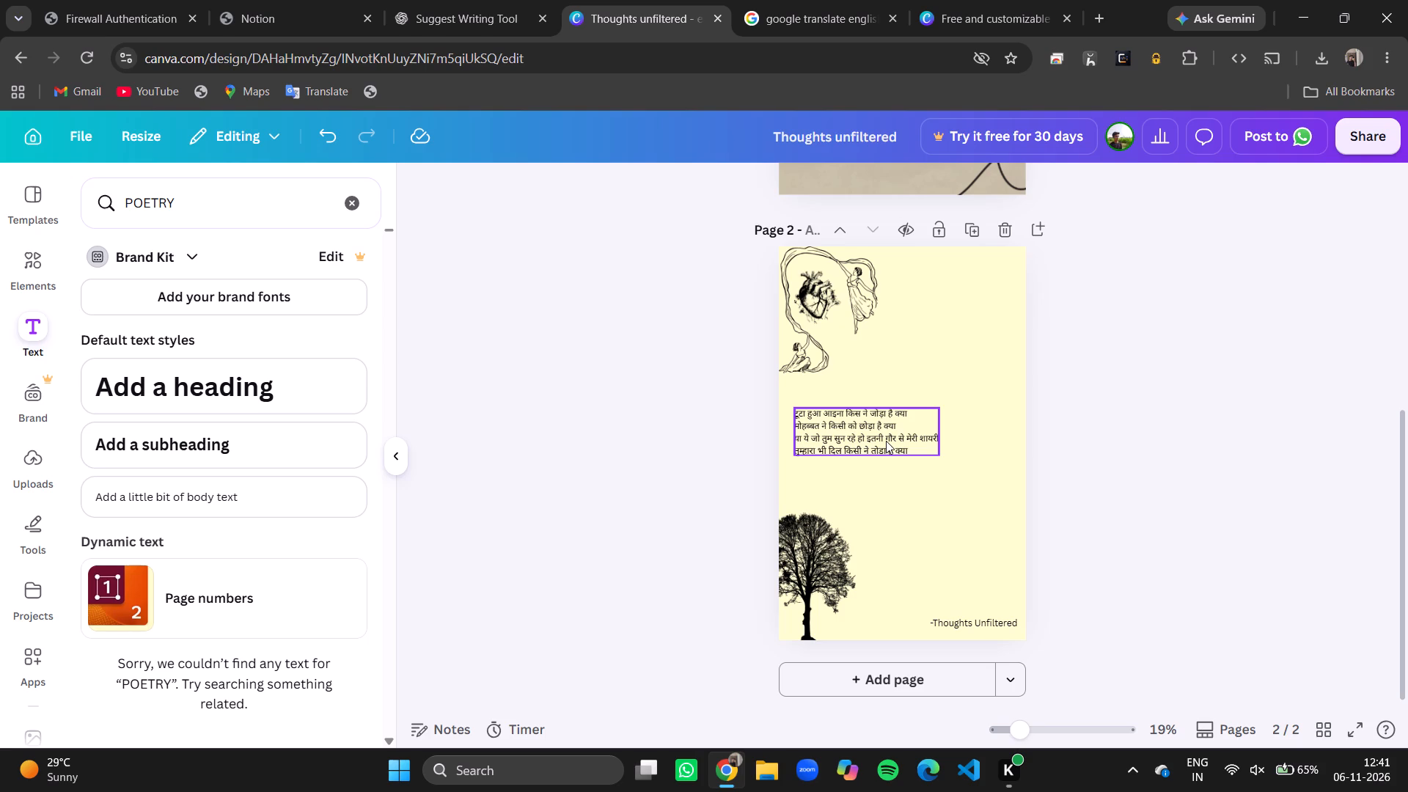
left_click(881, 444)
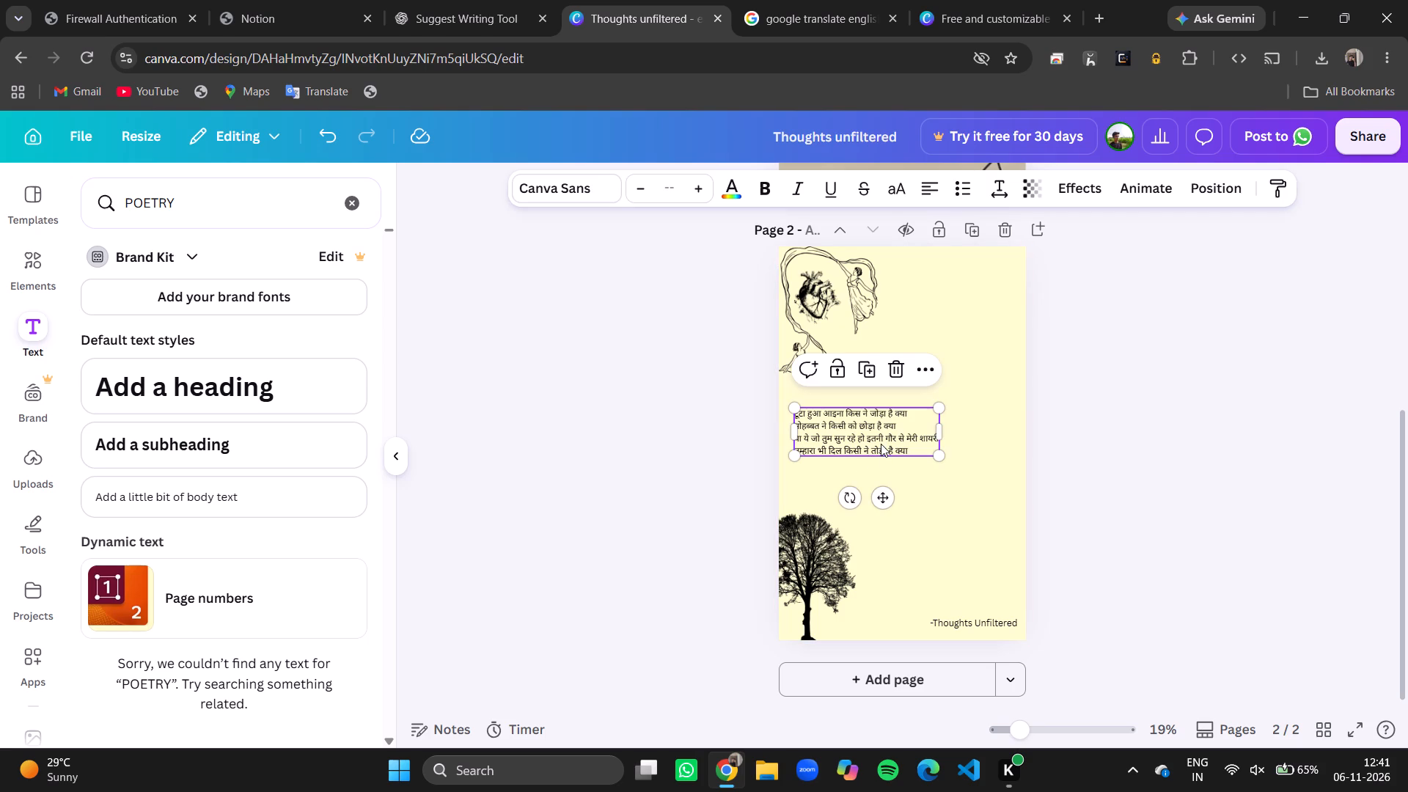
key("ctrl+z")
key("ctrl+z")
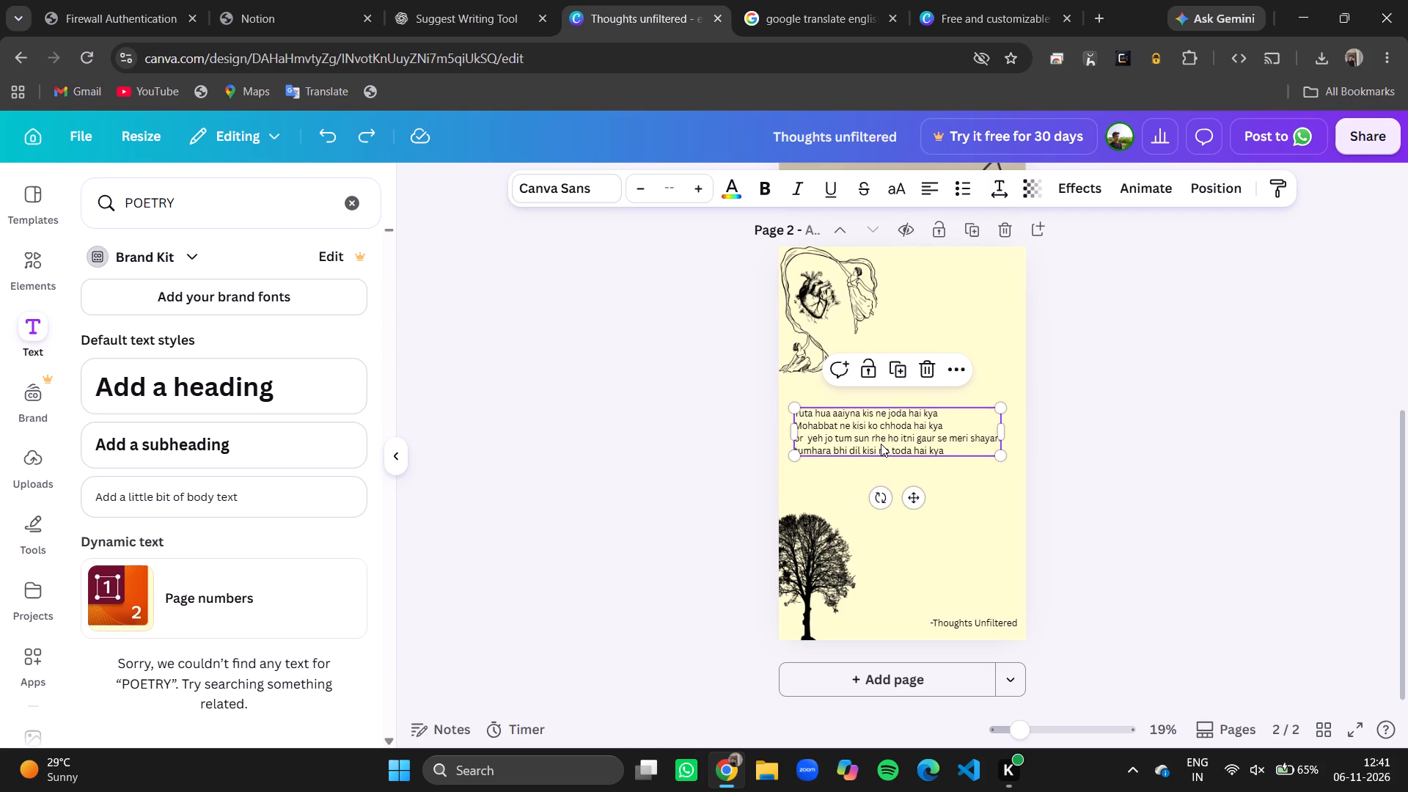
left_click(1234, 428)
Shift the romanised verse slightly inward and lower on page 2, between the heart artwork and the tree.
left_click(920, 427)
left_click(564, 188)
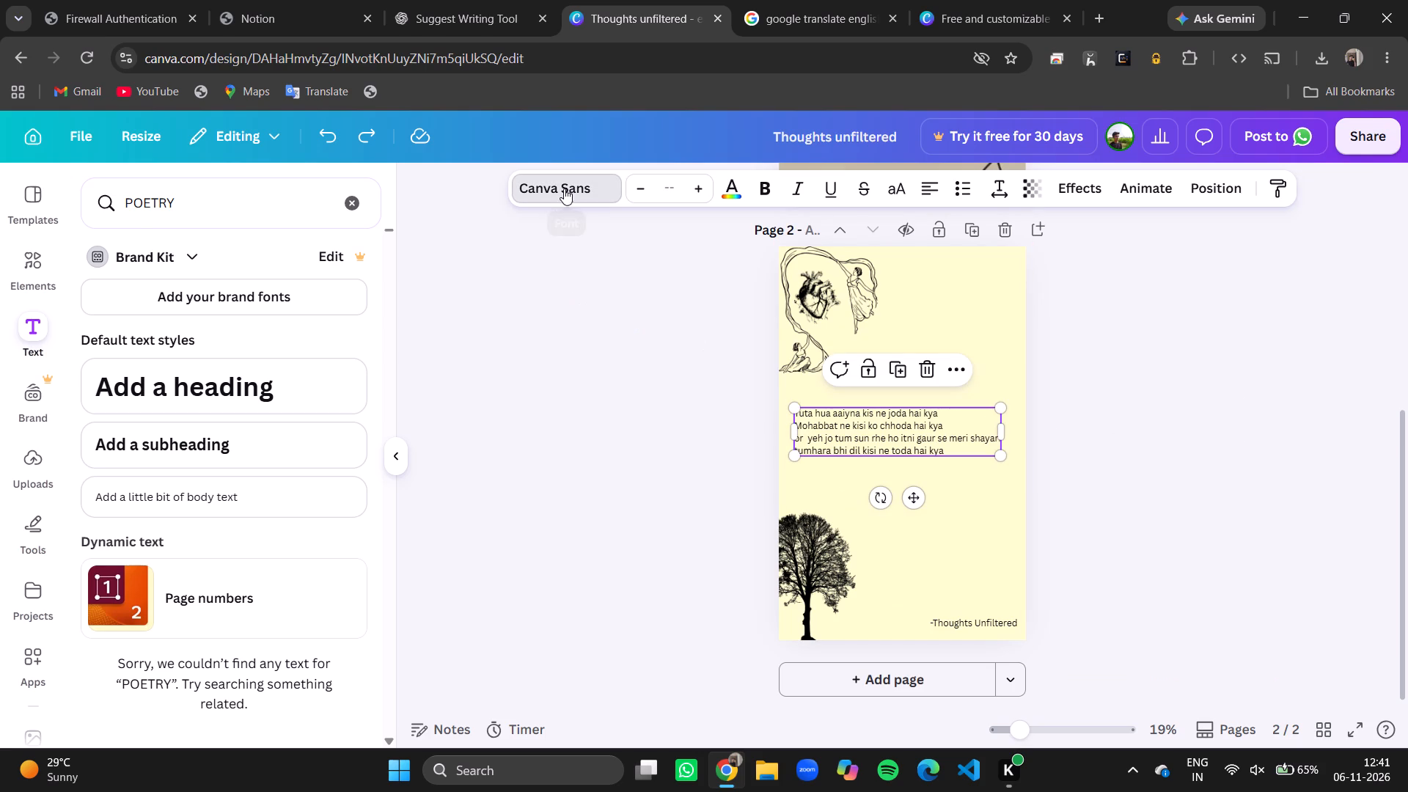
left_click_drag(947, 452, 906, 434)
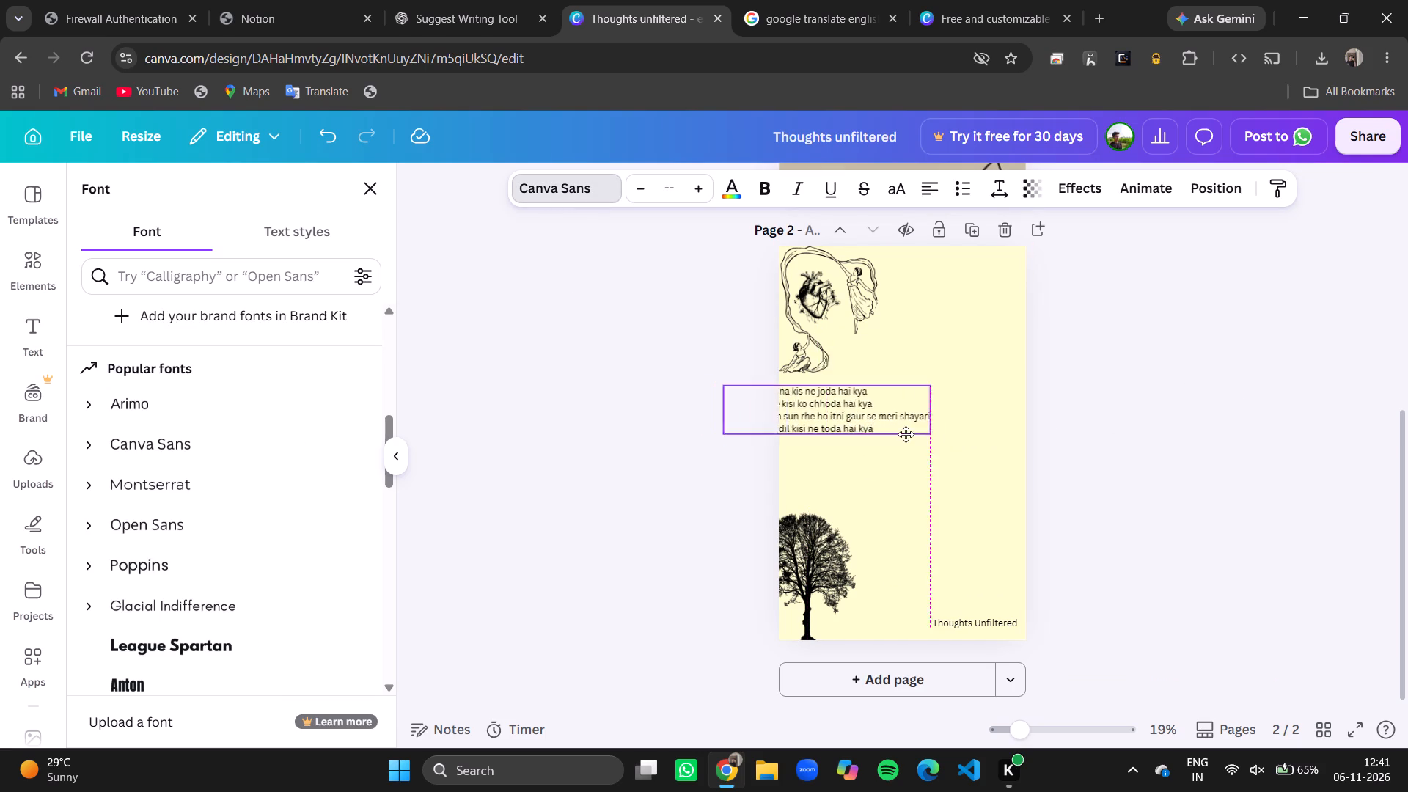
left_click_drag(906, 434, 956, 457)
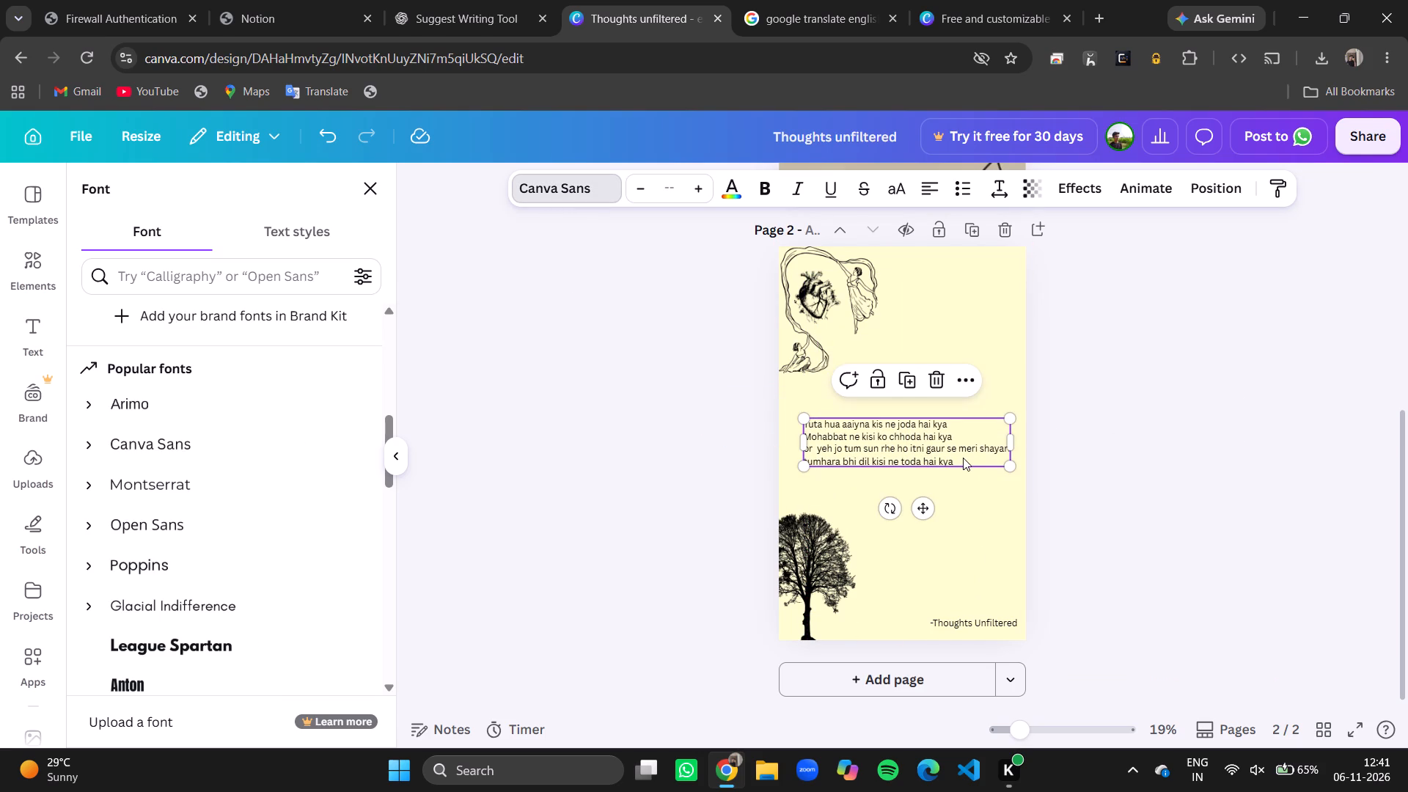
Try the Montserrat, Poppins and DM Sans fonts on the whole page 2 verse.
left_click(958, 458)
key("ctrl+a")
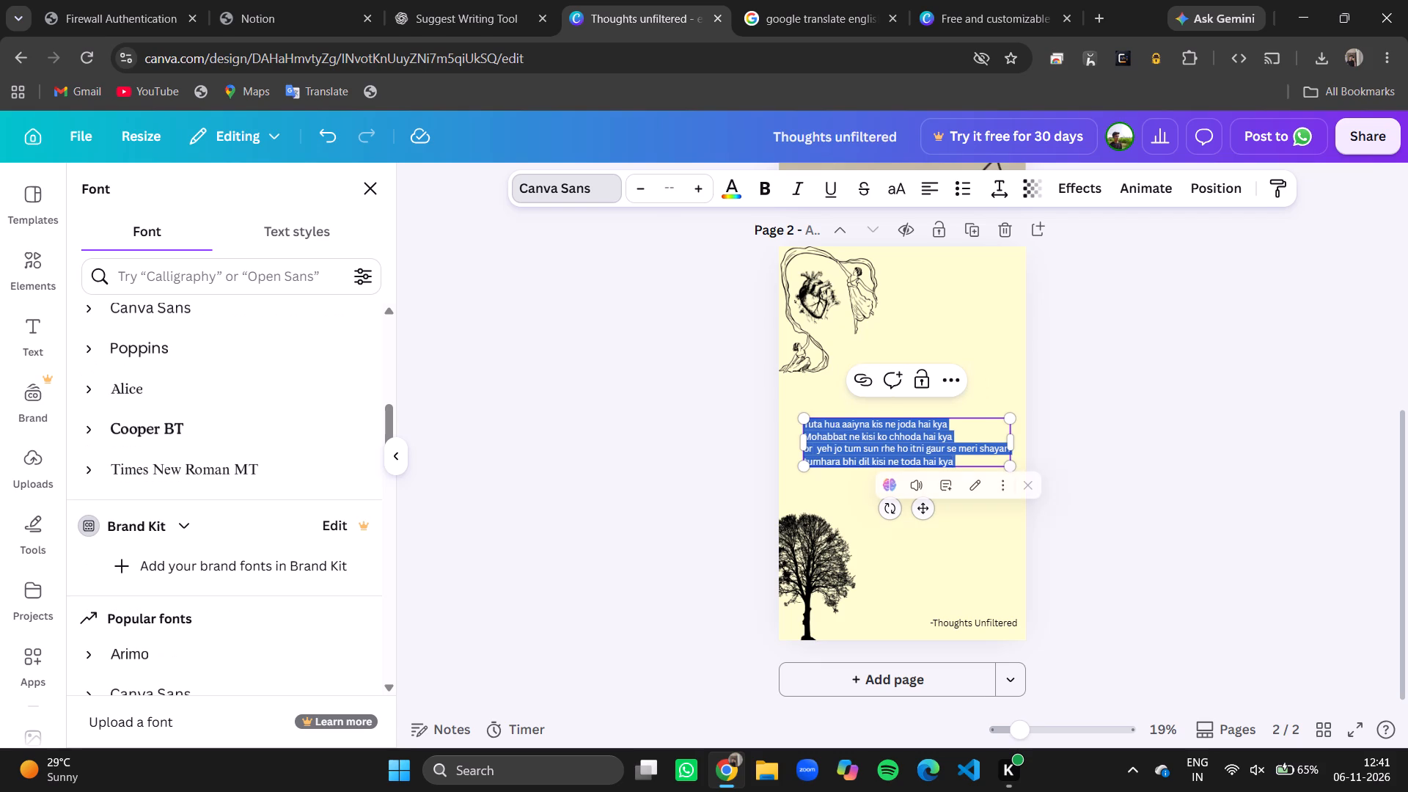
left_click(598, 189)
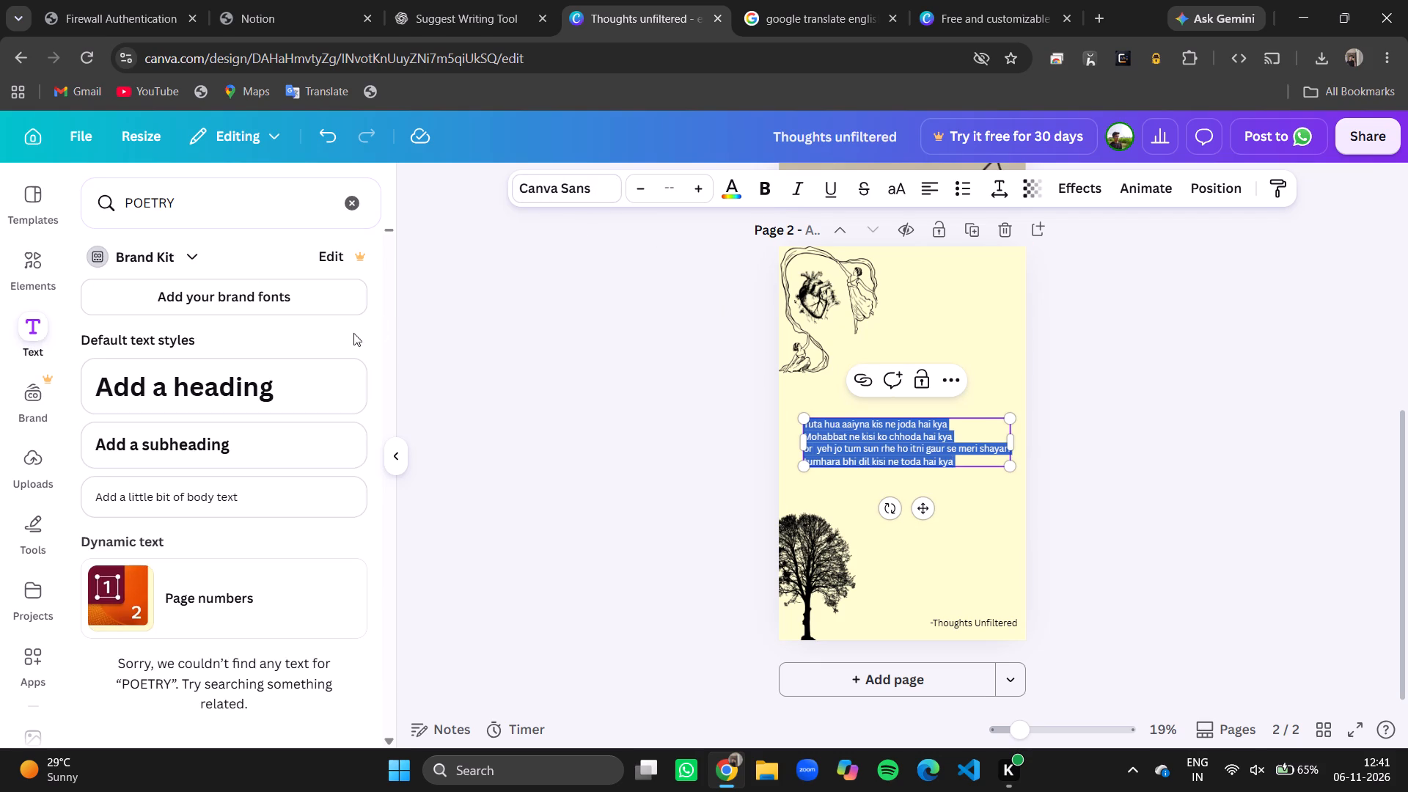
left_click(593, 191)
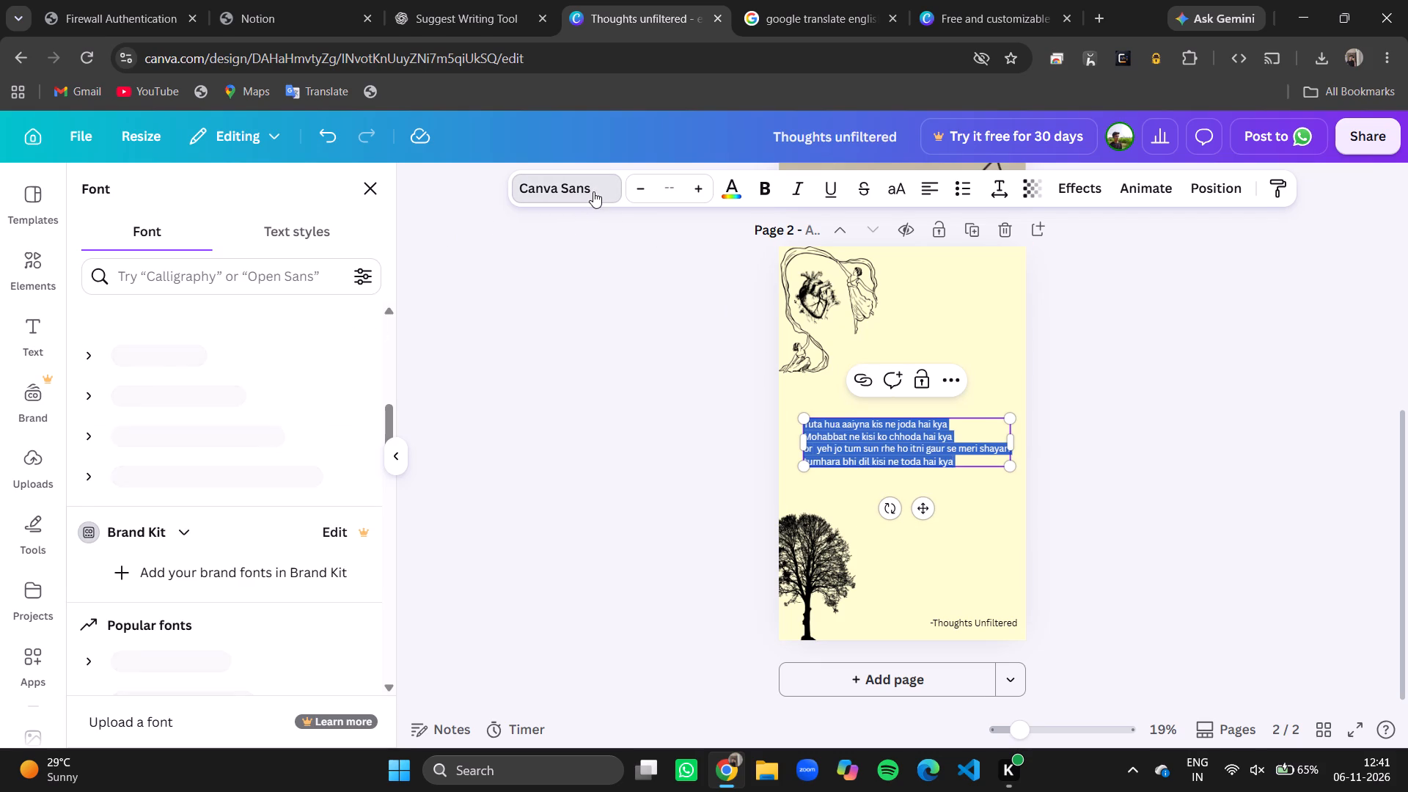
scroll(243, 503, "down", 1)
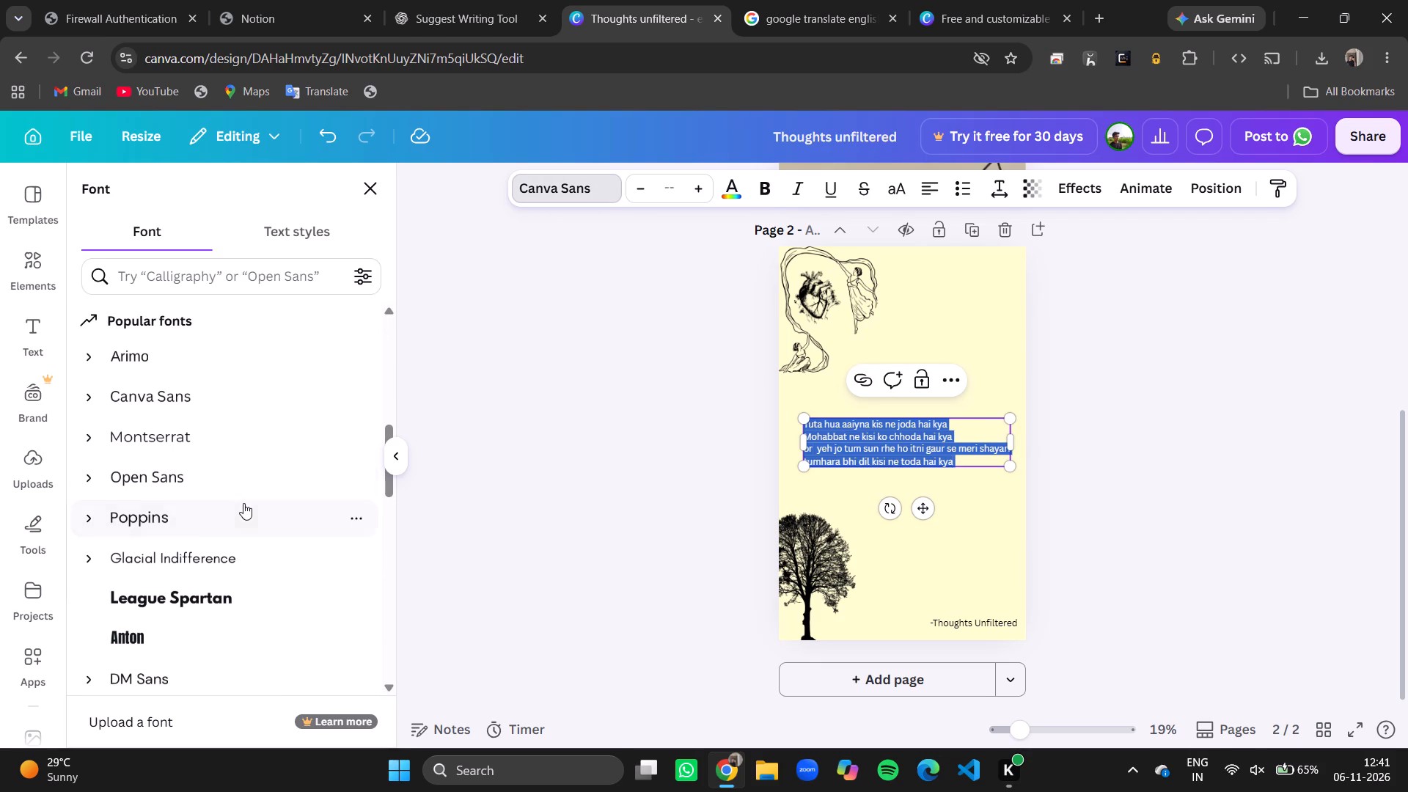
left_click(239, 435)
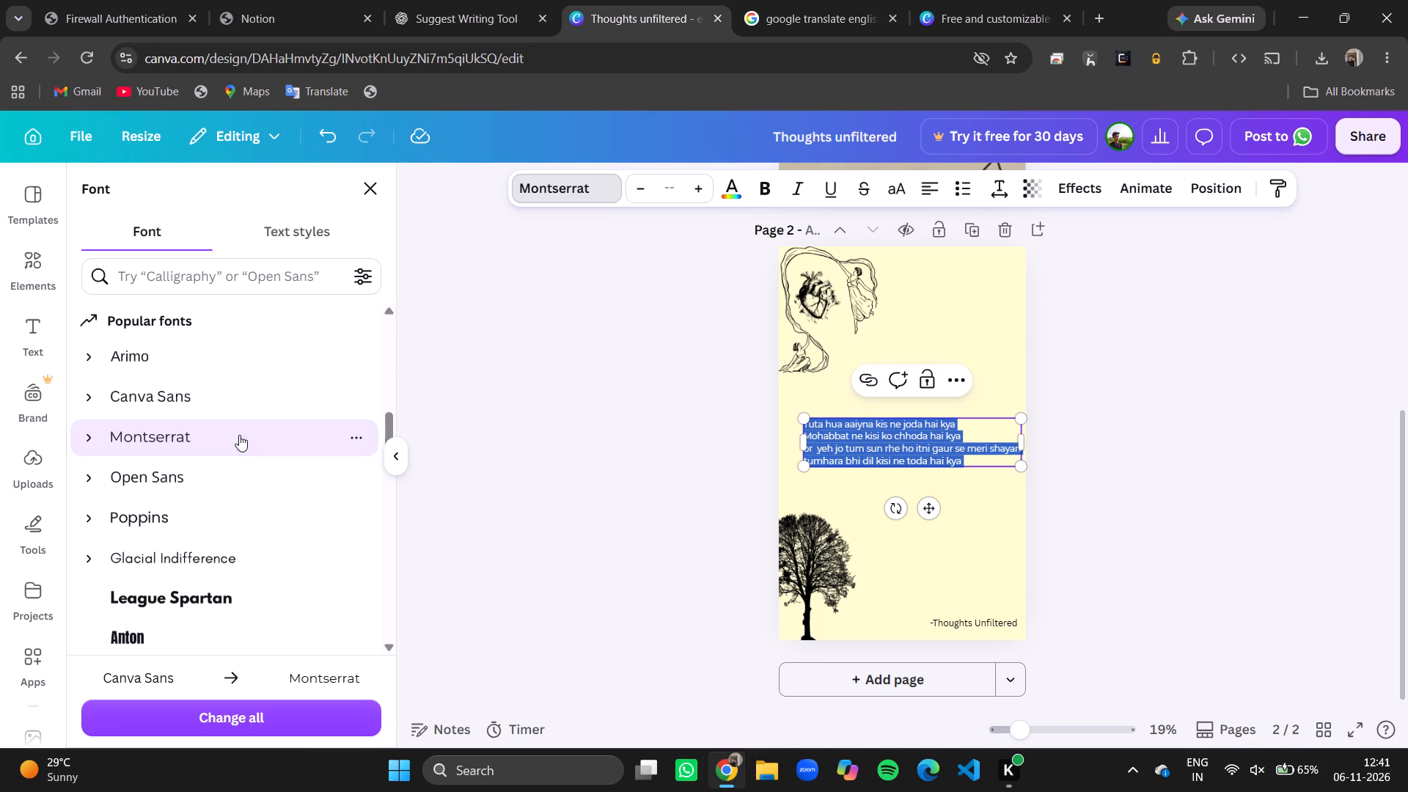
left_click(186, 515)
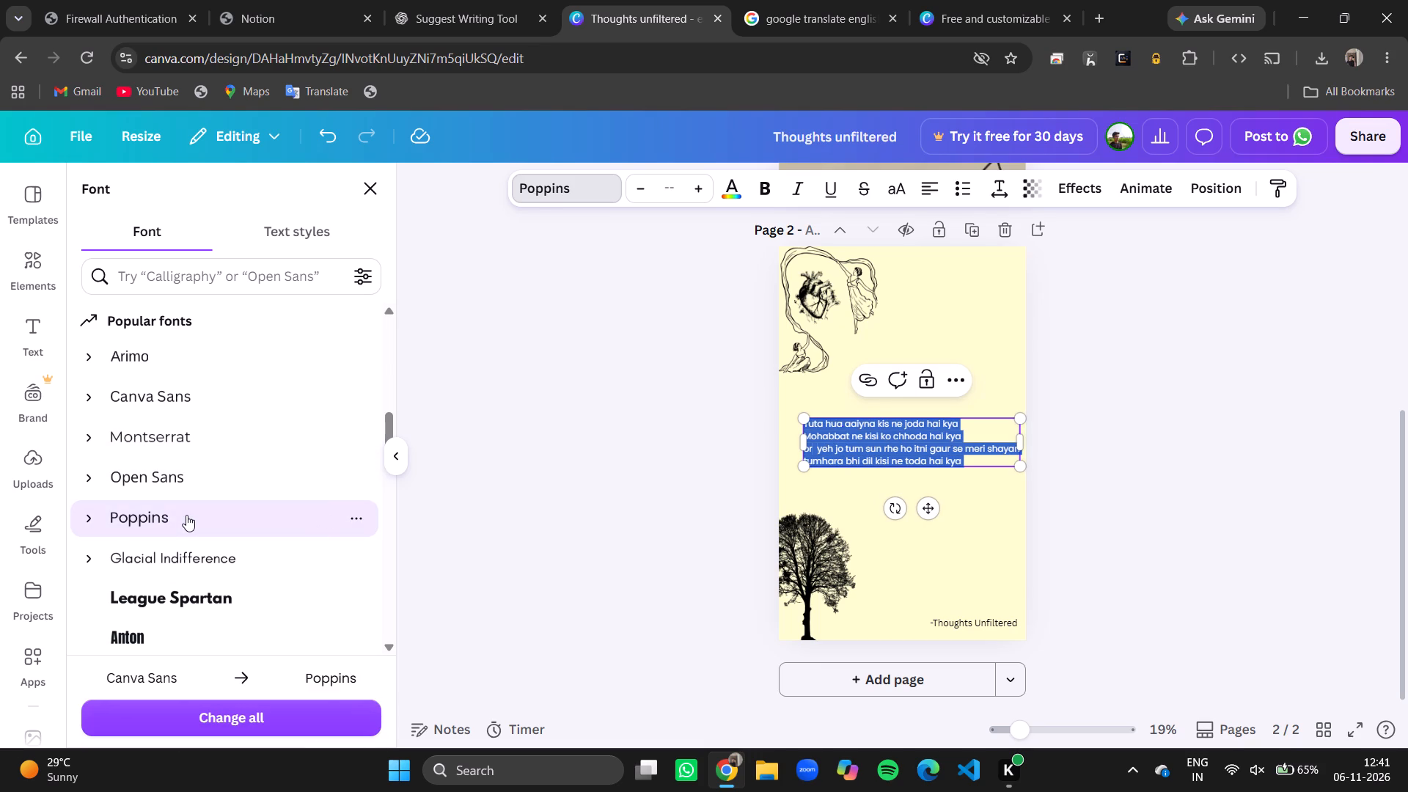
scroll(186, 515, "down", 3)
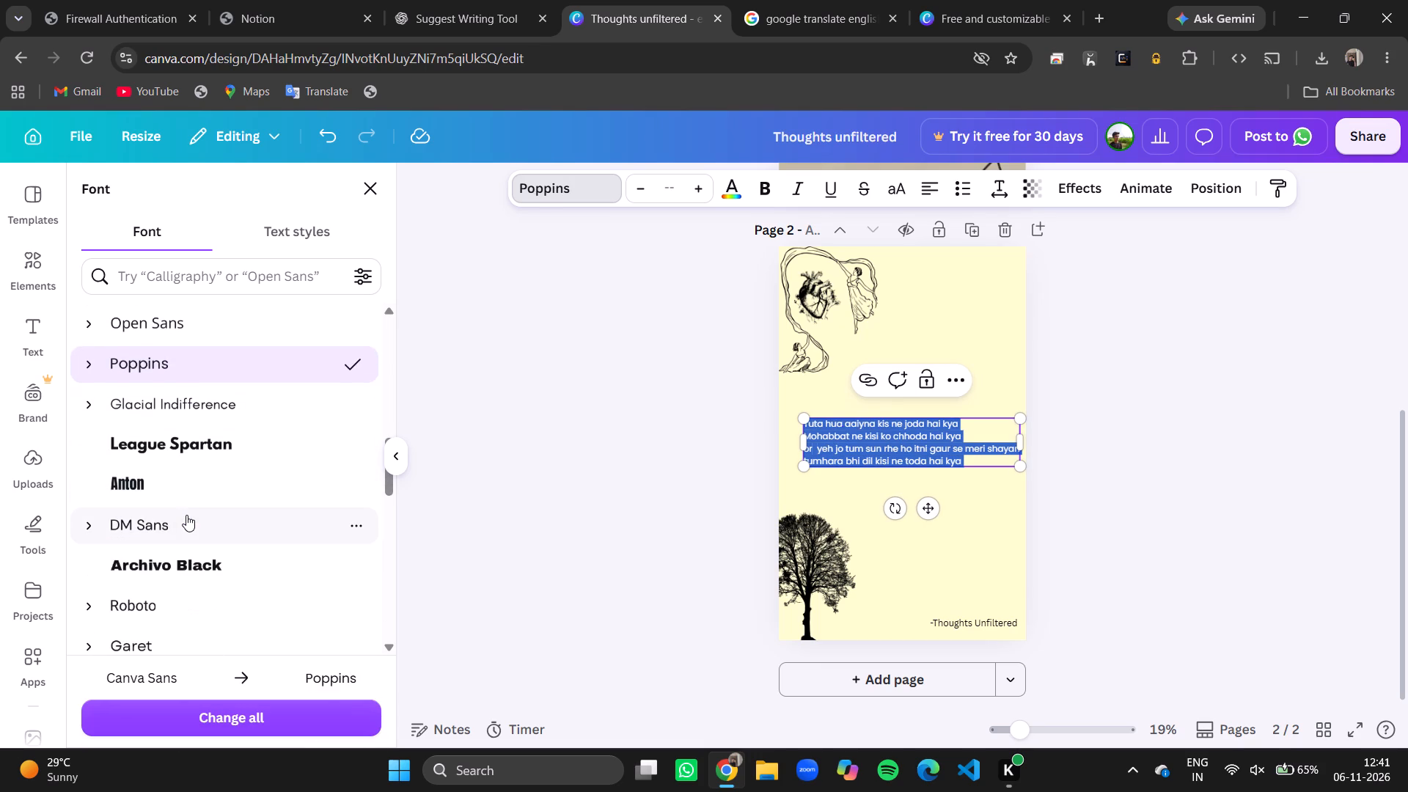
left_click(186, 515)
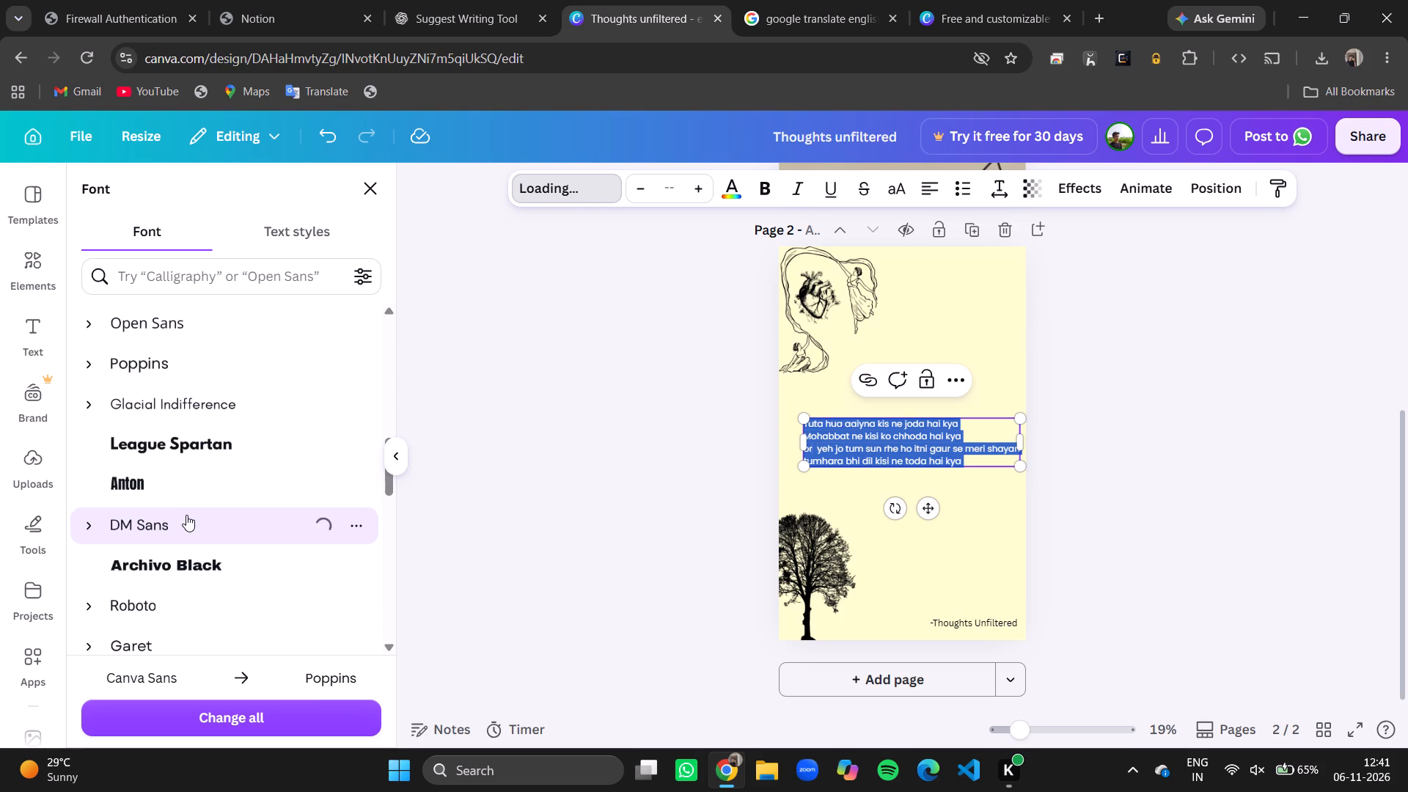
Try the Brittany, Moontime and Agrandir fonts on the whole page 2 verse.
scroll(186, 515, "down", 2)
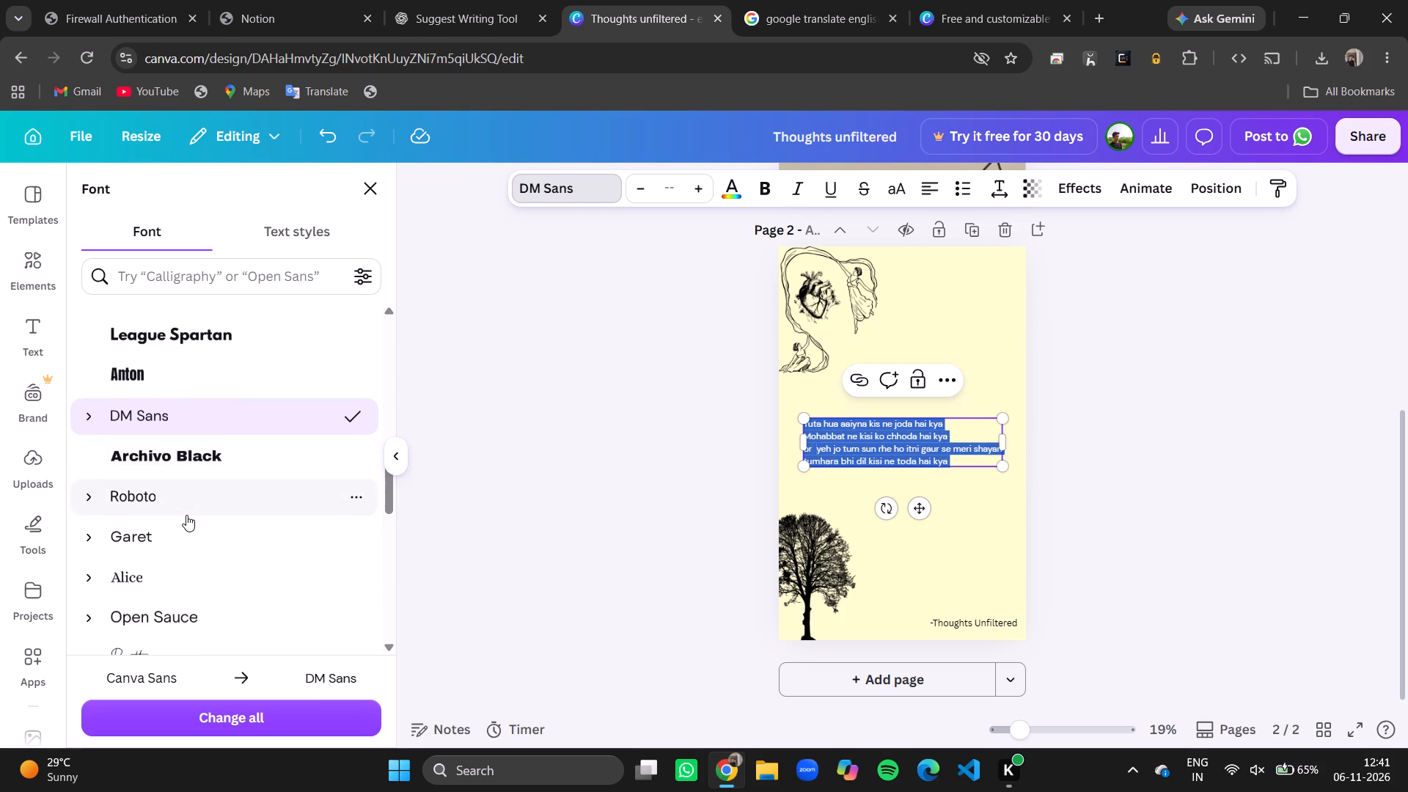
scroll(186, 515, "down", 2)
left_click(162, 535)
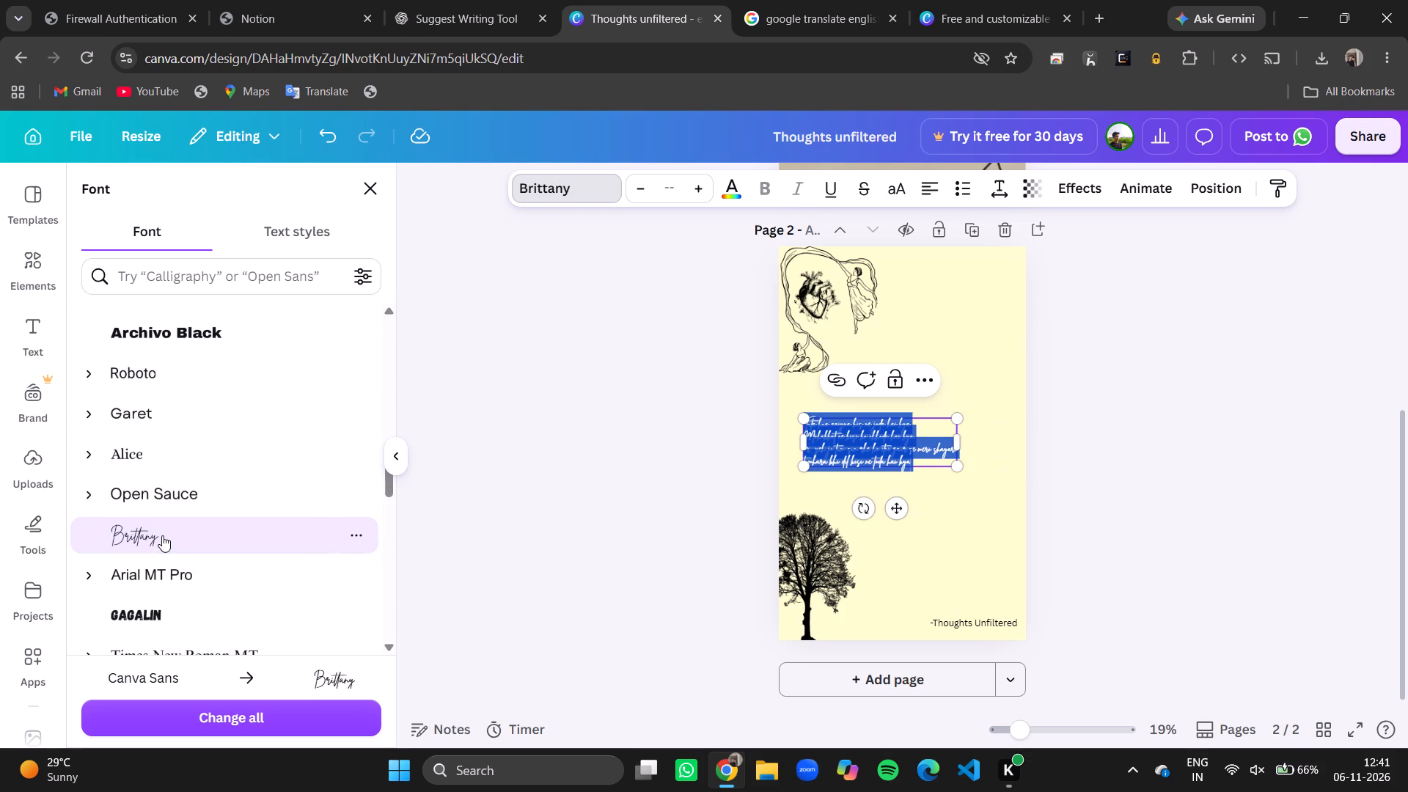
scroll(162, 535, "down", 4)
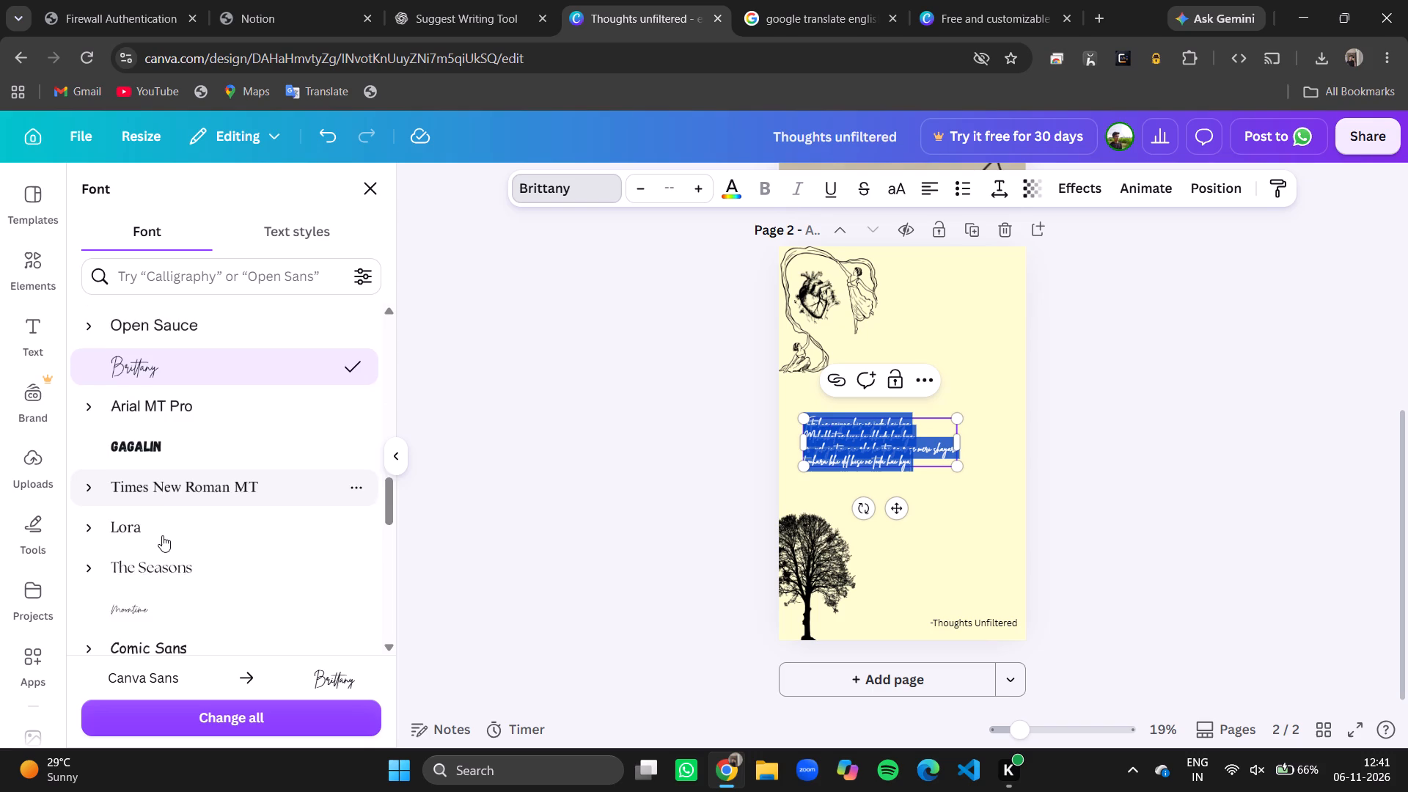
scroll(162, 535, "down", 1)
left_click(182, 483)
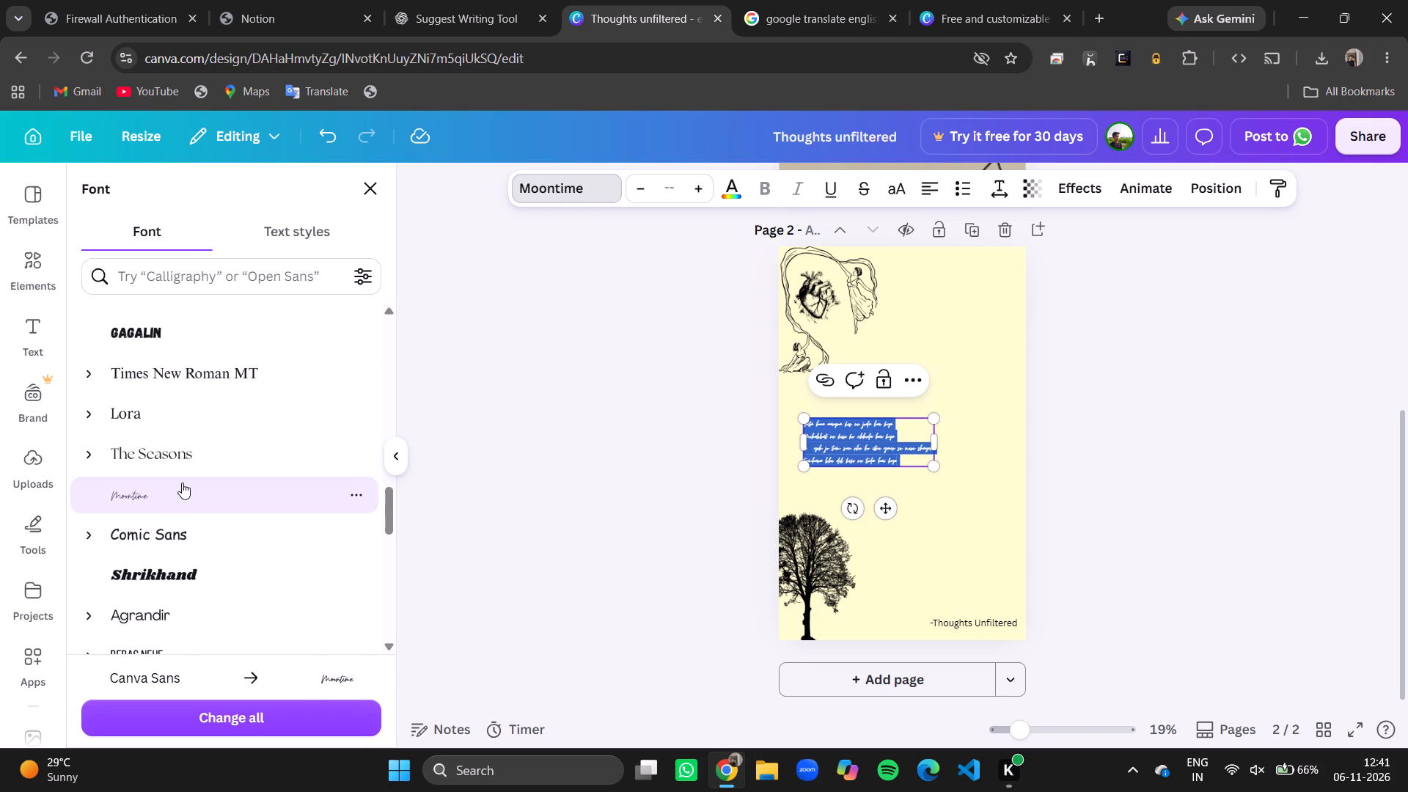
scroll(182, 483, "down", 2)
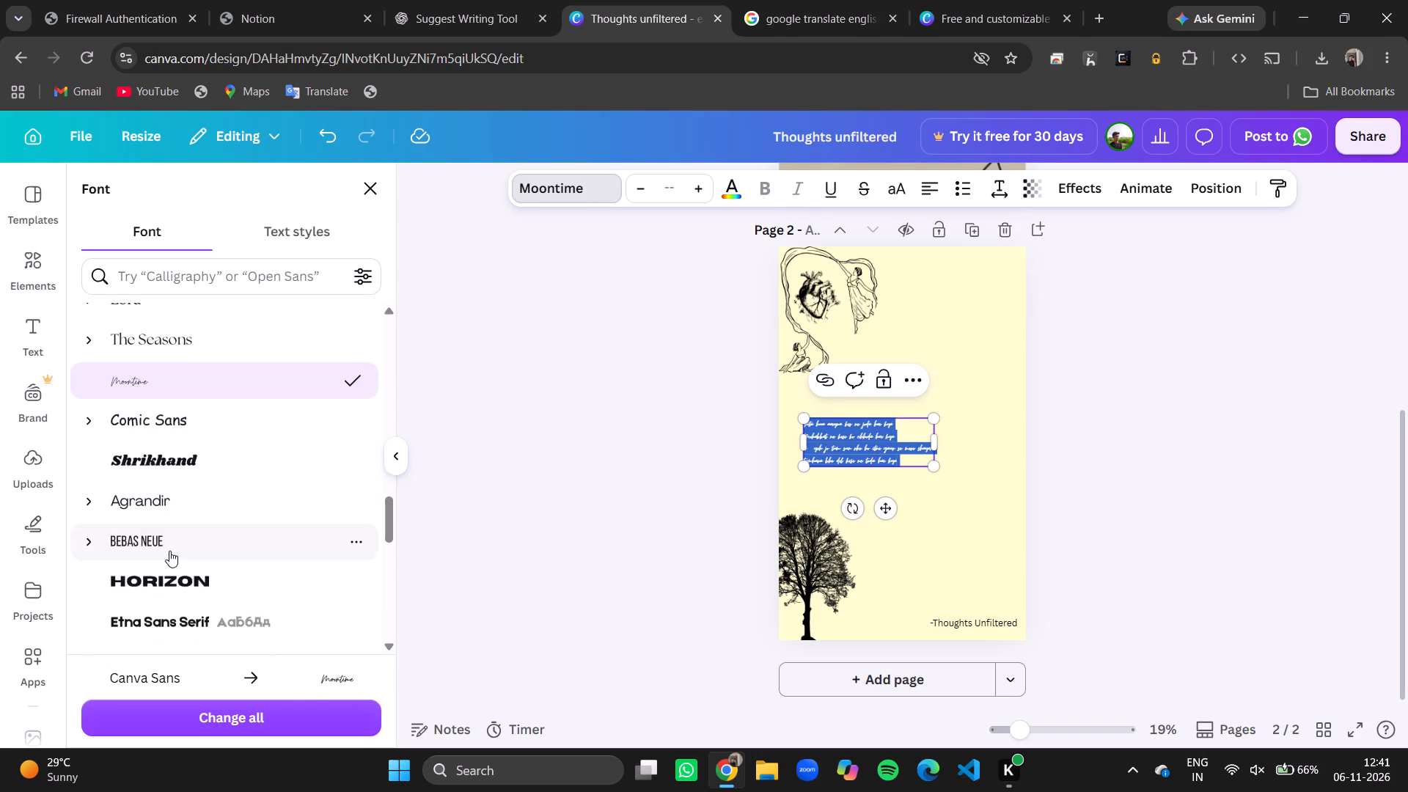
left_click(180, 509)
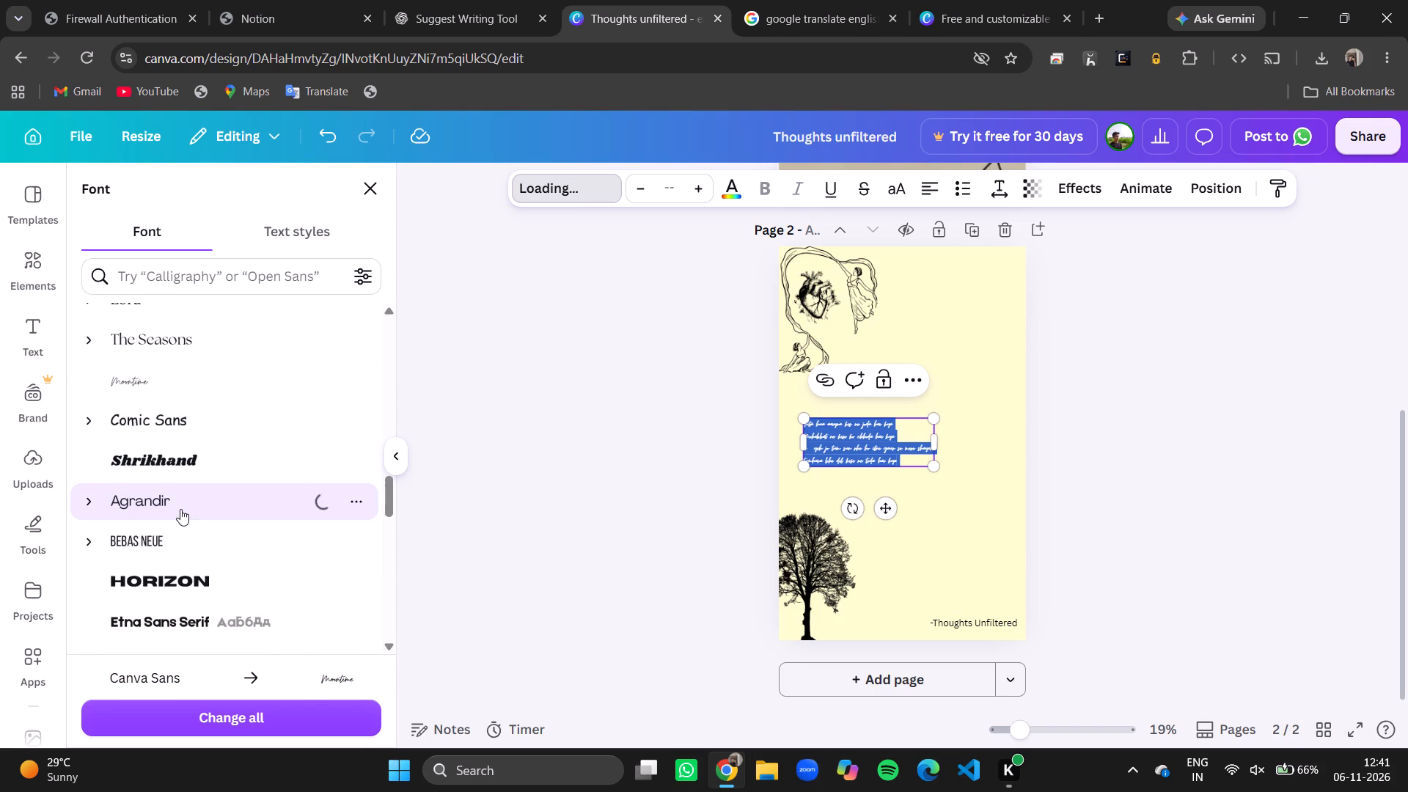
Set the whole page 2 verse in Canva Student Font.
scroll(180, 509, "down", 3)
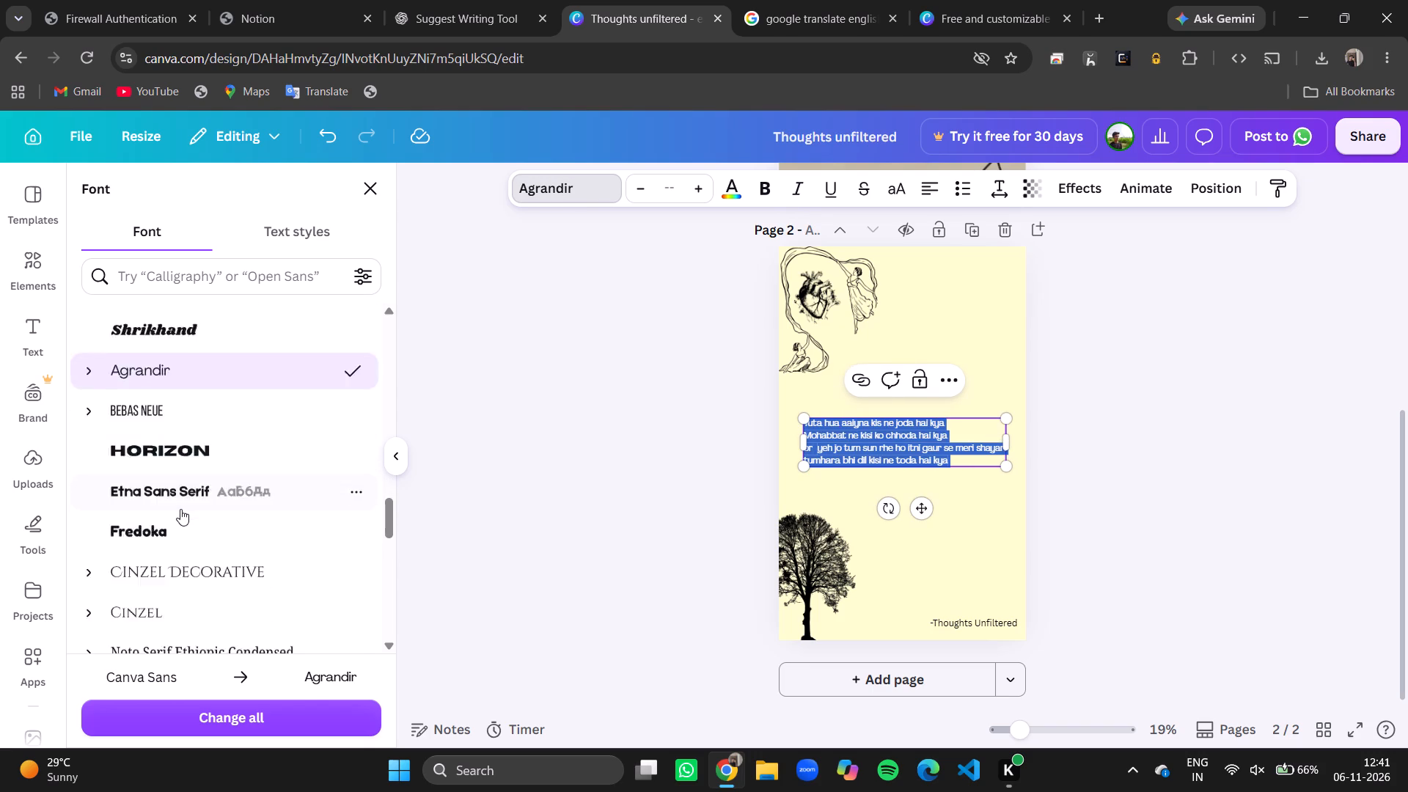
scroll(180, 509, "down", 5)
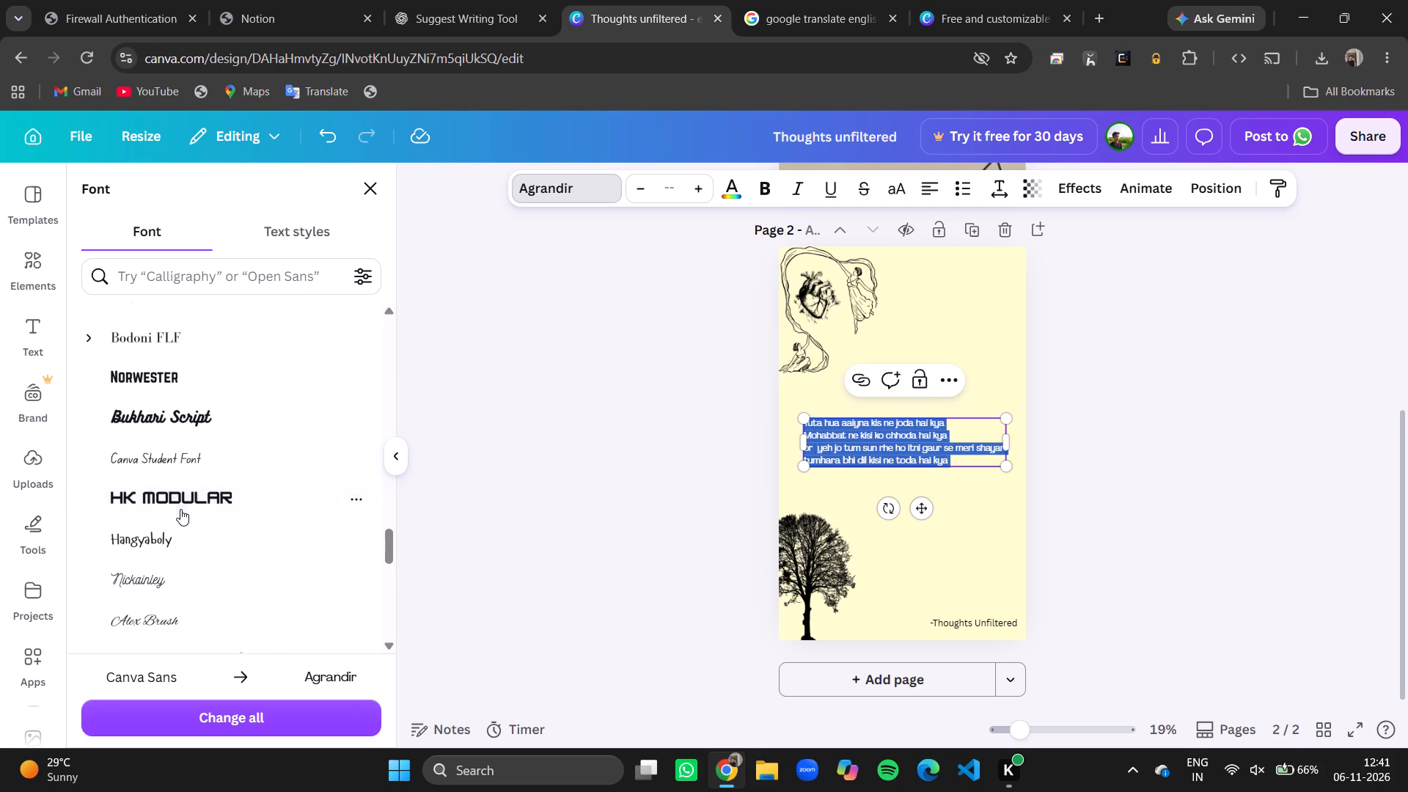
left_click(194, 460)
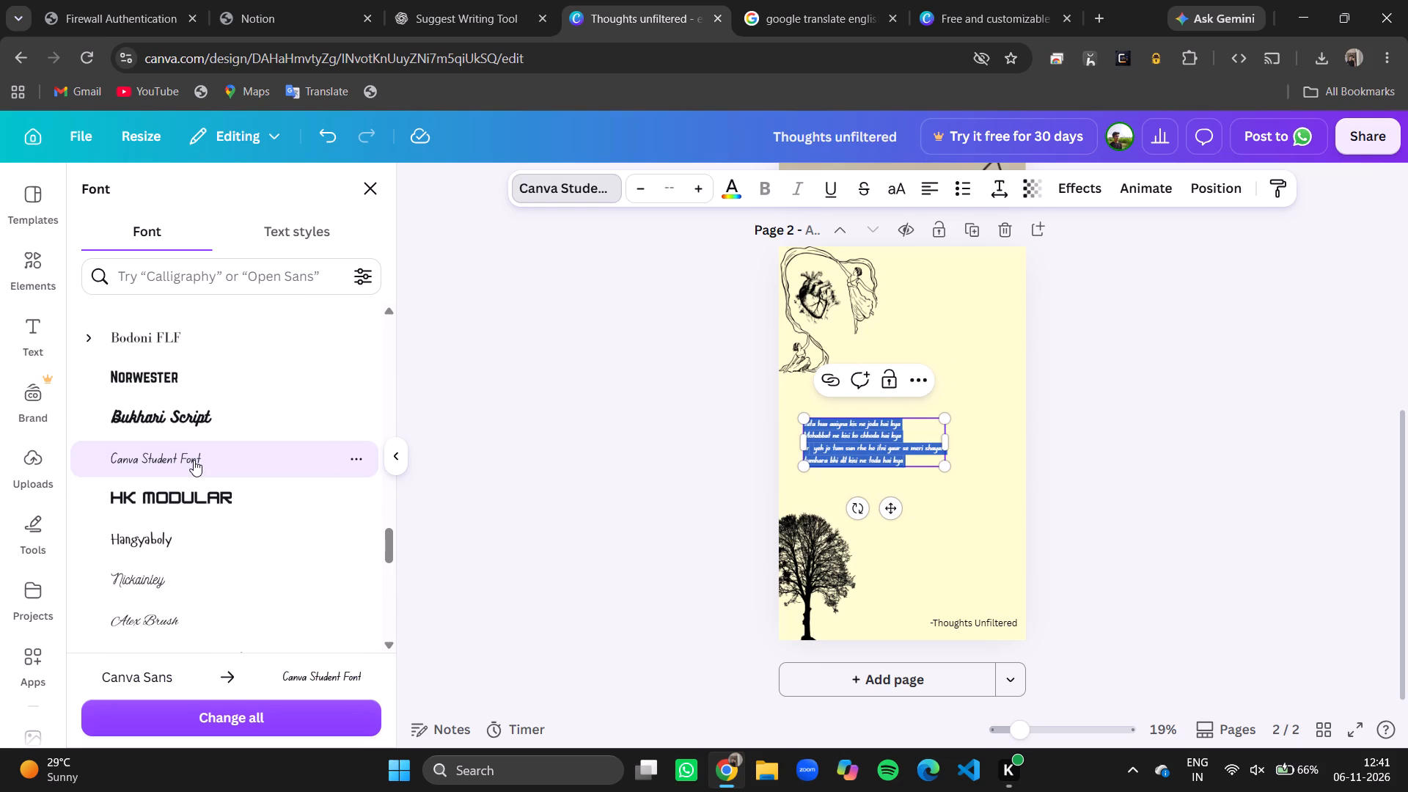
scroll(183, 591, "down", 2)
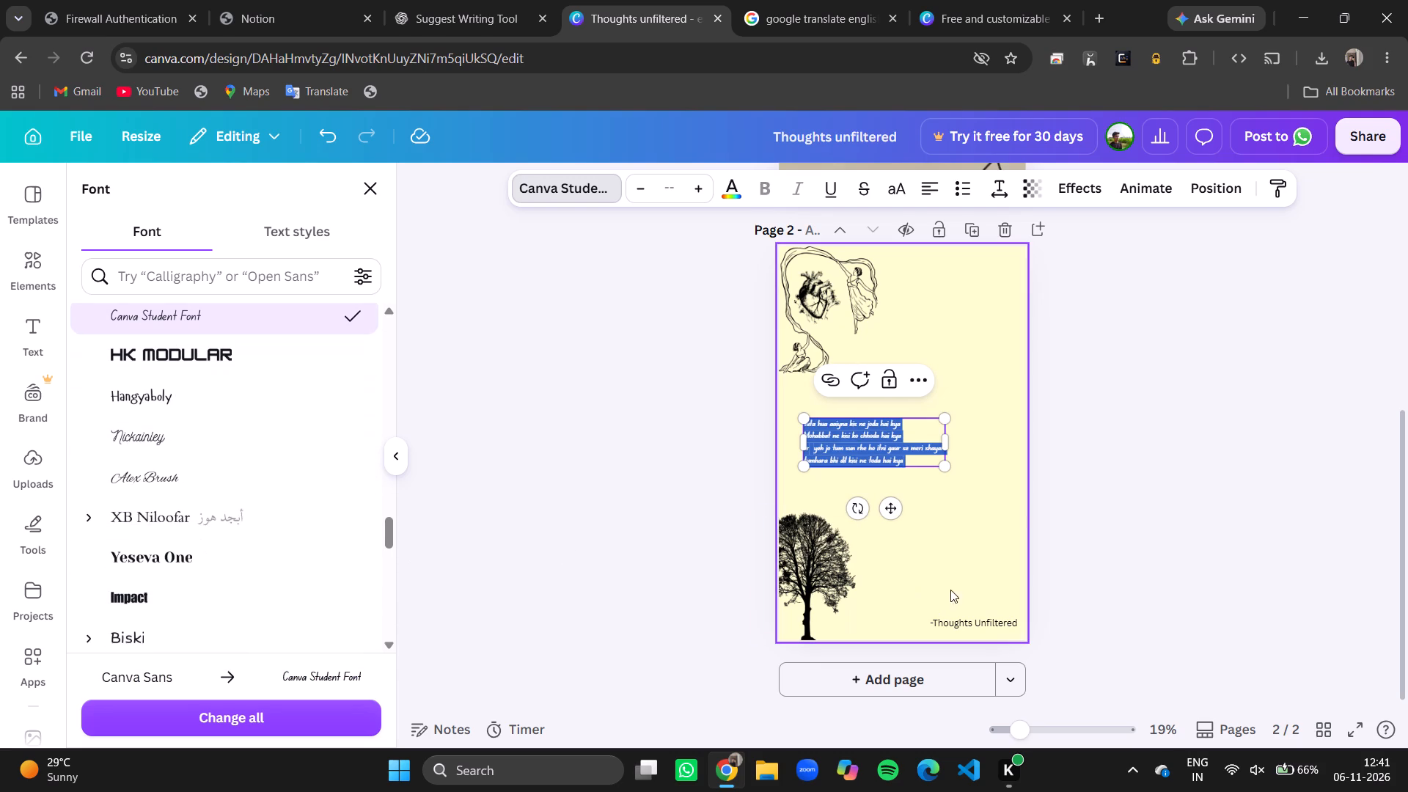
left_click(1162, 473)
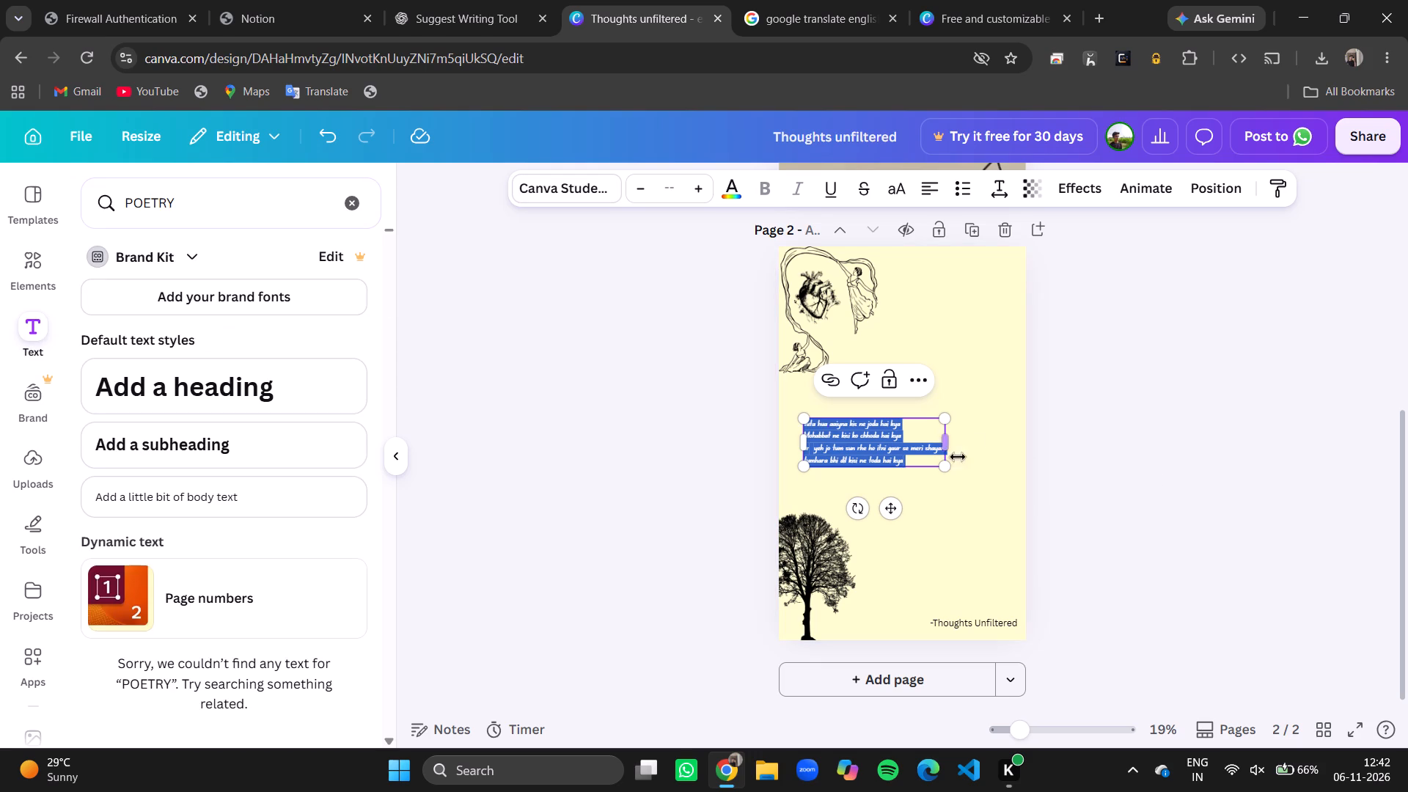
Enlarge the page 2 verse by scaling its text box to a font size of about 54.
left_click_drag(946, 466, 1000, 499)
left_click(1112, 478)
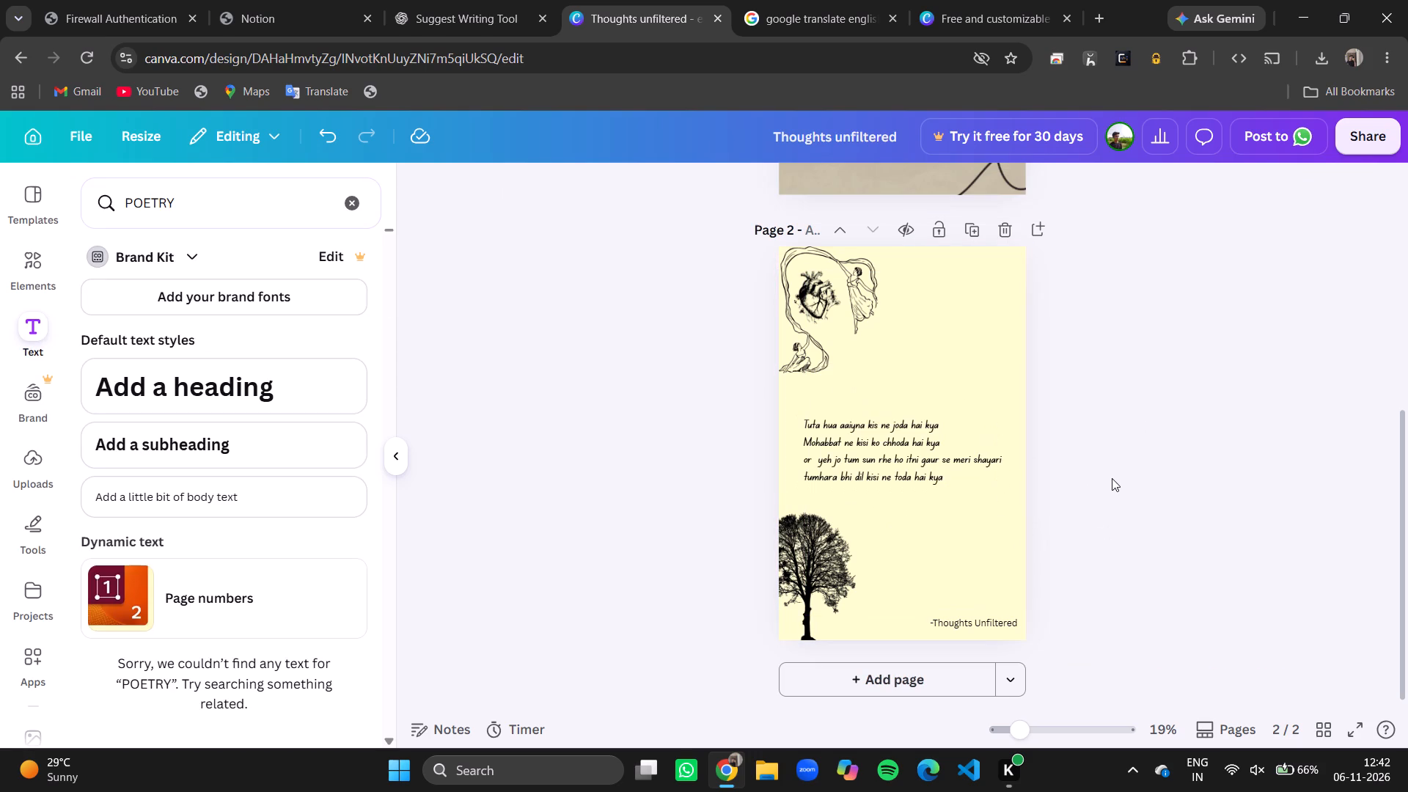
Add "........" at the end of the verse's last line, "tumhara bhi dil kisi ne toda hai kya".
left_click(913, 437)
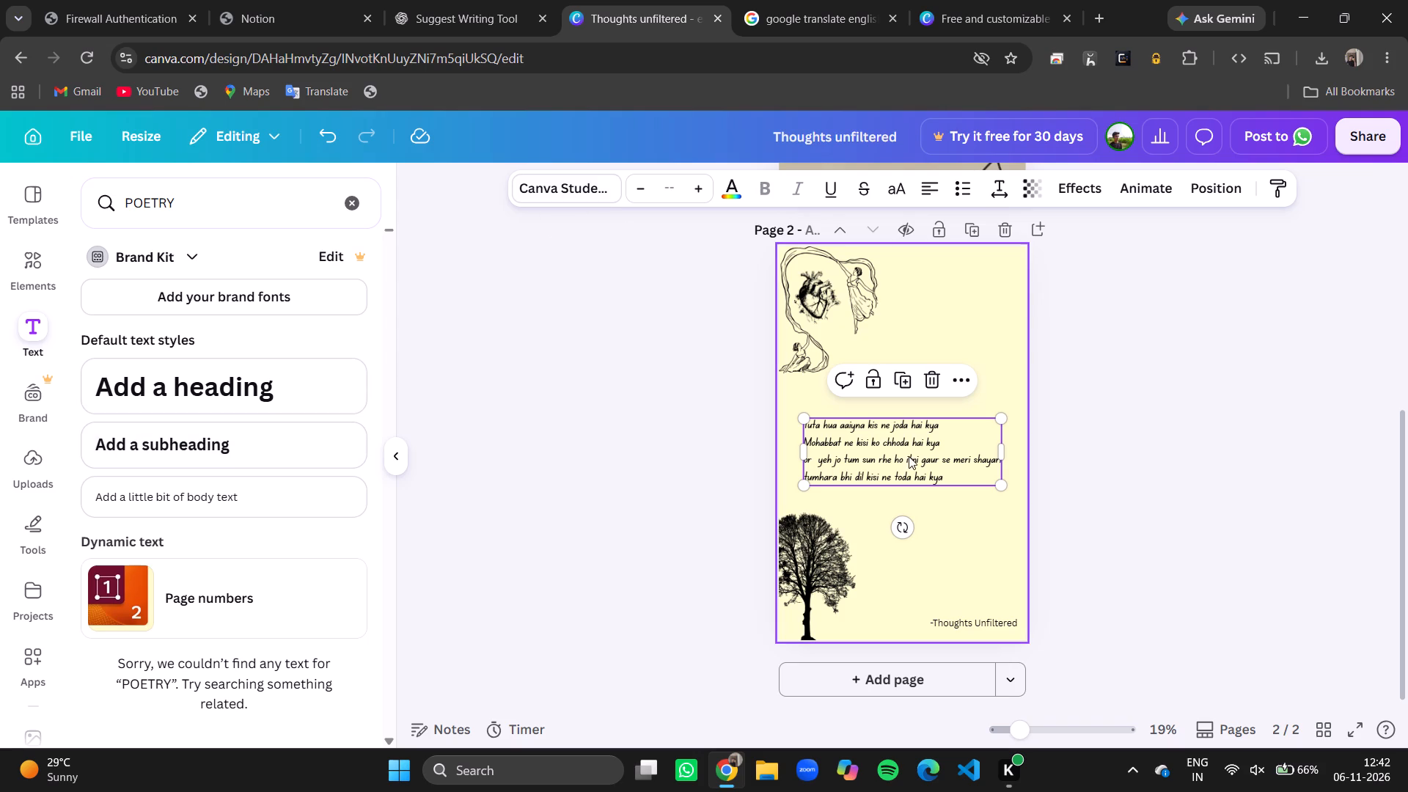
left_click(930, 473)
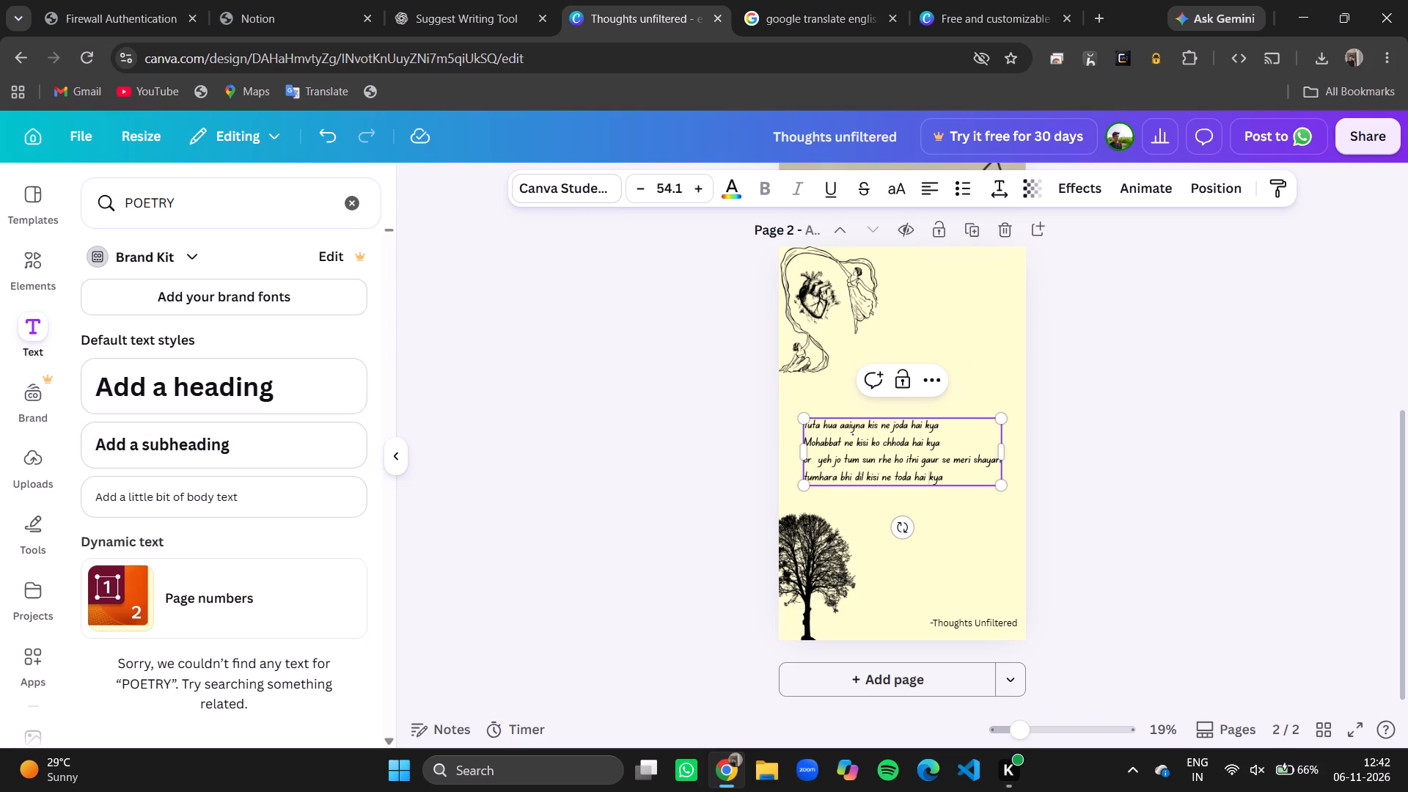
left_click(958, 470)
type("........")
Set the whole page 2 verse in the Hangyaboly font.
key("ctrl+a")
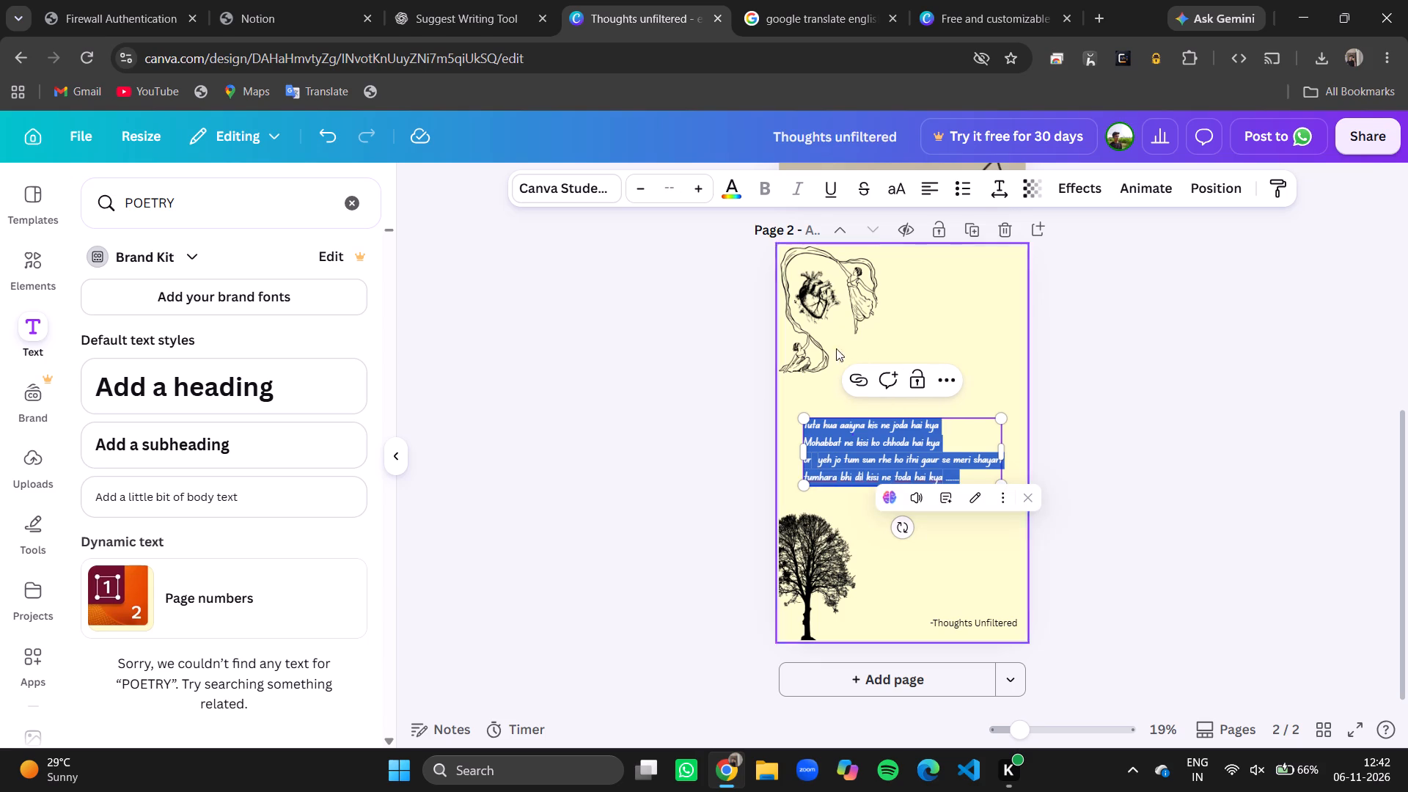
left_click(592, 190)
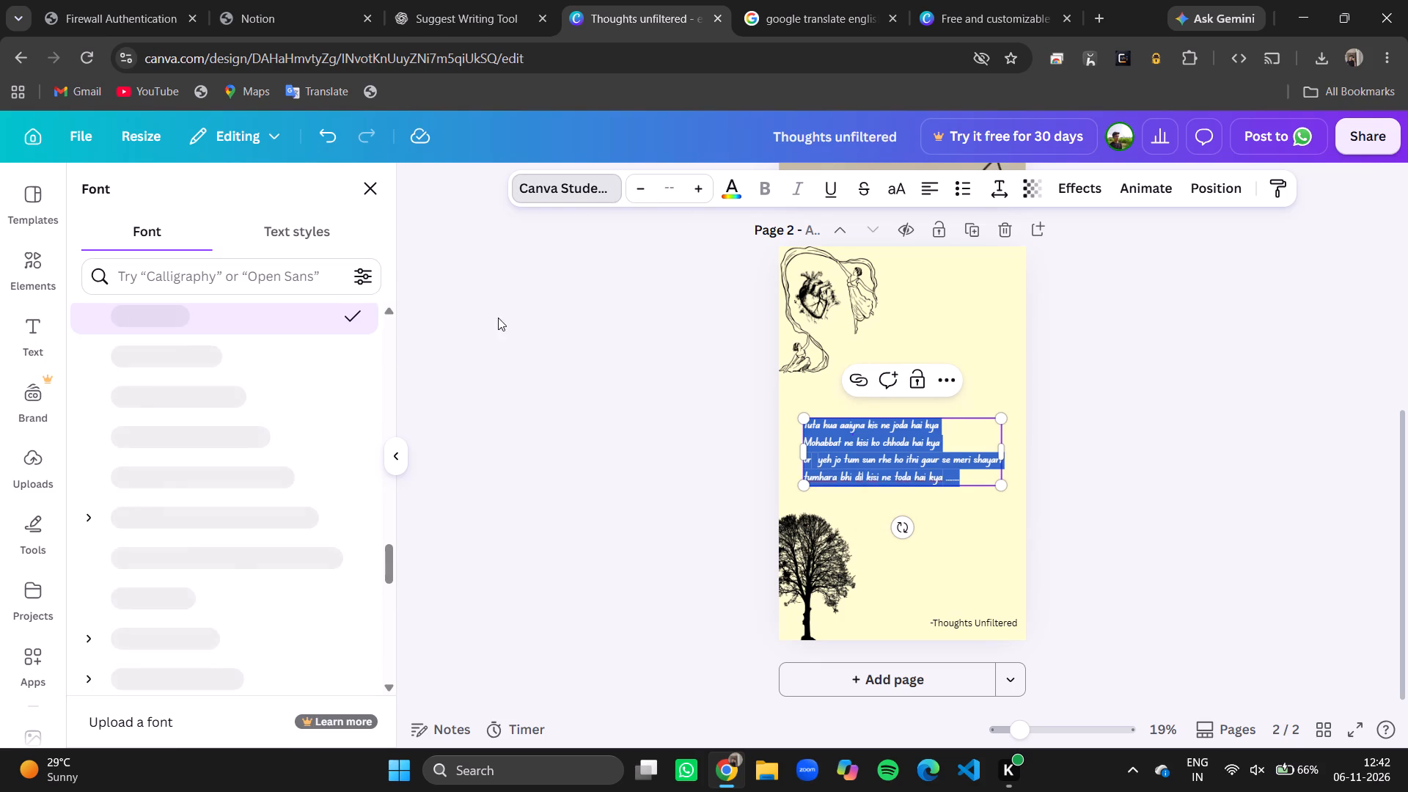
left_click(239, 445)
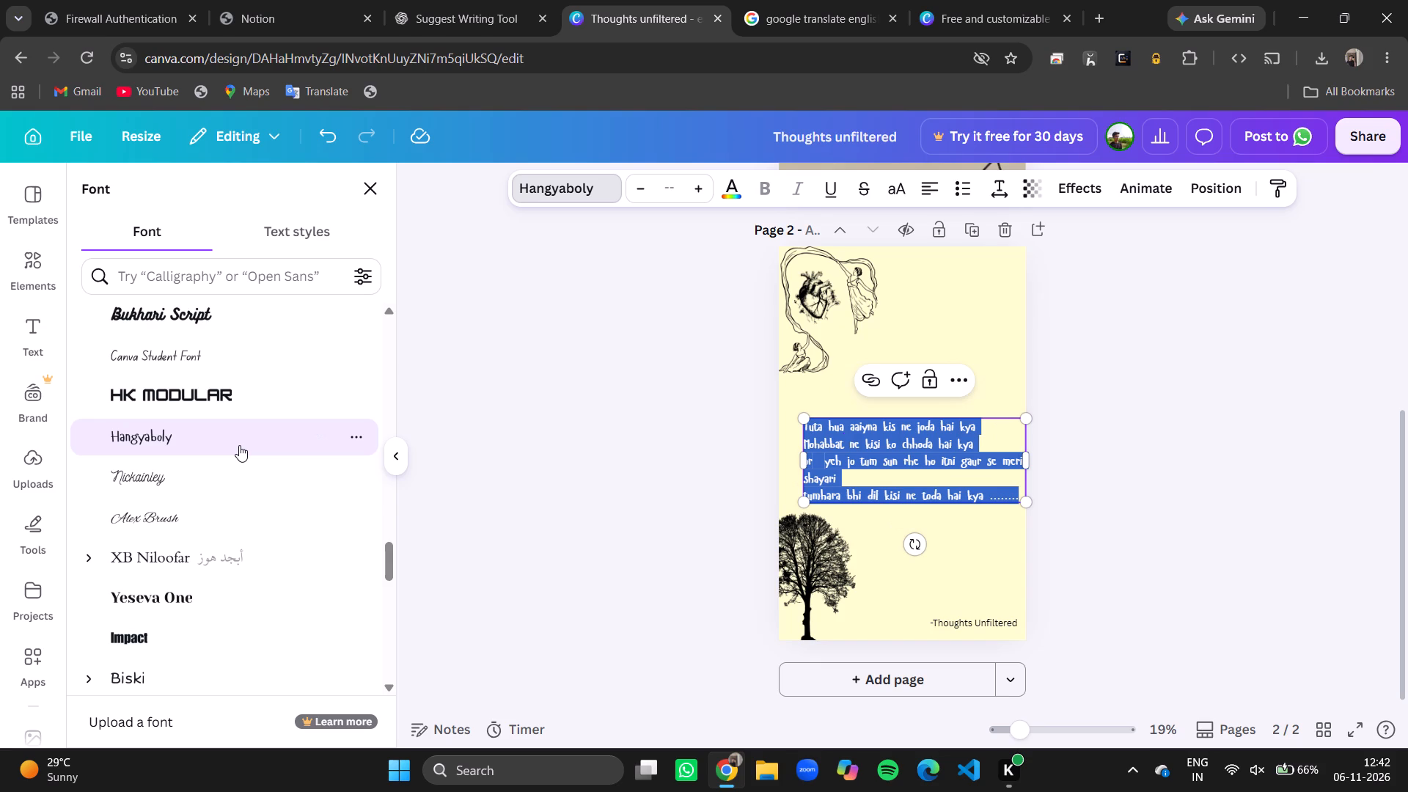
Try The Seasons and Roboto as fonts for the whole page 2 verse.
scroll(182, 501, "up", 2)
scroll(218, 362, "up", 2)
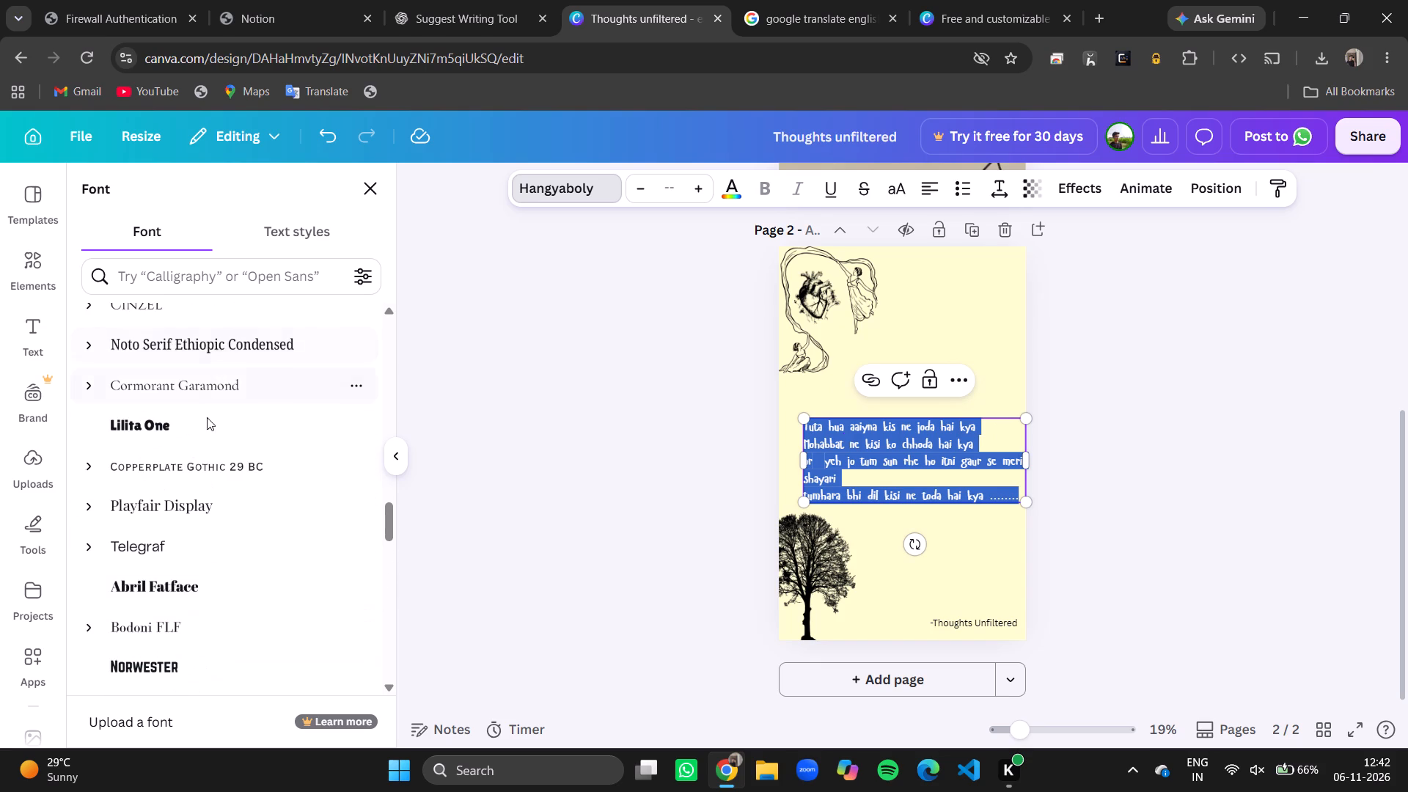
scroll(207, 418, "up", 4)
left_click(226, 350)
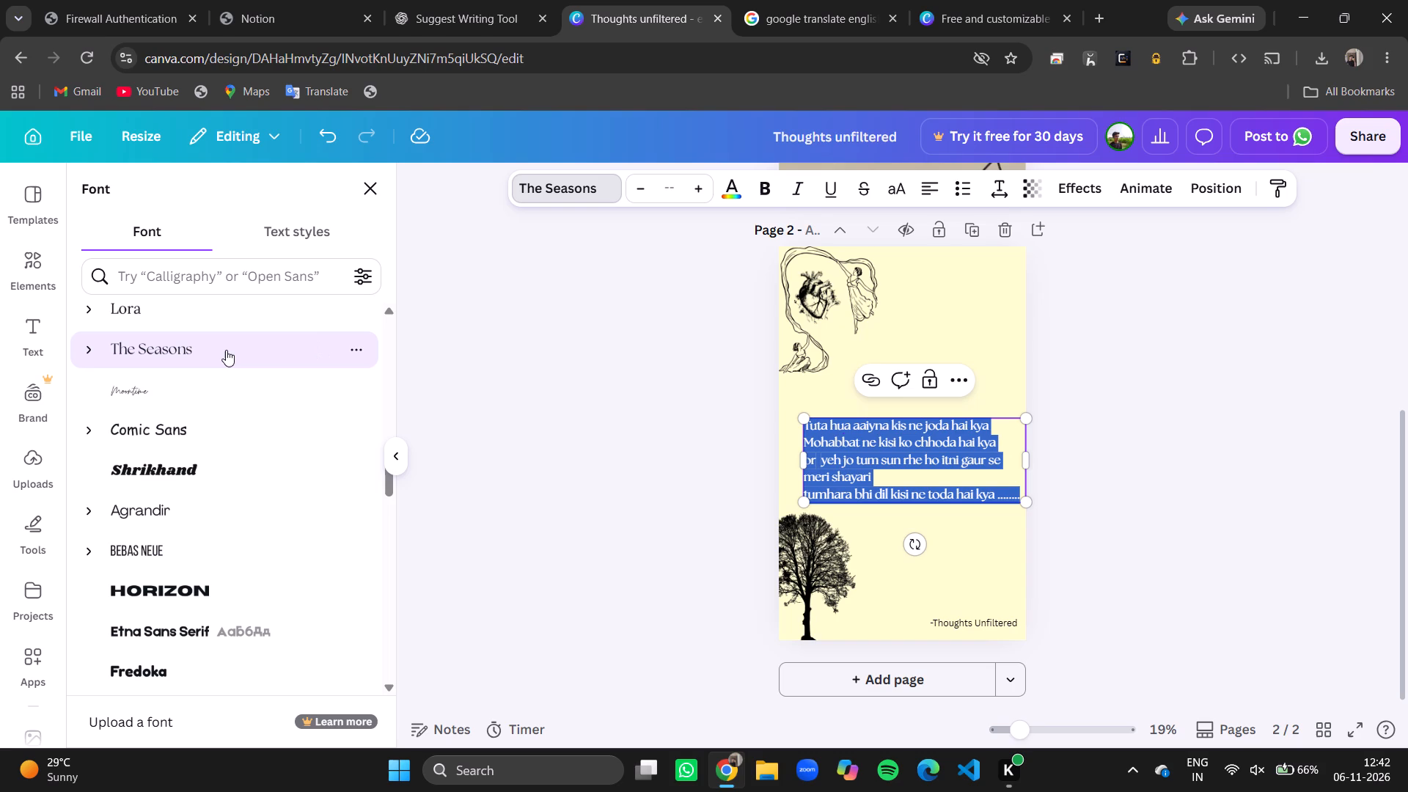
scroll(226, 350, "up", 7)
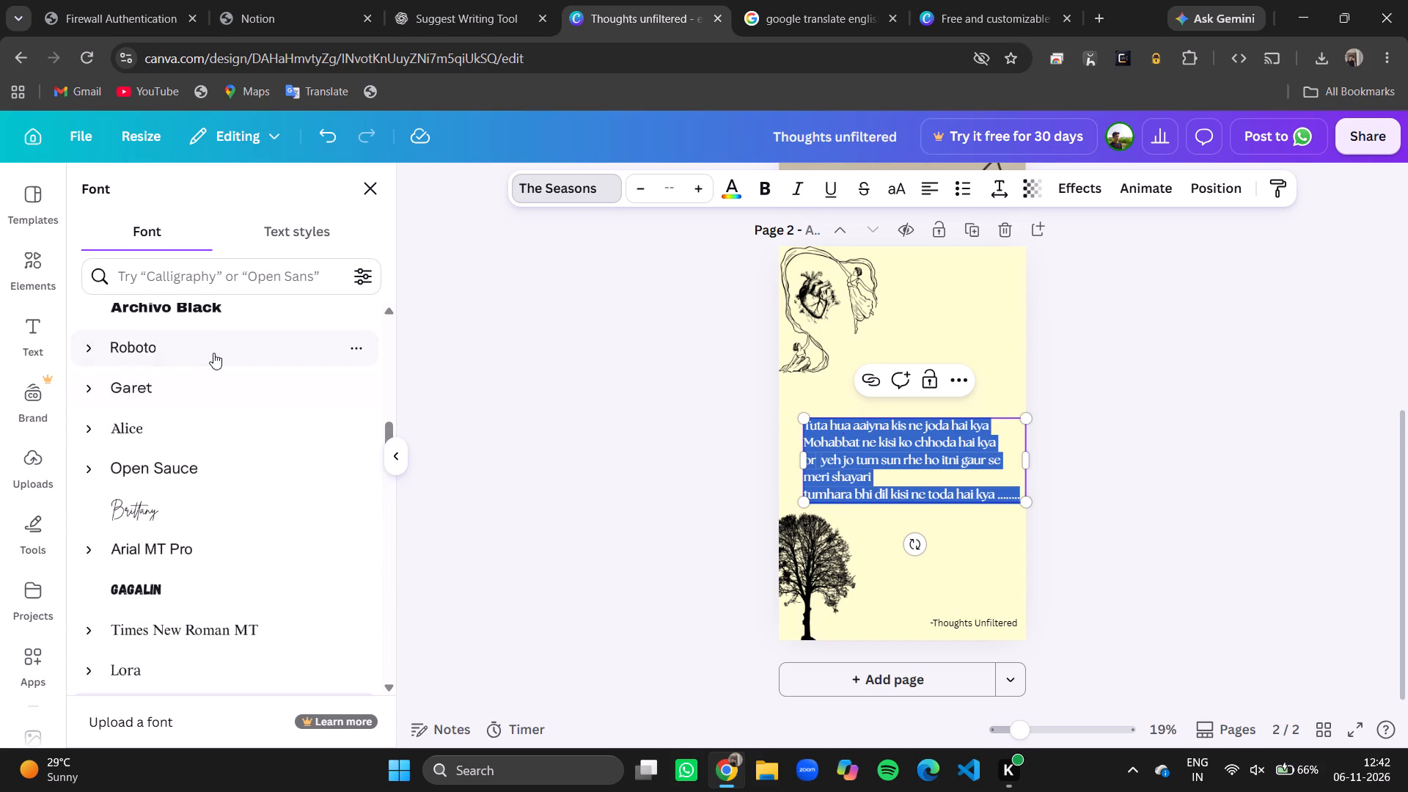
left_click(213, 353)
Set the whole page 2 verse in the DM Sans font.
scroll(236, 345, "up", 1)
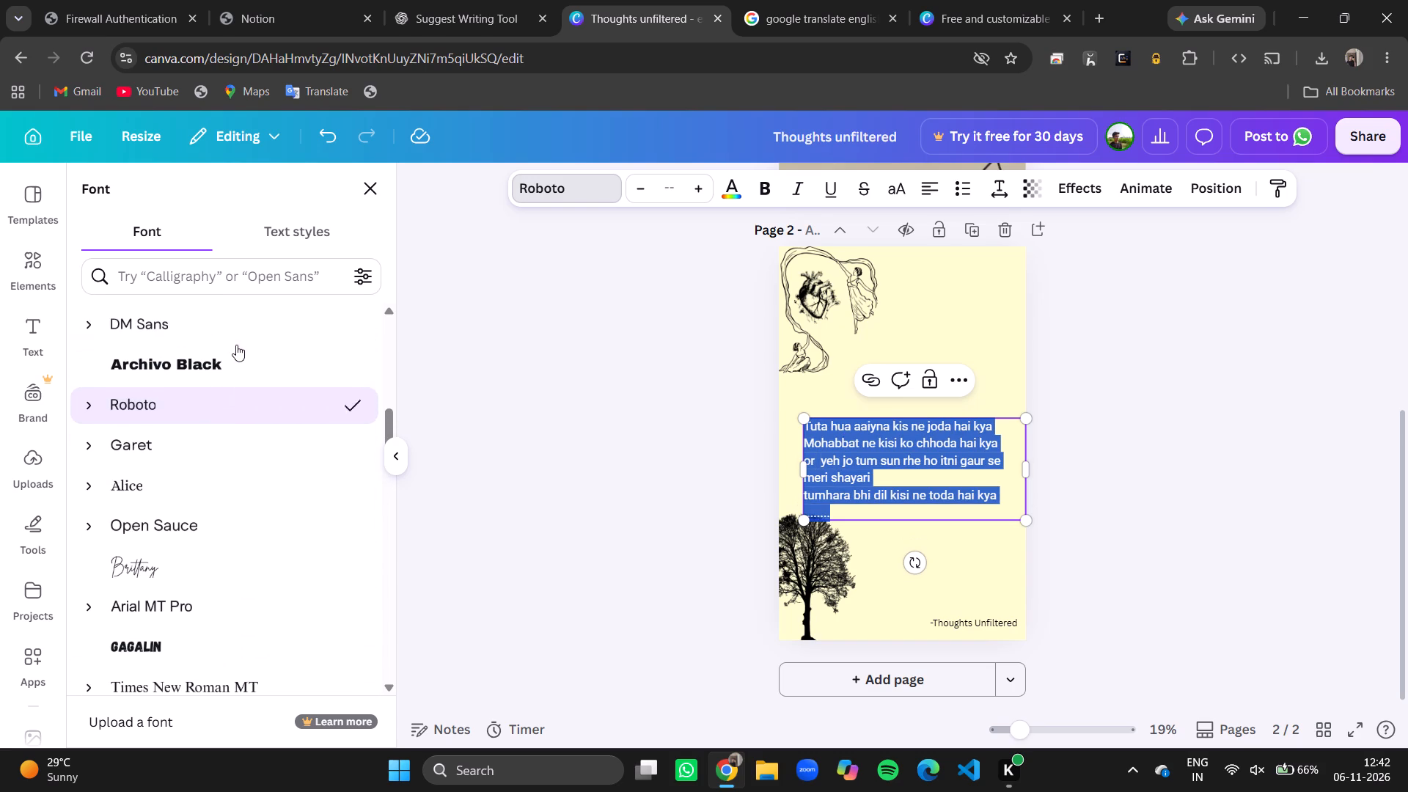
scroll(236, 345, "up", 2)
left_click(196, 466)
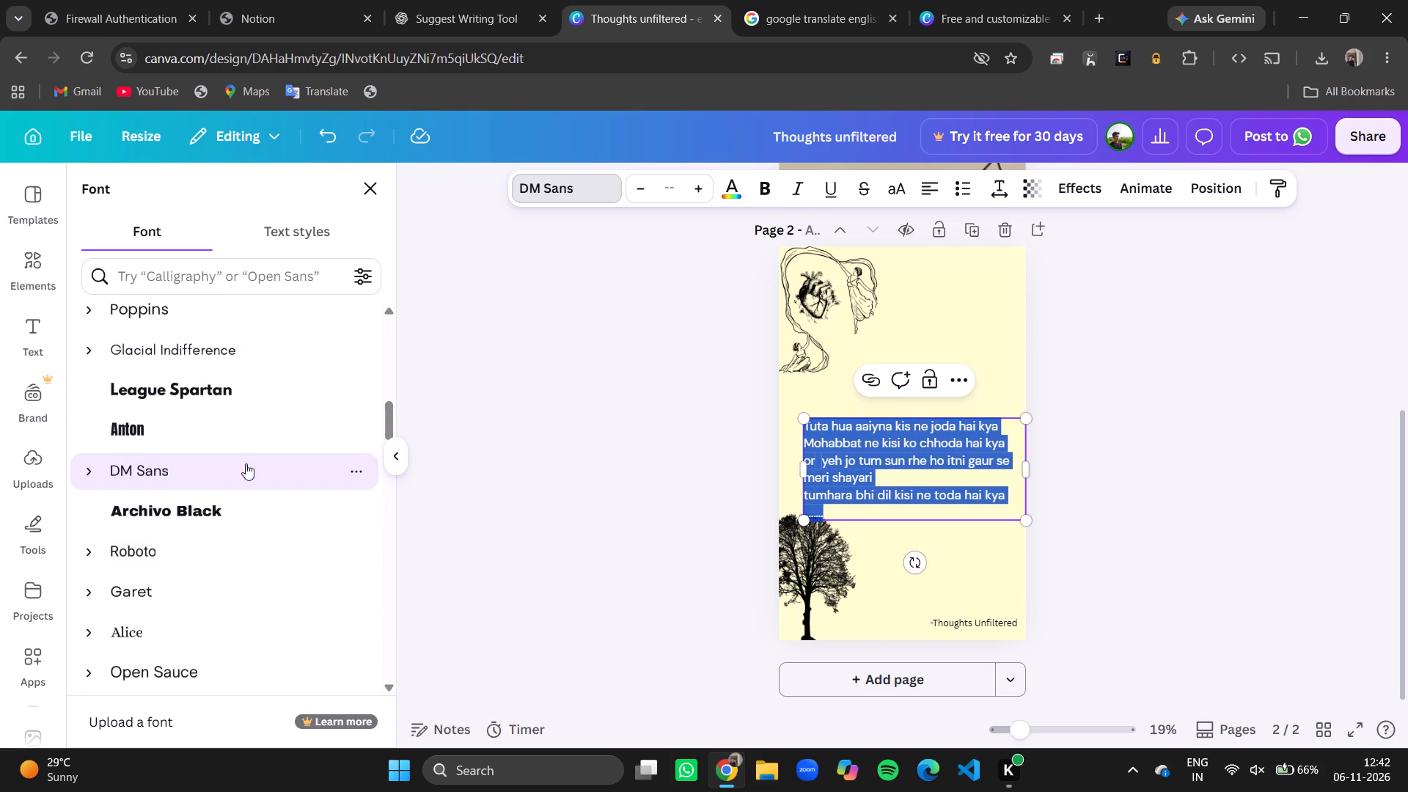
left_click(1131, 425)
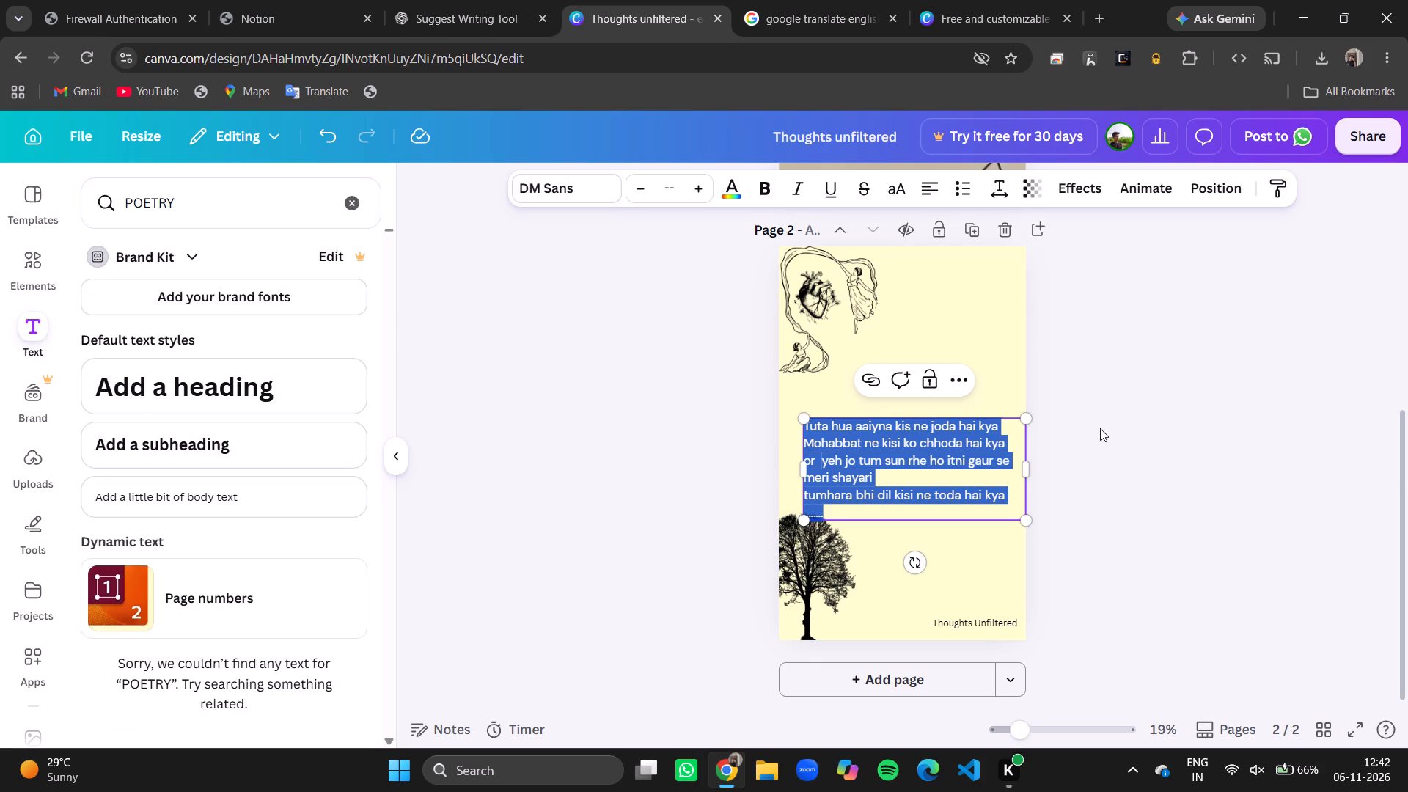
Shrink the page 2 verse by scaling its text box to a font size of about 41.
left_click(955, 487)
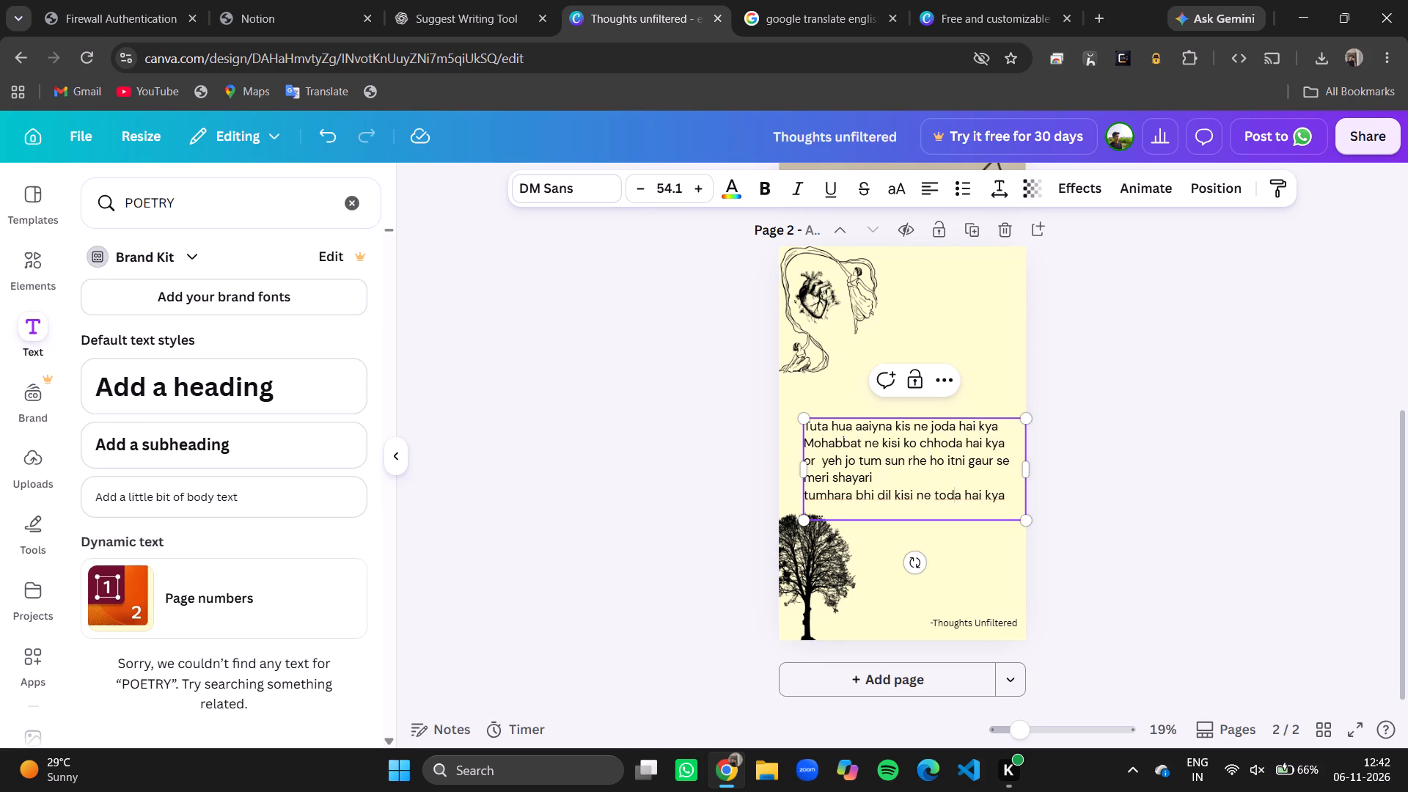
left_click_drag(1025, 524, 1002, 513)
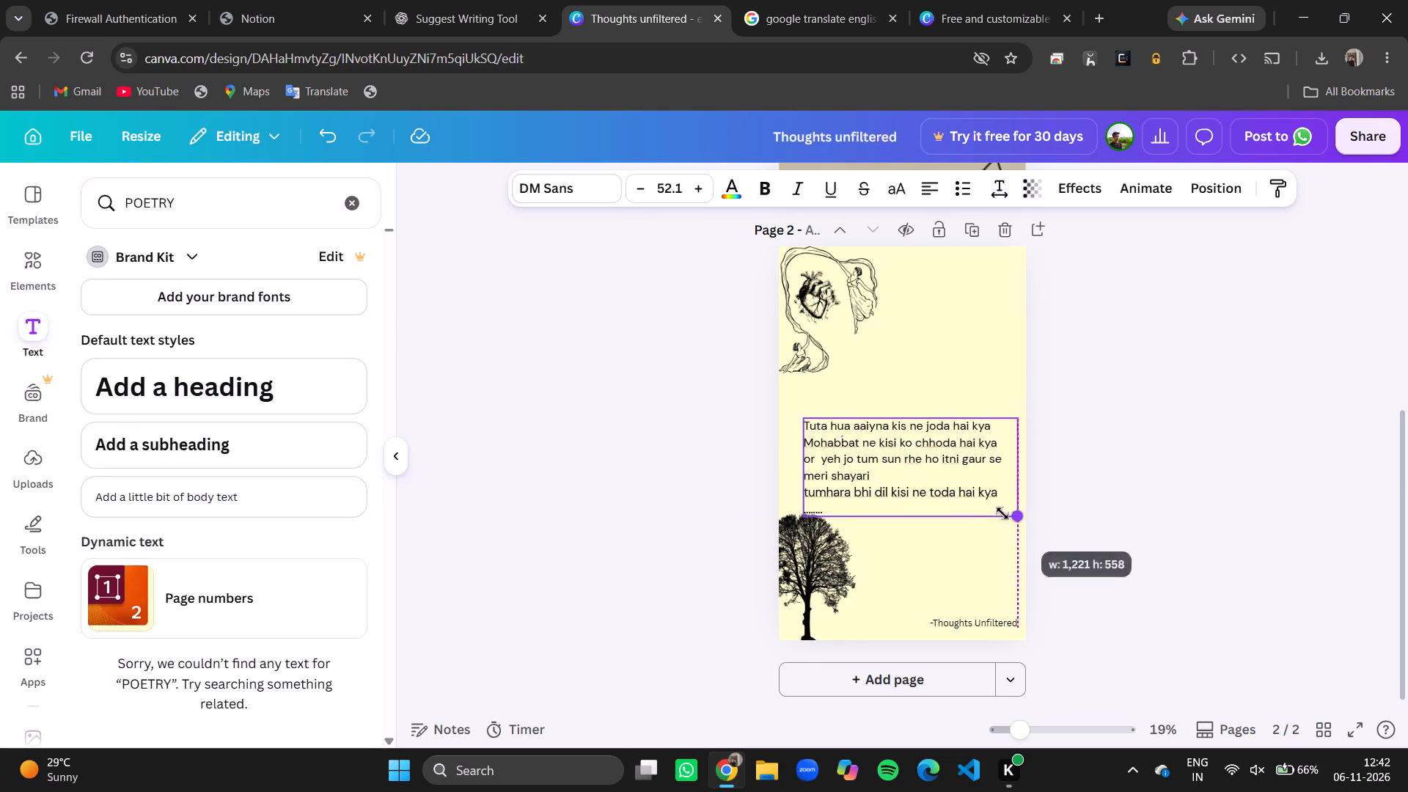
left_click_drag(1002, 513, 980, 492)
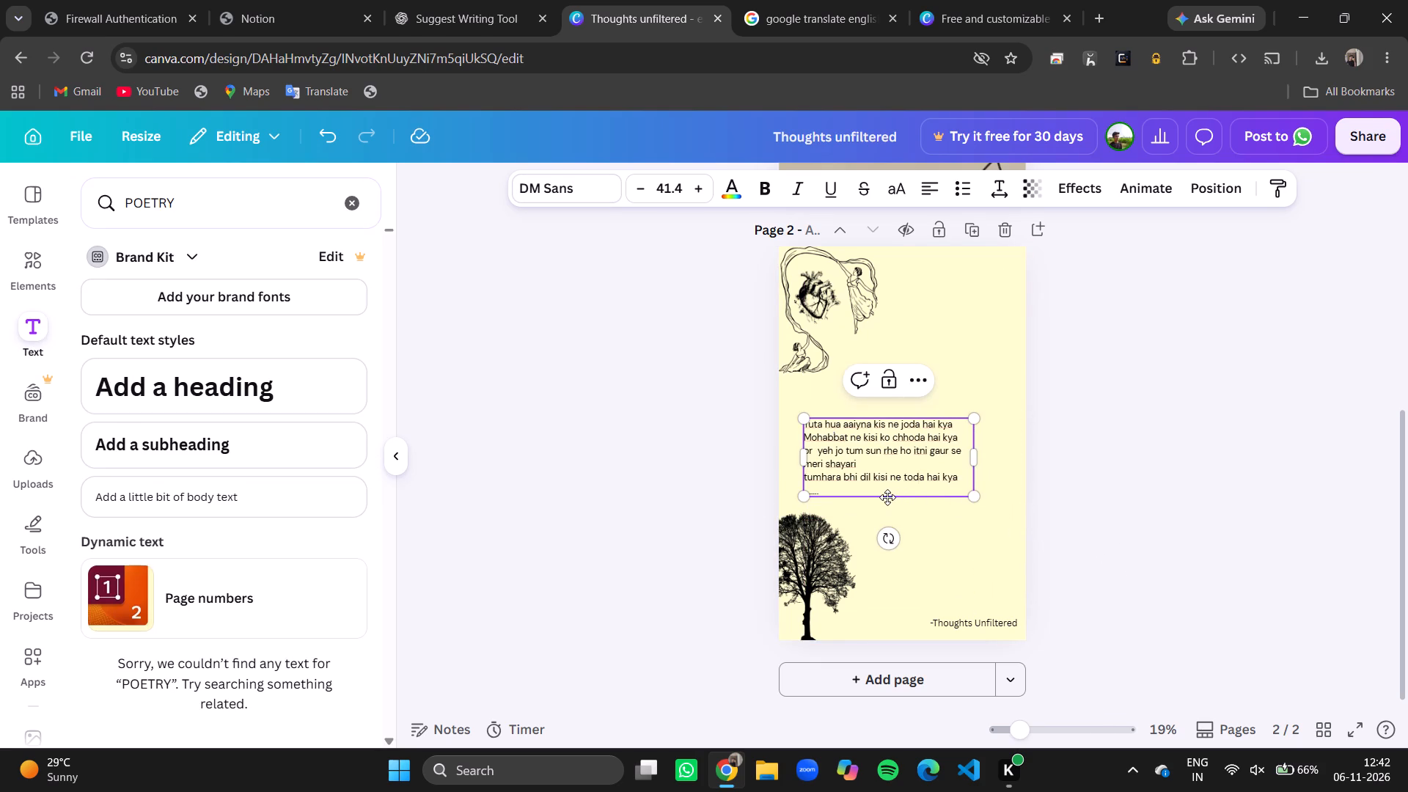
Delete the last two dots trailing the page 2 verse's final line, "tumhara bhi dil kisi ne toda hai kya".
left_click(863, 488)
key("BackSpace")
key("BackSpace")
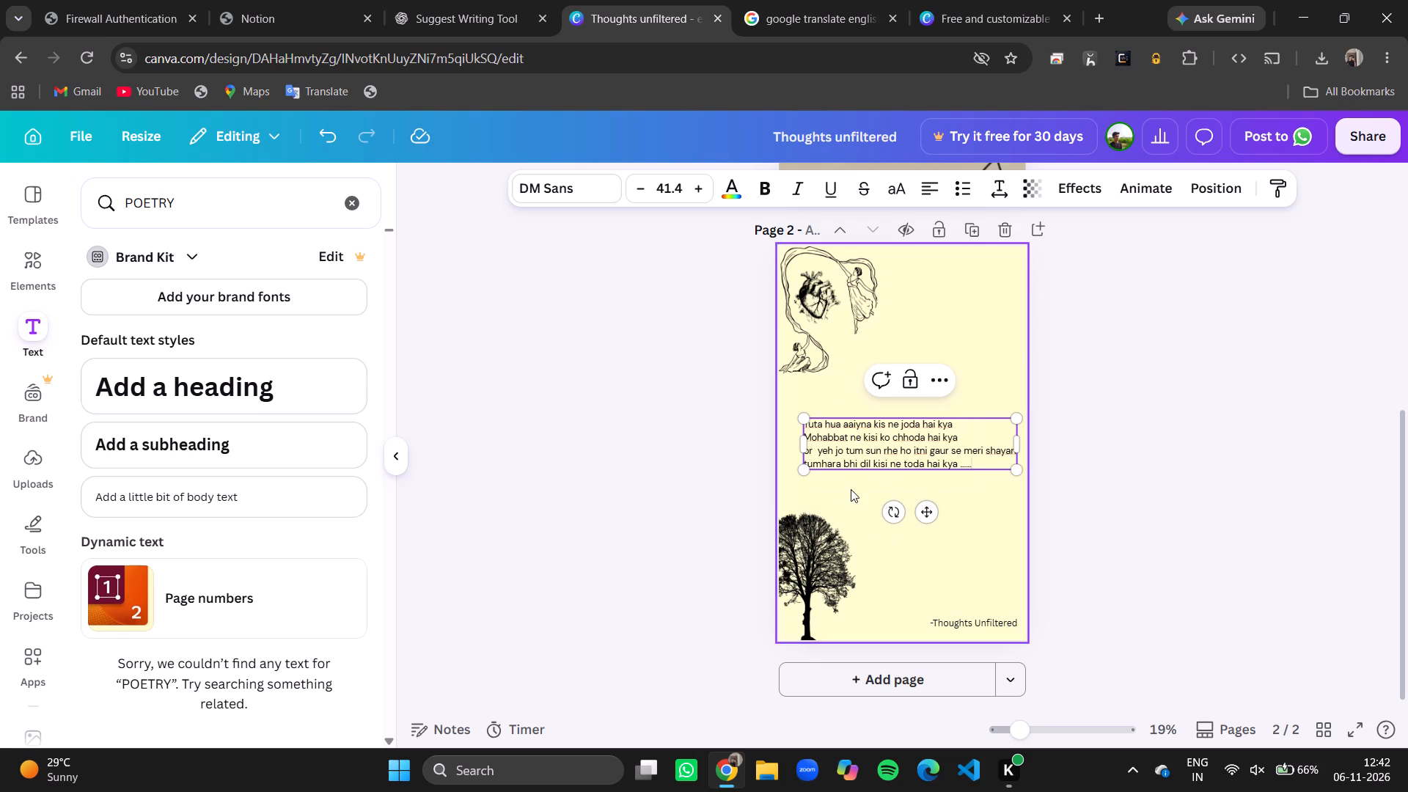
left_click(1151, 451)
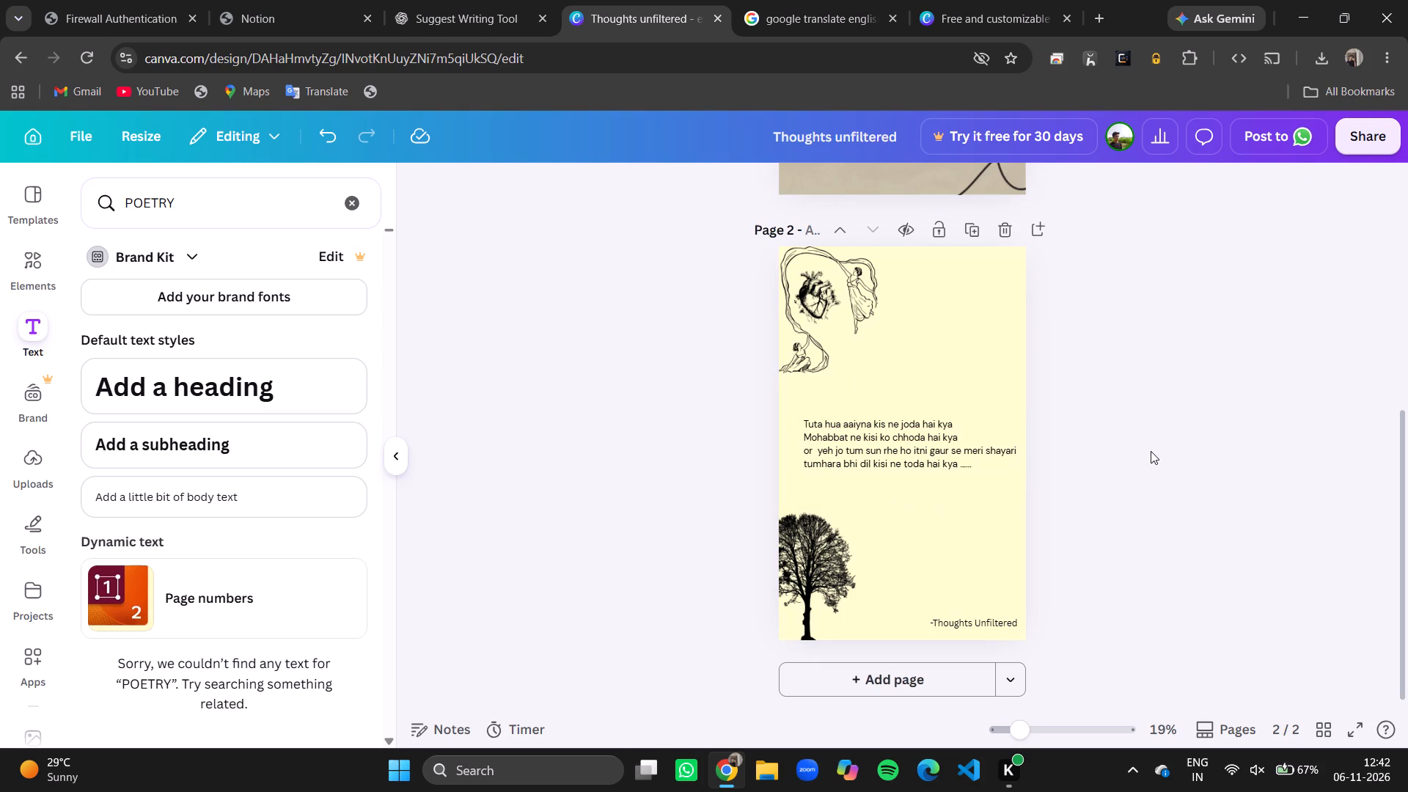
Shift the page 2 verse towards the page's left edge, midway between artwork and tree, and enlarge it to about 1,270 wide.
left_click_drag(955, 427, 936, 425)
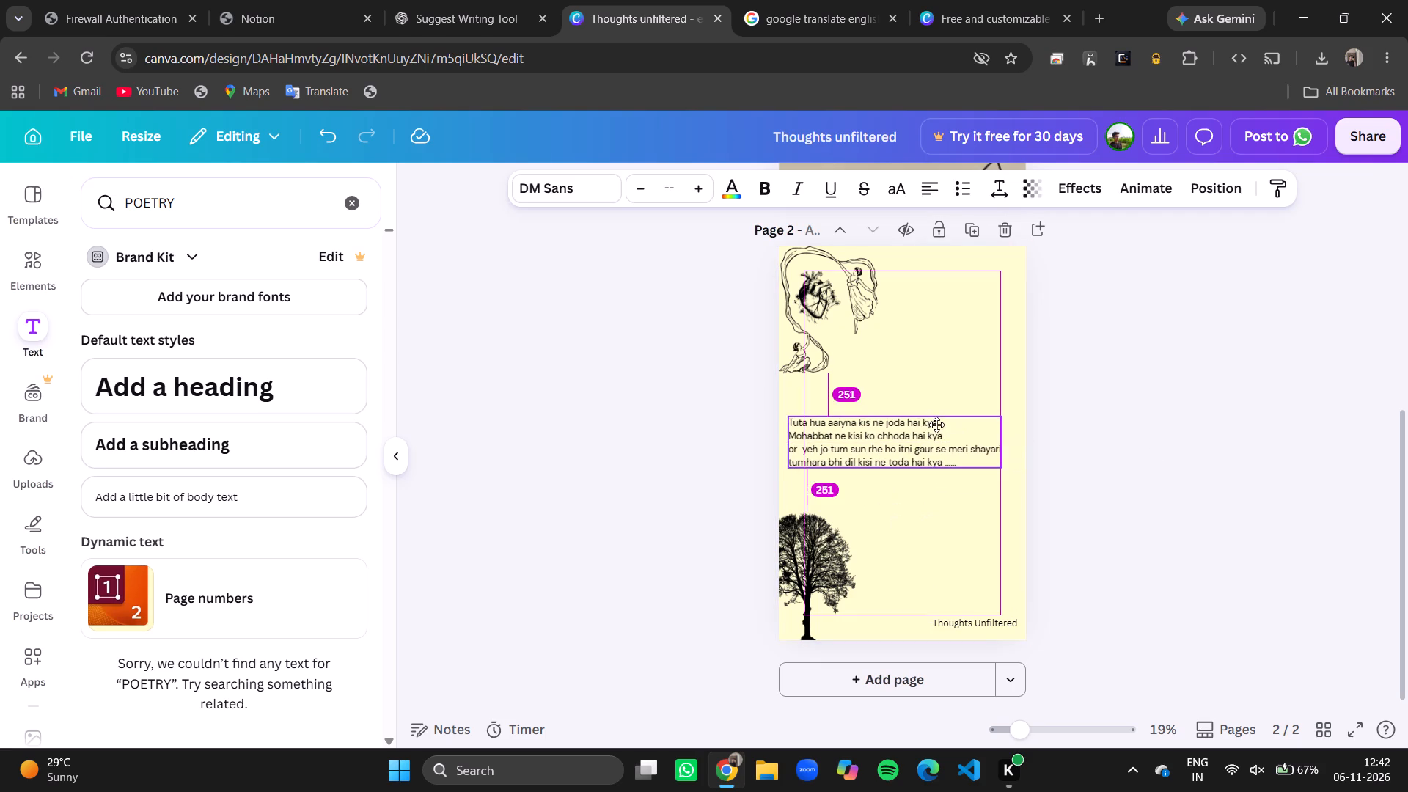
left_click_drag(936, 425, 936, 424)
left_click_drag(1000, 464, 1007, 468)
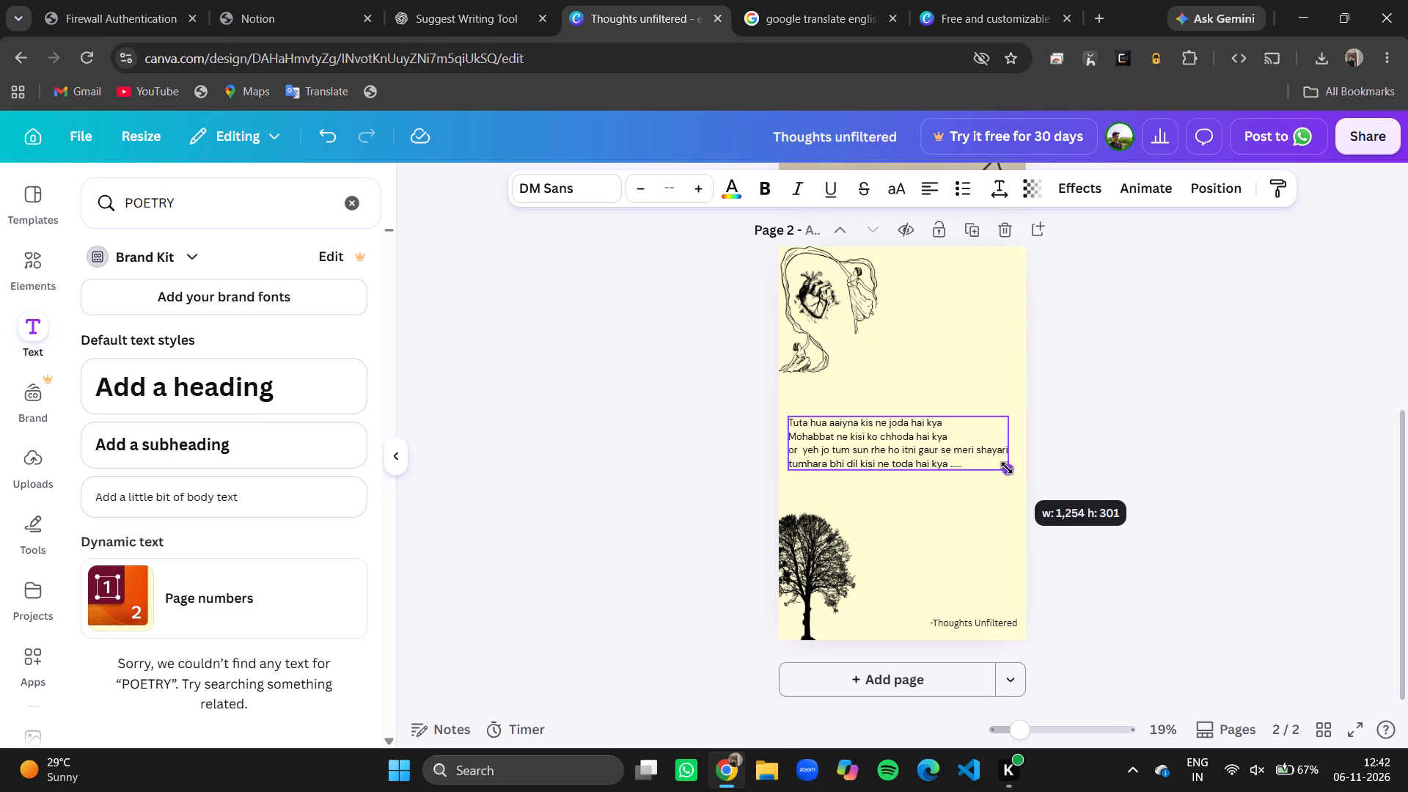
left_click_drag(1007, 468, 1013, 473)
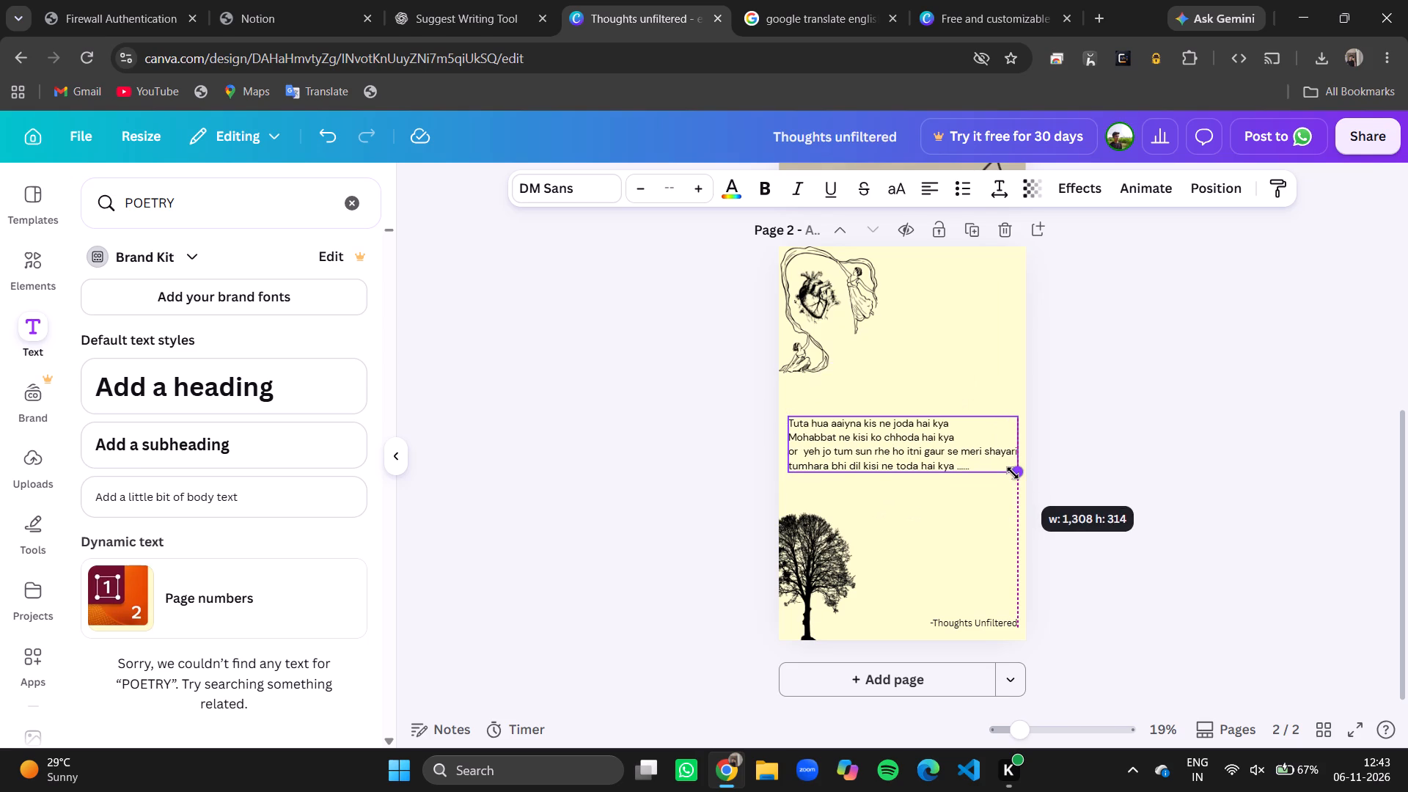
left_click_drag(1013, 473, 1009, 472)
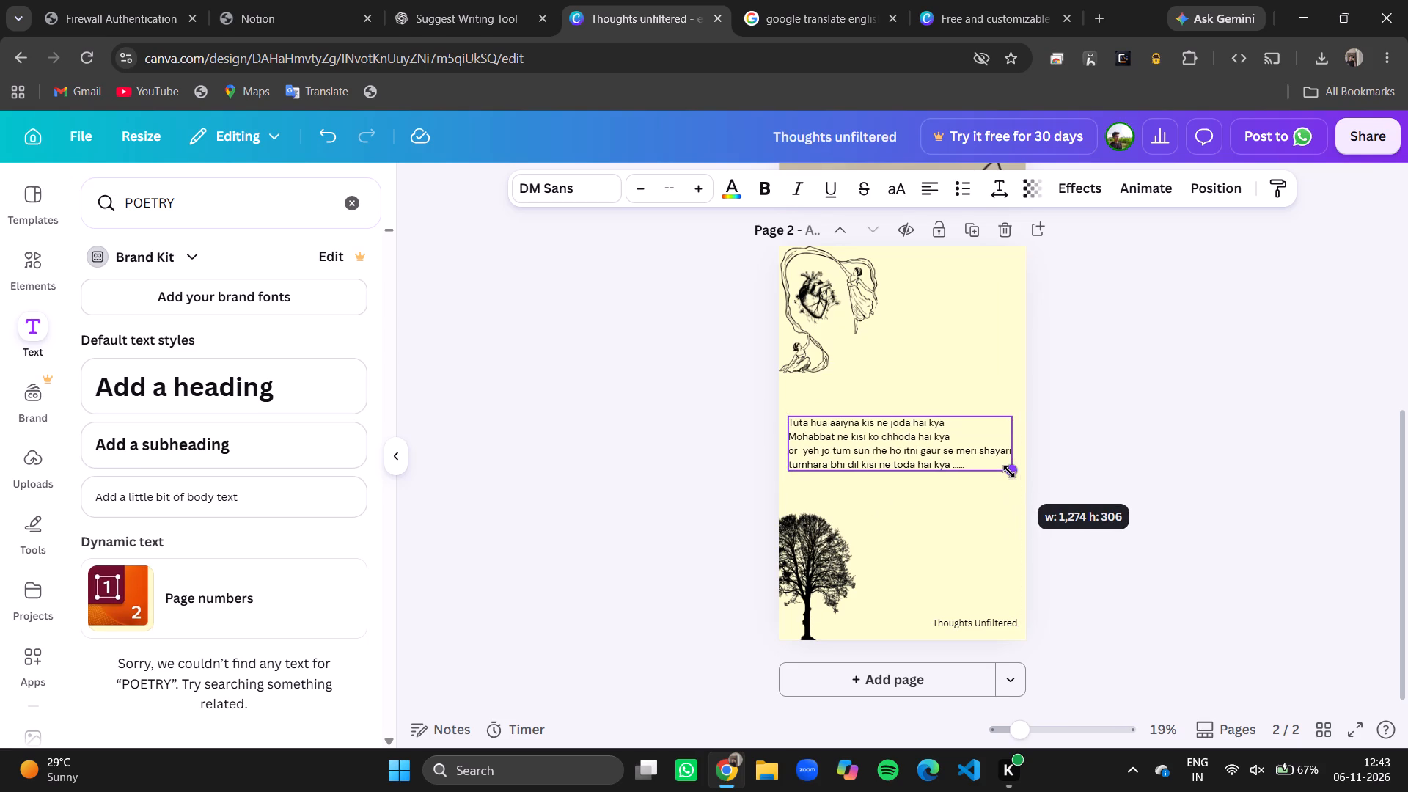
left_click_drag(1009, 472, 1008, 471)
left_click(1159, 466)
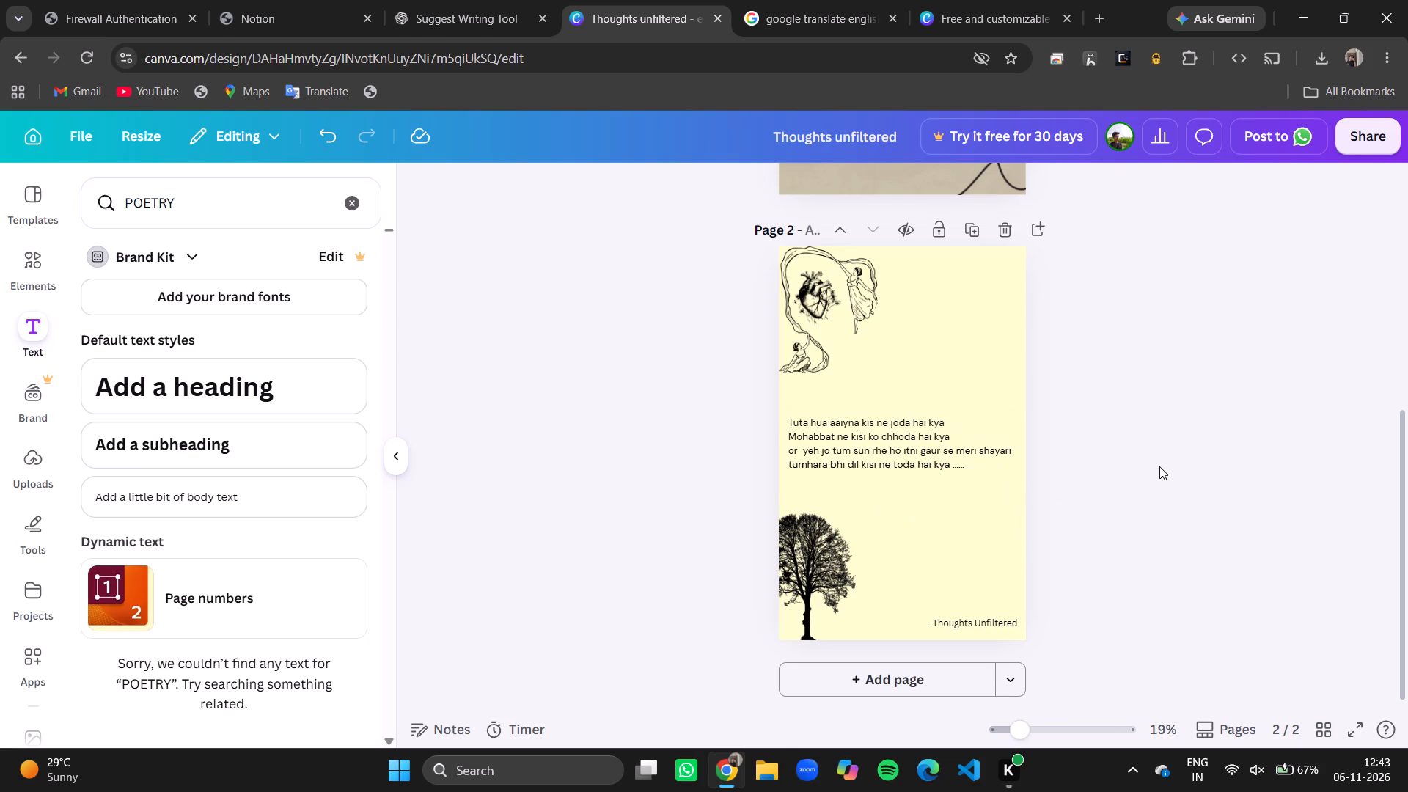
Duplicate the finished page 2 to create page 3.
left_click(954, 351)
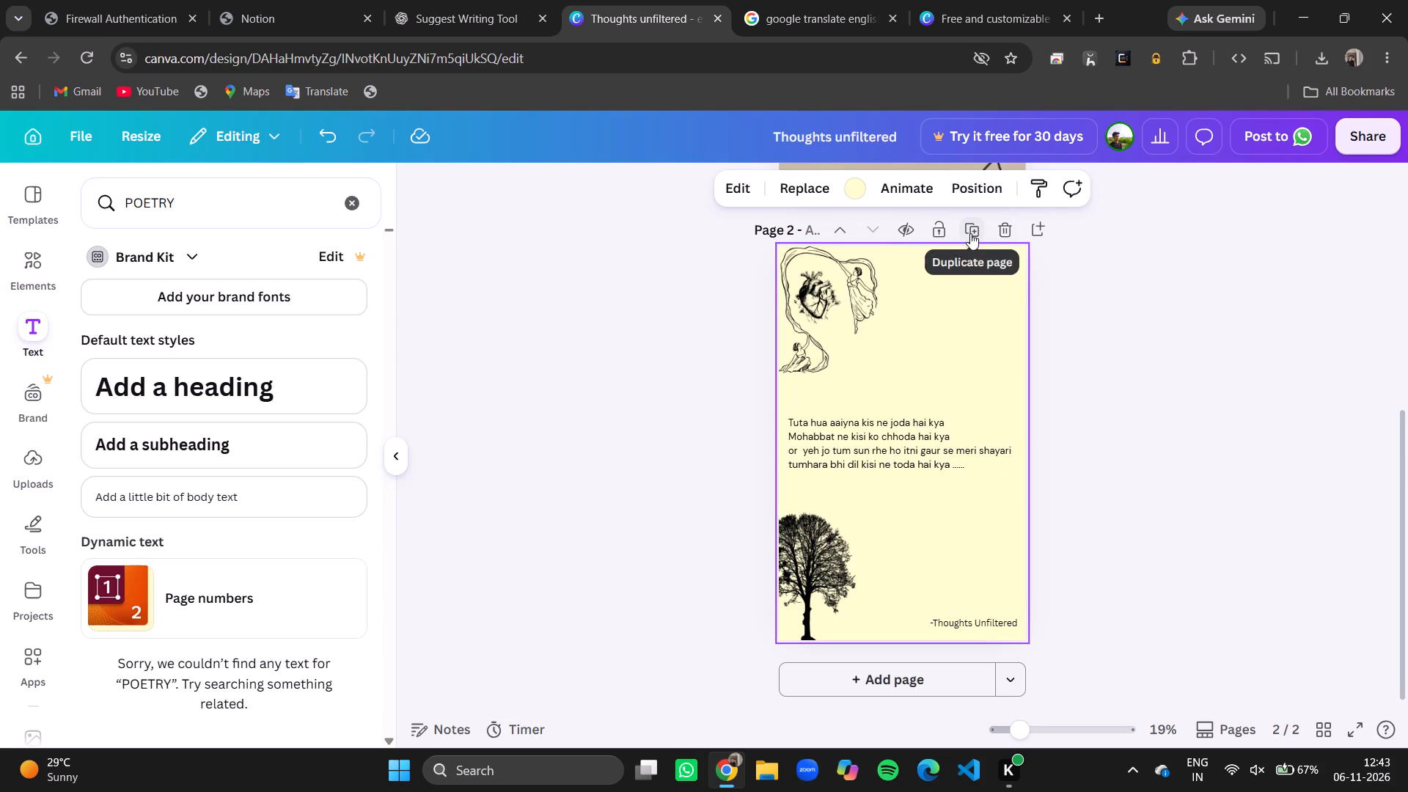
left_click(975, 232)
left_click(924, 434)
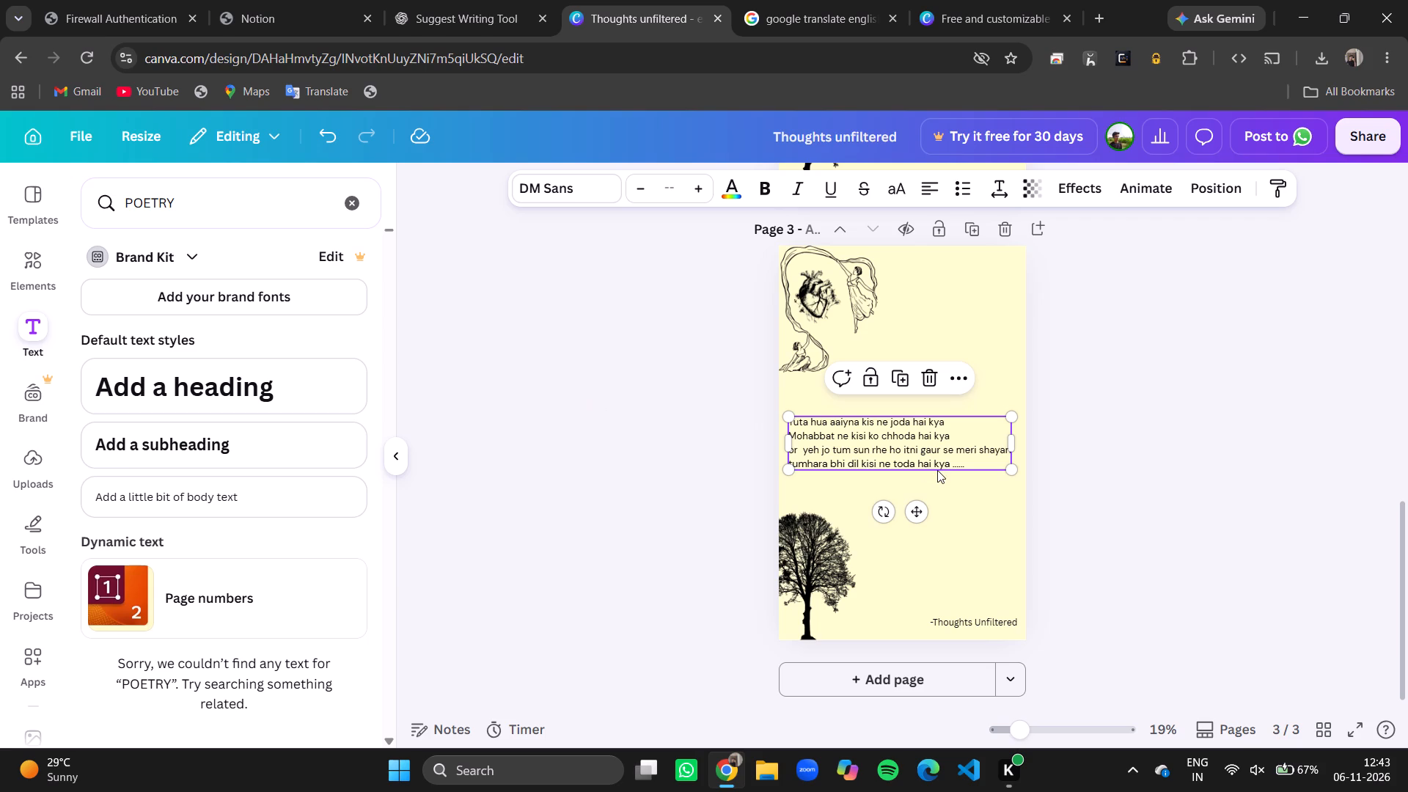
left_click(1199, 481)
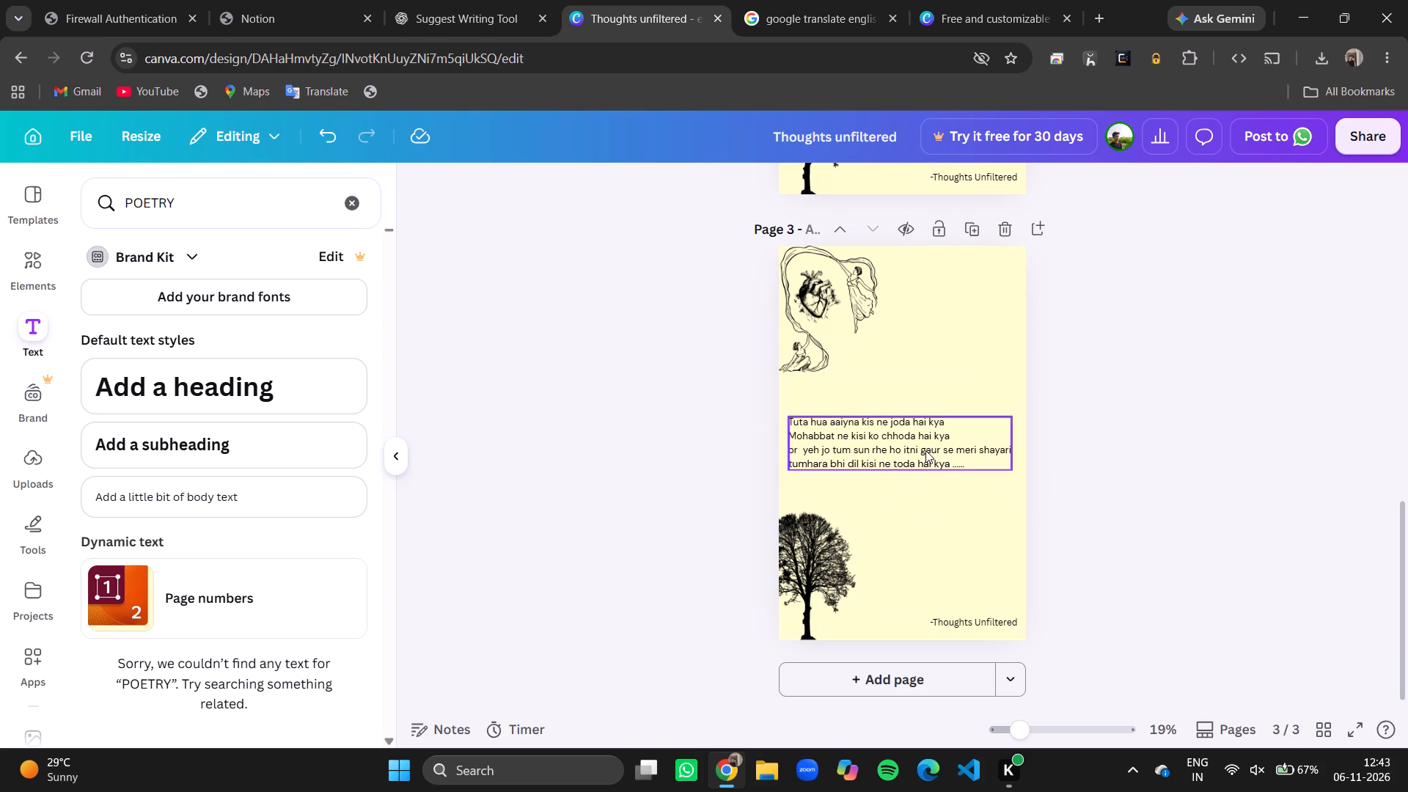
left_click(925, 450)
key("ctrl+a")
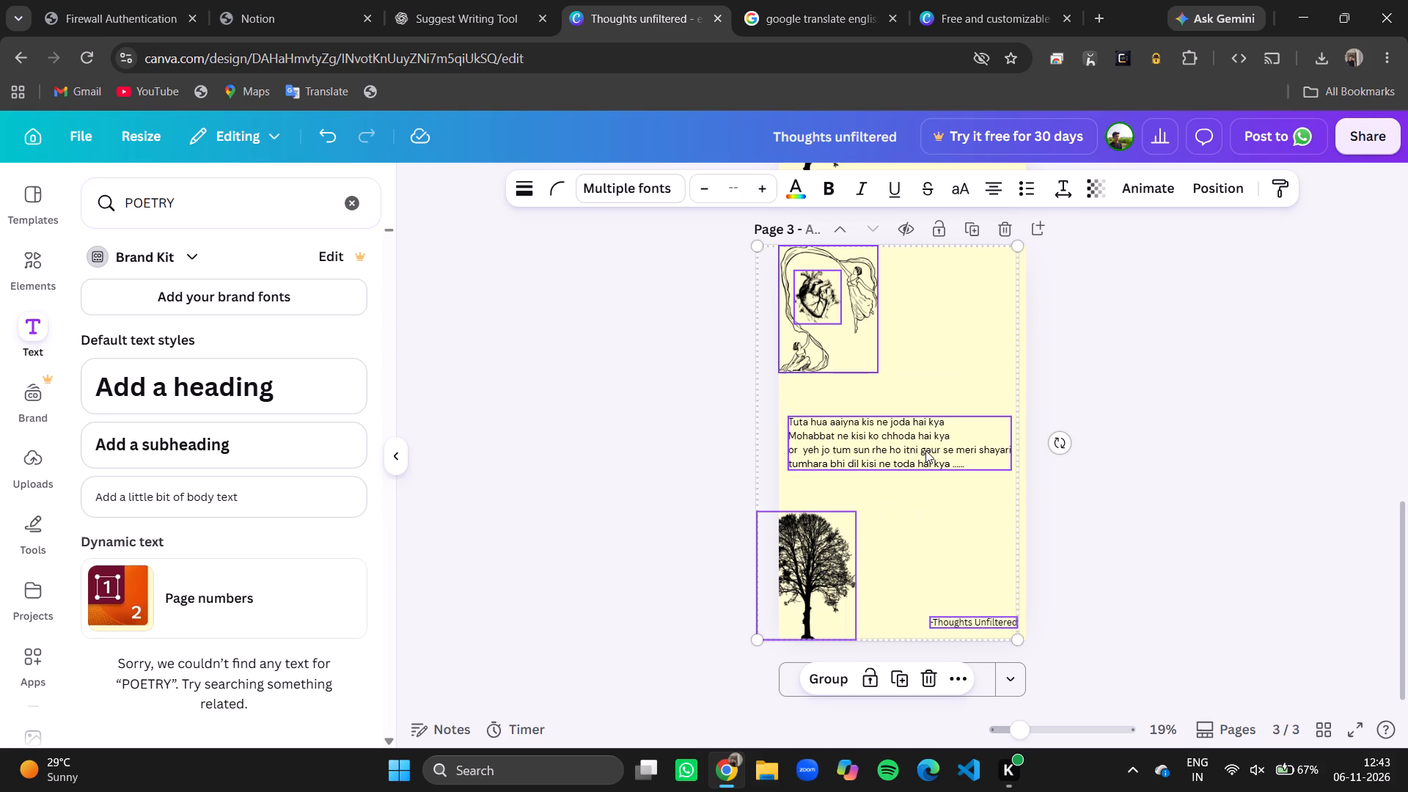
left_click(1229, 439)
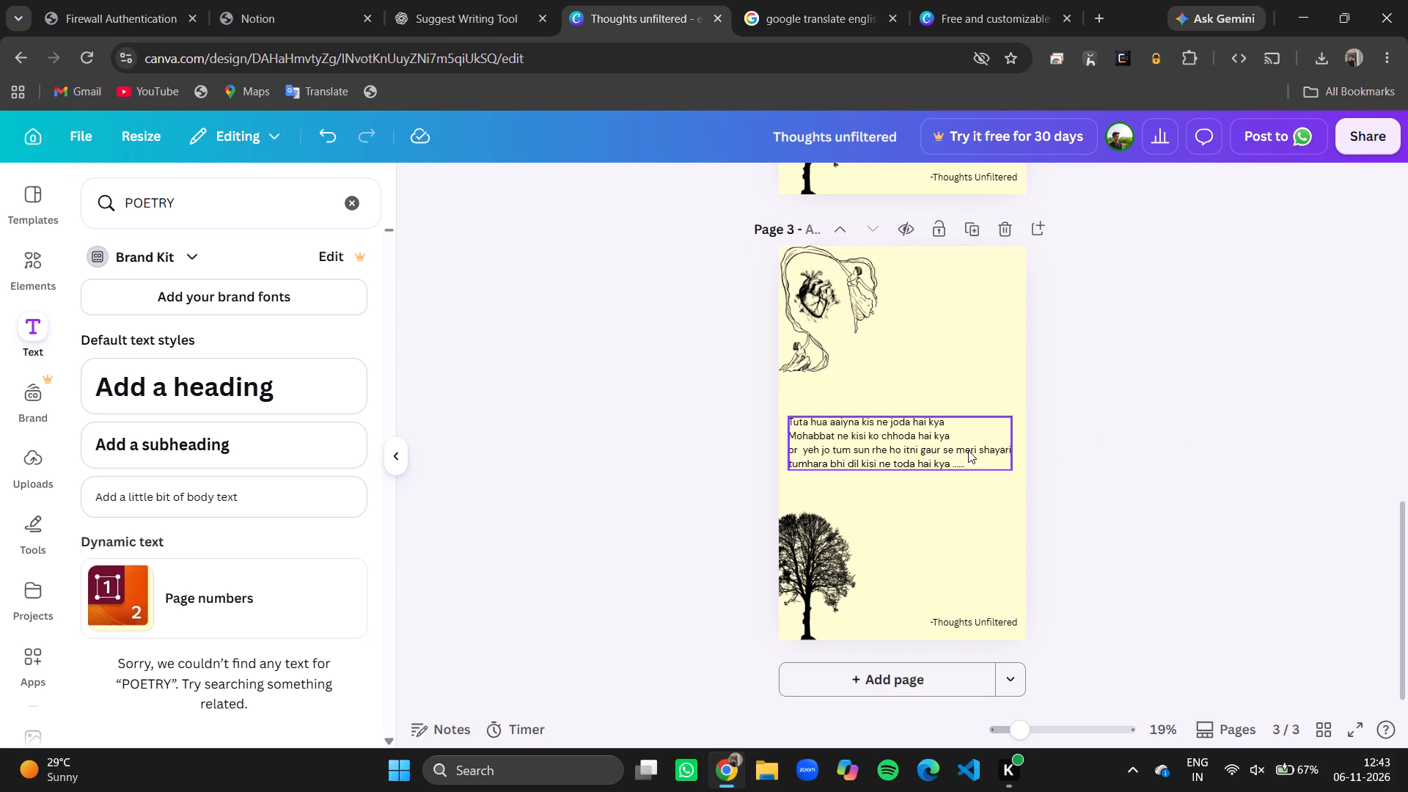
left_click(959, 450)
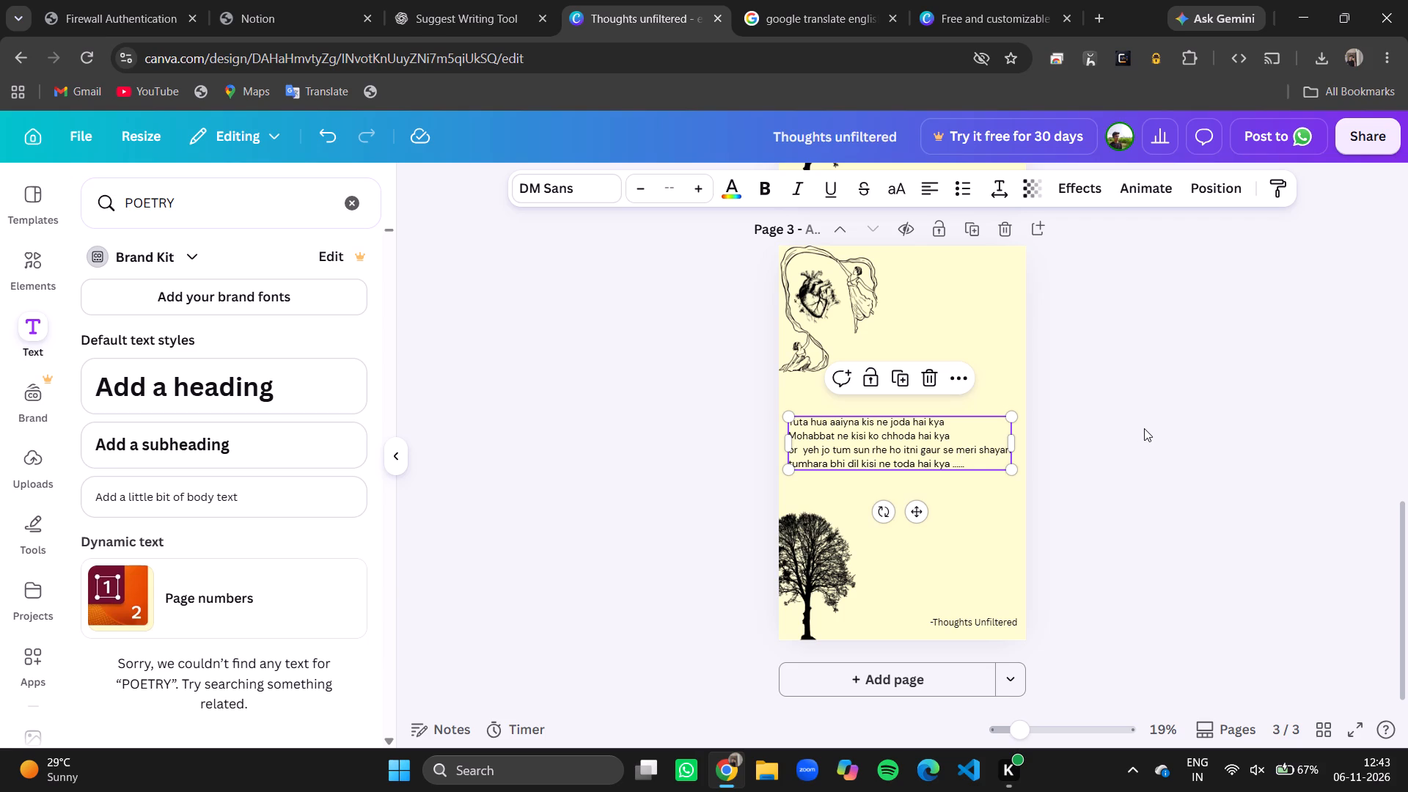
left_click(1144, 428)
Select the duplicated verse's text on page 3 for editing.
left_click(944, 450)
key("ctrl+a")
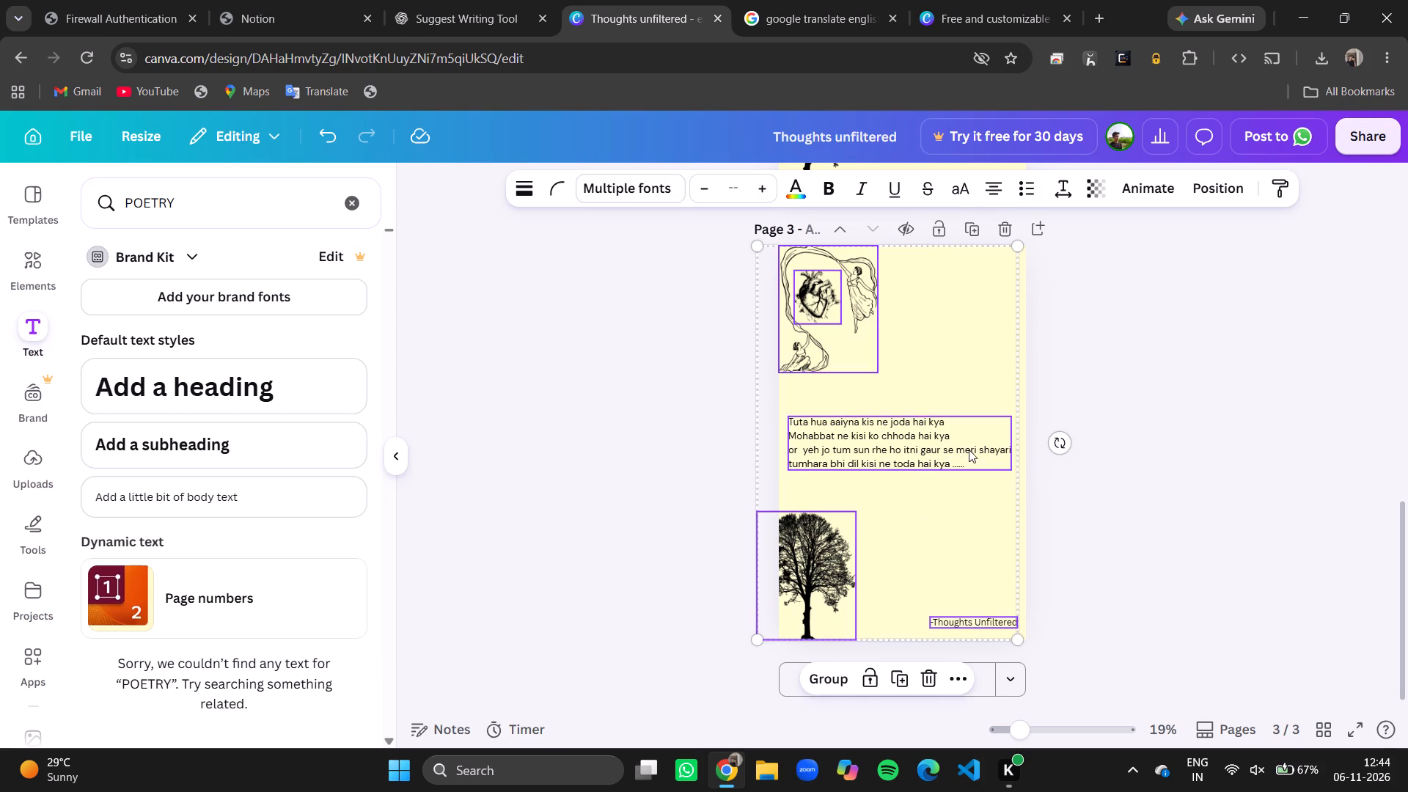
left_click(970, 449)
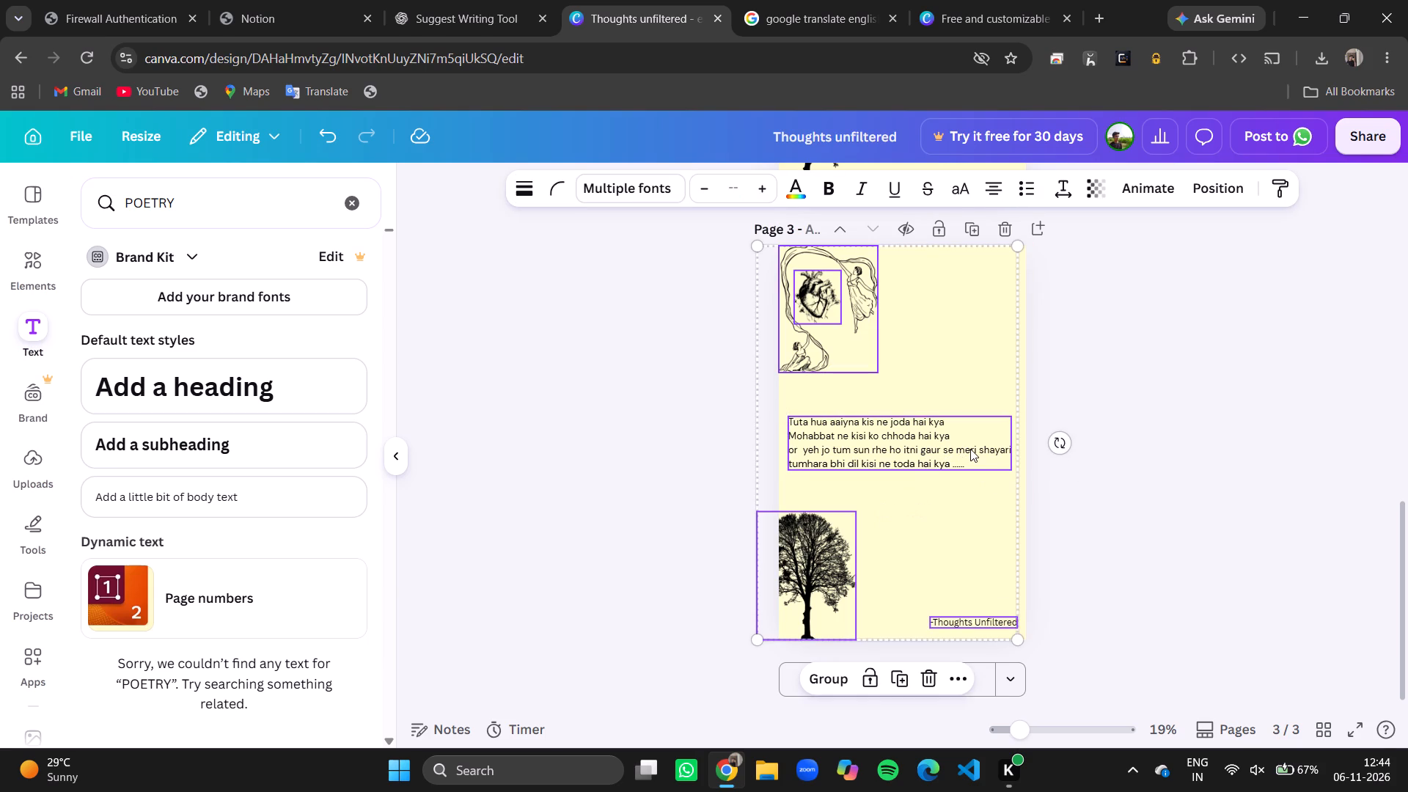
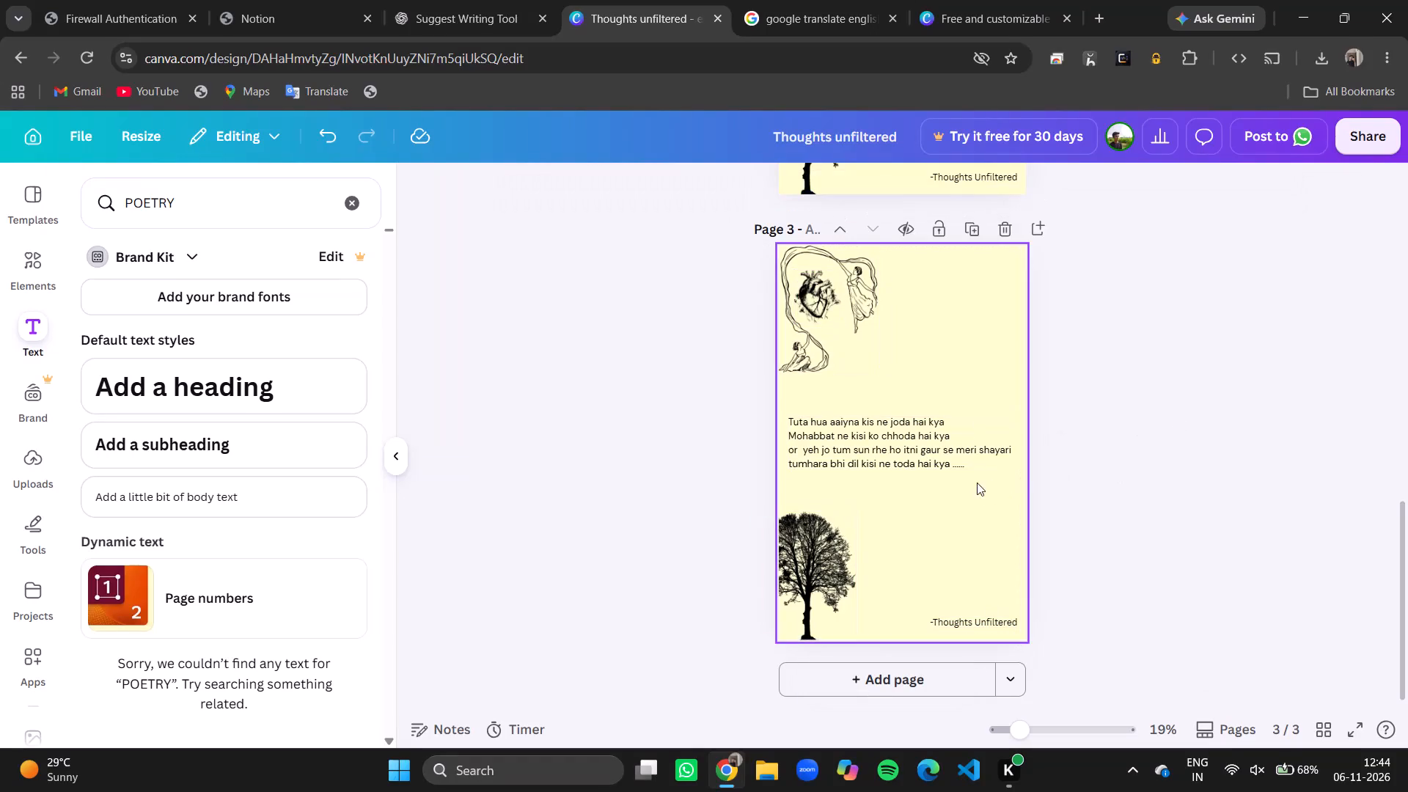
Replace the duplicated verse on page 3 with a new first line beginning "Jo Khush ho rhe the".
double_click(964, 451)
key("ctrl+a")
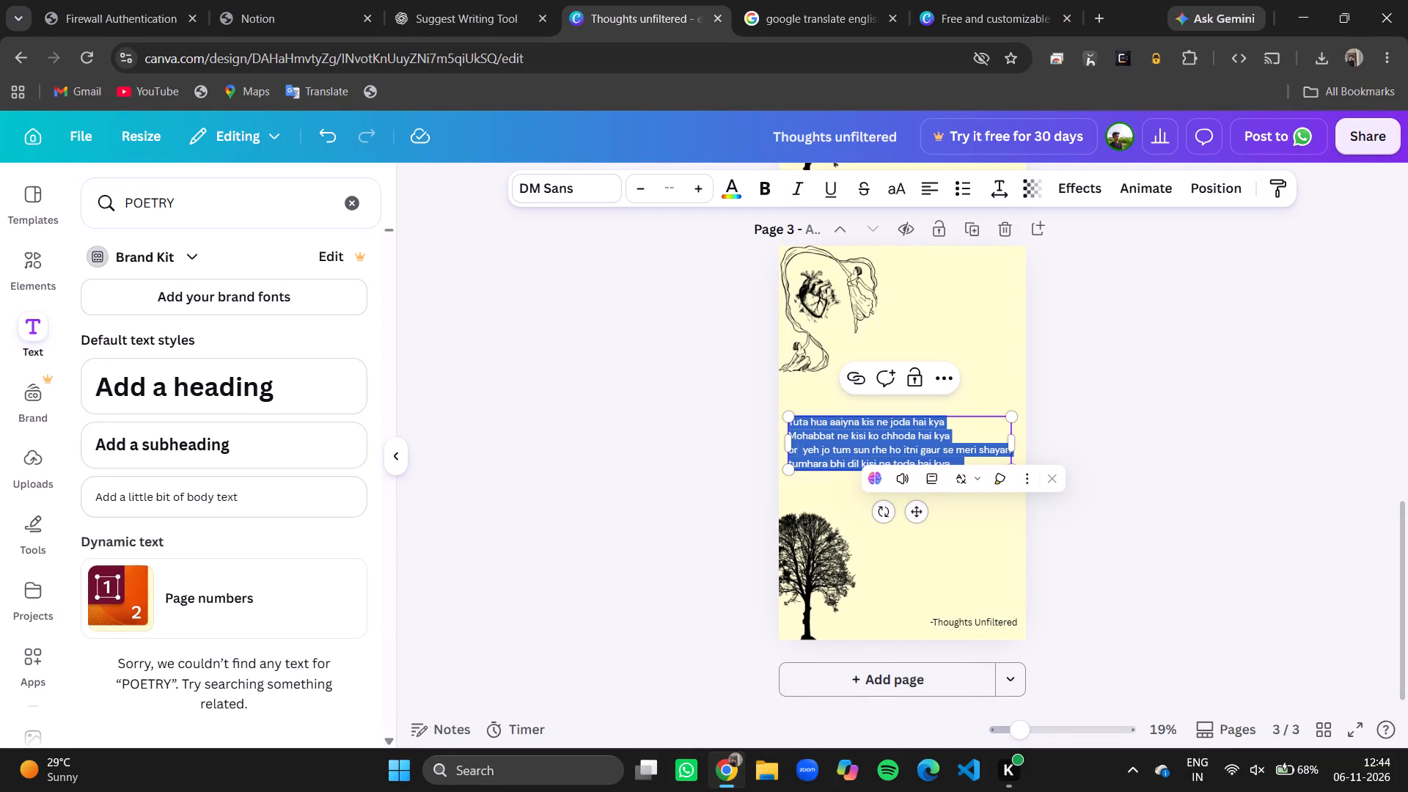
key("BackSpace")
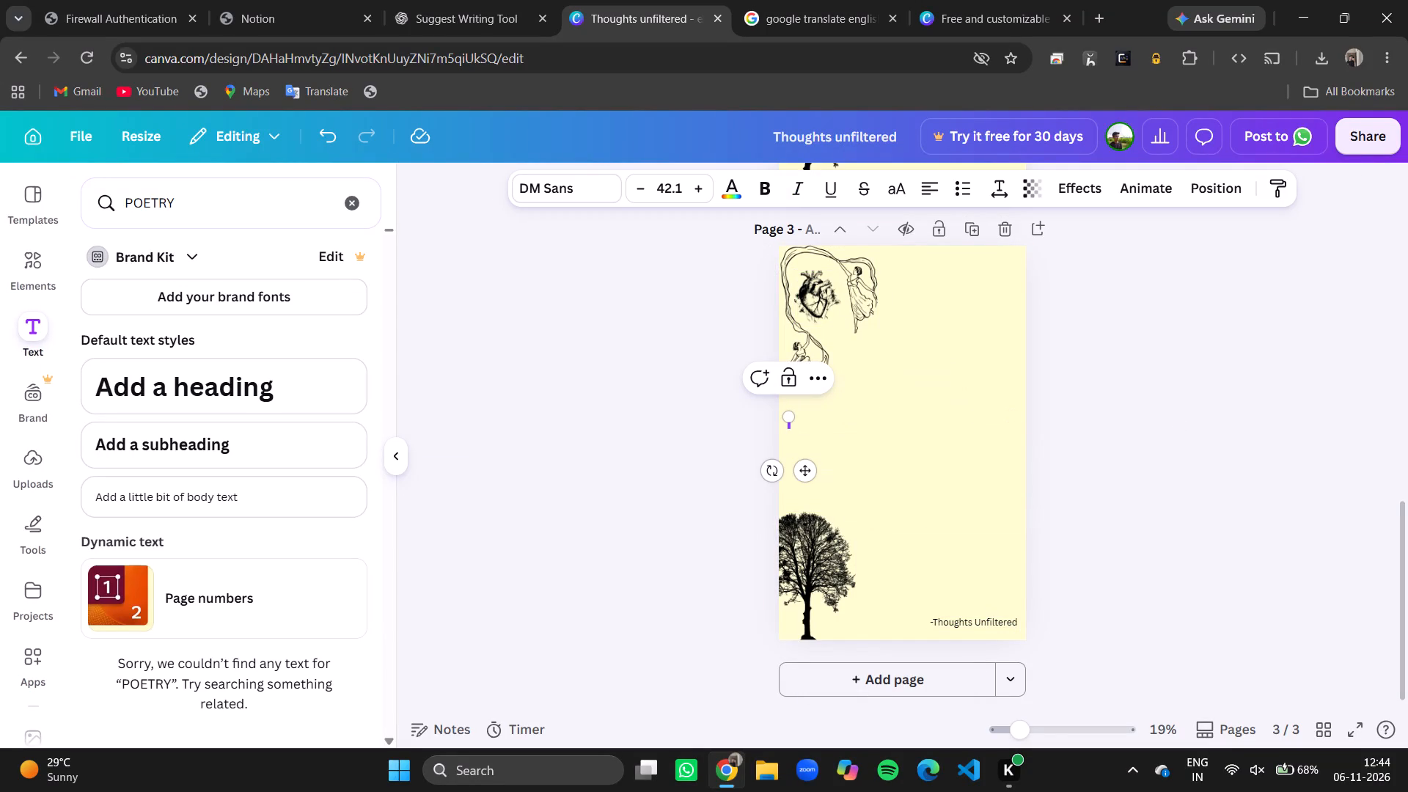
key("BackSpace")
key("space")
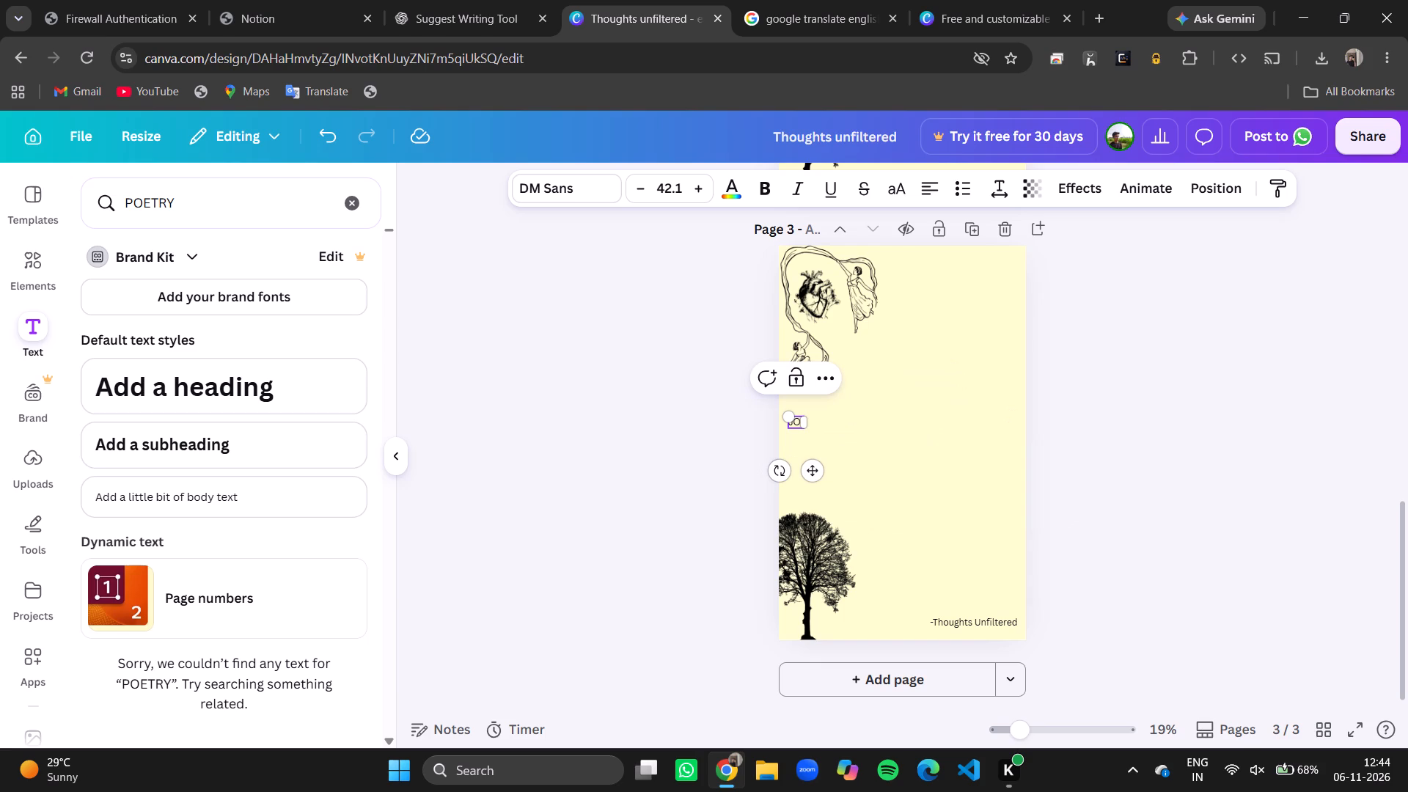
key("BackSpace")
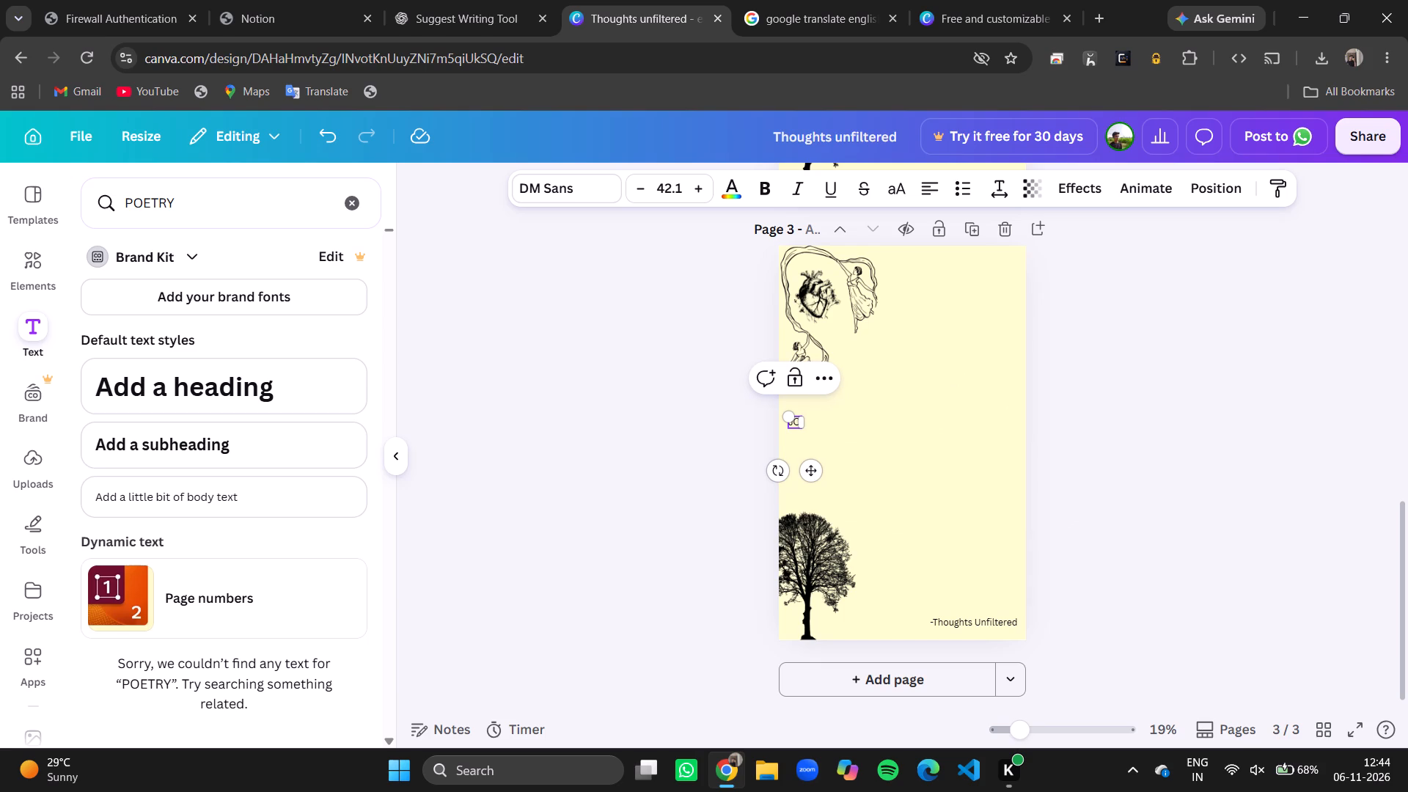
type("o")
key("space")
key("BackSpace")
key("BackSpace")
key("BackSpace")
type("KHU")
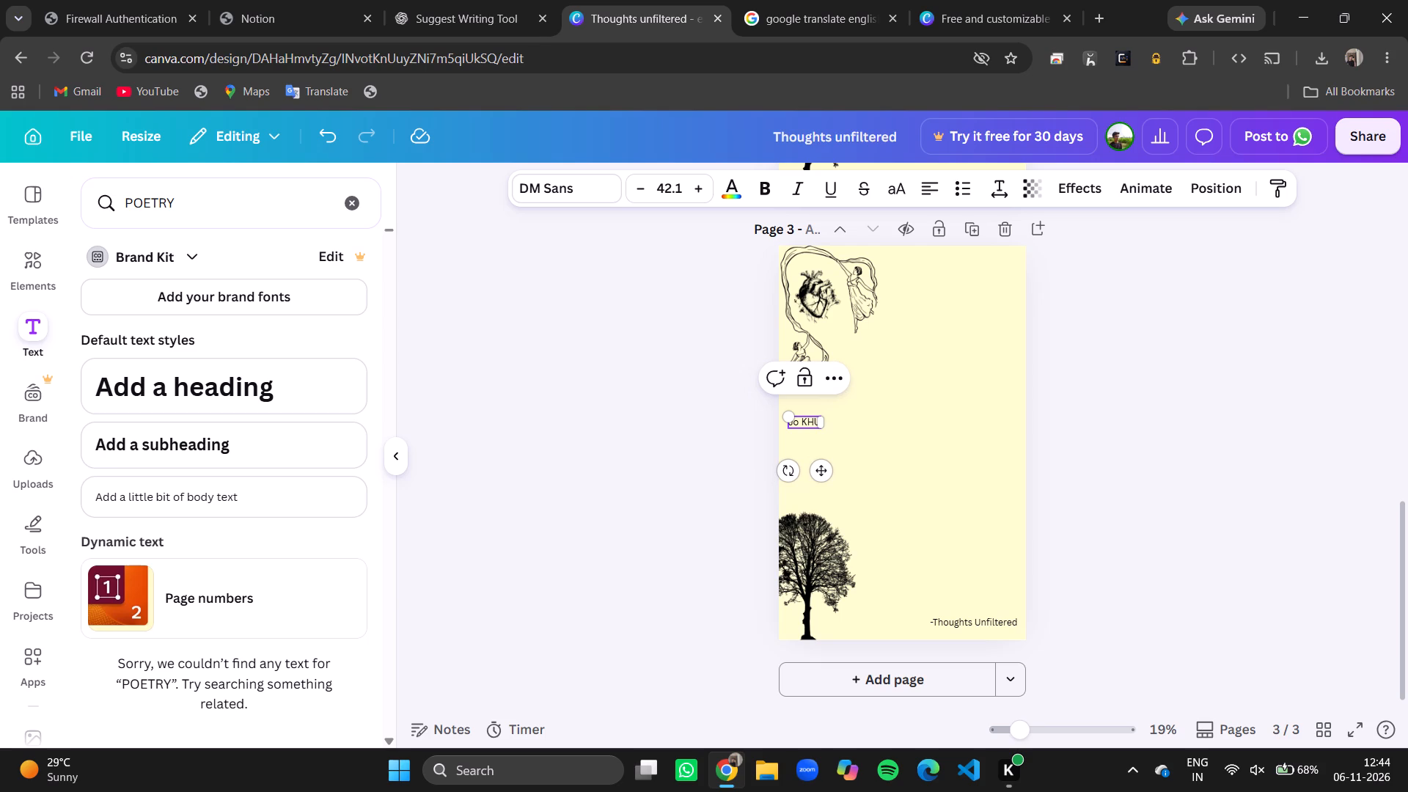
key("BackSpace")
key("BackSpace")
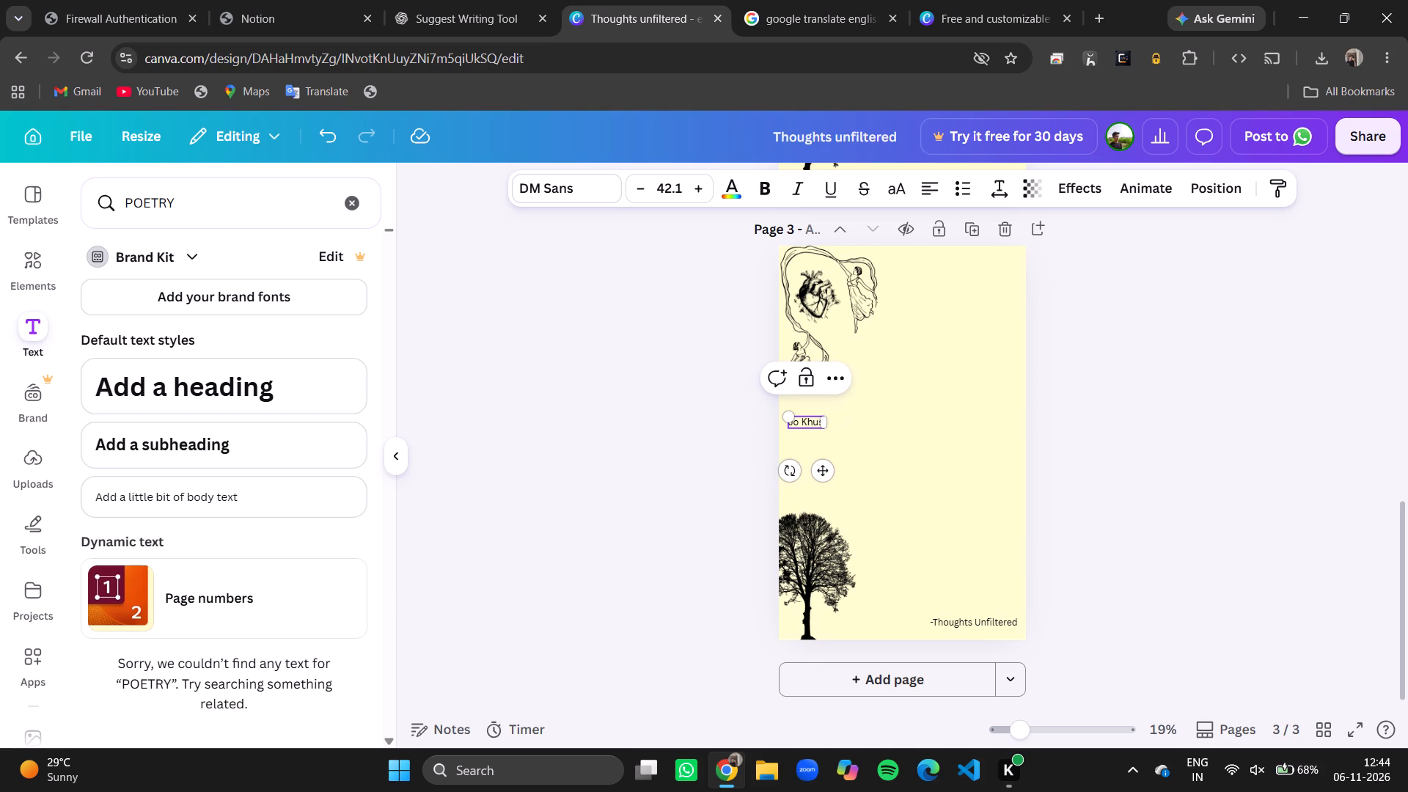
type("h ho rhe the")
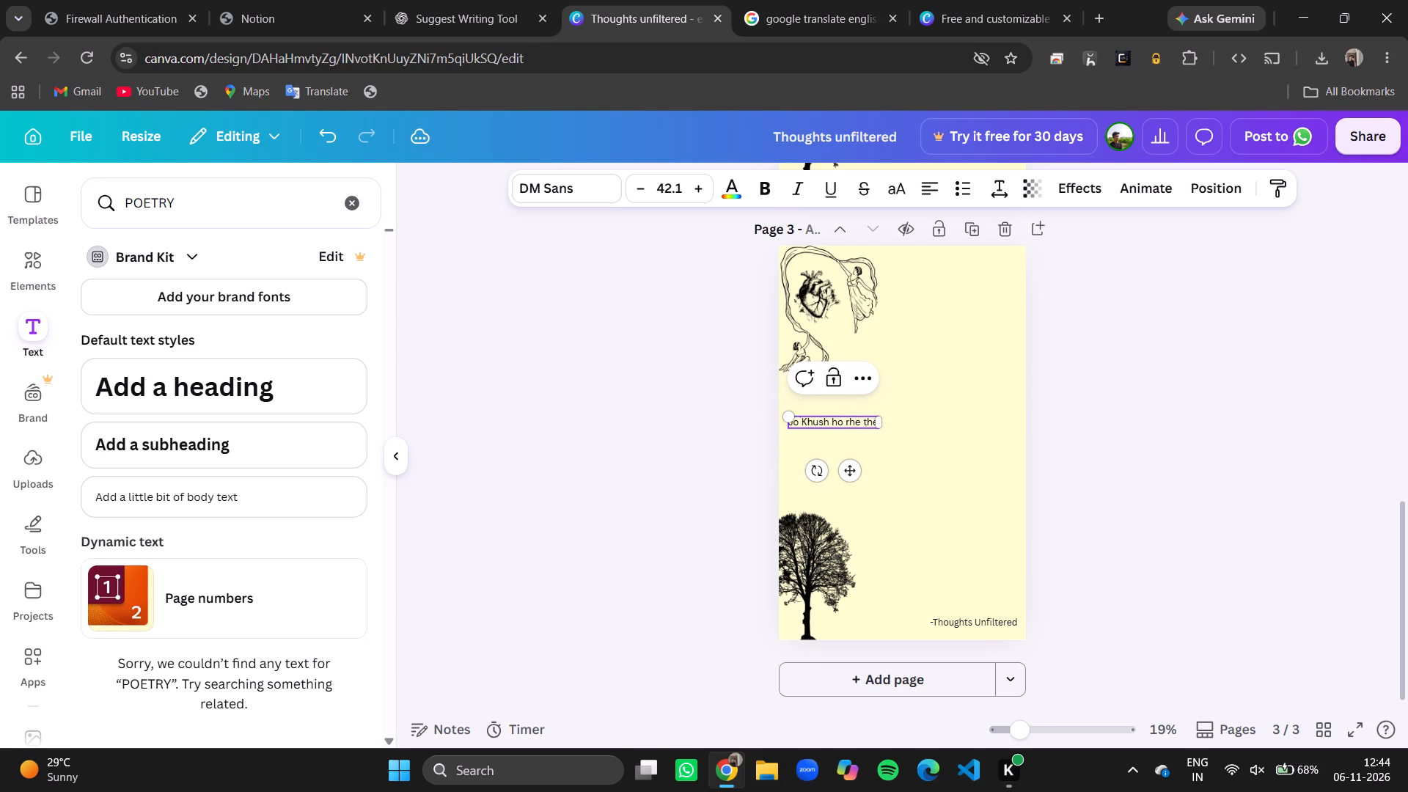
Complete the page 3 verse's first line with "mujhe barbaad dekh karr".
key("space")
type(",u")
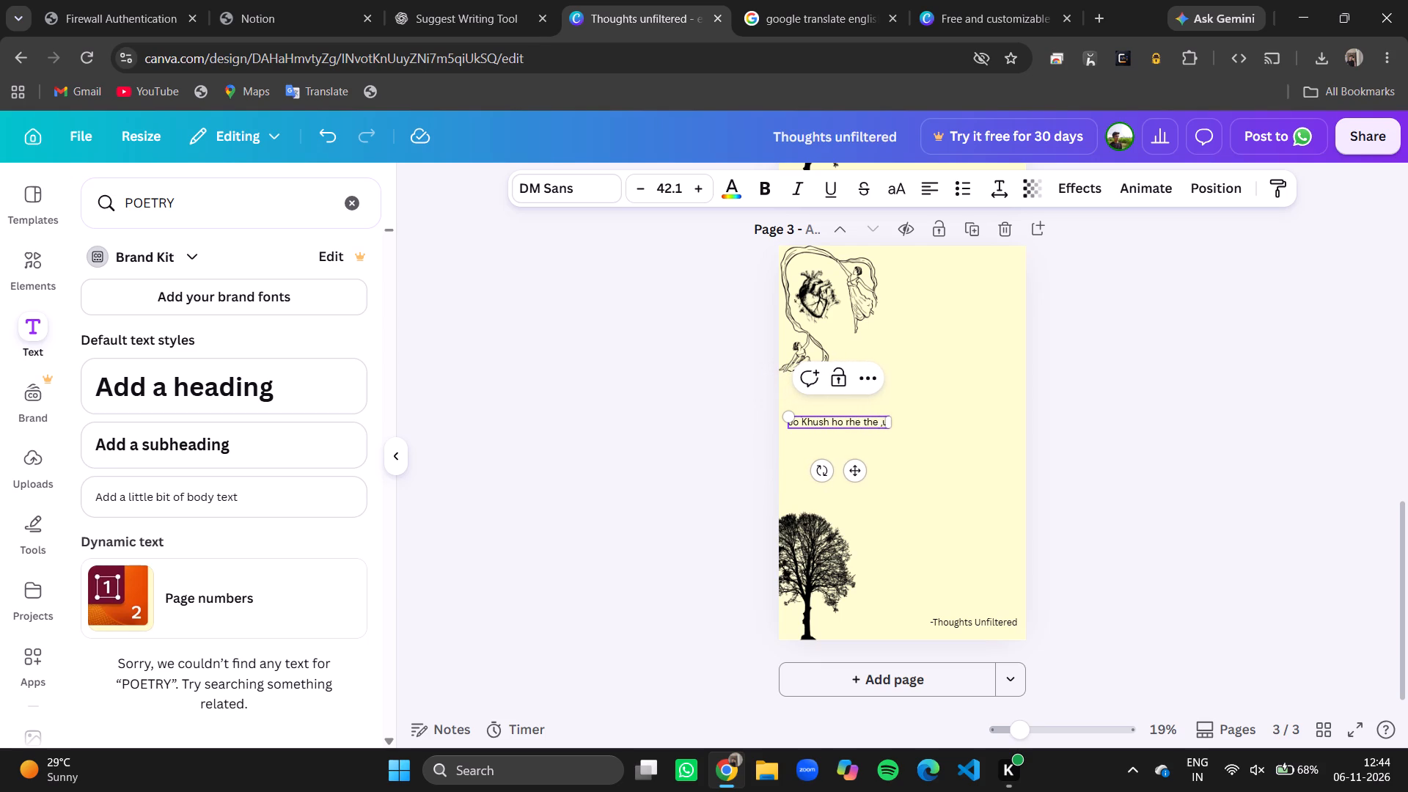
key("BackSpace")
key("BackSpace")
key("space")
type(",")
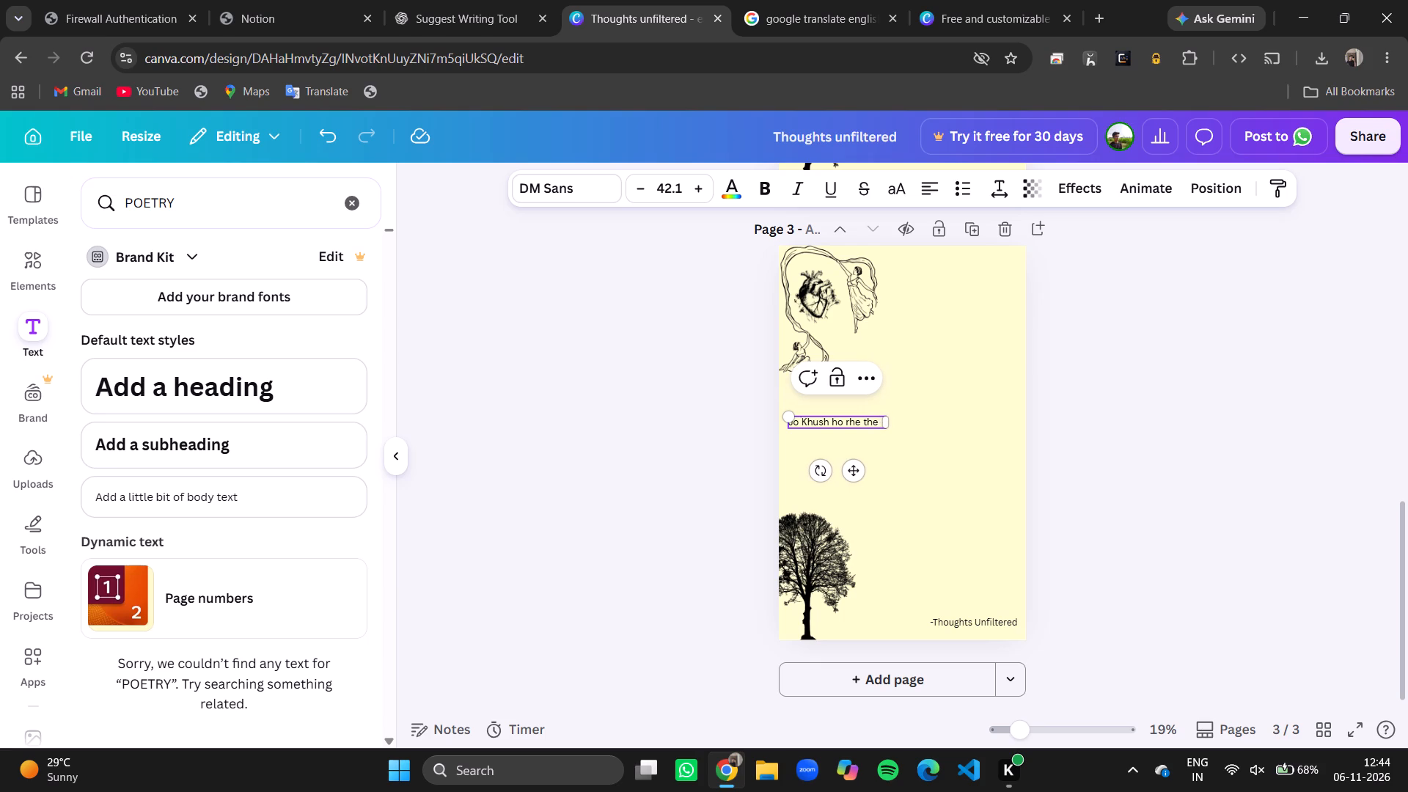
key("BackSpace")
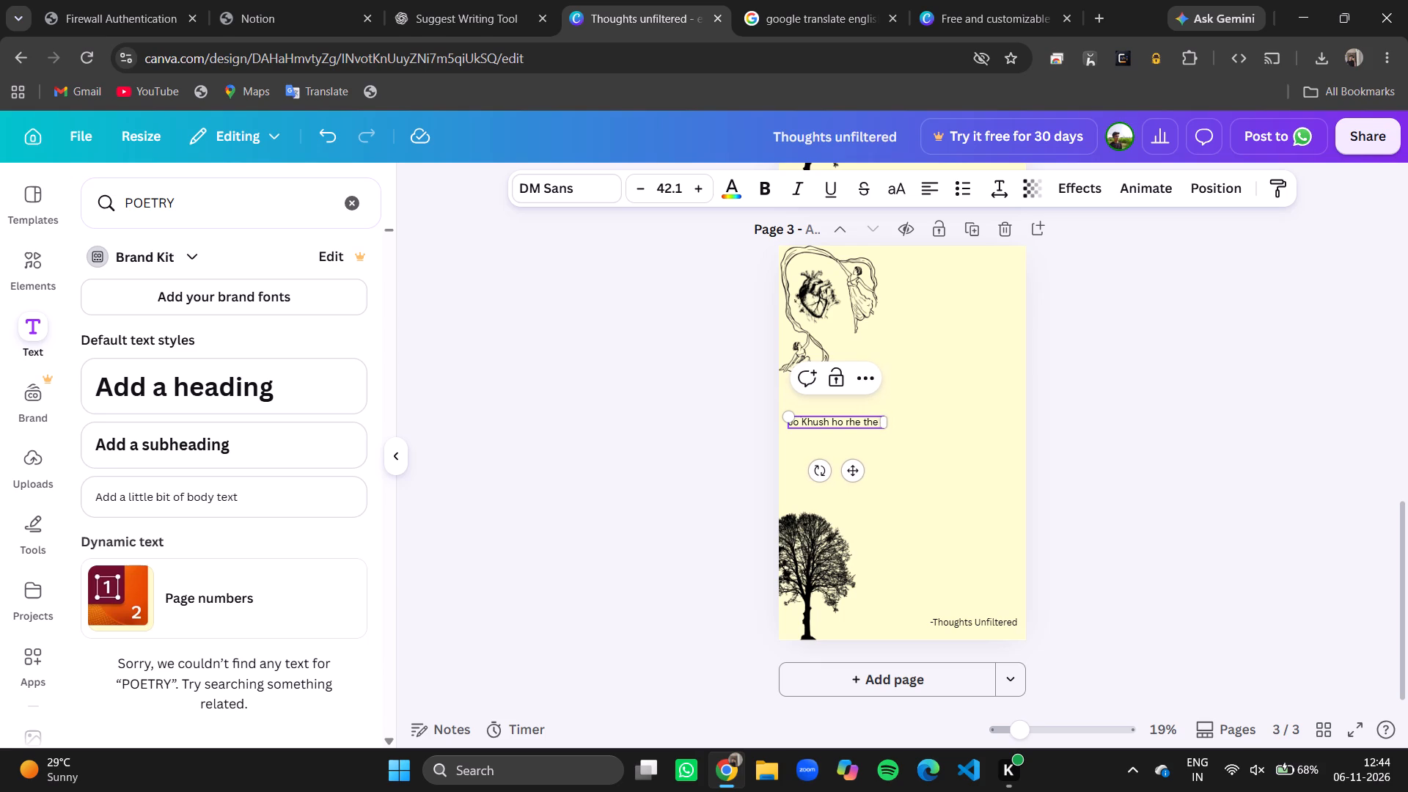
type("mujhe")
key("space")
type("barba")
type("ad dekh")
key("space")
type("karr")
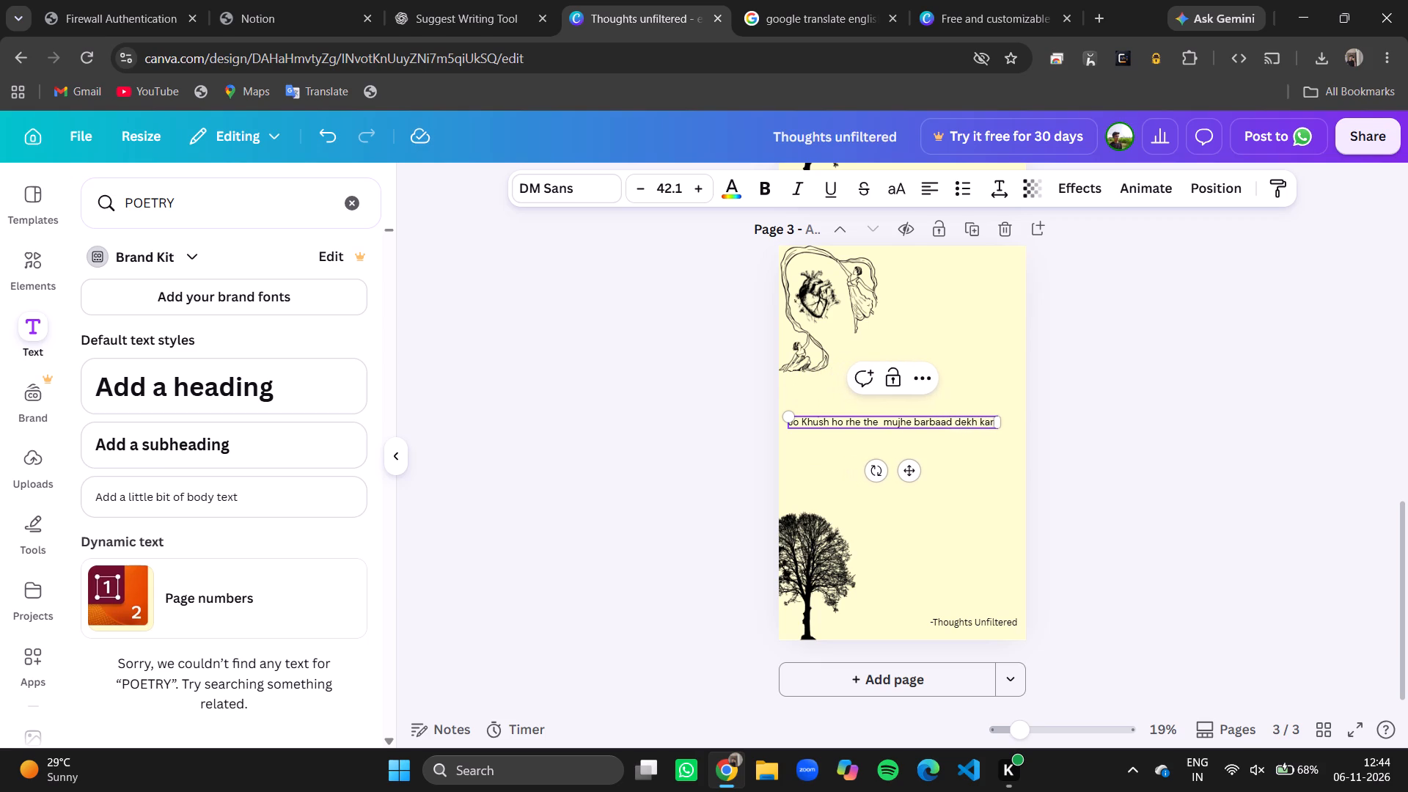
Start the second line of the page 3 verse with "Mayuush ho gye hain".
key("Return")
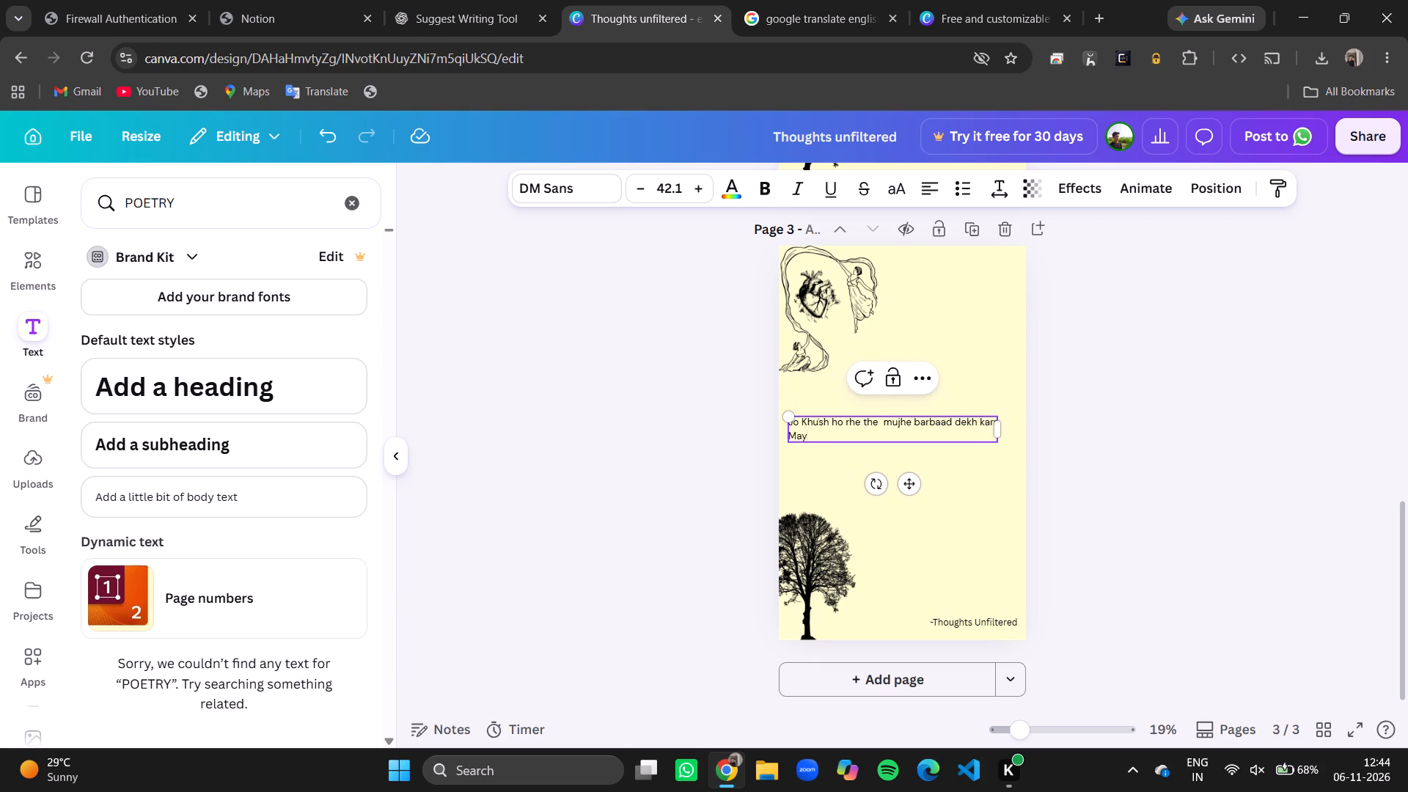
key("BackSpace")
key("BackSpace")
key("BackSpace")
key("BackSpace")
type("uush")
key("space")
key("h")
type("o gye")
key("space")
type("hai")
key("n")
key("space")
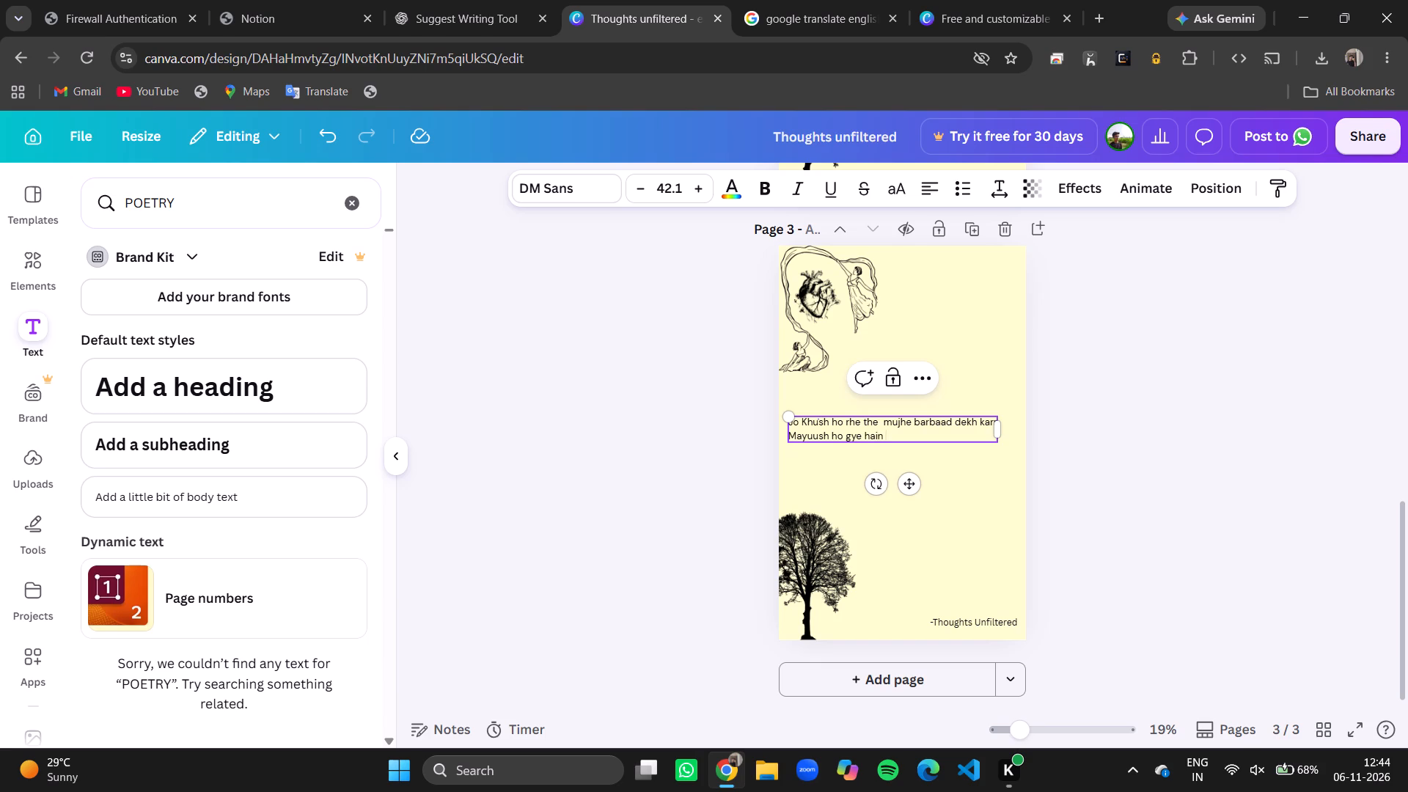
Complete the page 3 verse's second line with "mujhe aabaad dekh kar".
type("mujhe aabad")
key("BackSpace")
type("ad")
key("space")
type("dekh de")
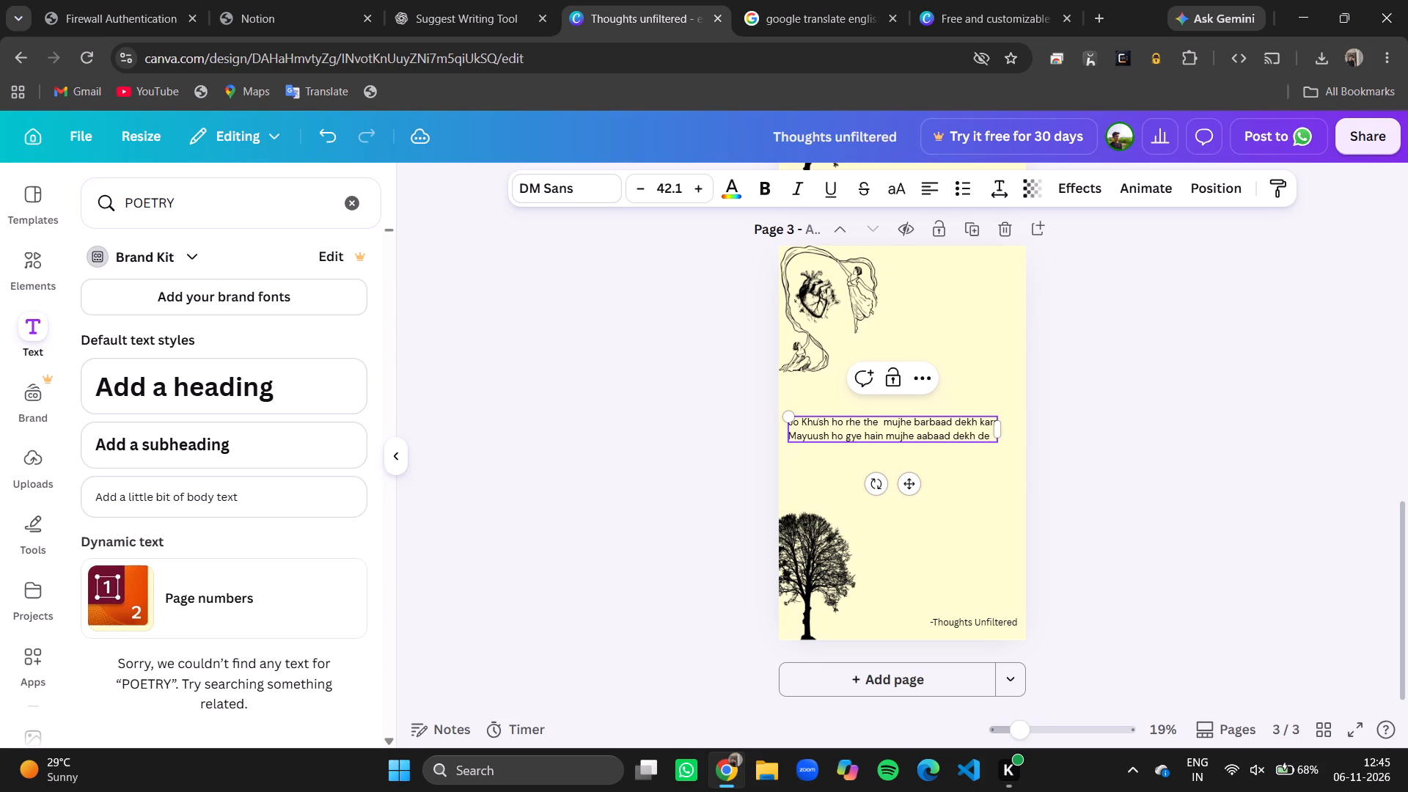
key("BackSpace")
key("BackSpace")
type("kar")
Begin a third line in the page 3 verse reading "Milta hai maharathiyon".
key("Return")
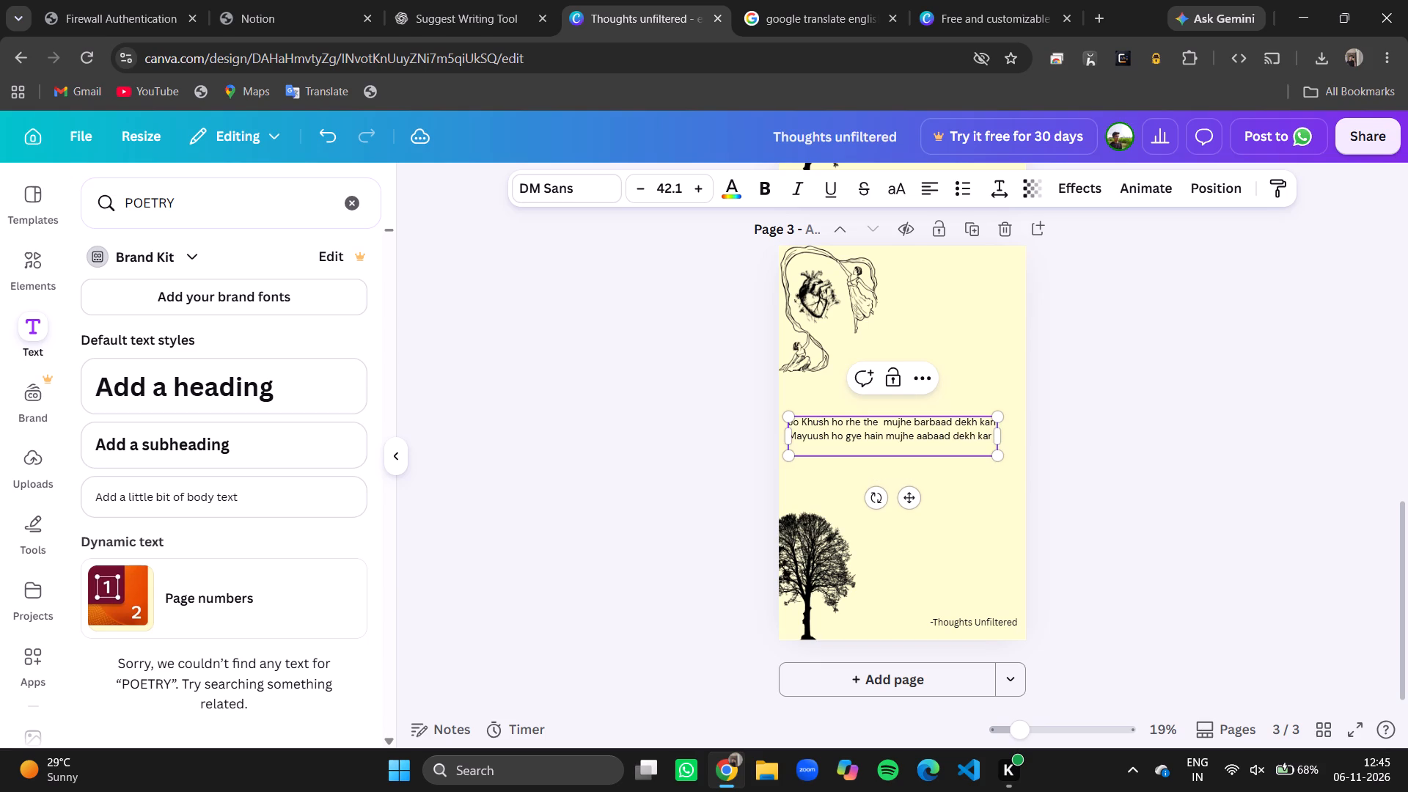
type("milta")
key("space")
key("BackSpace")
key("BackSpace")
key("BackSpace")
key("BackSpace")
key("BackSpace")
key("BackSpace")
type("hai")
key("BackSpace")
key("BackSpace")
key("BackSpace")
key("BackSpace")
key("space")
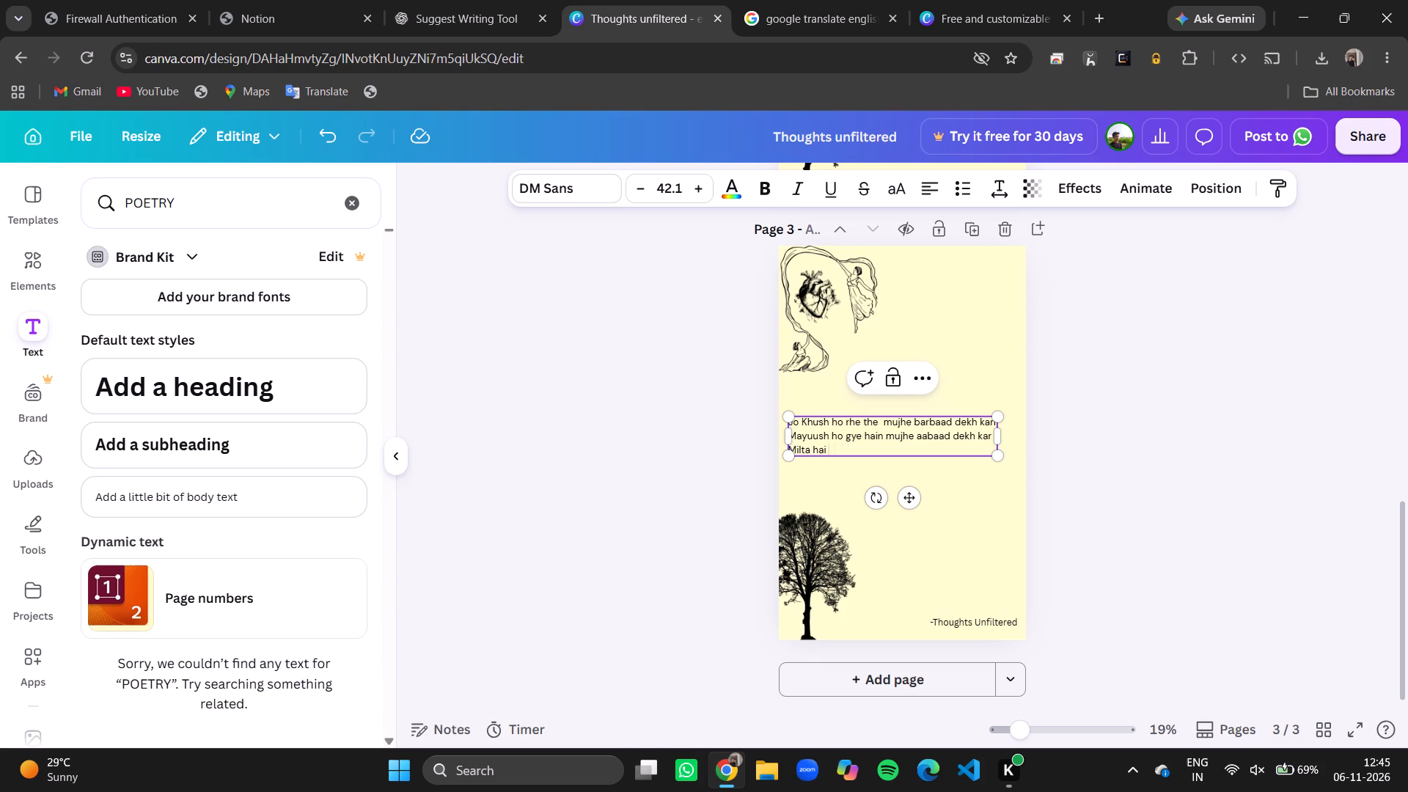
type("maharathi")
type("yon")
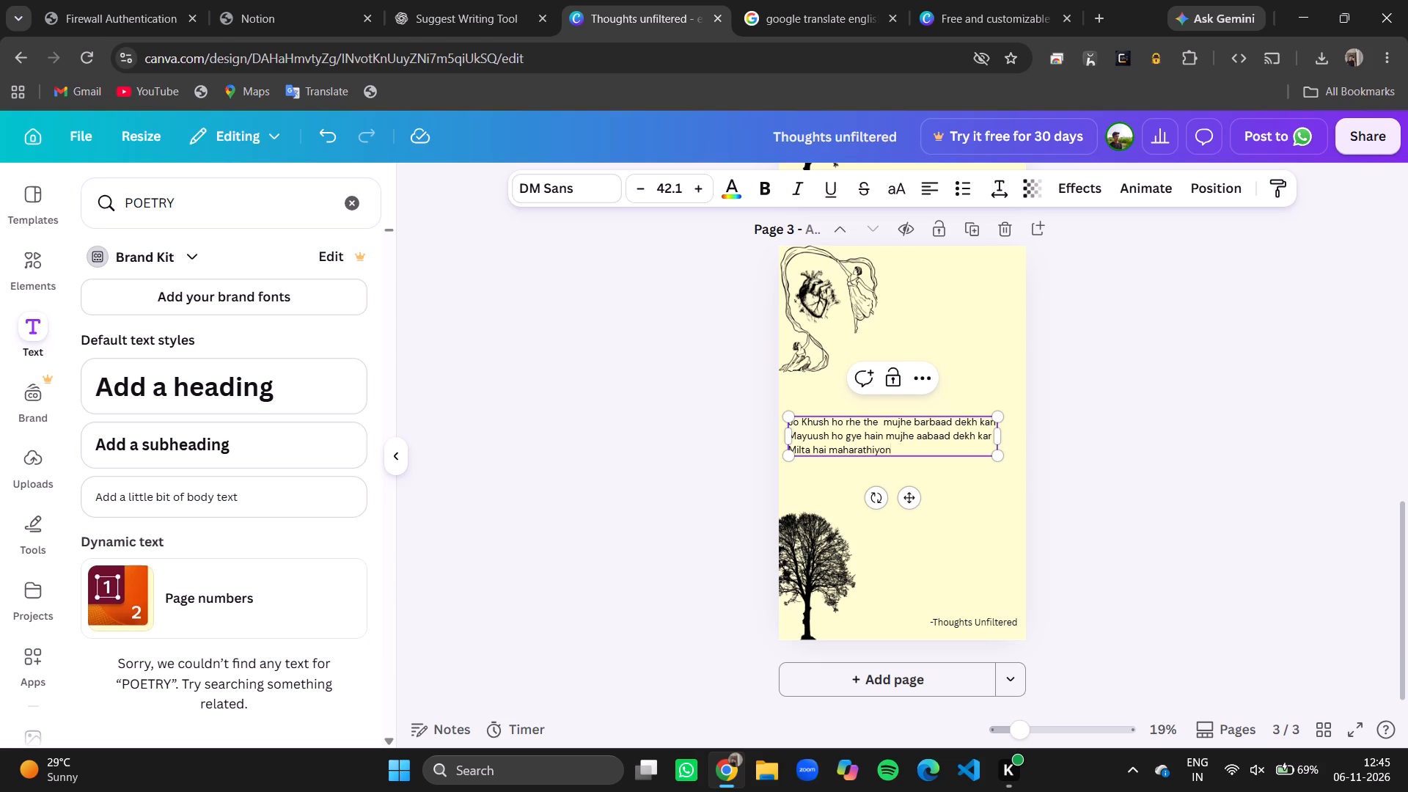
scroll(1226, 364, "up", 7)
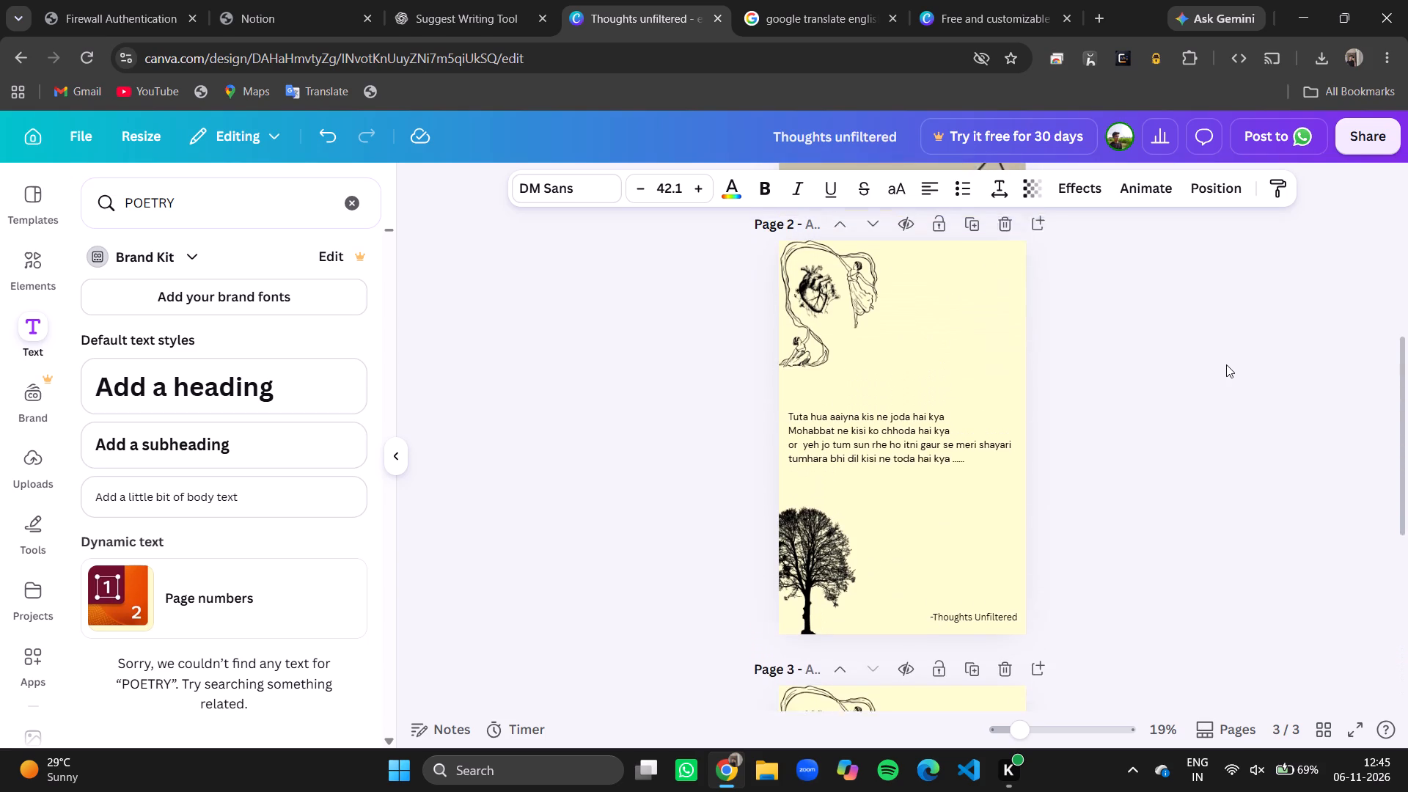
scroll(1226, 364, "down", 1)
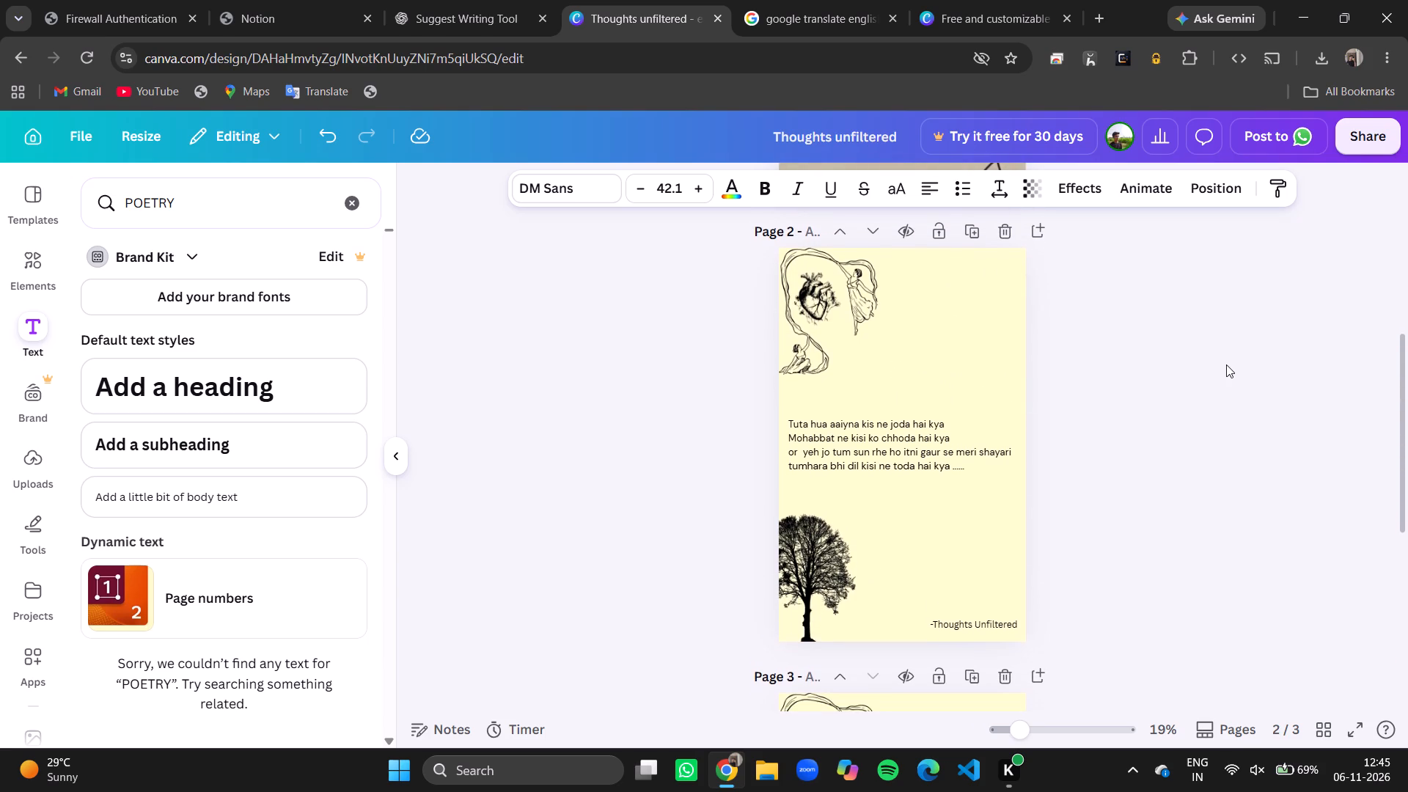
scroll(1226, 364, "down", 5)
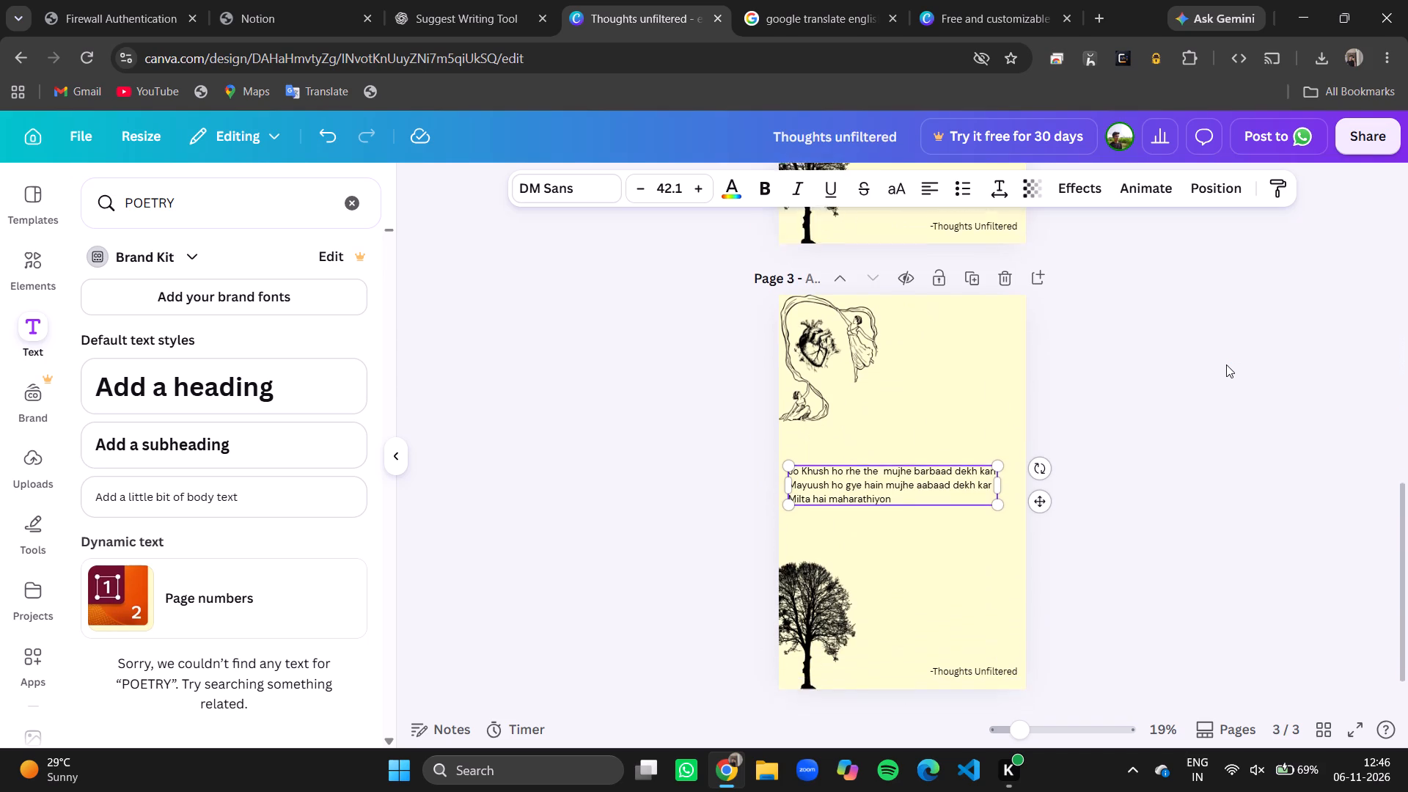
Insert the word "un" before "maharathiyon" in the third line of the page 3 verse.
scroll(1226, 364, "down", 1)
left_click(903, 455)
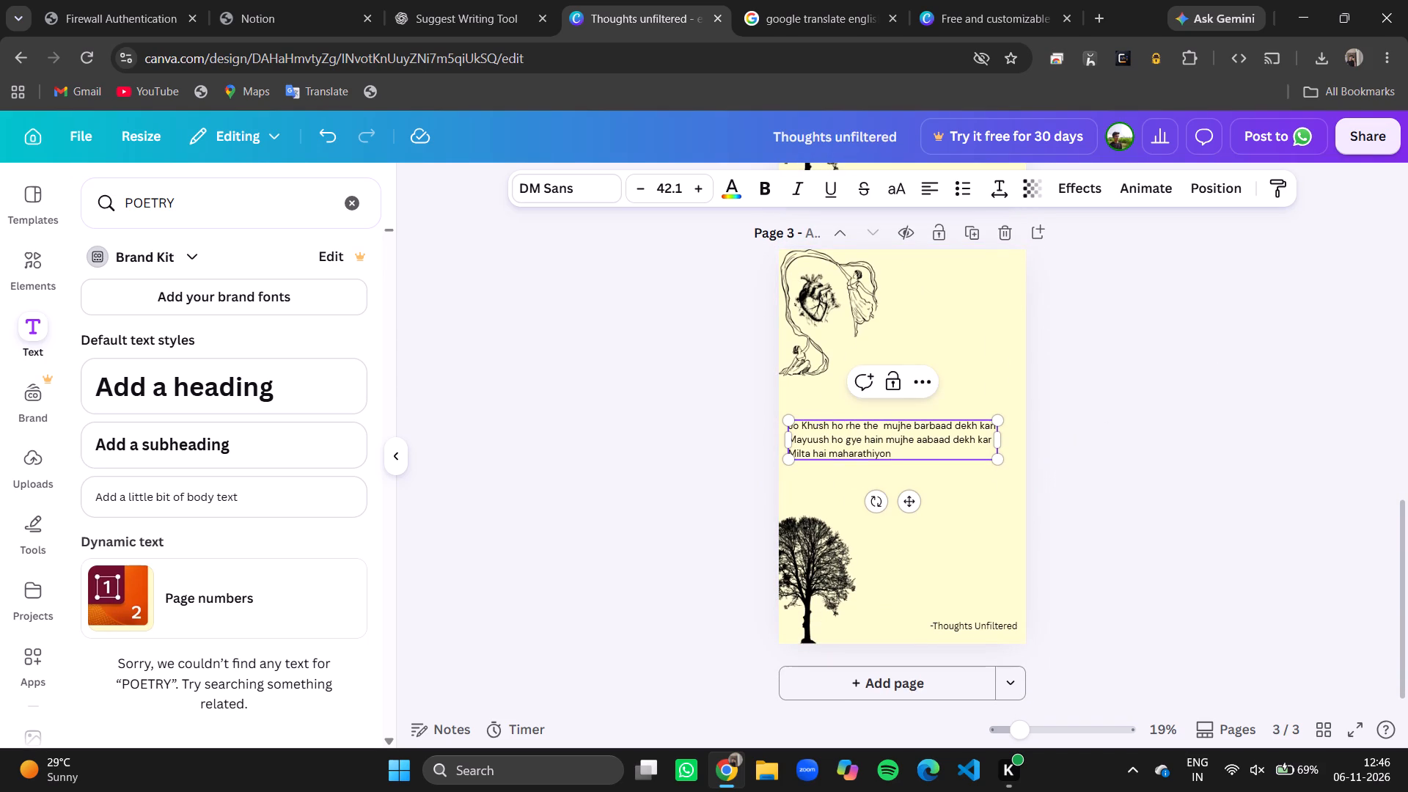
left_click(903, 455)
left_click(831, 455)
type("un")
key("space")
Continue the page 3 verse's third line with "kaa sajraa" after "maharathiyon".
left_click(906, 445)
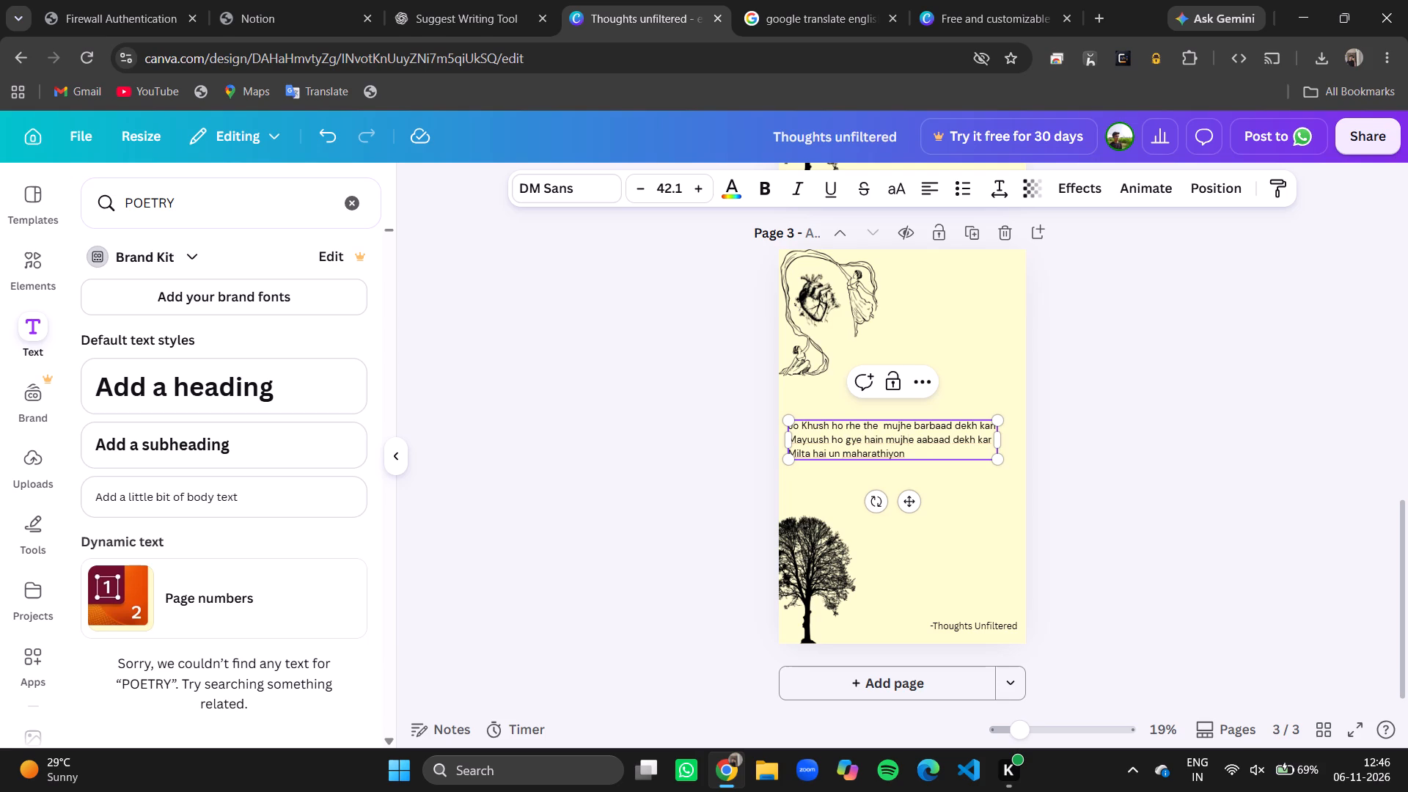
left_click(912, 455)
key("space")
type("kaa sajra")
key("BackSpace")
key("BackSpace")
type("ara")
key("BackSpace")
key("BackSpace")
key("BackSpace")
type("raa")
key("space")
Complete the page 3 verse's third line with "ajeet se".
type("ajeet hai")
key("BackSpace")
key("BackSpace")
key("BackSpace")
key("BackSpace")
type("se")
key("BackSpace")
key("BackSpace")
key("space")
type("se")
Start a fourth line in the page 3 verse reading "paala badal rhe".
key("Return")
type("paala badal rhe")
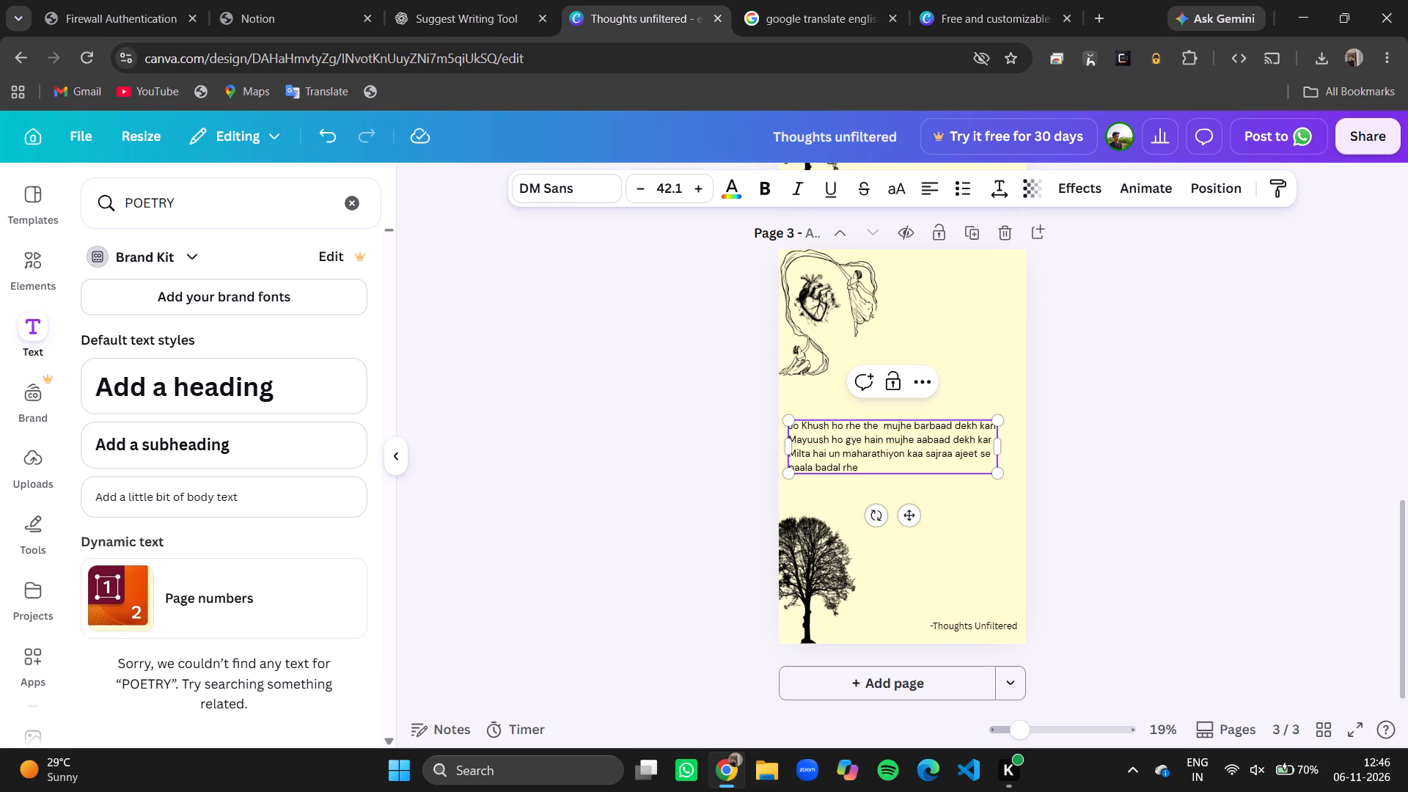
key("BackSpace")
key("BackSpace")
type("e")
key("space")
key("BackSpace")
key("BackSpace")
type("he")
key("space")
Complete the page 3 verse's fourth line with "hain tadaad dekh kar...." and leave the text box.
type("hain")
key("space")
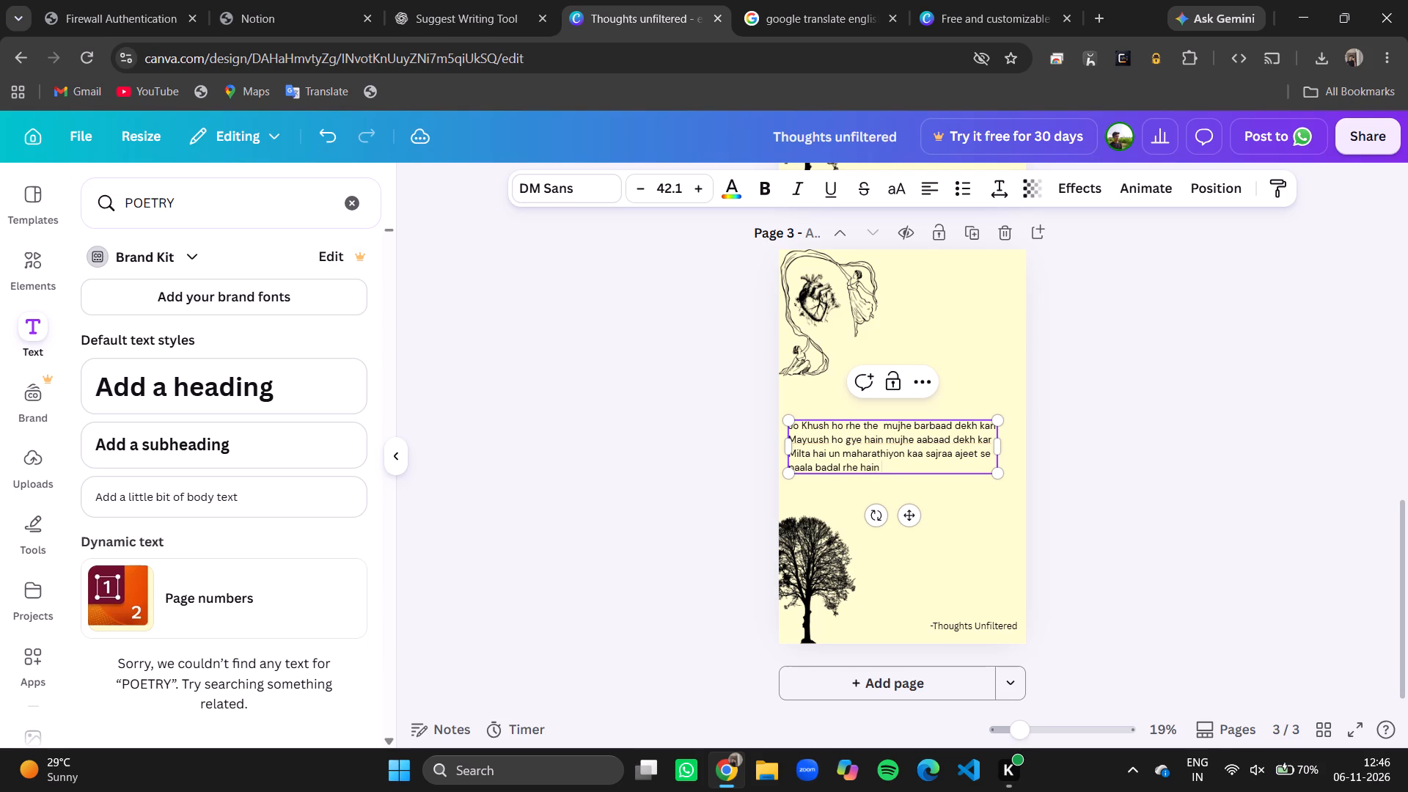
type("tadaad dekh kar")
type("....")
left_click(1135, 402)
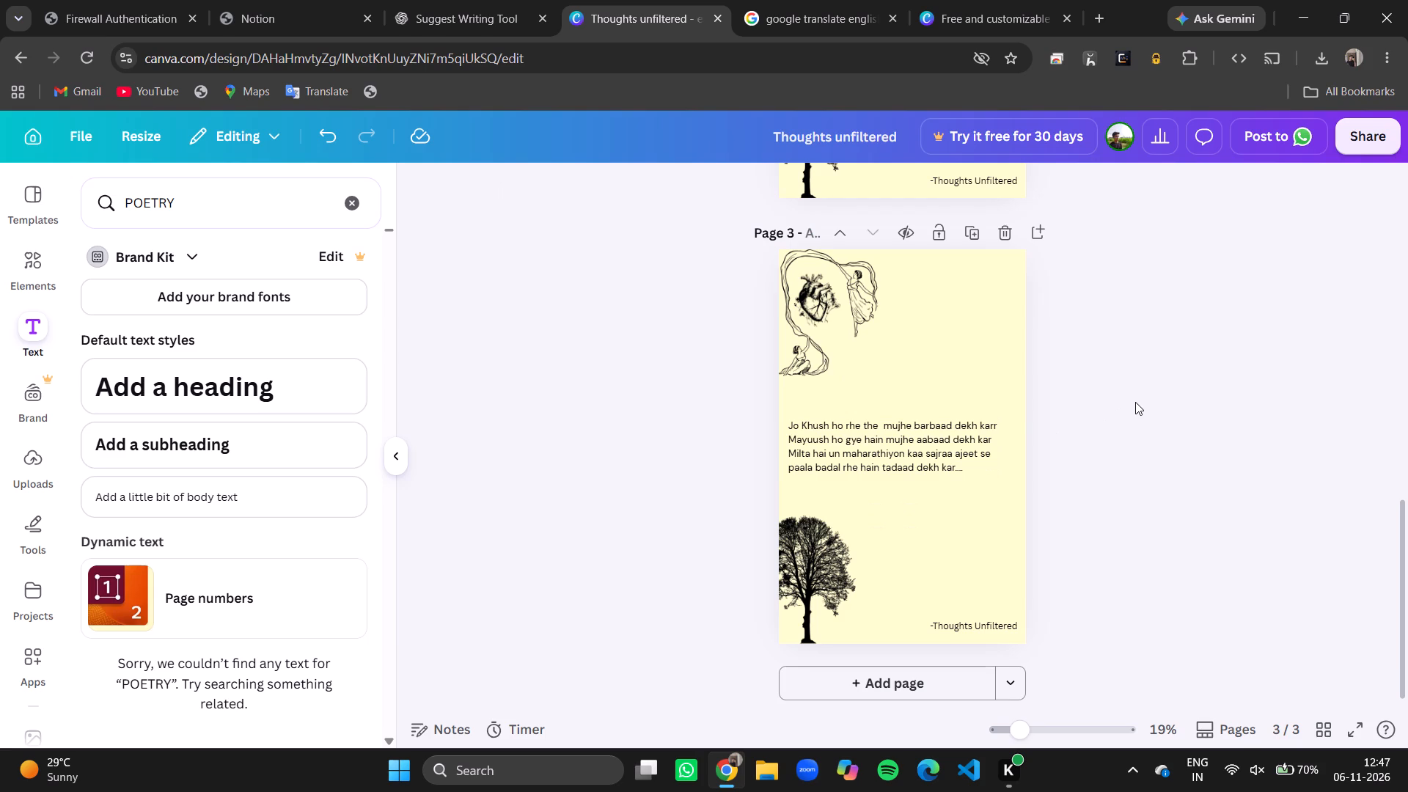
double_click(1135, 402)
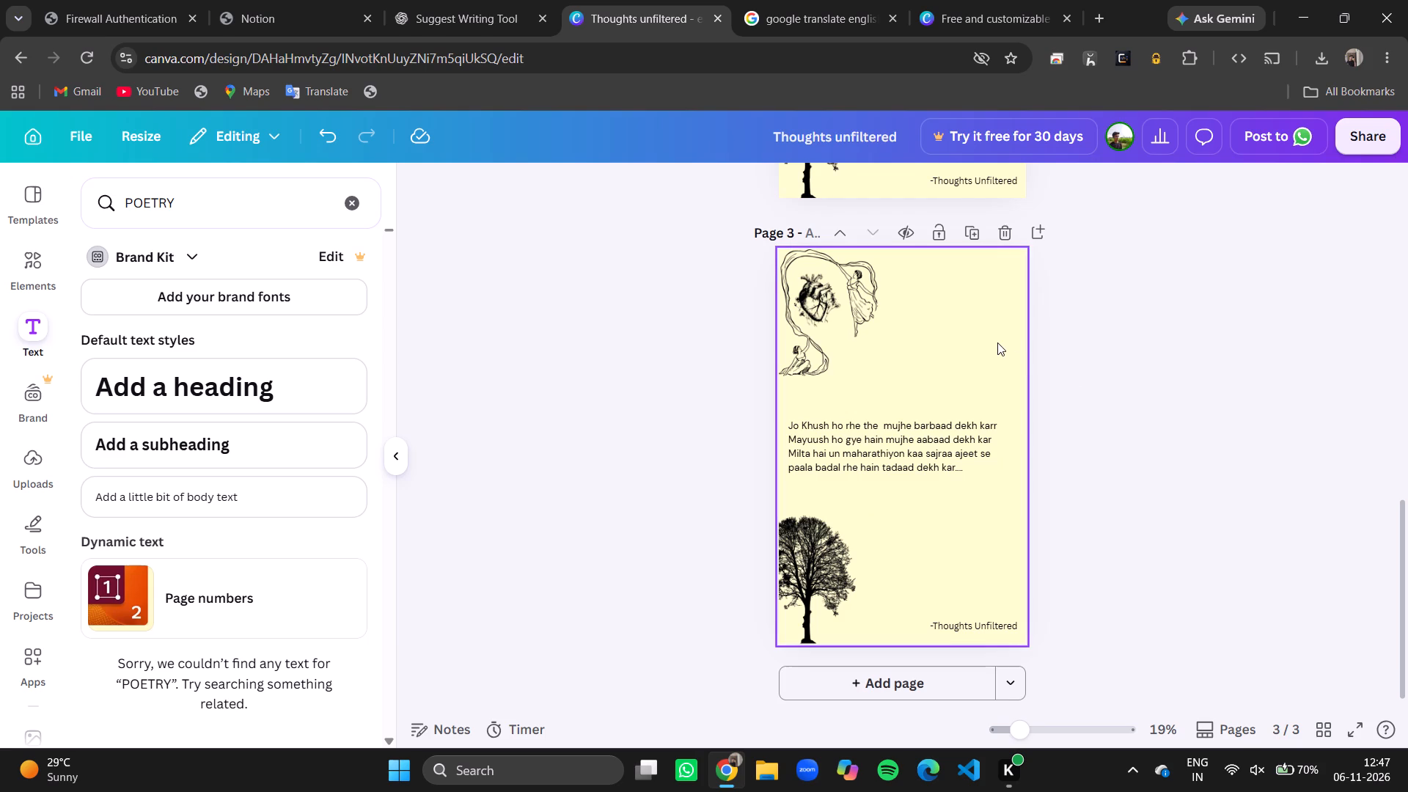
Duplicate page 3 with its graphics and verse as a new page 4.
left_click(997, 342)
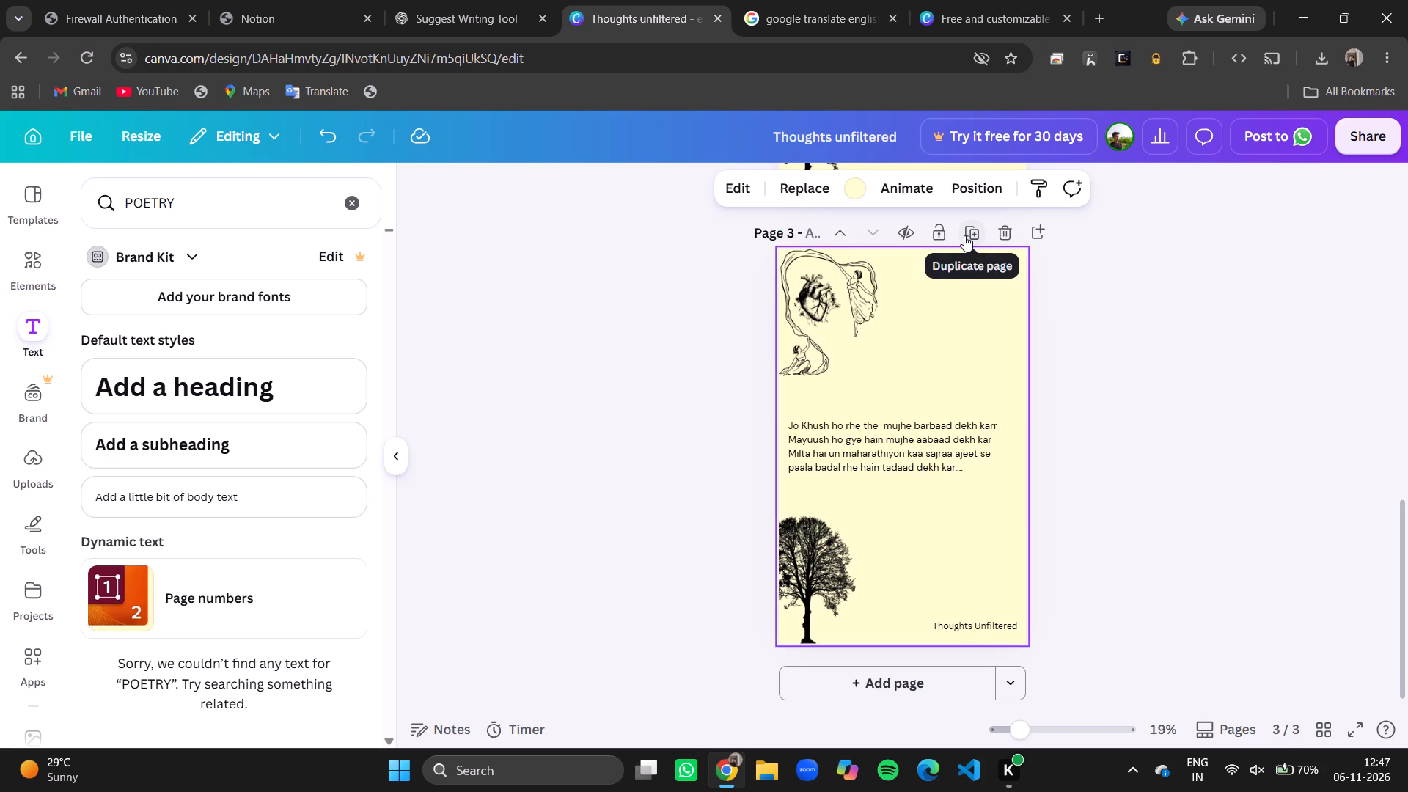
left_click(964, 235)
Select the copied verse text box on page 4.
left_click(920, 444)
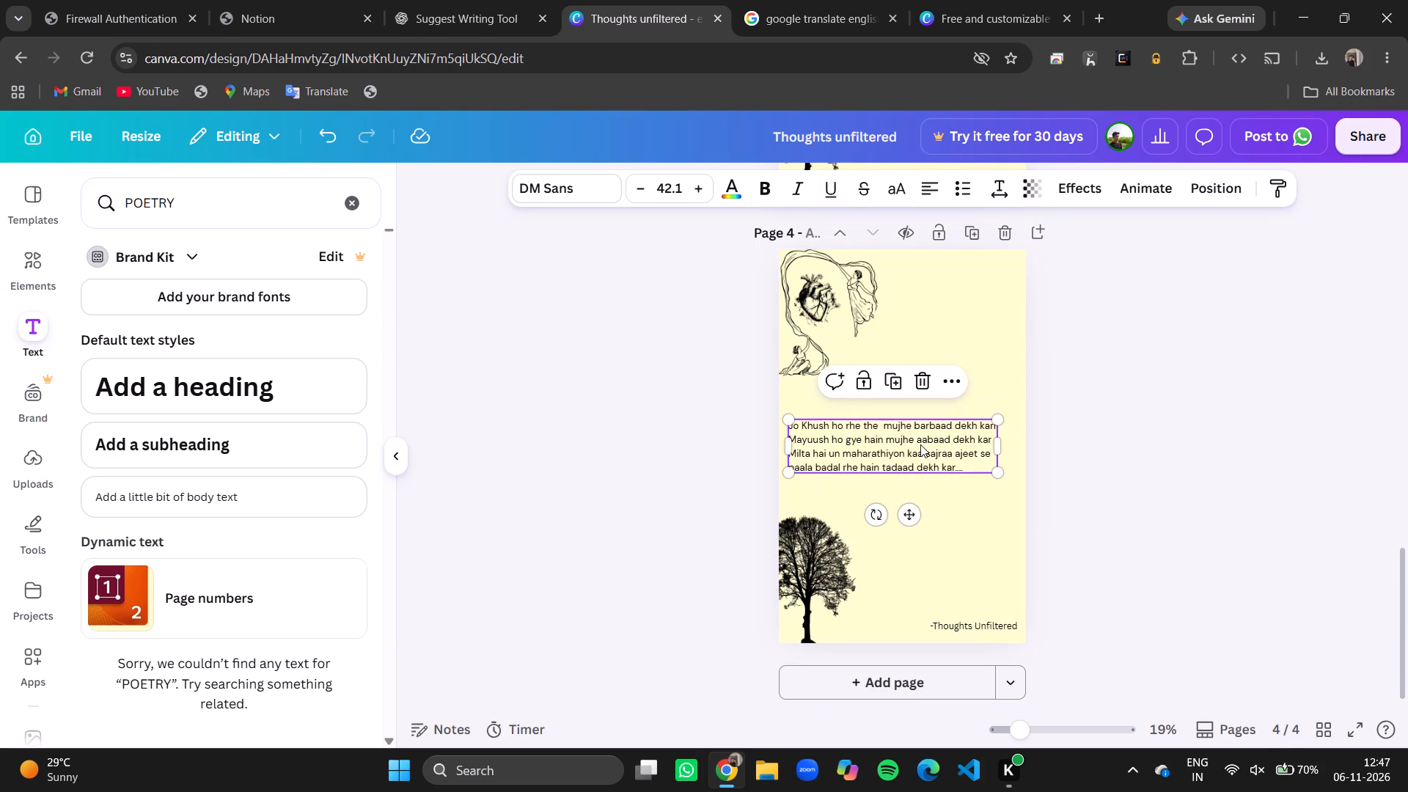
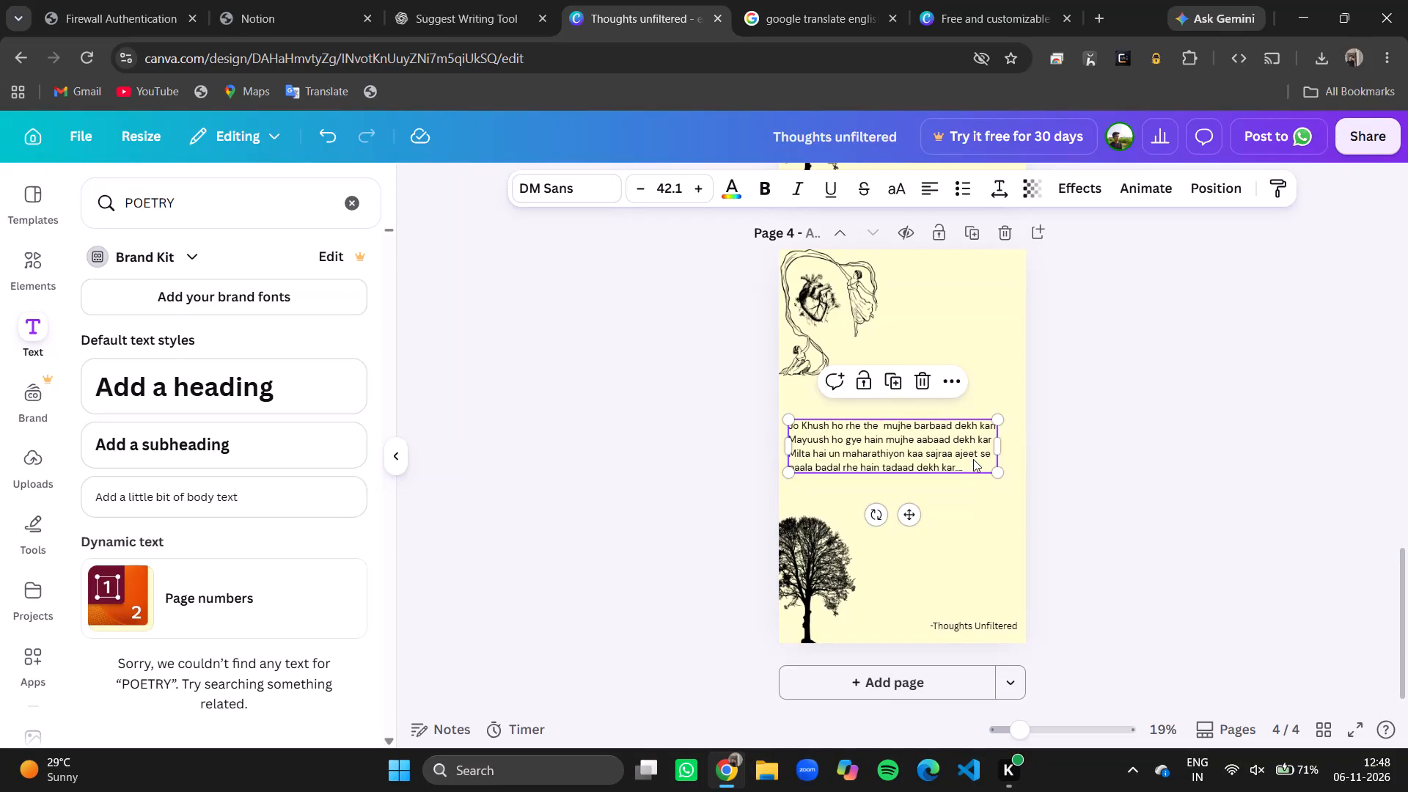
Replace the copied verse on page 4 with a new opening reading "Har saksh pe tu pyaar lutaaye".
left_click(973, 459)
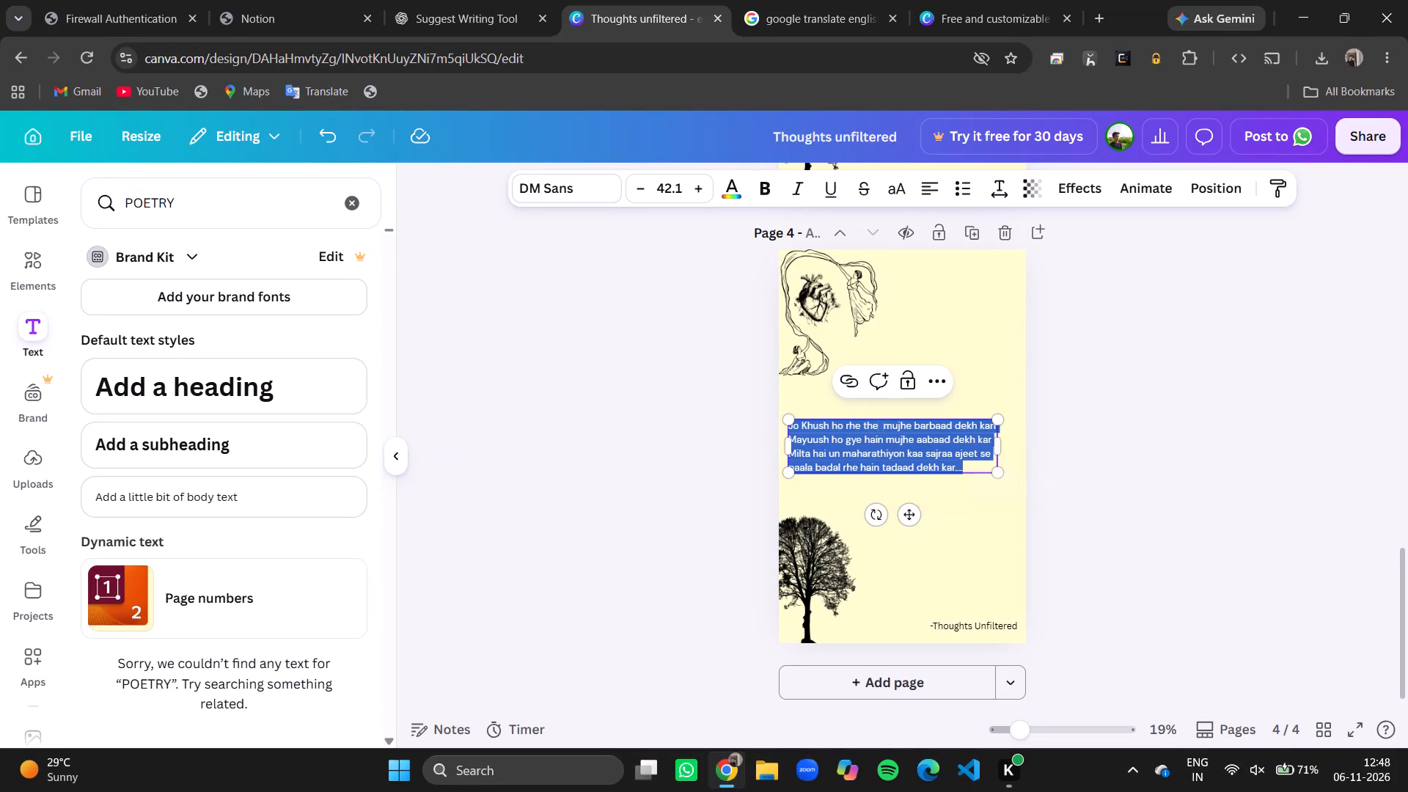
key("BackSpace")
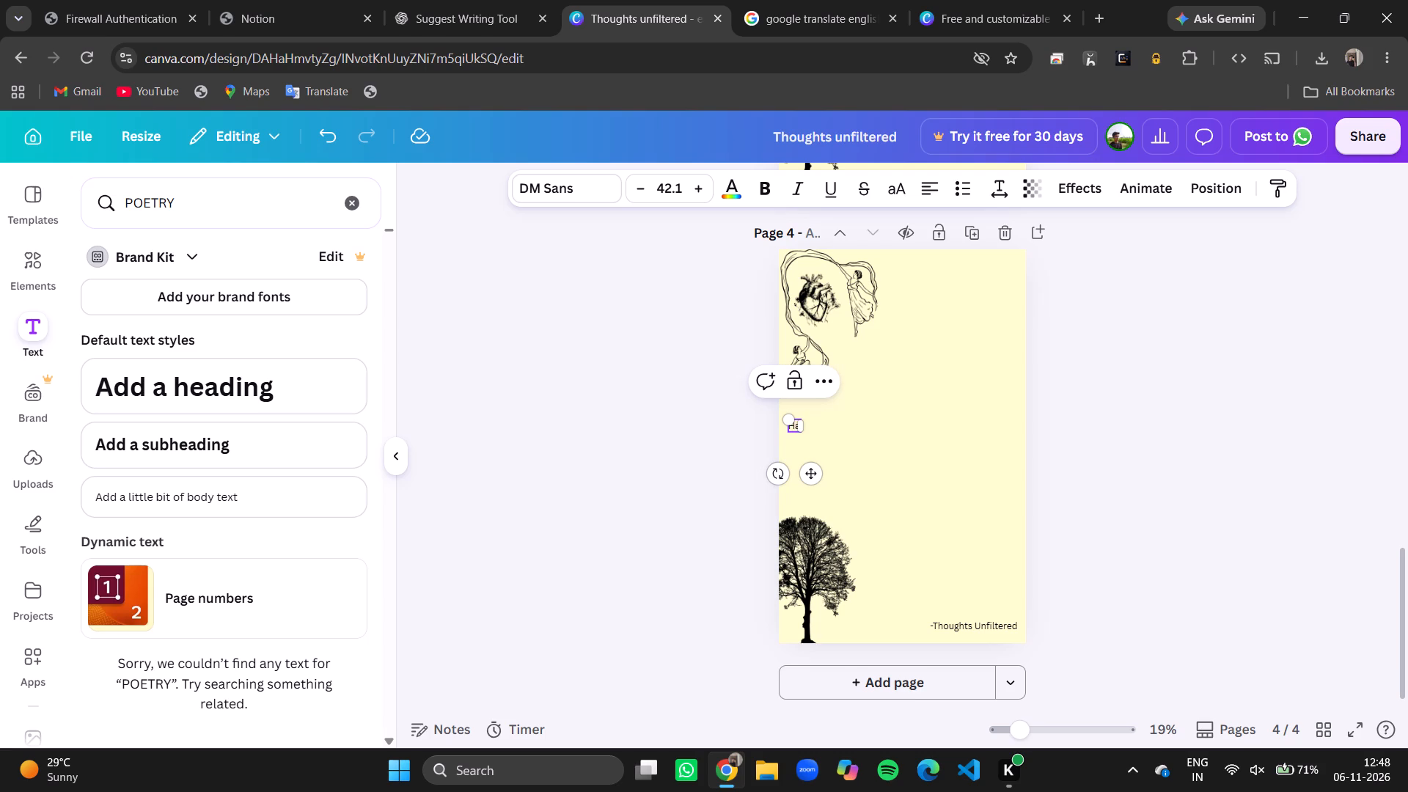
type("r")
key("space")
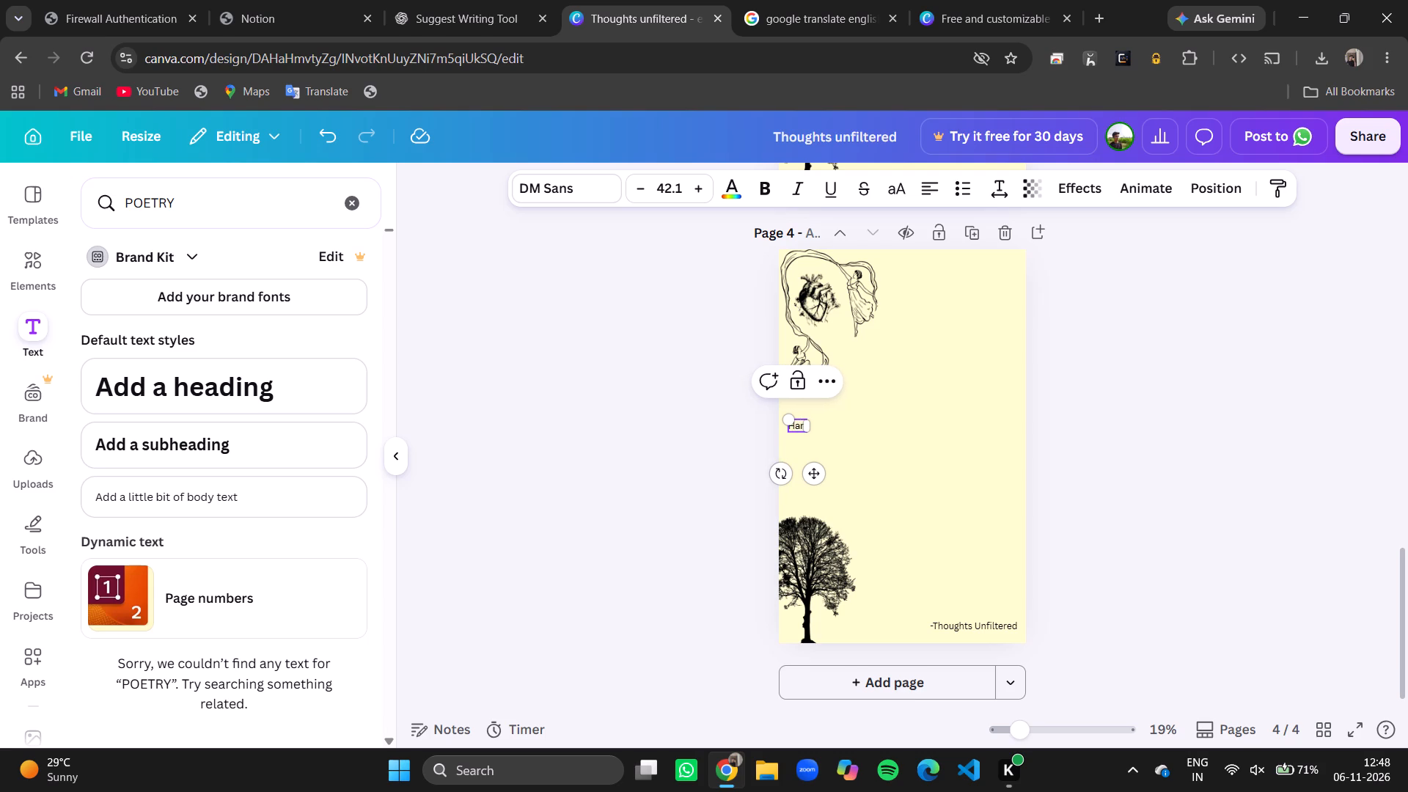
type("saksh")
key("space")
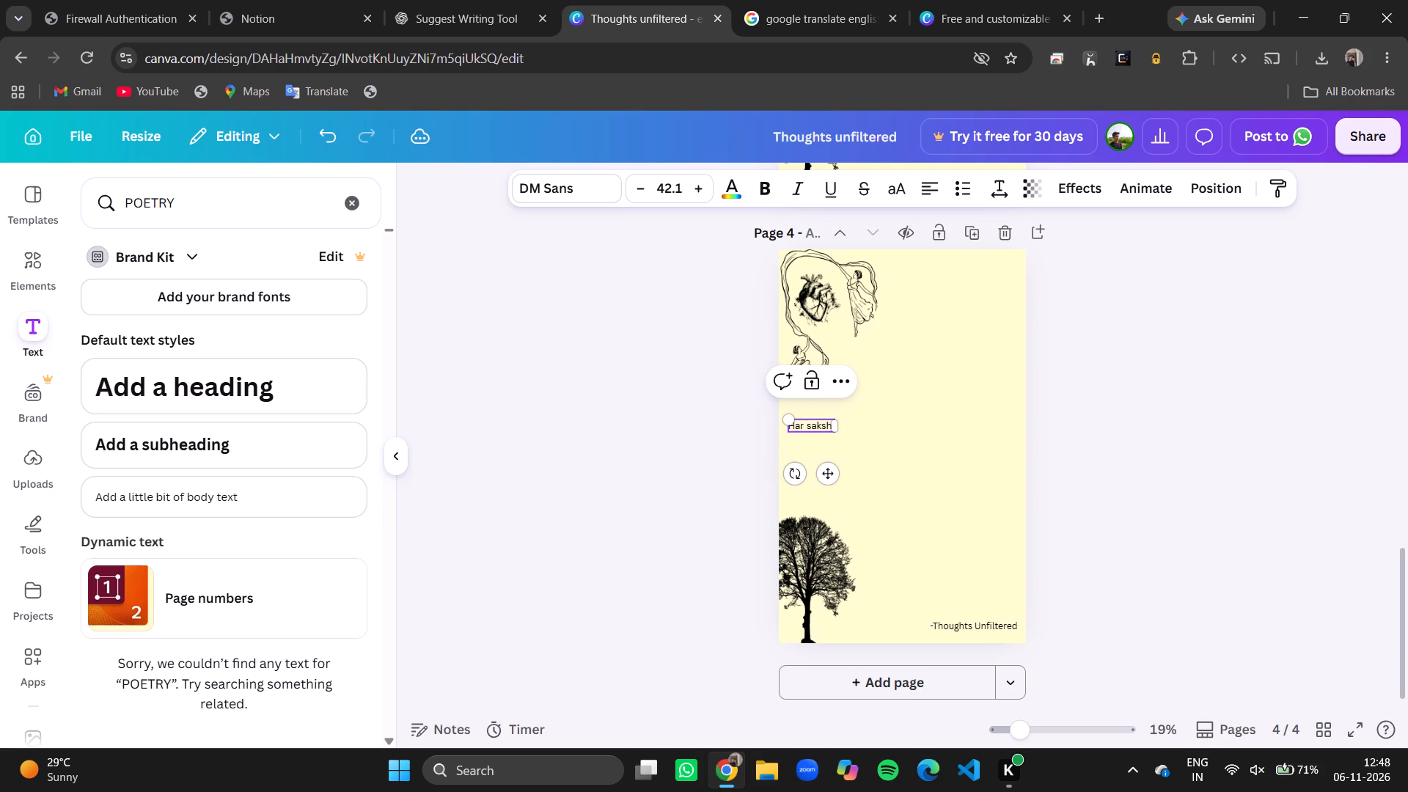
type("pe")
key("space")
type("tu")
key("space")
type("pyaar")
key("space")
type("lutaaye")
key("space")
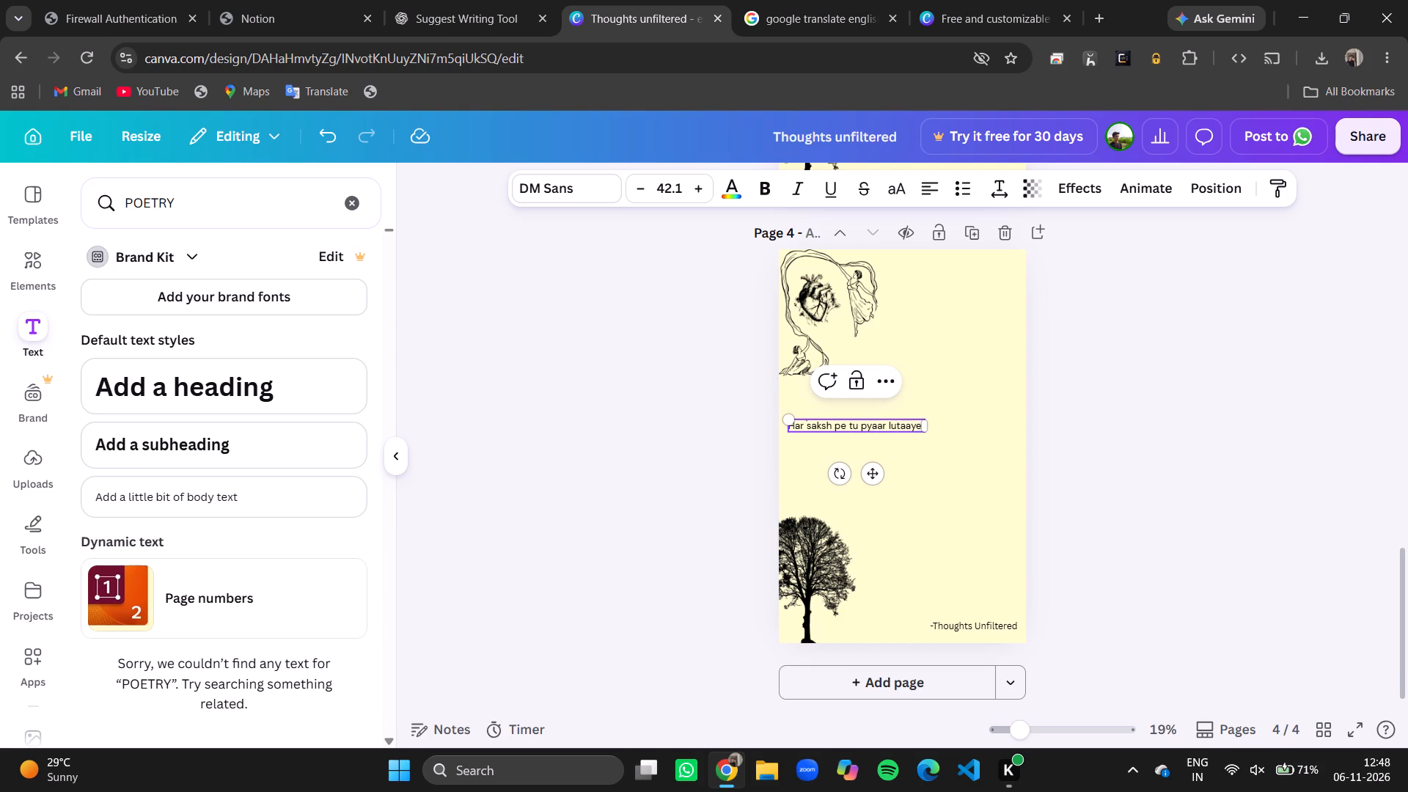
Complete the page 4 verse's first line with "koi baaki bhi na chhute" and start a new line.
key("space")
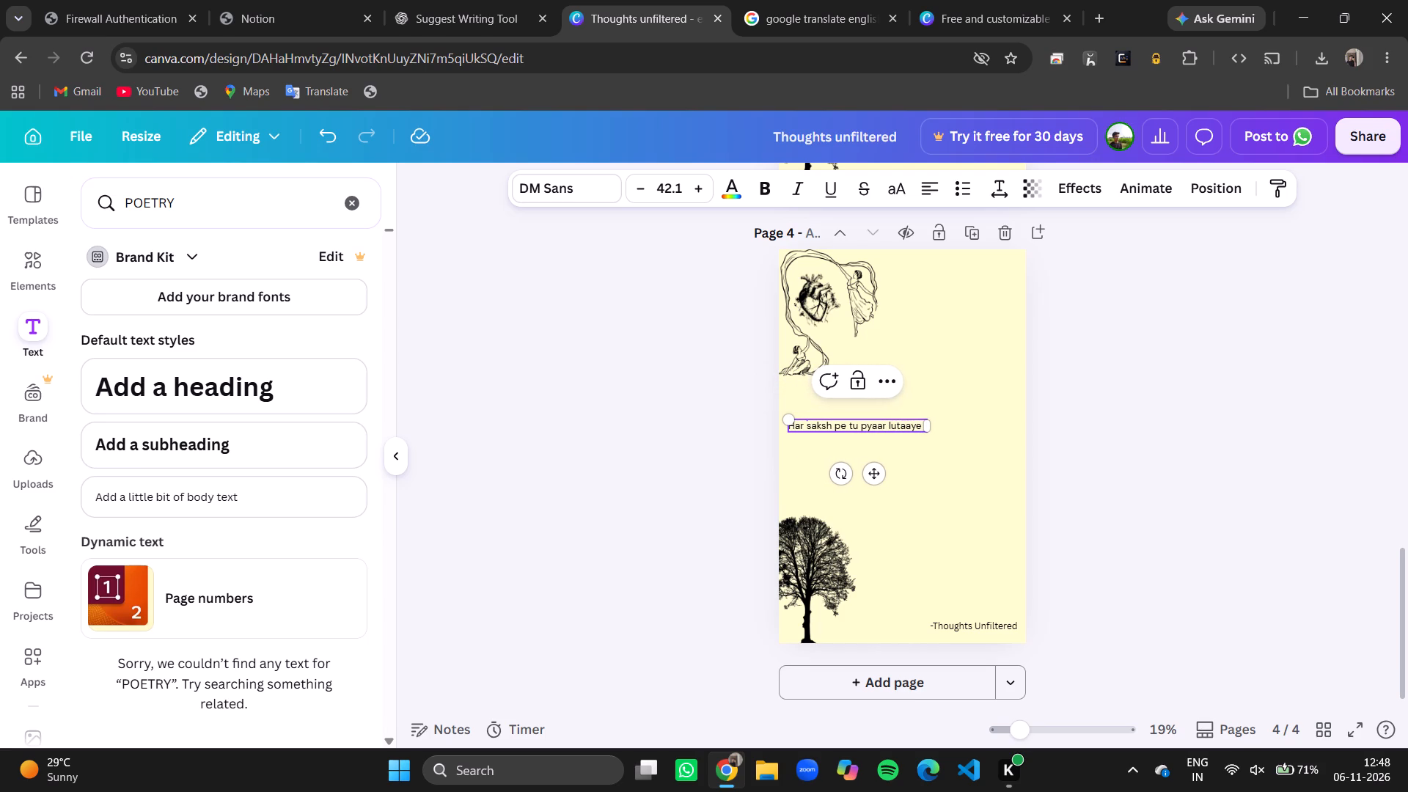
type("koi baaki bhi na chhut")
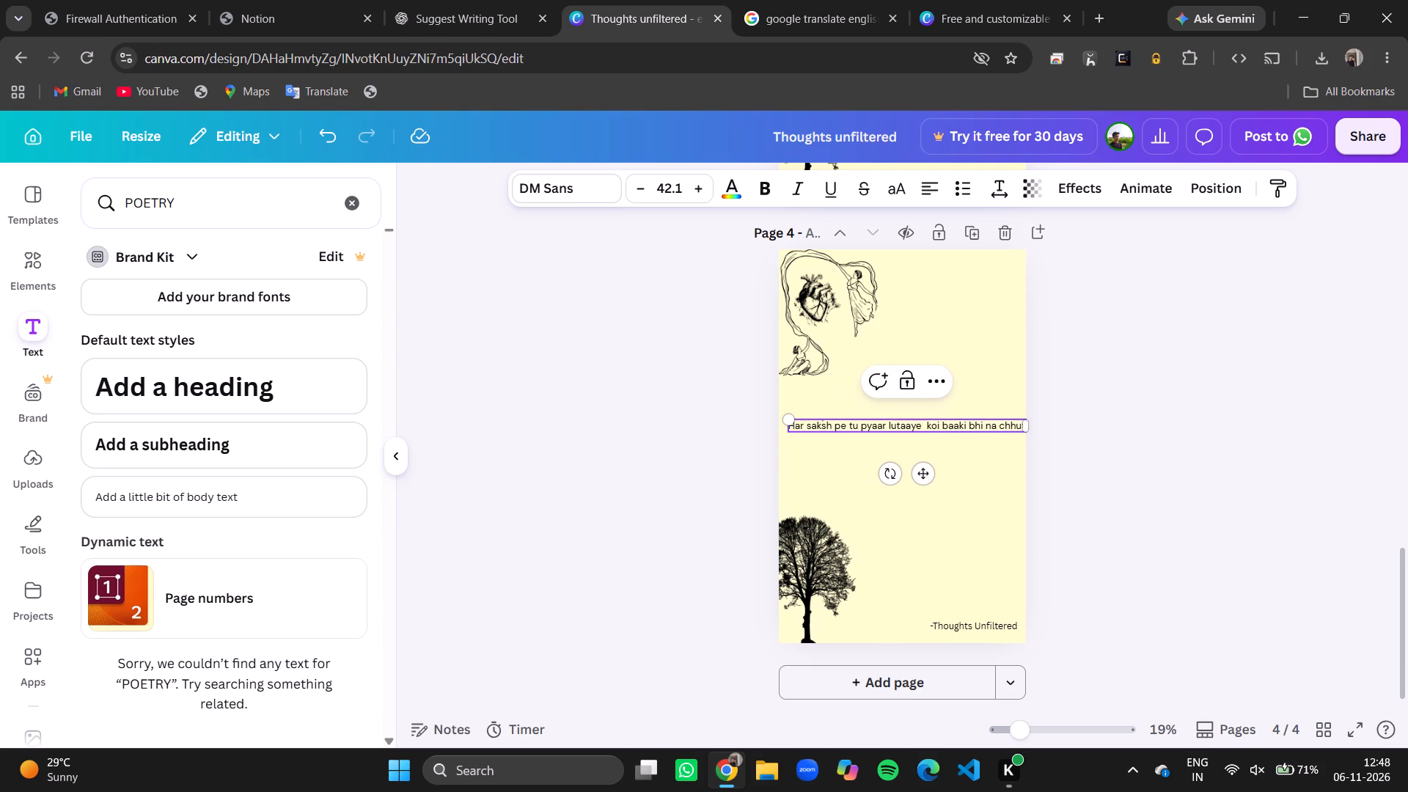
key("e")
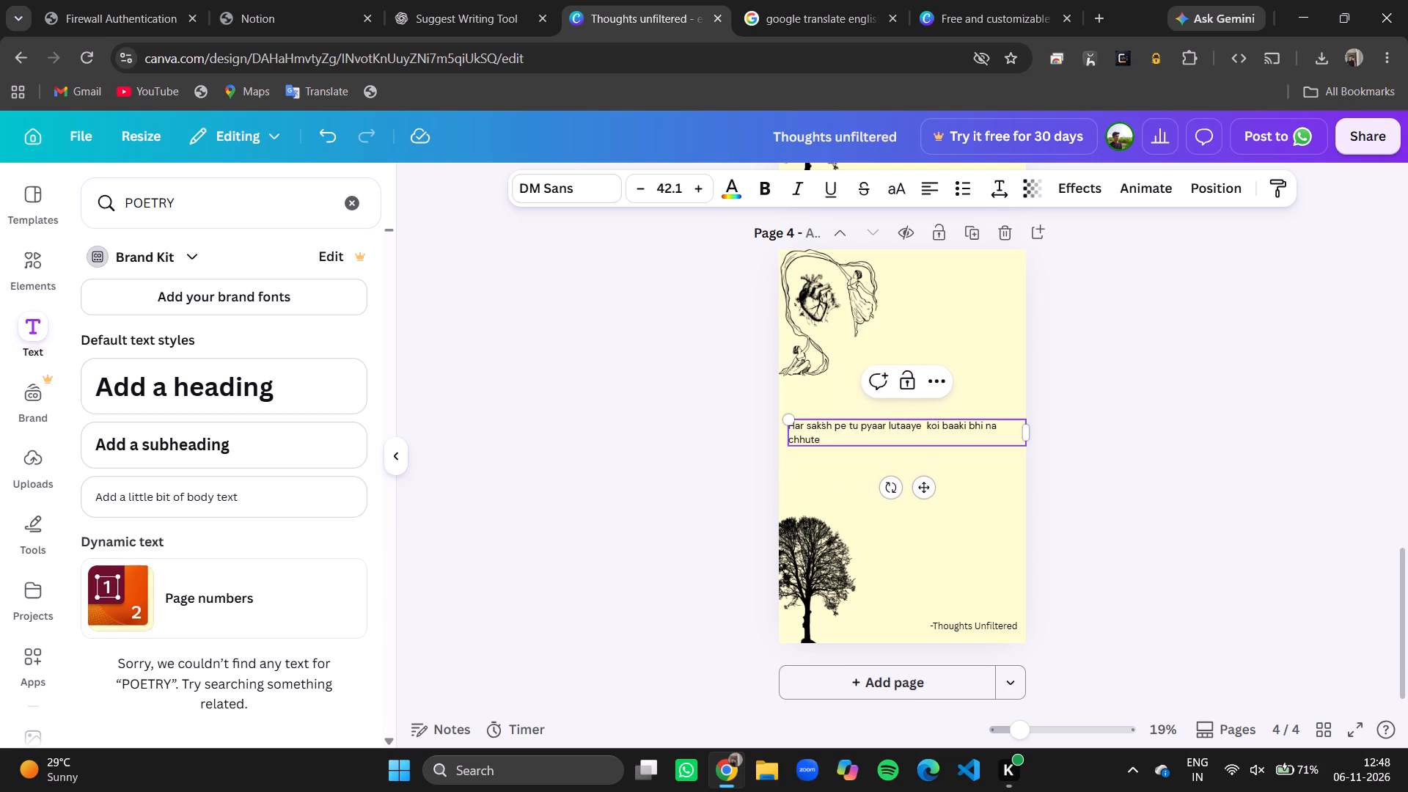
key("Return")
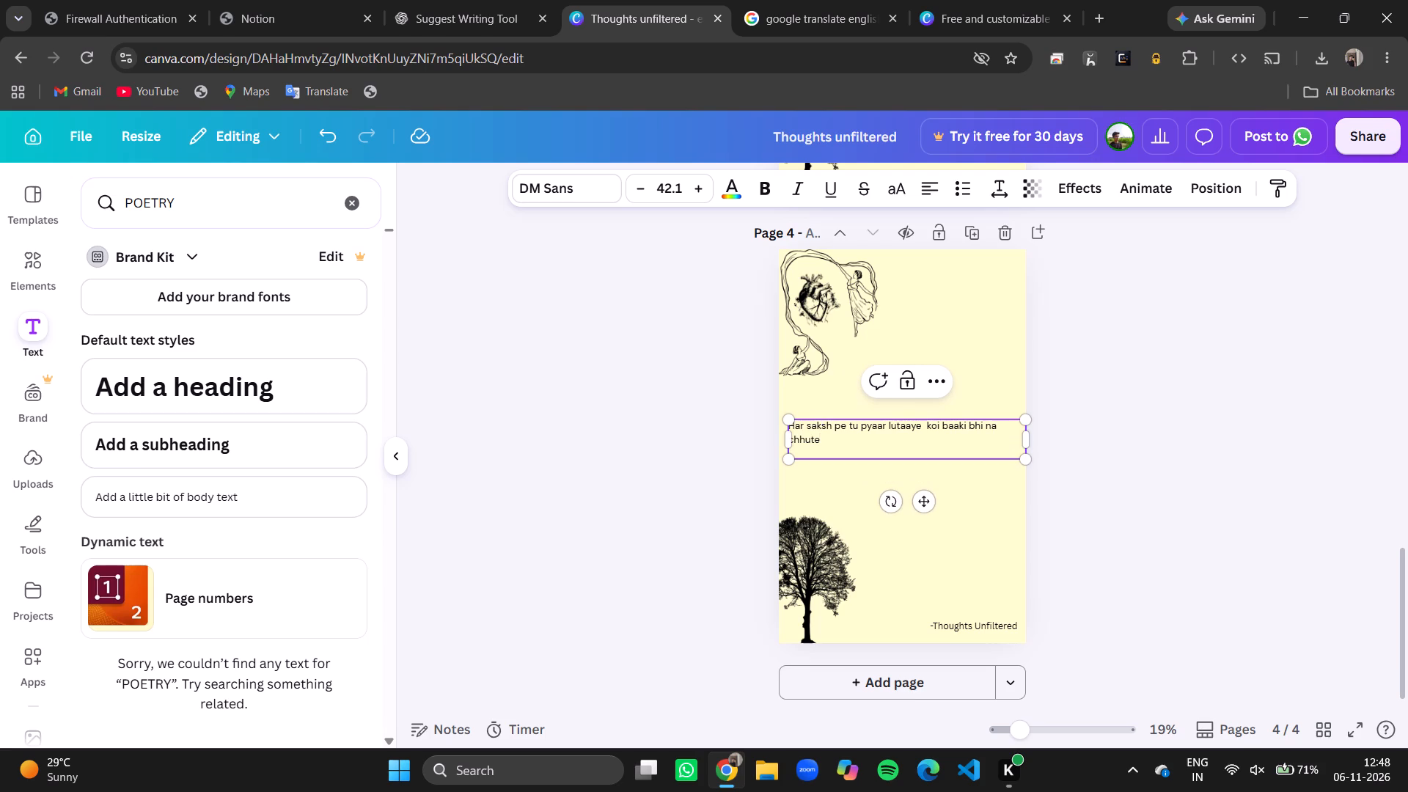
Scale the page 4 verse text box down to a font size of about 36.7.
left_click_drag(1029, 455, 1002, 452)
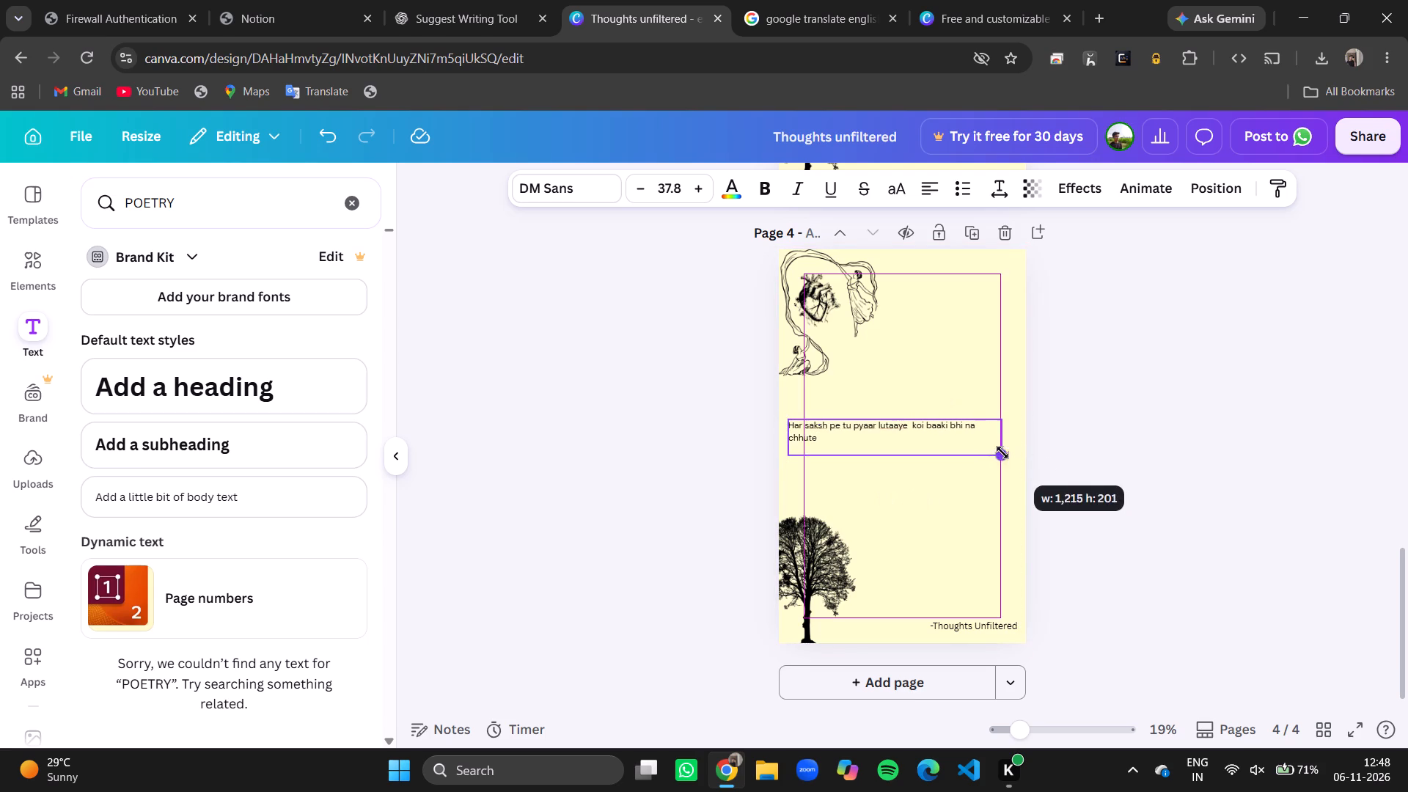
left_click_drag(1002, 452, 997, 451)
Pull the wrapped word "chhute" back up after "na" in the verse's first line, keeping a space between them, and add a line break after it.
left_click(847, 444)
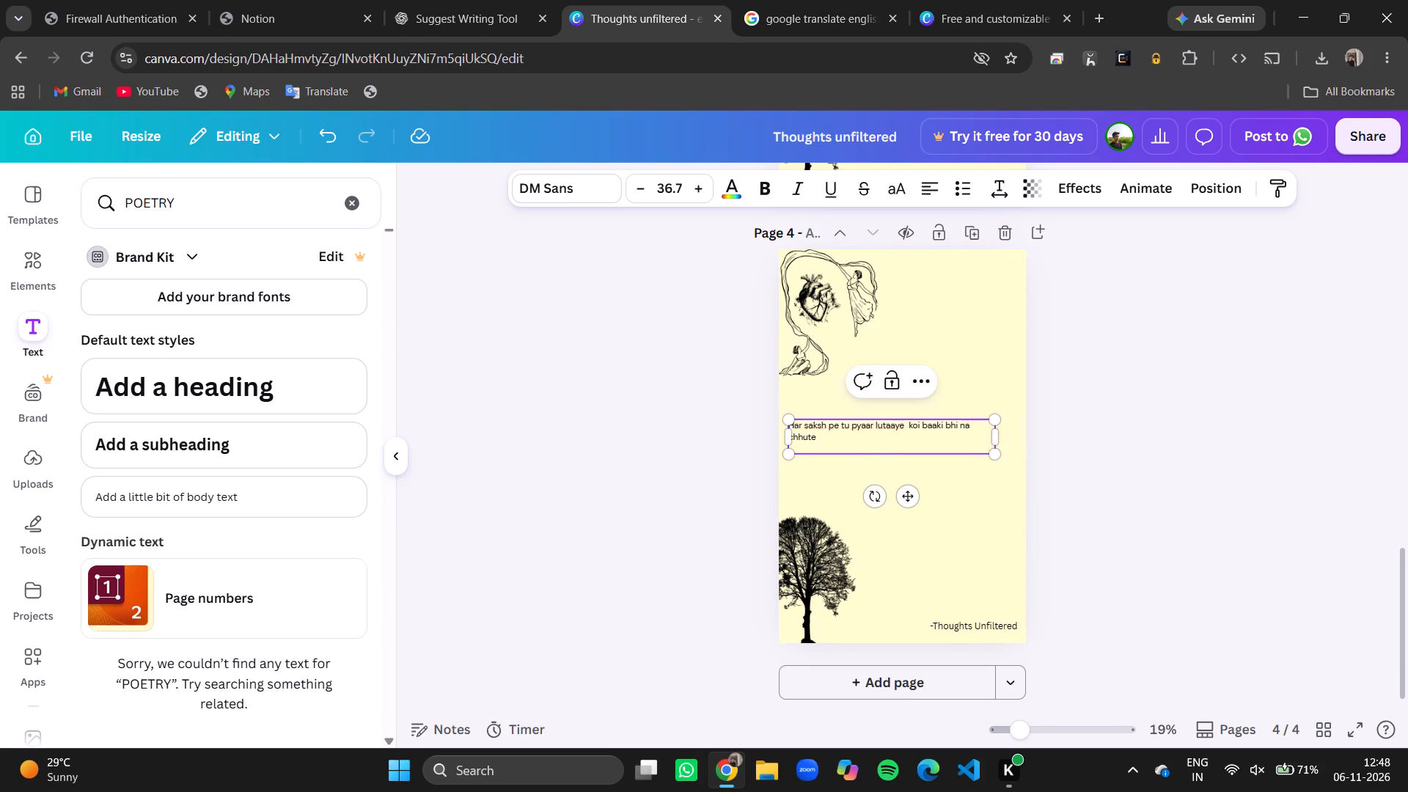
left_click(804, 441)
key("Left")
key("Left")
key("Left")
key("BackSpace")
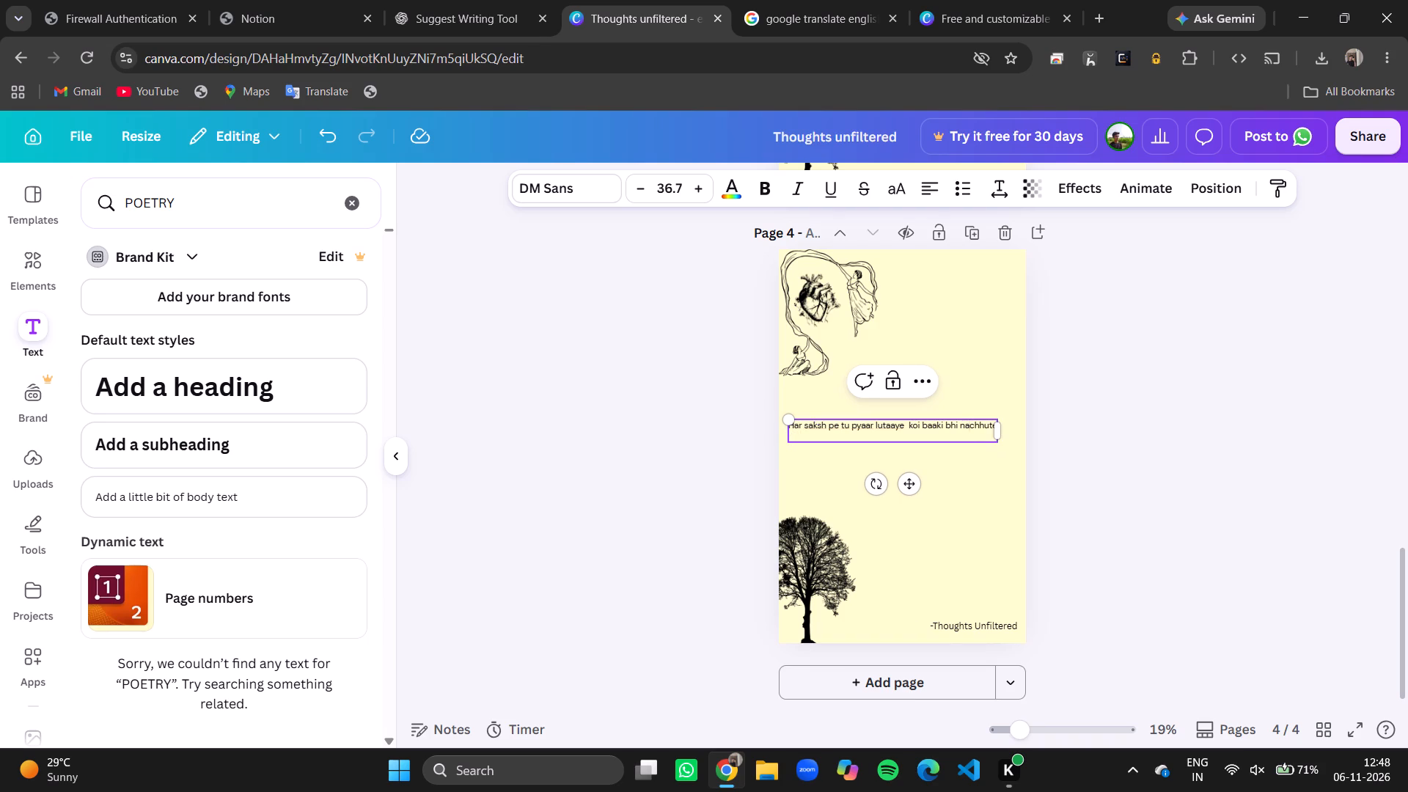
key("space")
key("Right")
key("Right")
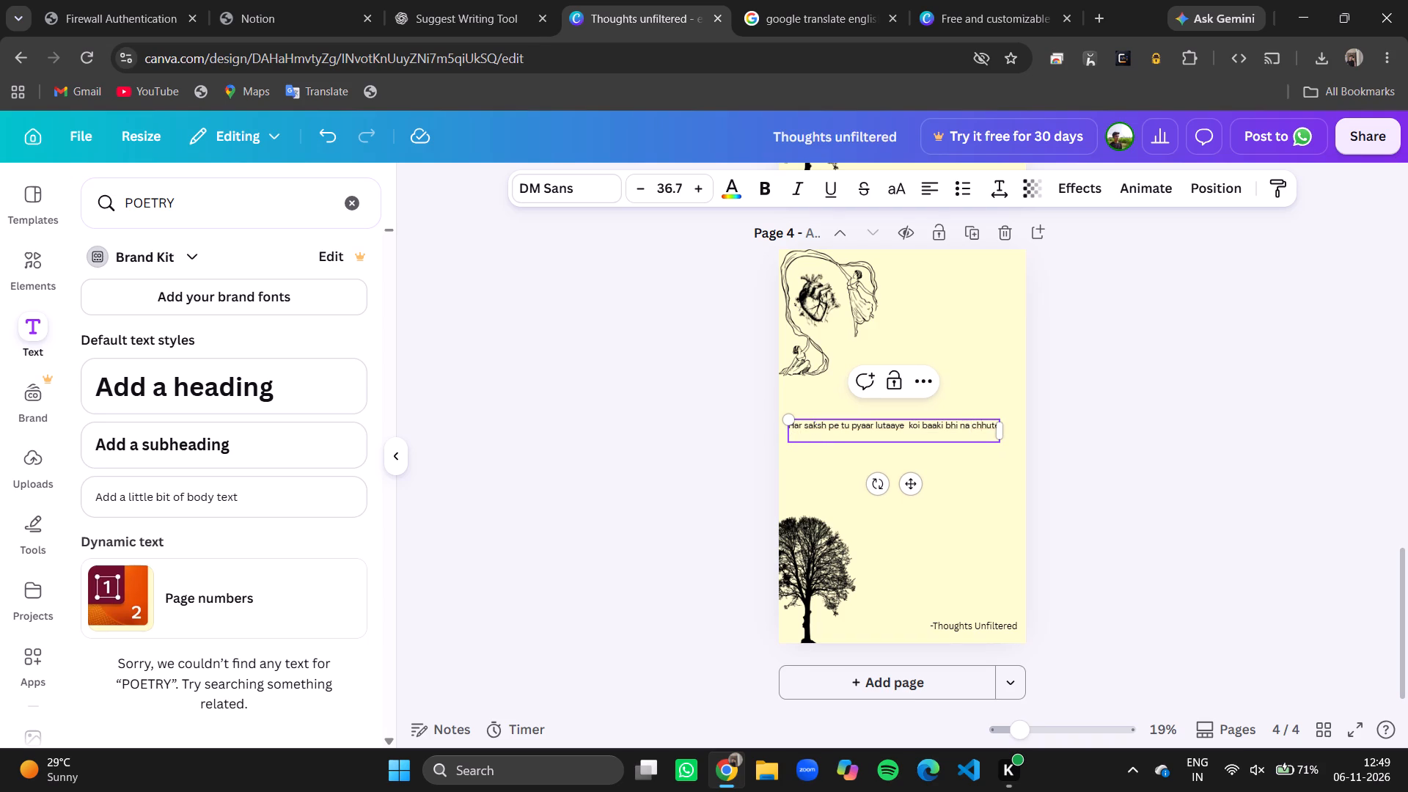
key("Right")
key("Right")
key("Right")
key("Right")
key("Return")
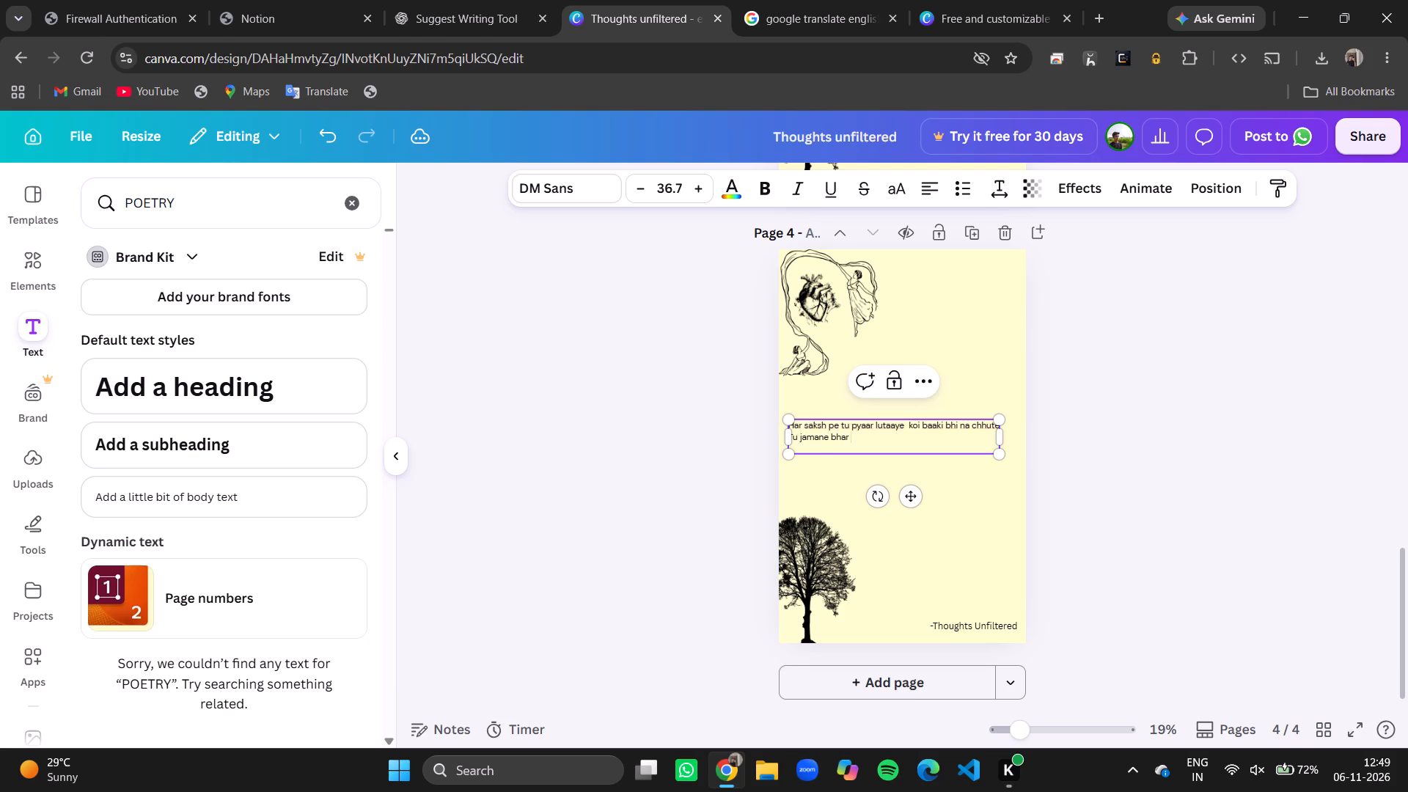
Continue the verse's second line after "Tu jamane bhar" with "se dil lgaaye orr tera saath".
type("se dil lgaaye")
key("space")
type("orr")
key("space")
type("te")
type("ra")
key("space")
type("saath")
key("space")
Finish the verse's second line with "bhi na chhute" and start a third line.
type("bhi na ch")
type("oothe")
key("BackSpace")
key("BackSpace")
key("e")
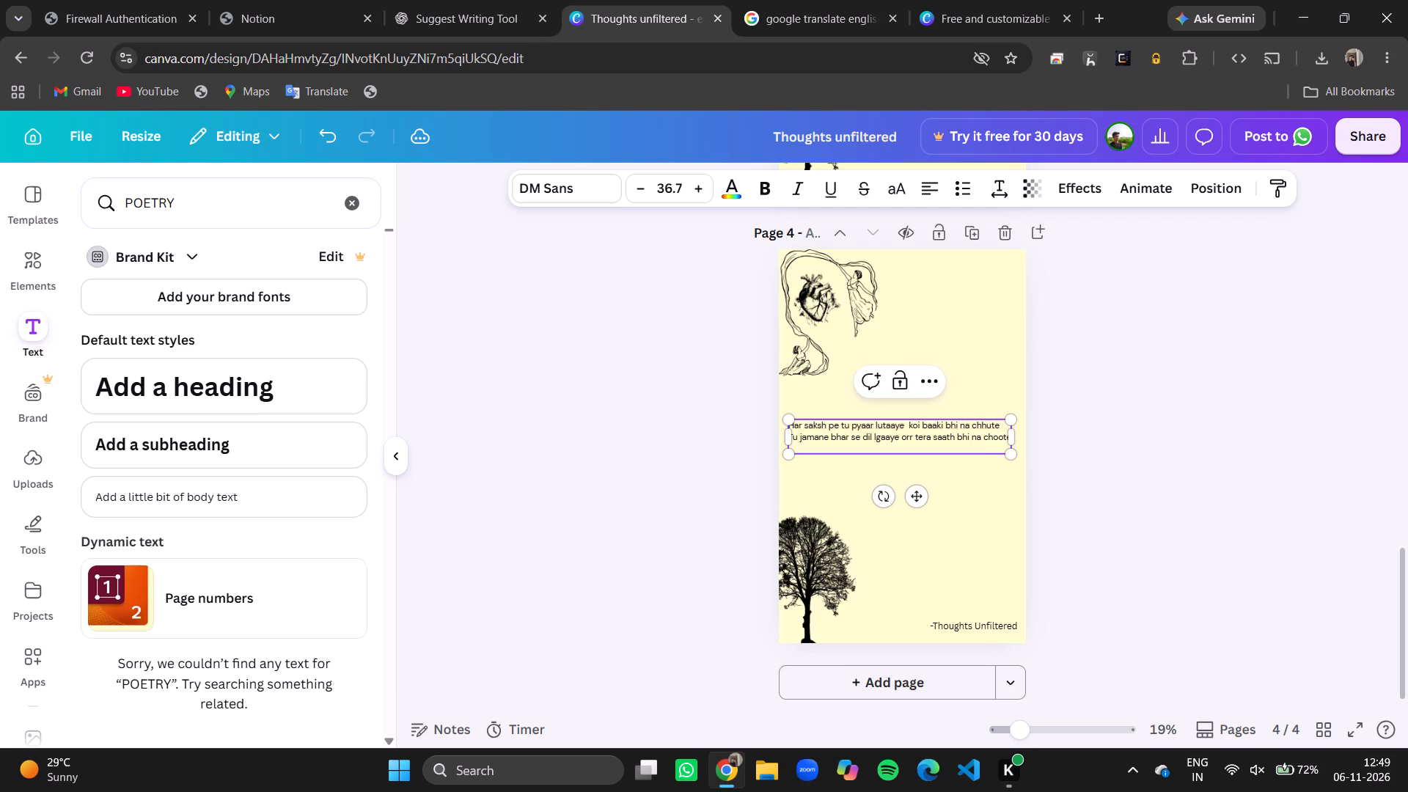
key("BackSpace")
key("BackSpace")
key("BackSpace")
key("BackSpace")
type("hute")
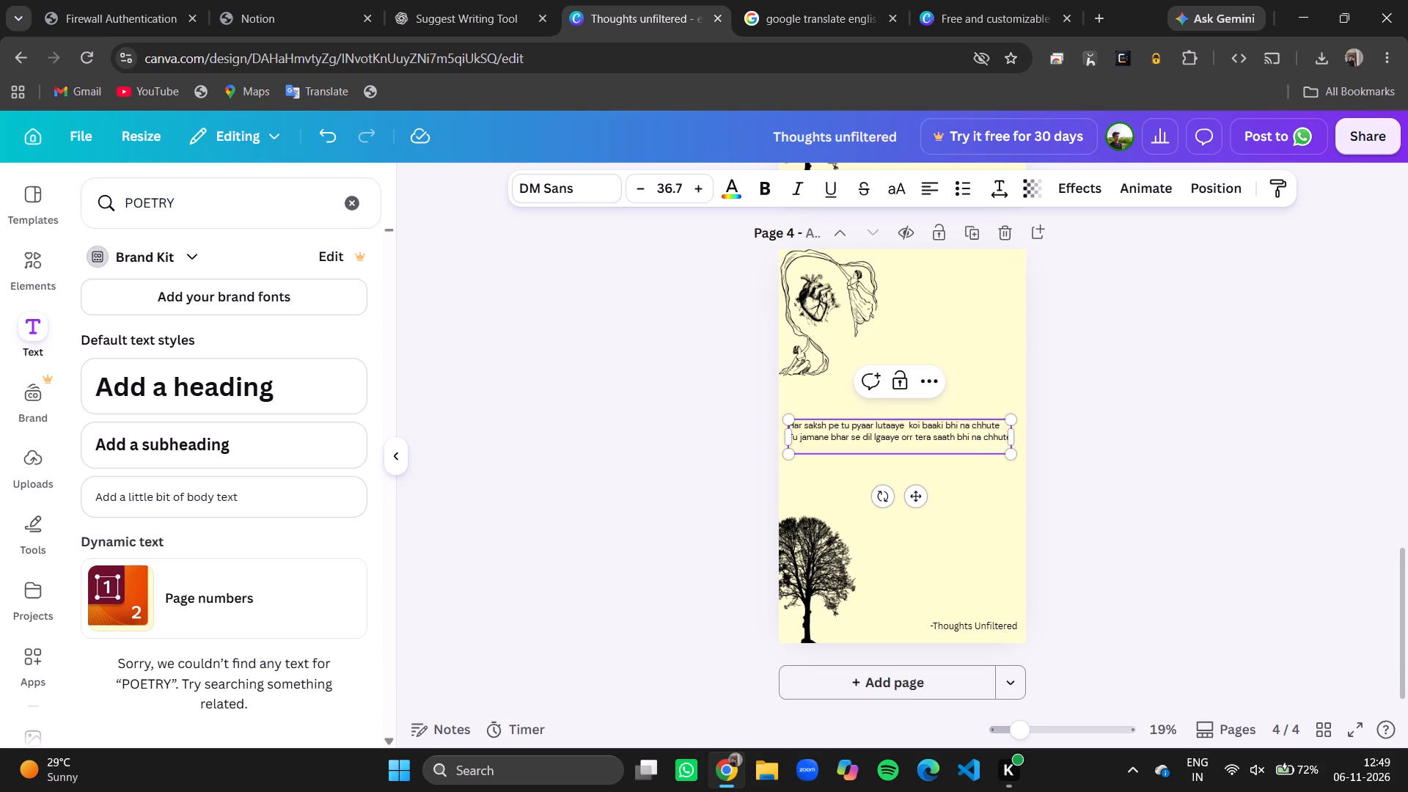
key("Return")
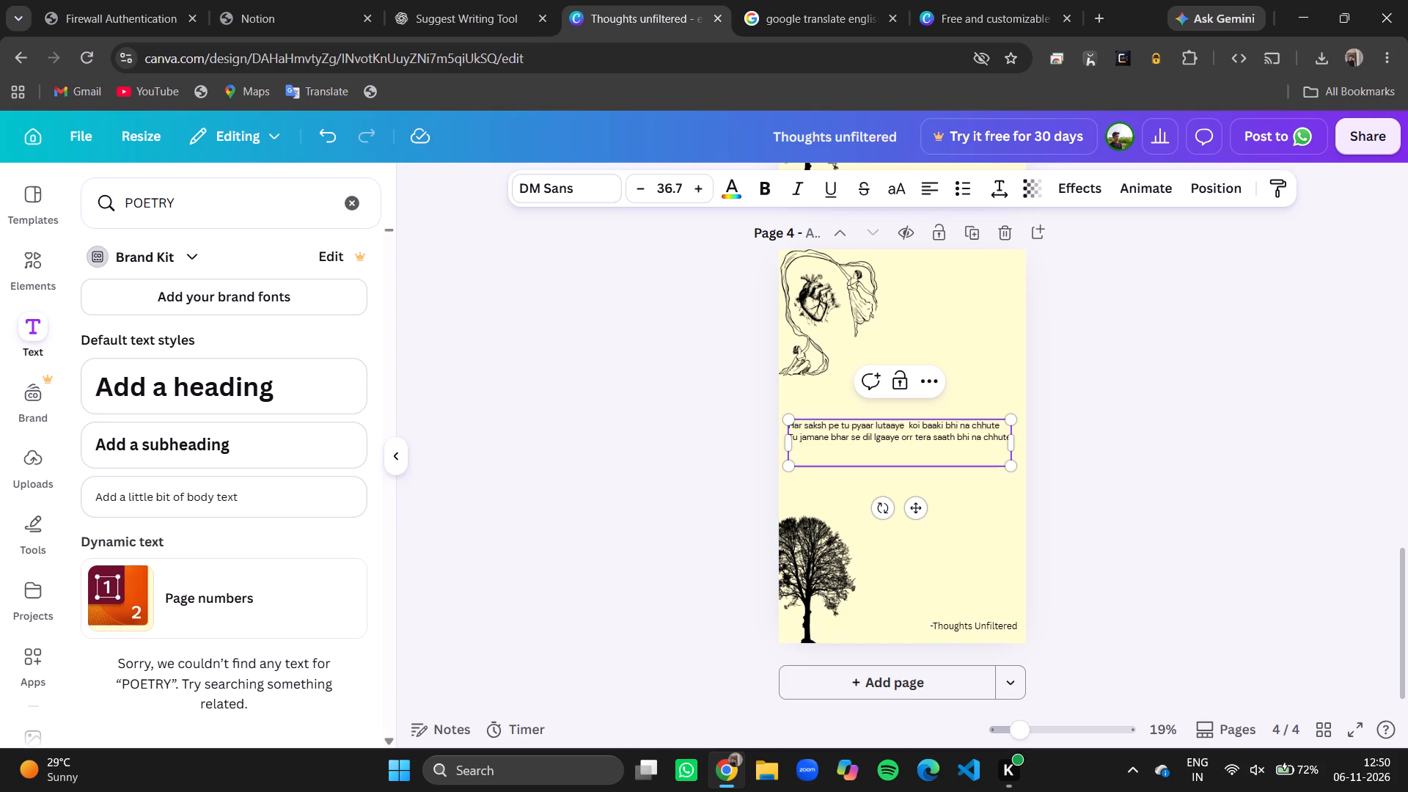
Begin the verse's third line with "tu sochta hai tu mujhpe".
type("tu")
key("BackSpace")
key("BackSpace")
type("tu sochta hai")
key("space")
type("tu mujhpe")
key("space")
Extend the verse's third line with "iljaam lgaakar kar".
type("iljaam")
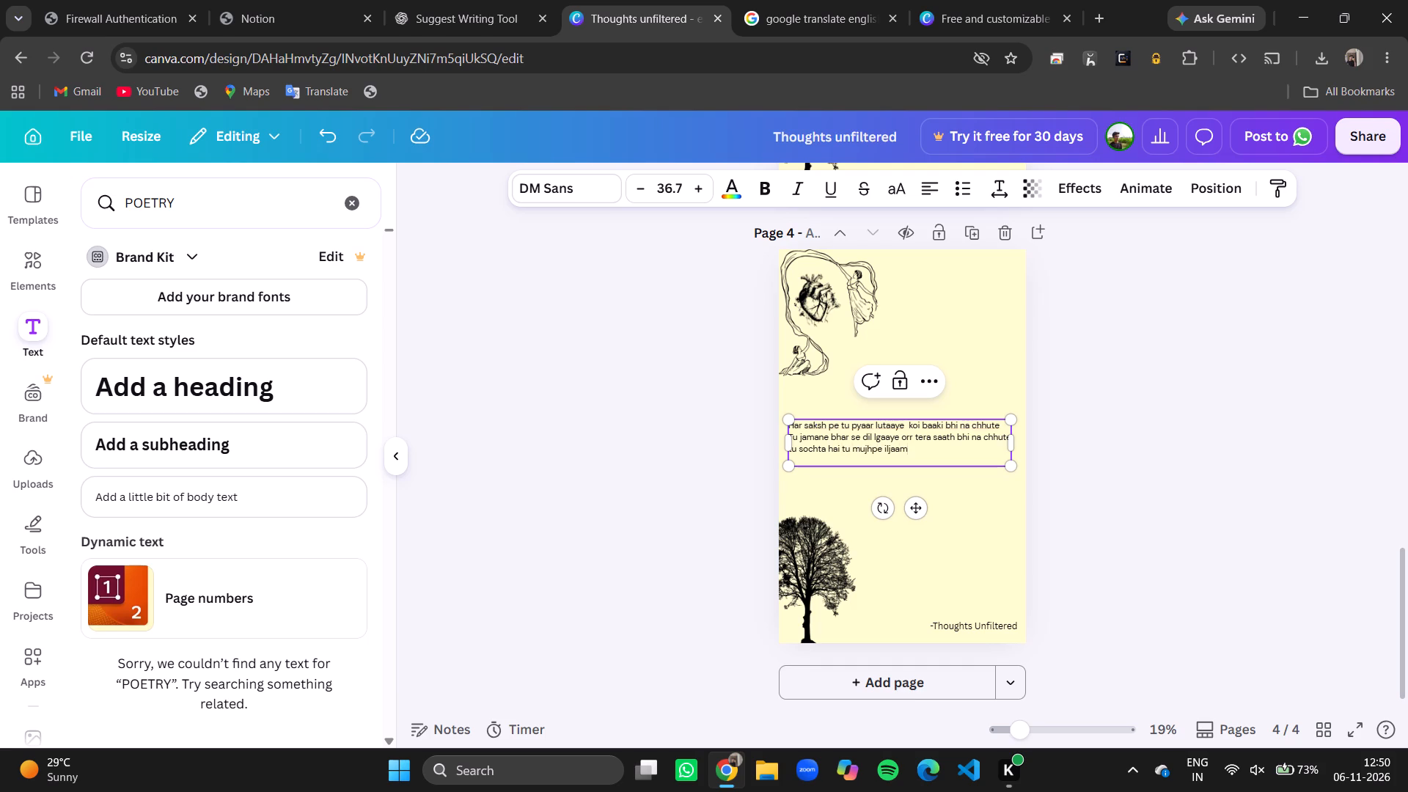
key("space")
key("l")
key("a")
key("BackSpace")
type("gaa k")
key("BackSpace")
key("BackSpace")
type("kar")
key("space")
type("ka")
type("r")
key("space")
Add "rishta khatm karlega" to the end of the verse's third line.
type("ristha")
key("space")
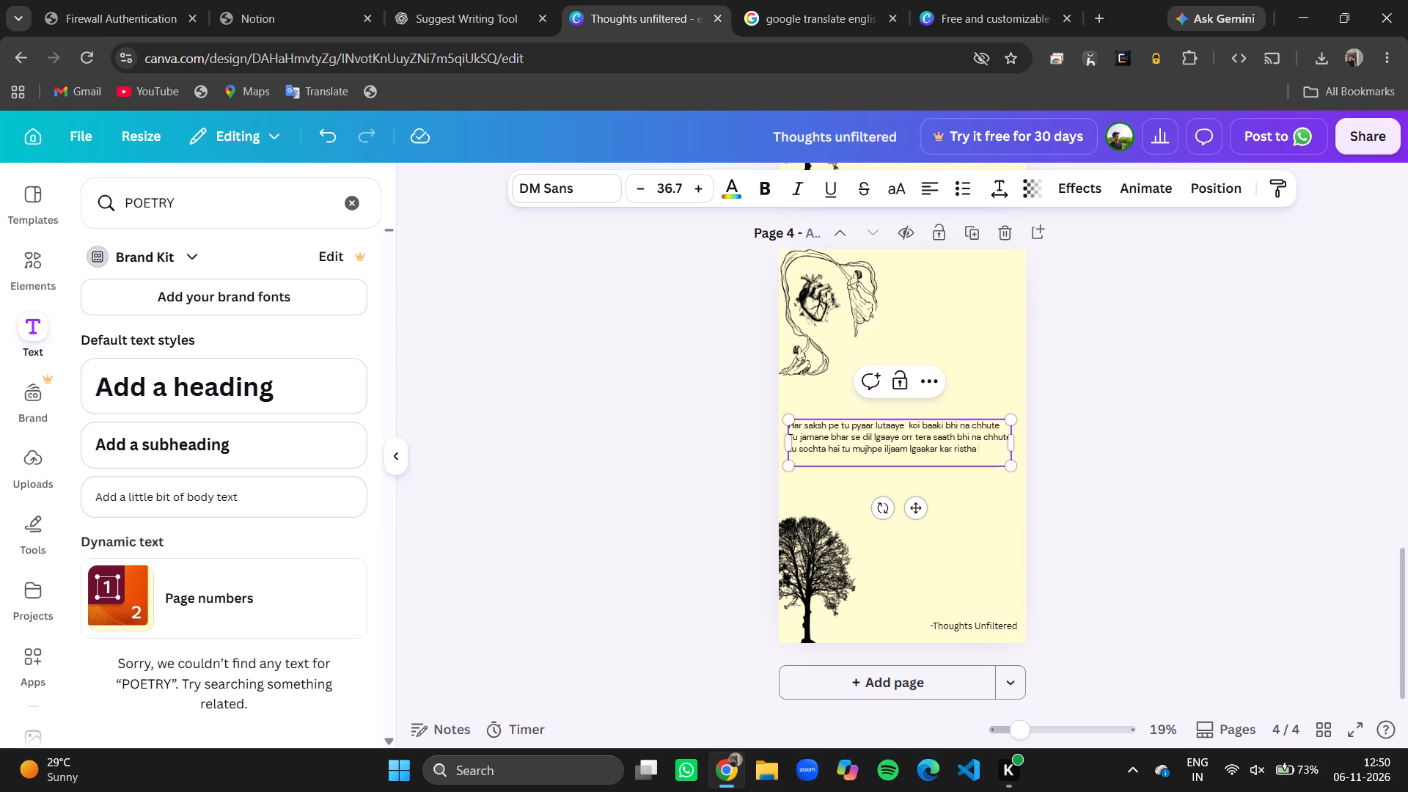
key("BackSpace")
key("BackSpace")
key("BackSpace")
key("s")
key("BackSpace")
key("BackSpace")
key("BackSpace")
type("shta")
key("space")
type("kha")
type("tm")
key("space")
type("karlega")
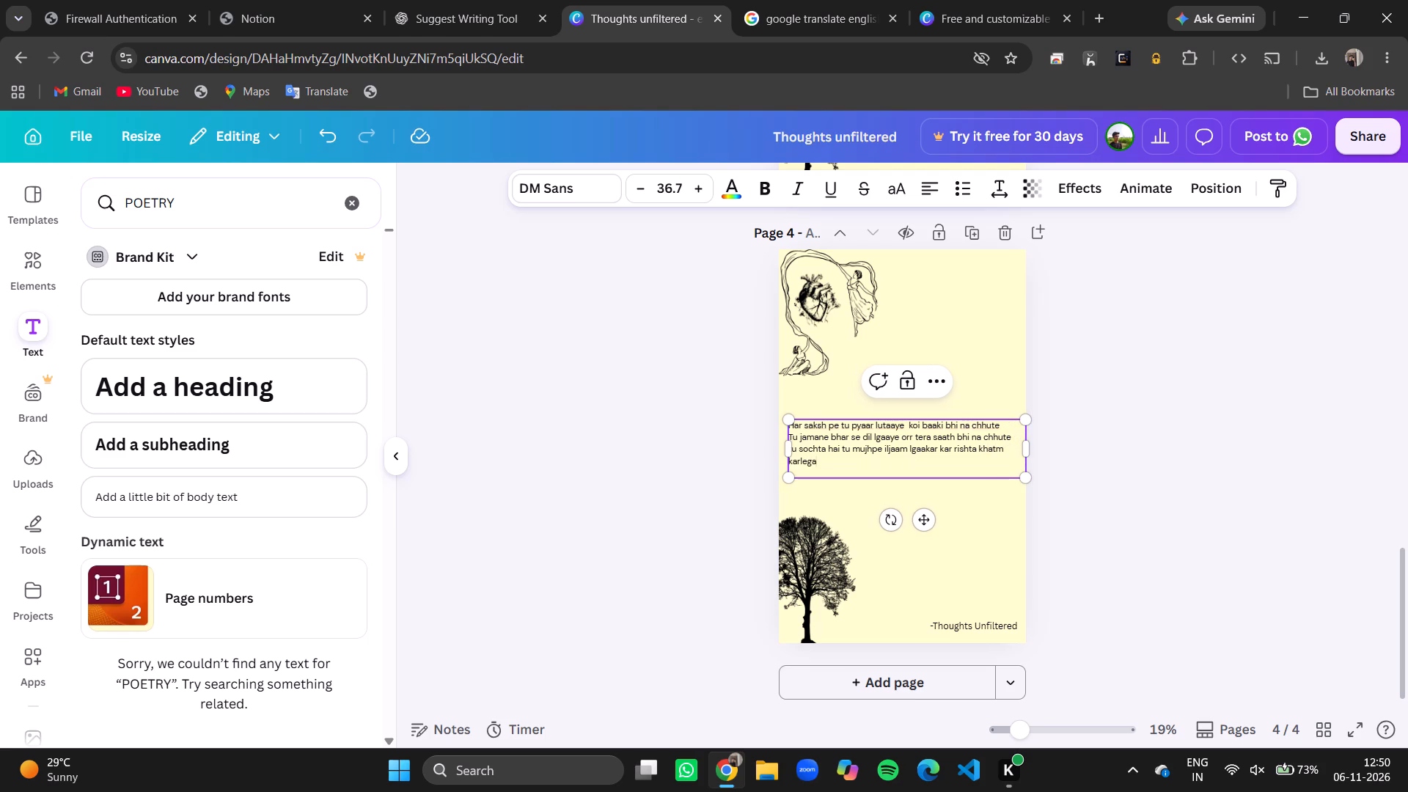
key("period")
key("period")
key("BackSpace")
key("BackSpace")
Scale the page 4 verse text box down to a font size of 33.8.
left_click_drag(1031, 482, 1020, 480)
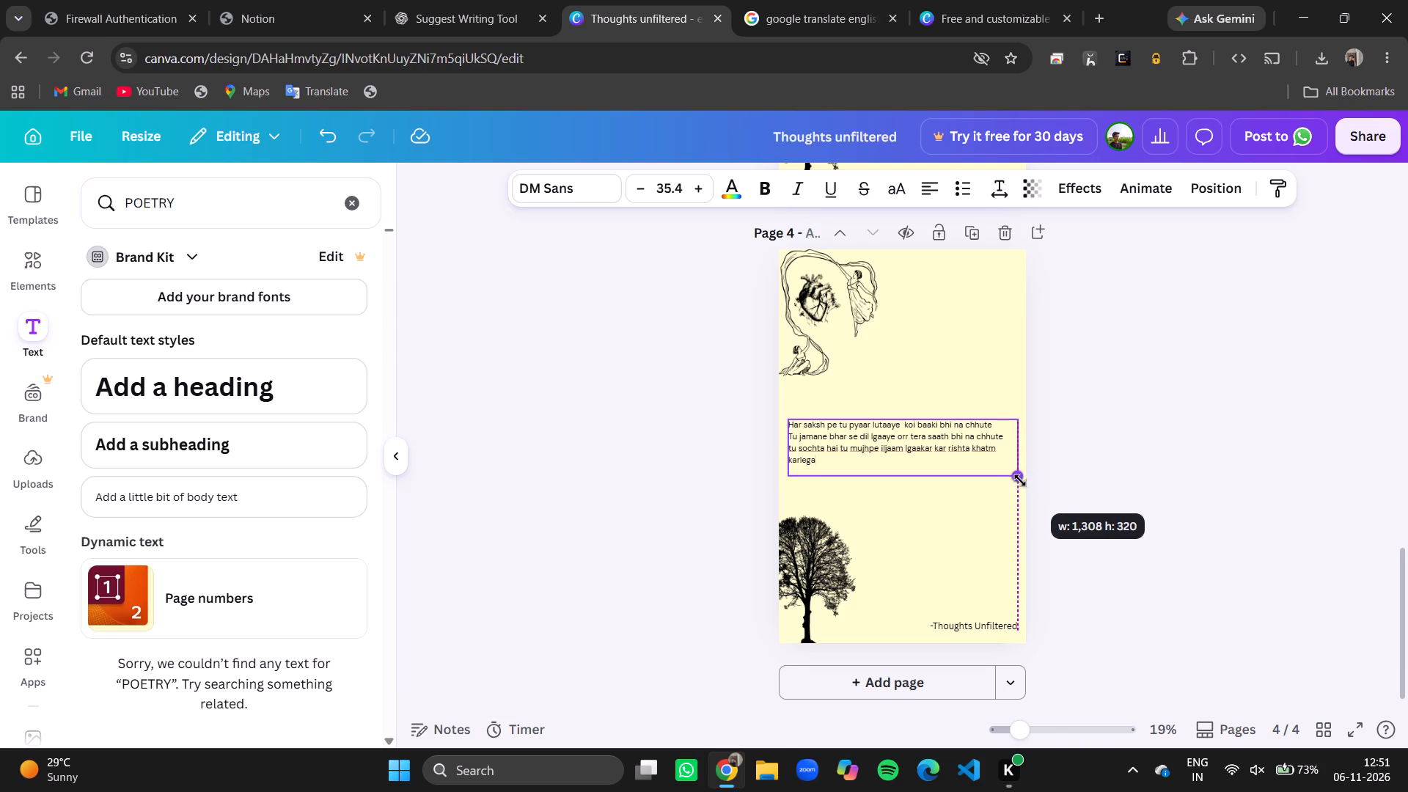
left_click_drag(1020, 480, 1012, 477)
Pull the wrapped word "karlega" back onto the verse's third line, separated from "khatm" by a single space.
left_click(811, 462)
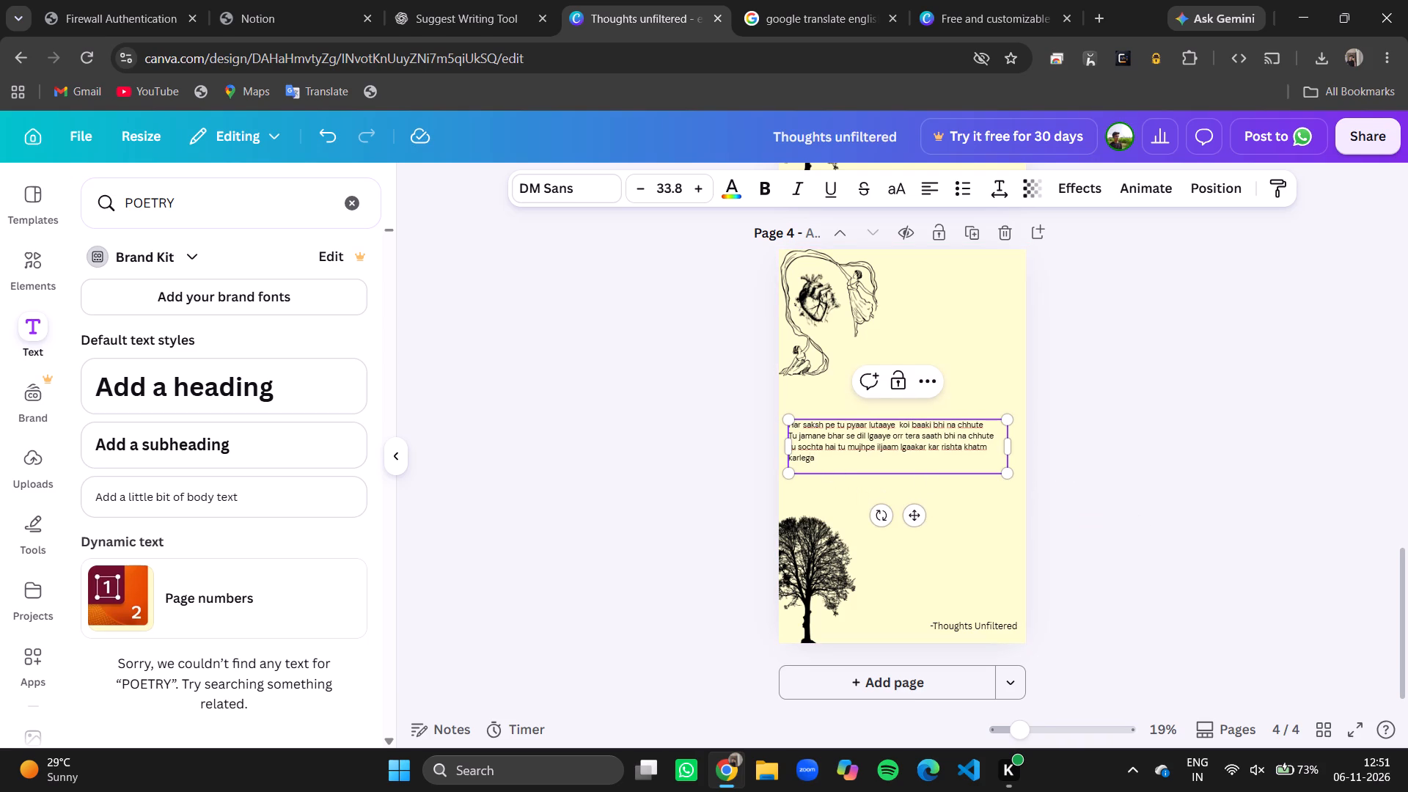
key("Left")
key("Left")
key("Left")
key("Left")
key("Left")
key("Left")
key("BackSpace")
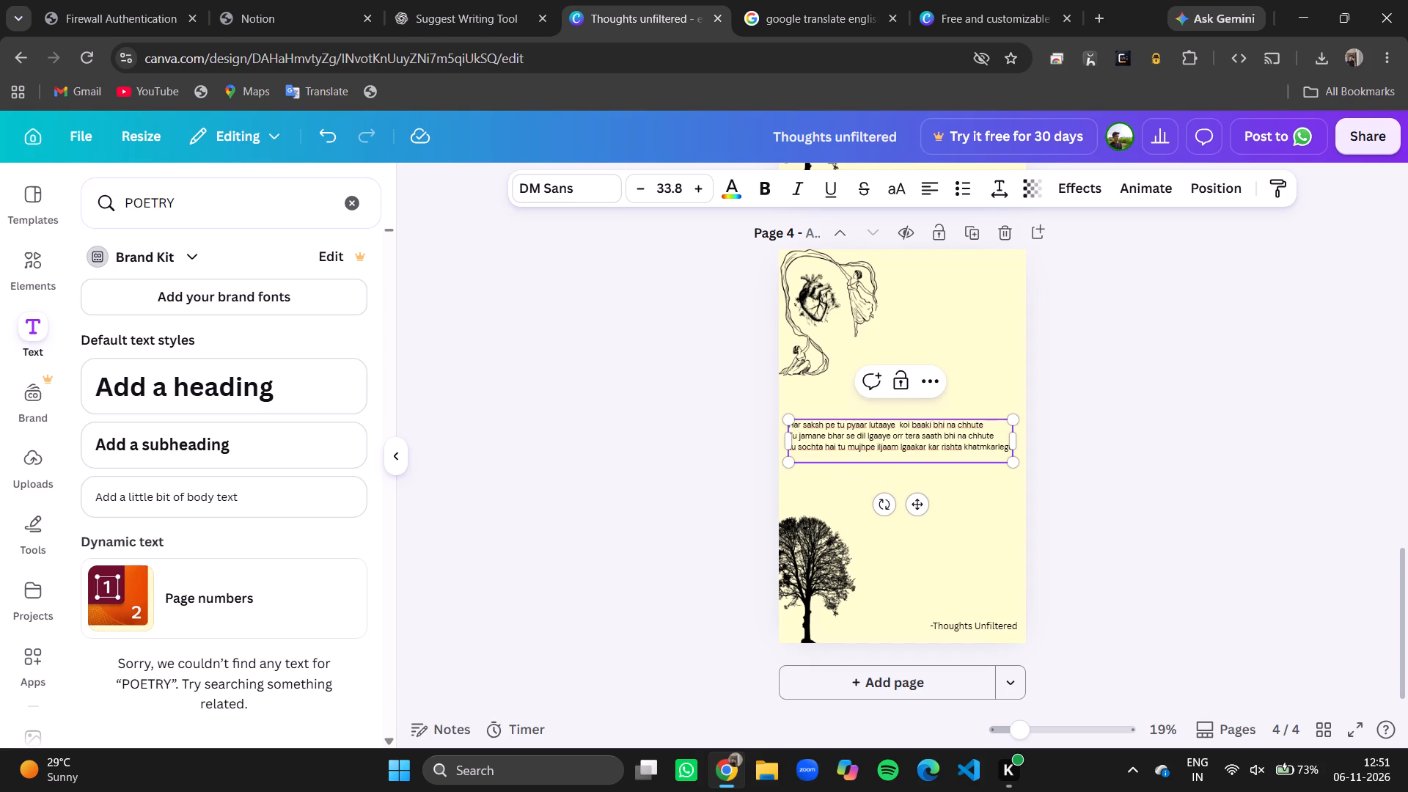
key("space")
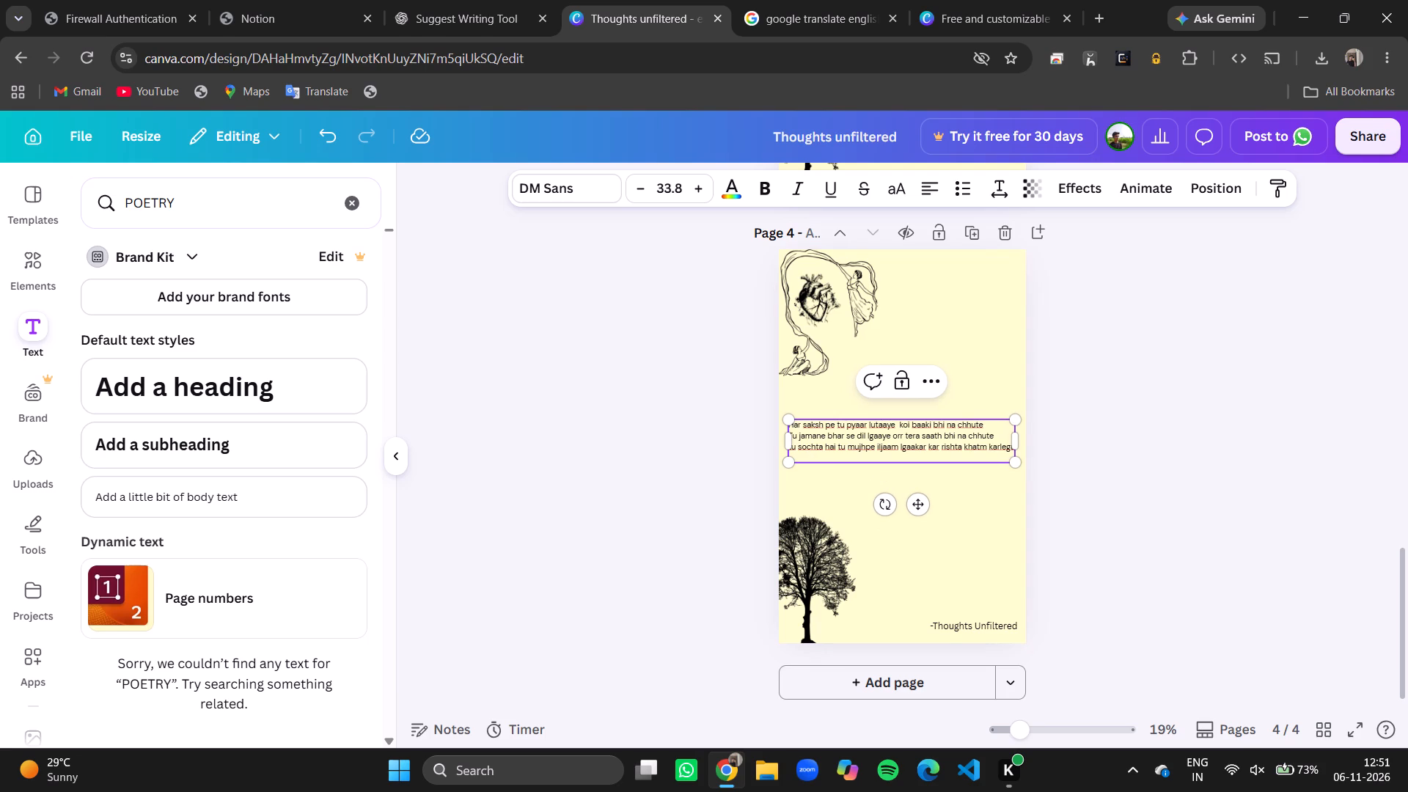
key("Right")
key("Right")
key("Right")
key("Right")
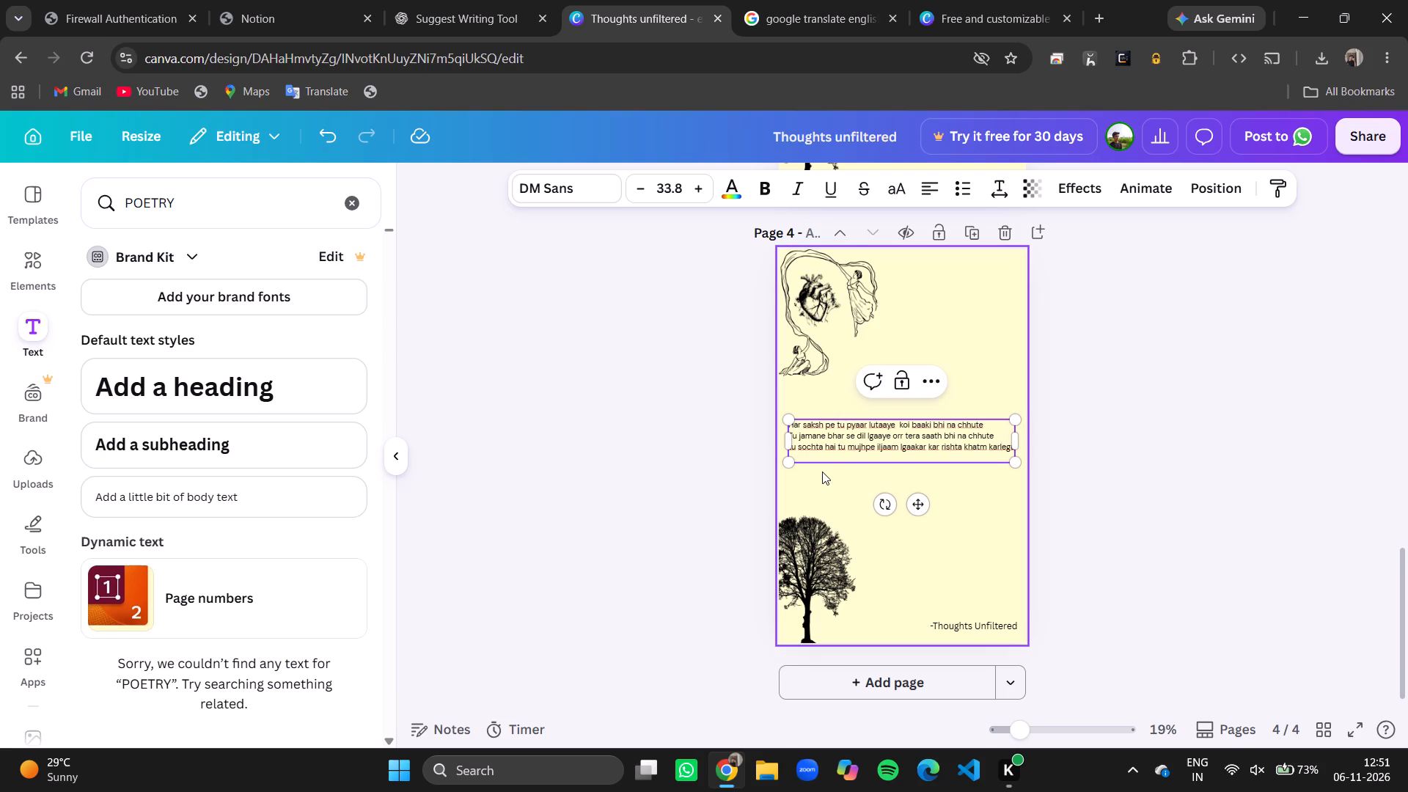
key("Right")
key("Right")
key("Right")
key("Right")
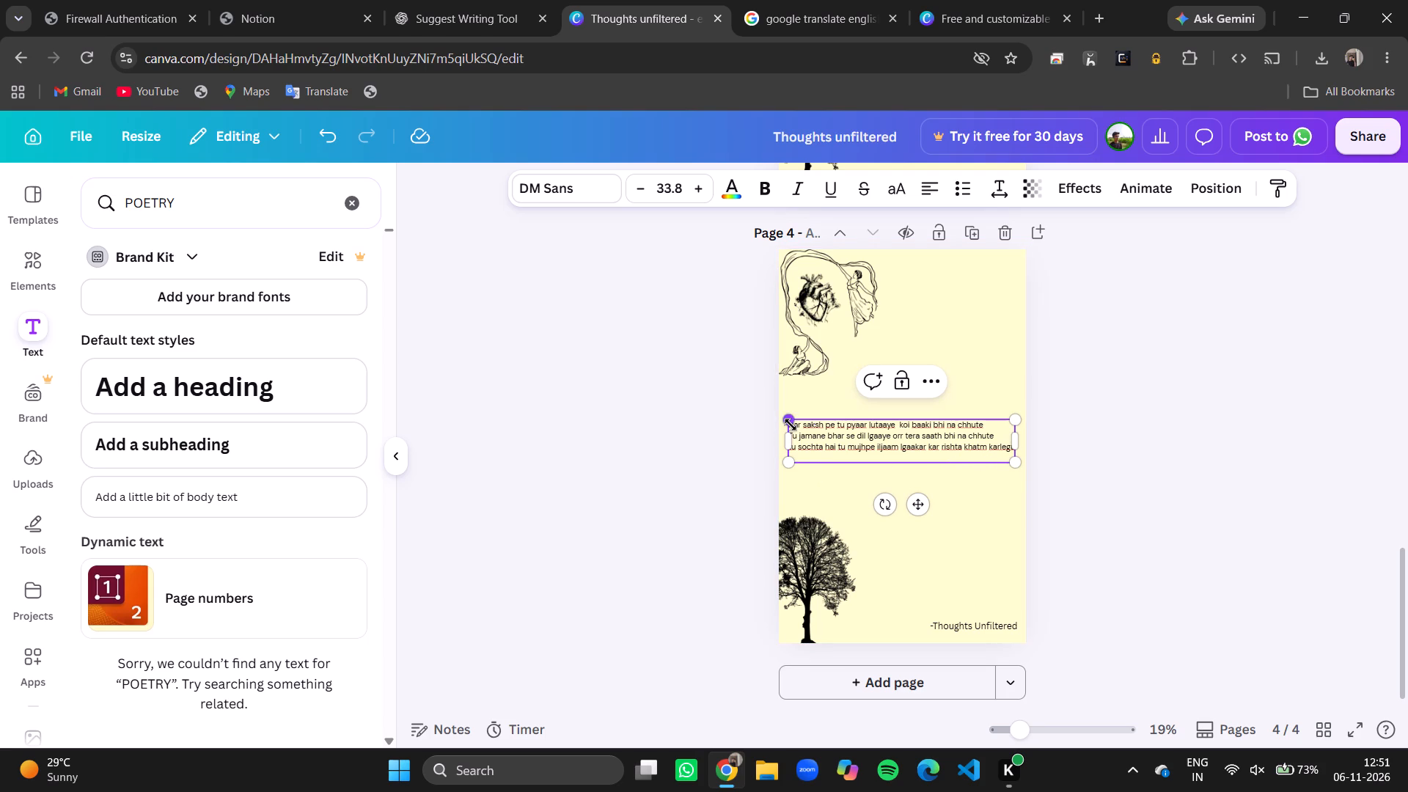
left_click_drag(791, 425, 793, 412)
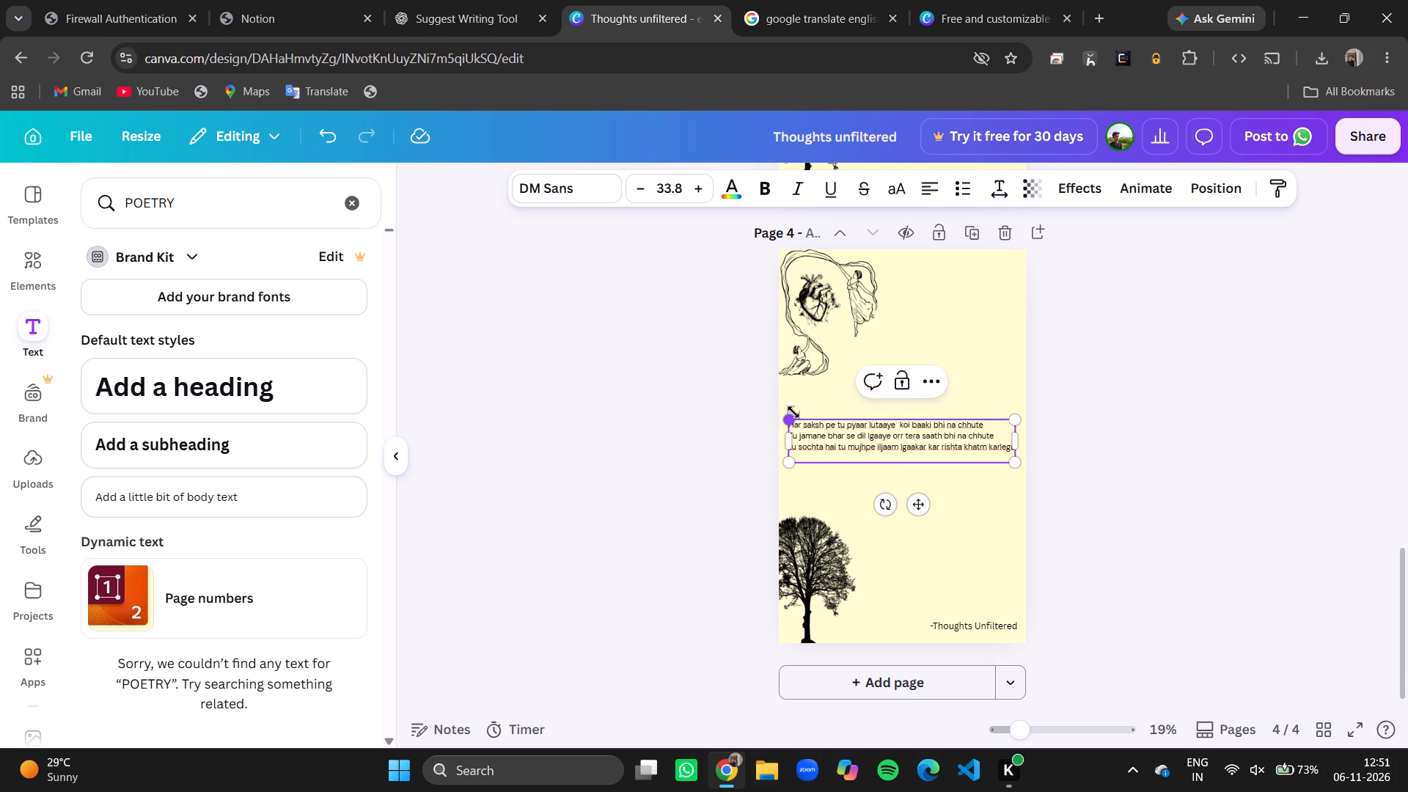
Add a fourth line to the page 4 verse reading "matlab saanp bhi marjaae or laathi bhi na tutee..".
left_click(928, 450)
left_click(991, 444)
key("Right")
key("Right")
key("Right")
key("Right")
key("Right")
key("Right")
key("Return")
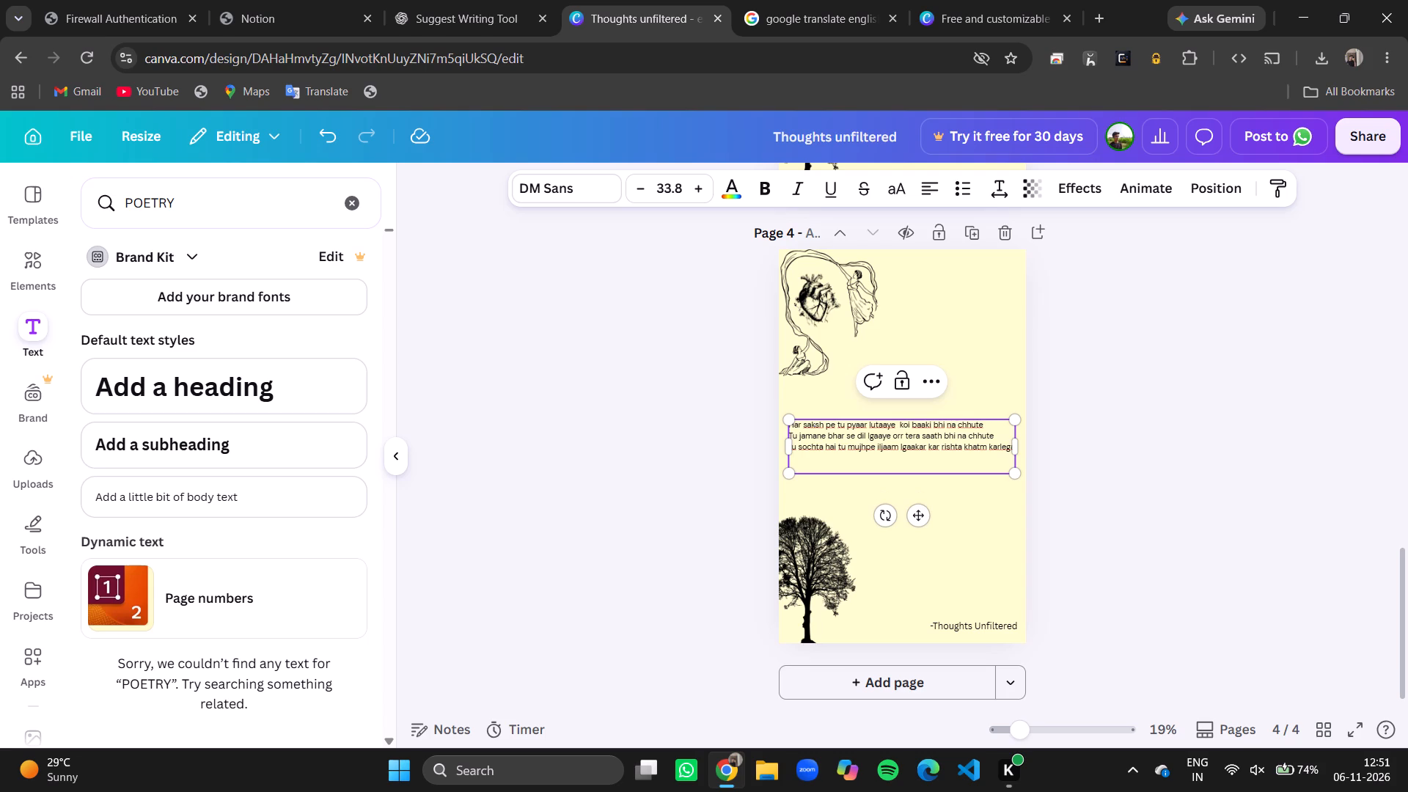
type("matlab")
key("space")
type("saanp bhi marjaae or laathi bhi")
key("space")
type("na tut")
type("ee")
type("..")
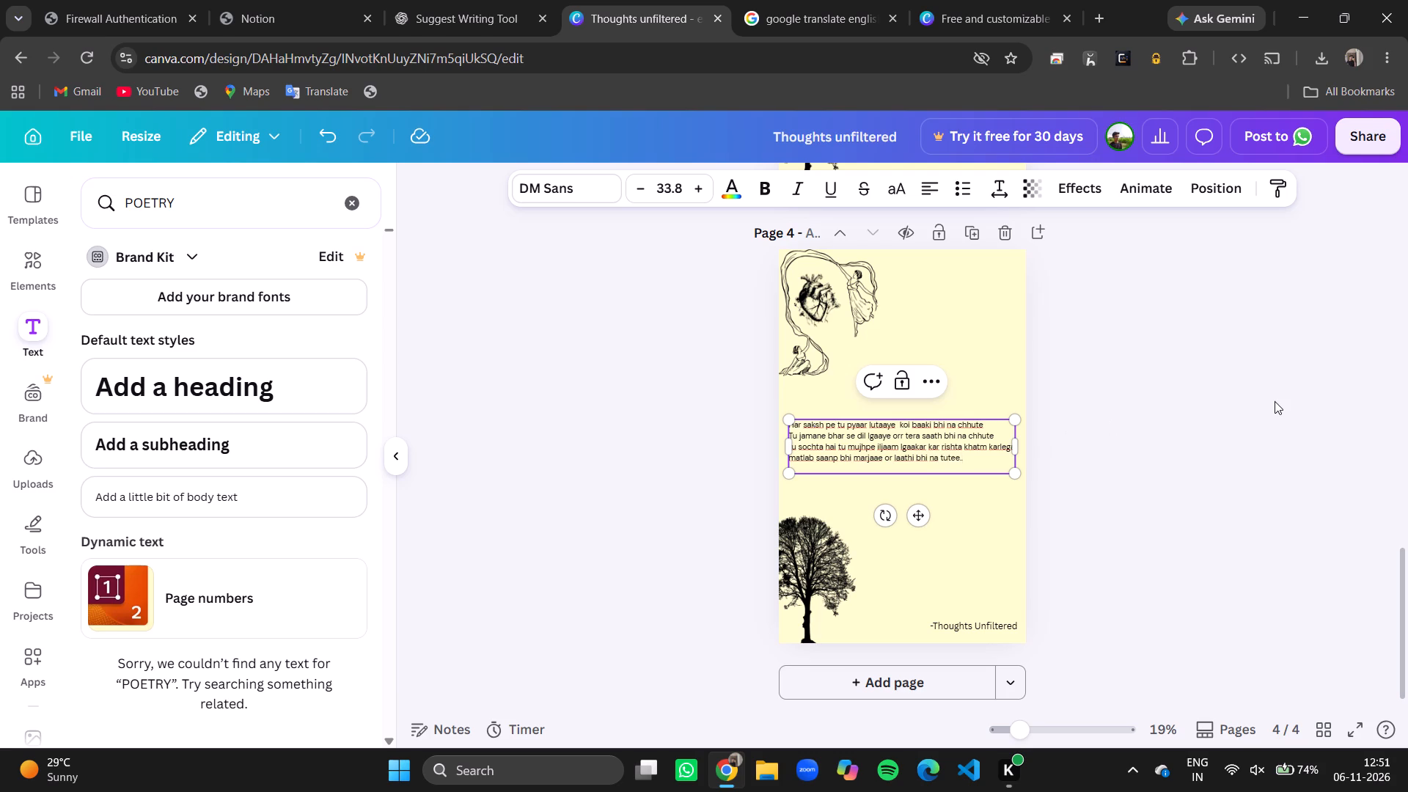
left_click(1275, 401)
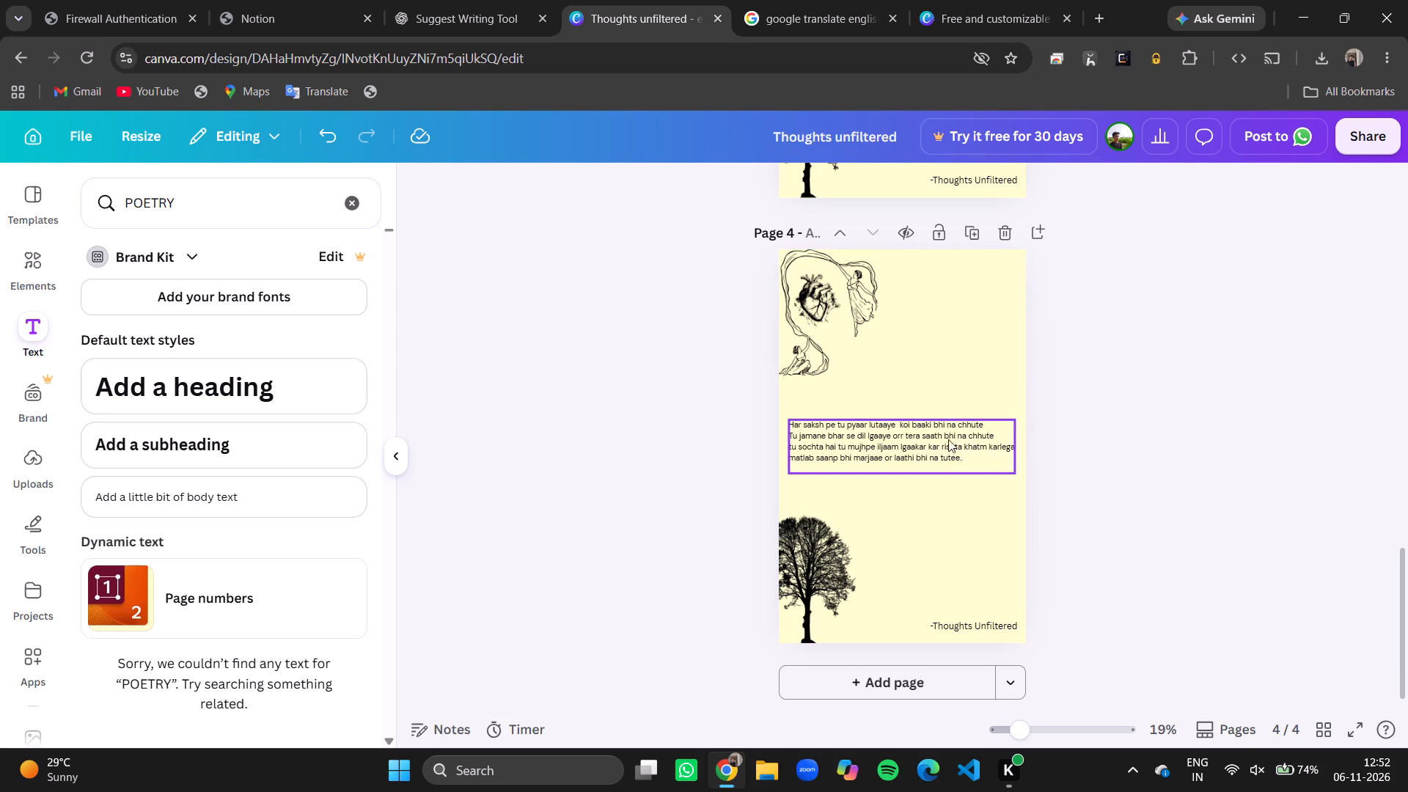
Set the line spacing of the page 4 verse to 1.91.
left_click(927, 438)
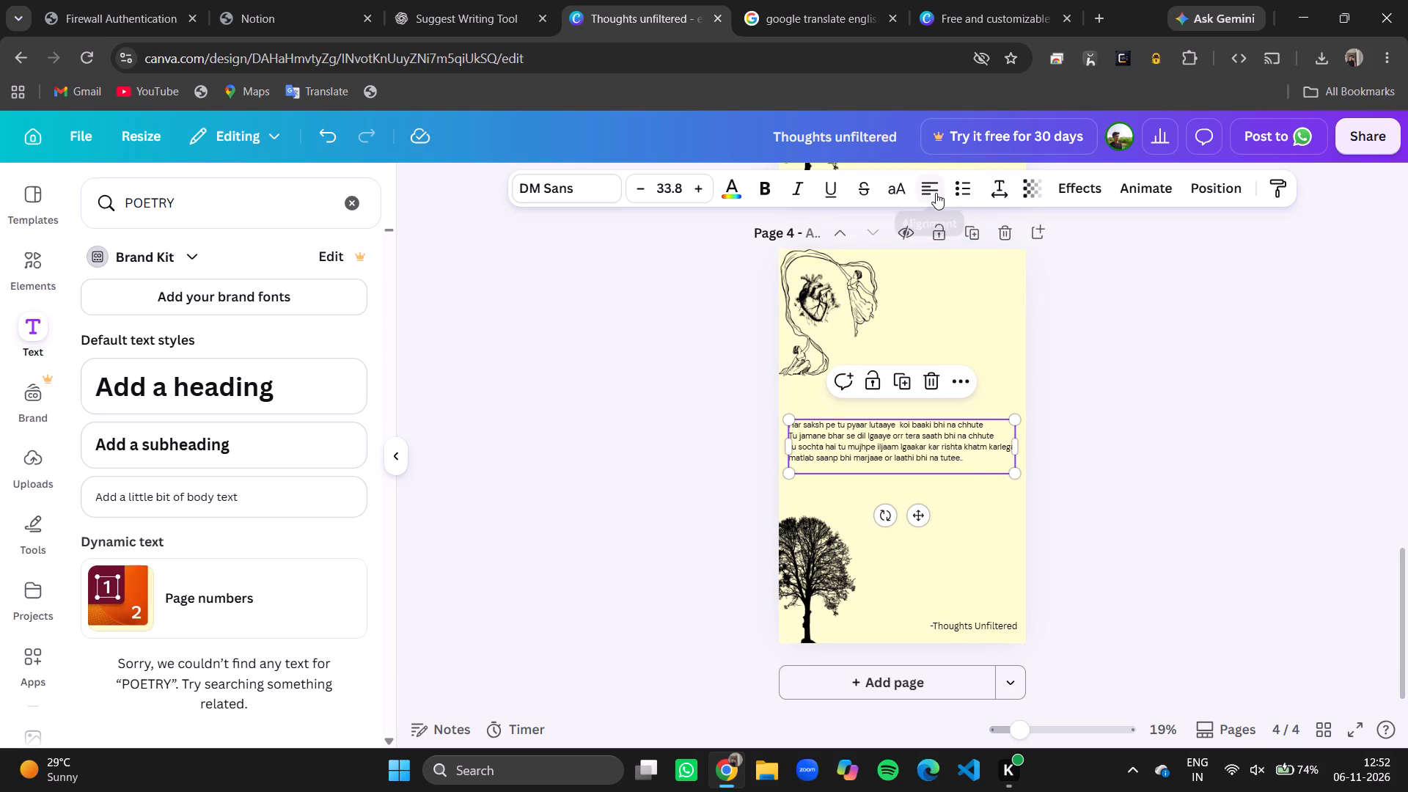
left_click(997, 192)
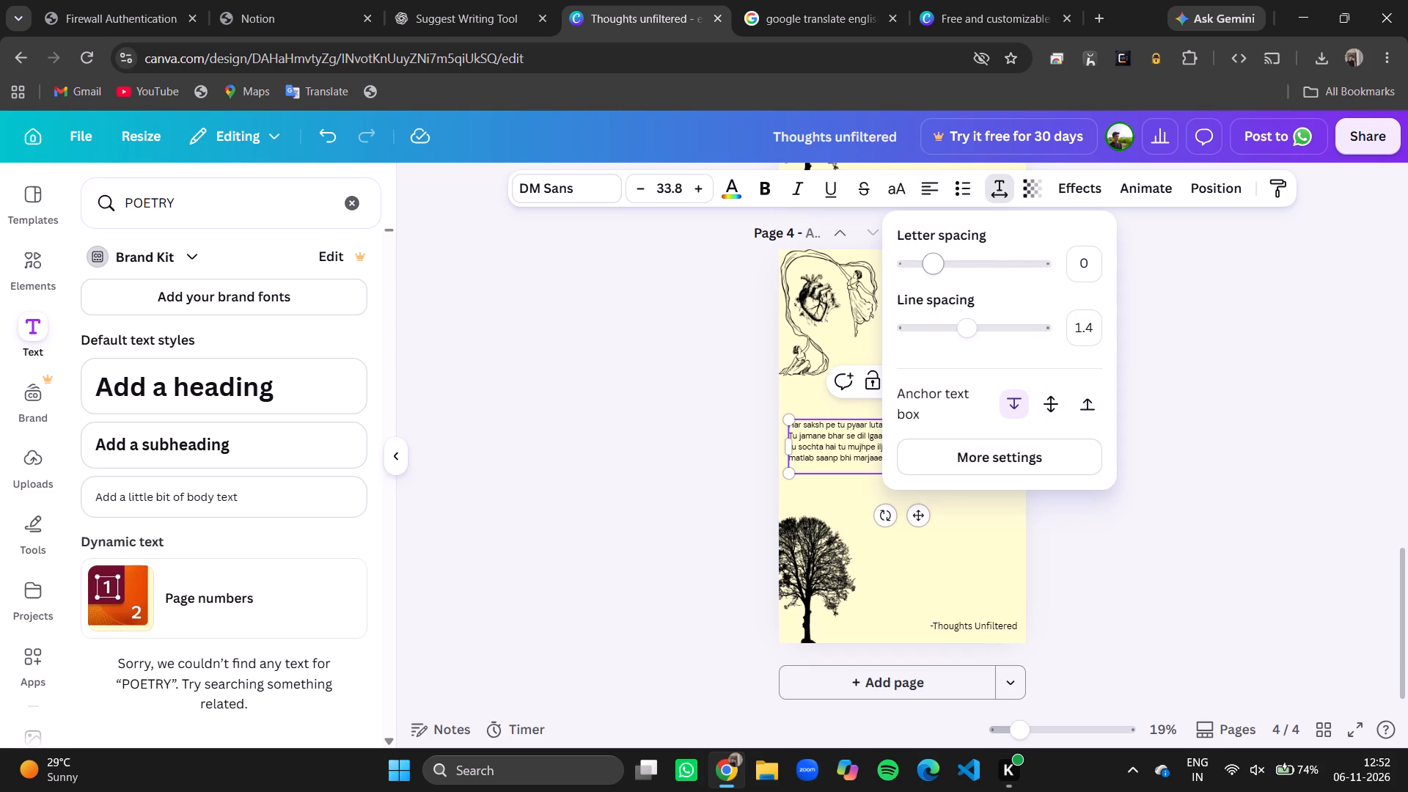
left_click_drag(971, 326, 983, 332)
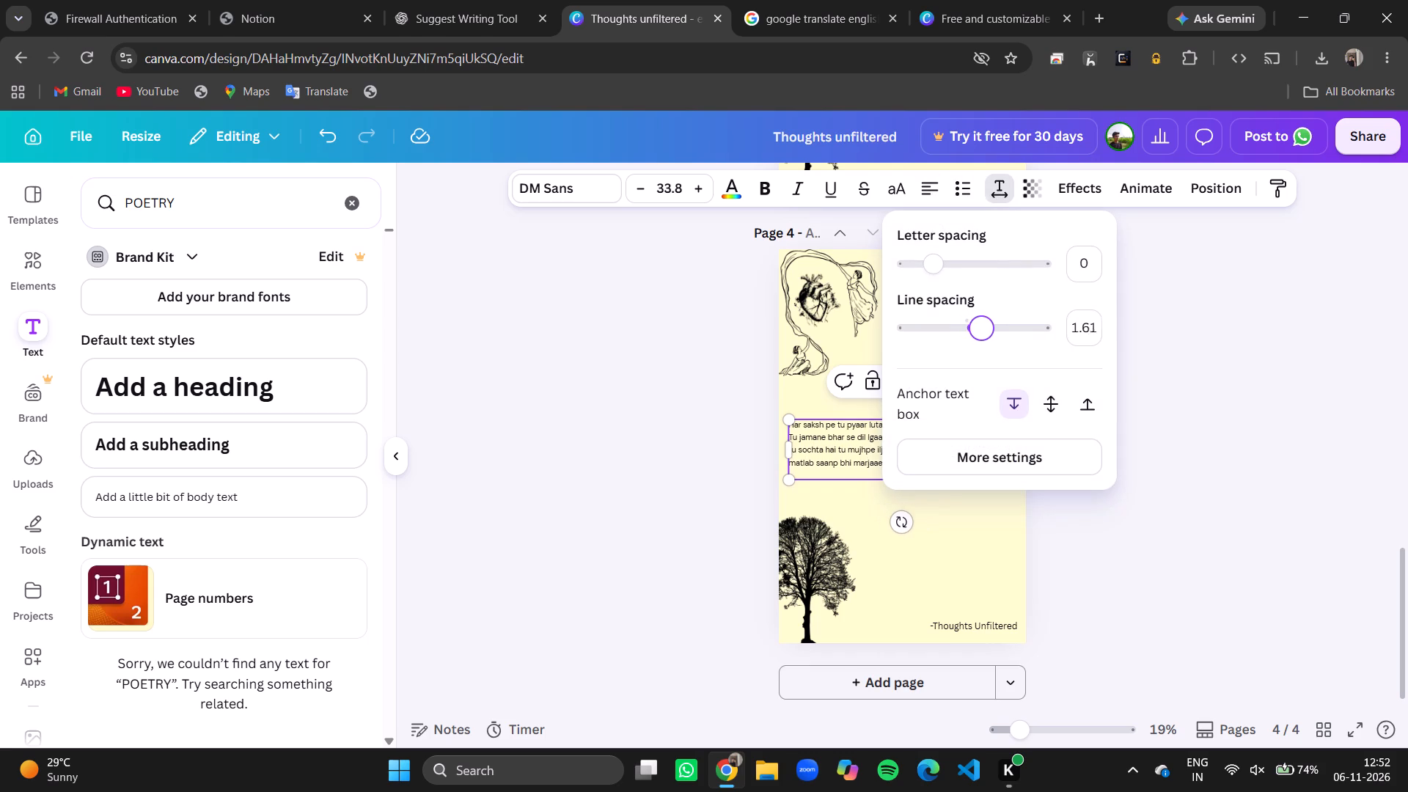
left_click_drag(983, 332, 1030, 351)
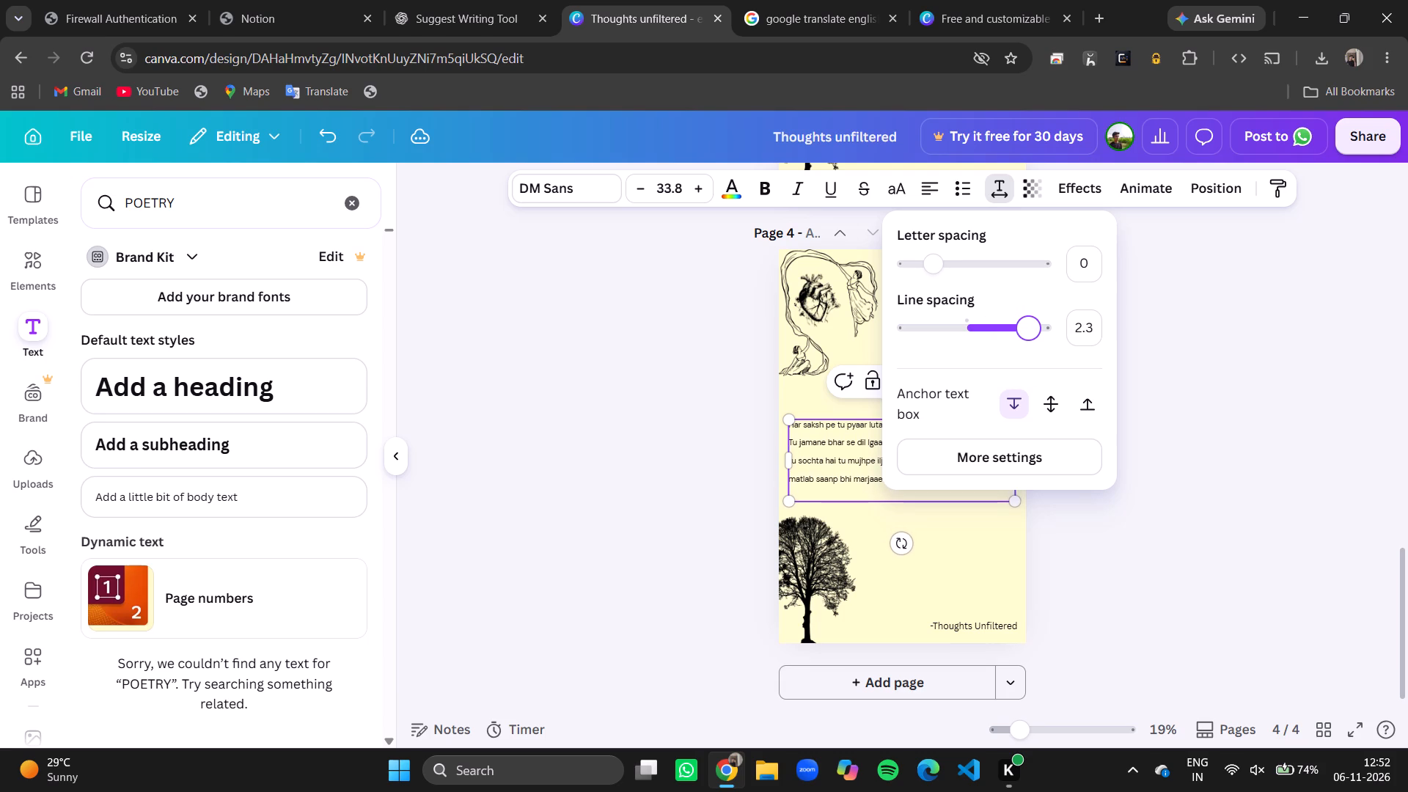
left_click_drag(1030, 351, 1002, 349)
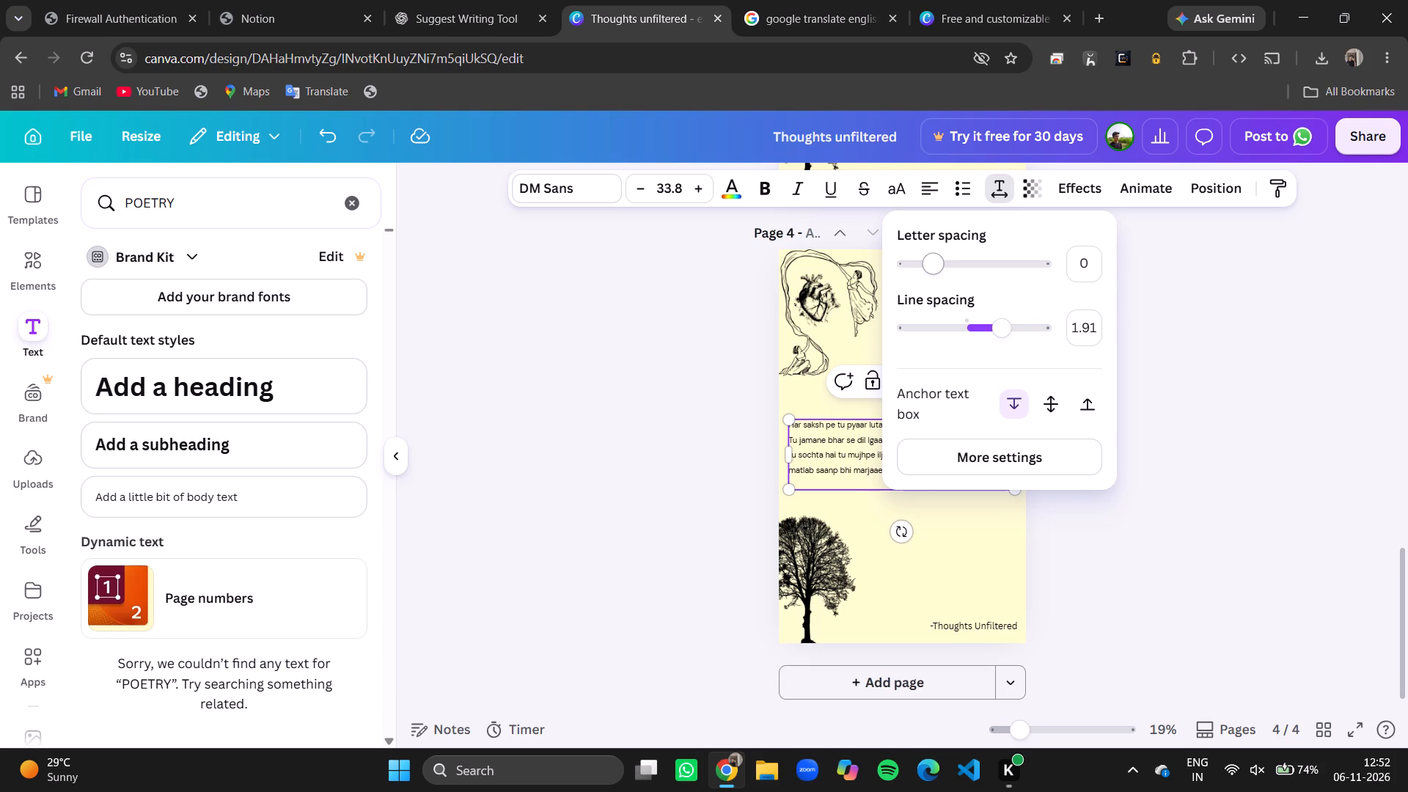
left_click(931, 276)
left_click(1156, 276)
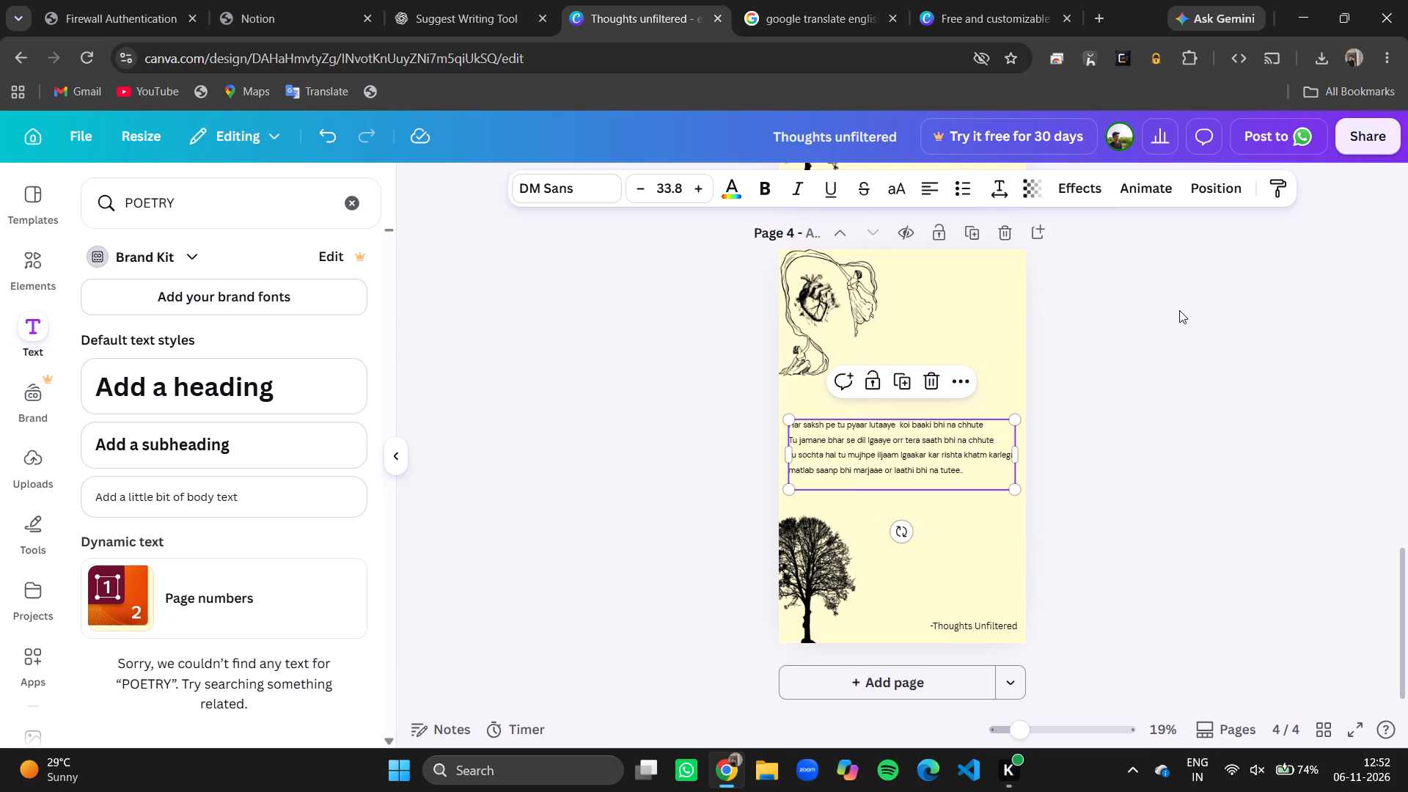
left_click(1224, 394)
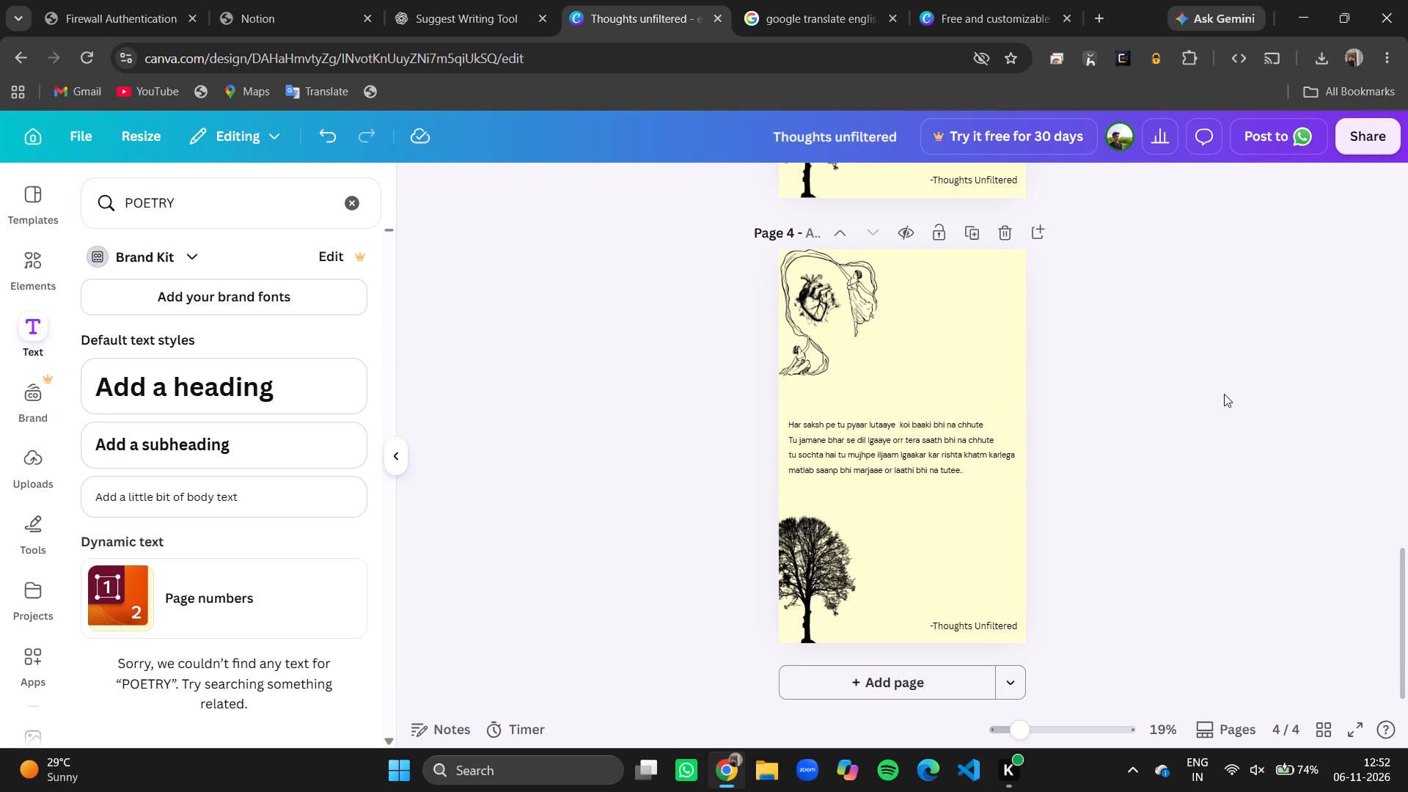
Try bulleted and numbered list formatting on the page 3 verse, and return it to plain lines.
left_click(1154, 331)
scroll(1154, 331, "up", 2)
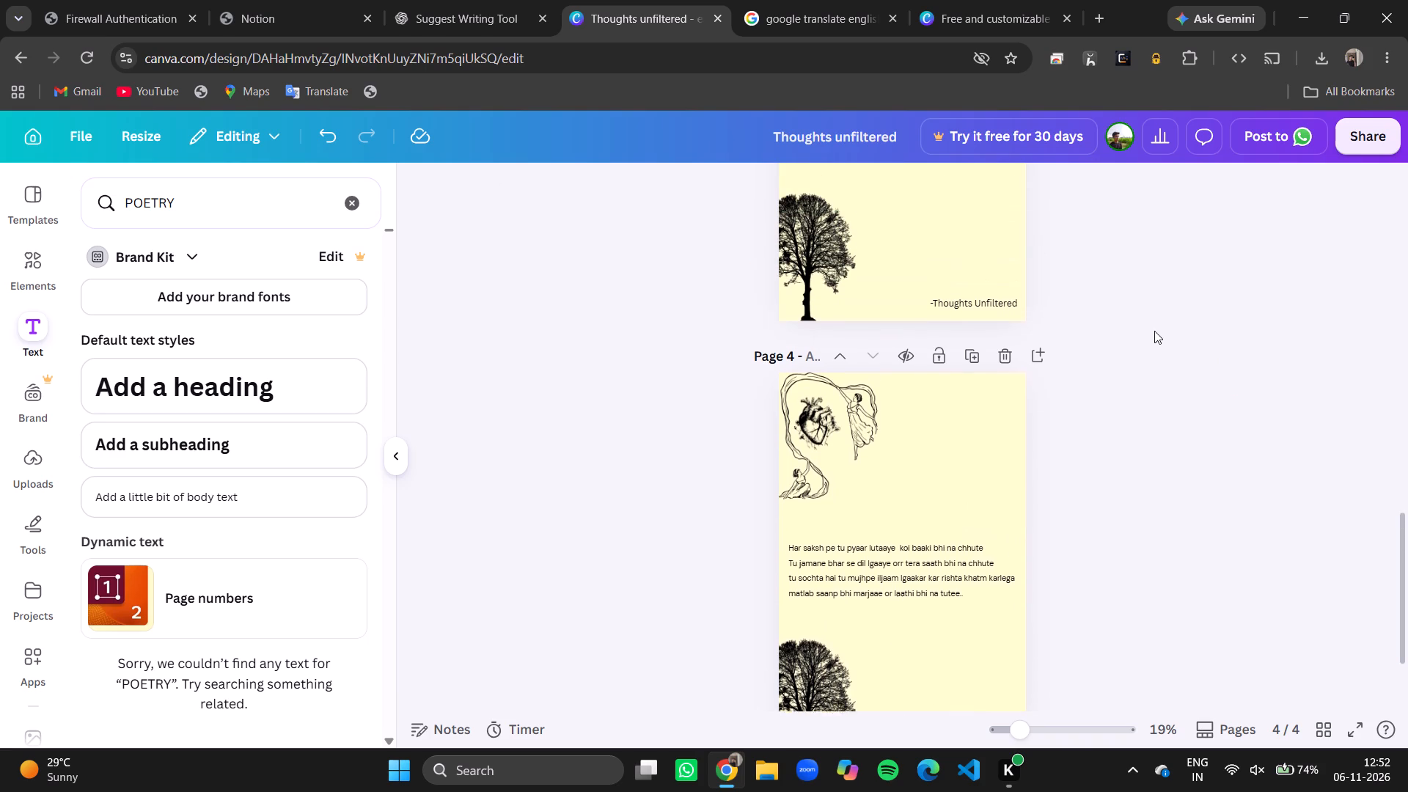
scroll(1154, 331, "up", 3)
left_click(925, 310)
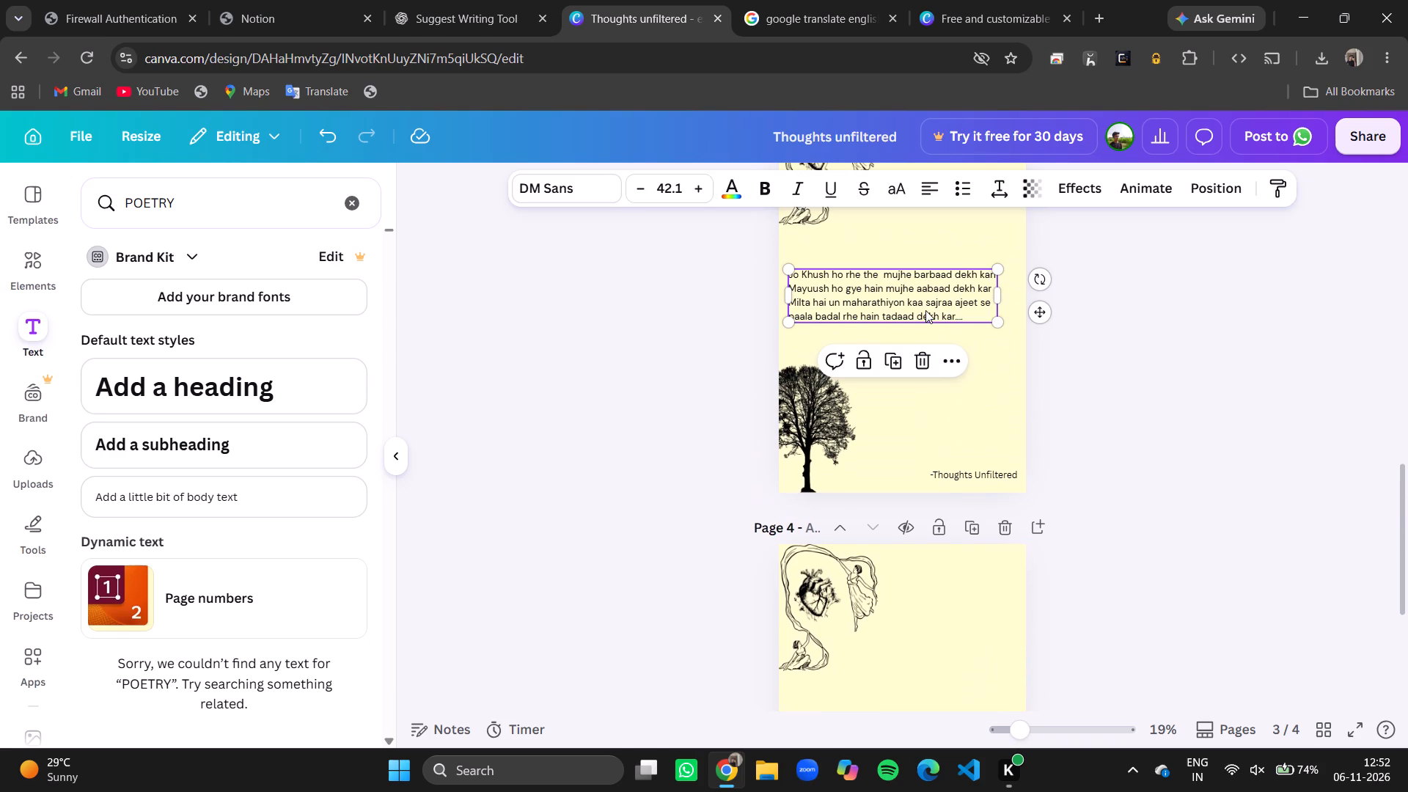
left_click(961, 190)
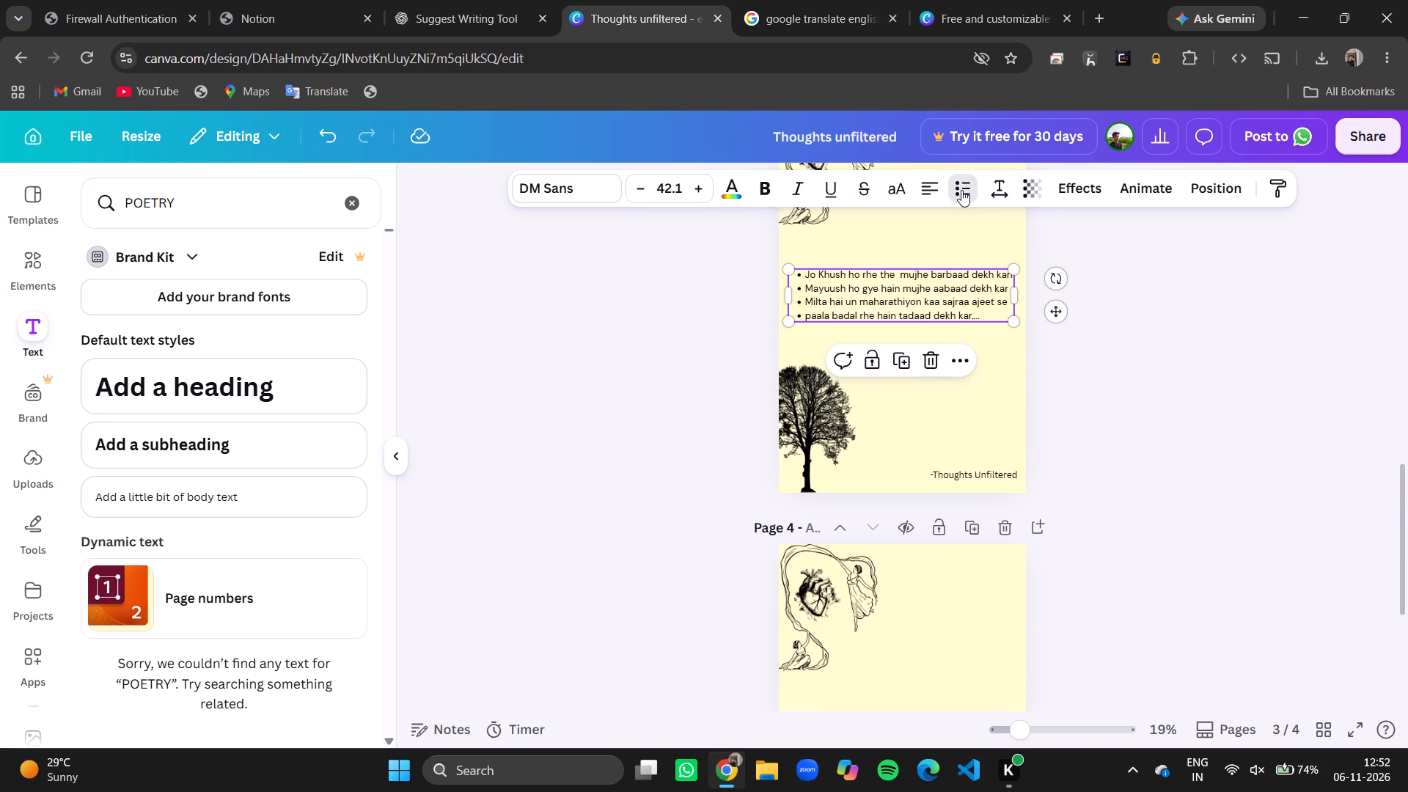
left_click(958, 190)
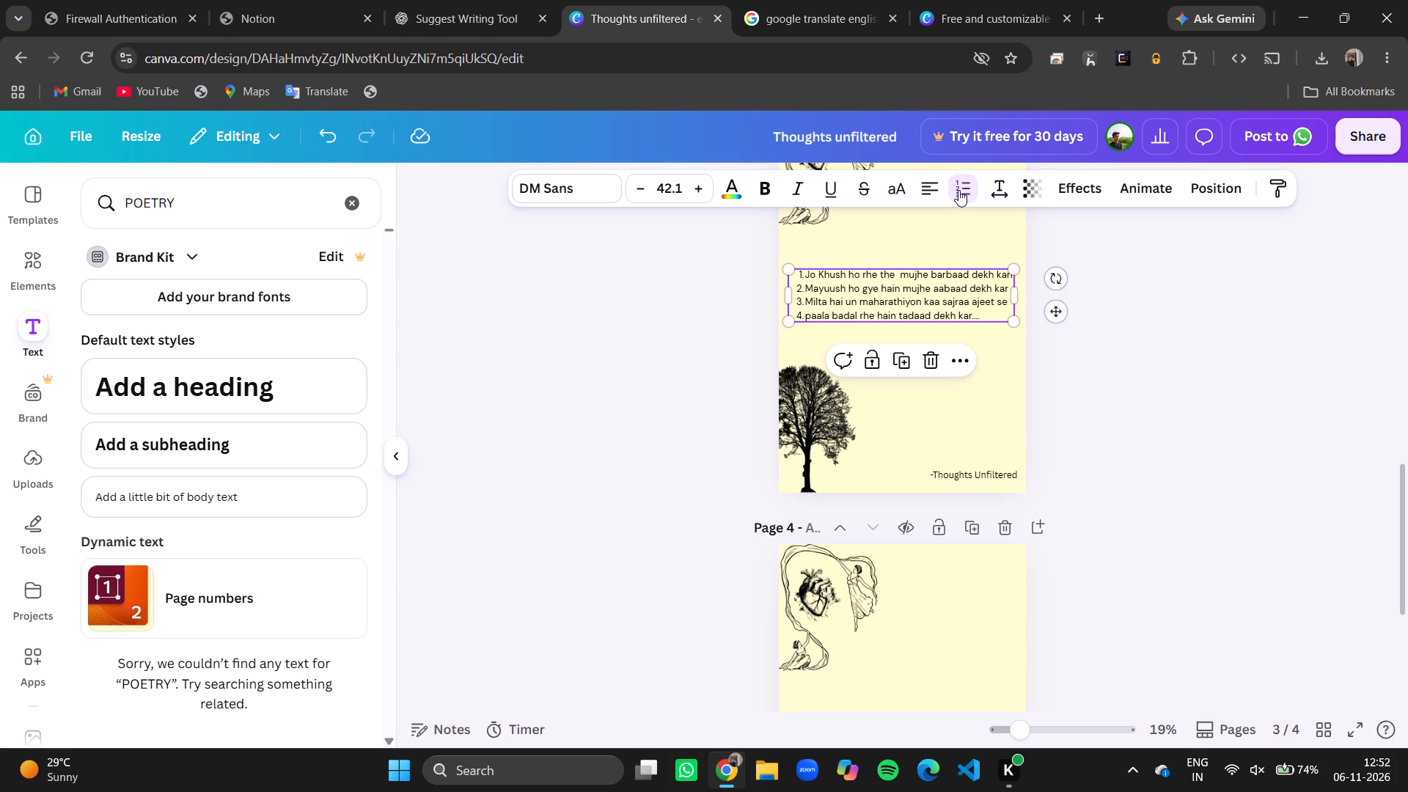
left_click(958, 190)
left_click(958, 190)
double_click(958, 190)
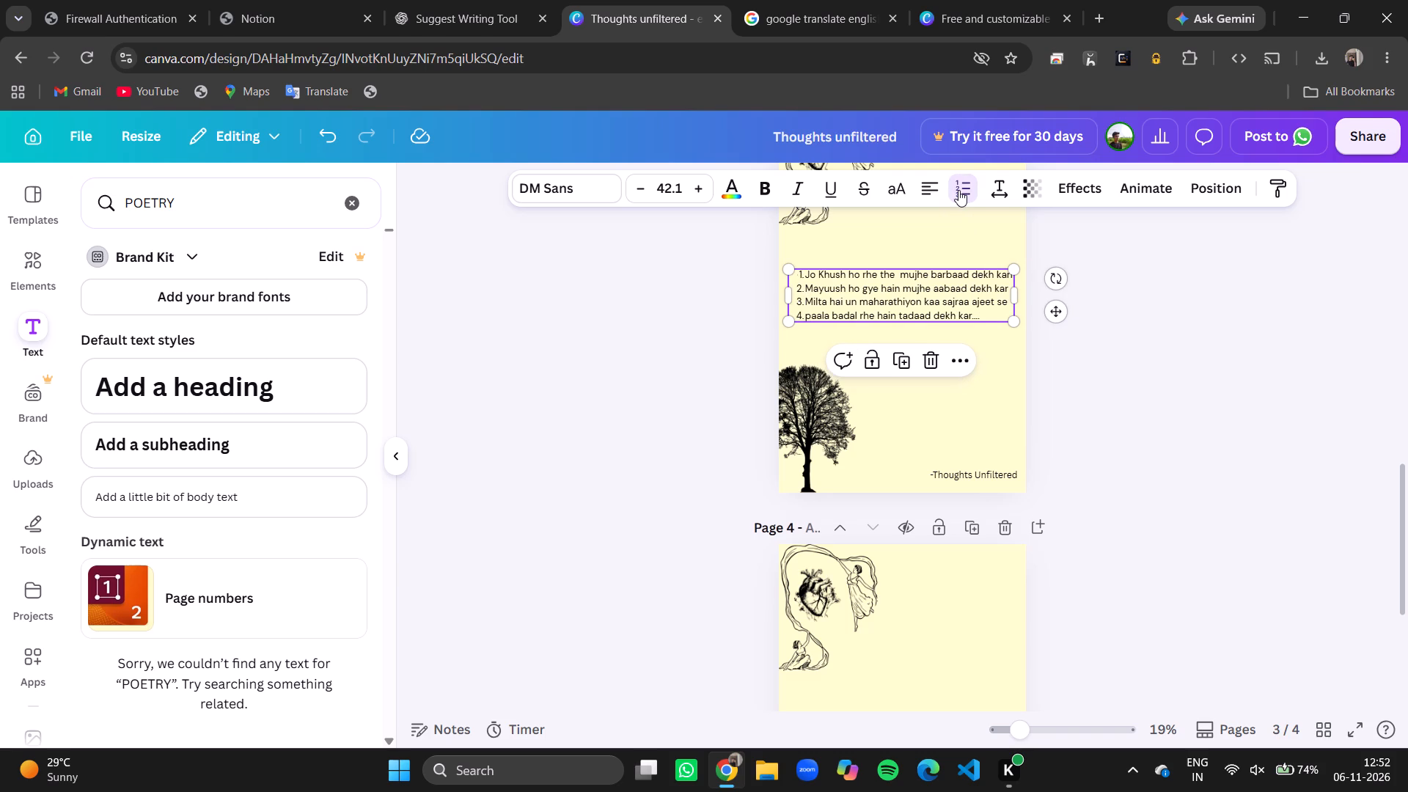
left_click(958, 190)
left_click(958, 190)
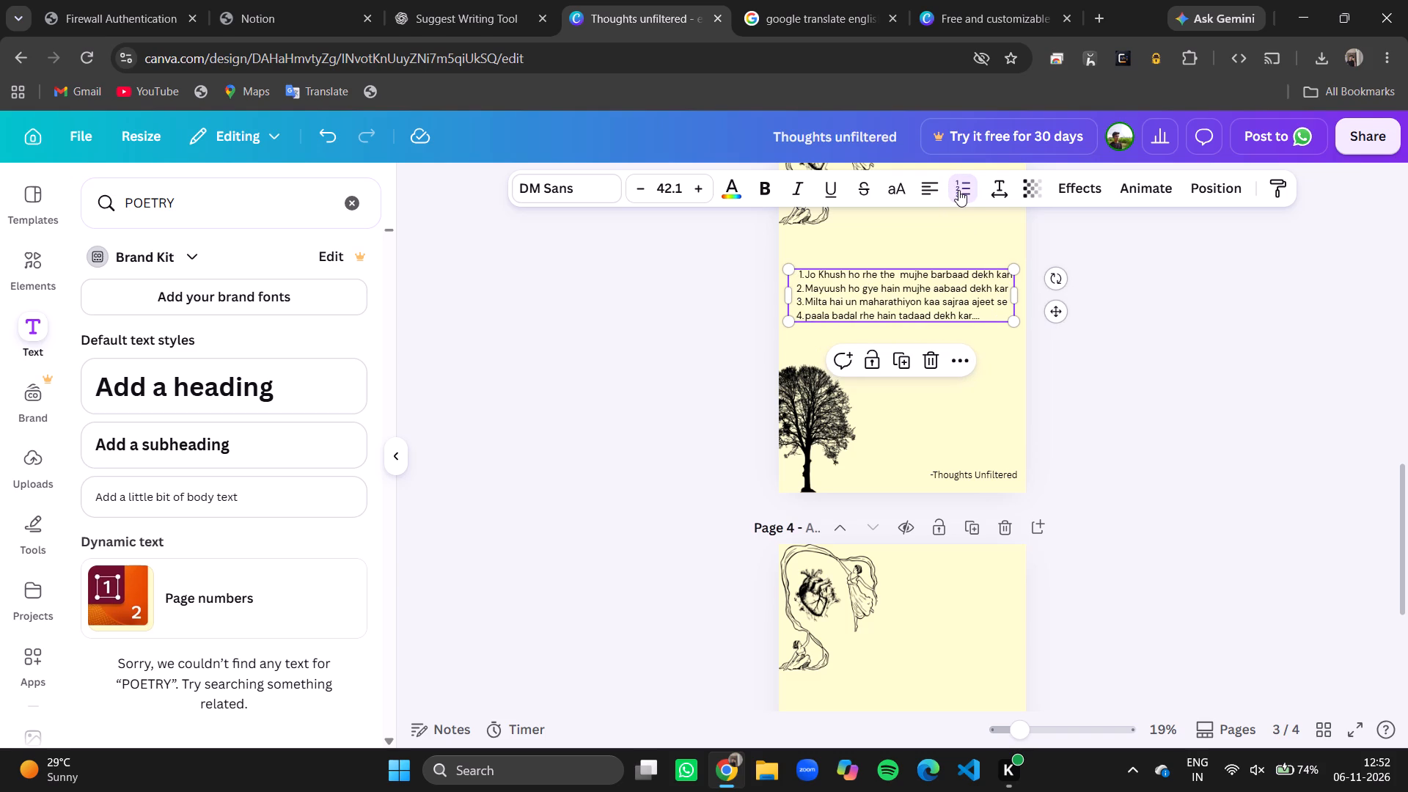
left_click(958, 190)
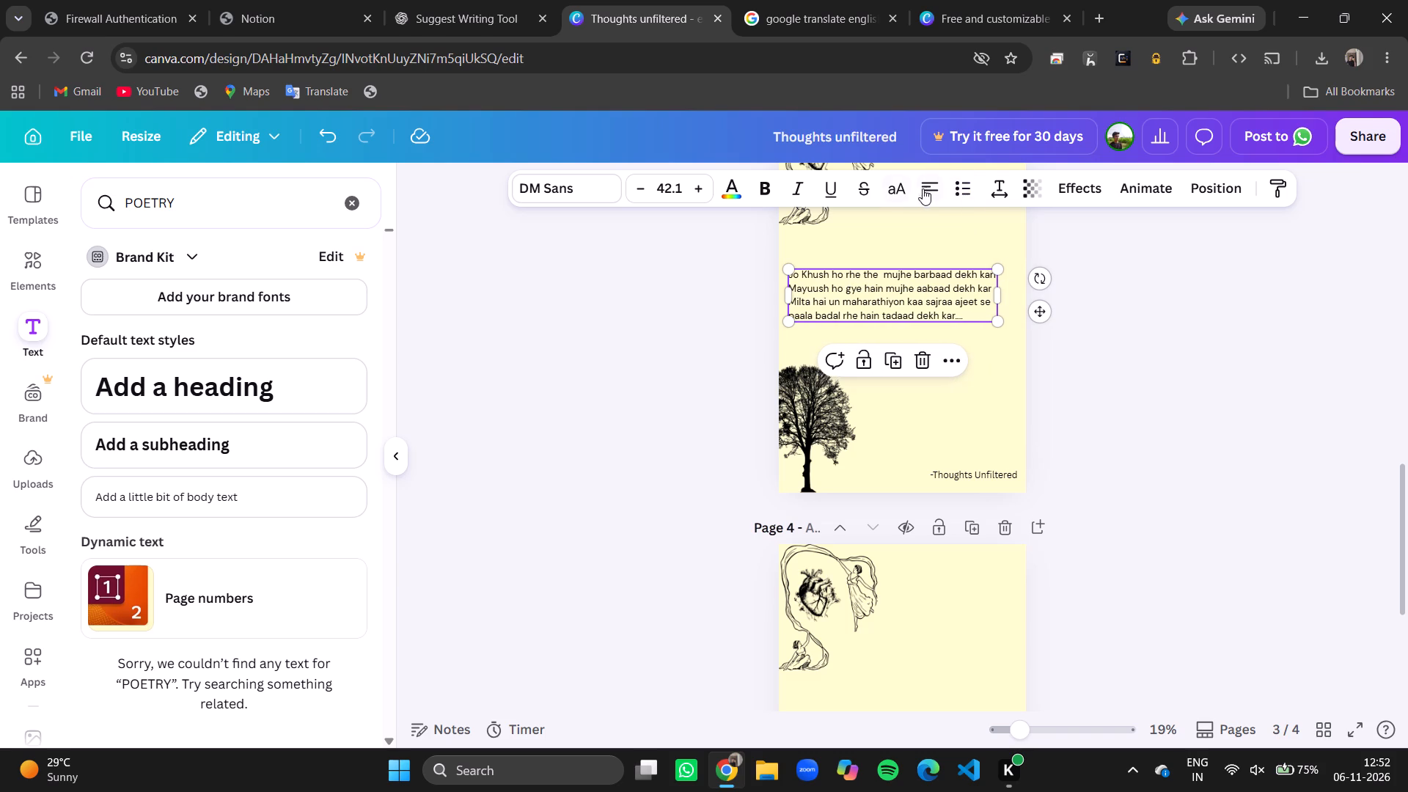
Set the page 3 verse's letter spacing to 41 and its line spacing to 1.95.
left_click(997, 188)
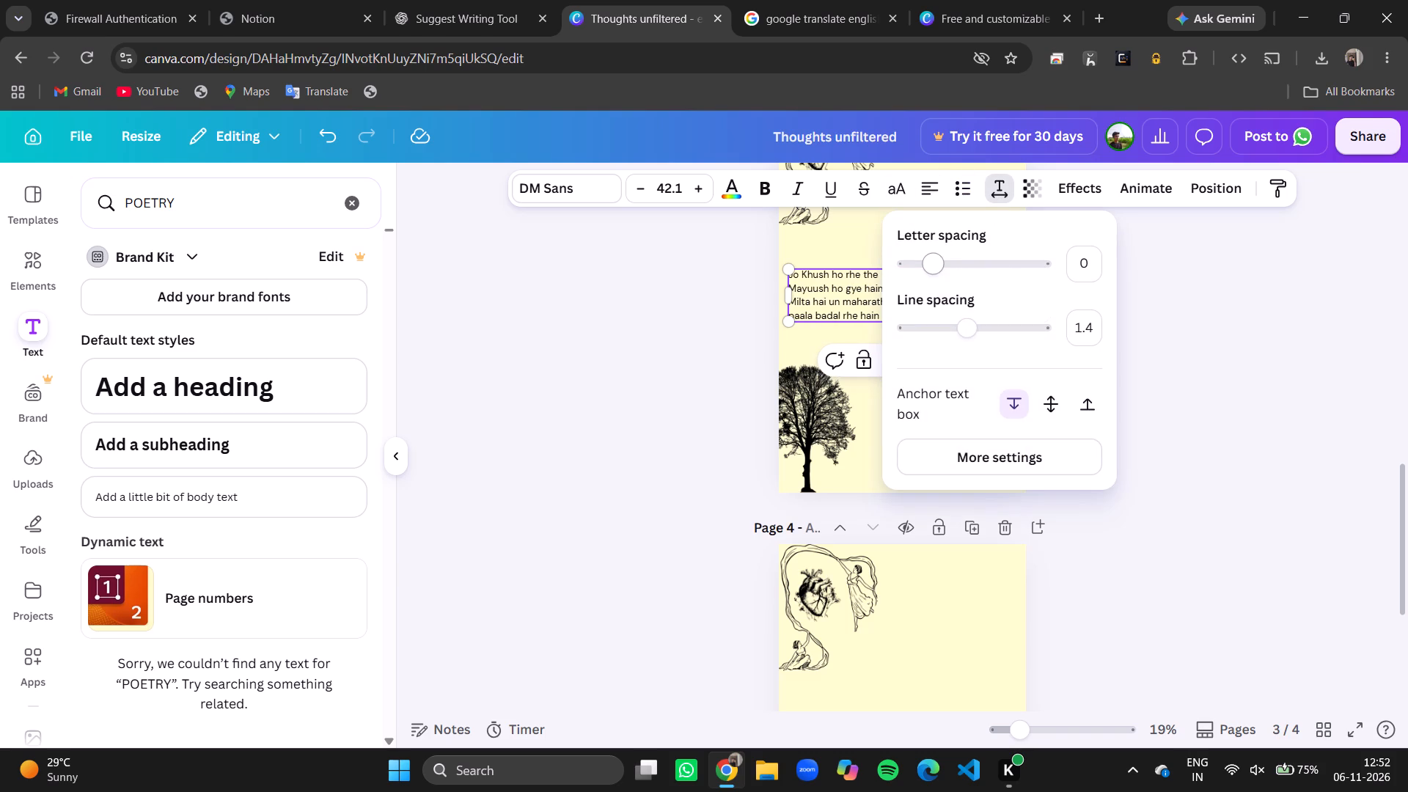
left_click_drag(947, 268, 939, 265)
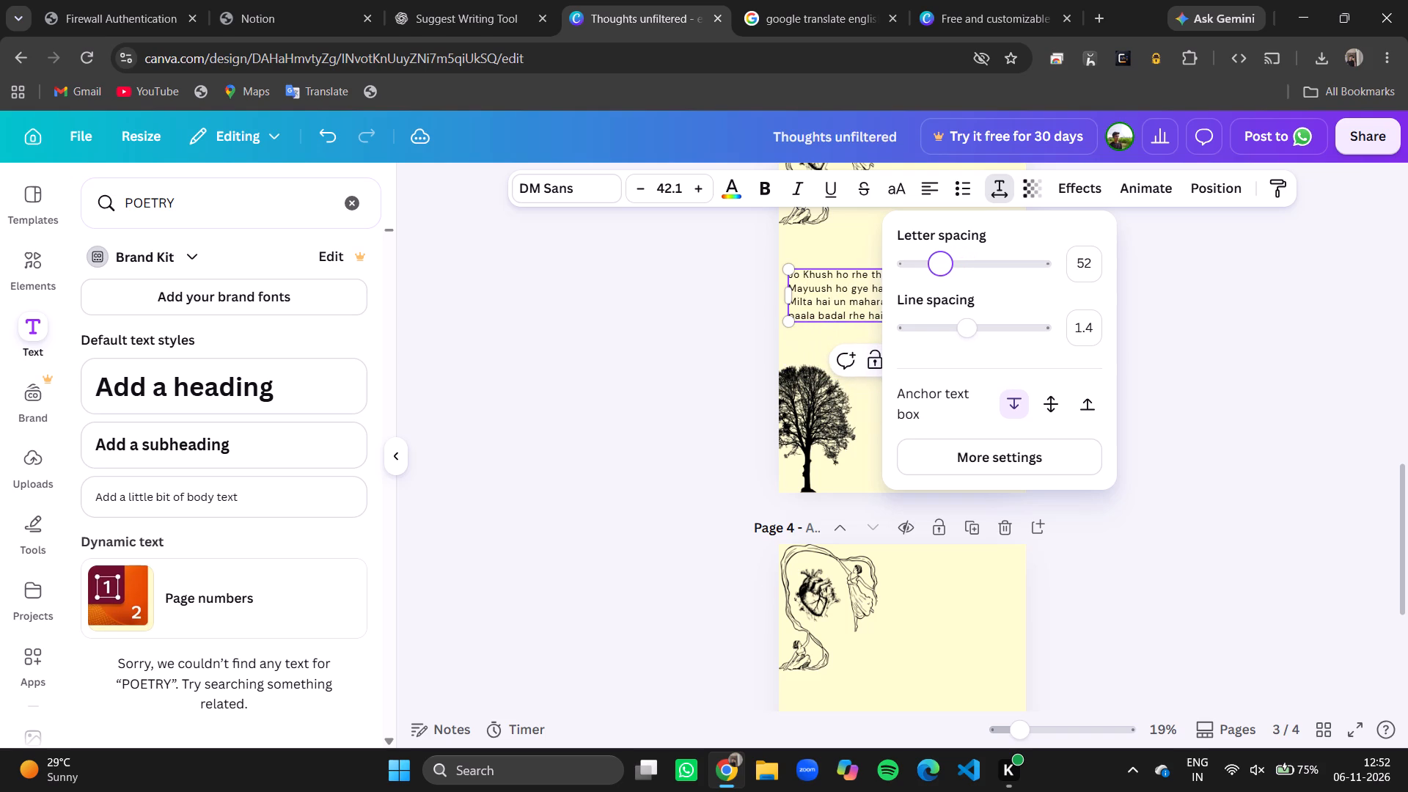
left_click_drag(939, 265, 938, 265)
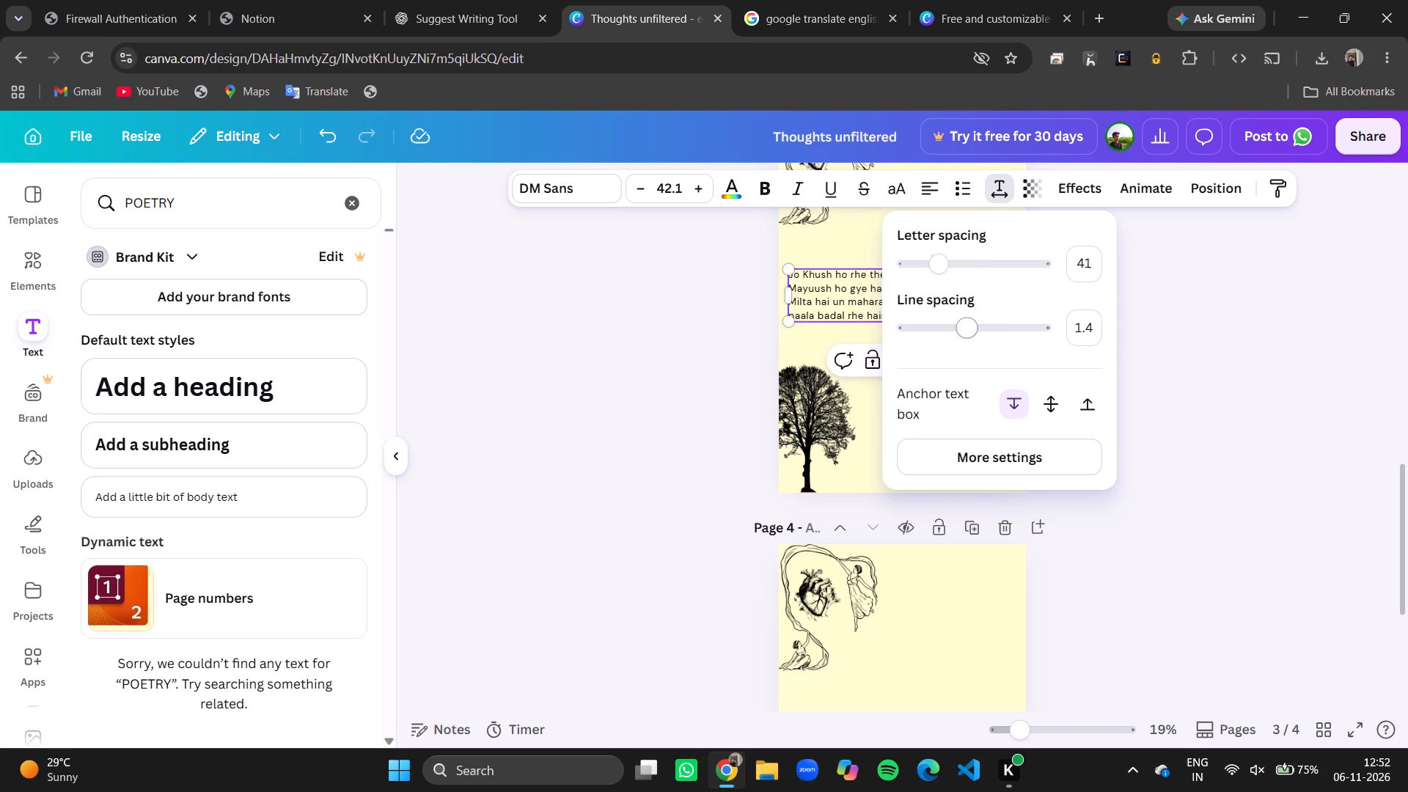
left_click_drag(973, 331, 1005, 339)
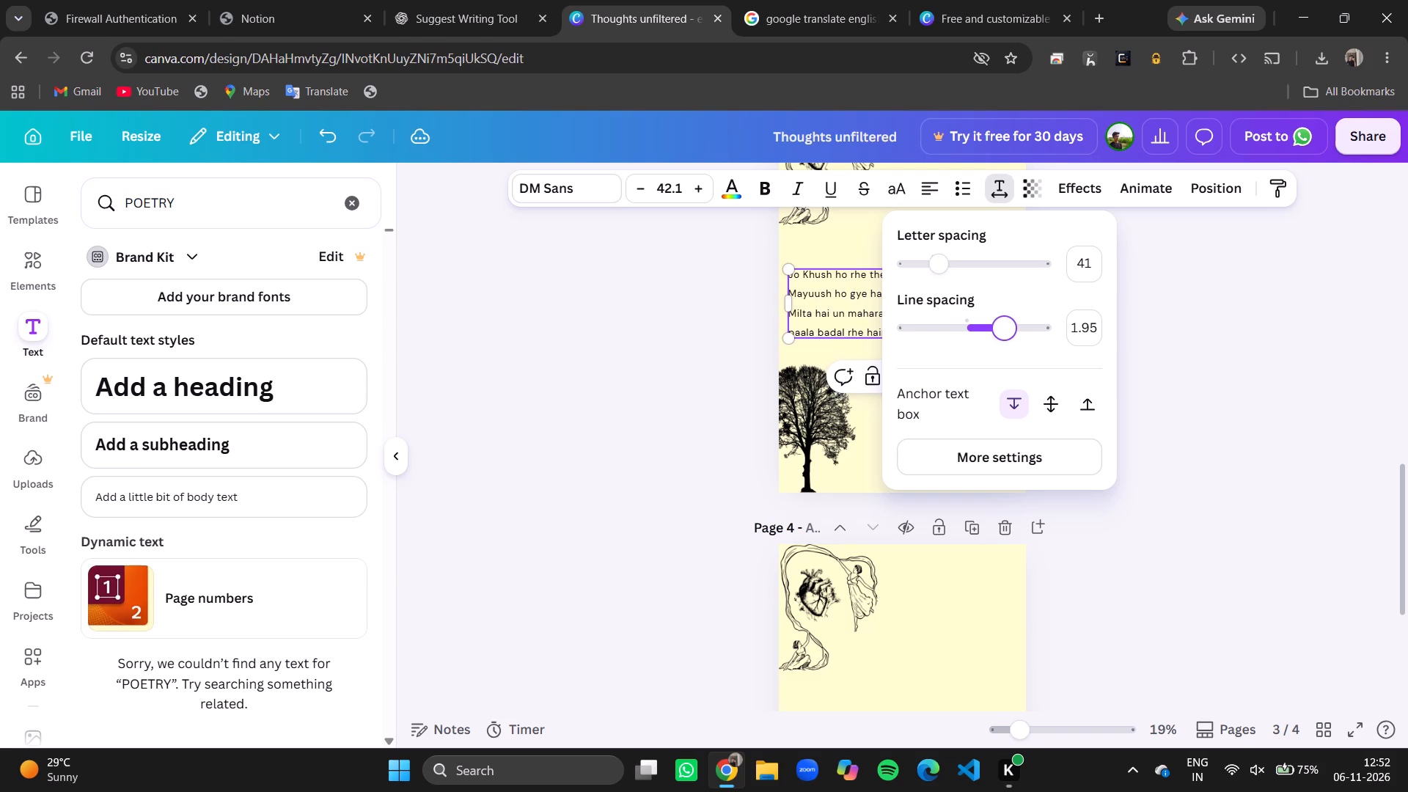
left_click(1281, 329)
left_click(1236, 340)
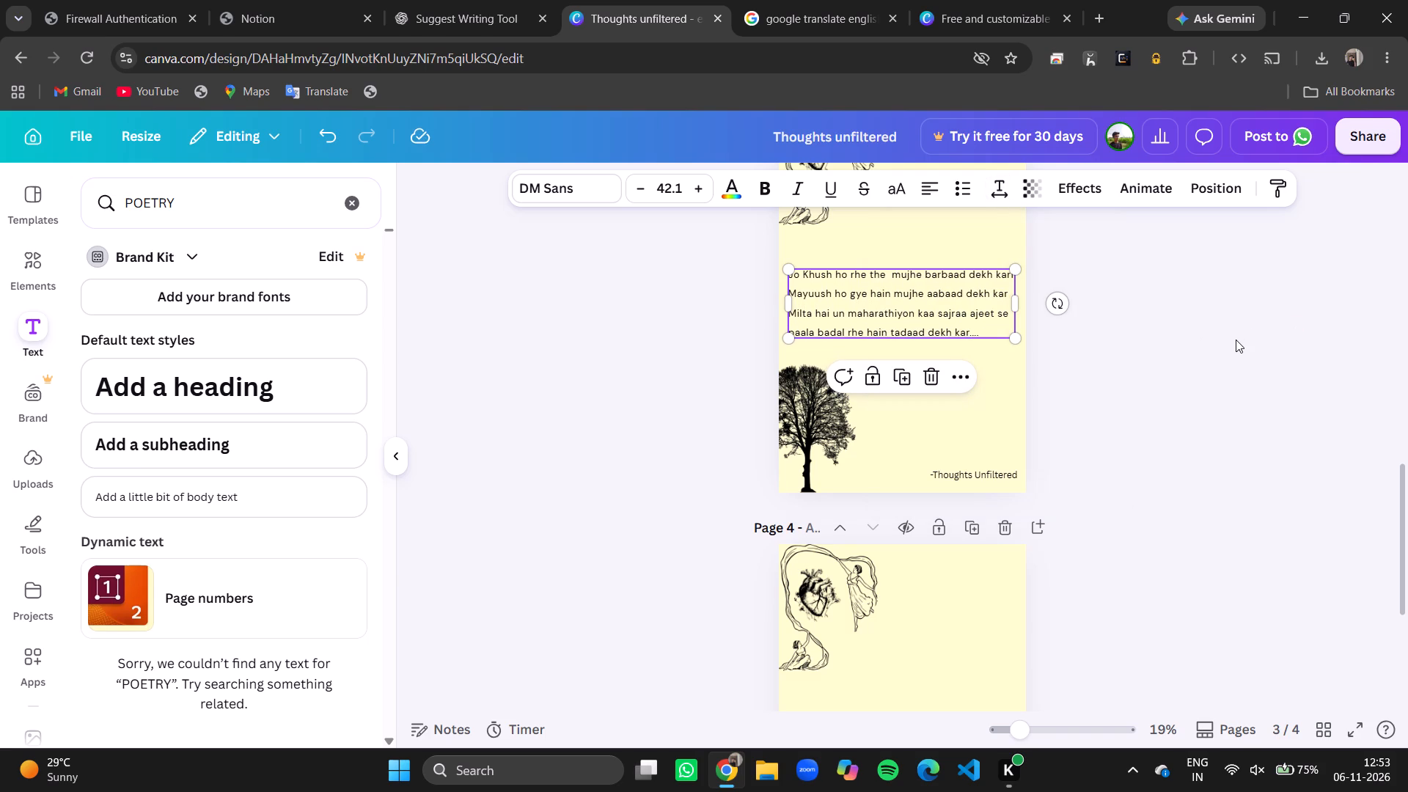
Slightly increase the line spacing of the page 4 verse.
scroll(1189, 301, "up", 5)
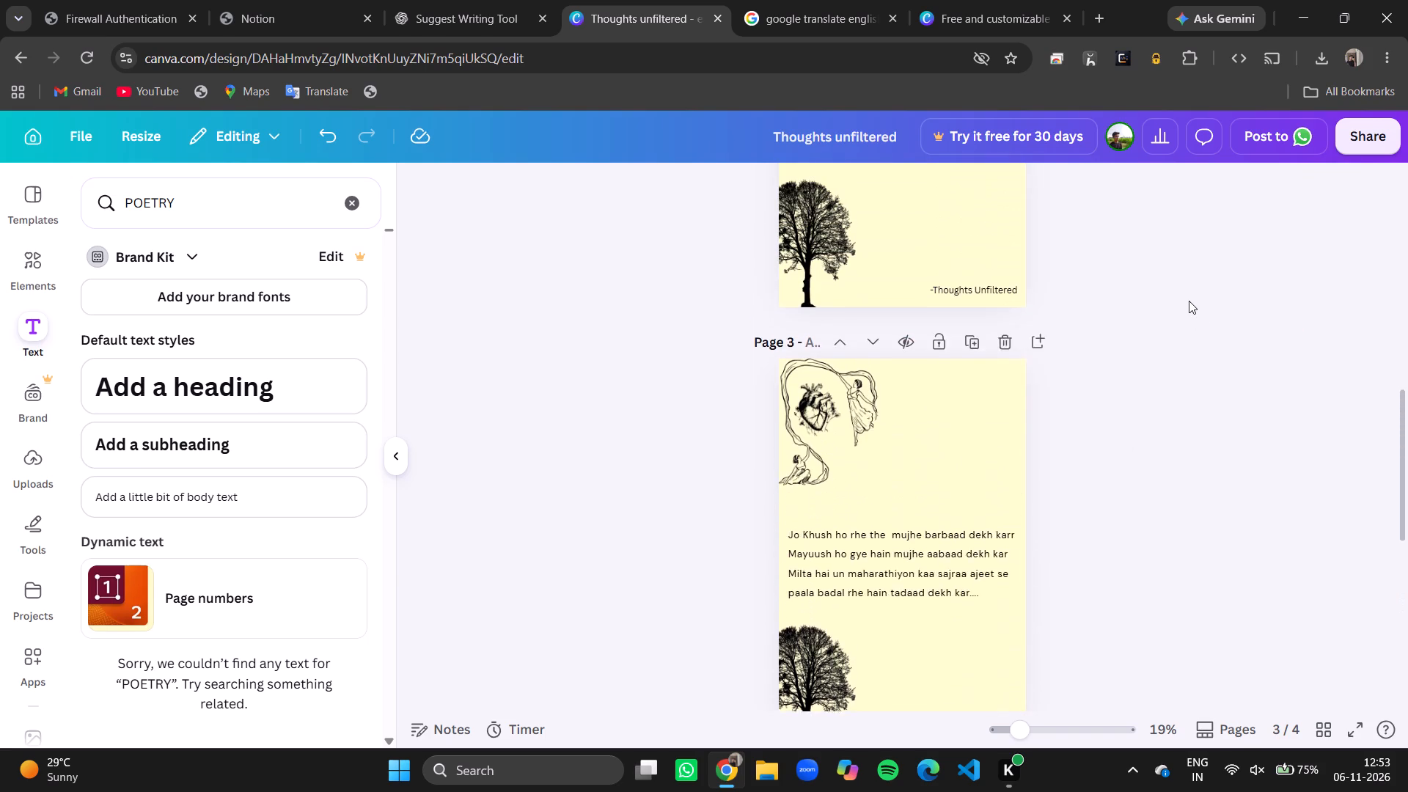
scroll(1189, 301, "up", 2)
scroll(1189, 301, "down", 2)
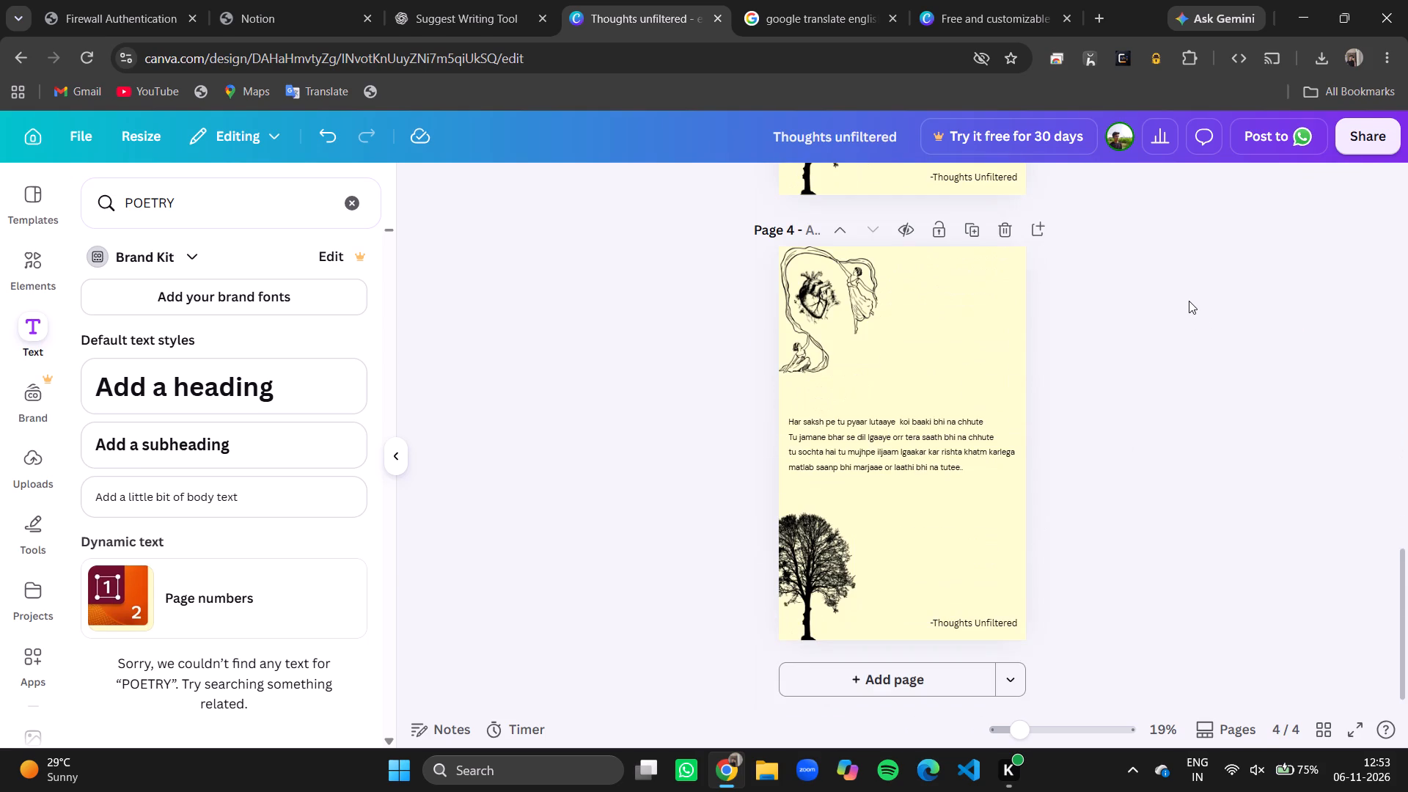
left_click(964, 422)
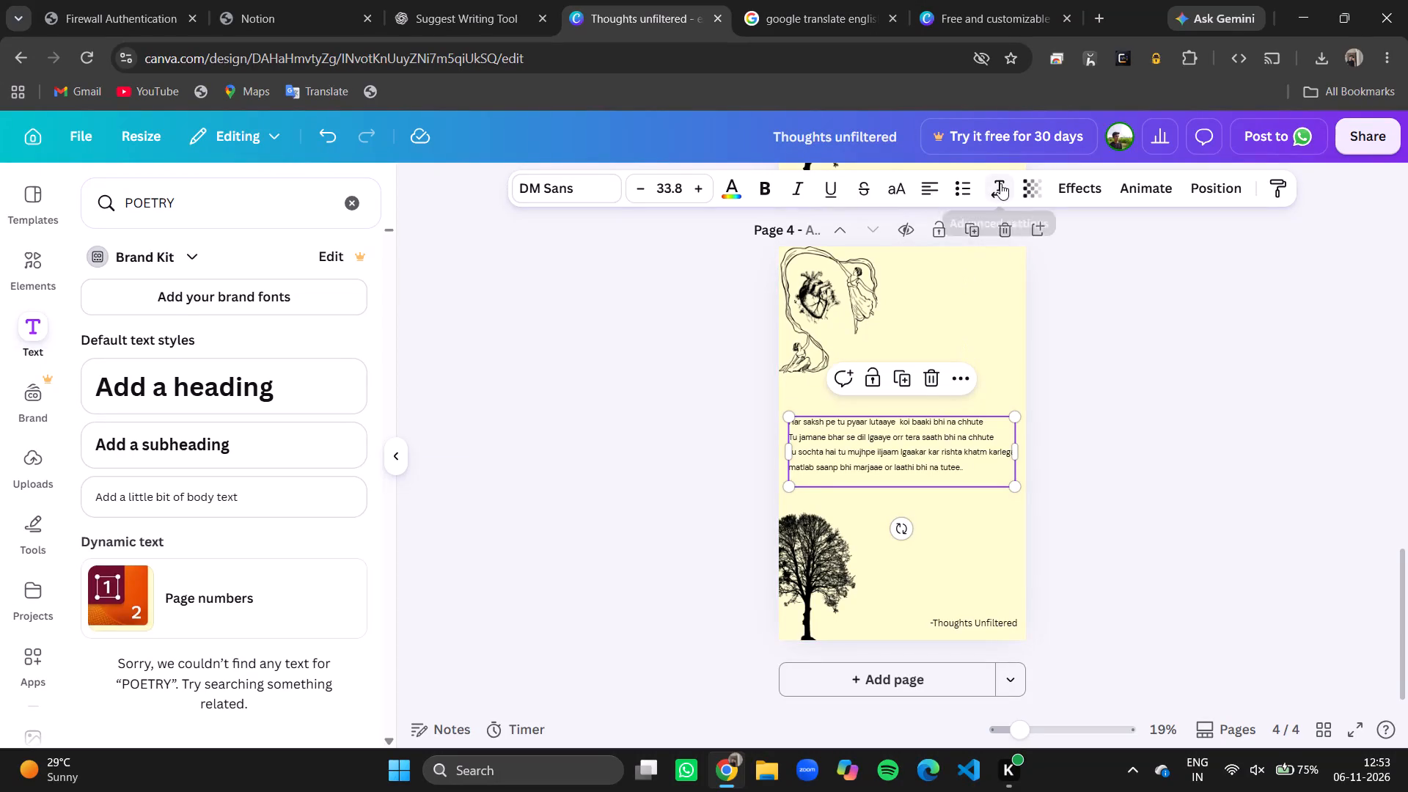
left_click(1000, 183)
left_click_drag(999, 335, 1012, 337)
left_click(1217, 343)
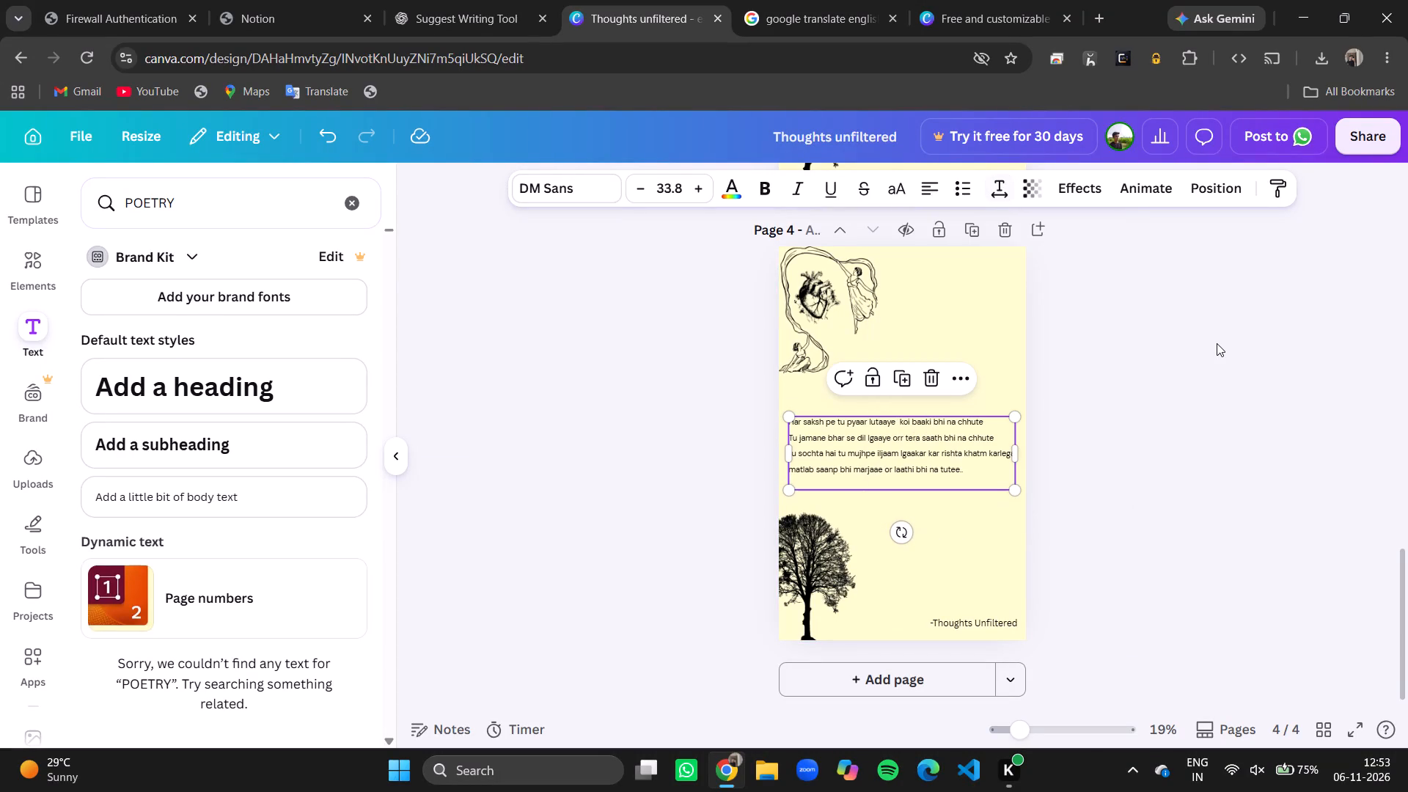
left_click(1201, 350)
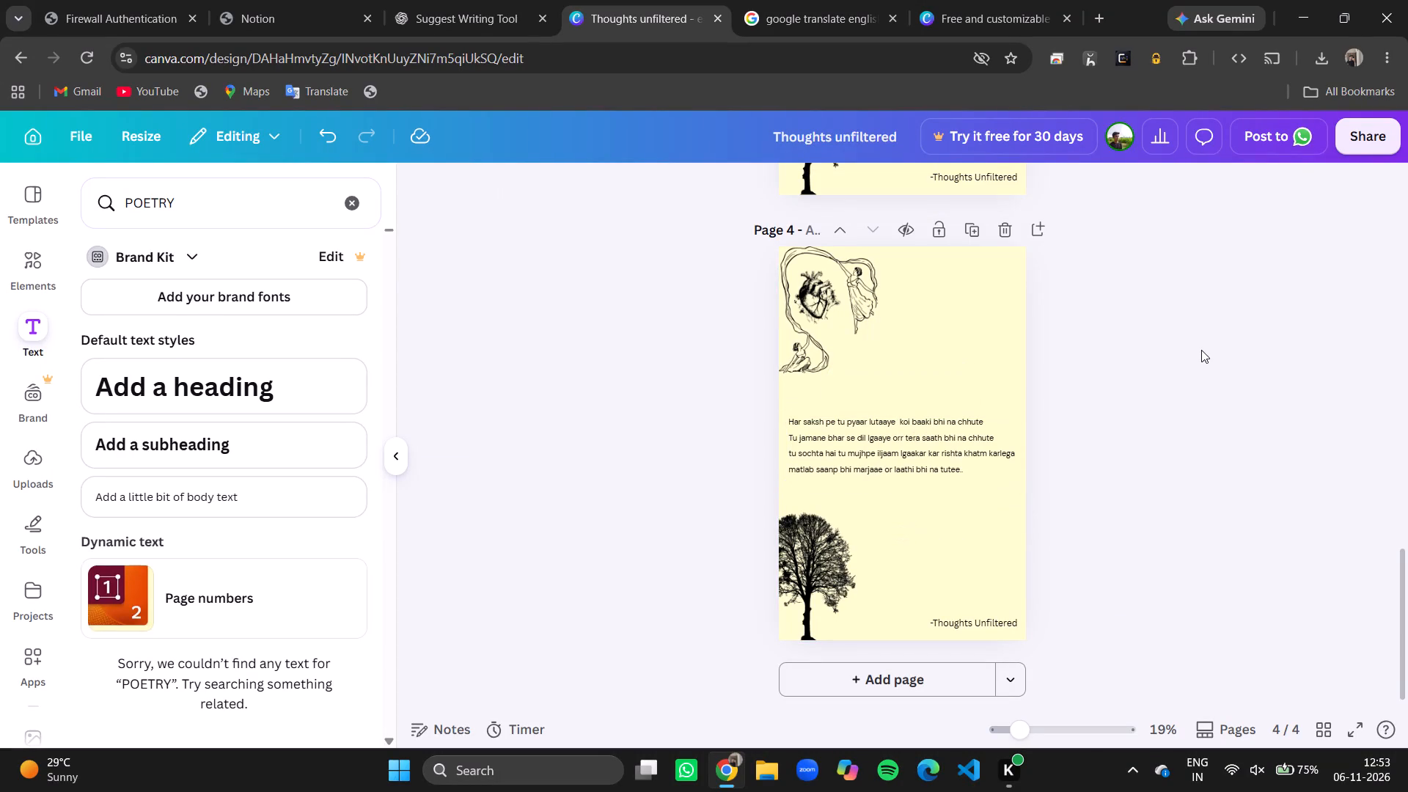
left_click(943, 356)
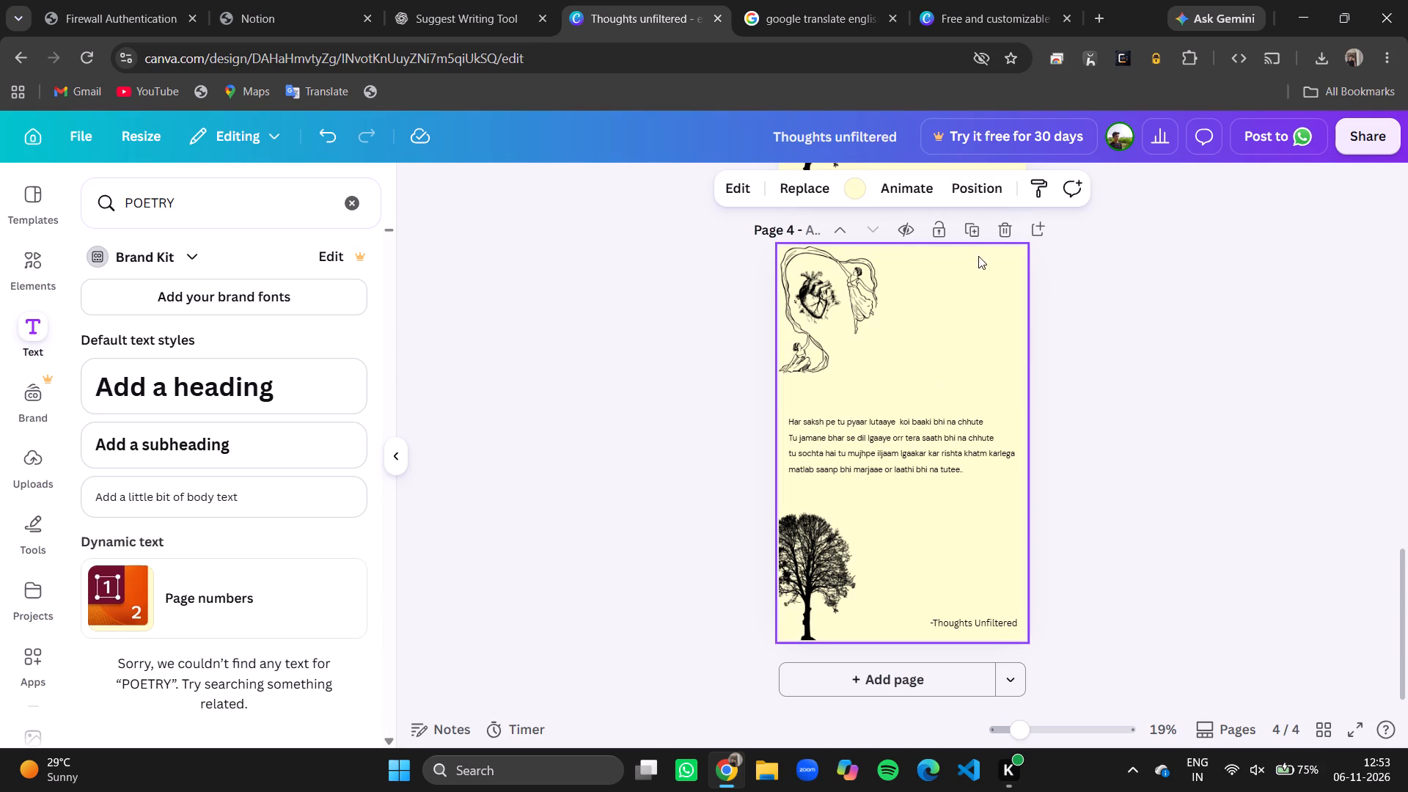
left_click(975, 231)
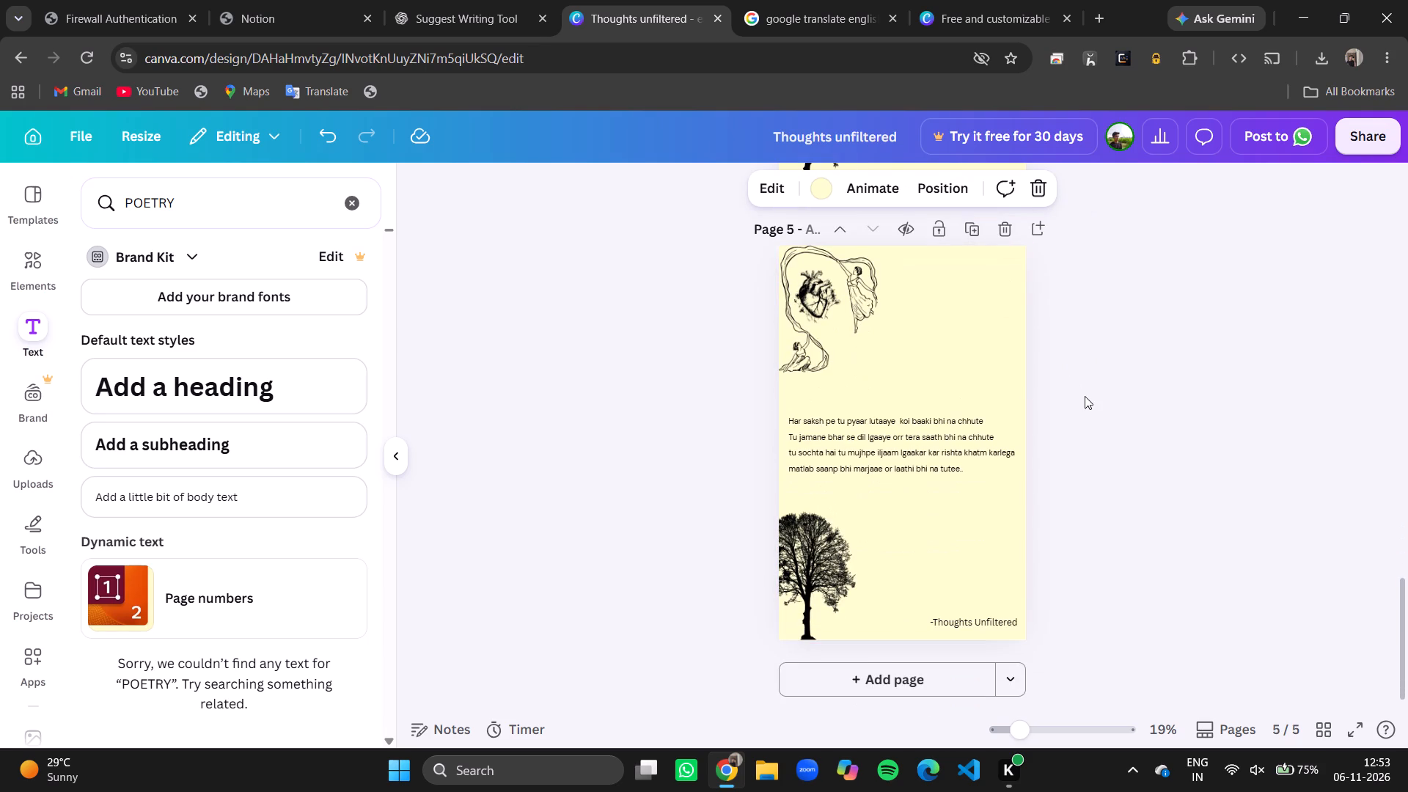
Clear the whole copied four-line verse from the text box on page 5.
scroll(1085, 396, "down", 2)
left_click(894, 452)
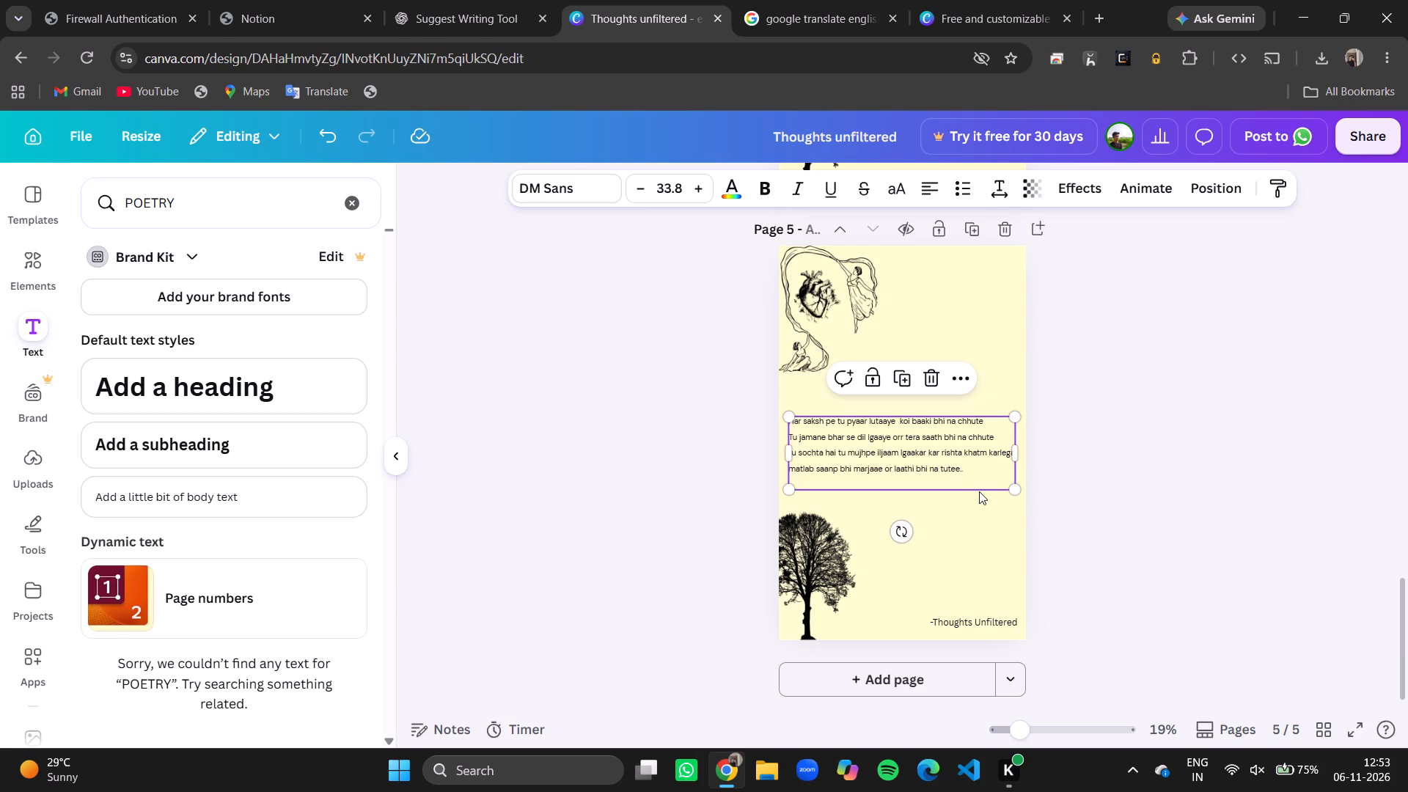
left_click_drag(979, 491, 966, 476)
left_click(966, 476)
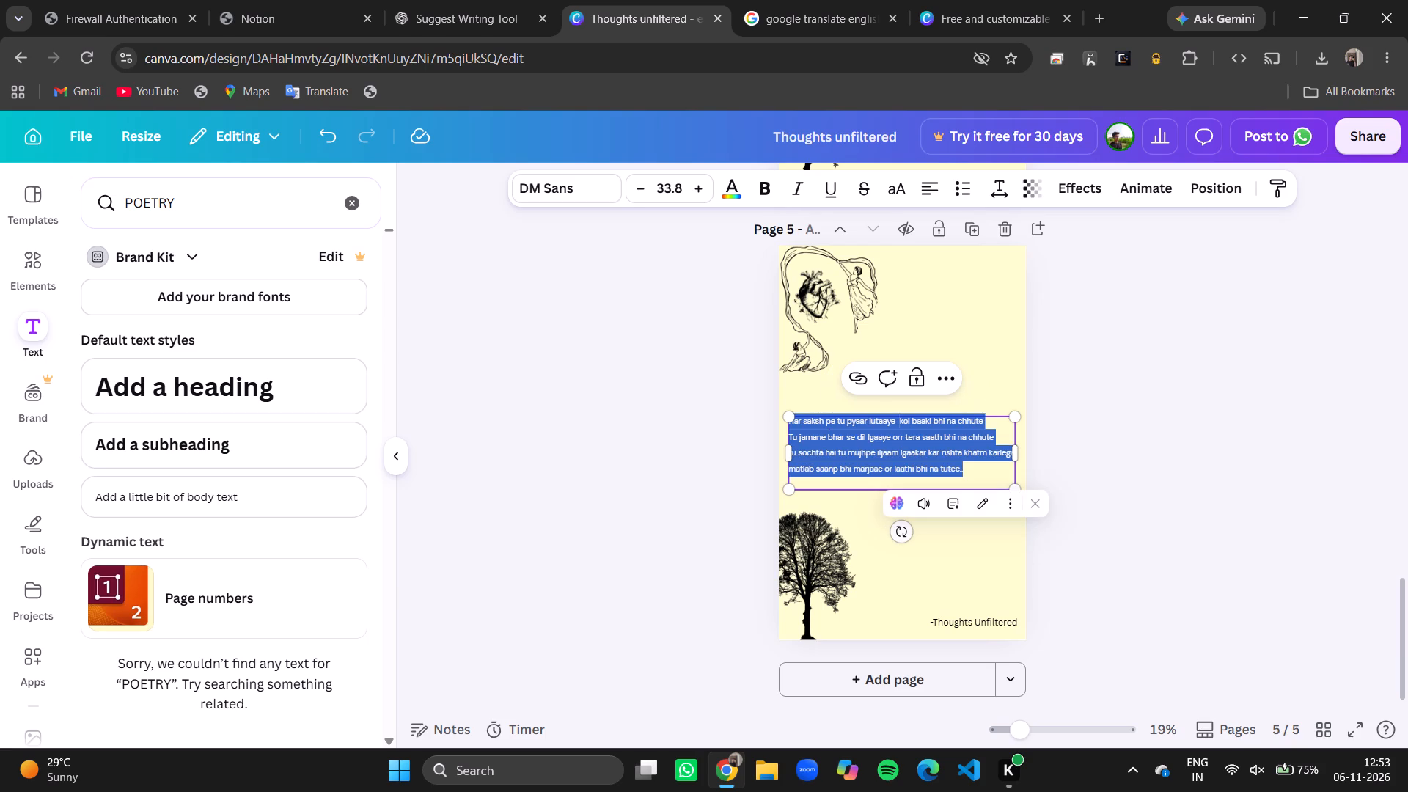
key("BackSpace")
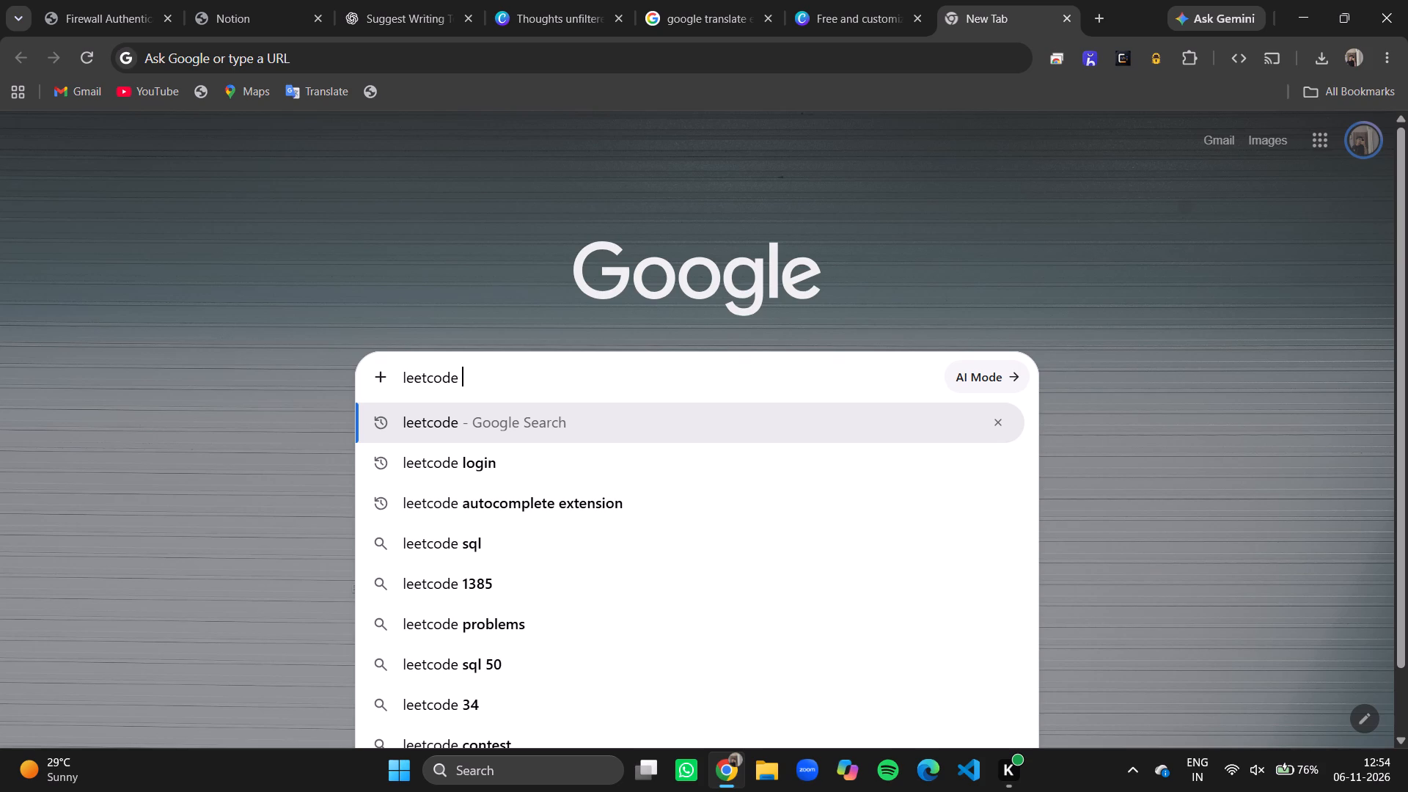
left_click_drag(232, 440, 516, 374)
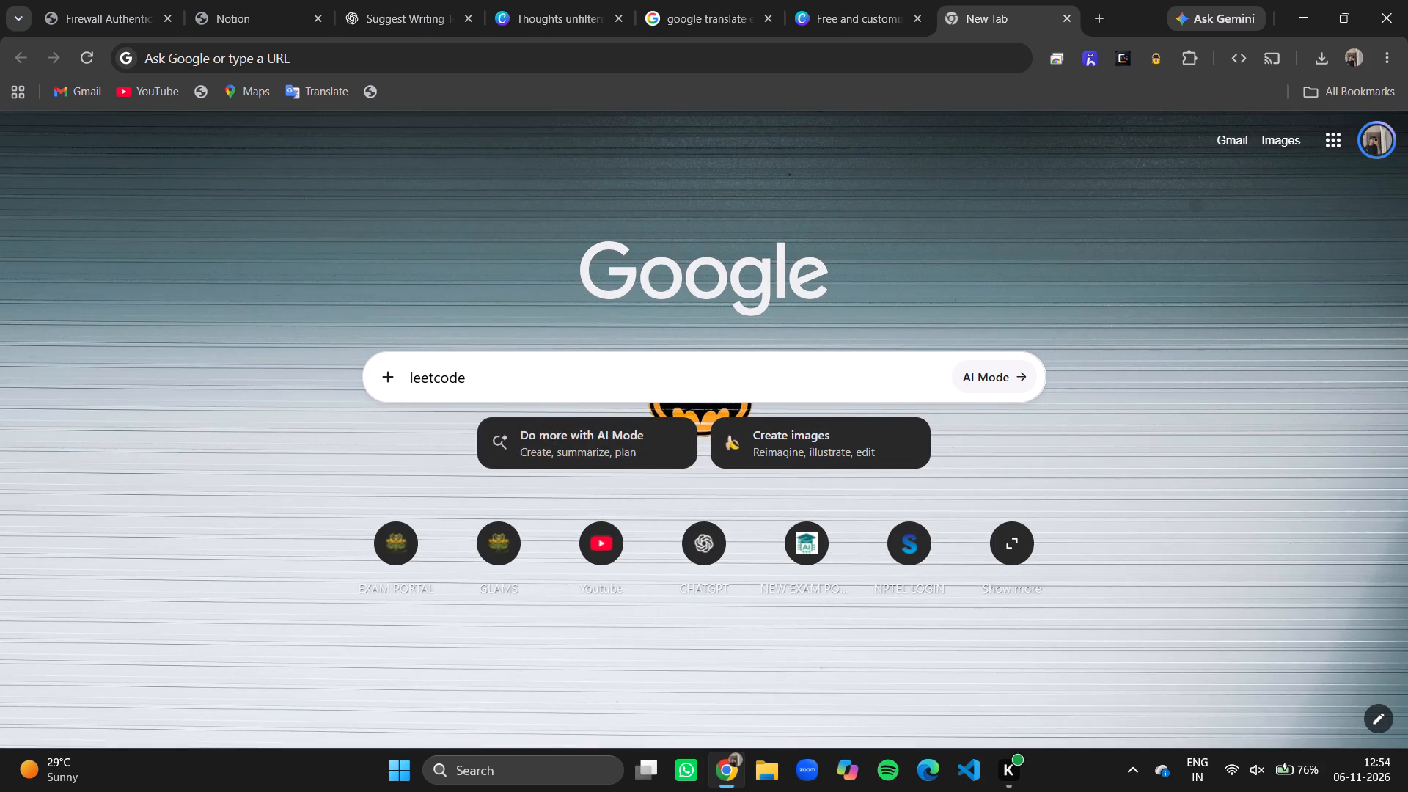
left_click(516, 374)
key("Return")
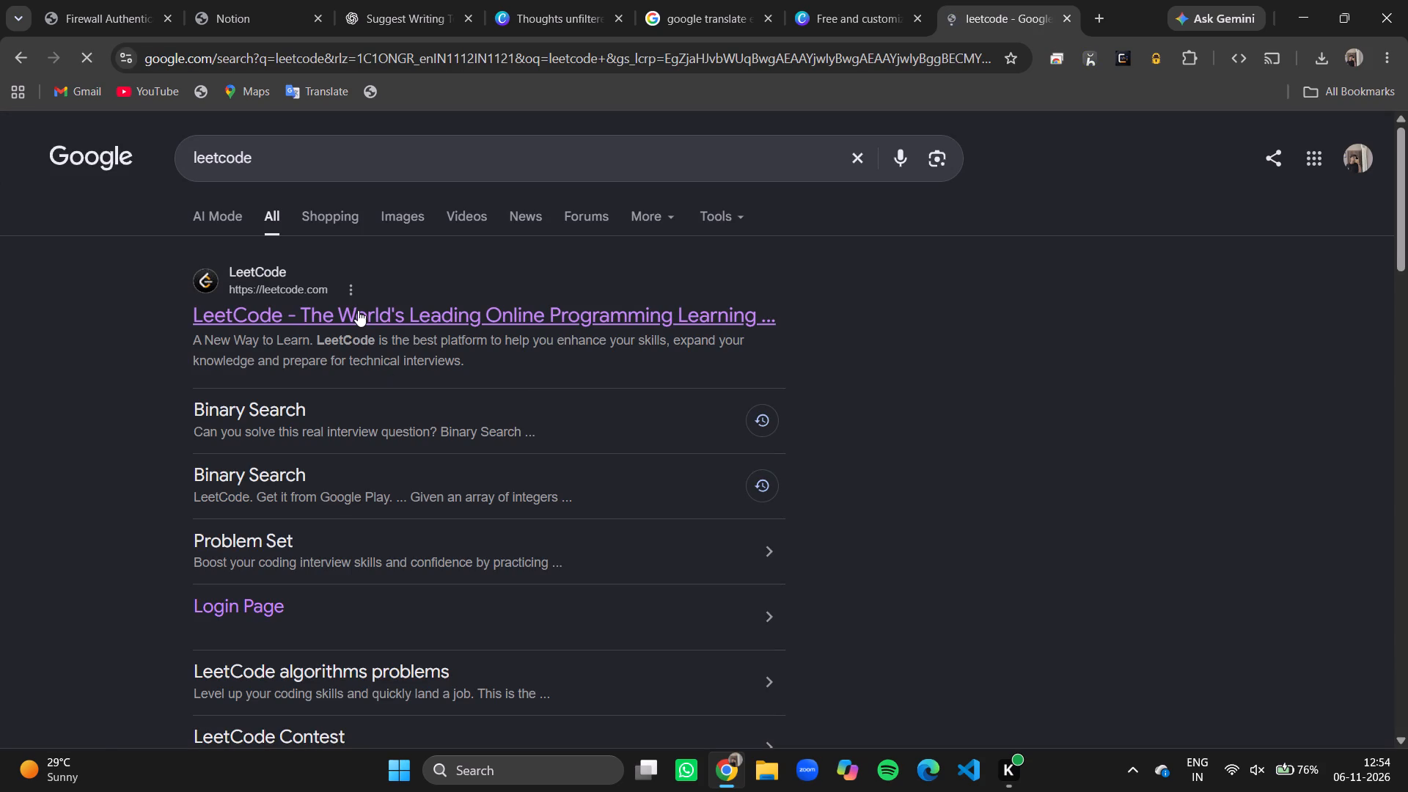
left_click(358, 310)
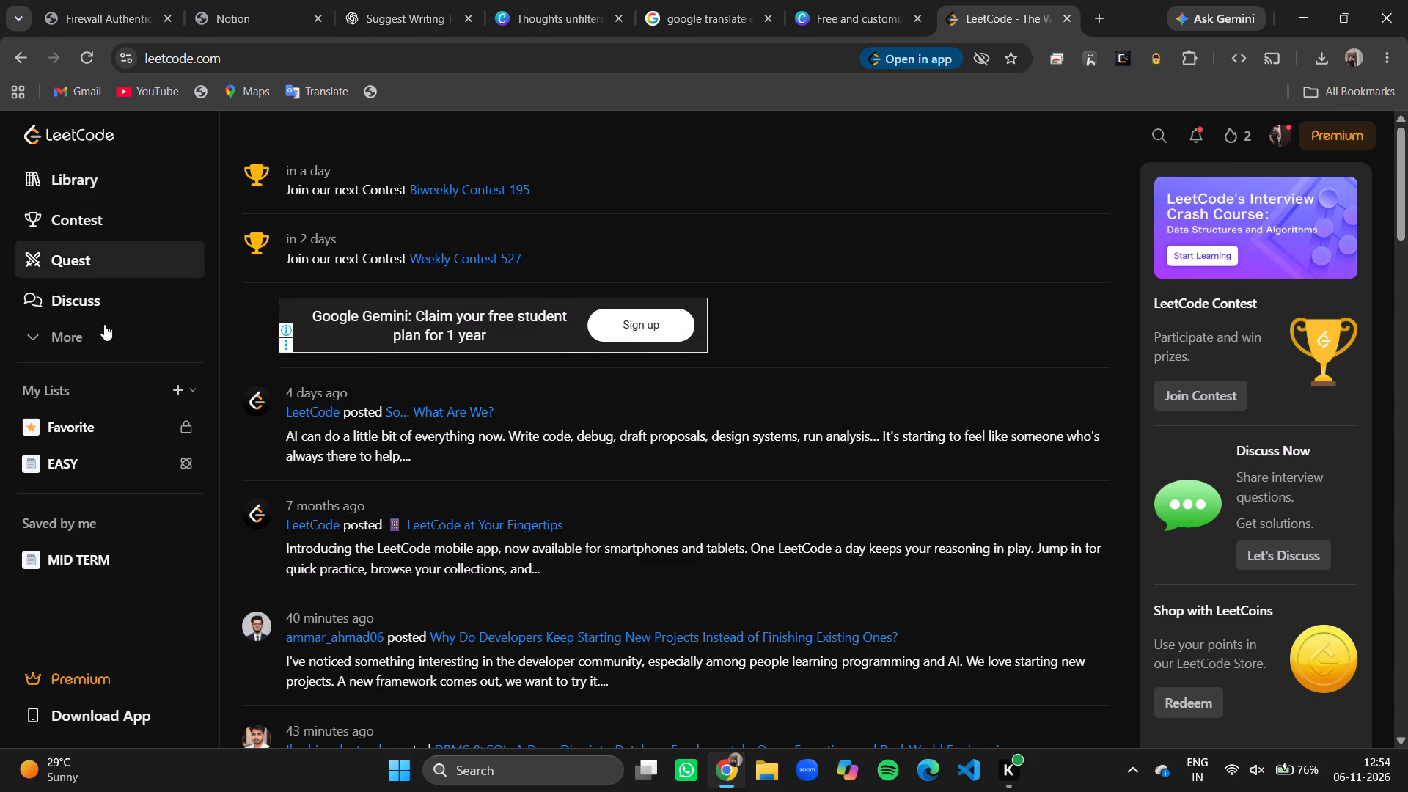
Browse LeetCode's problem library and open problem 39, Combination Sum.
left_click(109, 177)
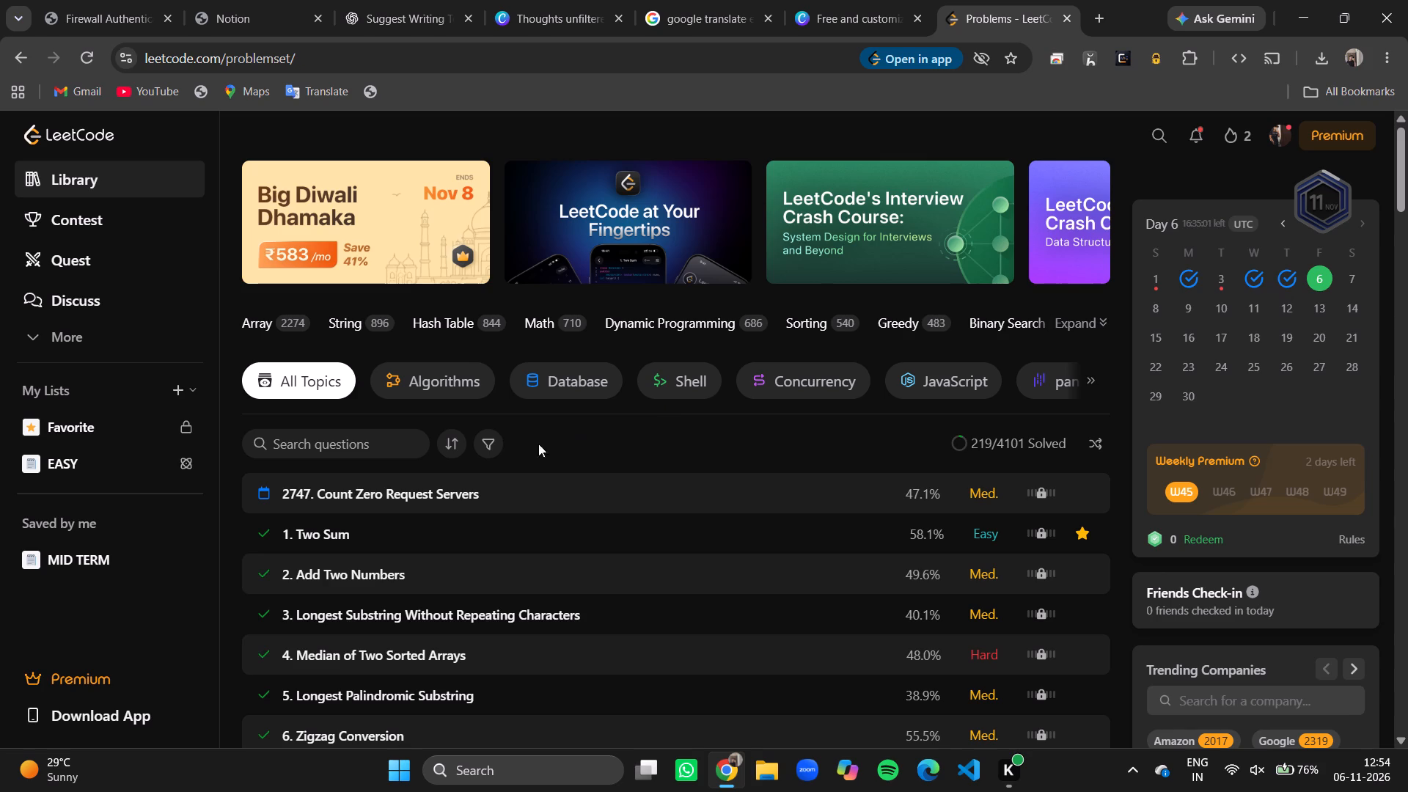
scroll(416, 545, "down", 6)
scroll(416, 545, "up", 8)
scroll(416, 545, "down", 2)
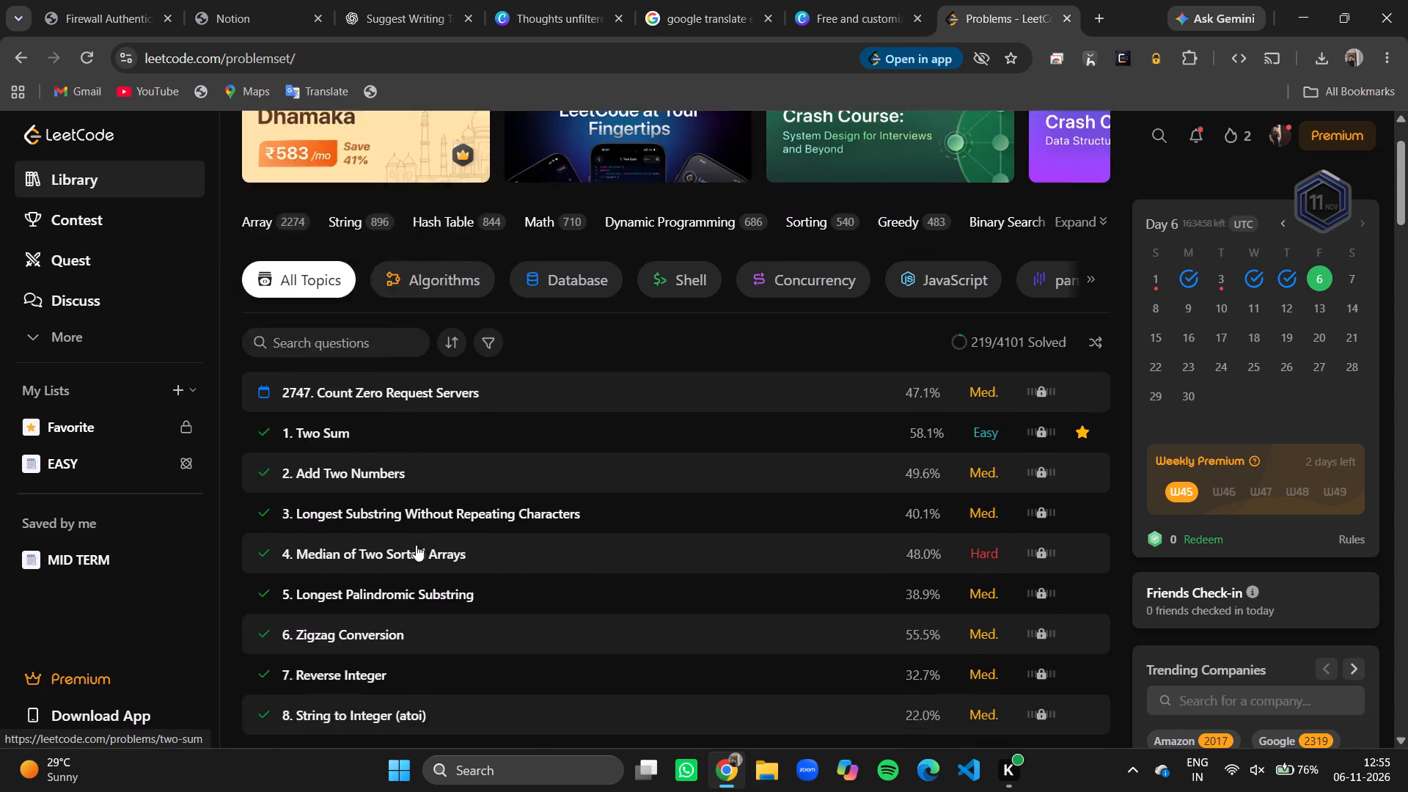
scroll(416, 545, "down", 7)
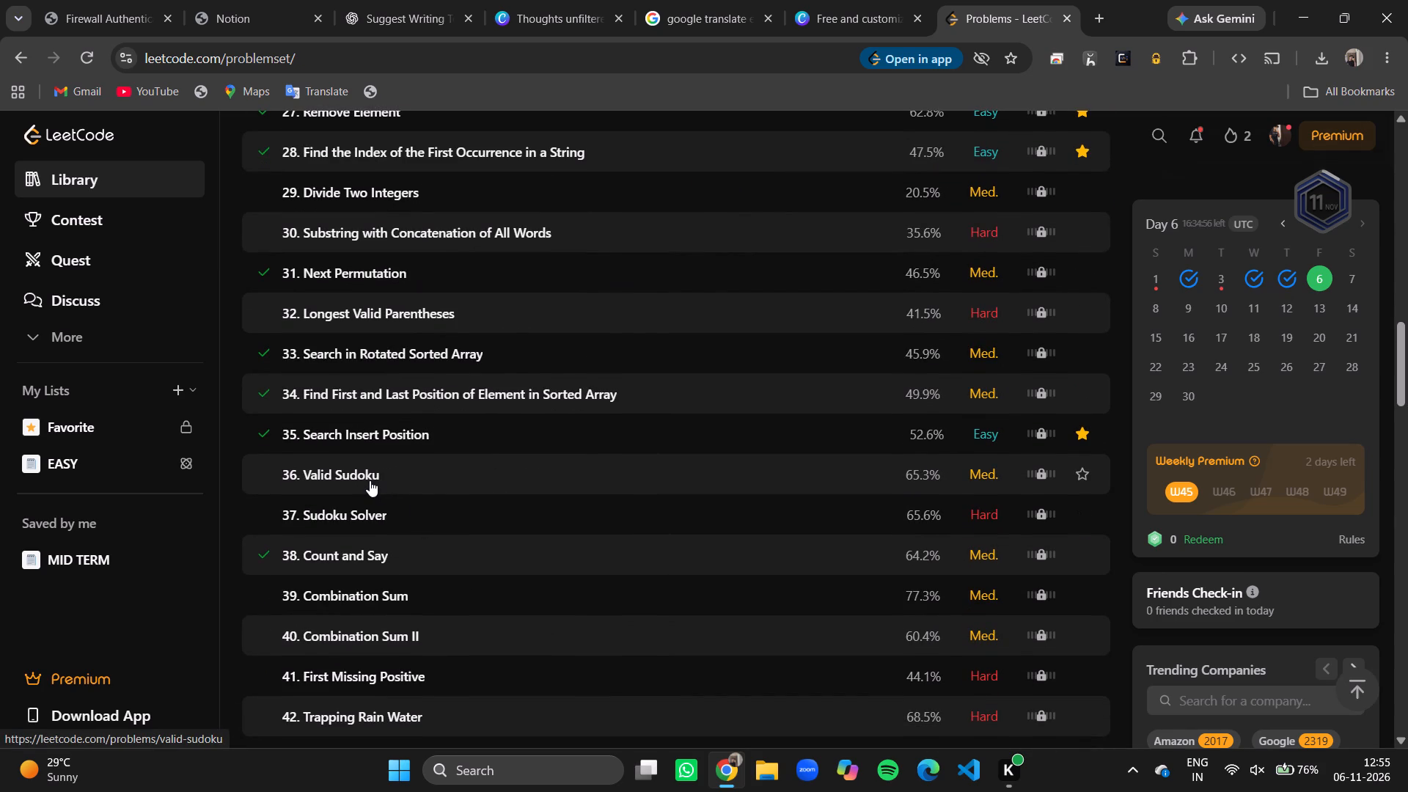
scroll(378, 617, "down", 2)
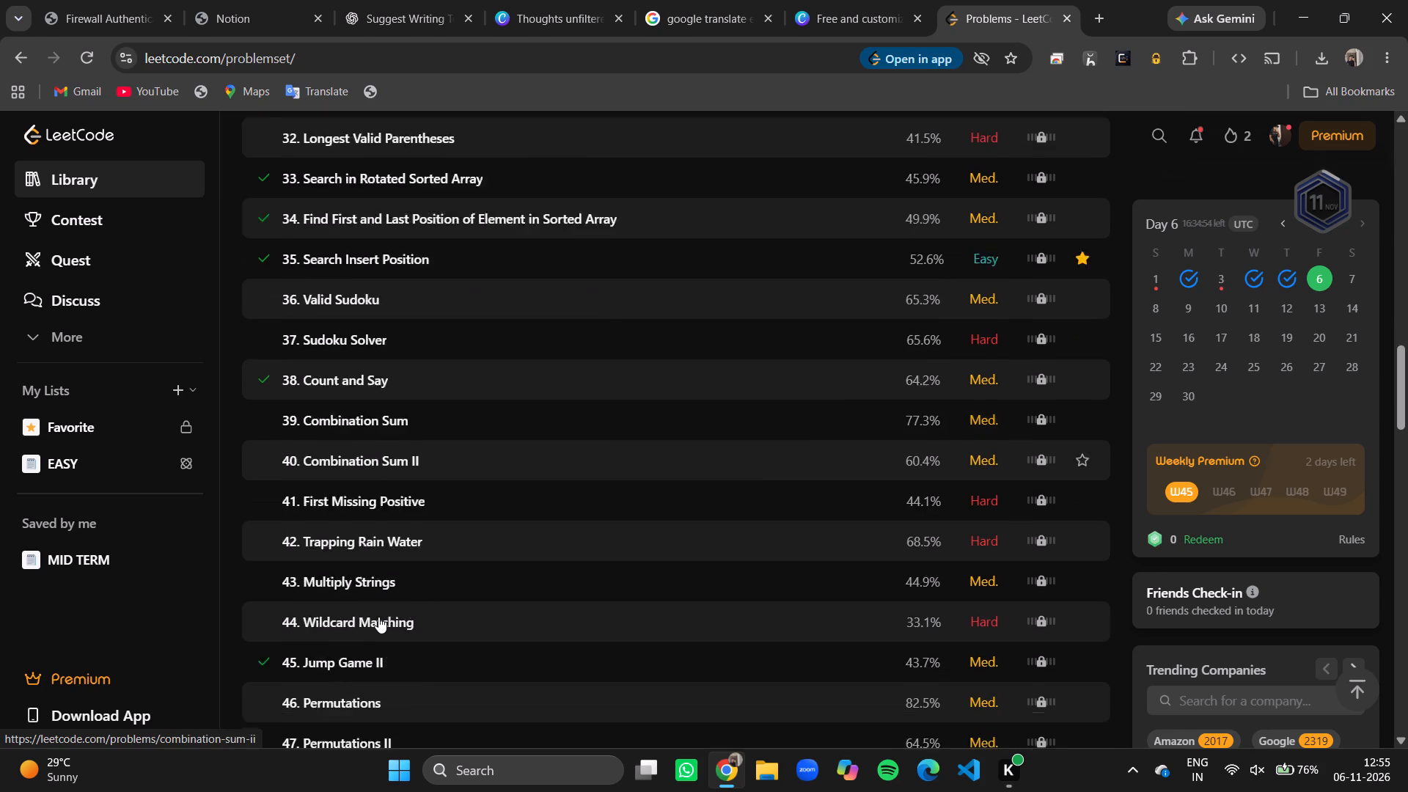
scroll(378, 617, "down", 1)
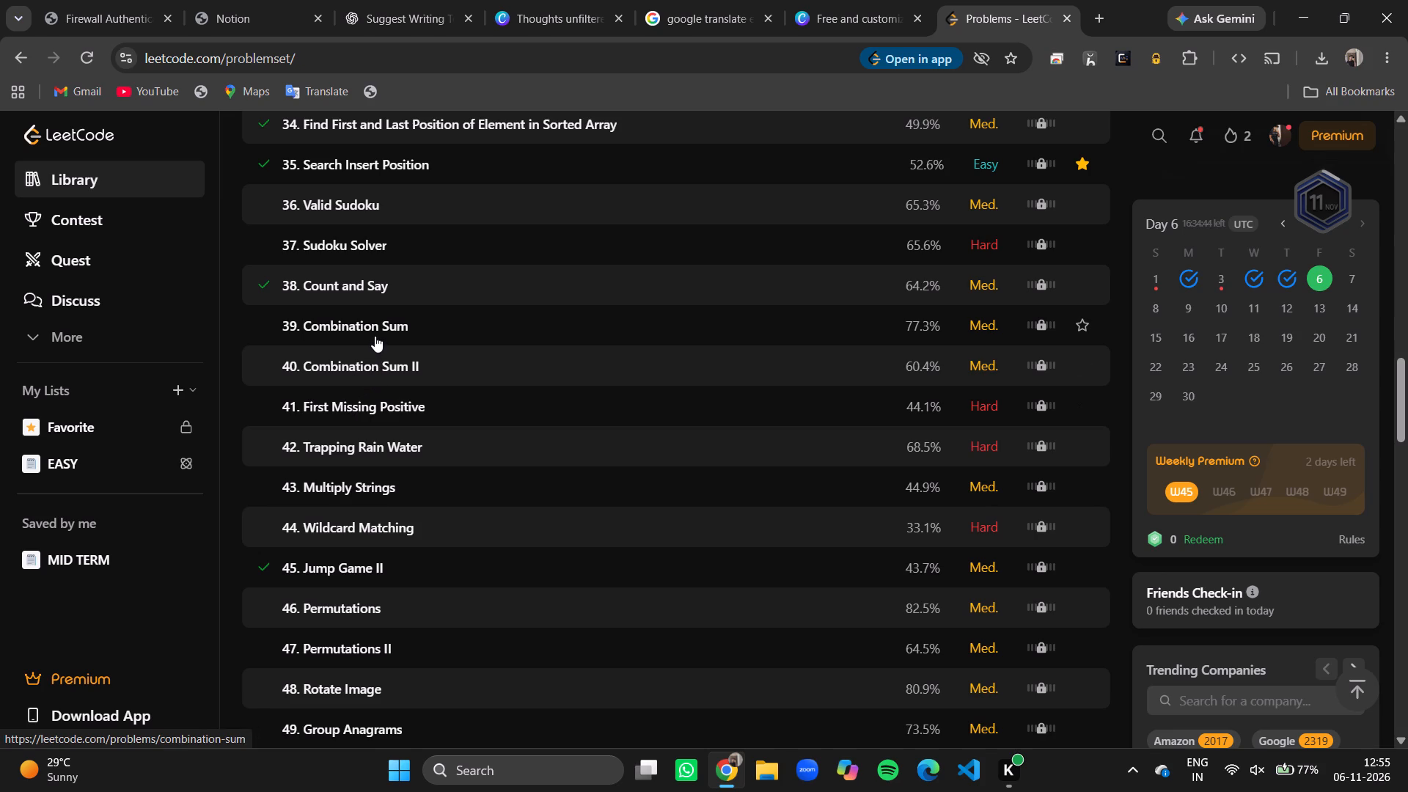
left_click(381, 327)
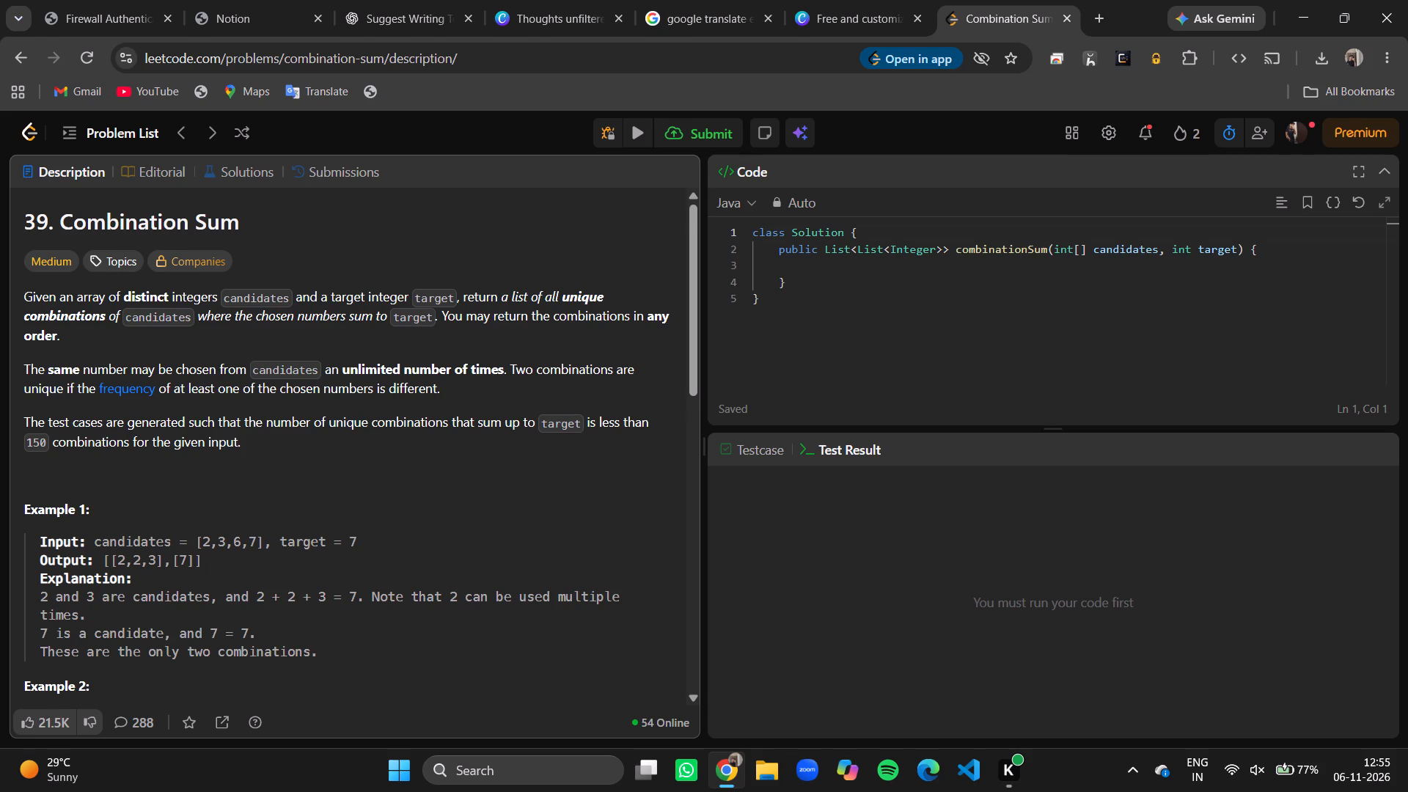
Filter the Combination Sum solutions to Java, open the general backtracking approach post, and copy its Subsets code block.
left_click(241, 184)
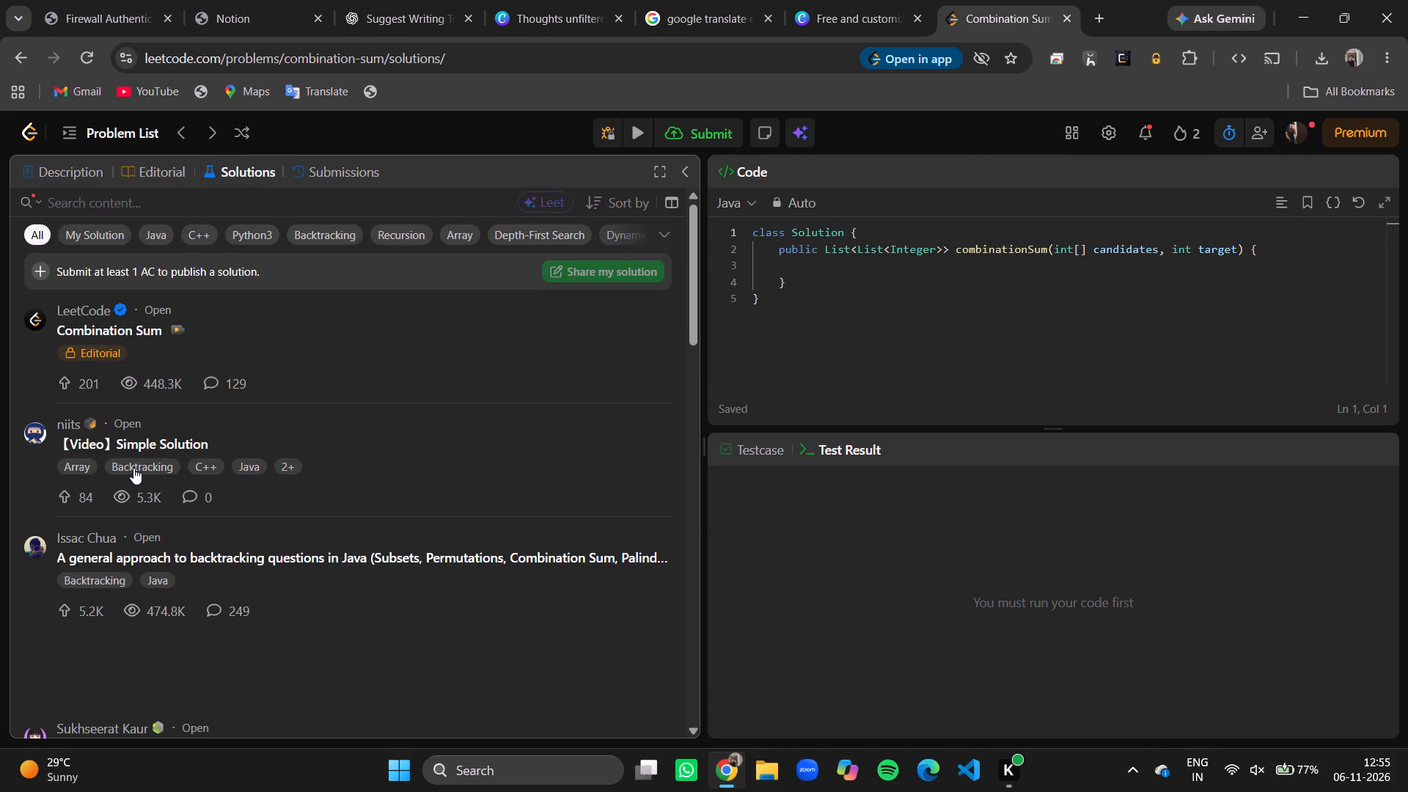
left_click(154, 237)
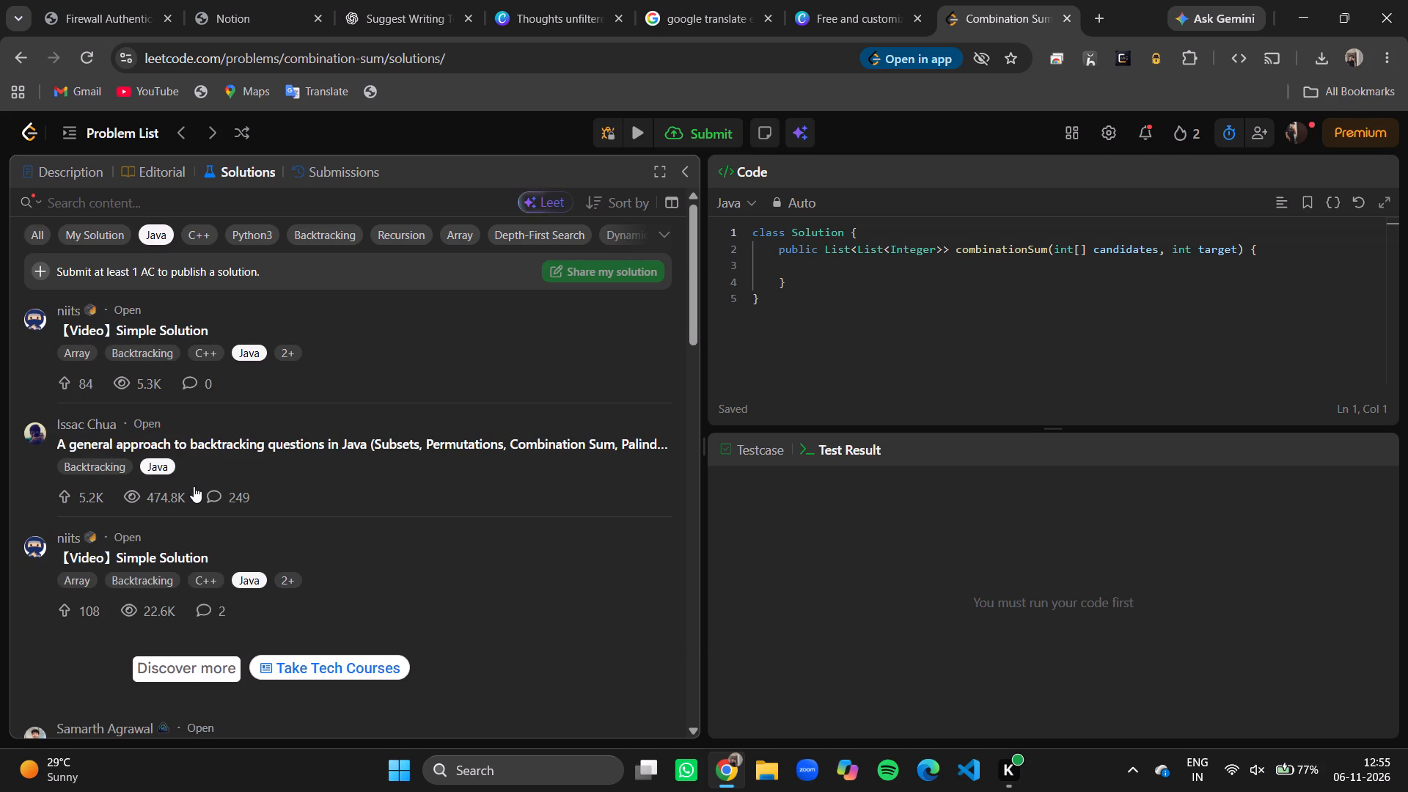
left_click(168, 468)
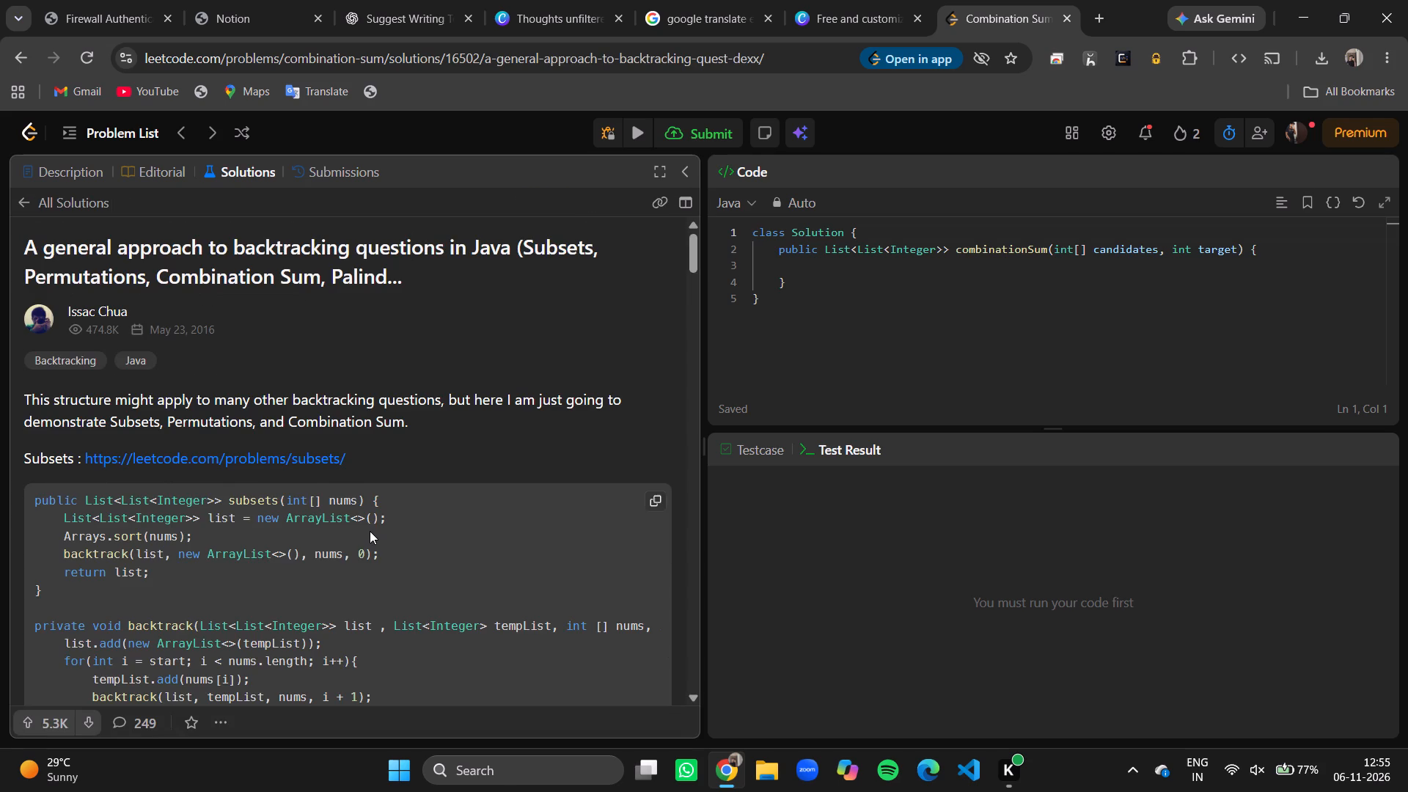
scroll(376, 536, "down", 2)
left_click(653, 359)
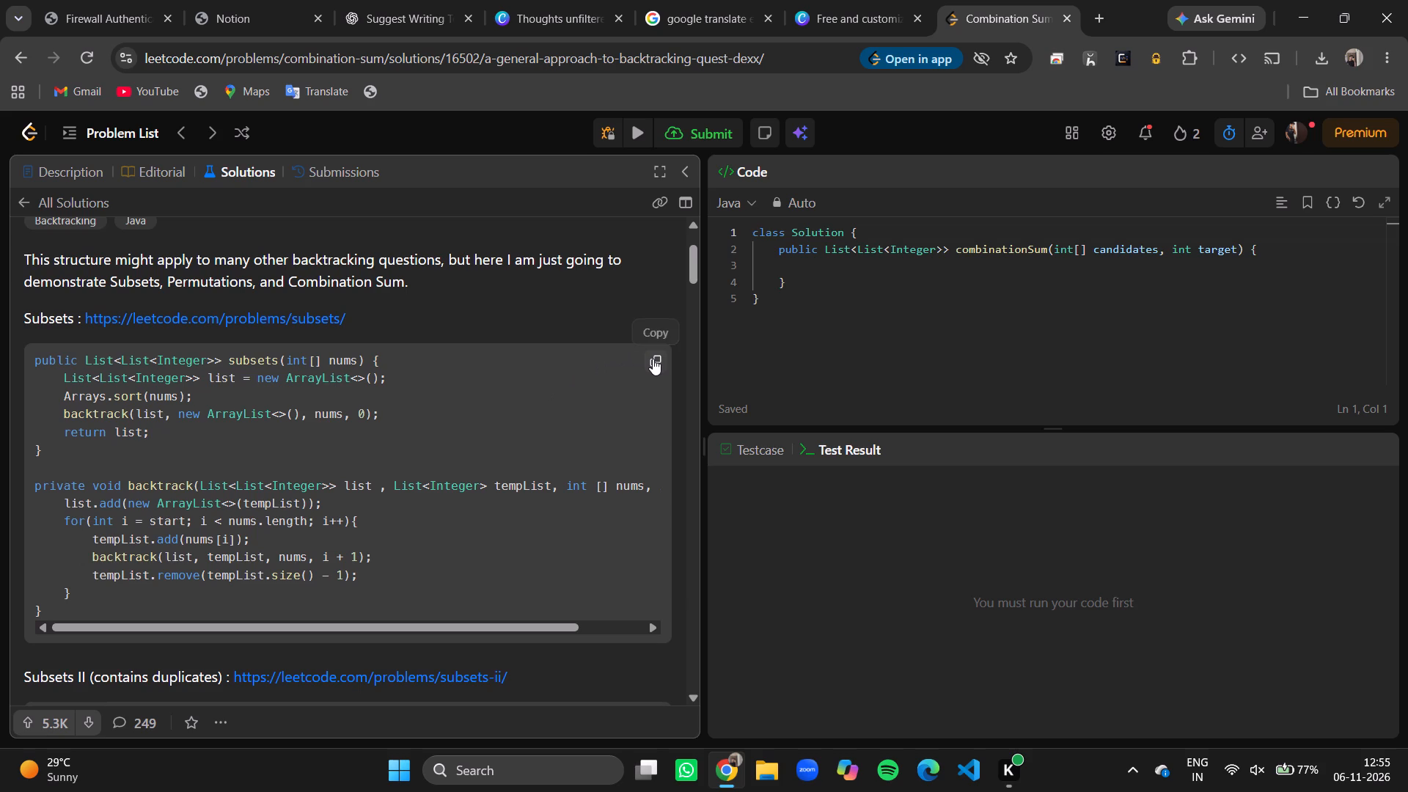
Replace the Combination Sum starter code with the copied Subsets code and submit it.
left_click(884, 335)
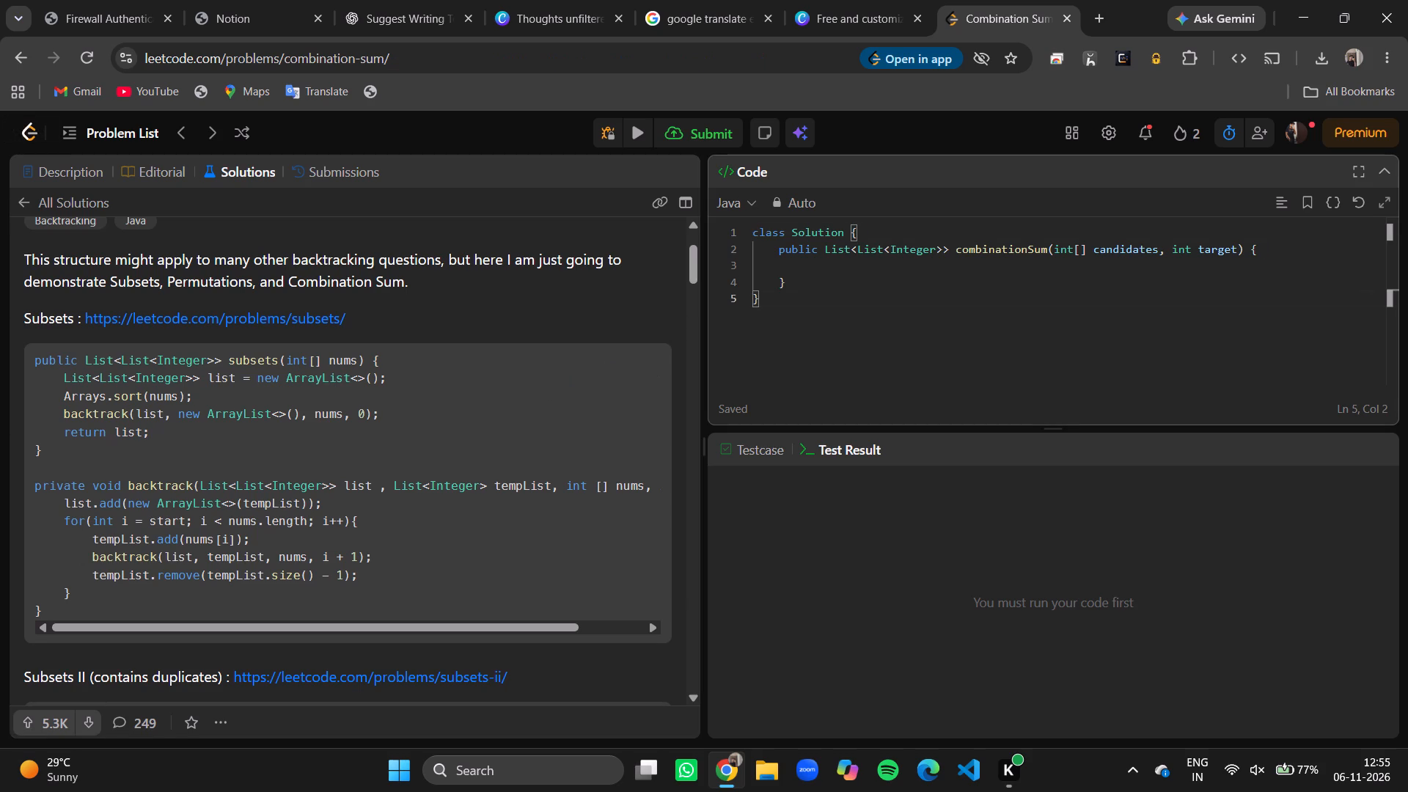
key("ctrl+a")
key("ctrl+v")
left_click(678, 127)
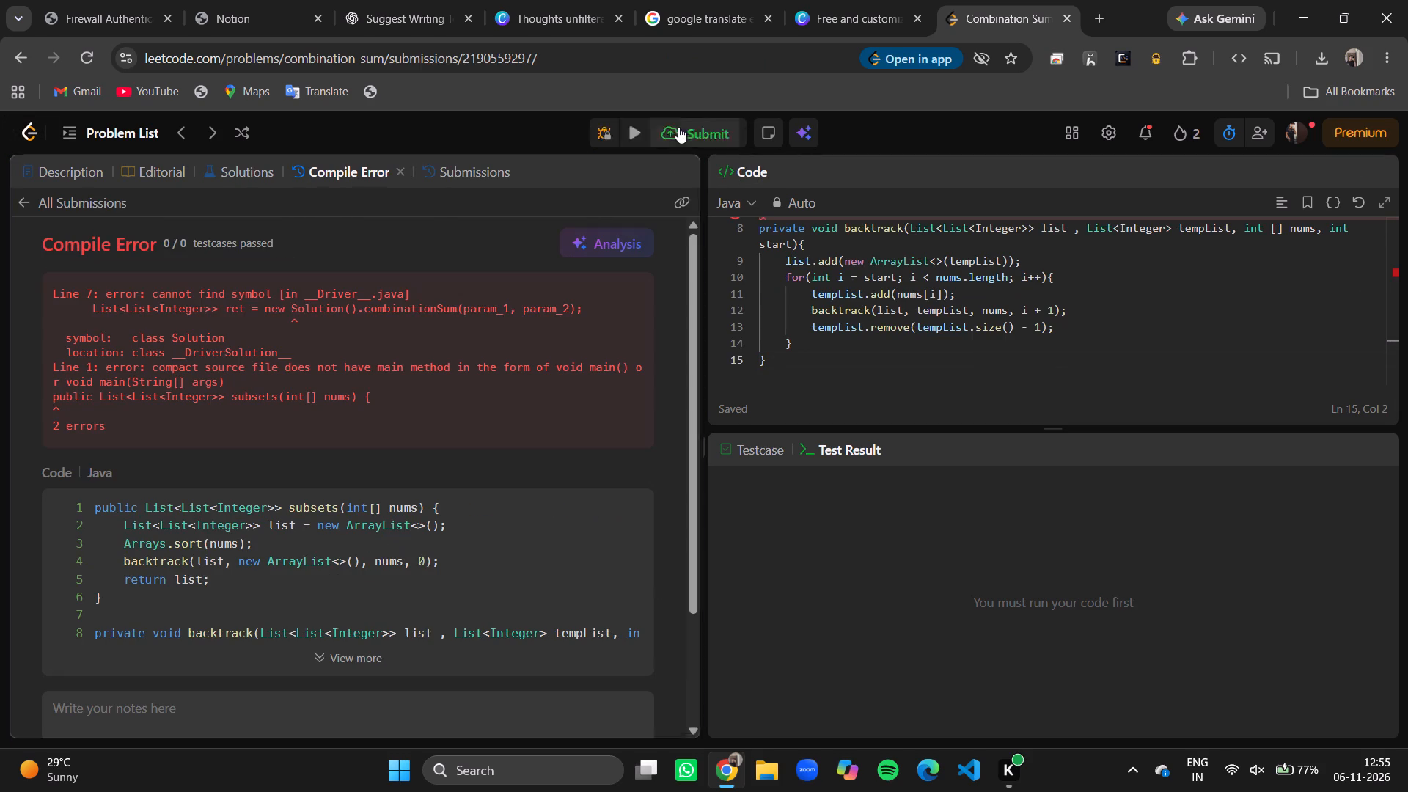
Return to the general backtracking post and look through its remaining code blocks and comments for a Combination Sum solution.
left_click(254, 175)
scroll(275, 411, "down", 5)
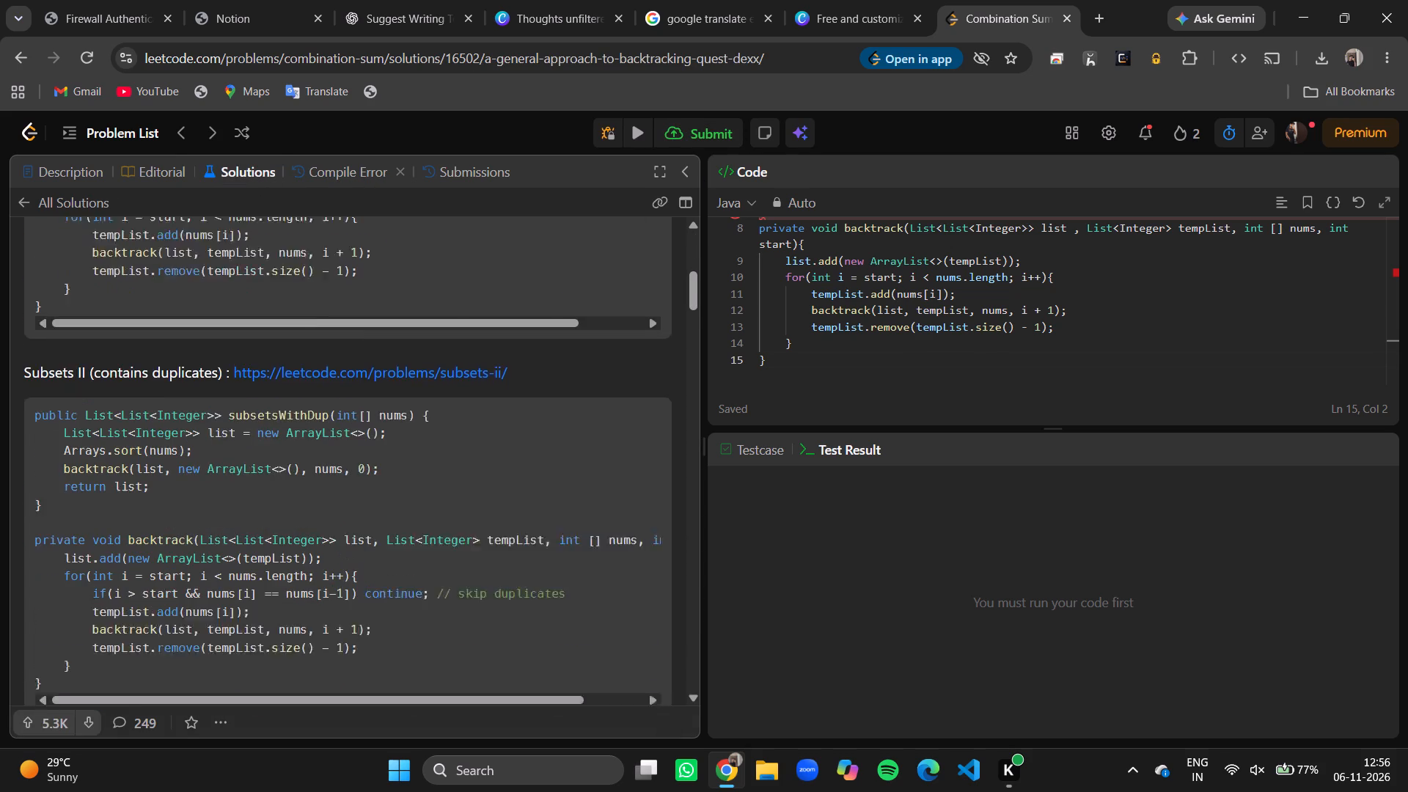
scroll(275, 411, "down", 11)
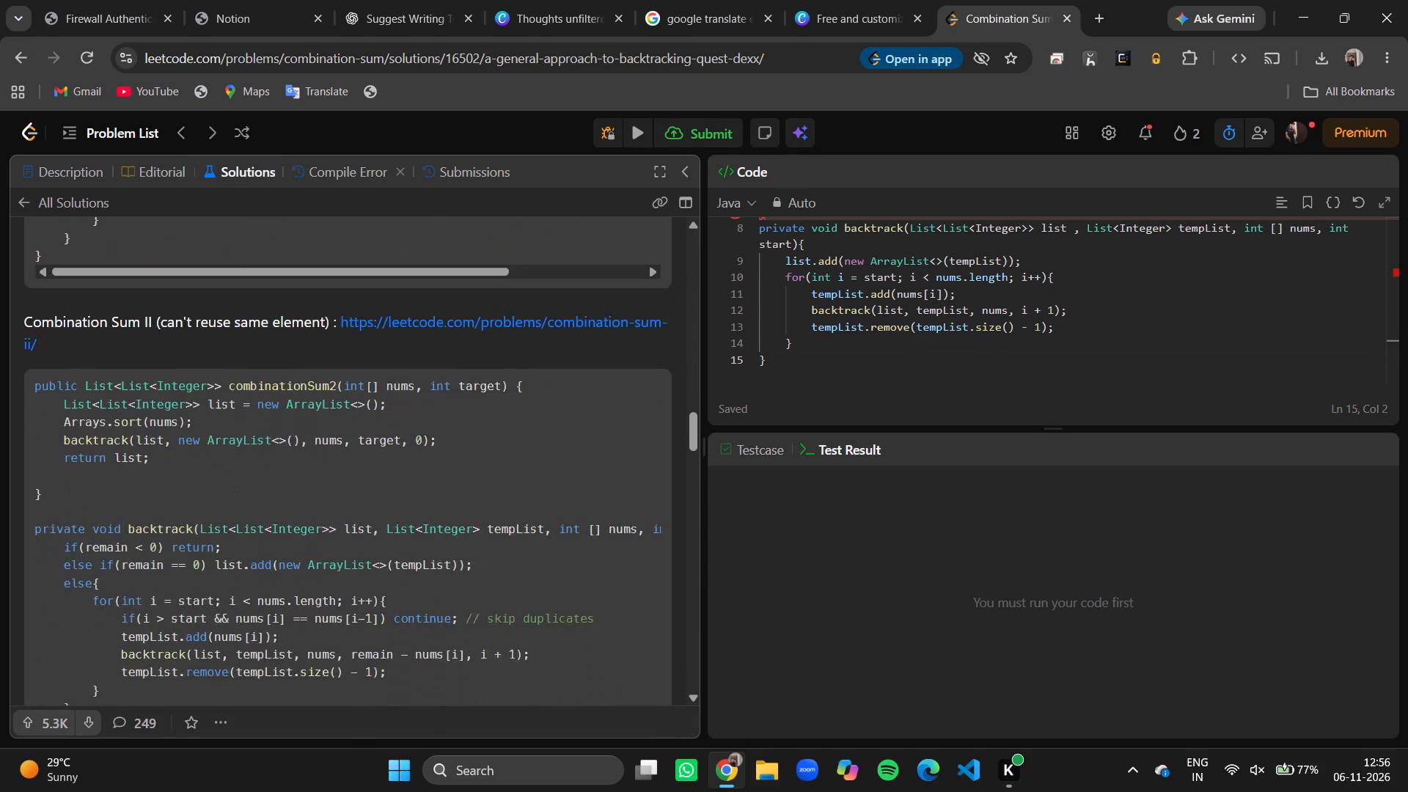
scroll(275, 411, "down", 4)
scroll(275, 411, "up", 3)
scroll(275, 411, "down", 2)
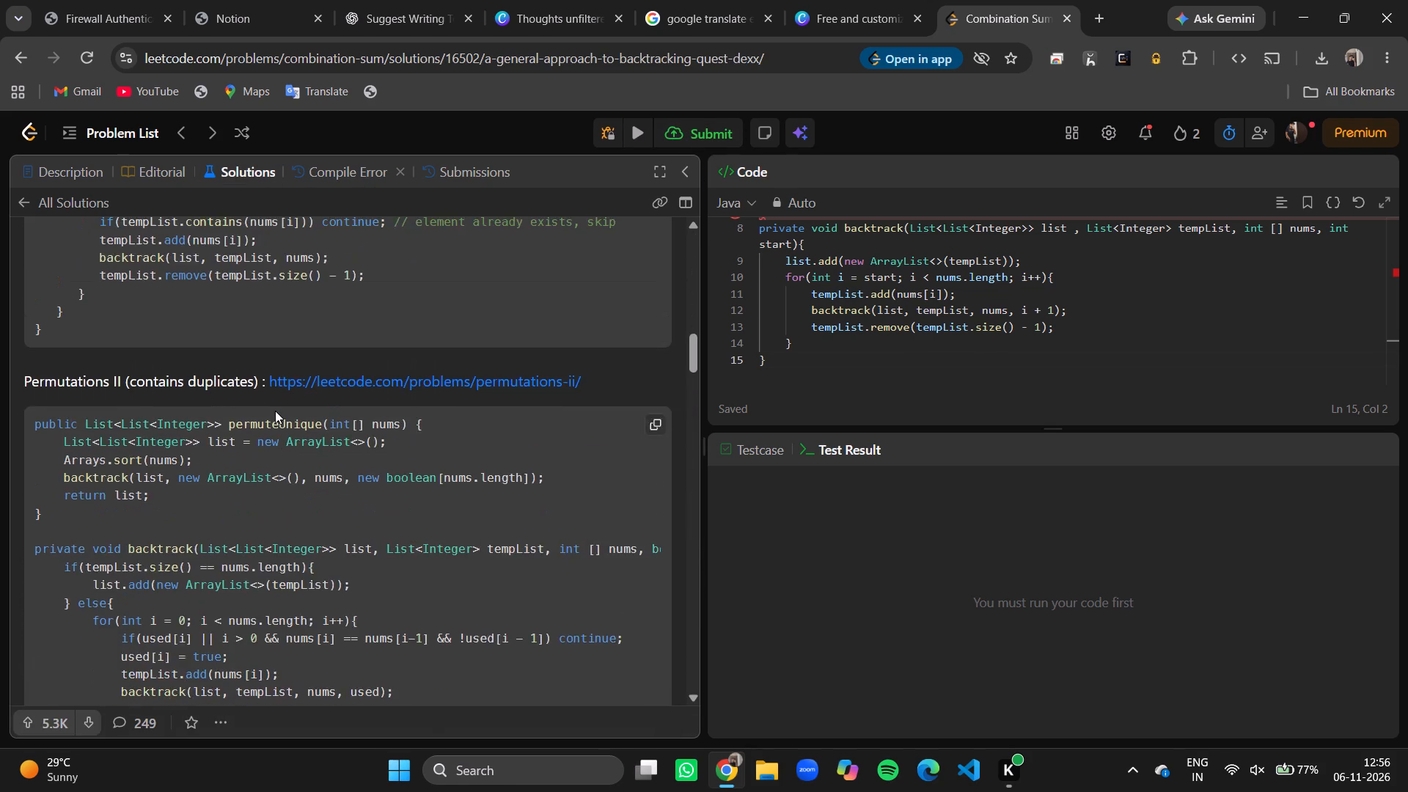
scroll(275, 411, "down", 3)
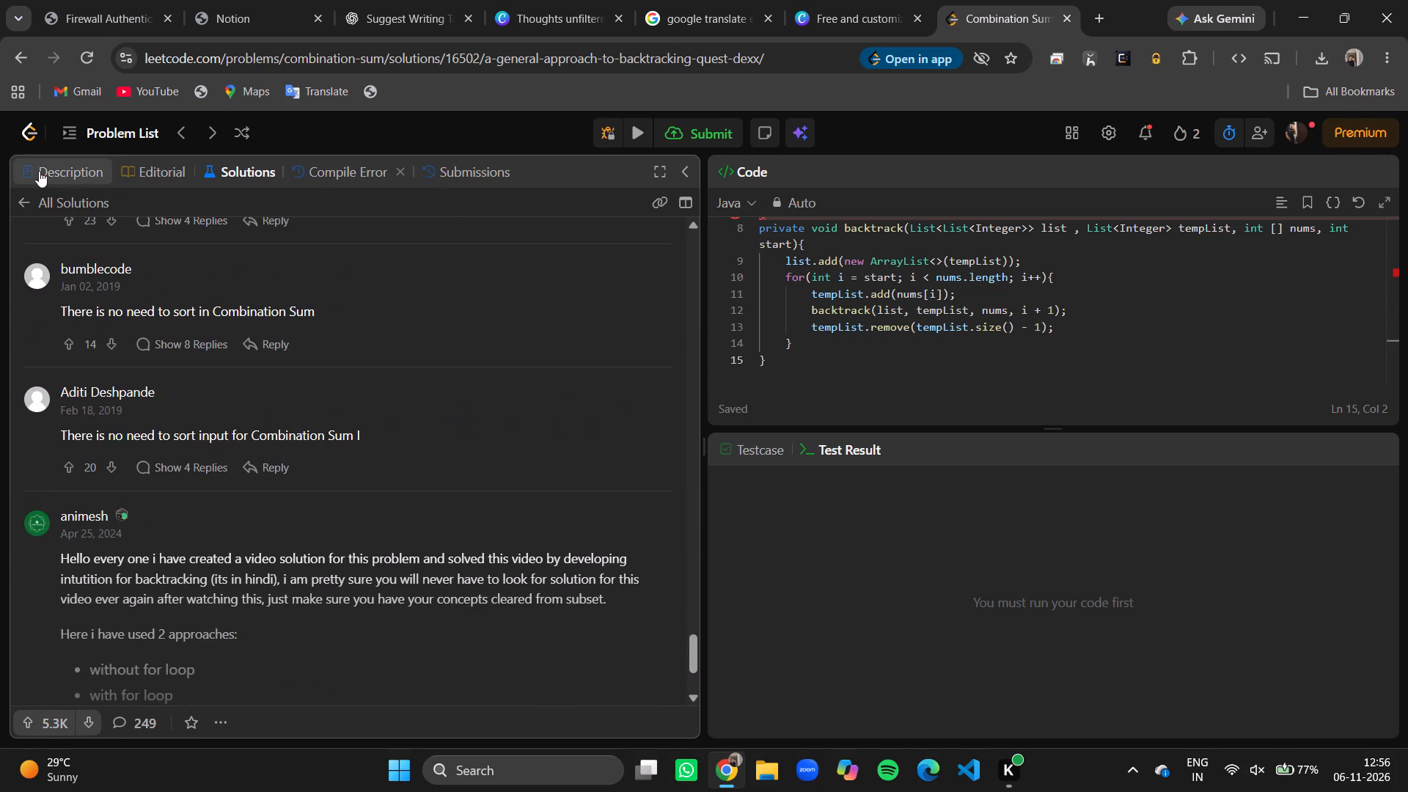
Open the "Detailed Time and Space Complexity analysis" post from the Java solutions list and copy its Java code.
left_click(25, 202)
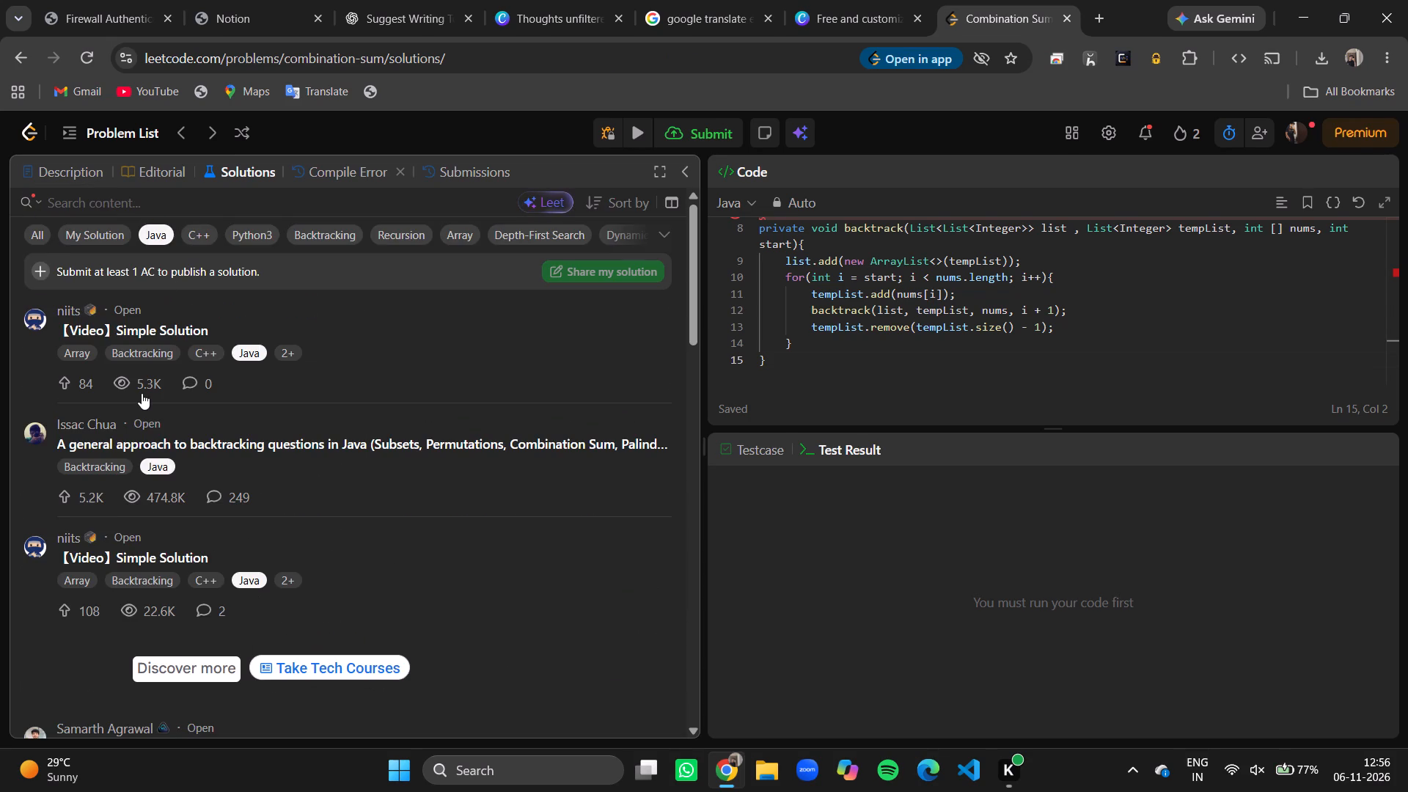
scroll(142, 393, "down", 4)
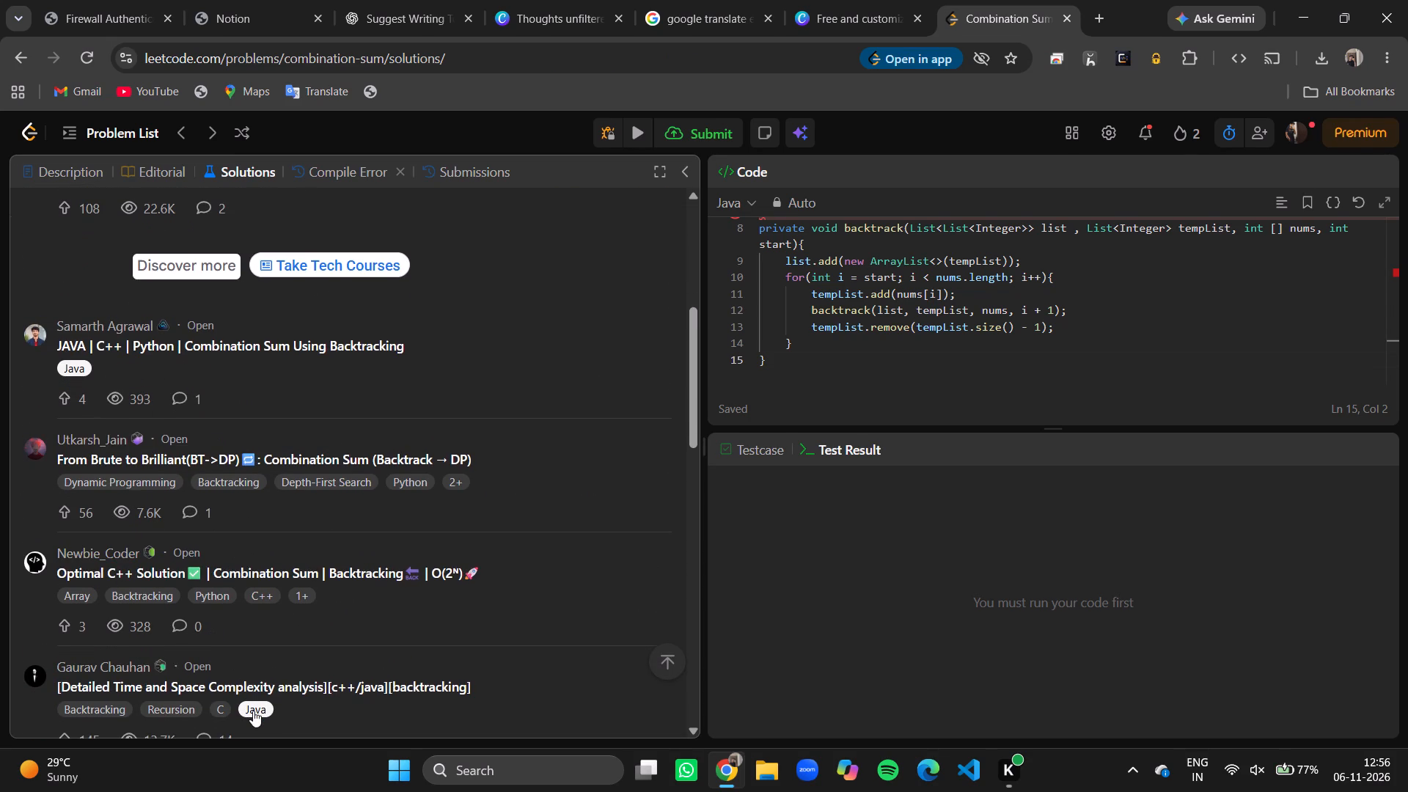
left_click(253, 711)
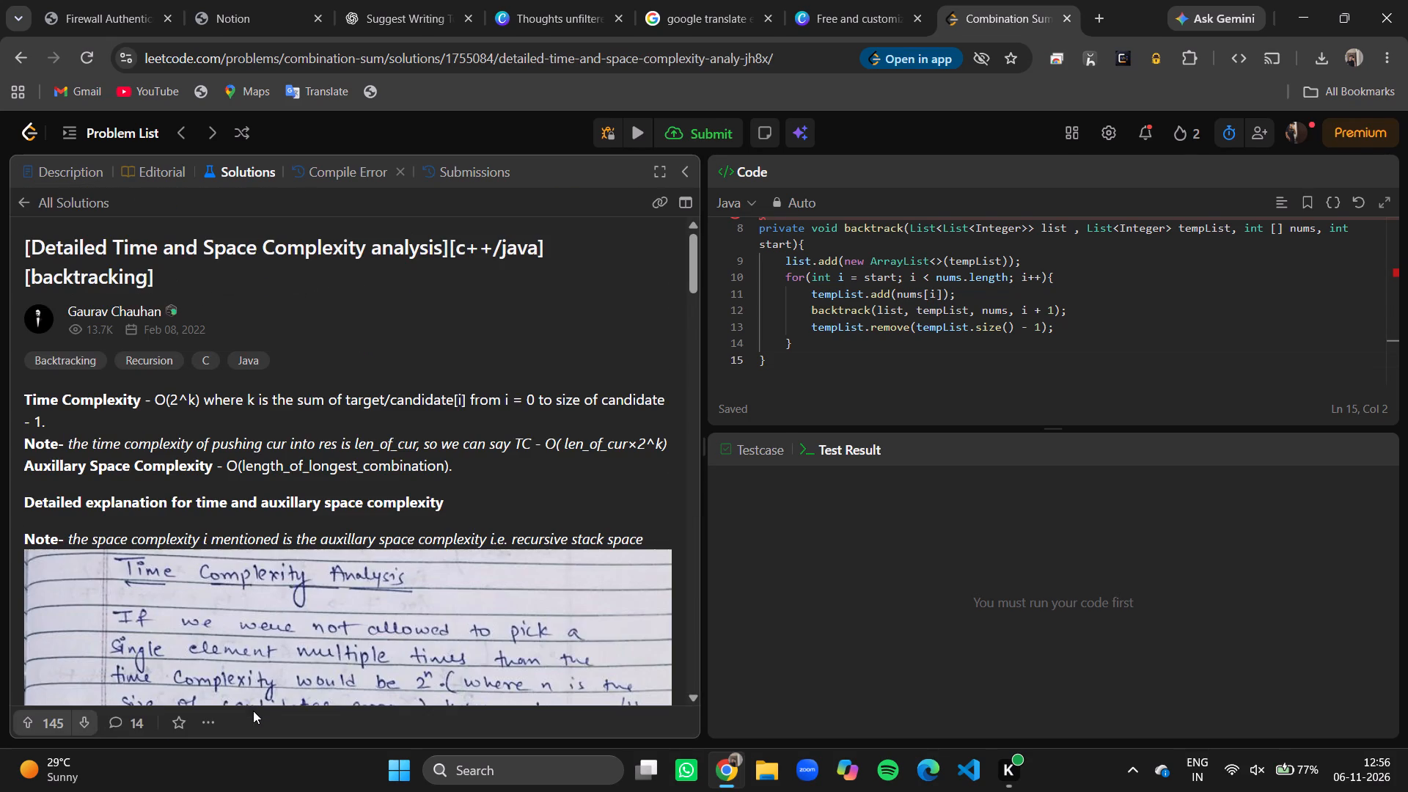
scroll(342, 601, "down", 9)
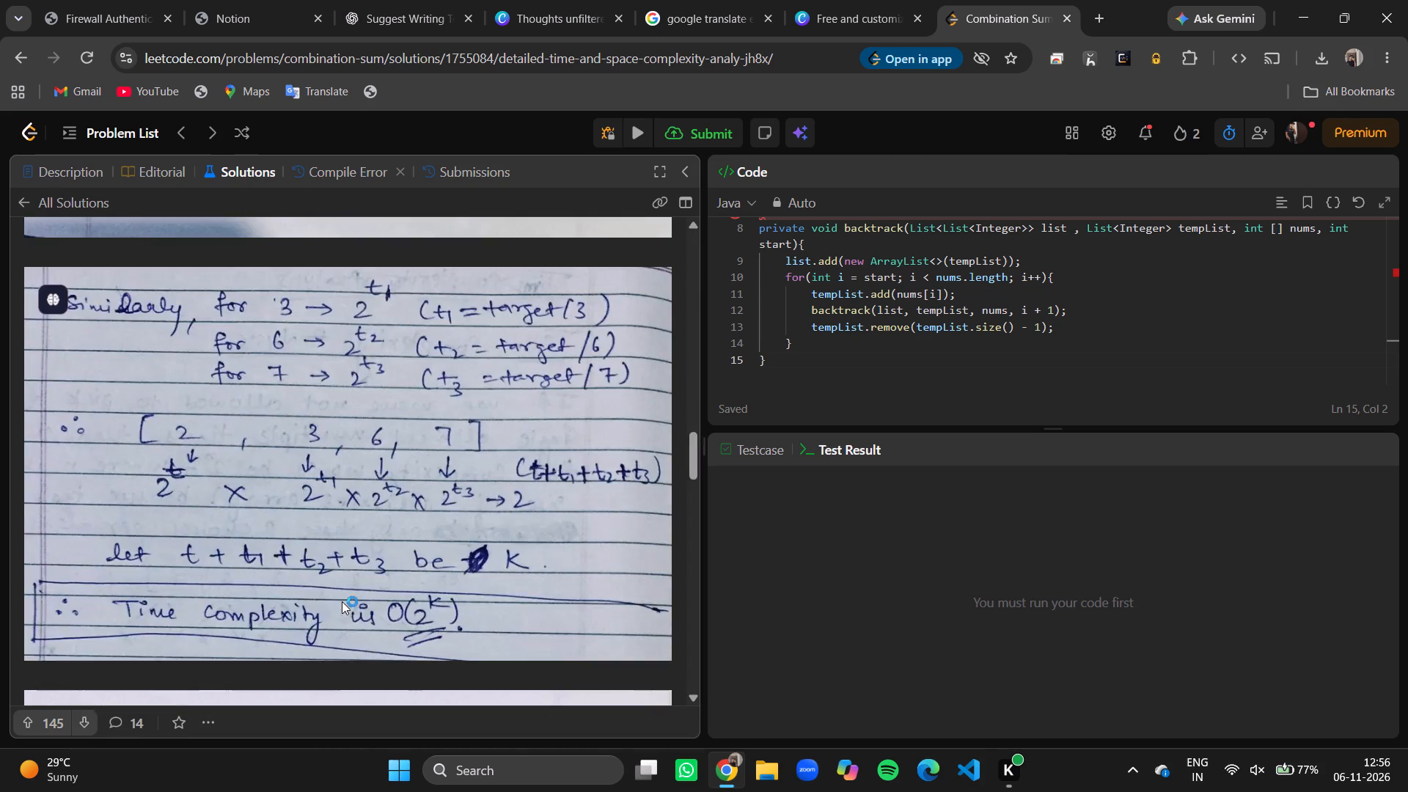
scroll(342, 601, "down", 2)
scroll(342, 601, "up", 3)
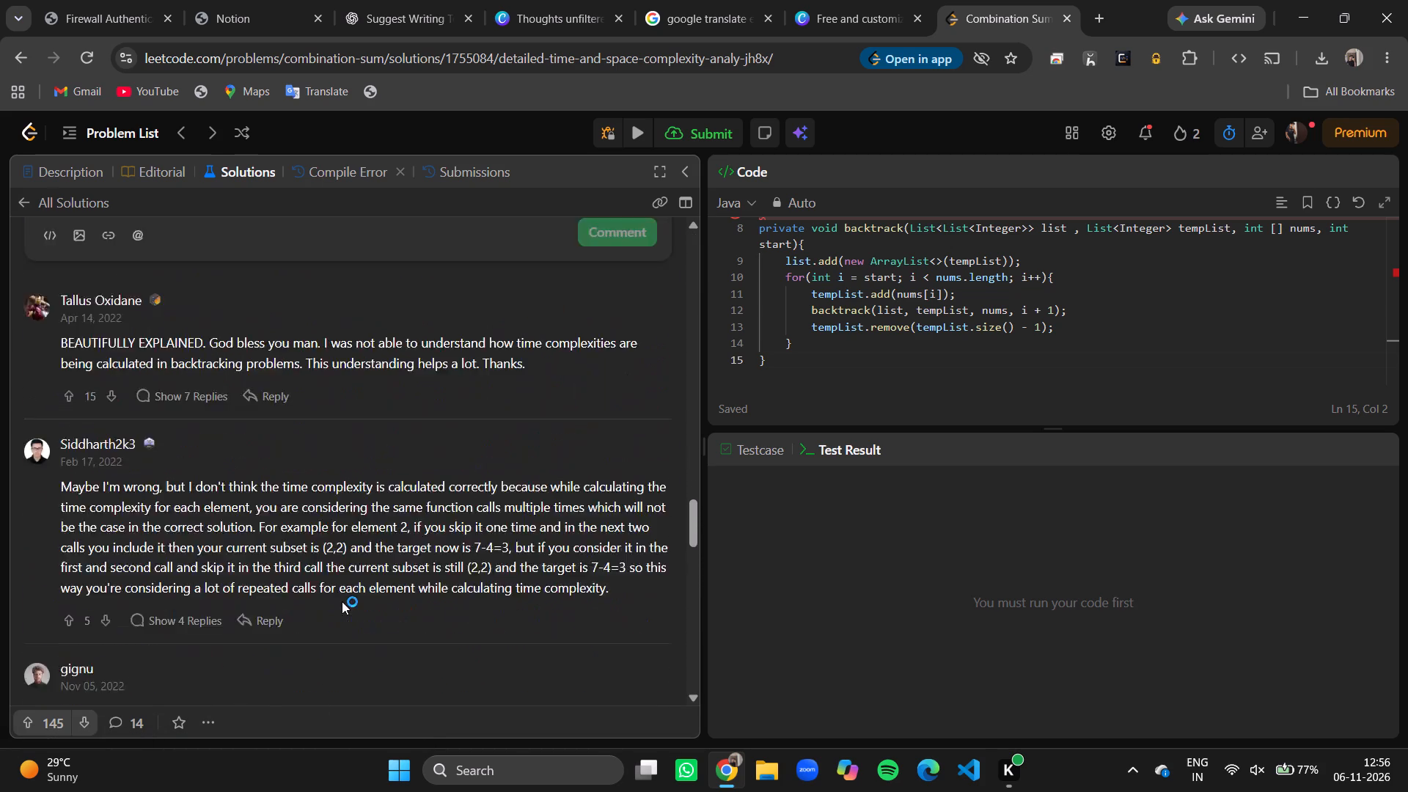
scroll(342, 601, "up", 1)
scroll(342, 601, "down", 8)
scroll(342, 601, "up", 7)
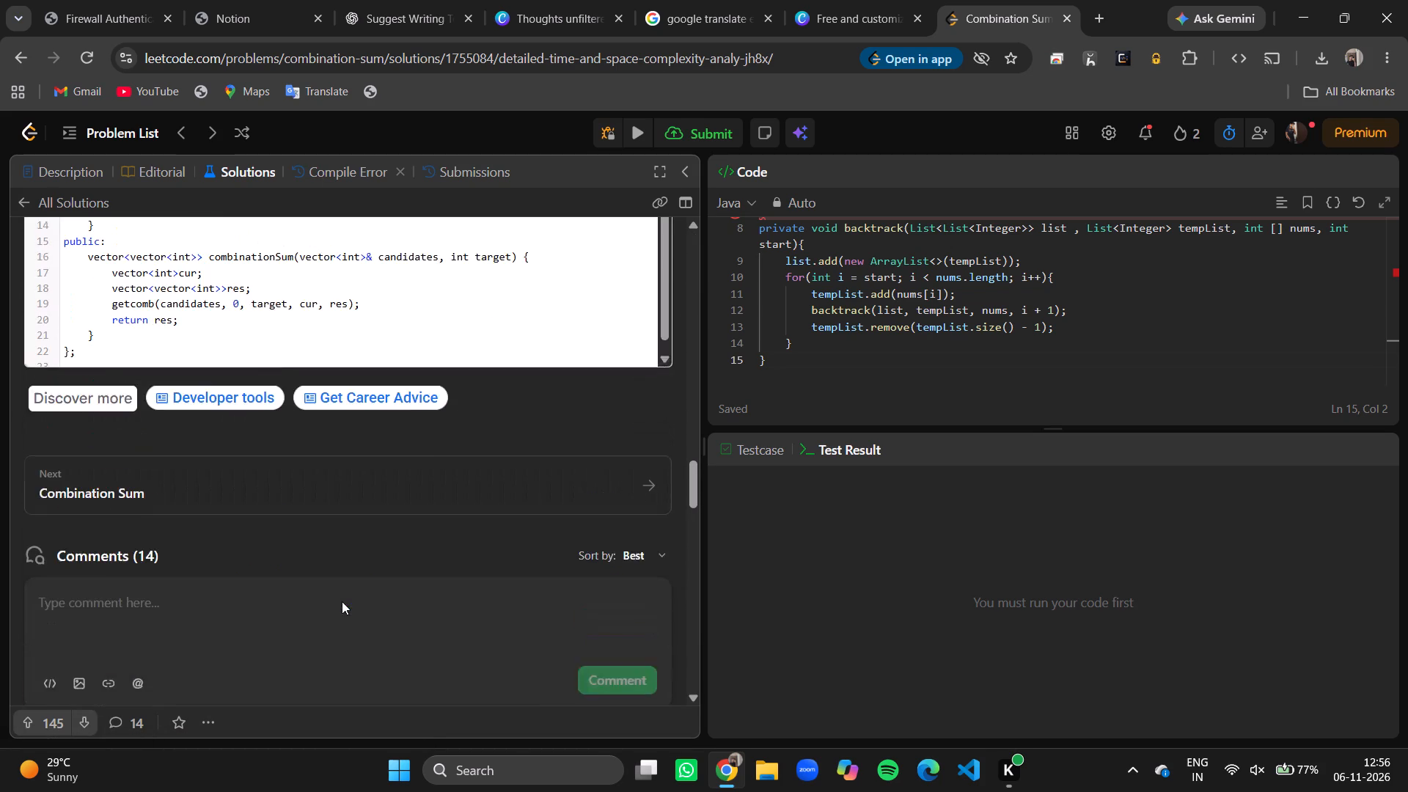
scroll(342, 601, "up", 4)
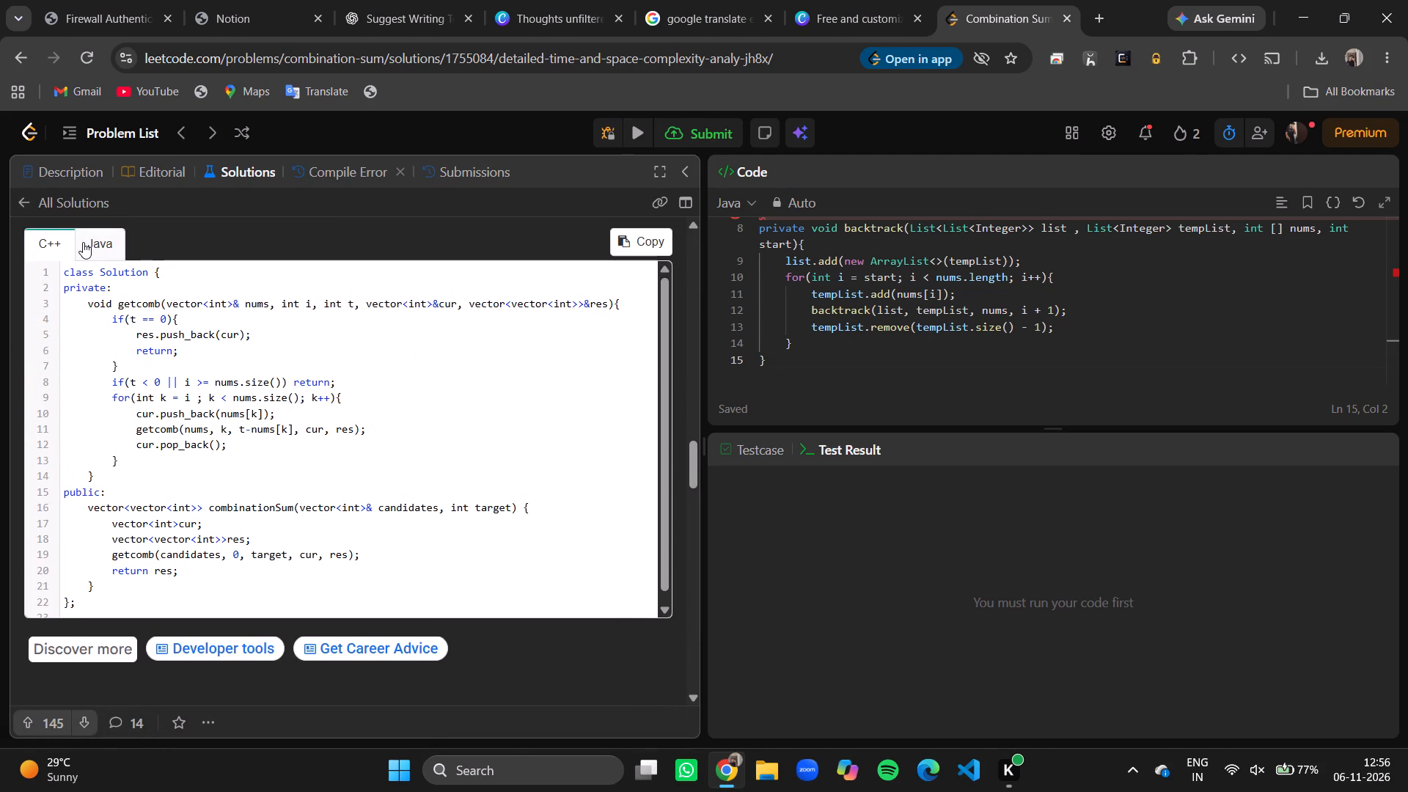
left_click(83, 242)
left_click(643, 234)
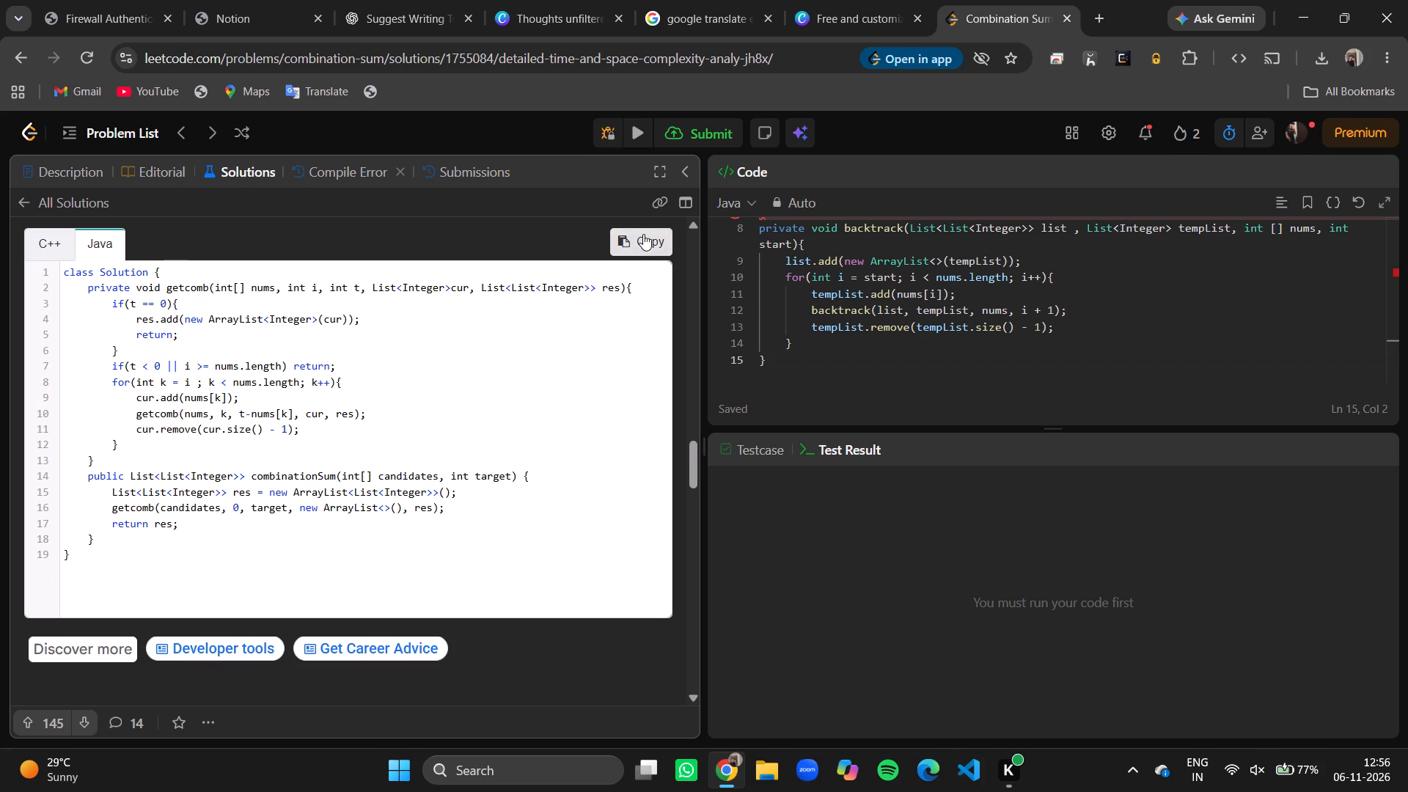
Replace all the code in the editor with the copied Java getcomb solution and submit it.
left_click(895, 268)
key("ctrl+a")
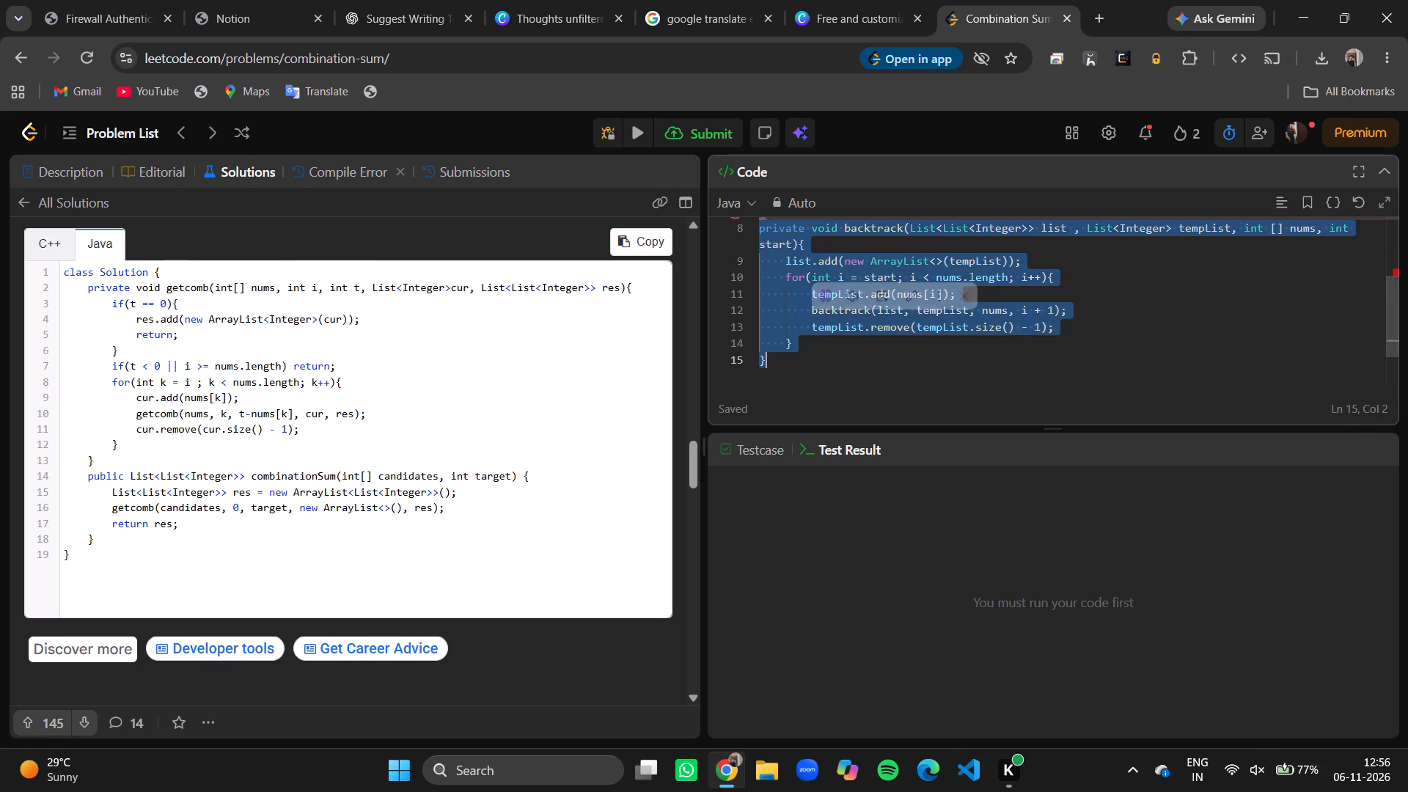
key("ctrl+v")
left_click(895, 268, "ctrl")
left_click(706, 129)
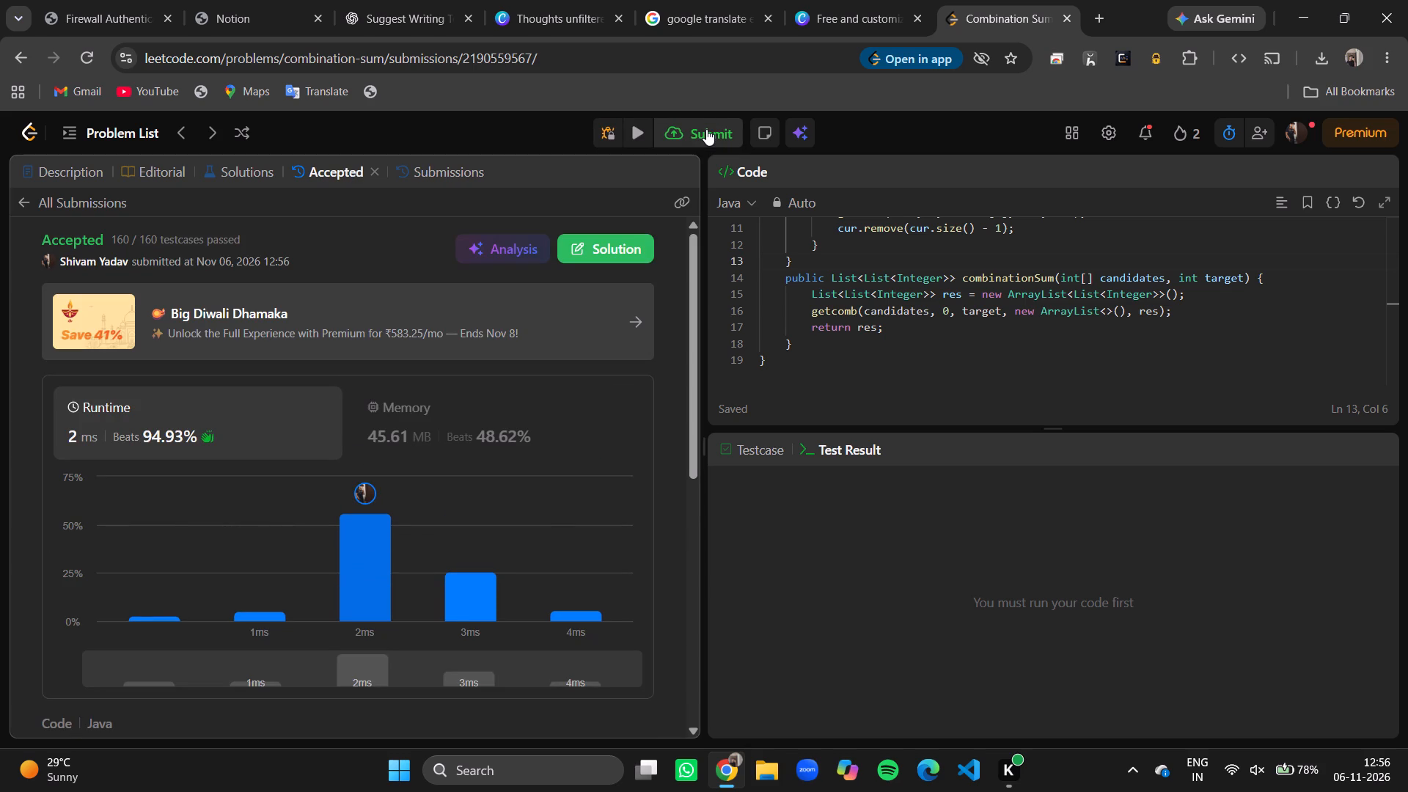
Switch to the Canva "Thoughts unfiltered" design, undo the removal of page 5's verse text box, and clear the old verse from it.
left_click(821, 9)
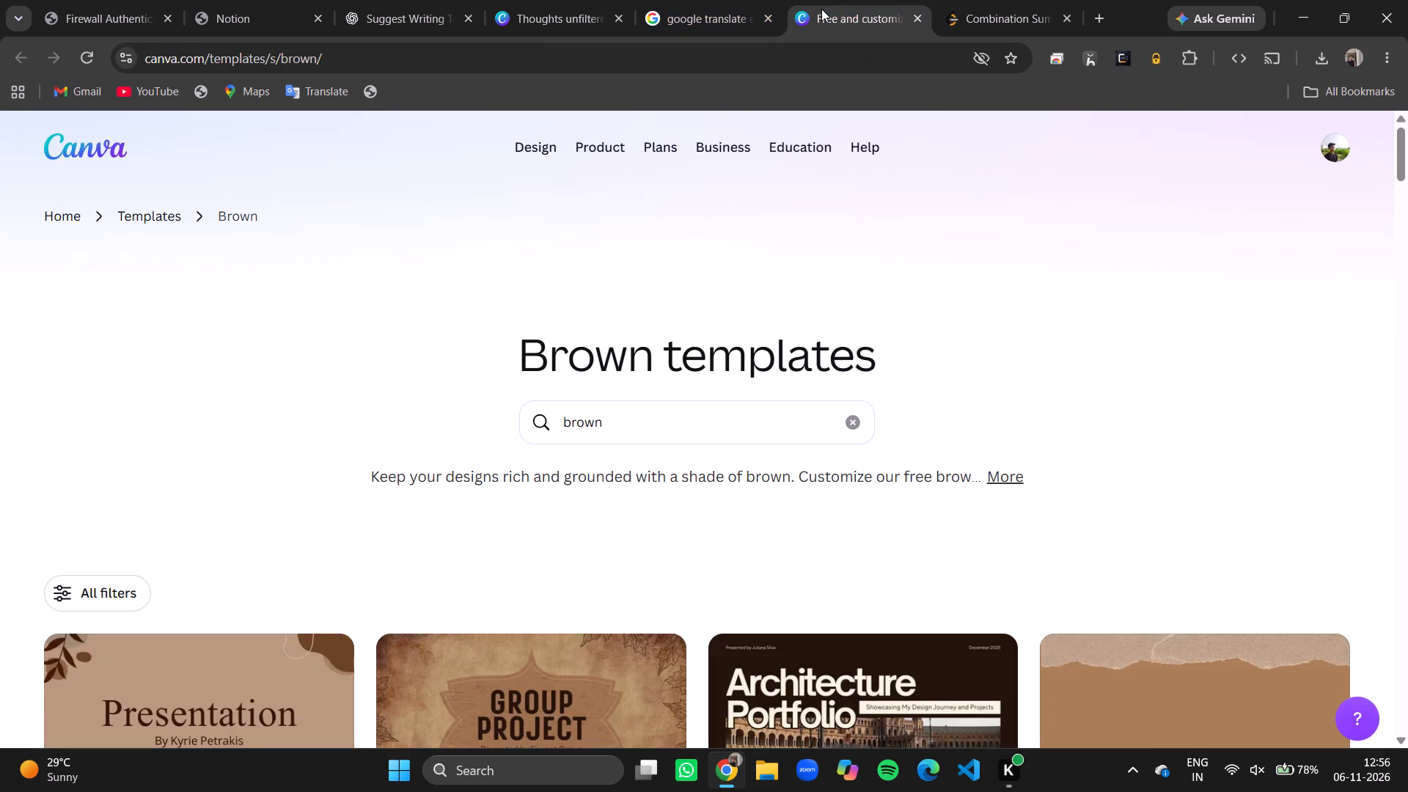
left_click(965, 3)
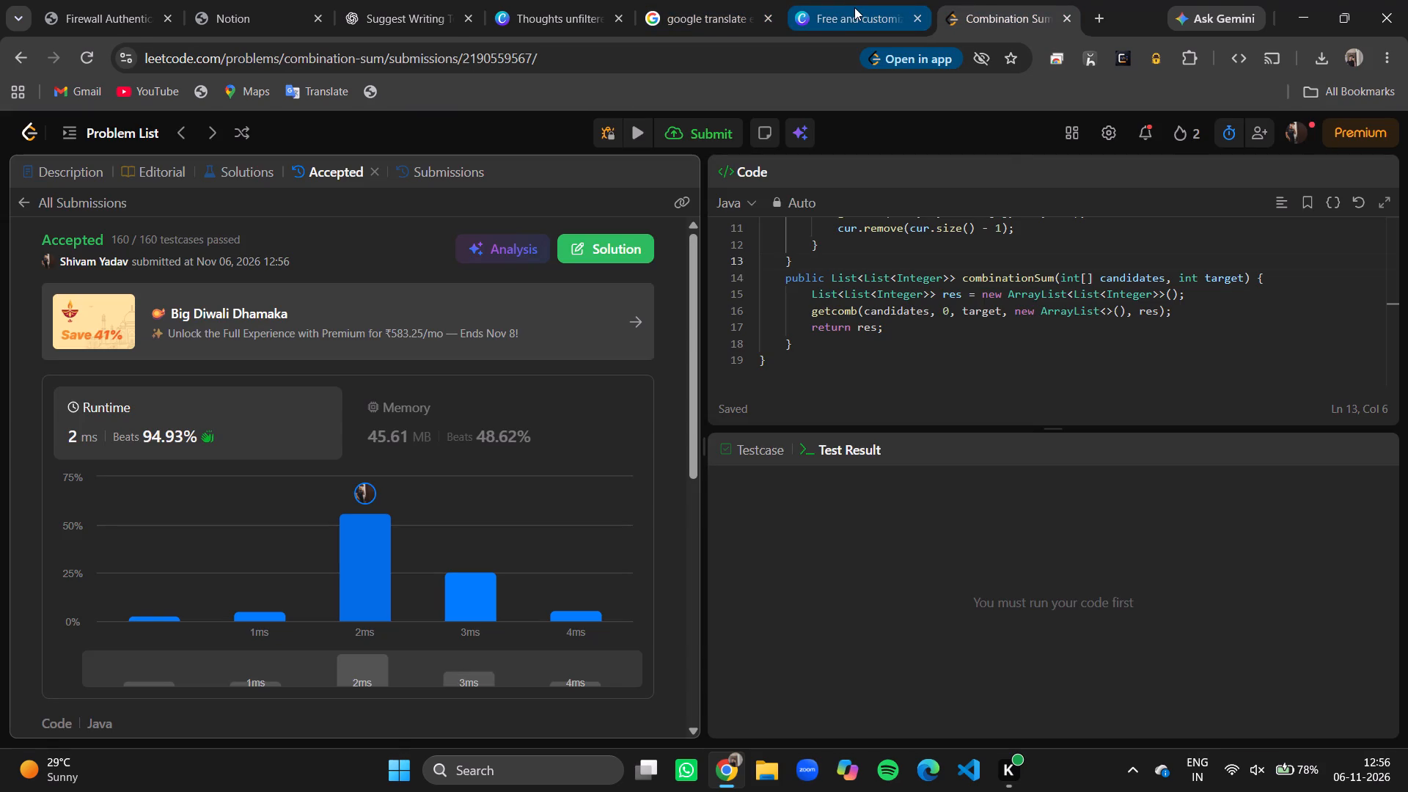
left_click(854, 6)
left_click(557, 12)
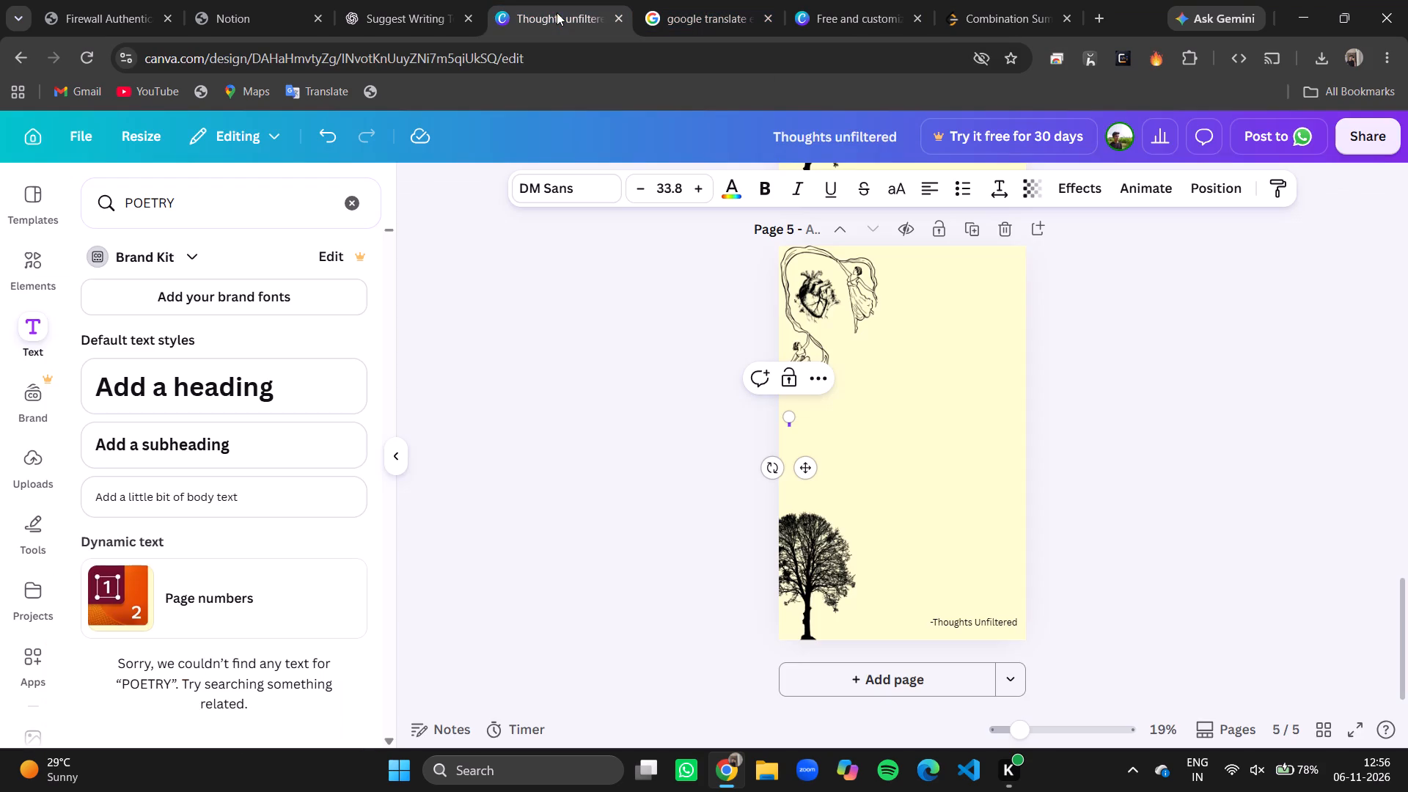
left_click(885, 402)
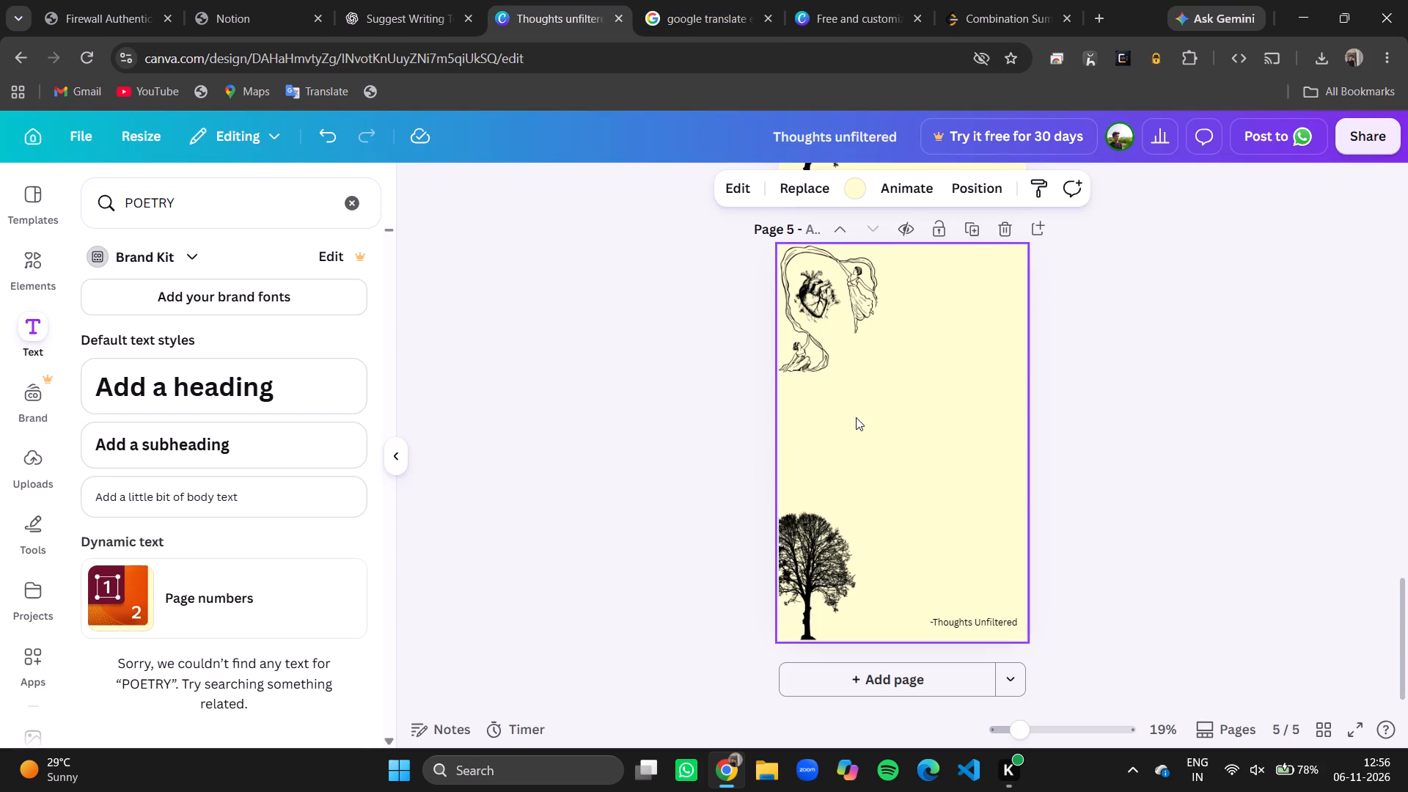
key("ctrl+z")
key("ctrl+z")
left_click(894, 437)
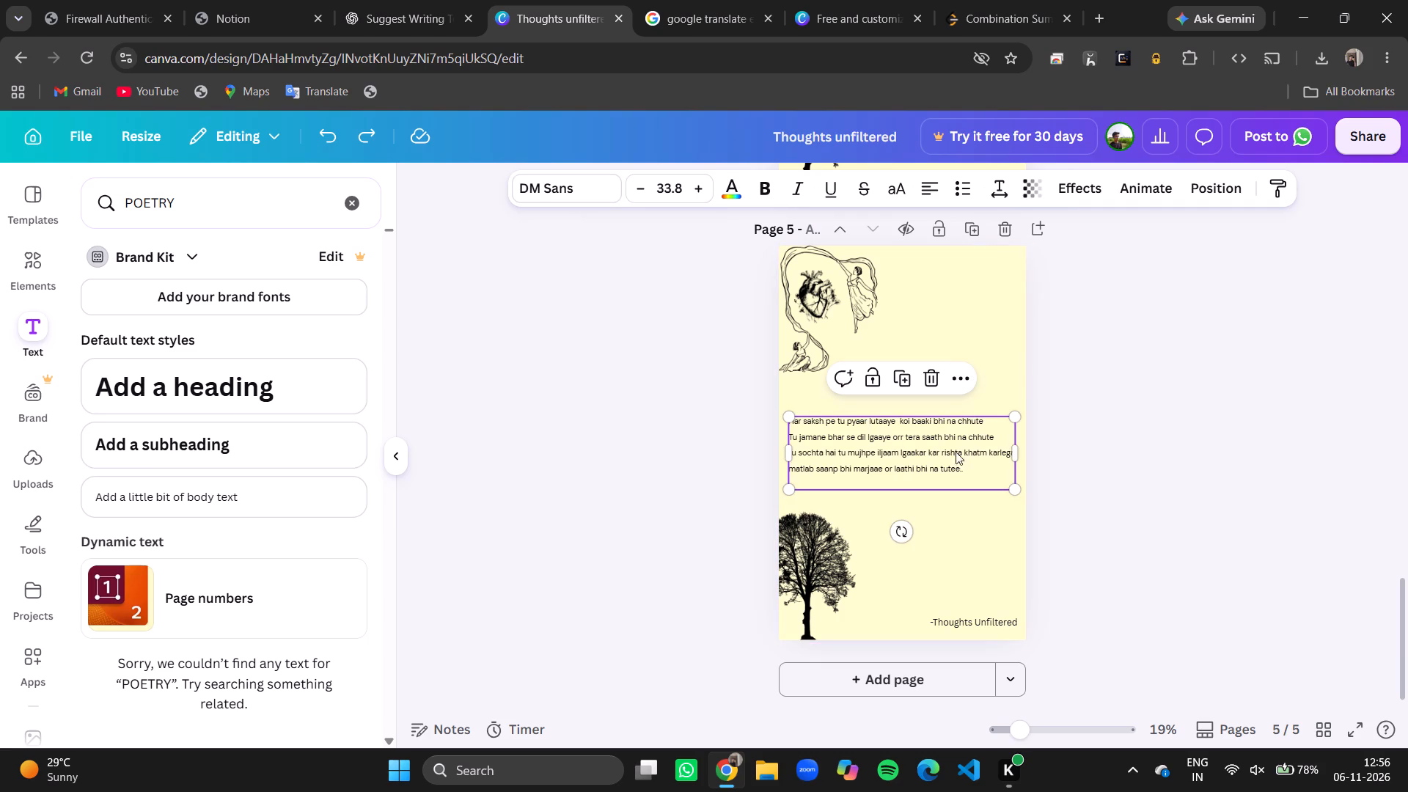
double_click(967, 468)
key("BackSpace")
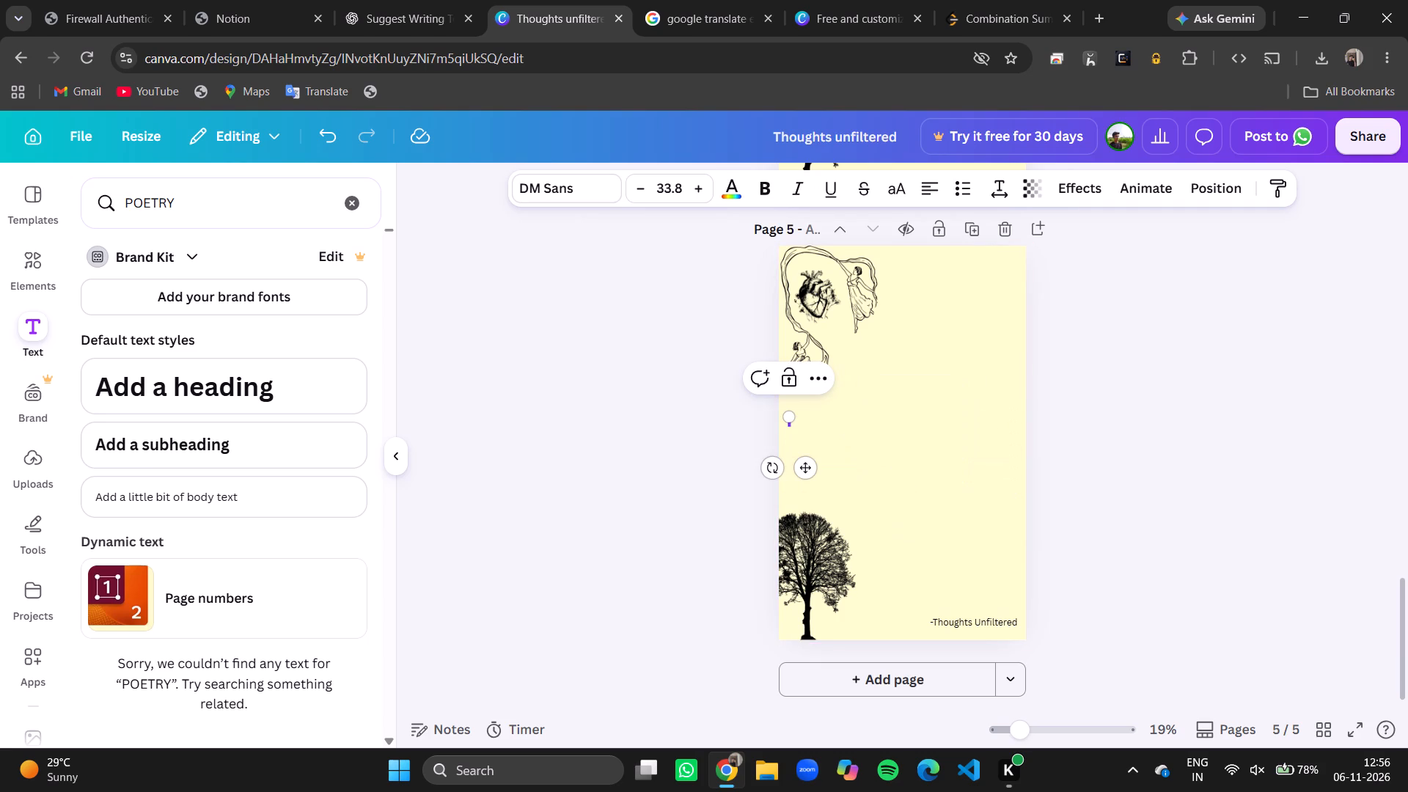
Enter the verse's first line in the page 5 text box: "ki kaise kaiso ko hamraaj karti hai".
key("h")
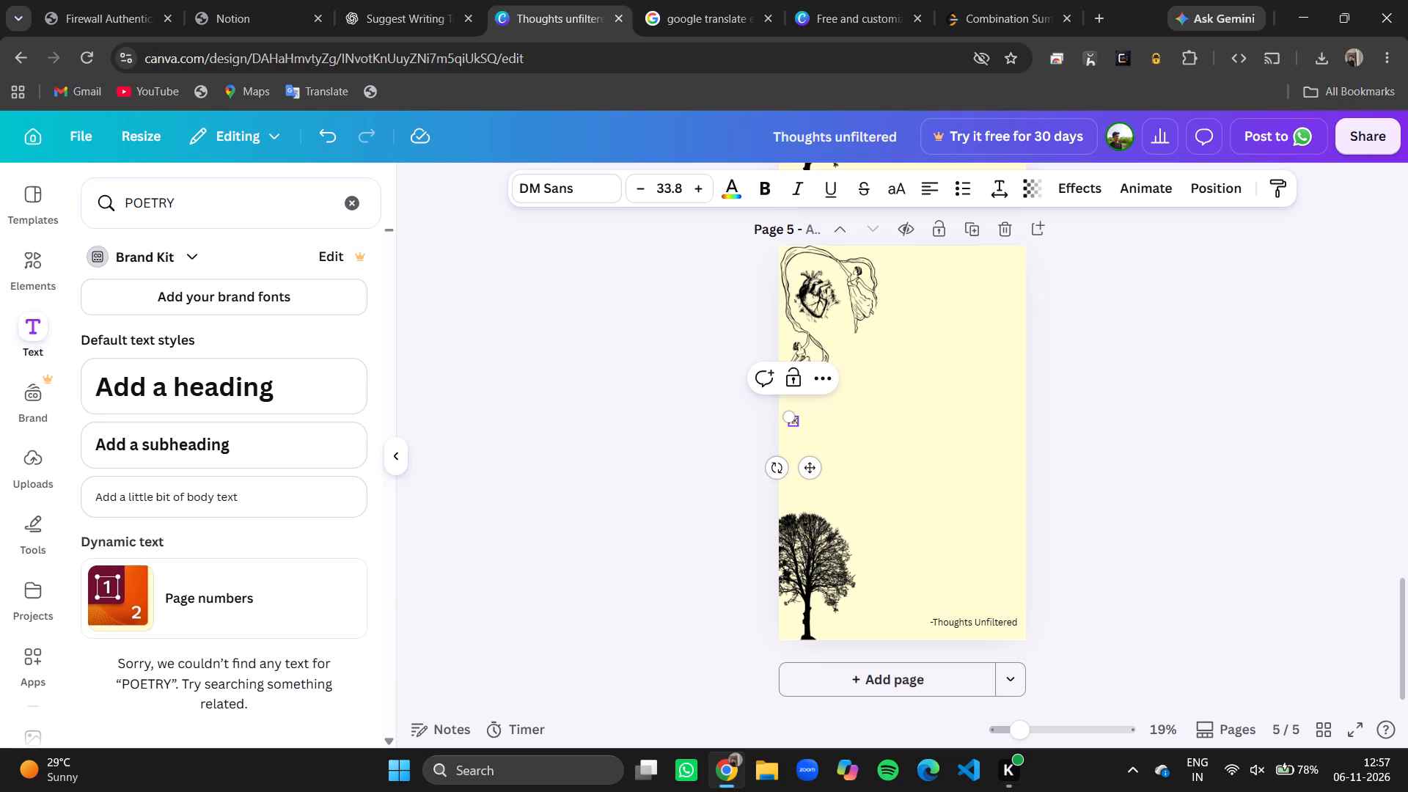
key("BackSpace")
key("BackSpace")
key("BackSpace")
type("ki")
key("space")
type("kaise")
key("BackSpace")
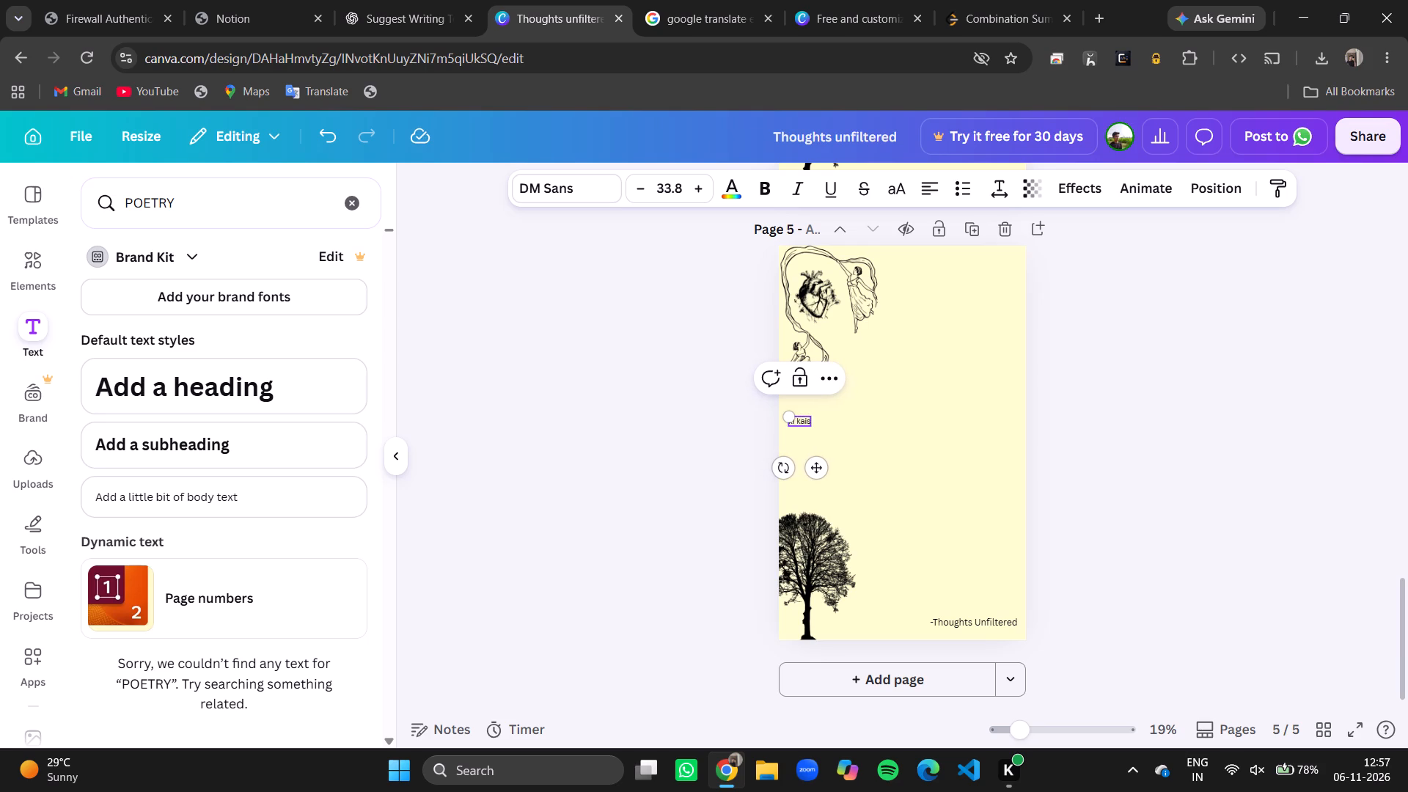
type("e kaiso ko hamraaj")
key("space")
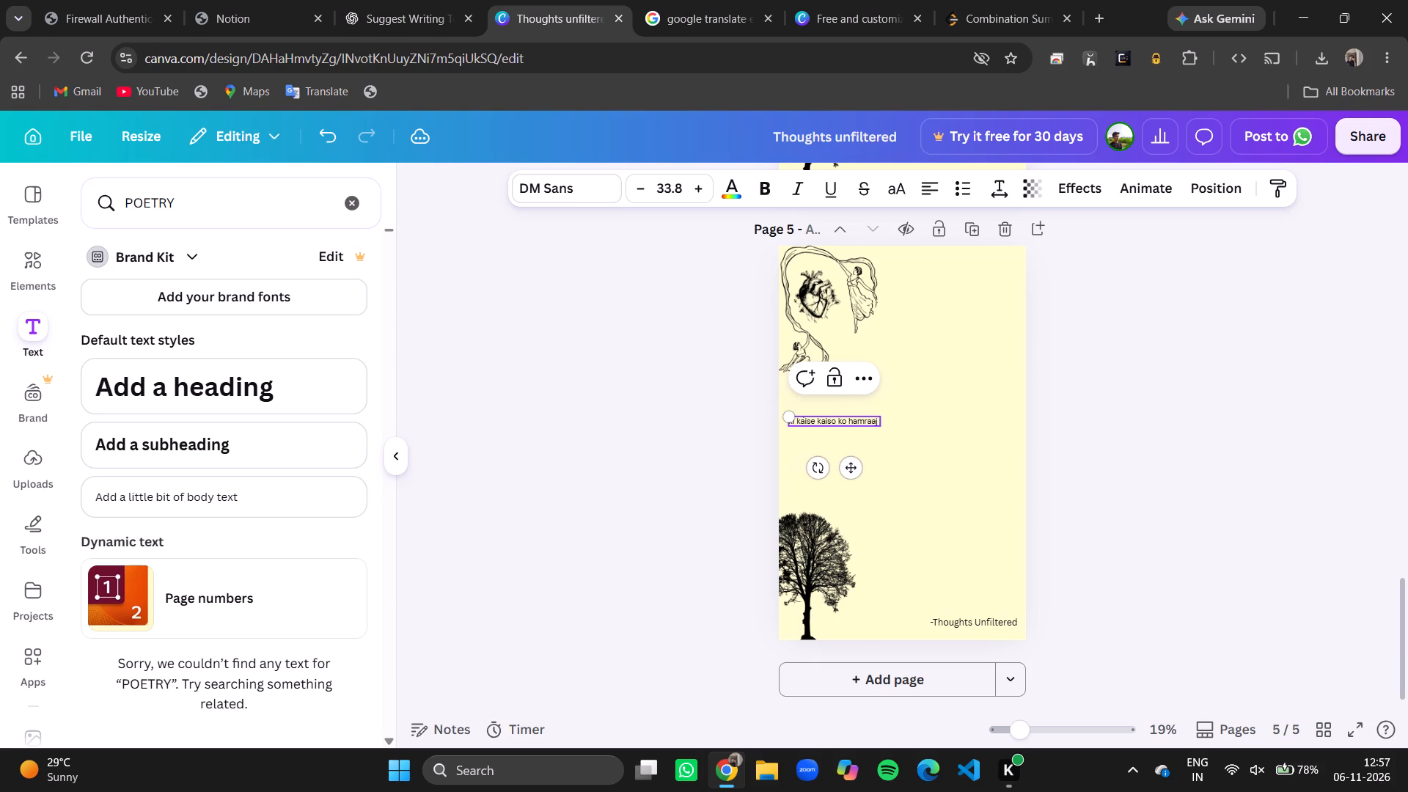
type("karti hai")
key("Return")
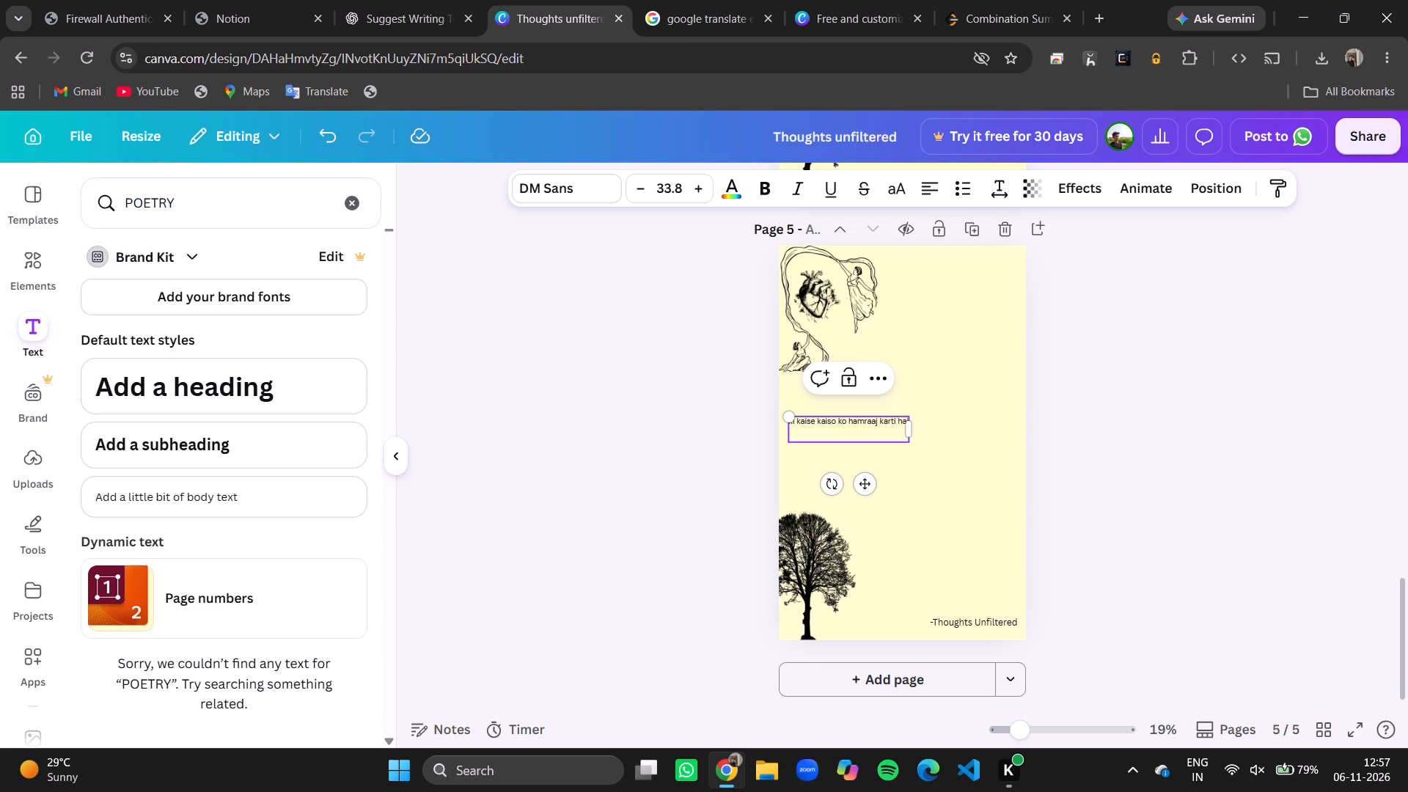
key("Return")
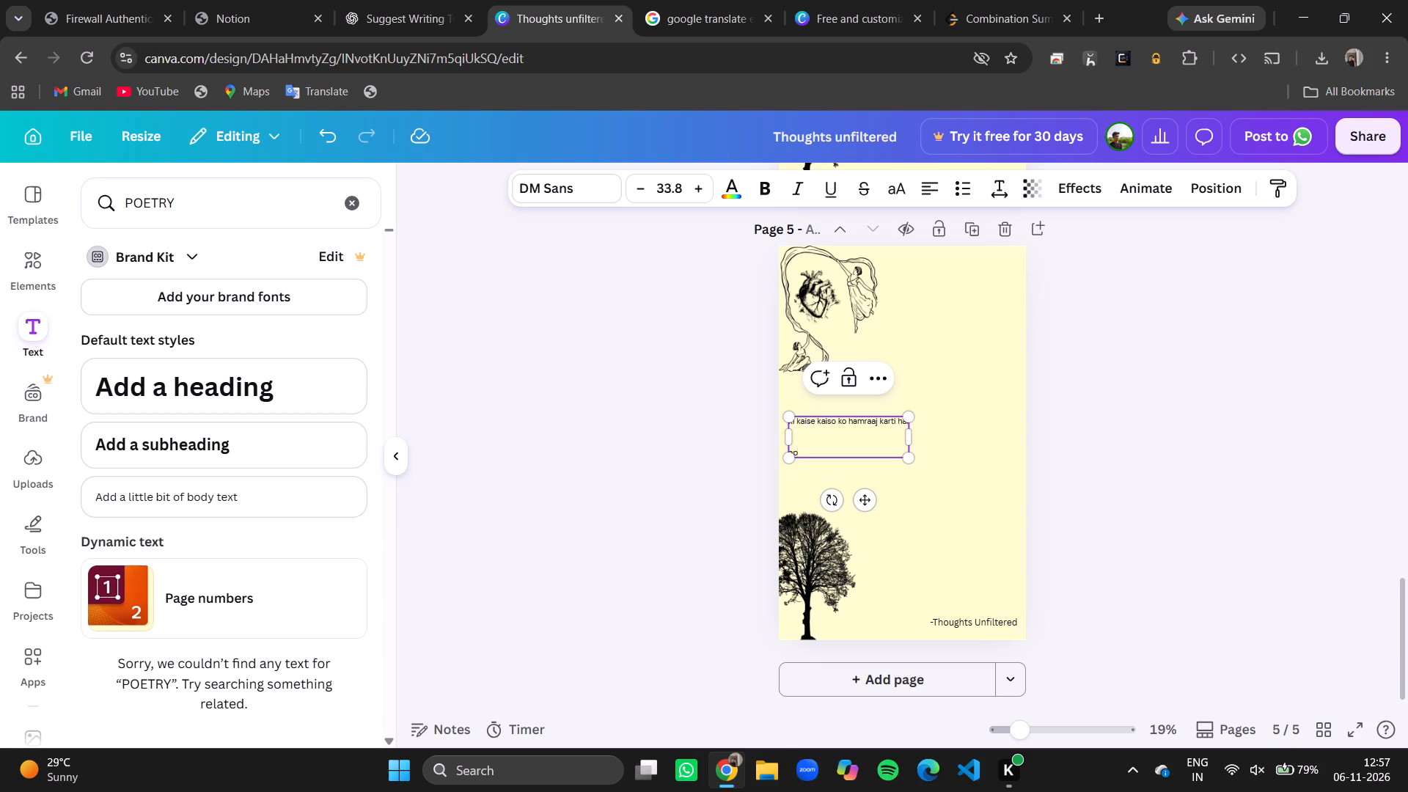
key("BackSpace")
key("BackSpace")
key("BackSpace")
key("BackSpace")
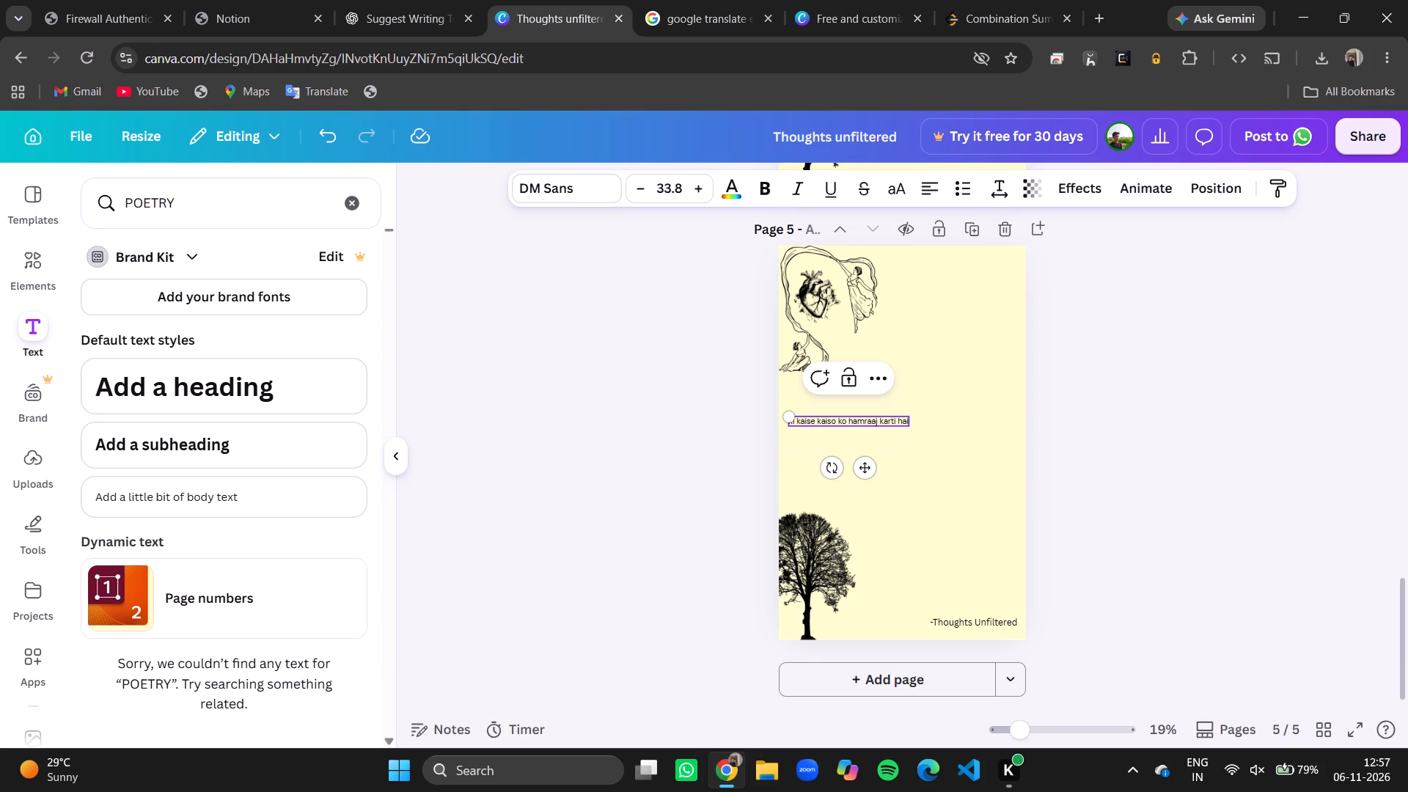
key("BackSpace")
key("i")
Add the second verse line "Apne logo ko naraaj karti hai" directly below the first, followed by a line break.
key("Return")
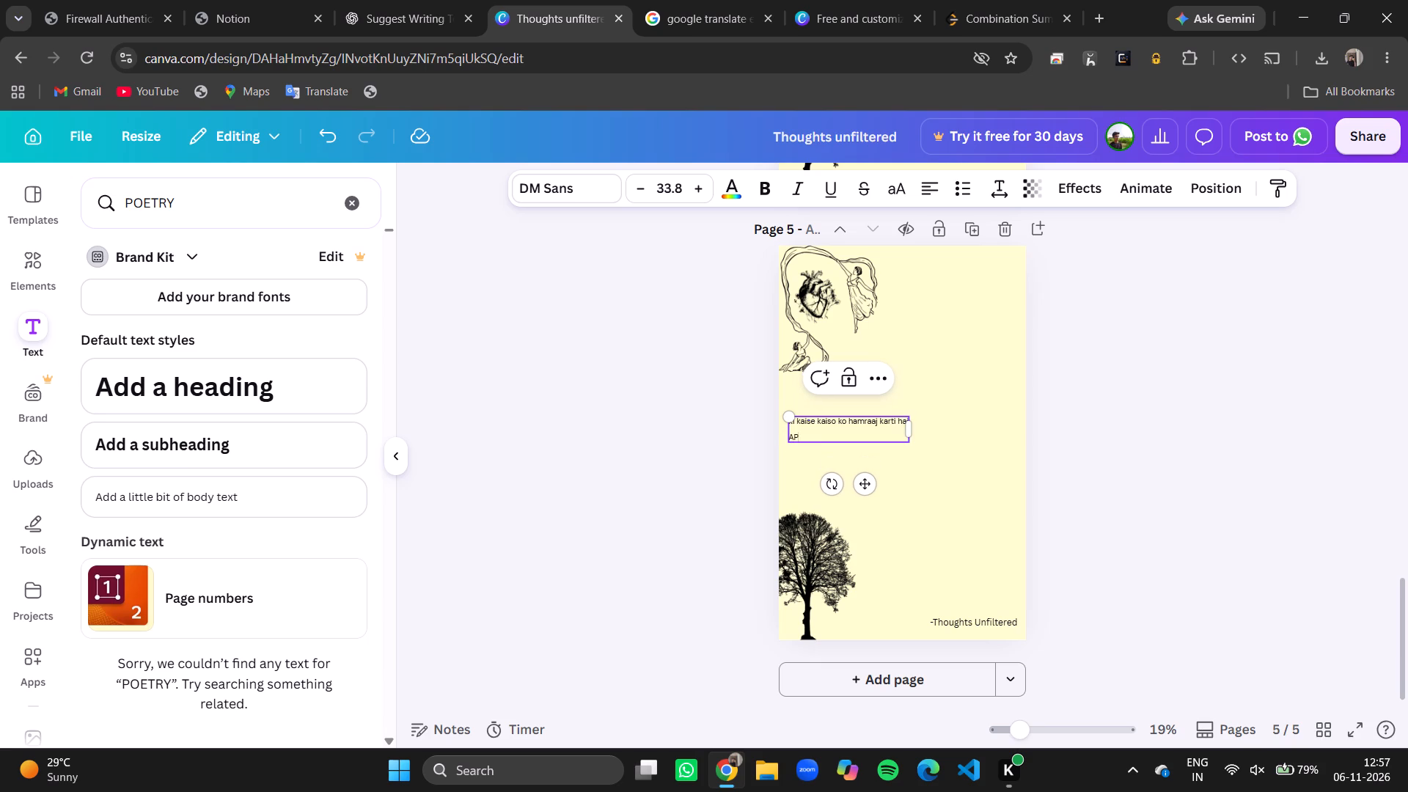
type("ppne")
key("space")
key("BackSpace")
key("BackSpace")
key("BackSpace")
key("BackSpace")
type("ne logo ko naraj")
key("space")
key("BackSpace")
key("BackSpace")
key("a")
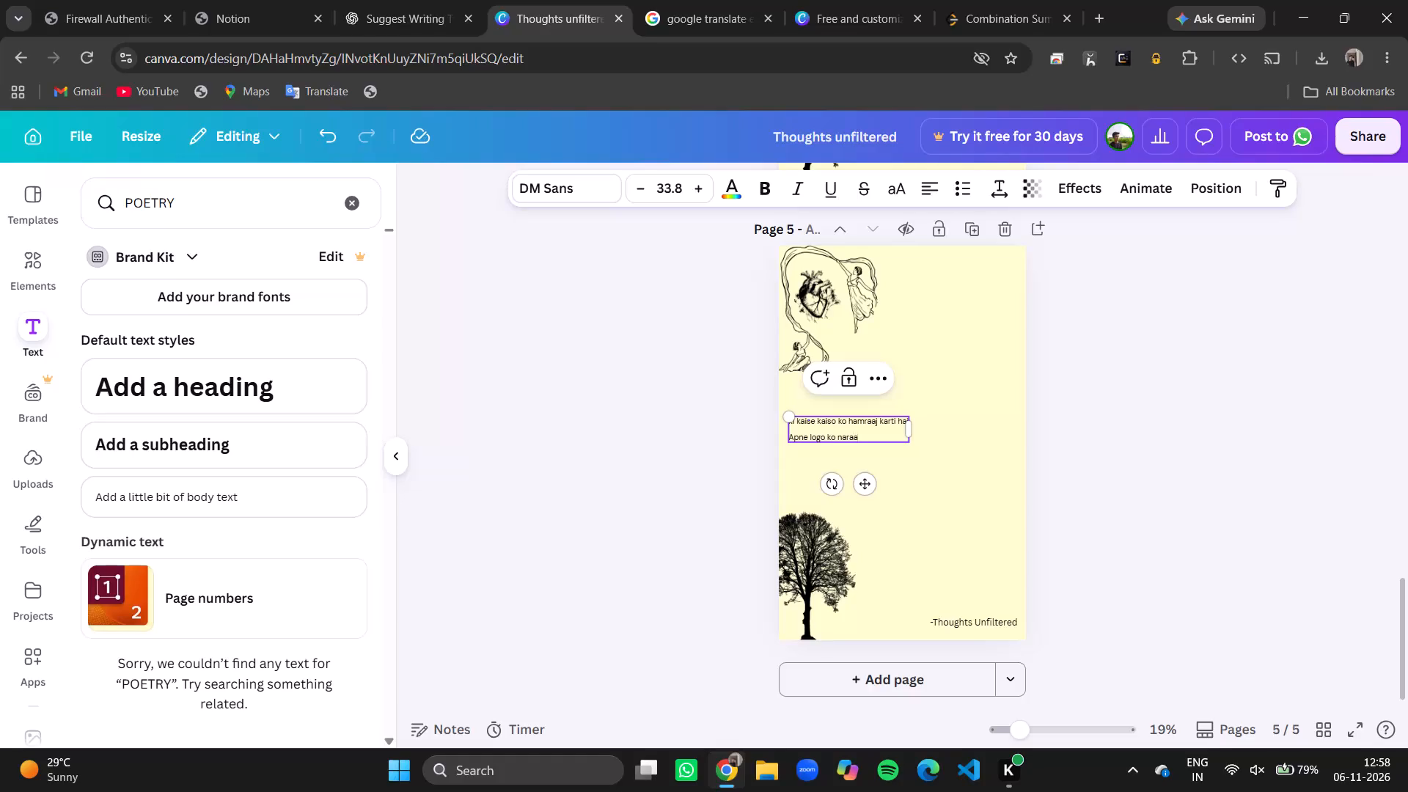
type("j karti hai")
key("space")
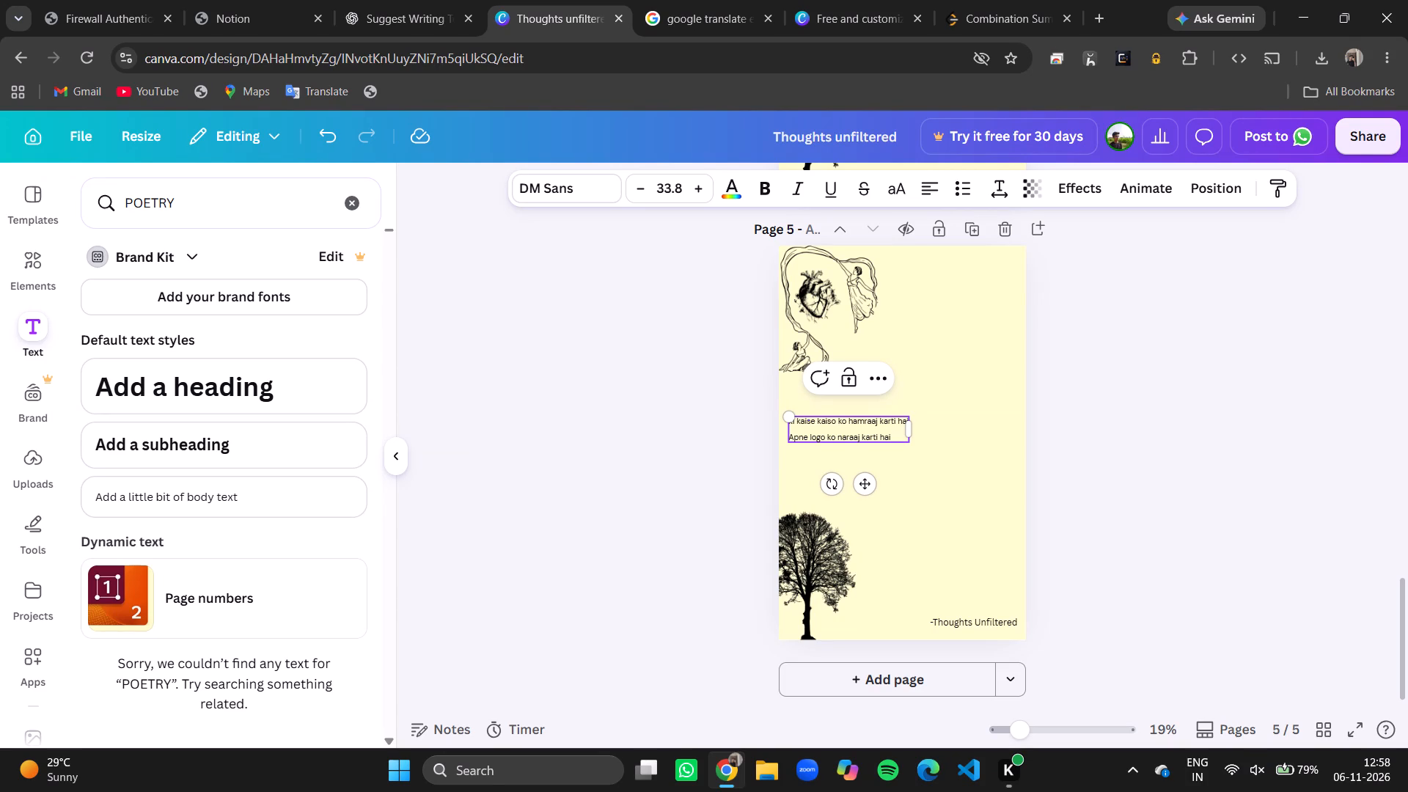
key("Return")
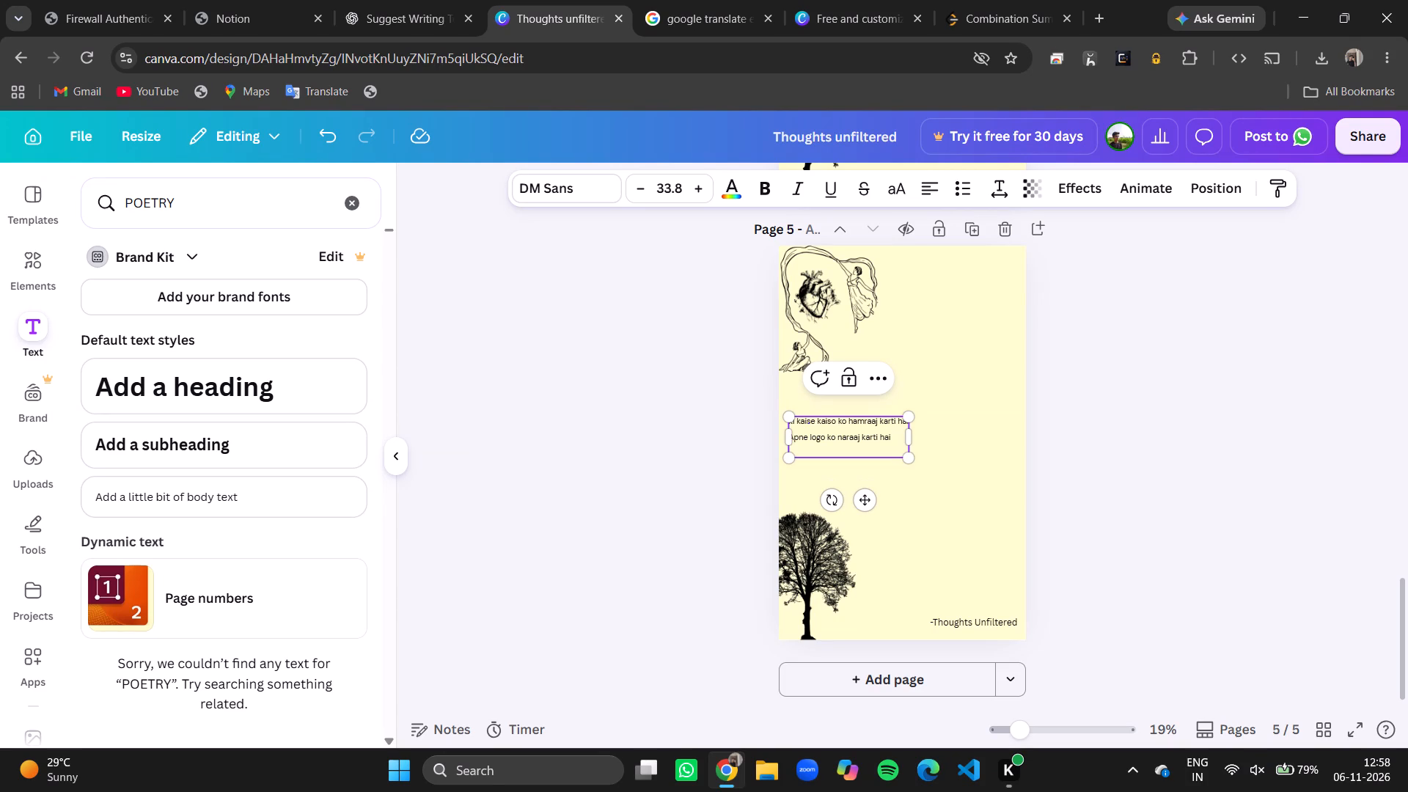
Add the third verse line "tere baad hamne jaana yeh" to the page 5 text box, followed by a line break.
key("Return")
key("BackSpace")
type("ter")
type("e baad")
key("space")
type("hamne jaana")
key("space")
type("yeh")
key("Return")
Enter the fourth verse line "fhadi bhi tik tik ki awaaj karti hai..." in the page 5 text box.
type("fha")
type("di bhi ti")
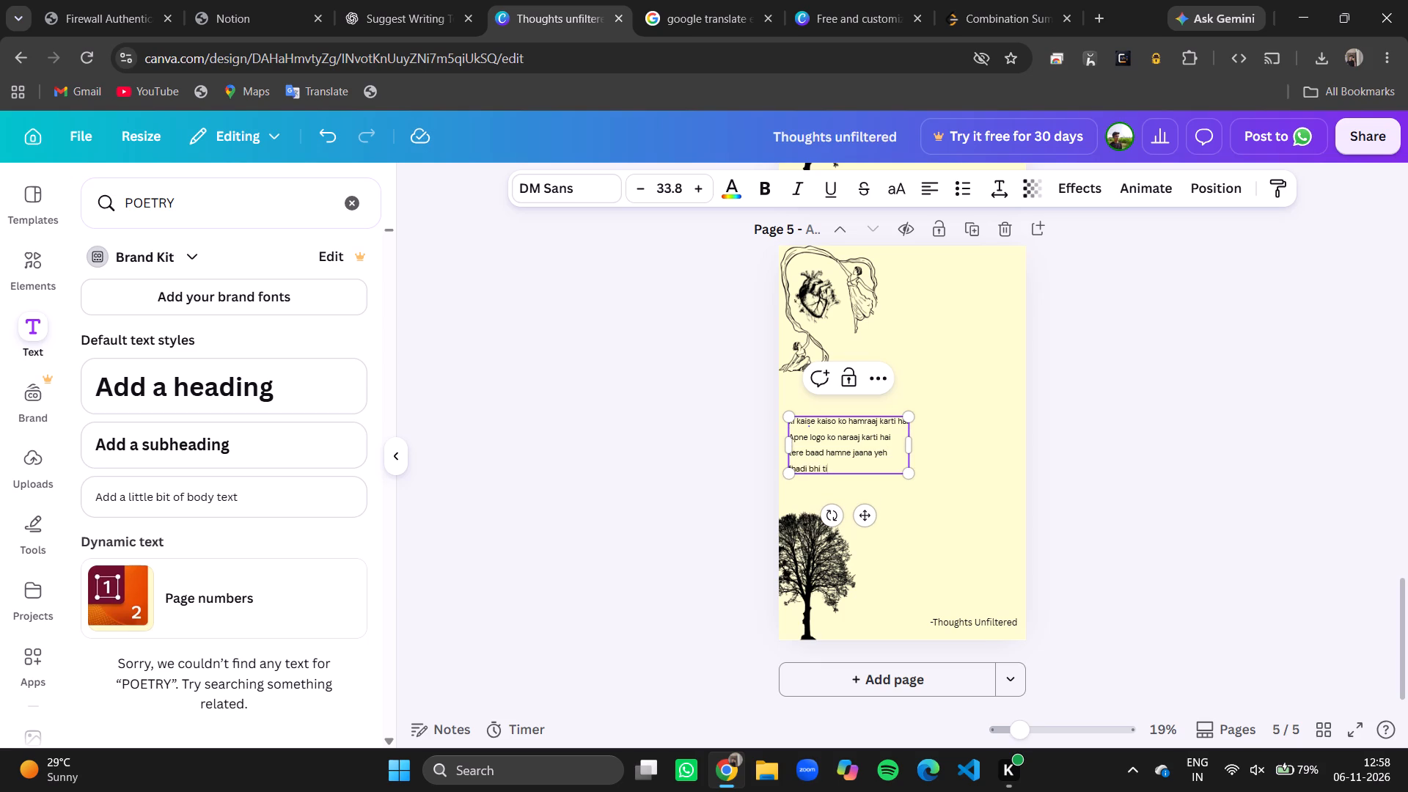
type("k tik ki awaaj karti hi")
key("BackSpace")
type("ai")
type("...")
Enlarge the page 5 verse to a font size of about 49.8 and move it slightly up, clear of the tree.
left_click_drag(909, 471, 930, 477)
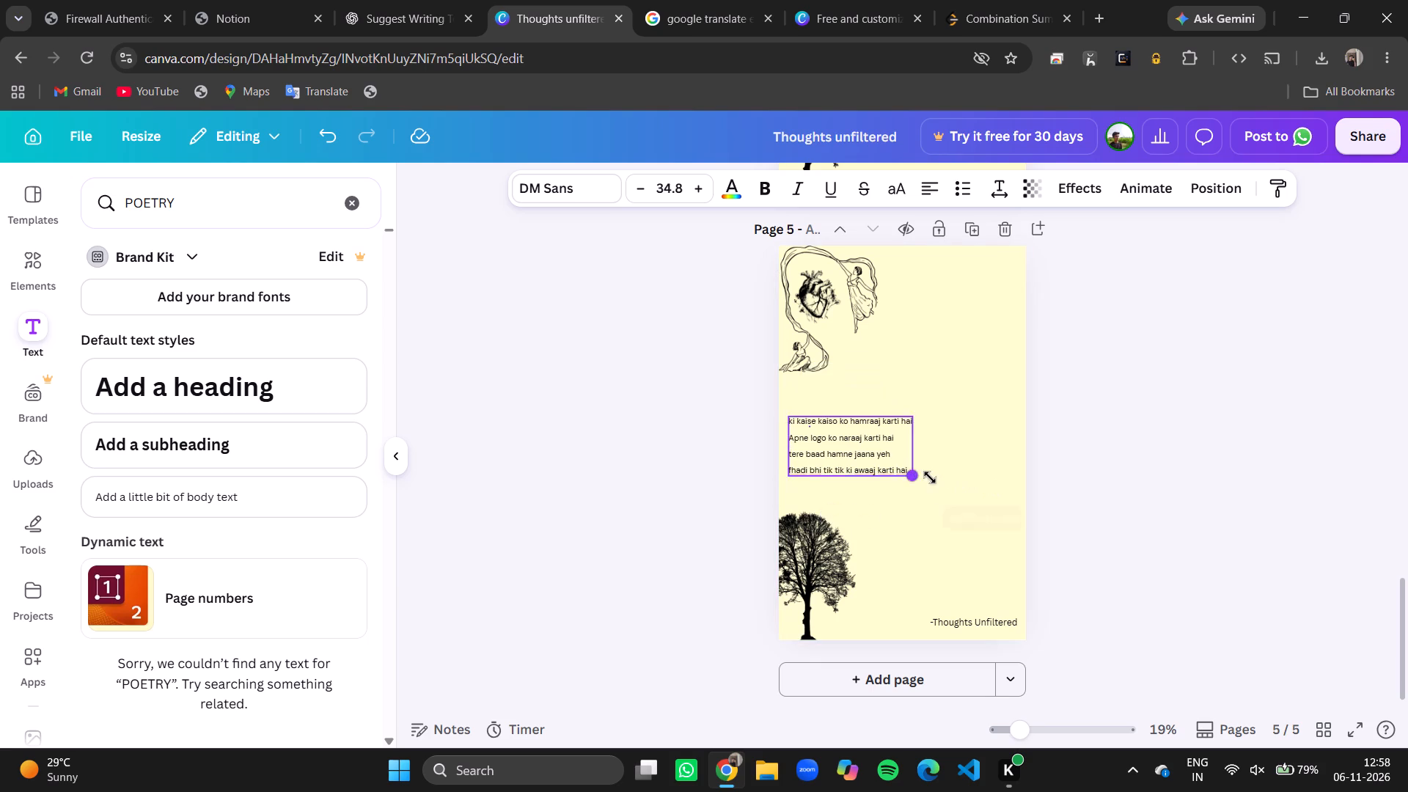
left_click_drag(930, 477, 976, 479)
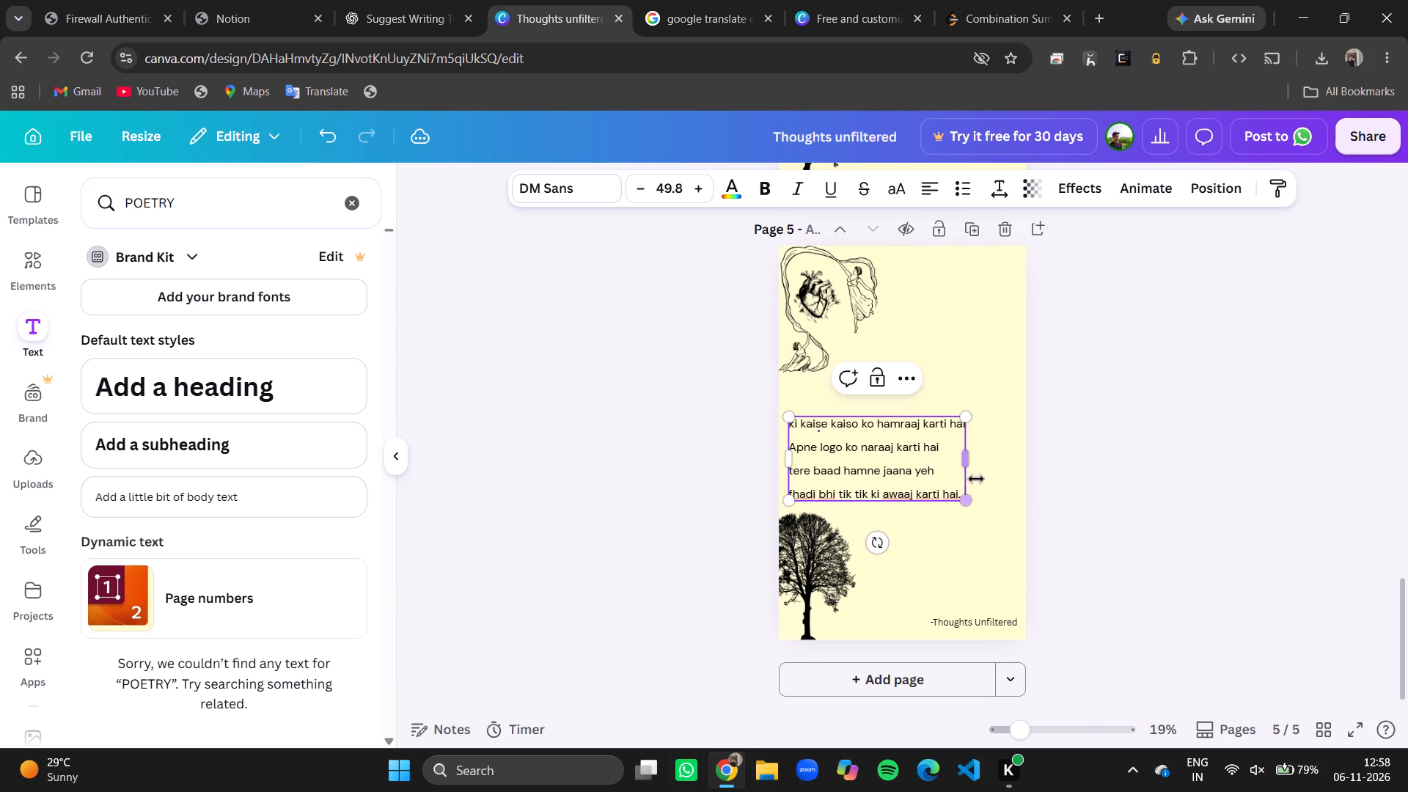
left_click(1119, 474)
left_click_drag(928, 461, 928, 447)
left_click(1192, 452)
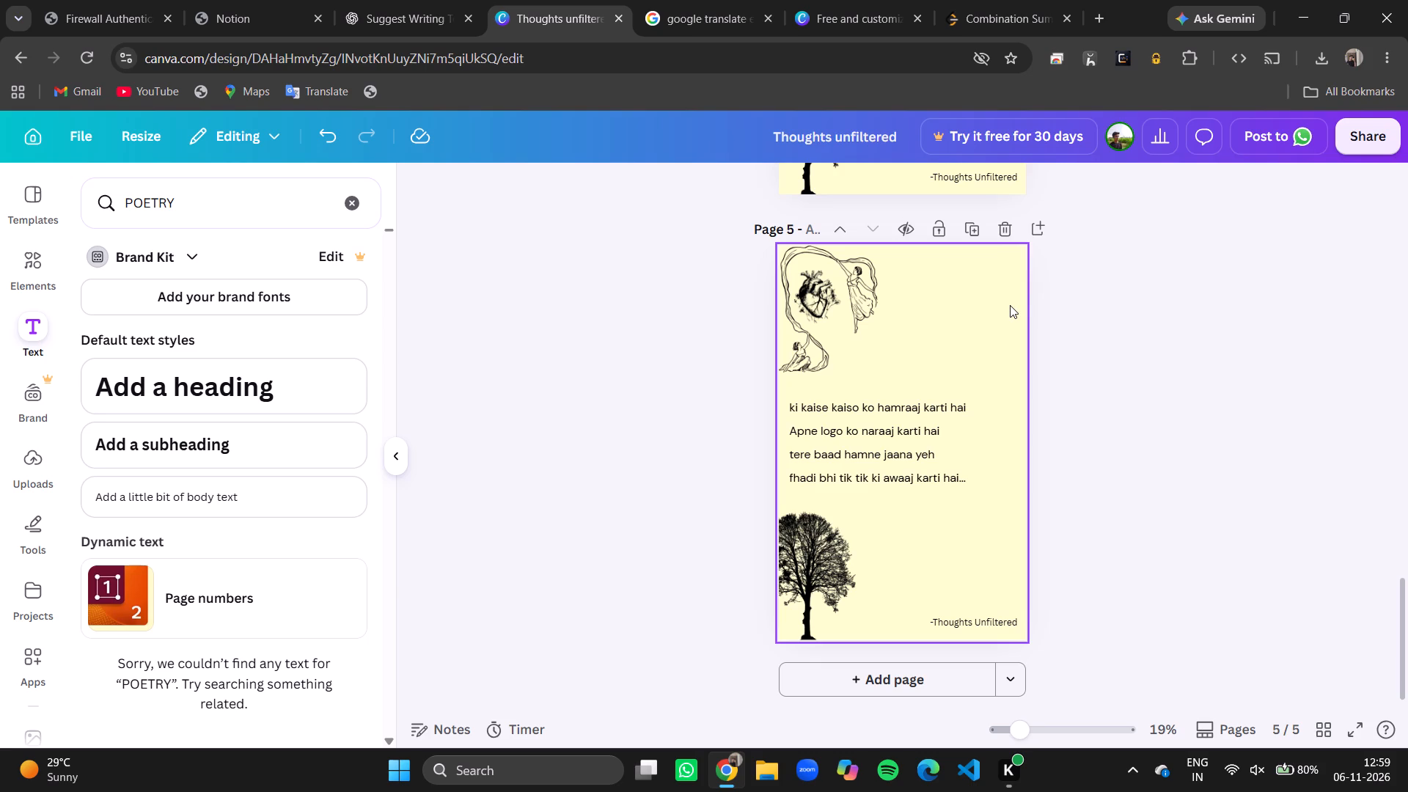
Correct the first word of the verse's fourth line on page 5 to "Ghadi".
scroll(1189, 420, "up", 1)
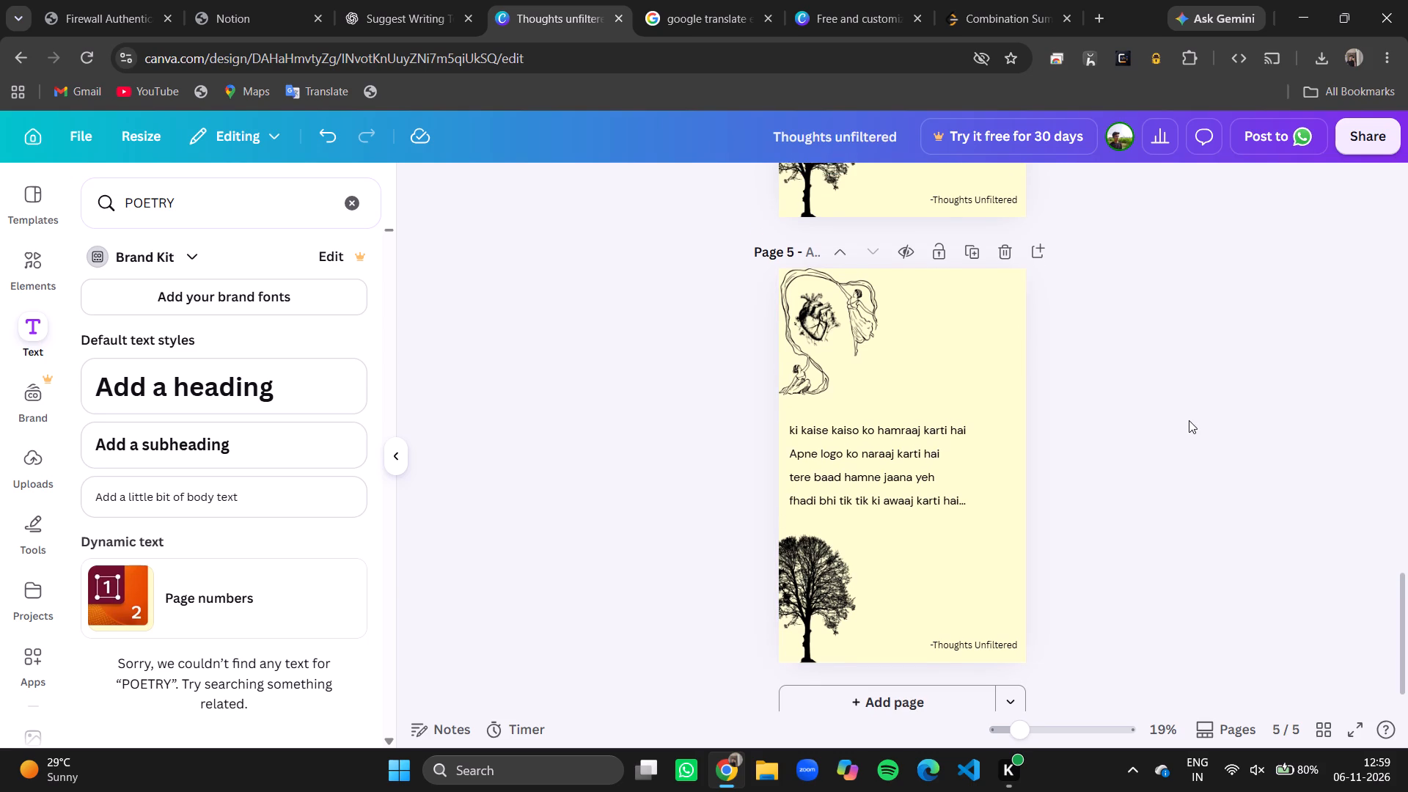
scroll(1189, 420, "up", 1)
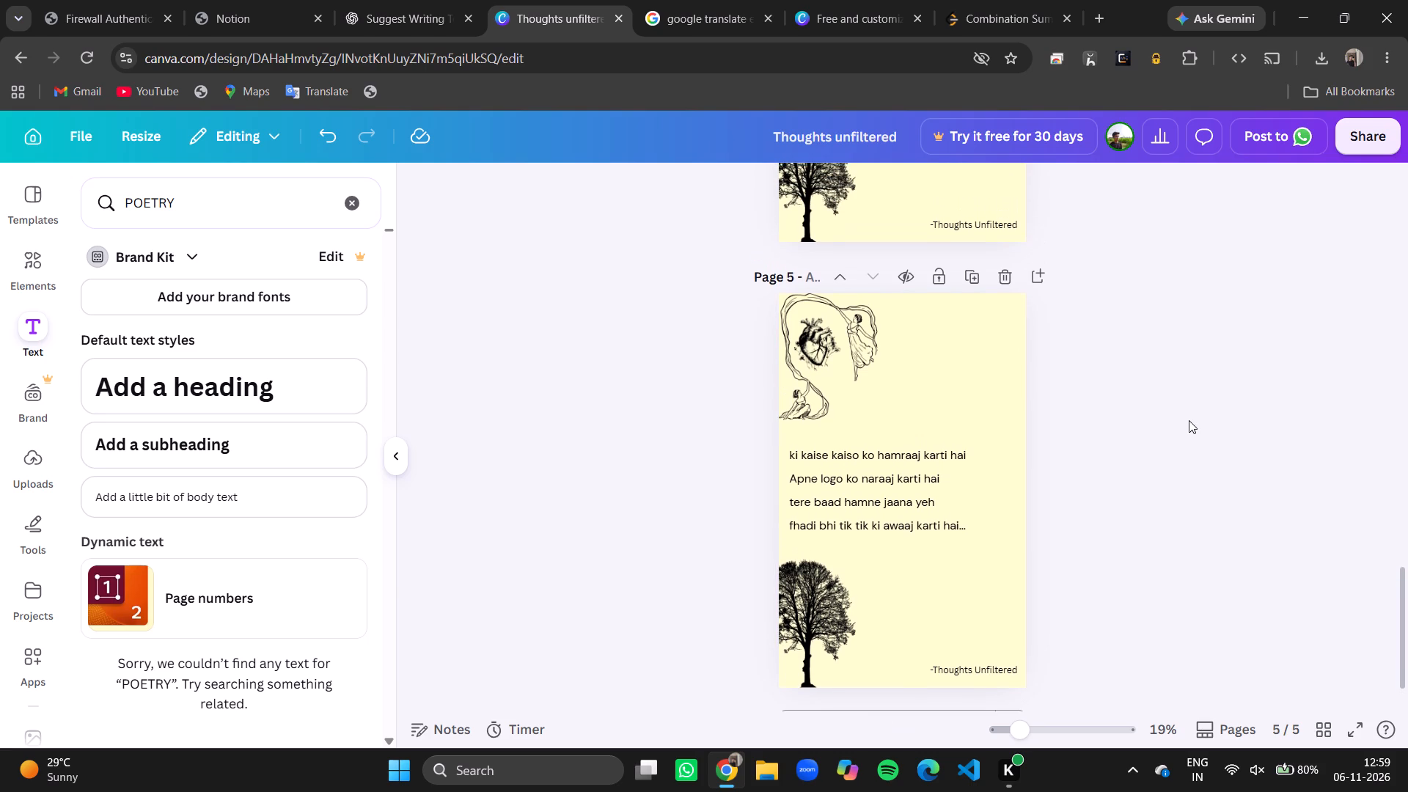
left_click(888, 512)
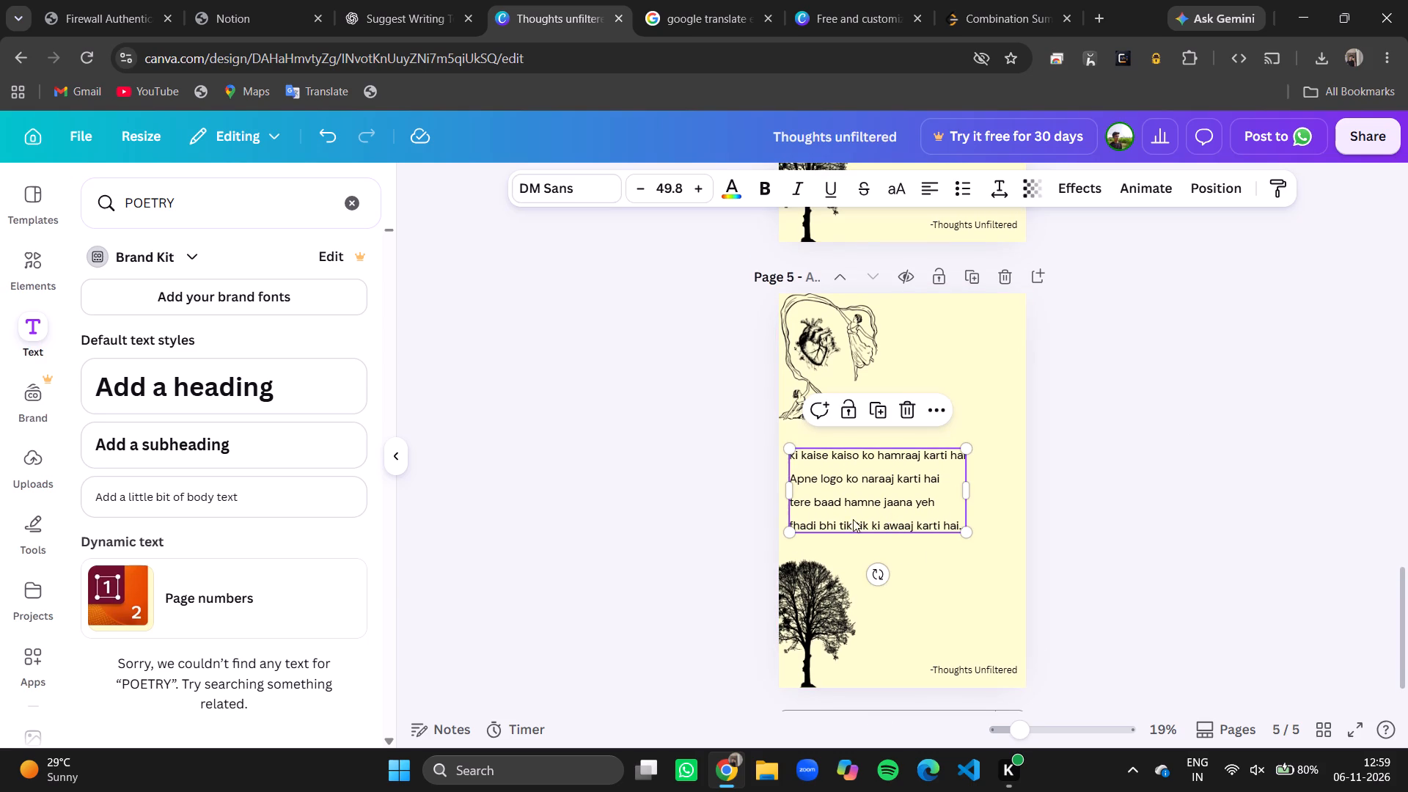
left_click(804, 524)
key("Left")
key("Left")
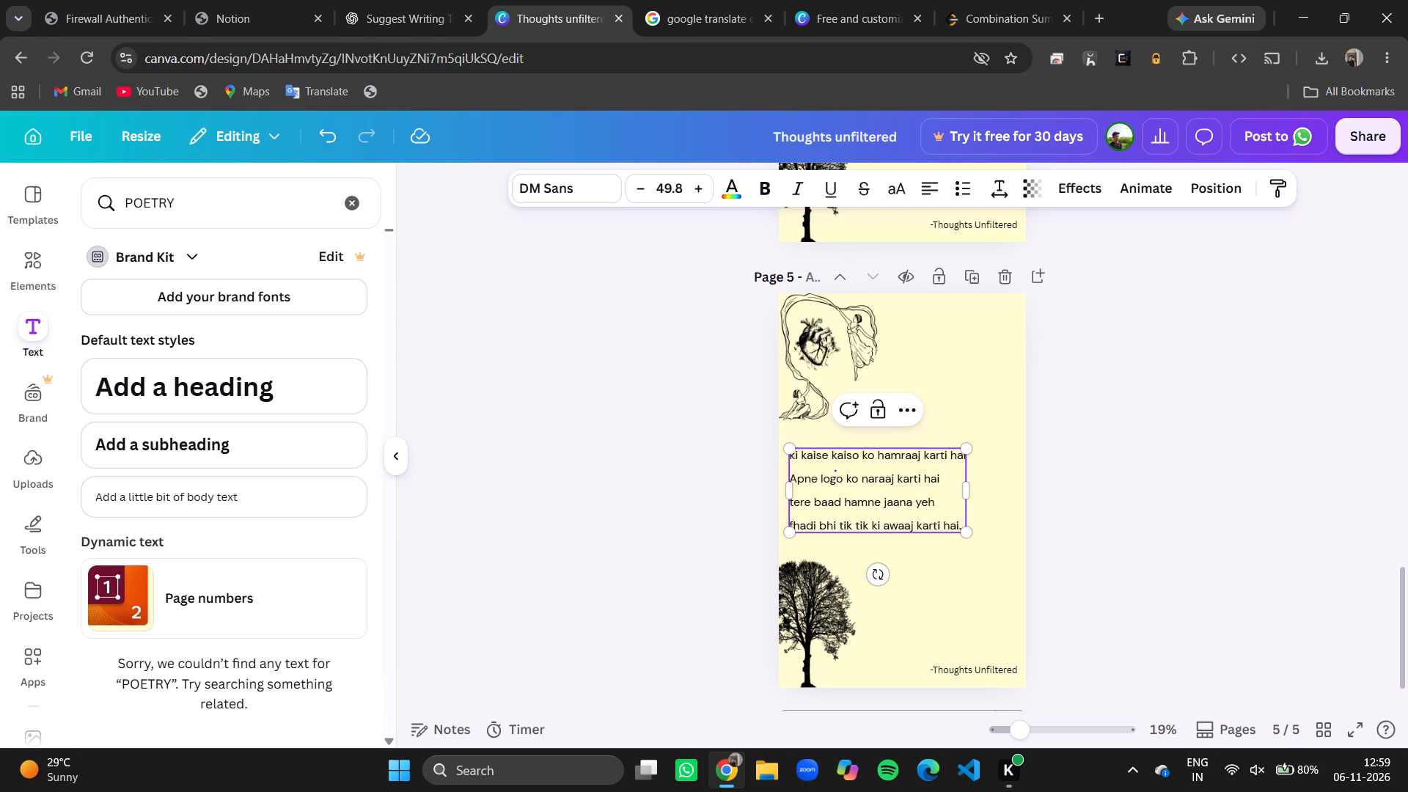
key("Left")
key("Right")
key("BackSpace")
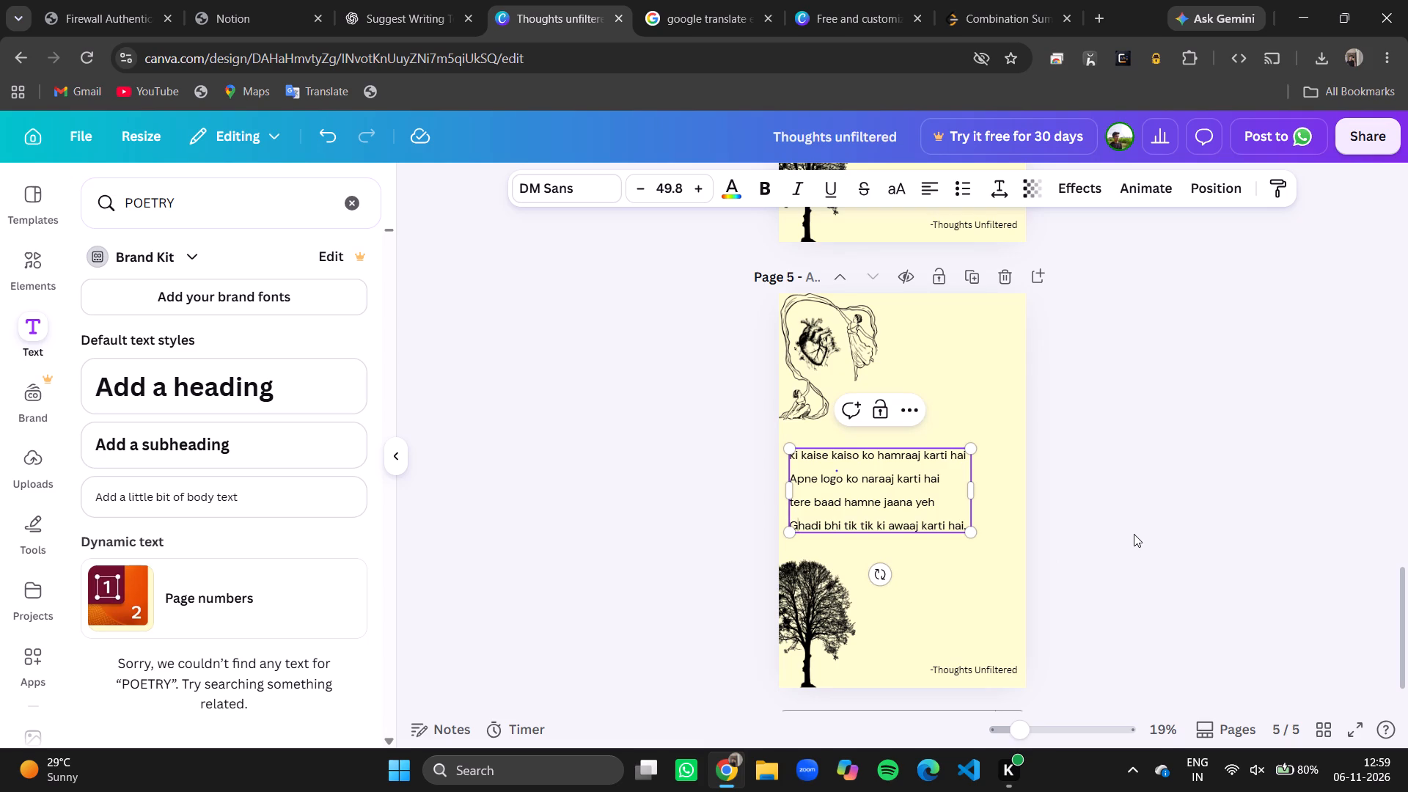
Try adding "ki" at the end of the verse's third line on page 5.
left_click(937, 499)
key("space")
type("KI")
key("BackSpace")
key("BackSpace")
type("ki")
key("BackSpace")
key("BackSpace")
Insert "Ki" and a space before "Ghadi" at the start of the fourth verse line on page 5.
left_click(793, 519)
left_click(794, 527)
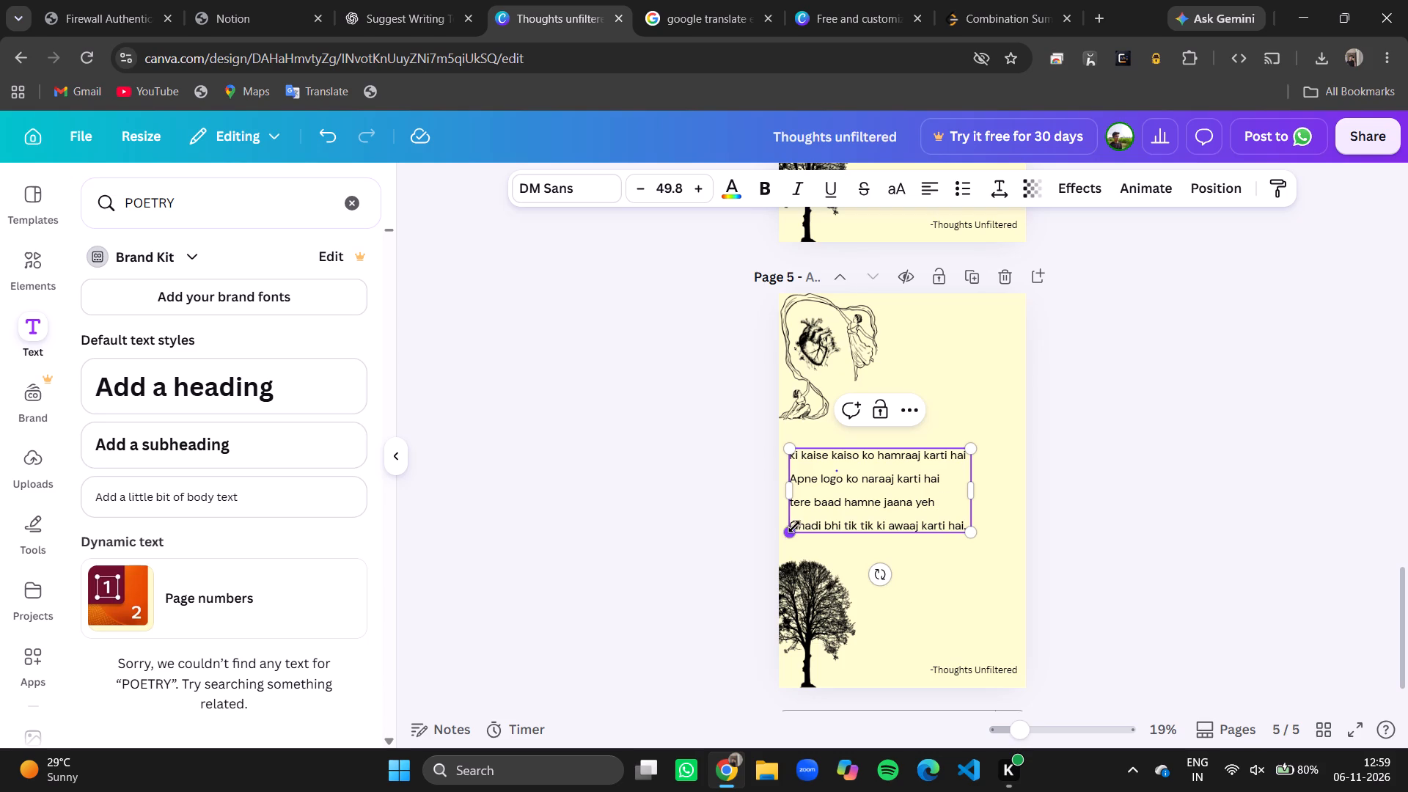
left_click(810, 525)
key("Left")
key("Left")
key("Left")
type("ki")
key("space")
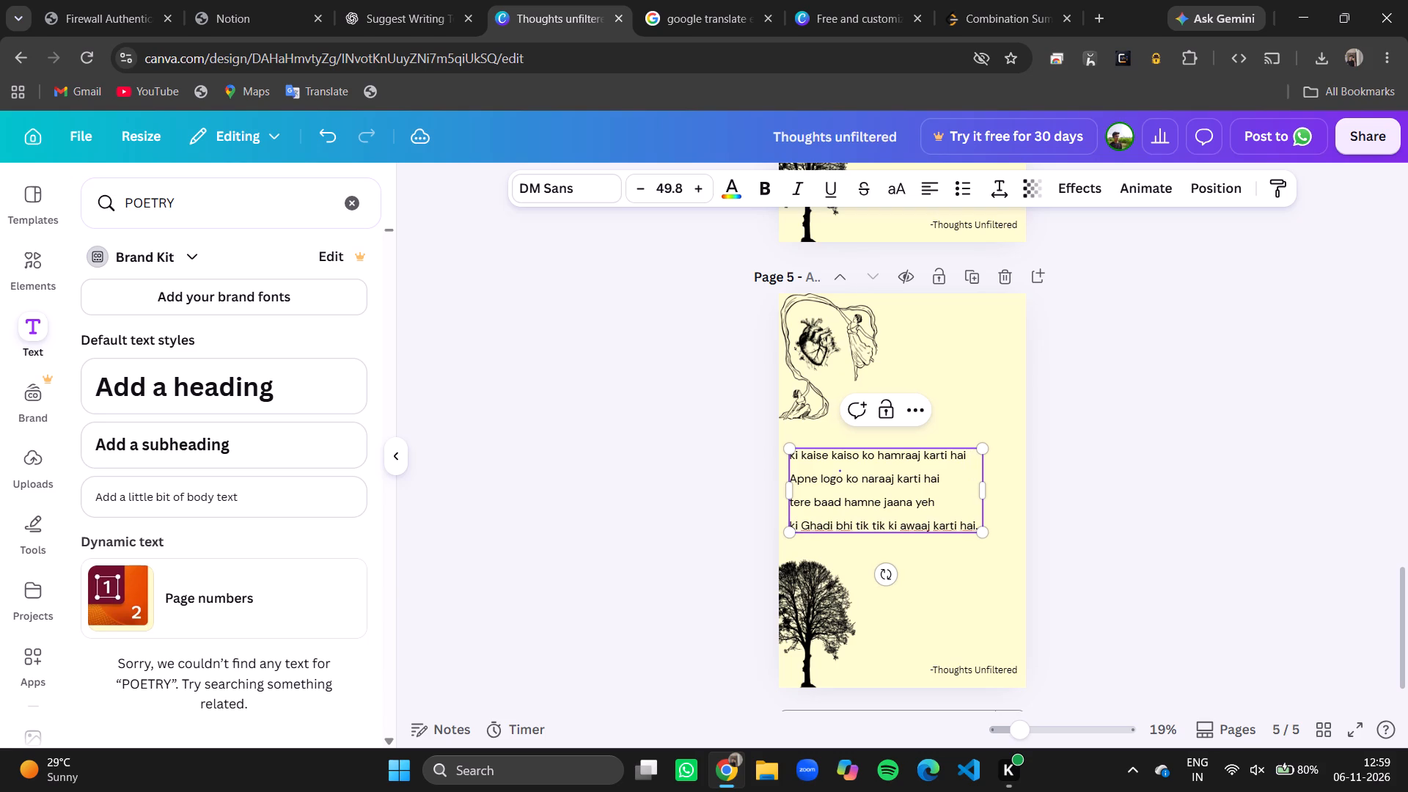
key("BackSpace")
key("BackSpace")
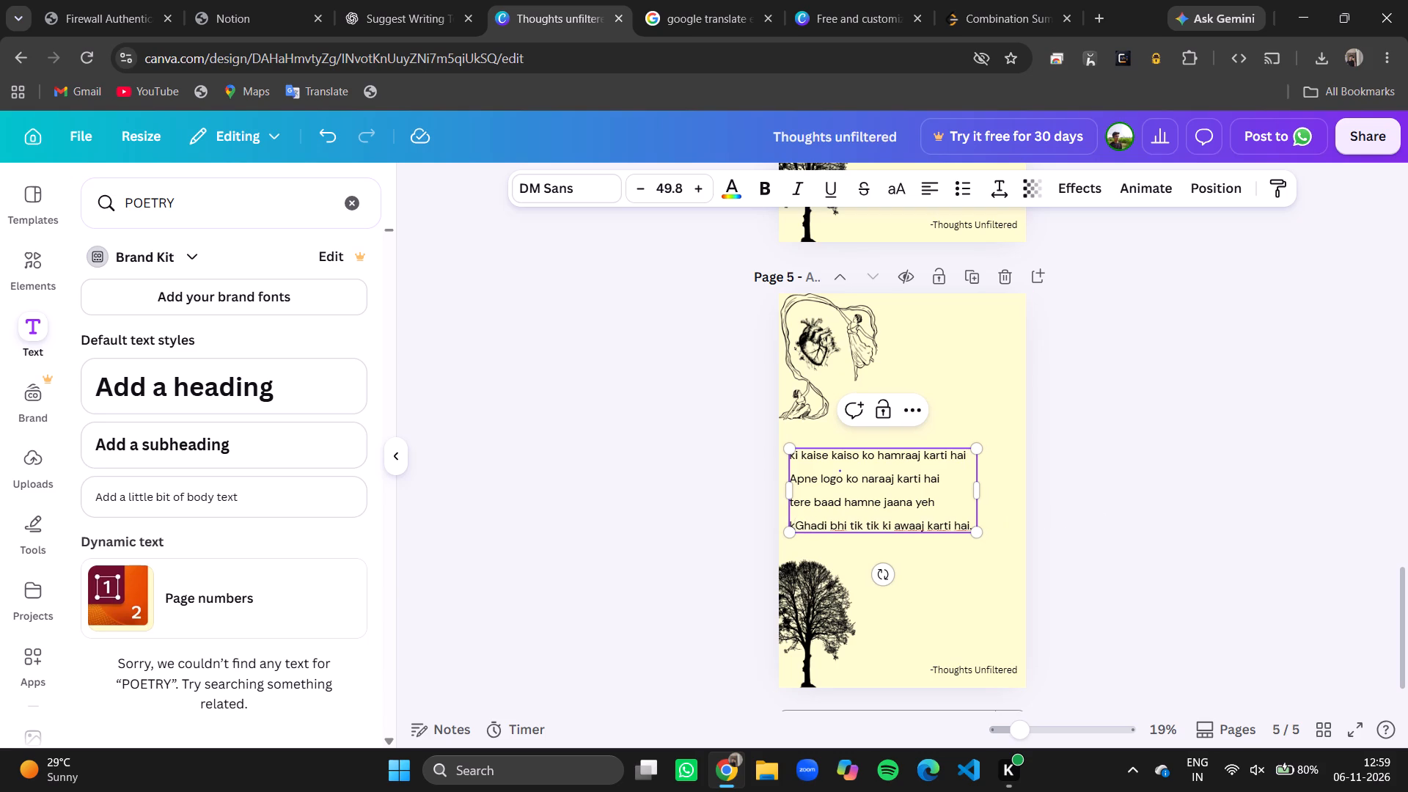
key("BackSpace")
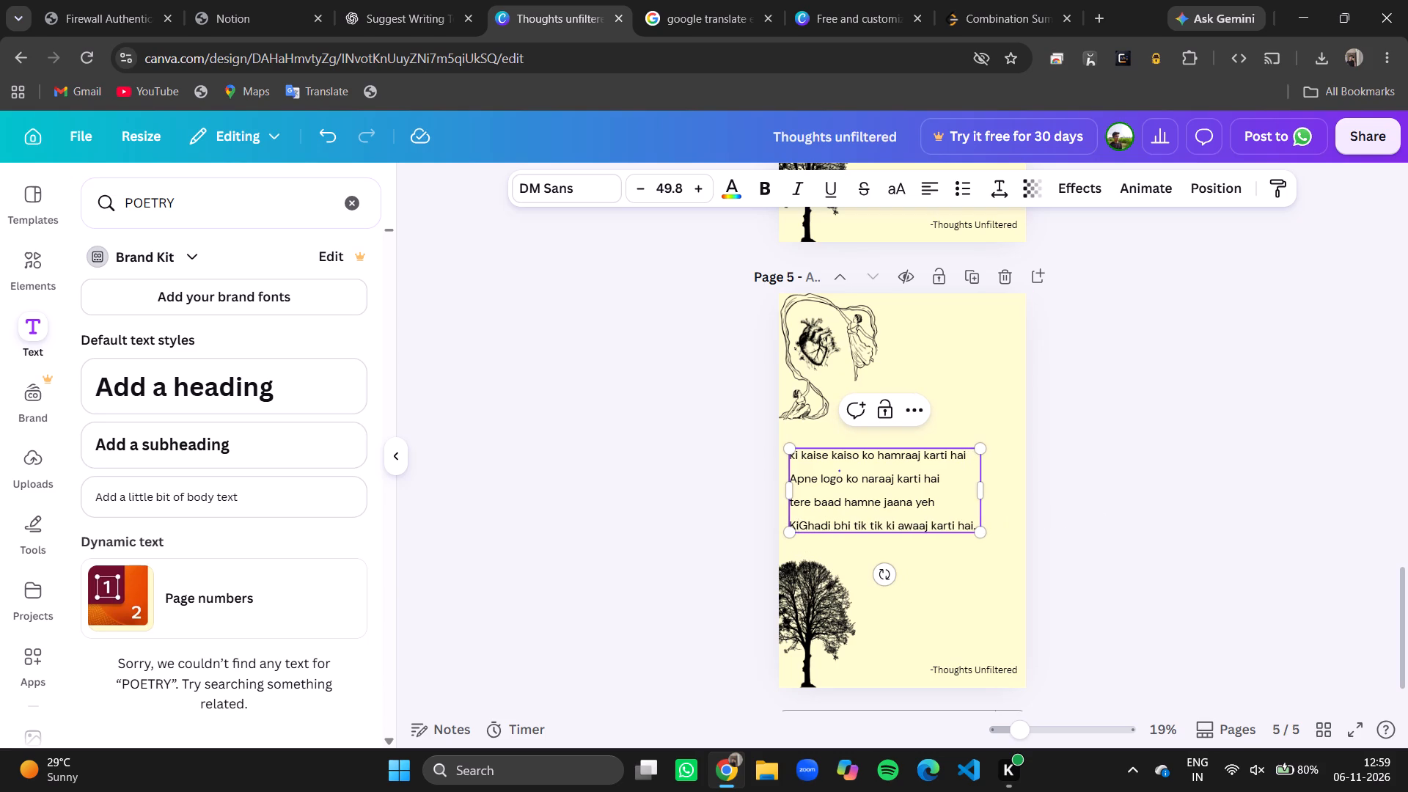
key("space")
left_click(1407, 502)
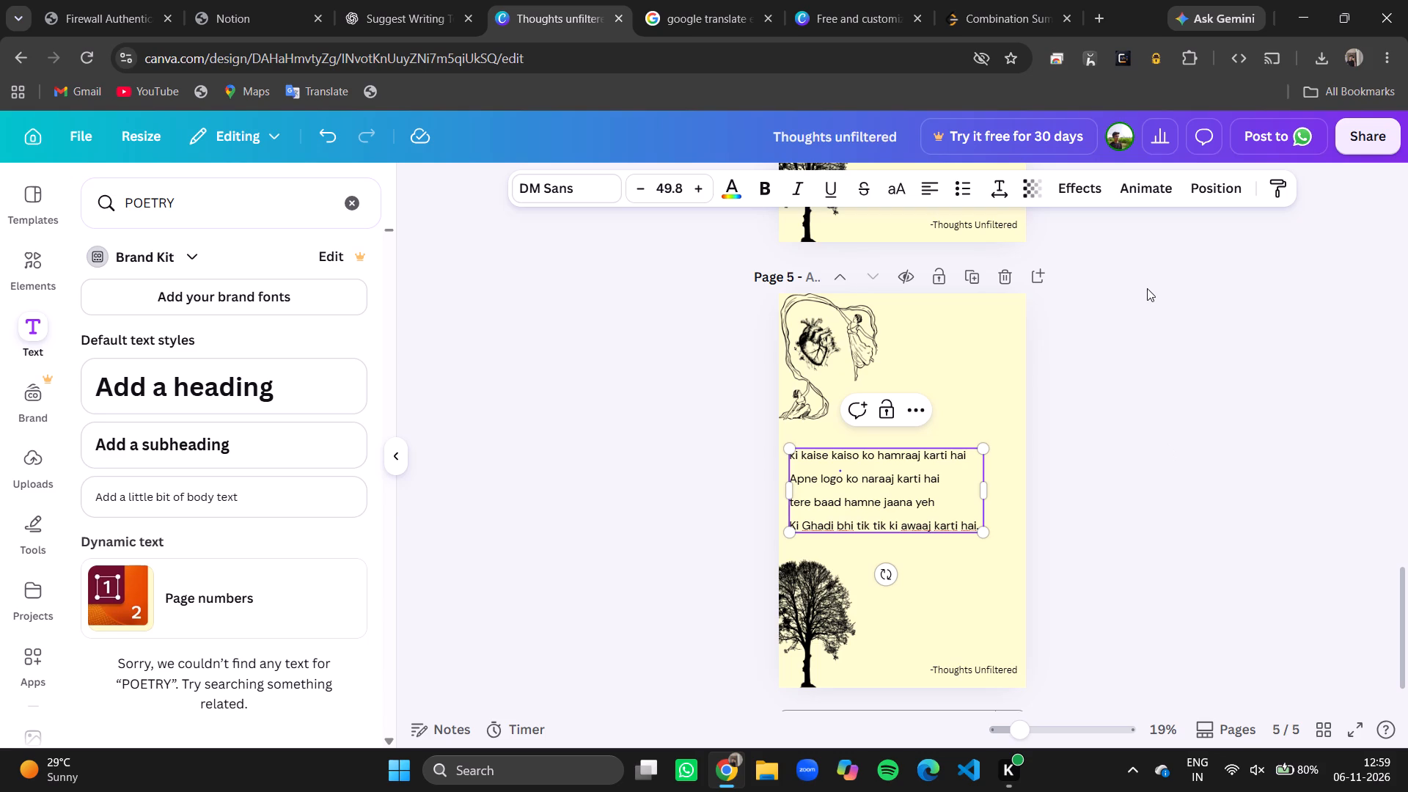
Duplicate page 5 and clear the whole verse from the text box on the new page 6.
left_click(975, 275)
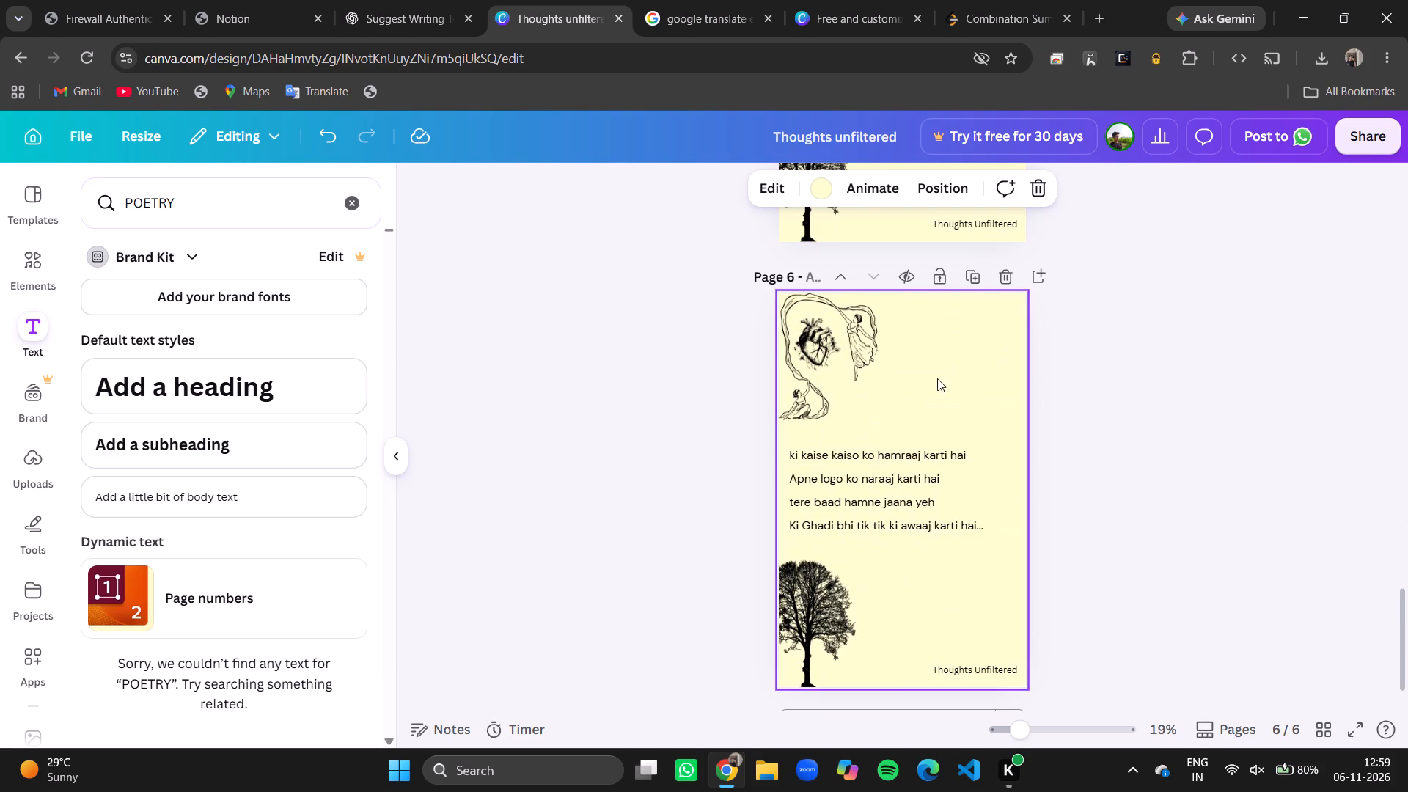
left_click(906, 491)
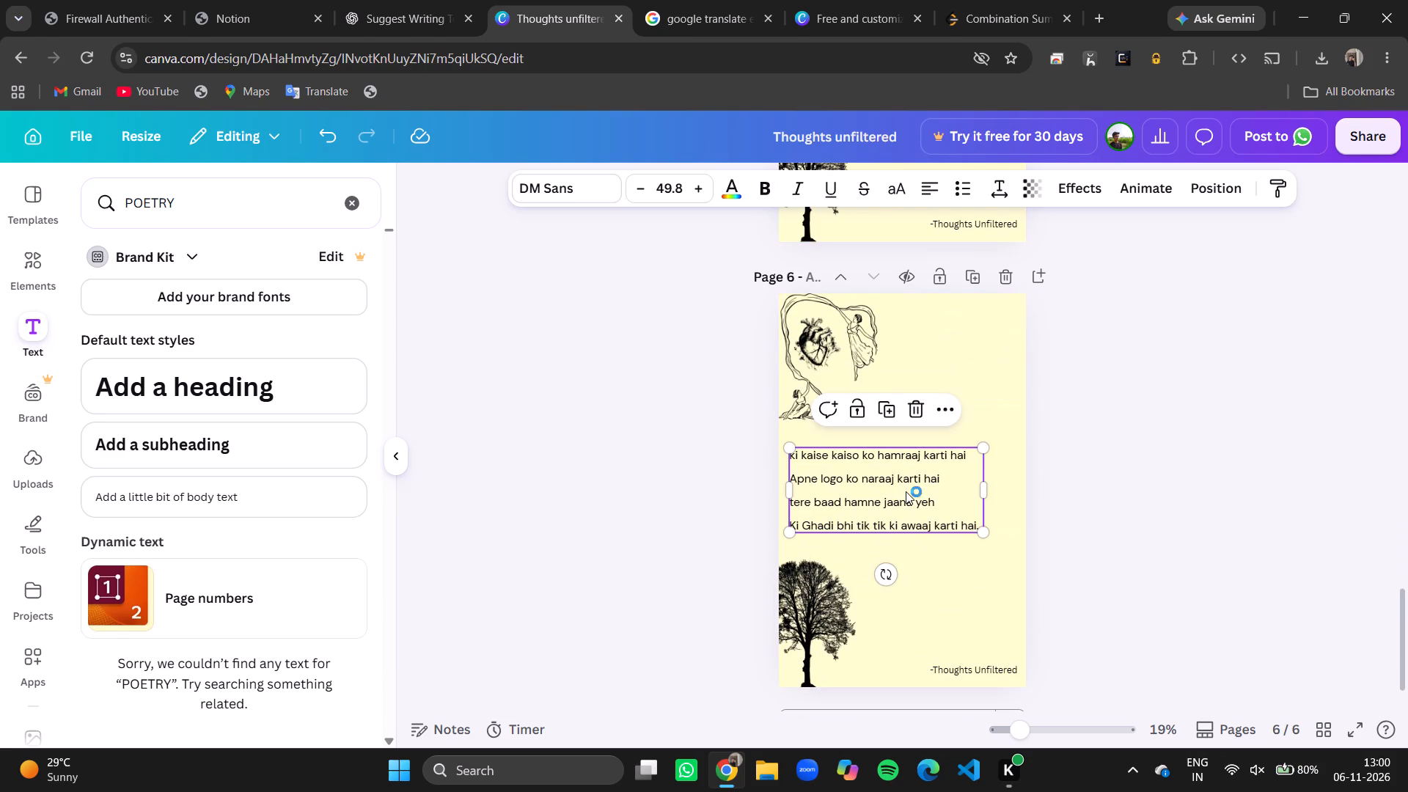
key("ctrl+a")
left_click(924, 498)
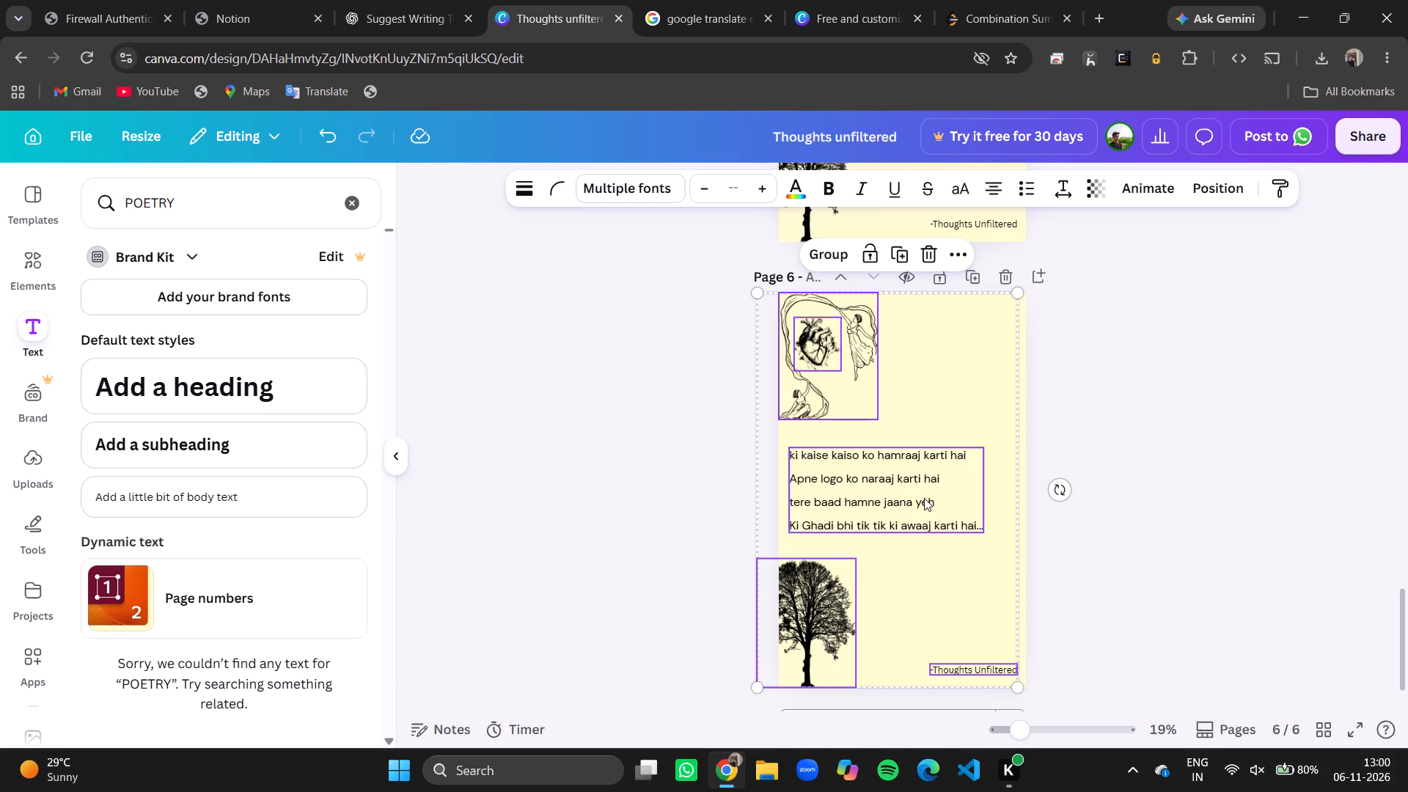
triple_click(924, 498)
left_click(1165, 450)
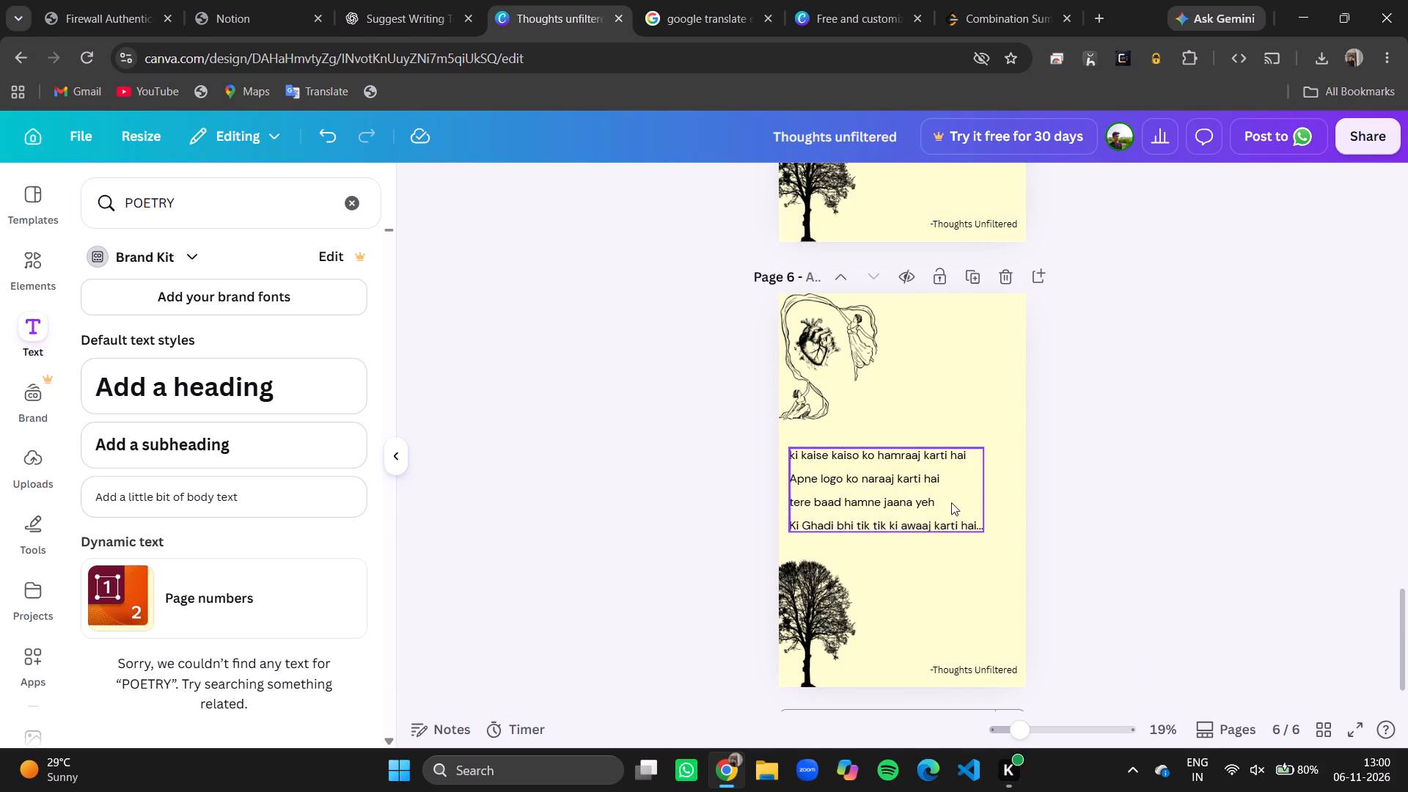
double_click(951, 502)
key("ctrl+a")
key("BackSpace")
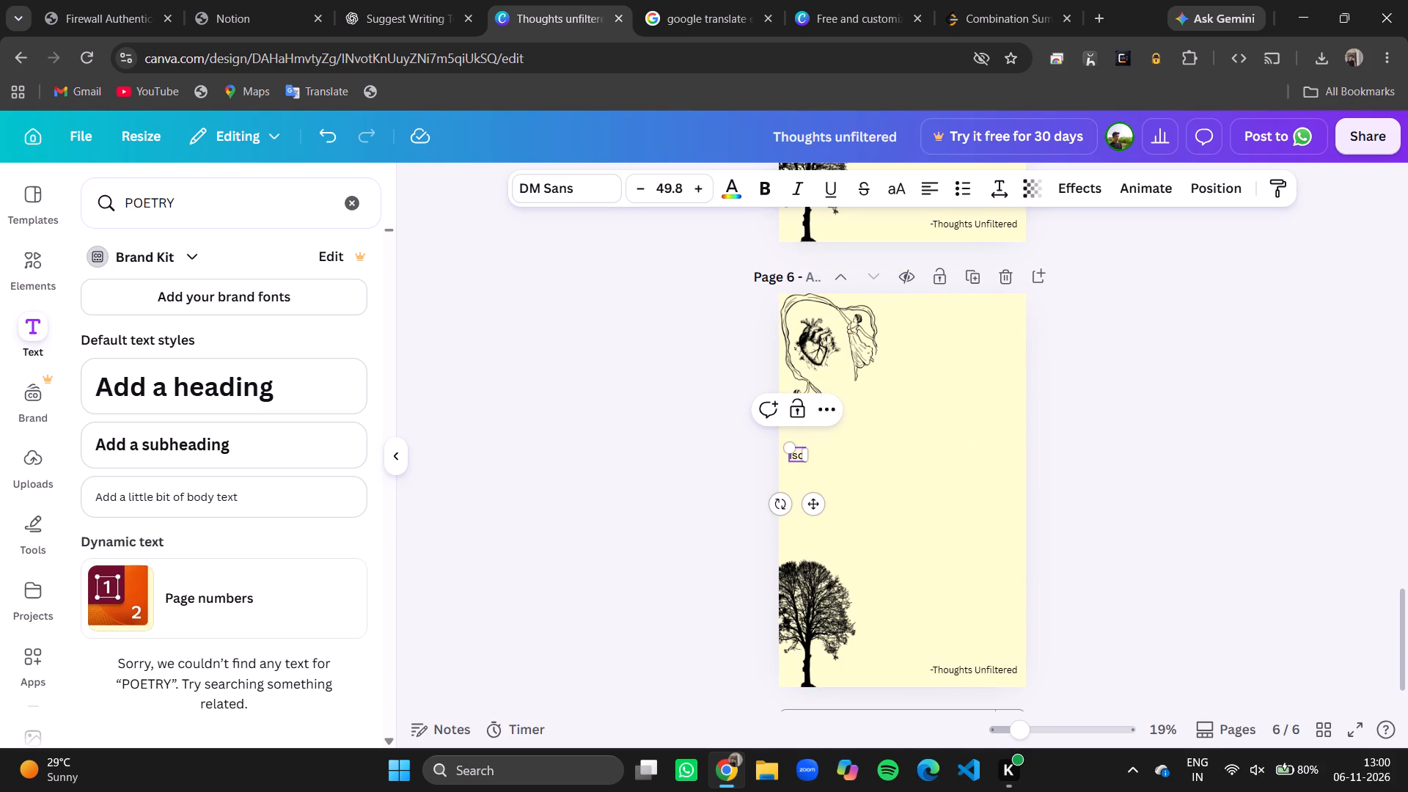
Enter "ishq ki pehli hawa suhaani hoti hai" as the first verse line on page 6, followed by a line break.
key("BackSpace")
type("hq ki pehli hawa suhaani hoti hai")
key("space")
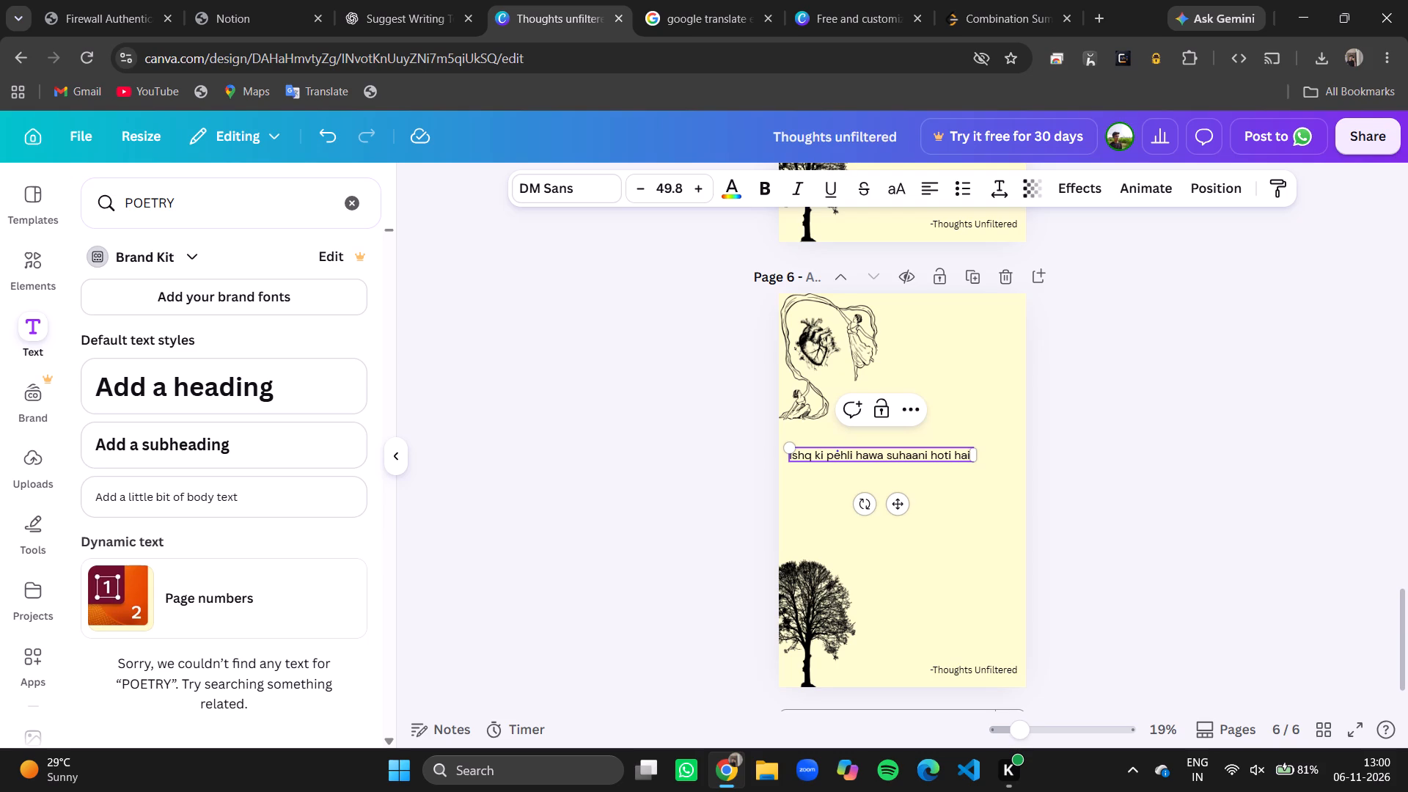
key("Return")
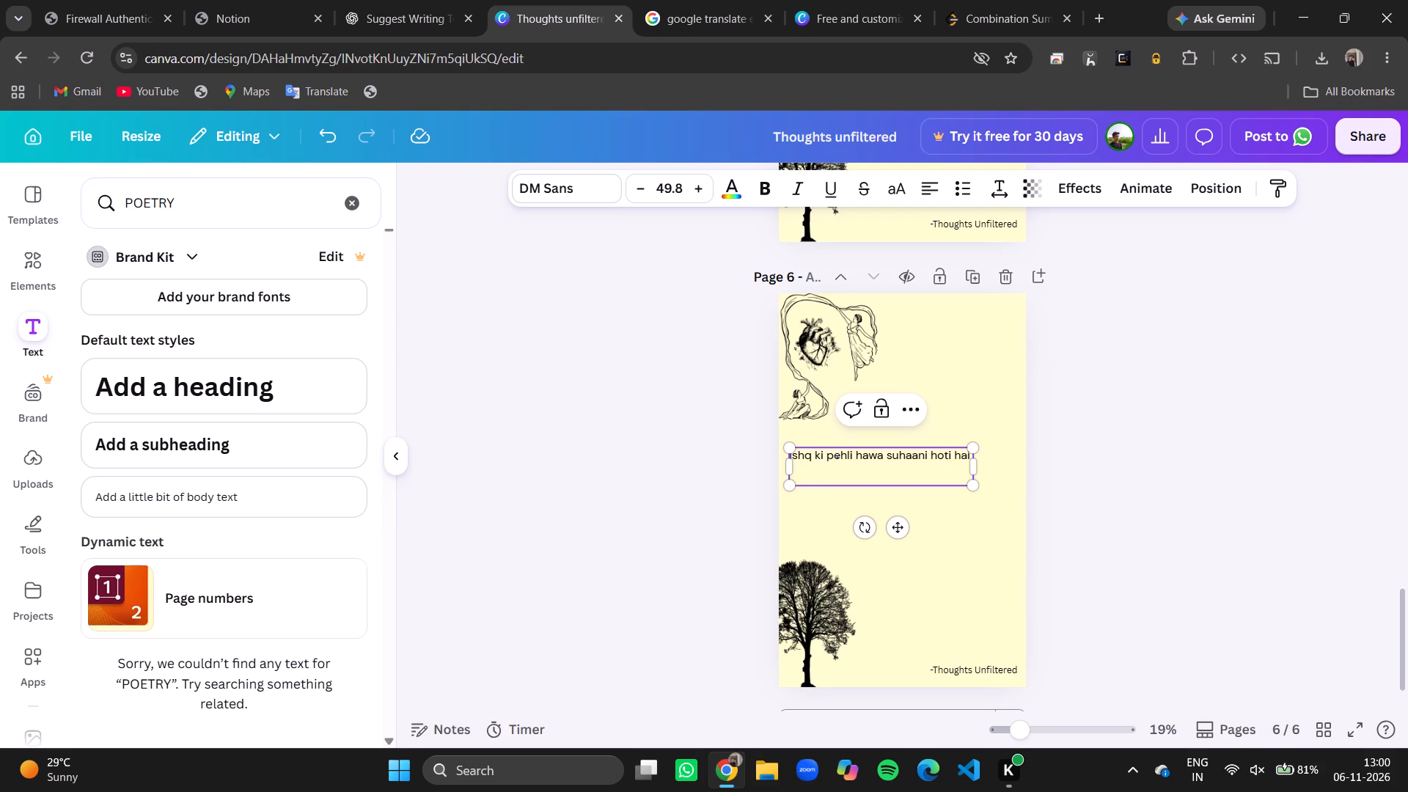
Add the second verse line "uske baad barbaad saari jawani hoti hai" on page 6, followed by a line break.
type("uske baad barbad")
key("BackSpace")
key("BackSpace")
type("aad")
key("space")
type("saari jawani")
key("space")
type("hoti hai")
key("Return")
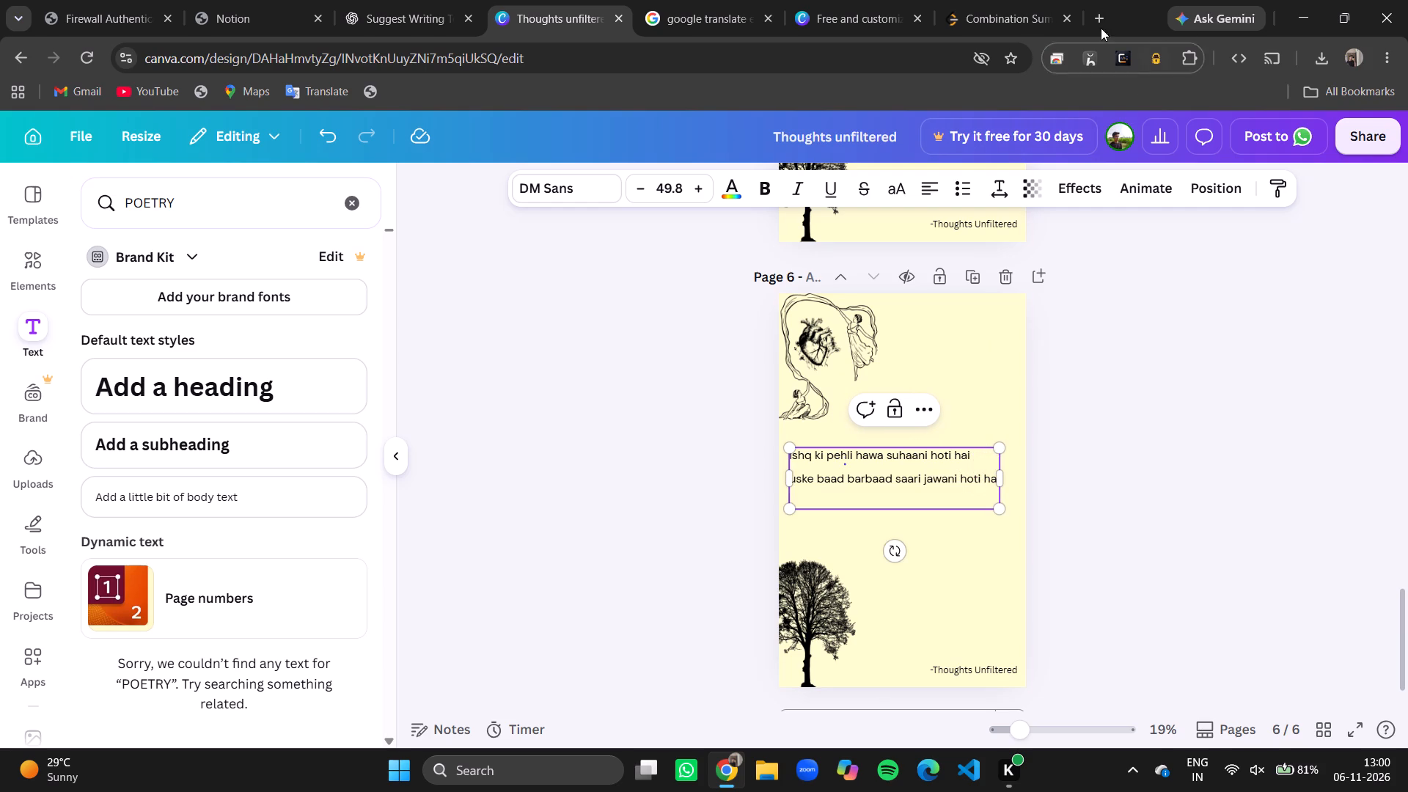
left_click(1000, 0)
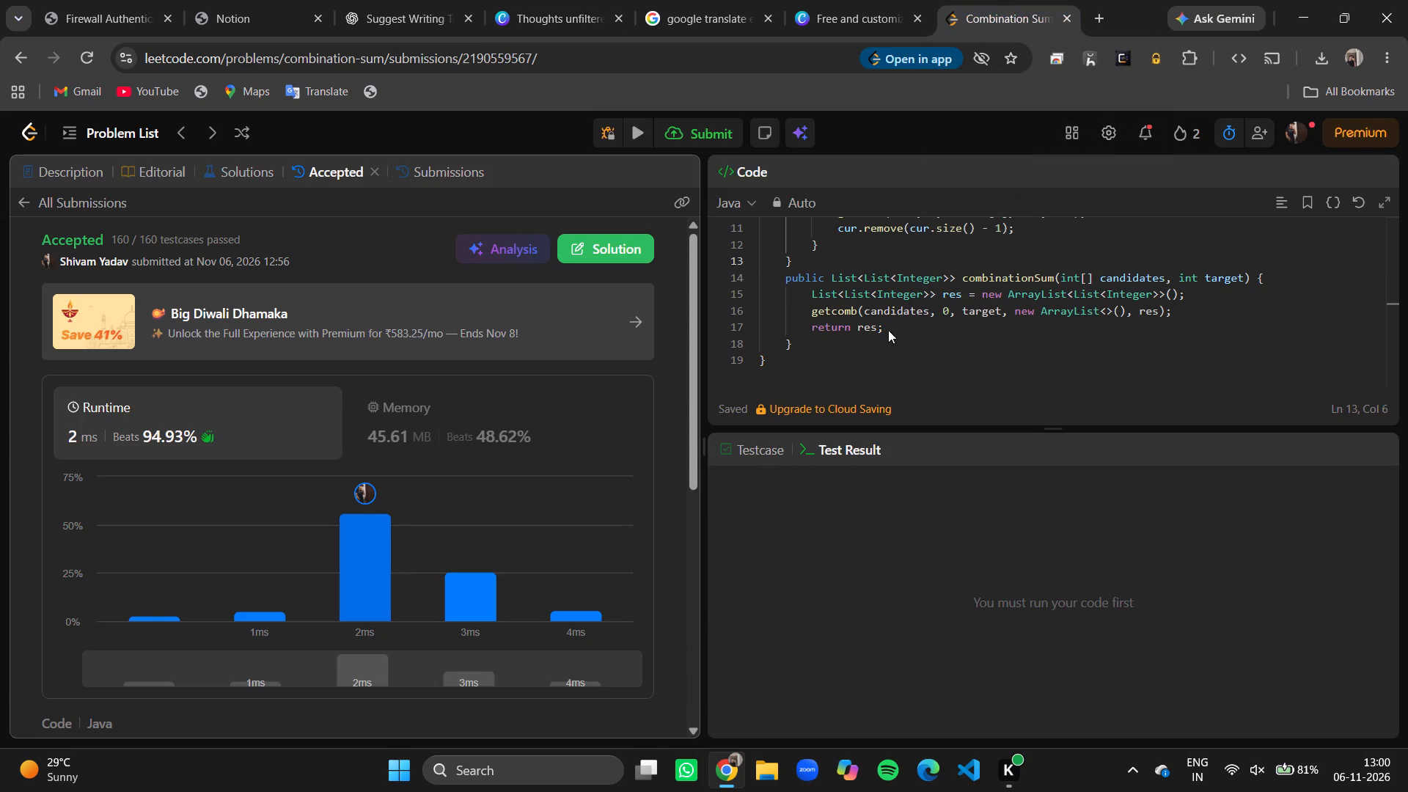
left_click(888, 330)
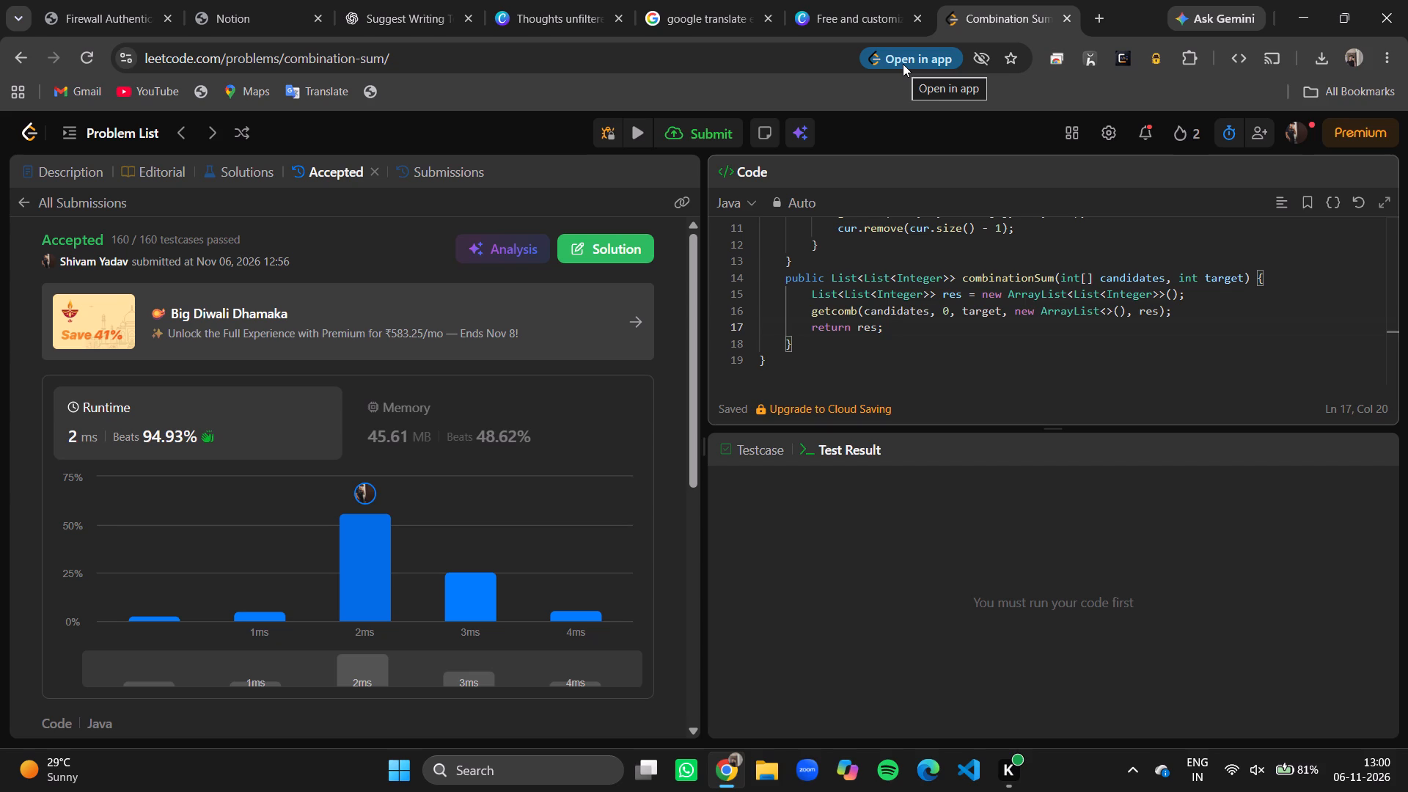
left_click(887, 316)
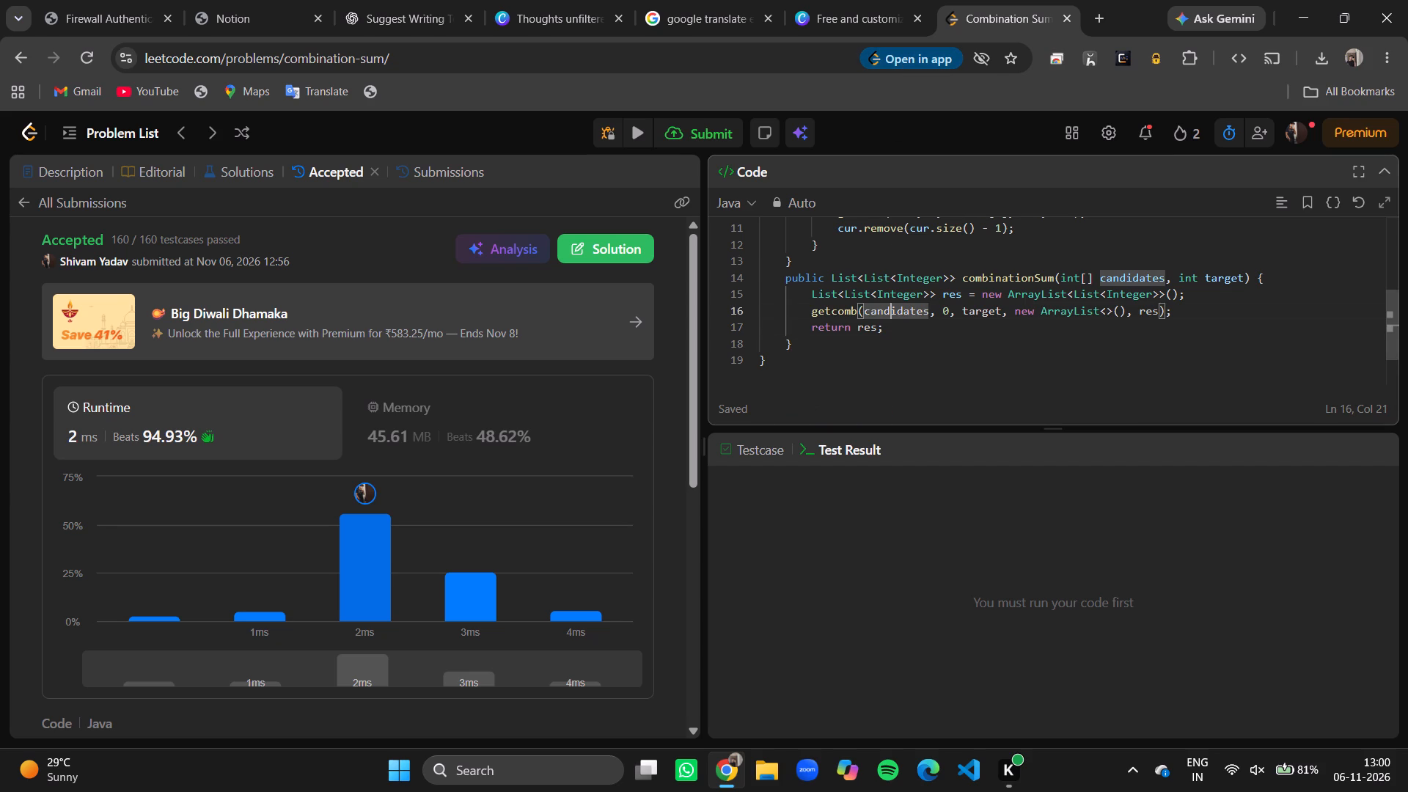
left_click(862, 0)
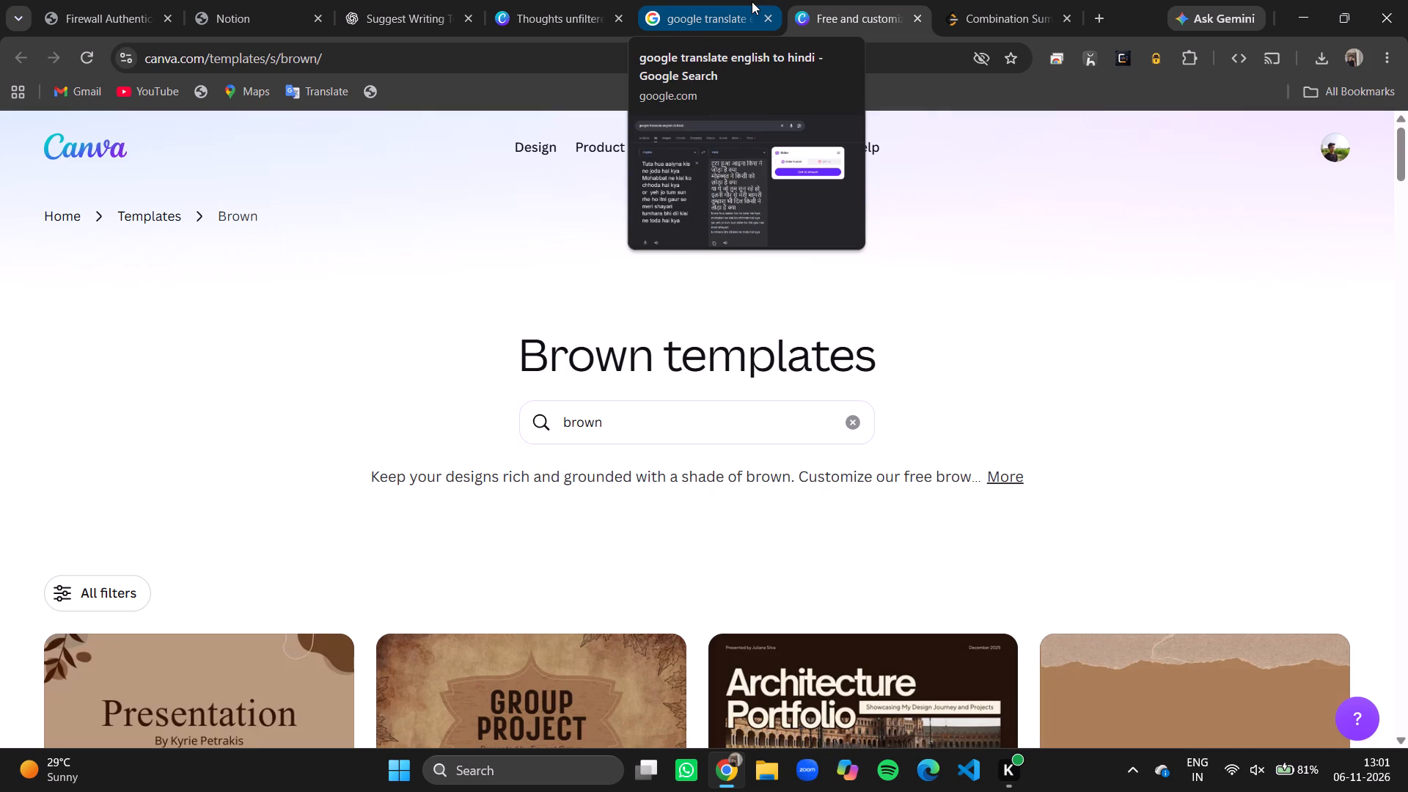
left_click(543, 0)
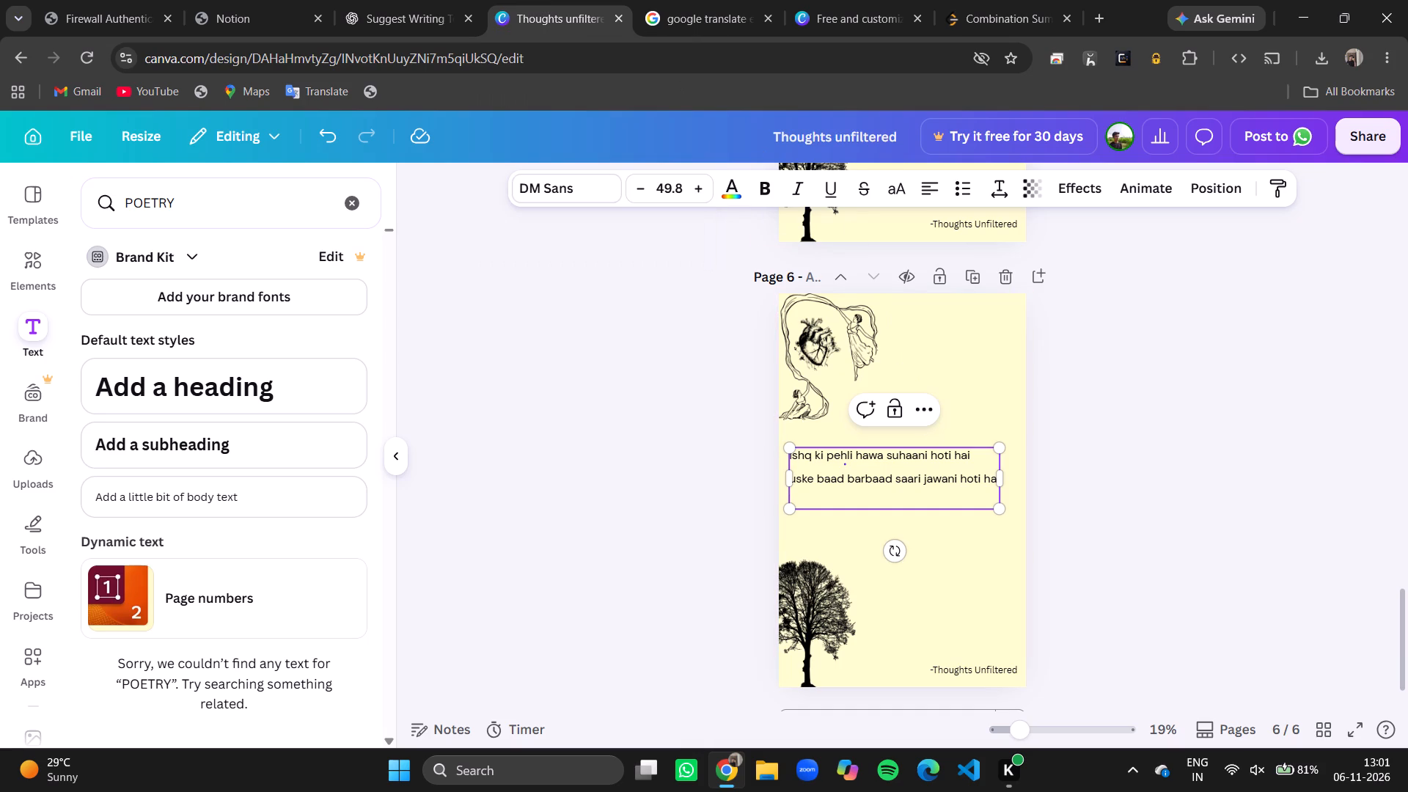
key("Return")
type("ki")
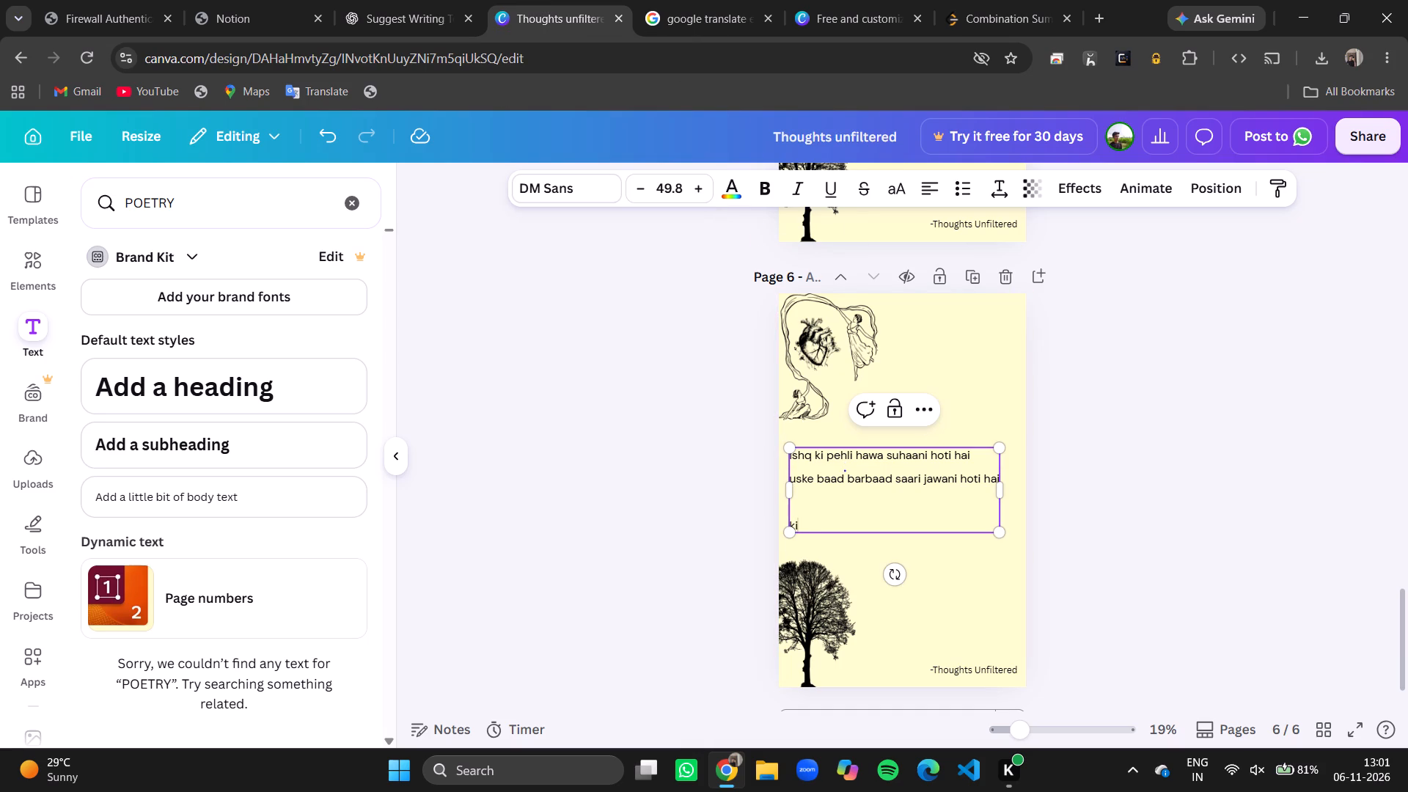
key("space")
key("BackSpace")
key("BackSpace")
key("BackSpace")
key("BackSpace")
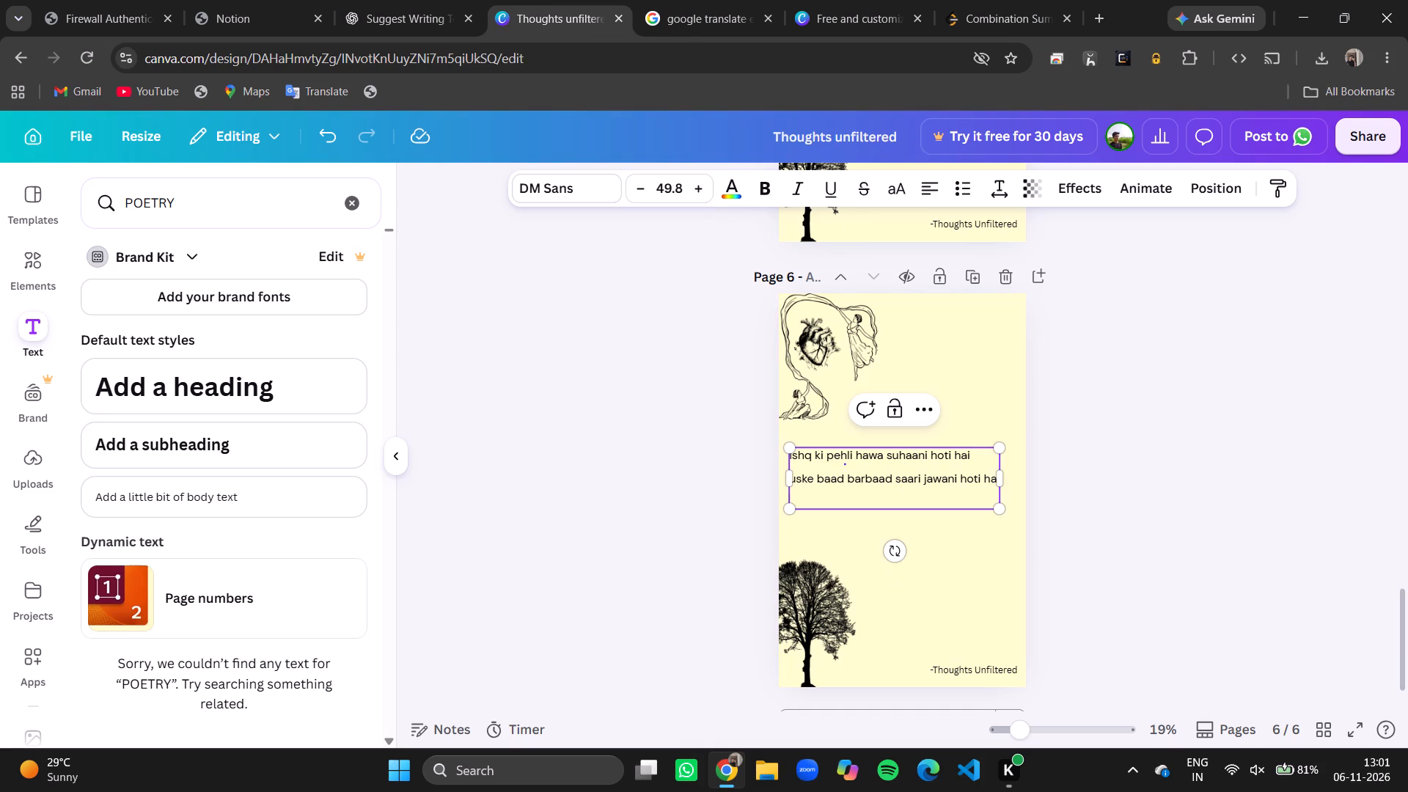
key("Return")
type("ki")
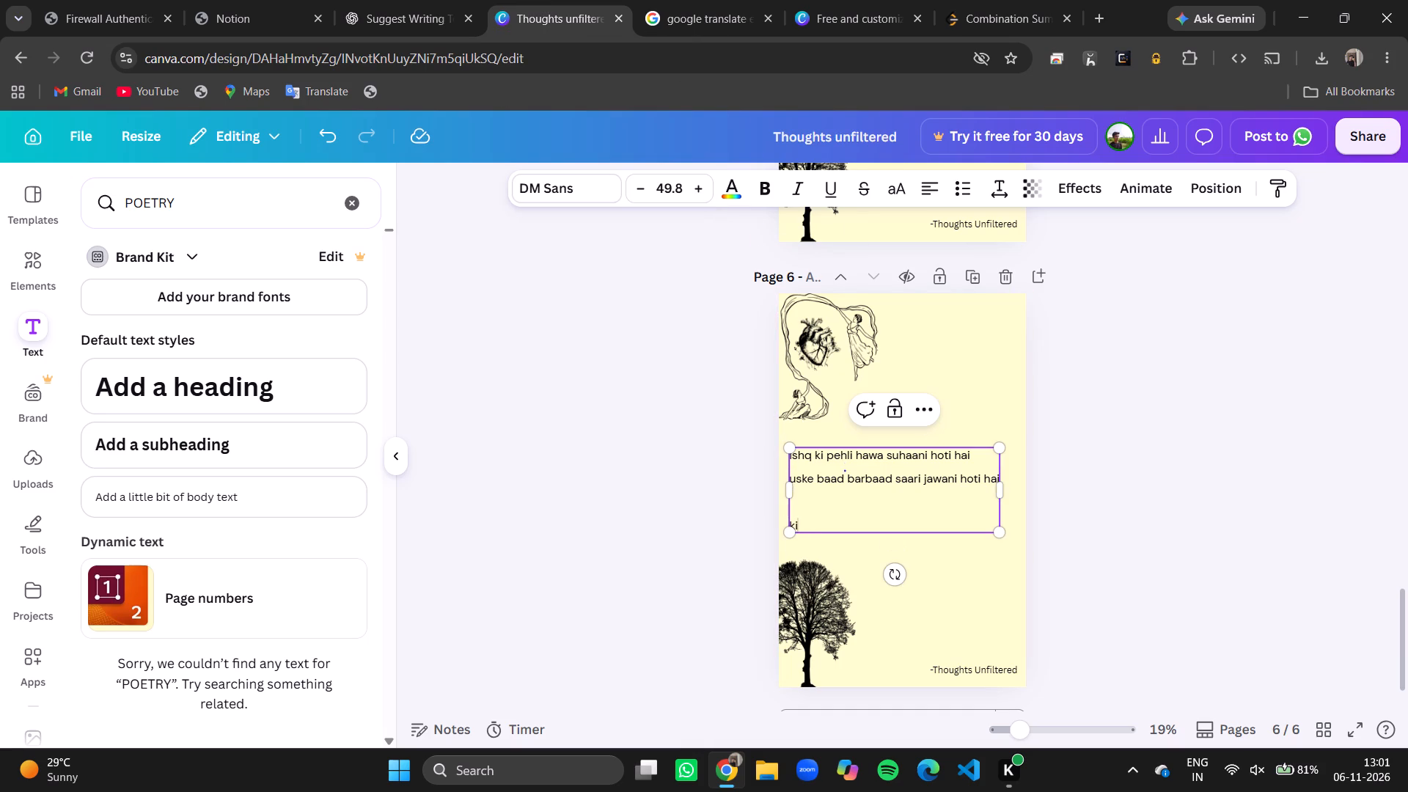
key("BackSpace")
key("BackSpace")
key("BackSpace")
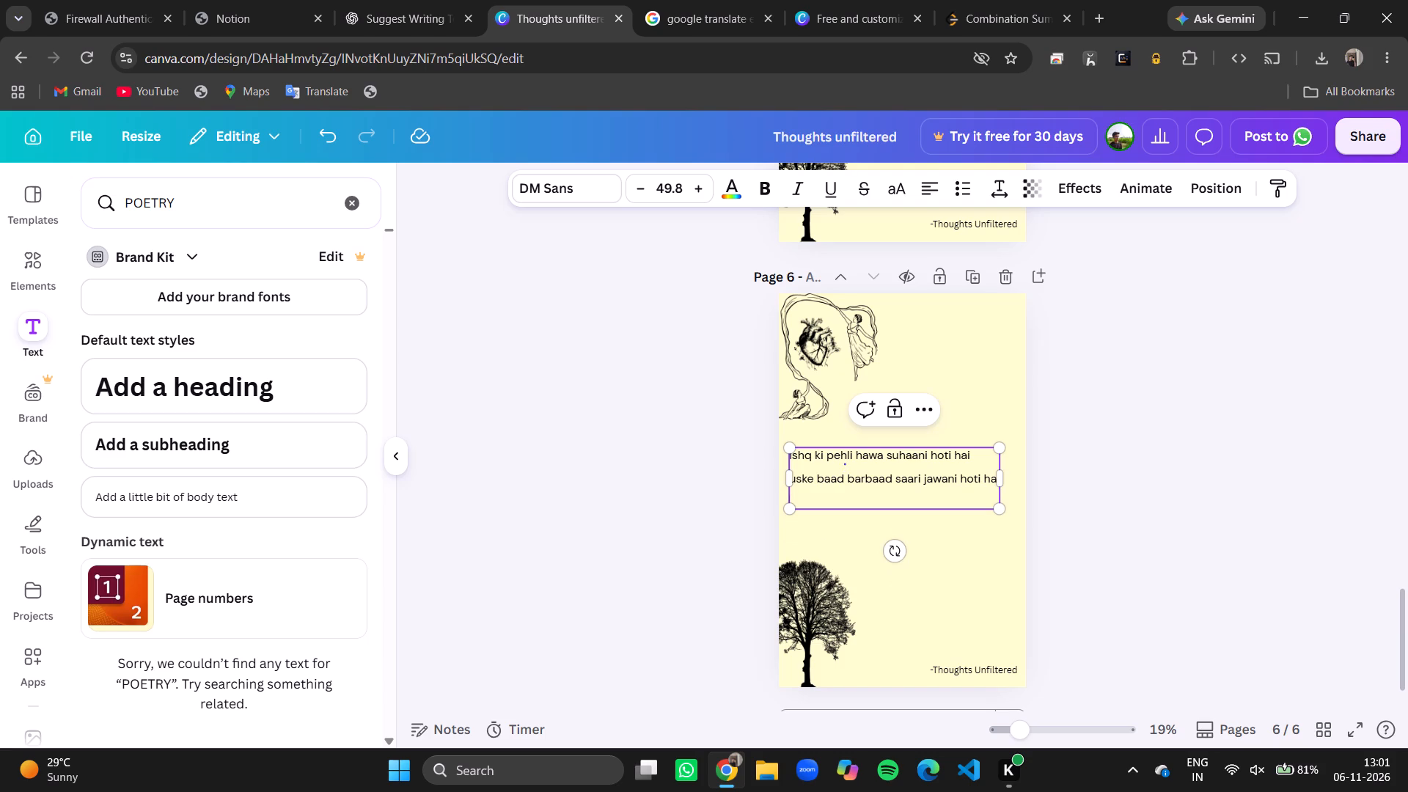
Start the third verse line on page 6 with "ki har ladka shauk mai nh".
type("ki")
key("space")
type("har")
key("space")
type("ladka sh")
type("auk mai nh")
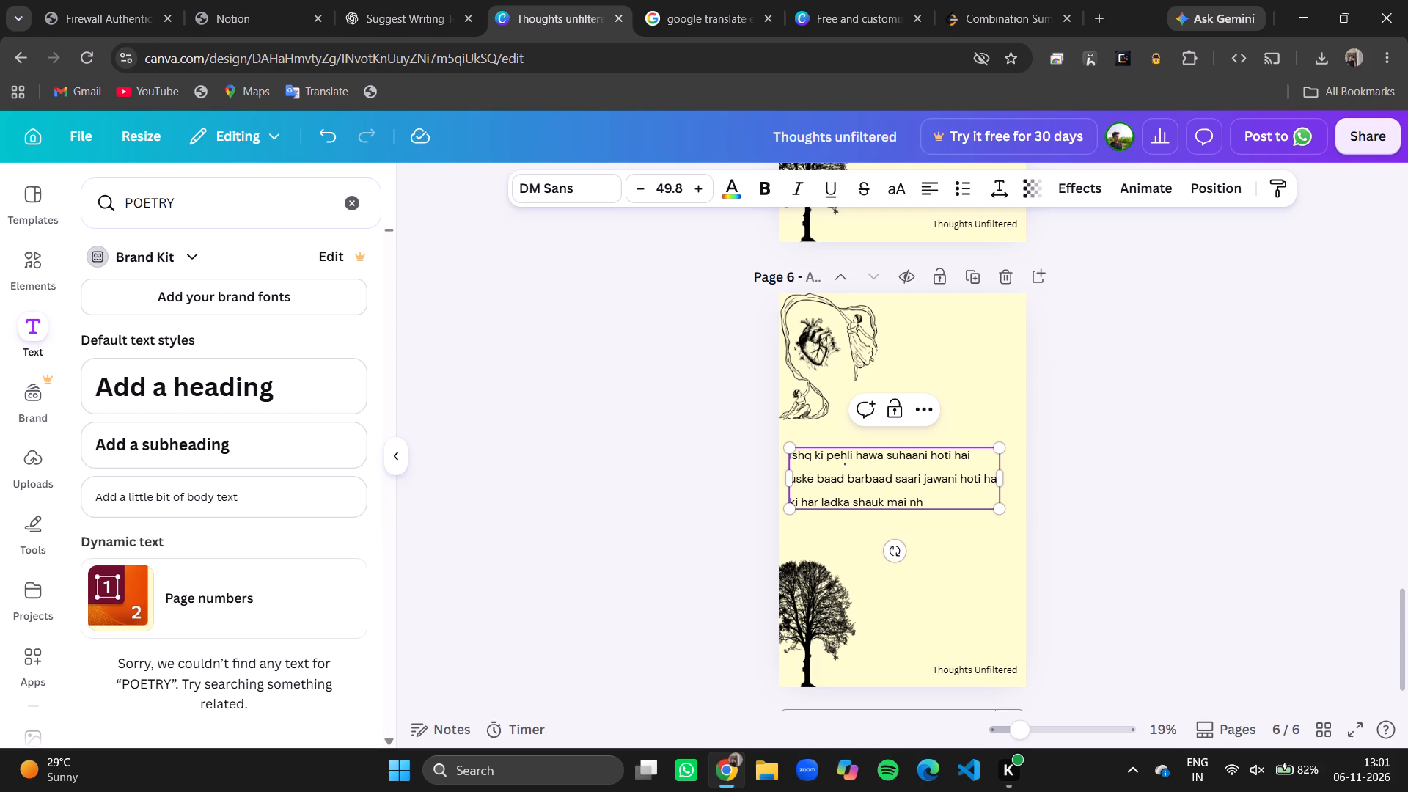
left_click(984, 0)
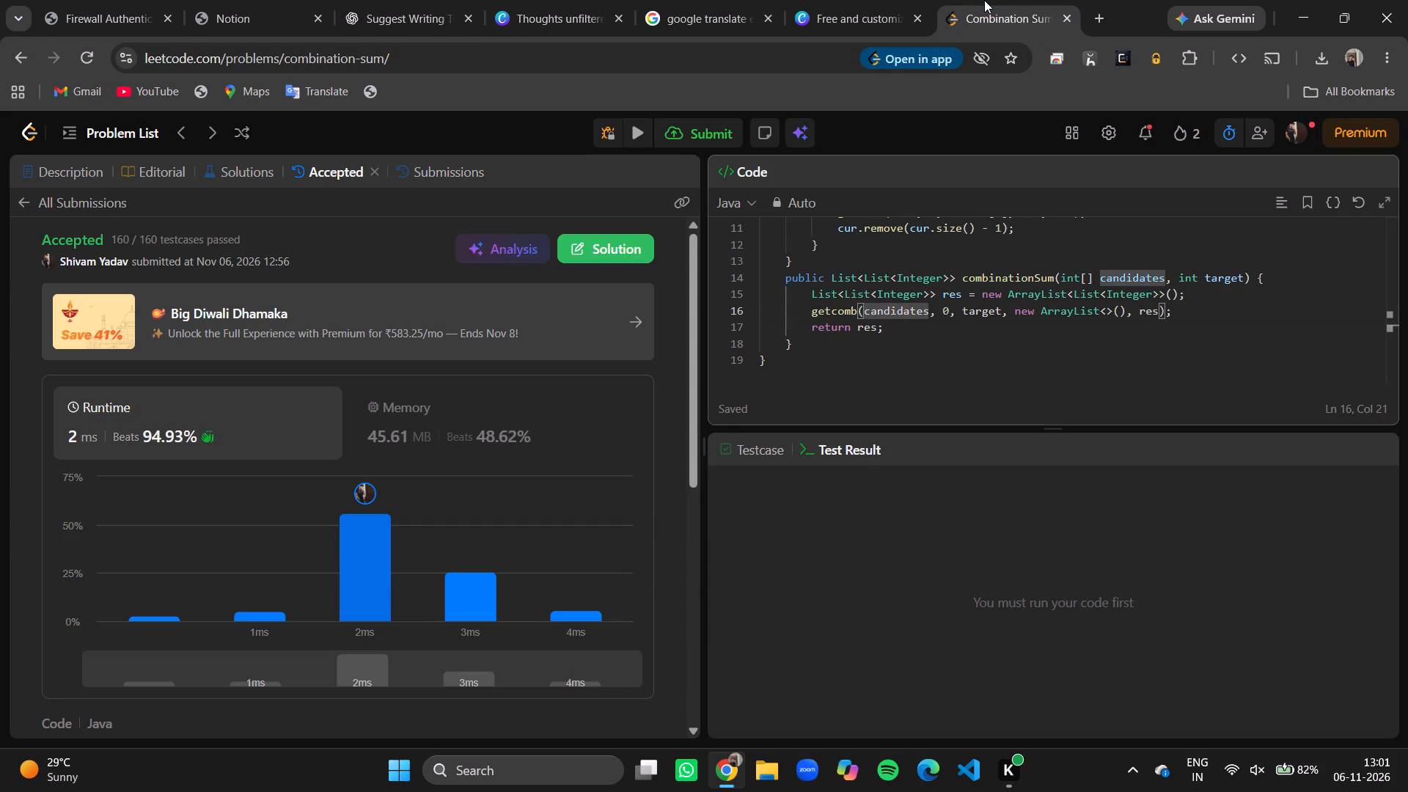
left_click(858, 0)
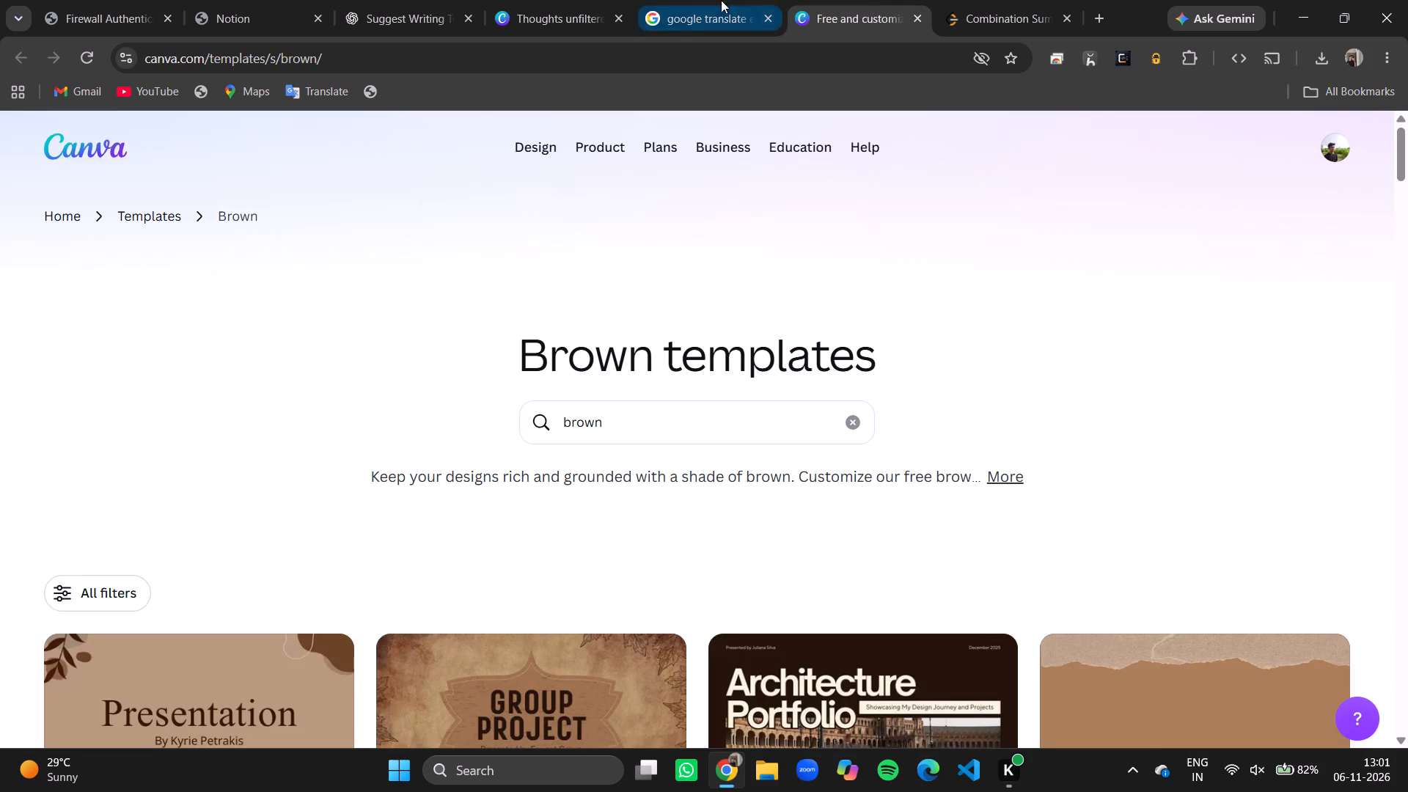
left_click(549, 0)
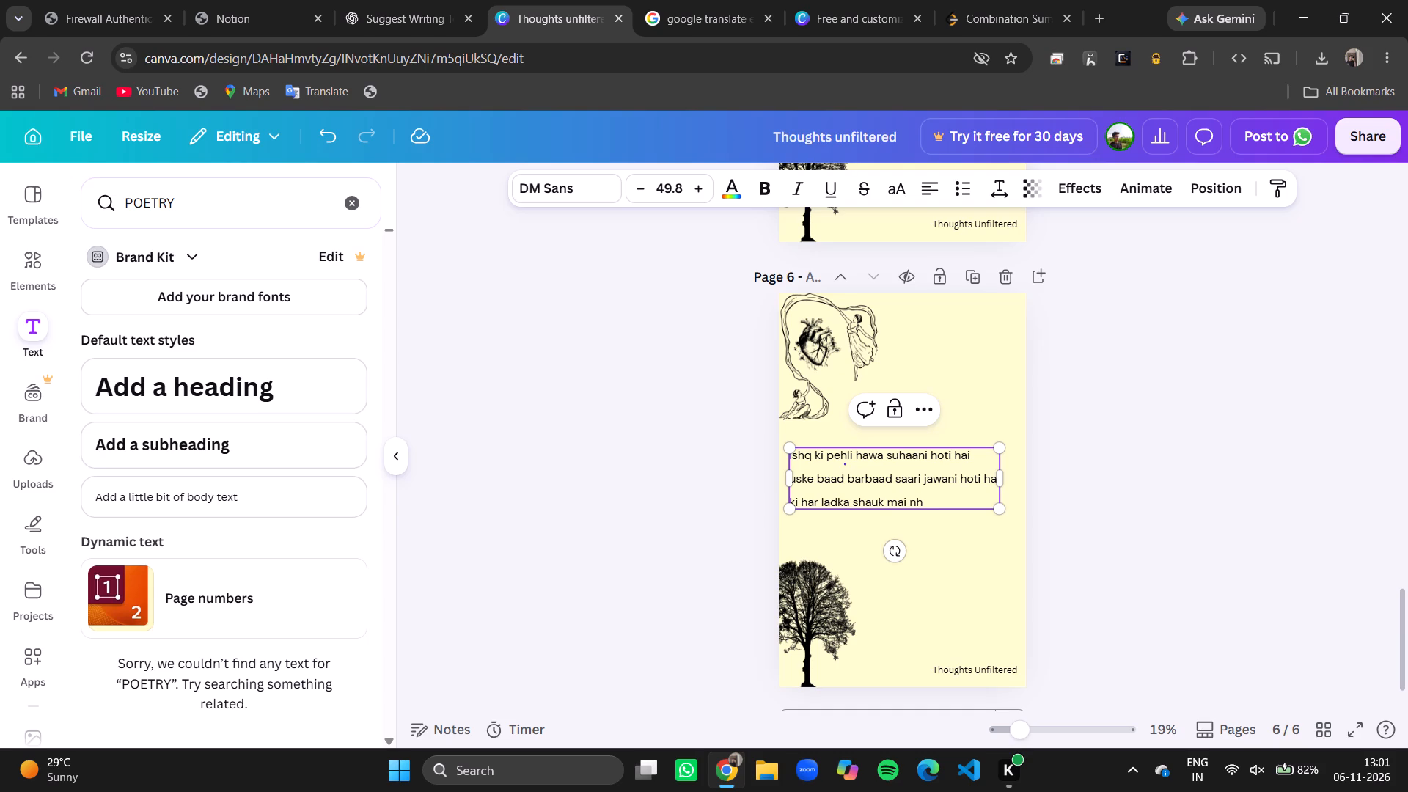
Complete the third verse line on page 6 as "ki har ladka shauk mai nhi karta nashee", followed by a line break.
type("i")
key("space")
type("peeta")
key("space")
key("BackSpace")
key("BackSpace")
key("BackSpace")
key("BackSpace")
key("BackSpace")
key("BackSpace")
type("karta nahse")
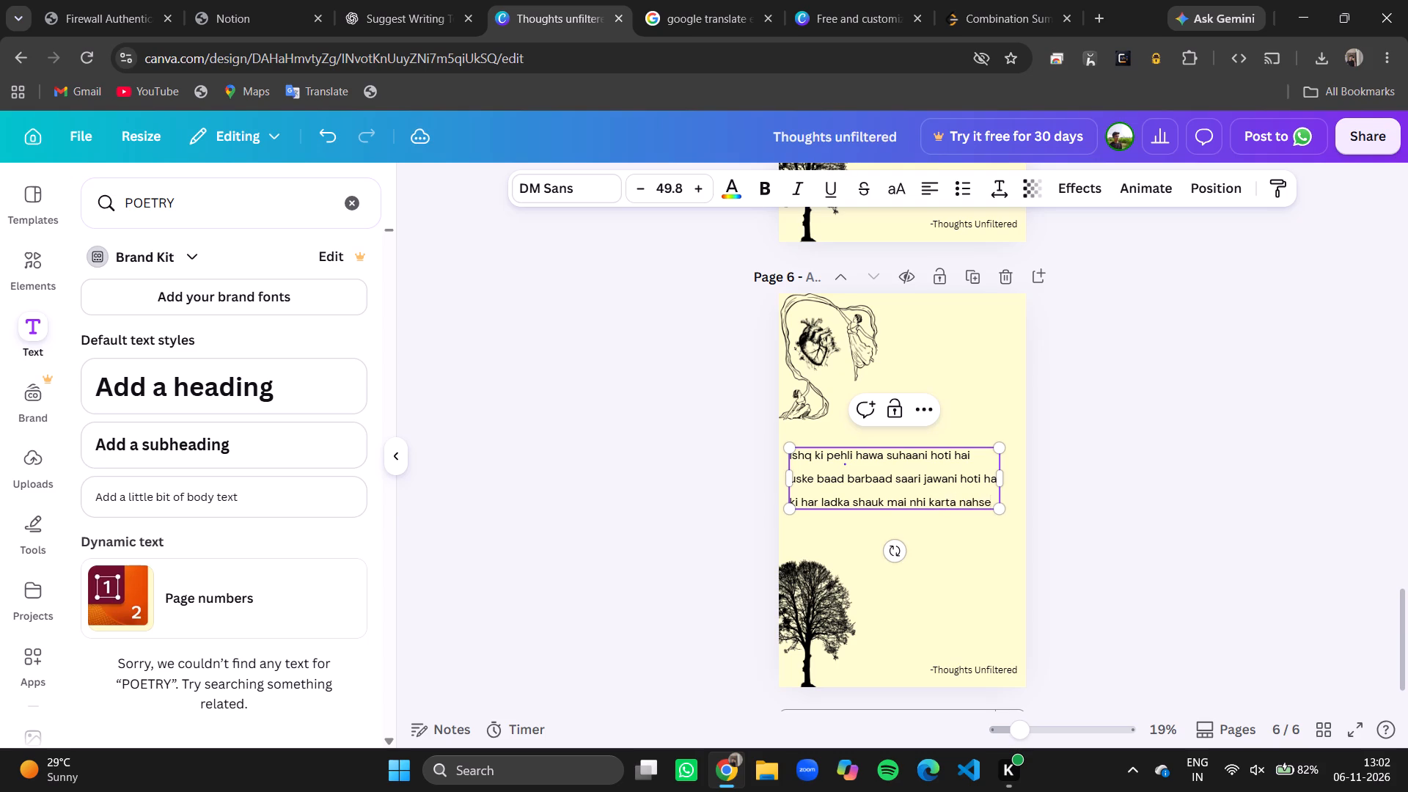
key("BackSpace")
key("BackSpace")
key("BackSpace")
type("shee")
key("Return")
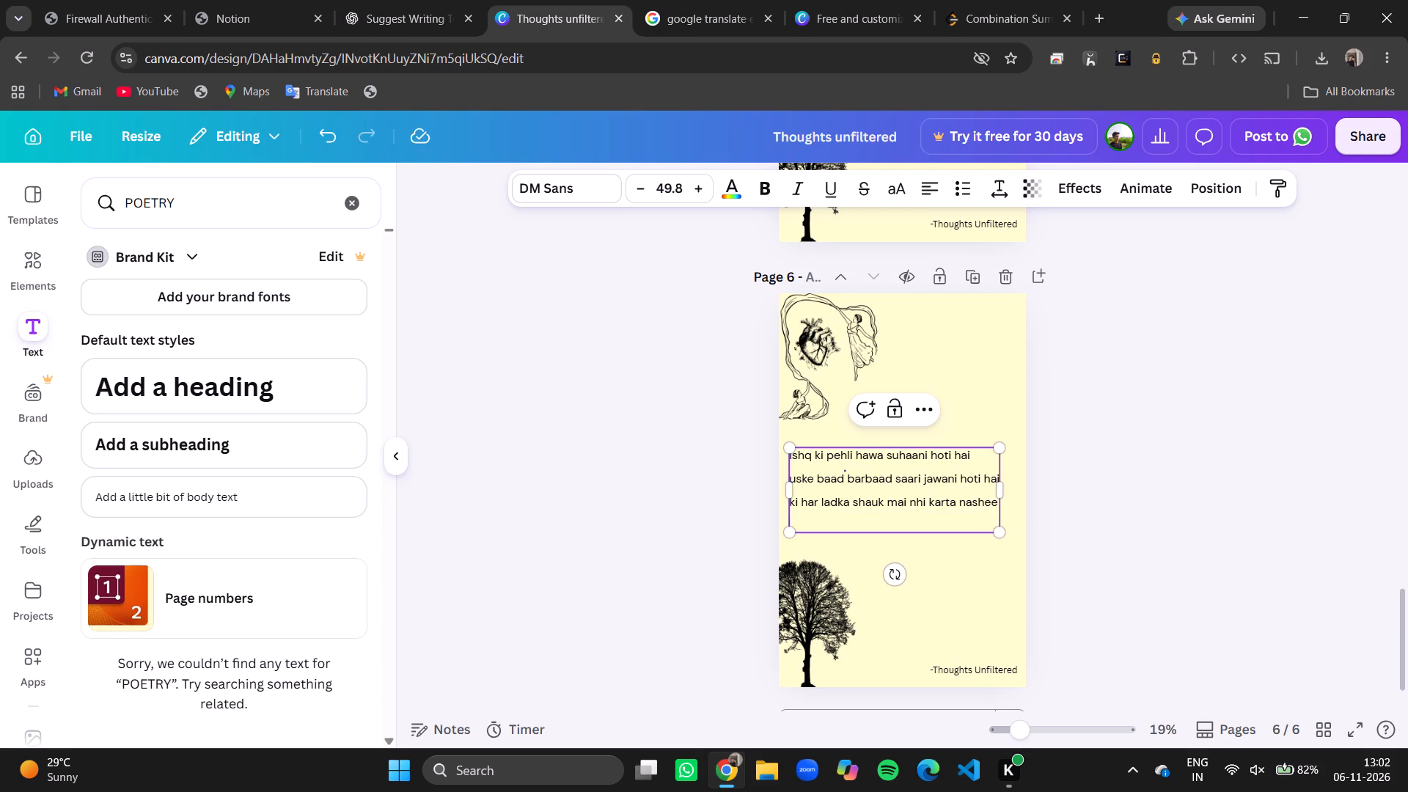
Enter "uske pichee koi na koi kahani hoti hai..." as the fourth verse line on page 6.
type("uske pichee koi na koi kahani h")
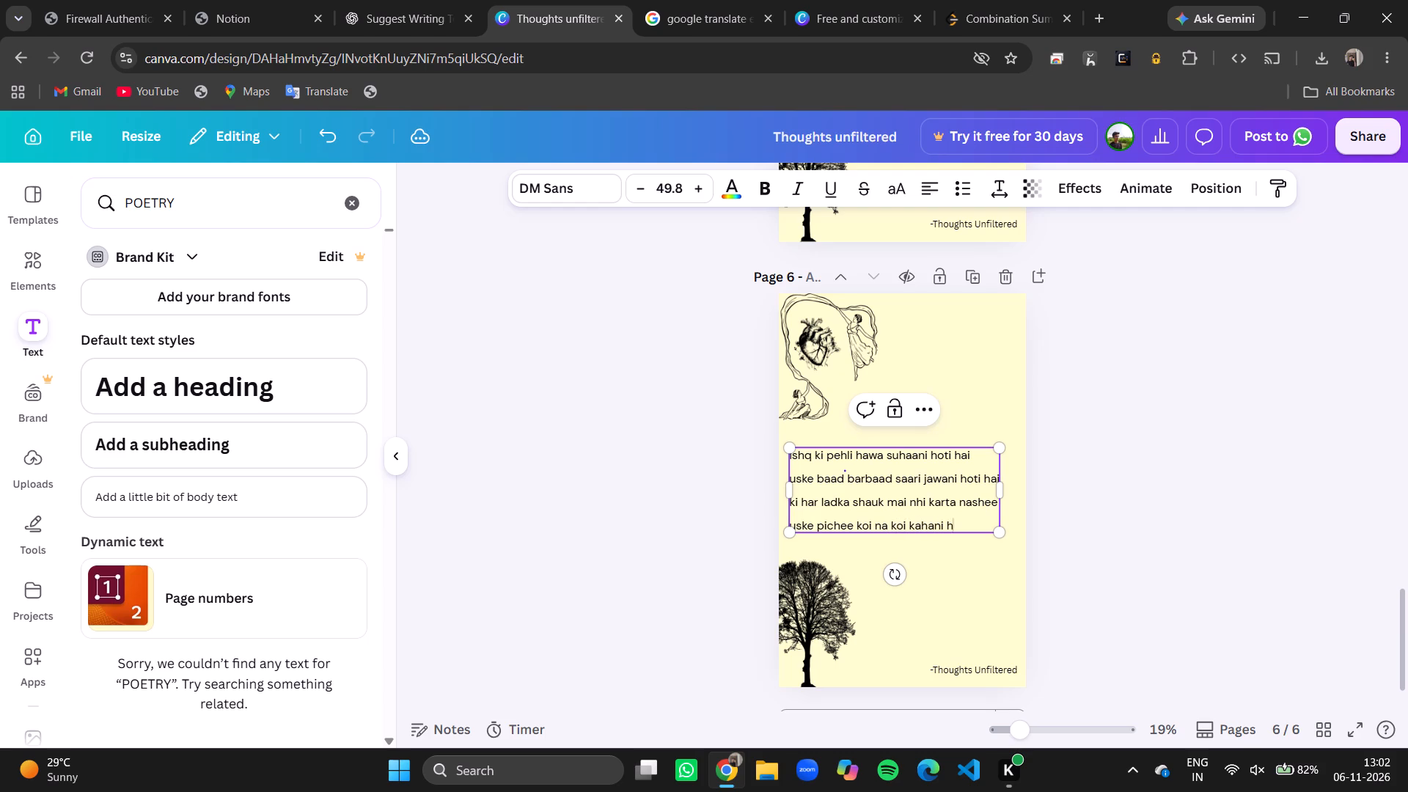
type("oti hai...")
Insert "bhi" and a space after "pichee" in the fourth verse line on page 6.
left_click(856, 526)
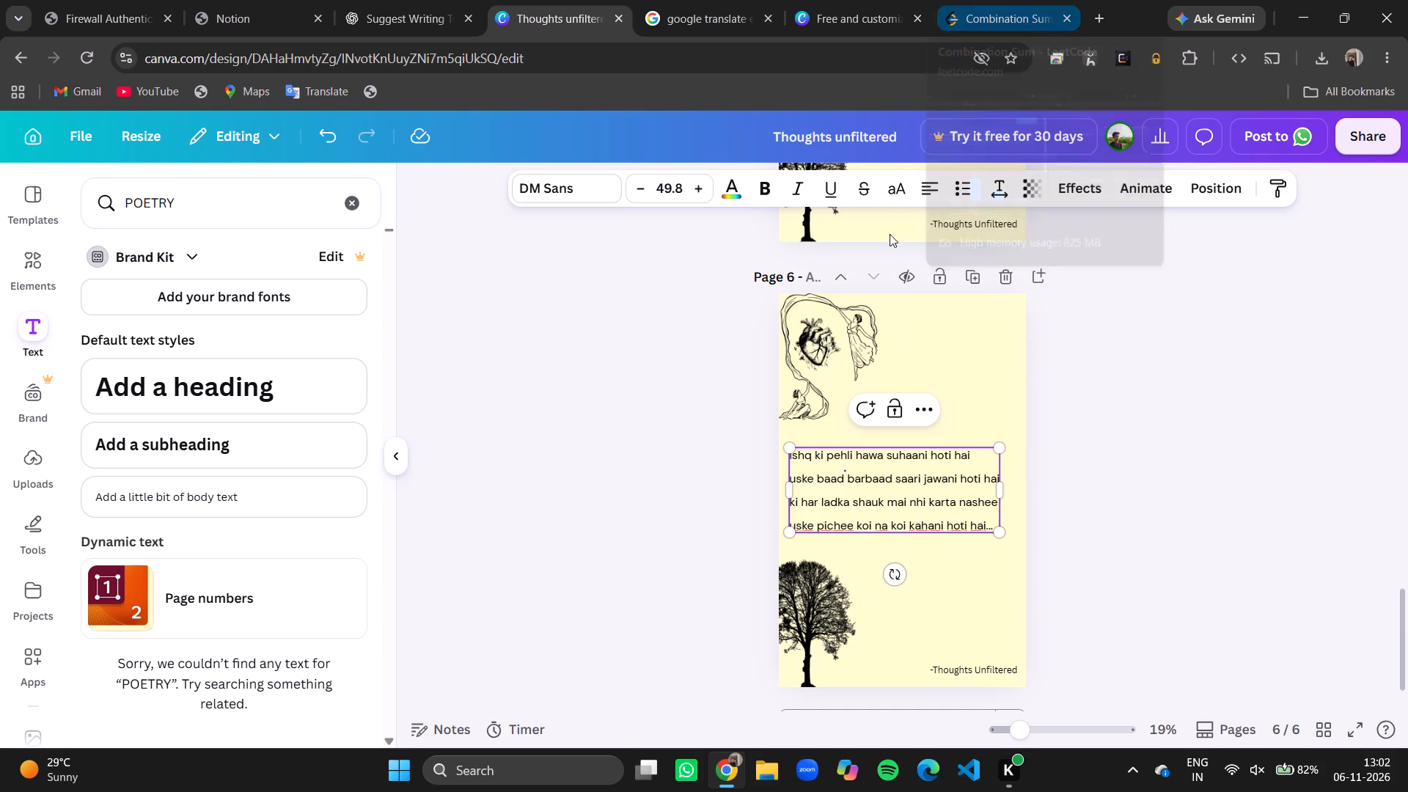
type("bhi")
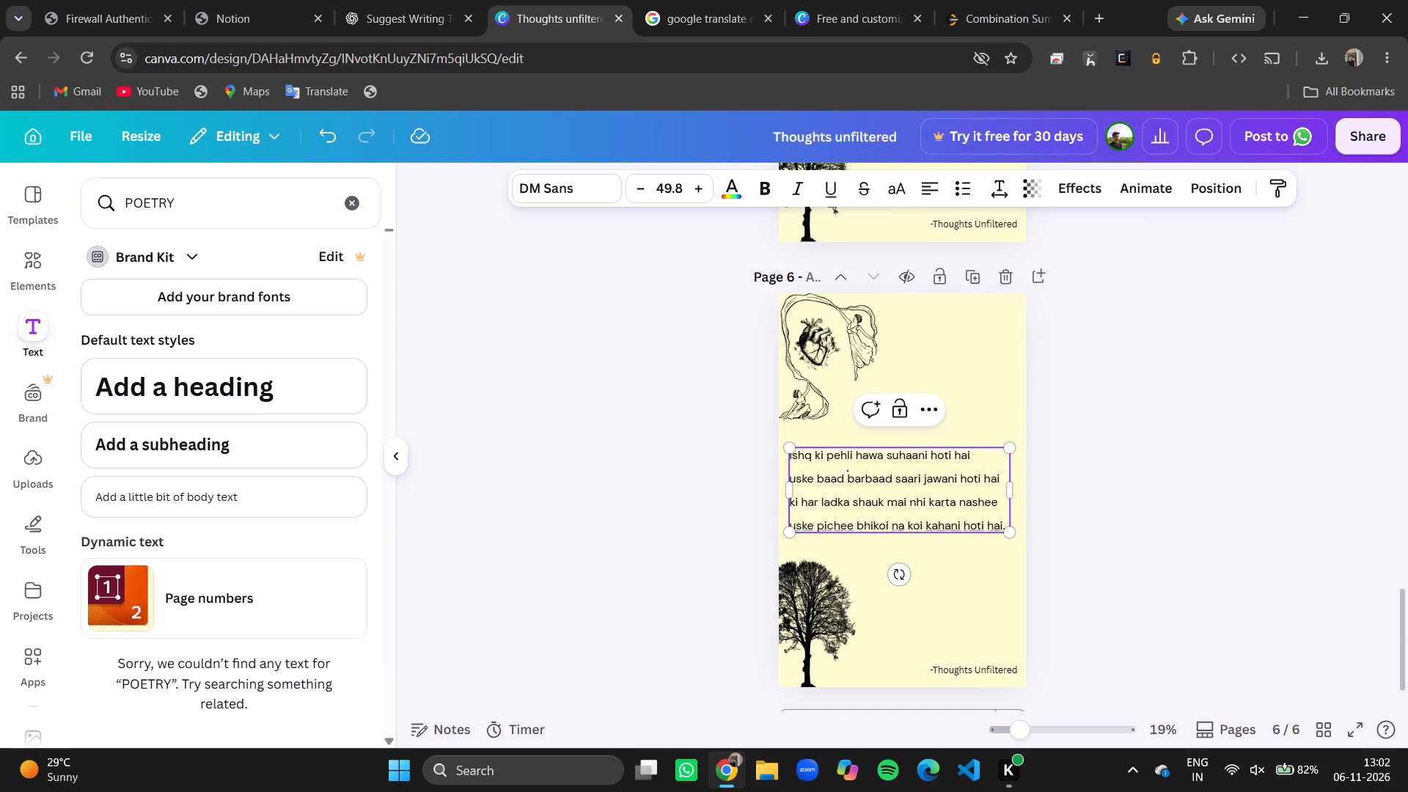
key("space")
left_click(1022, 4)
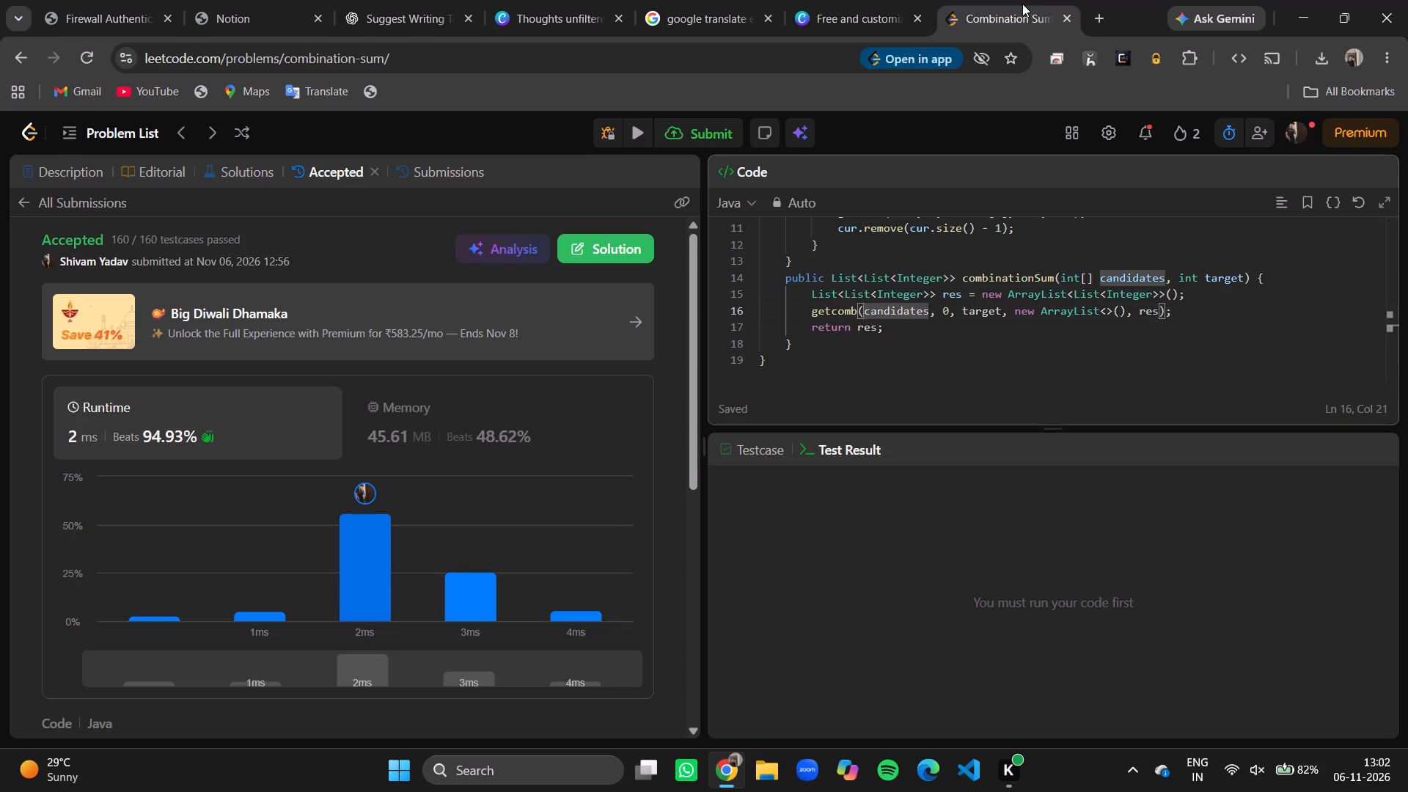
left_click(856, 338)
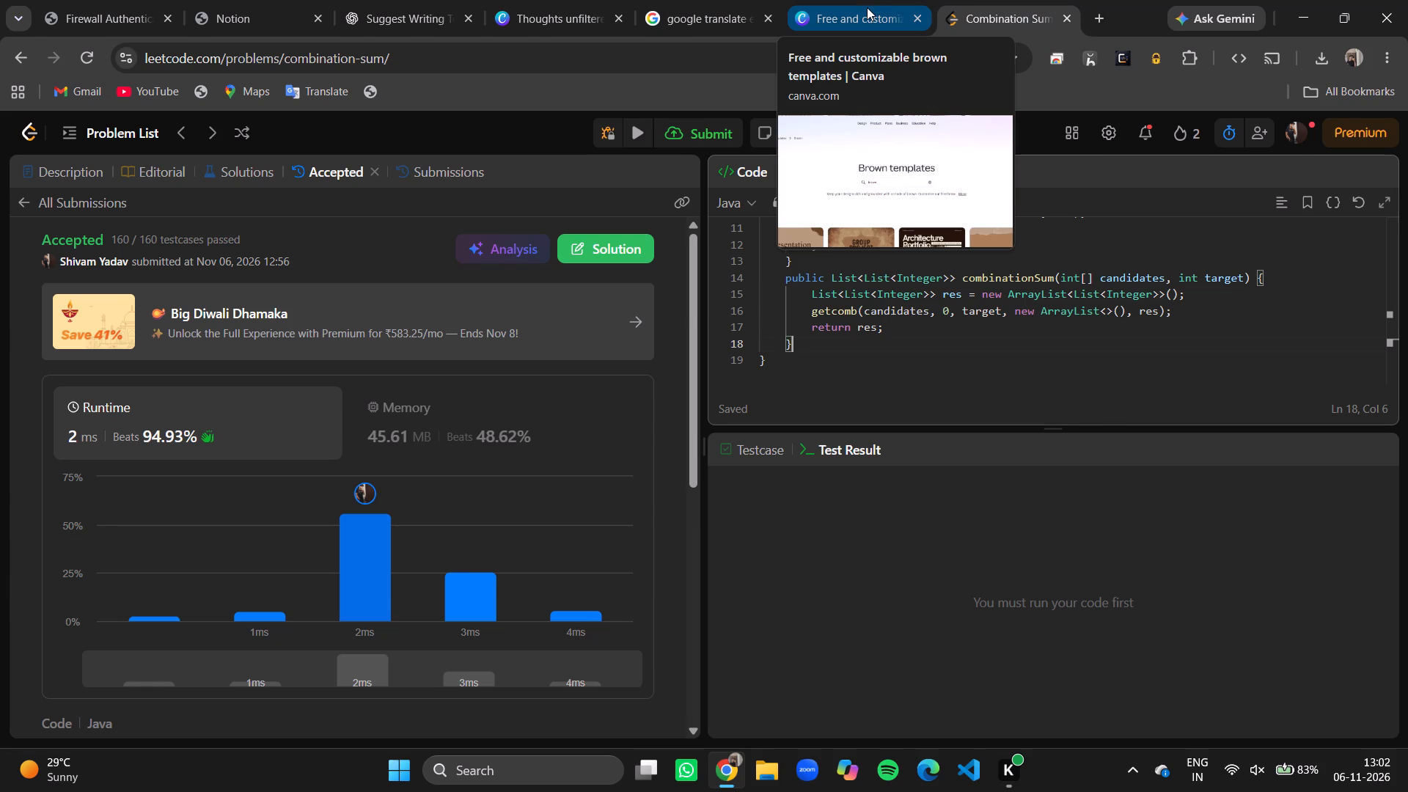
Close the browser page showing Canva's Brown templates.
left_click(867, 7)
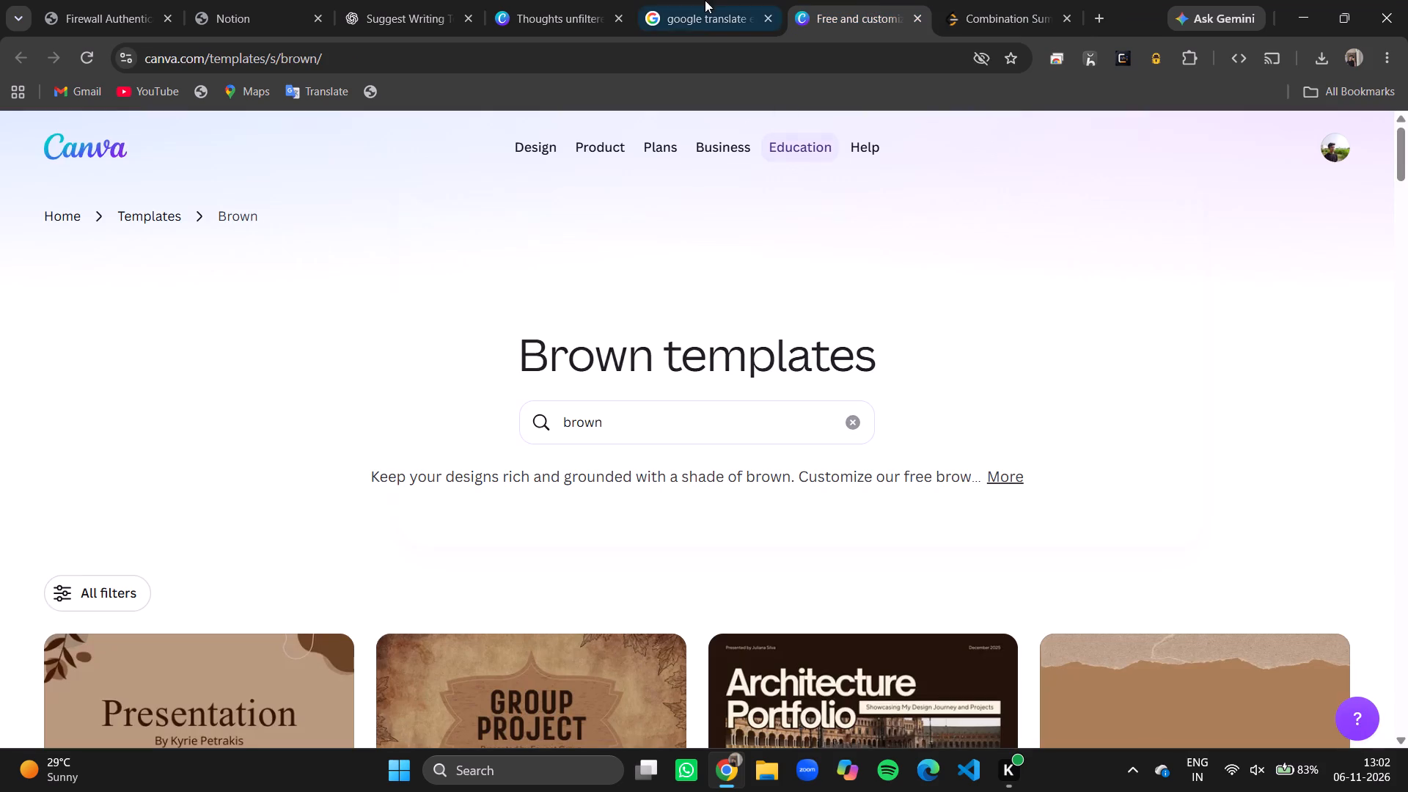
left_click(915, 18)
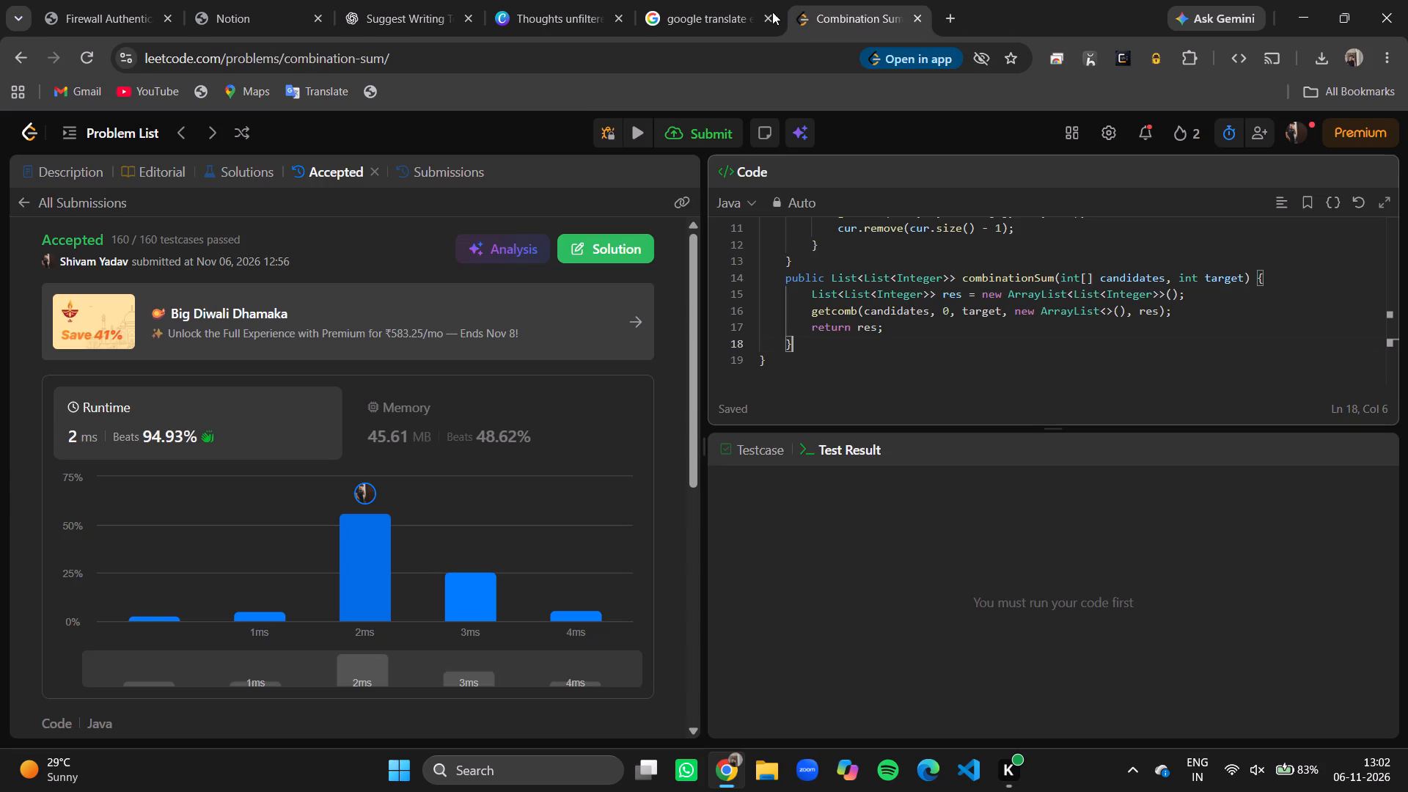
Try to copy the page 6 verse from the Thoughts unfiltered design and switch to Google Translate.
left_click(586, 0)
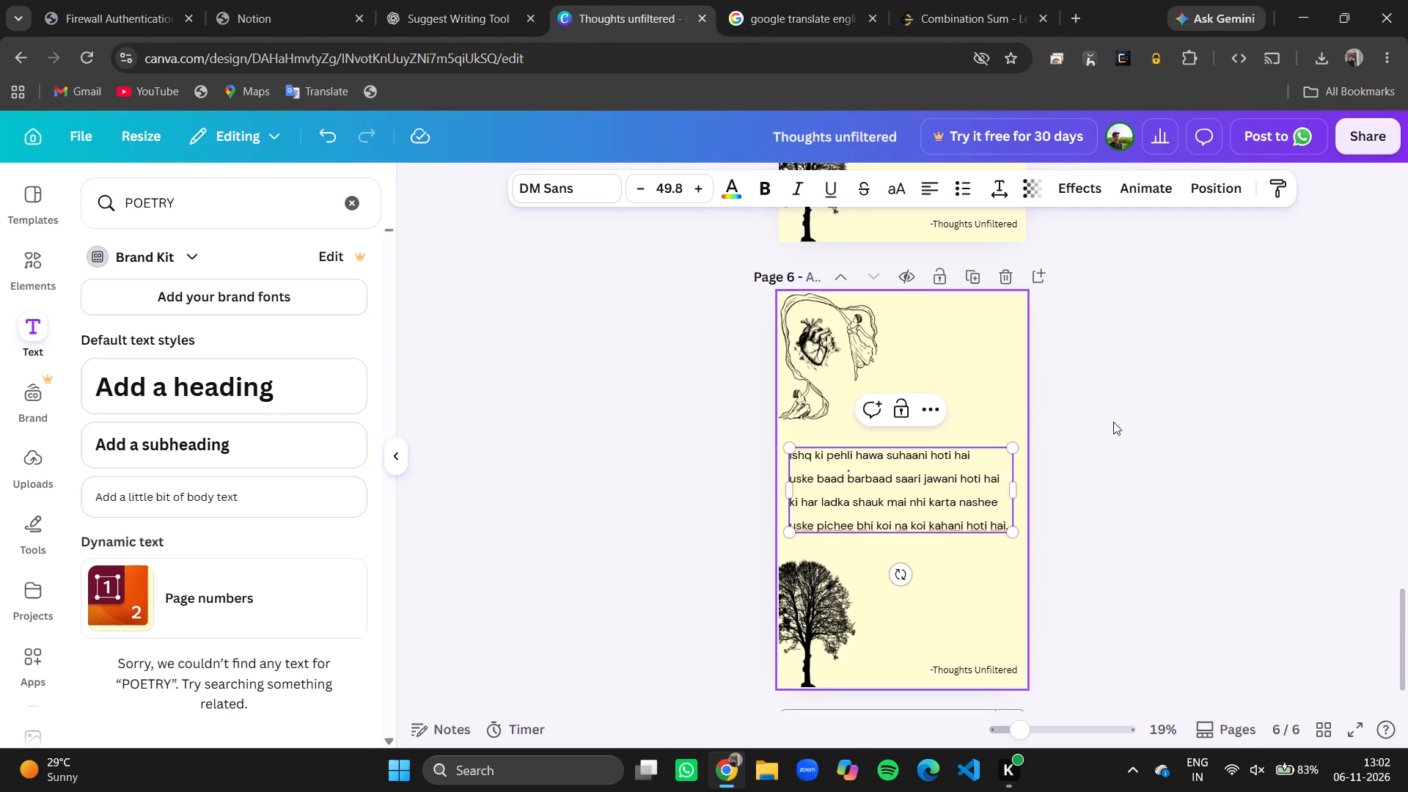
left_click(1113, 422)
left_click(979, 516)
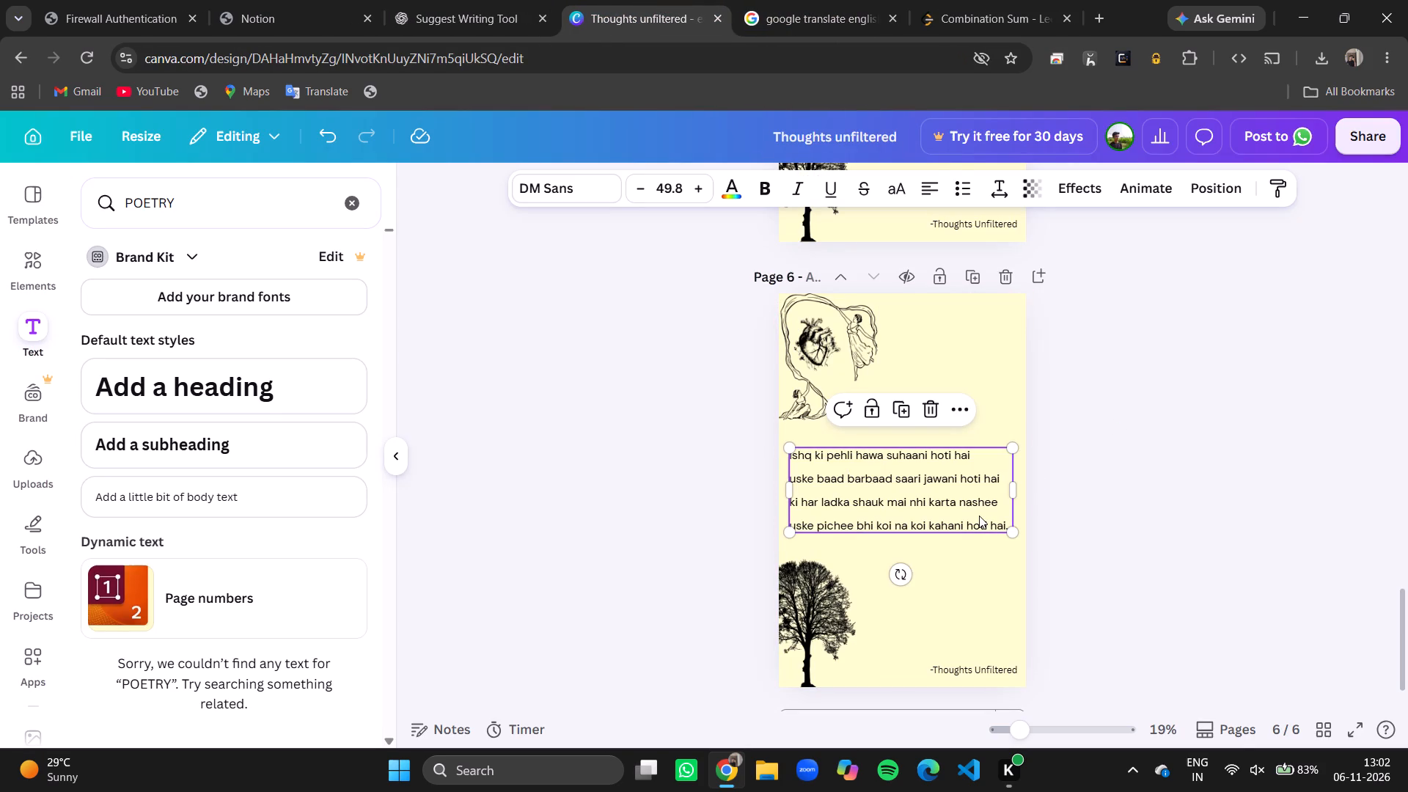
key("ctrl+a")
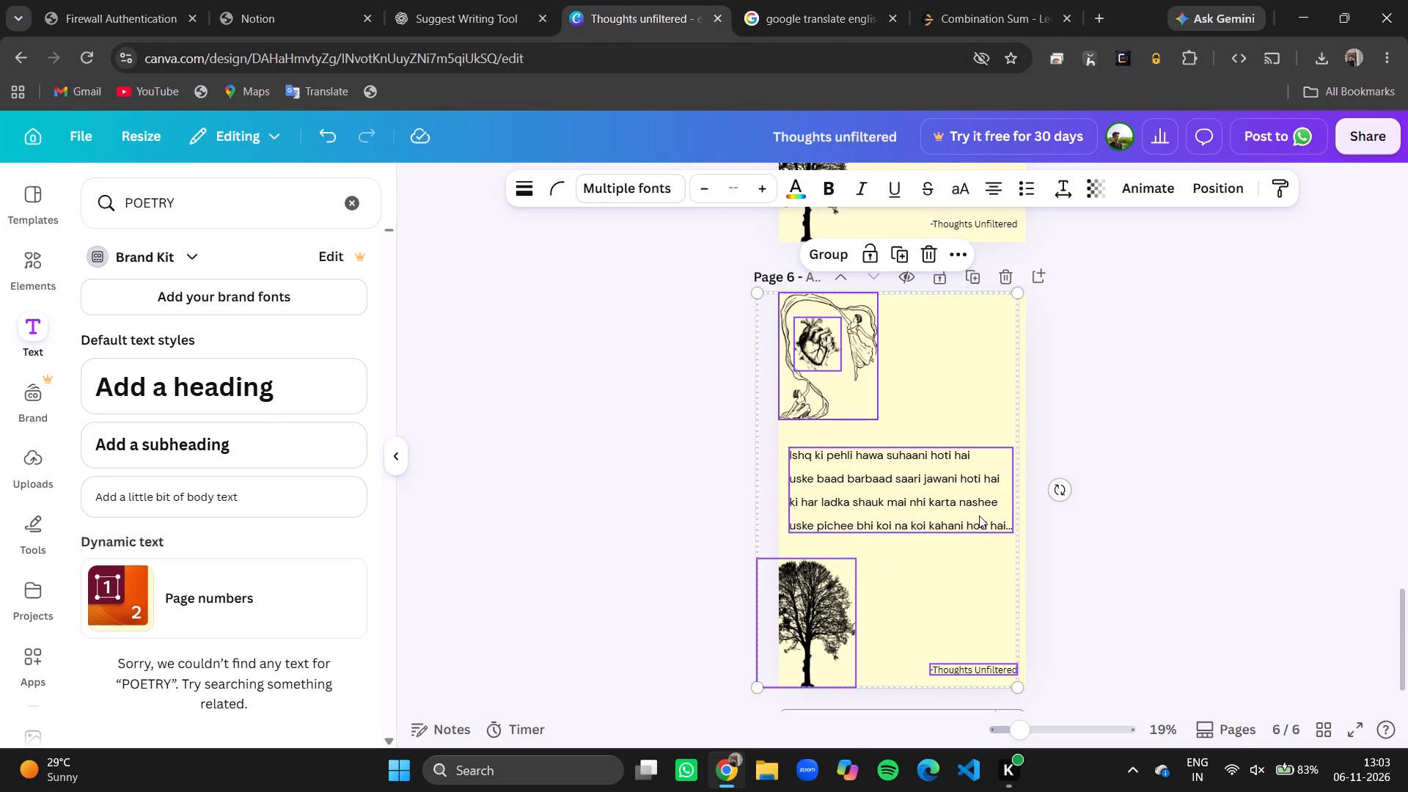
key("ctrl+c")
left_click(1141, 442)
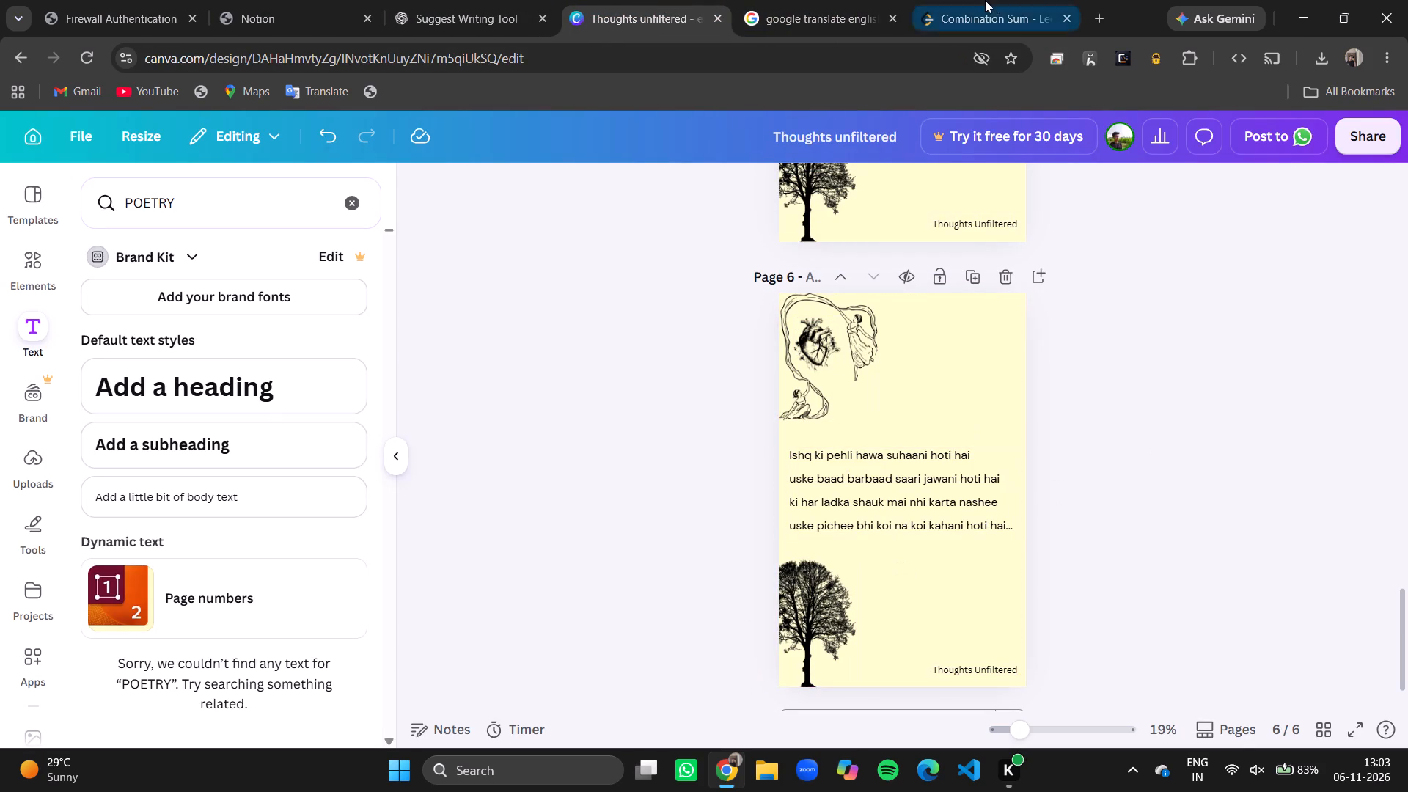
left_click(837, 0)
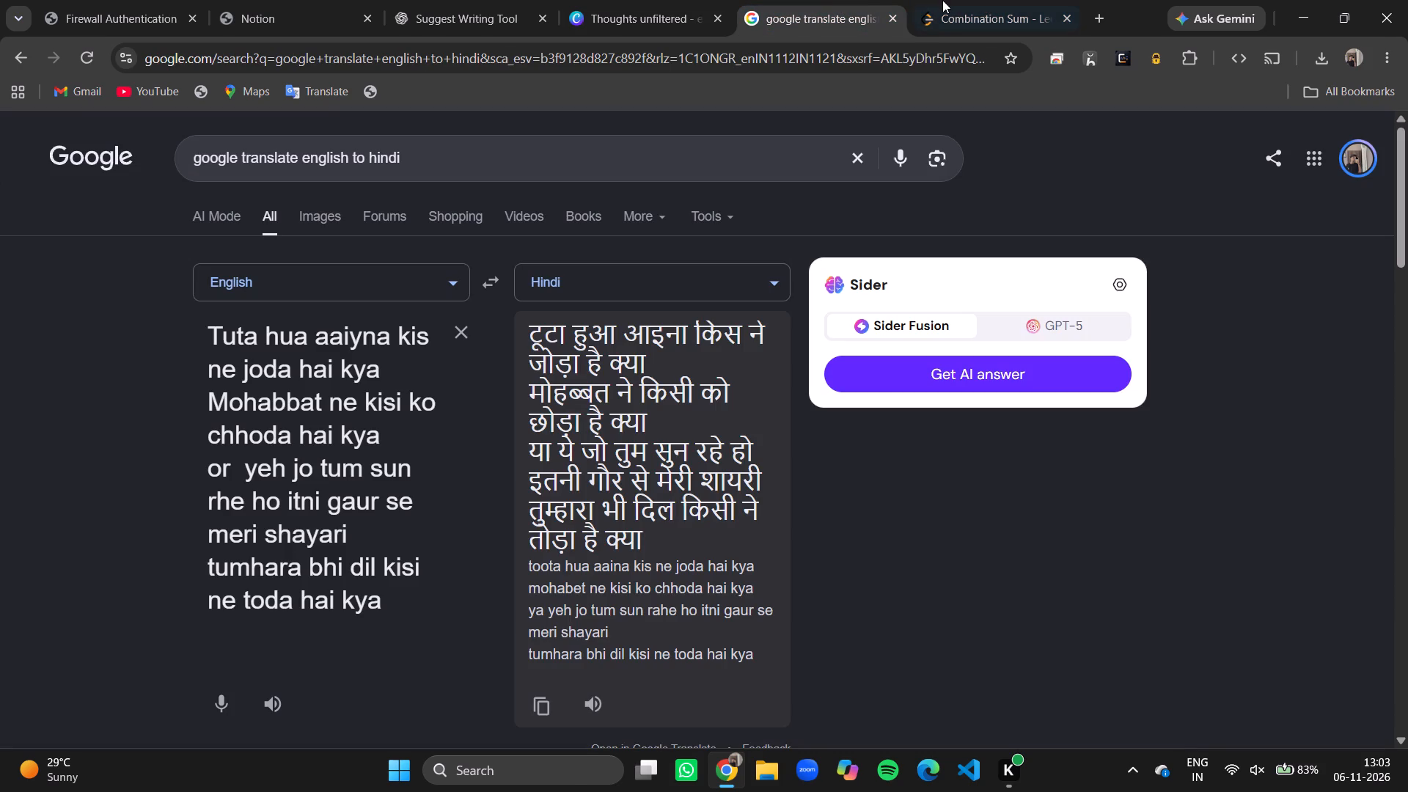
Copy the page 6 verse from the Thoughts unfiltered design and paste it into the English-to-Hindi translator as source text.
left_click_drag(681, 0, 601, 0)
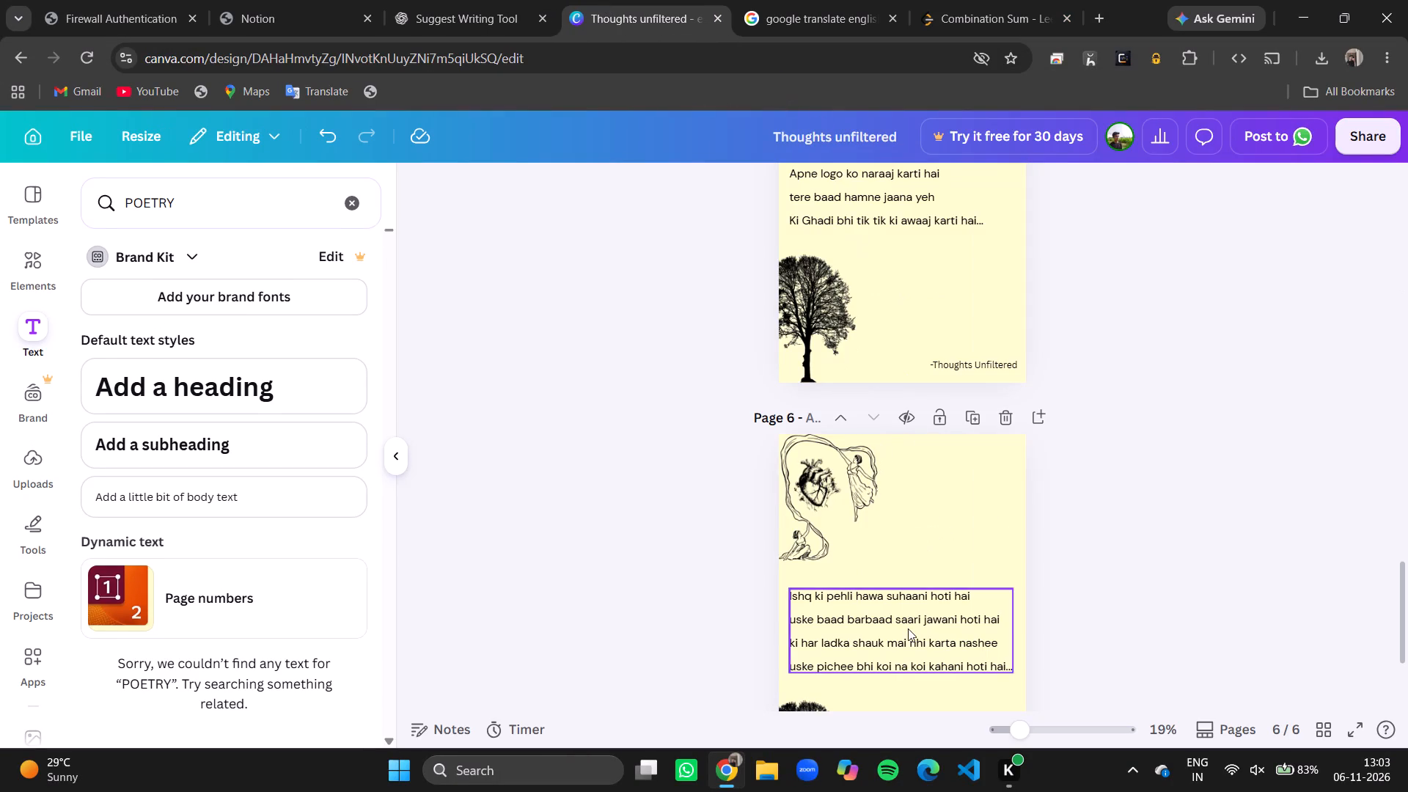
double_click(905, 629)
key("ctrl+a")
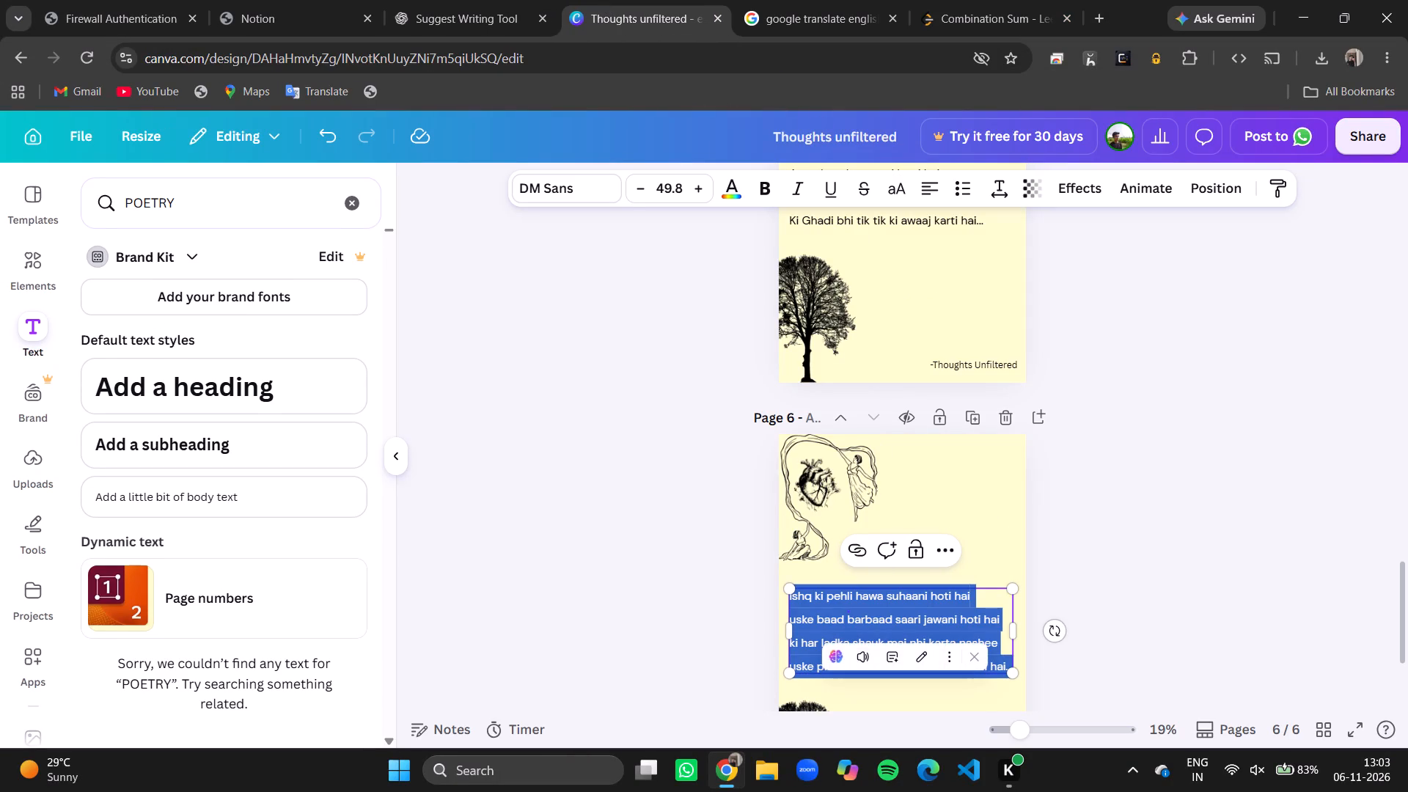
key("ctrl+c")
left_click(848, 0)
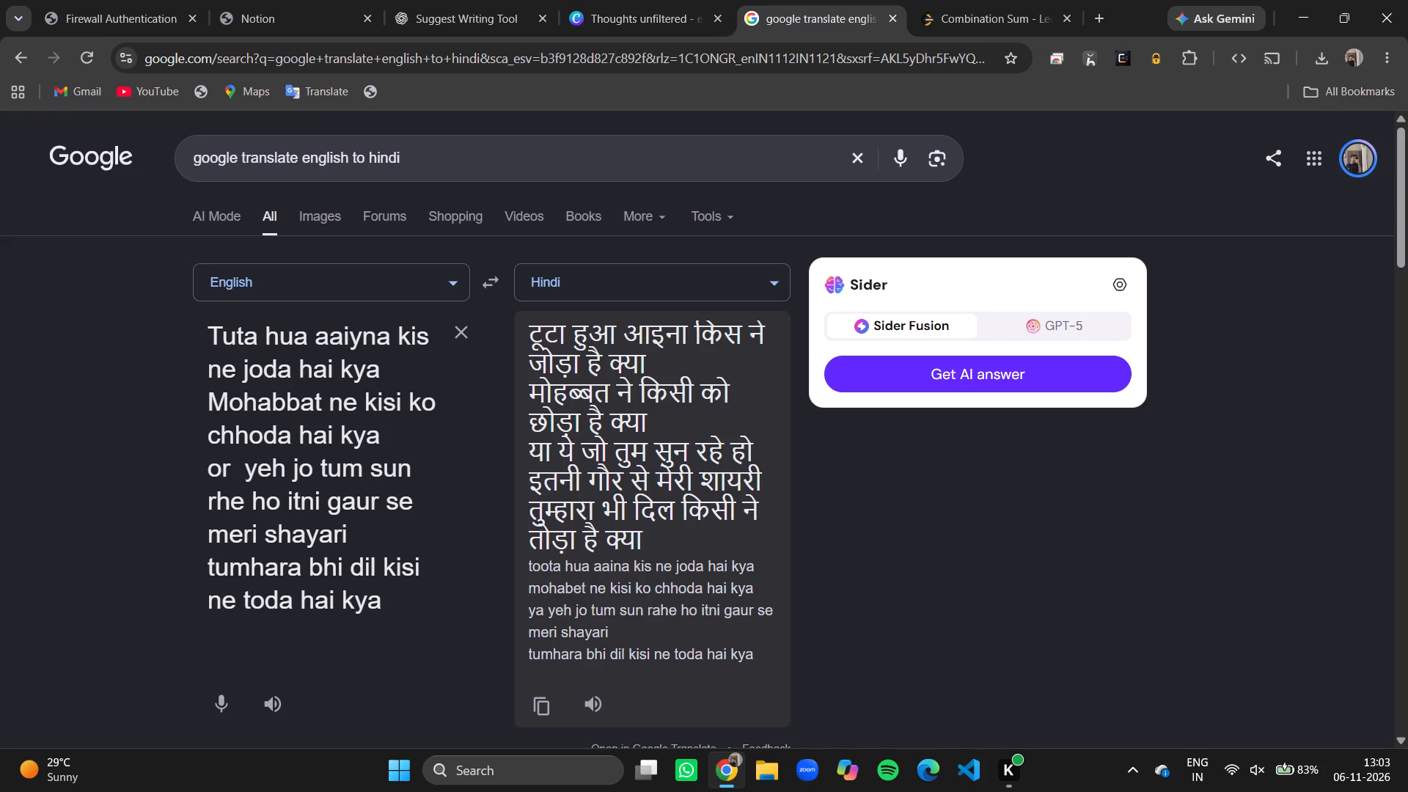
left_click(408, 420)
key("ctrl+v")
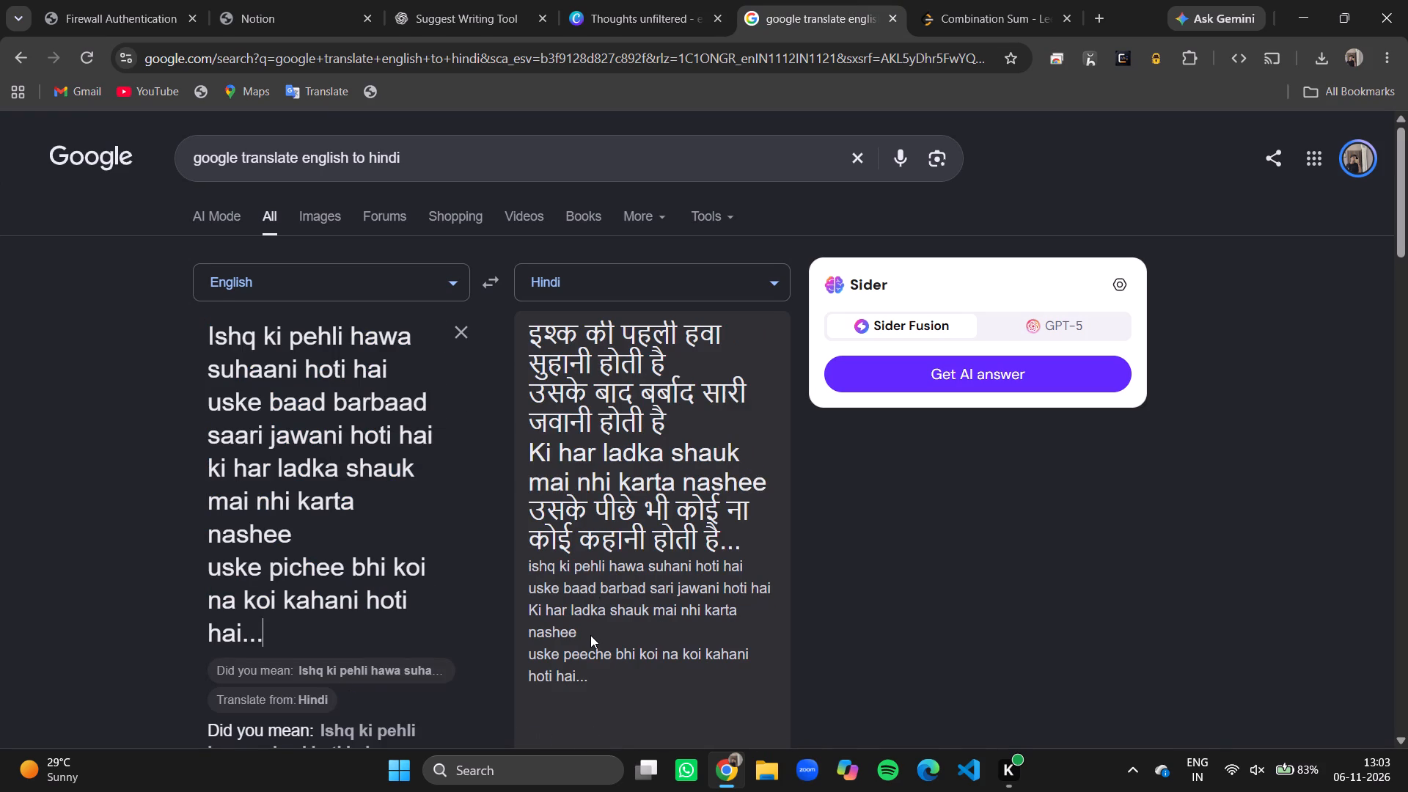
Copy the Hindi translation and replace the verse on page 6 of the Thoughts unfiltered design with it.
scroll(590, 635, "down", 2)
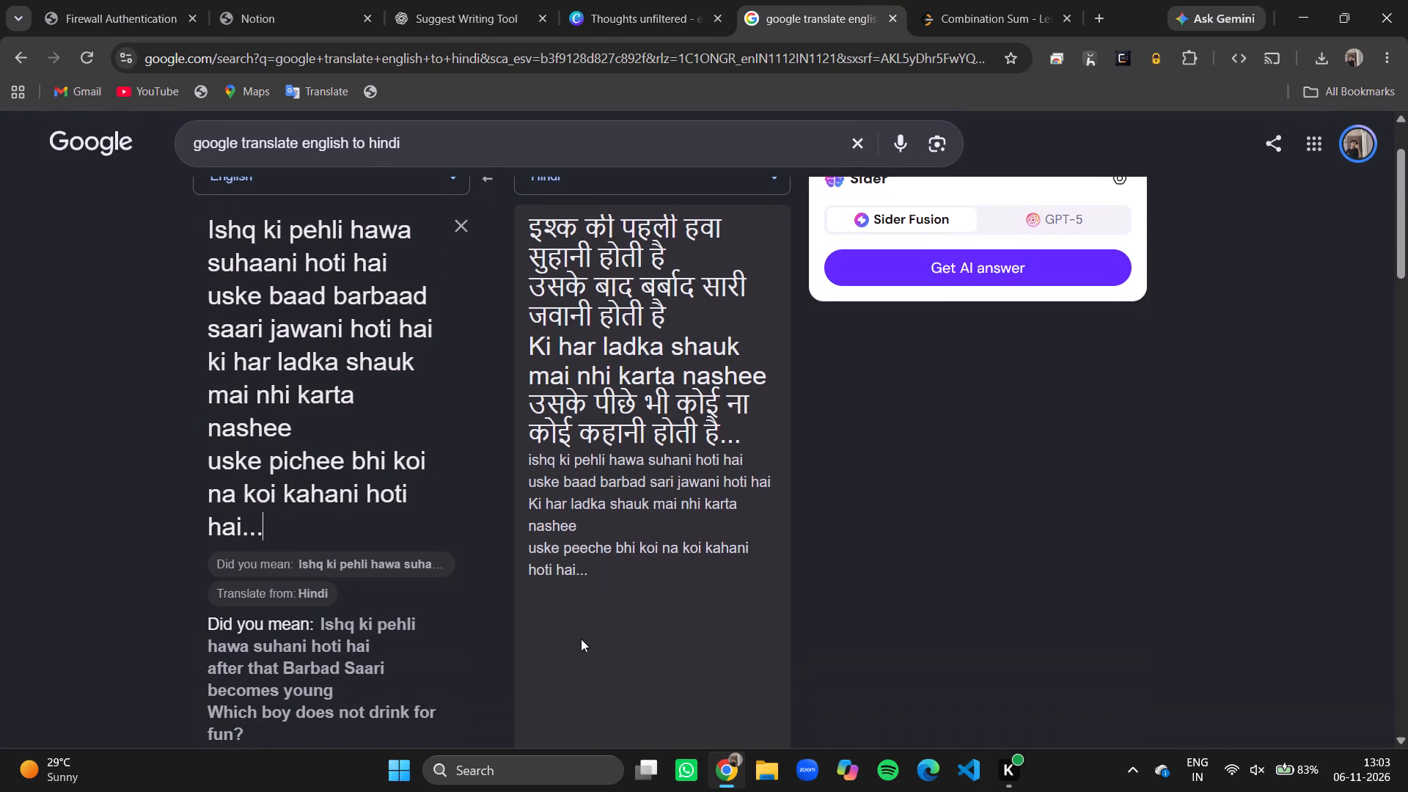
scroll(581, 639, "down", 1)
scroll(581, 639, "up", 1)
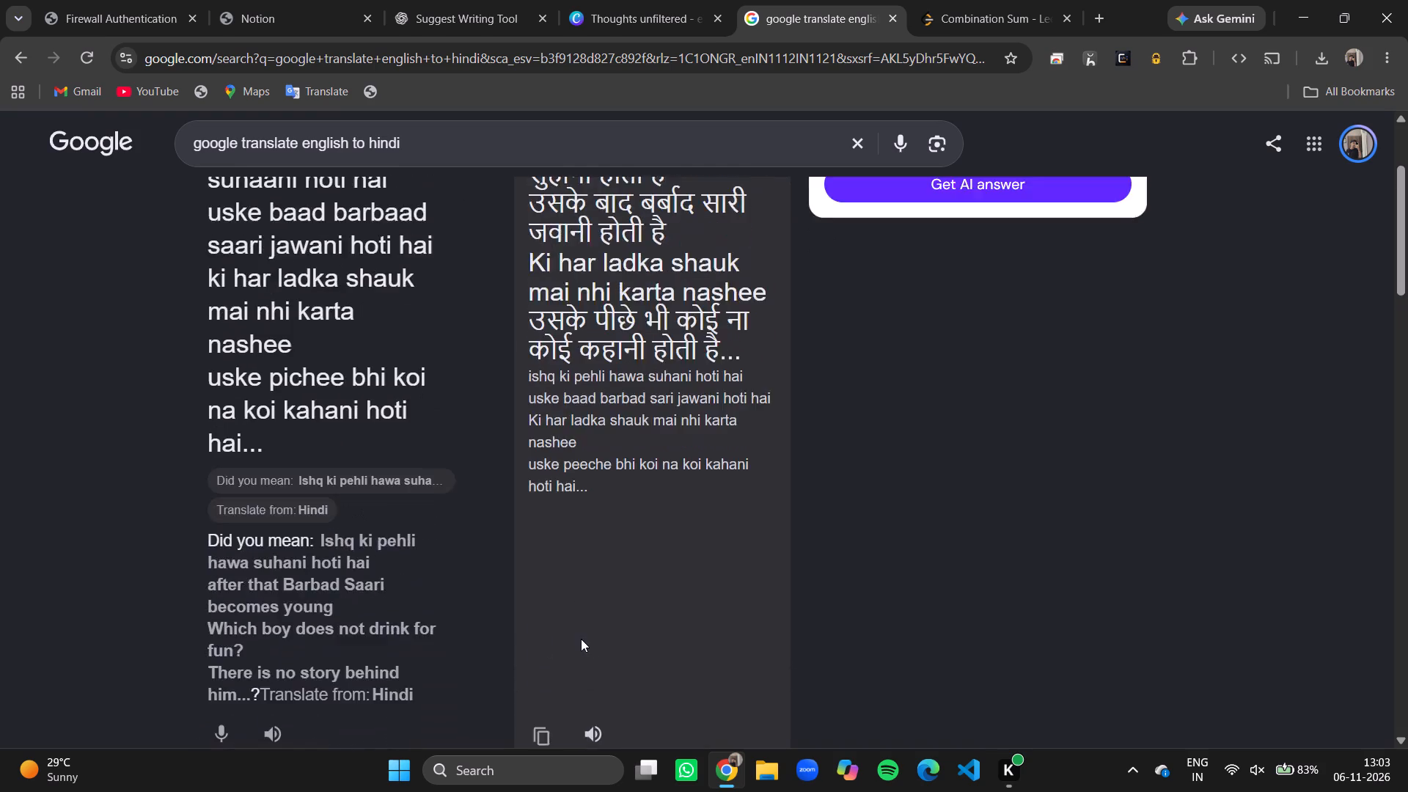
scroll(581, 639, "up", 1)
scroll(581, 639, "down", 1)
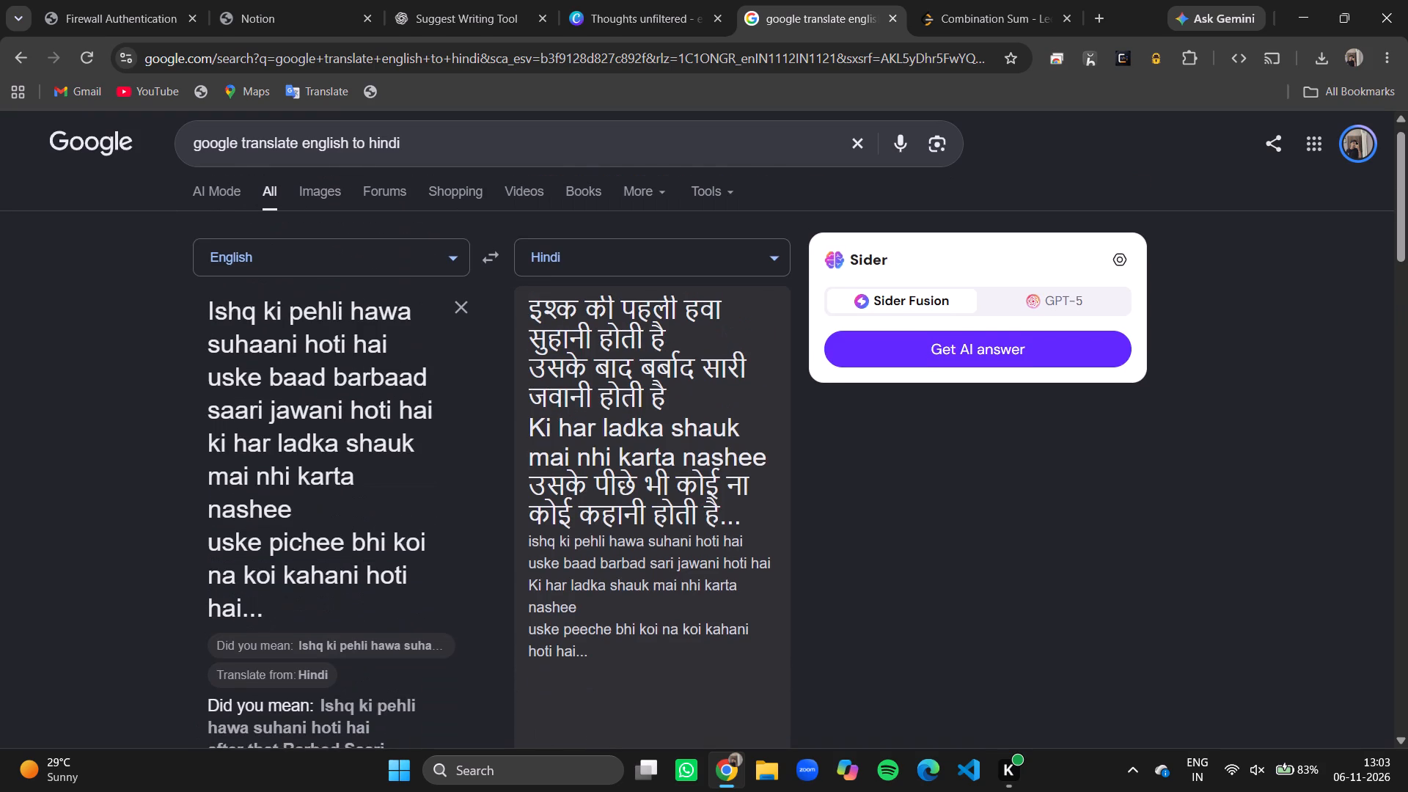
scroll(581, 639, "down", 3)
left_click(548, 631)
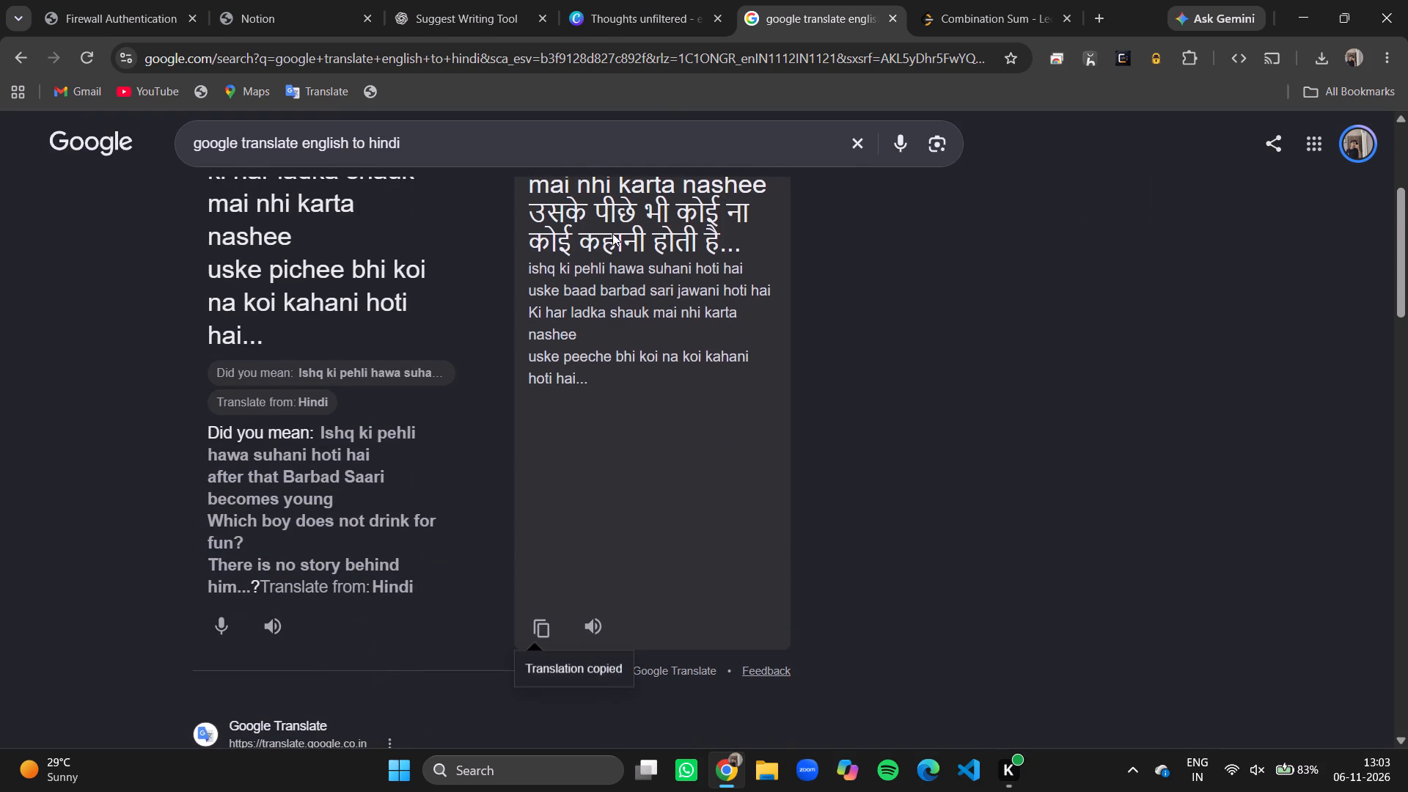
left_click(668, 4)
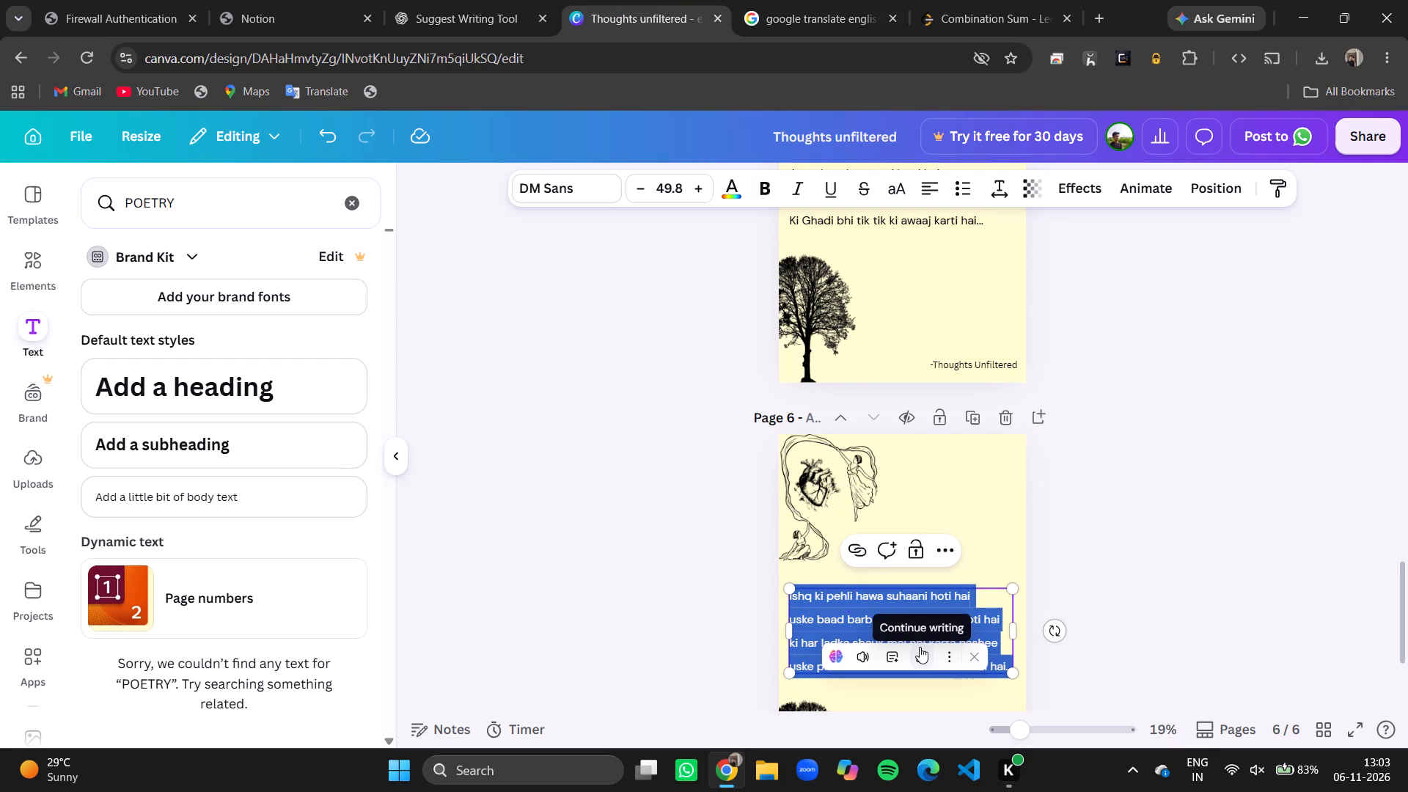
key("ctrl+v")
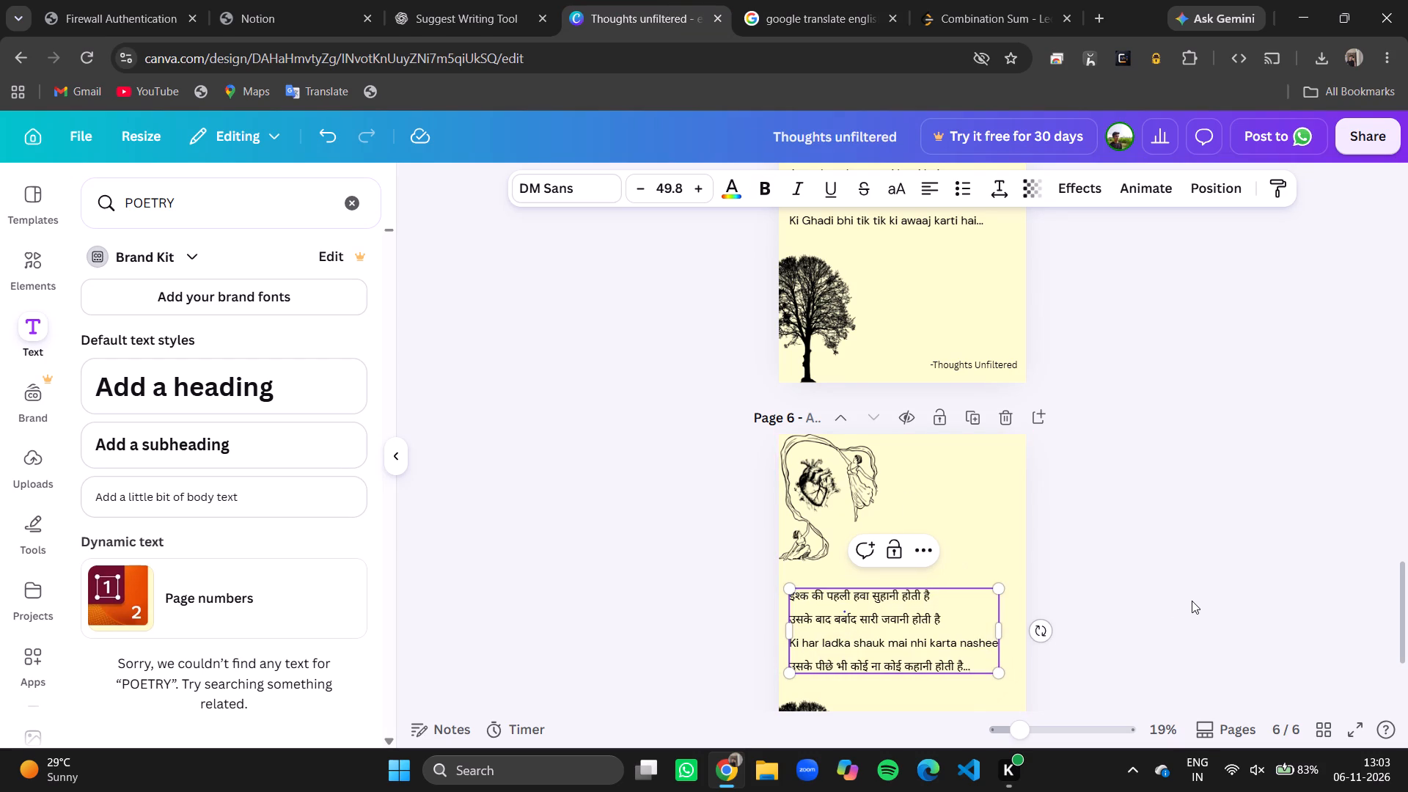
scroll(1192, 601, "down", 1)
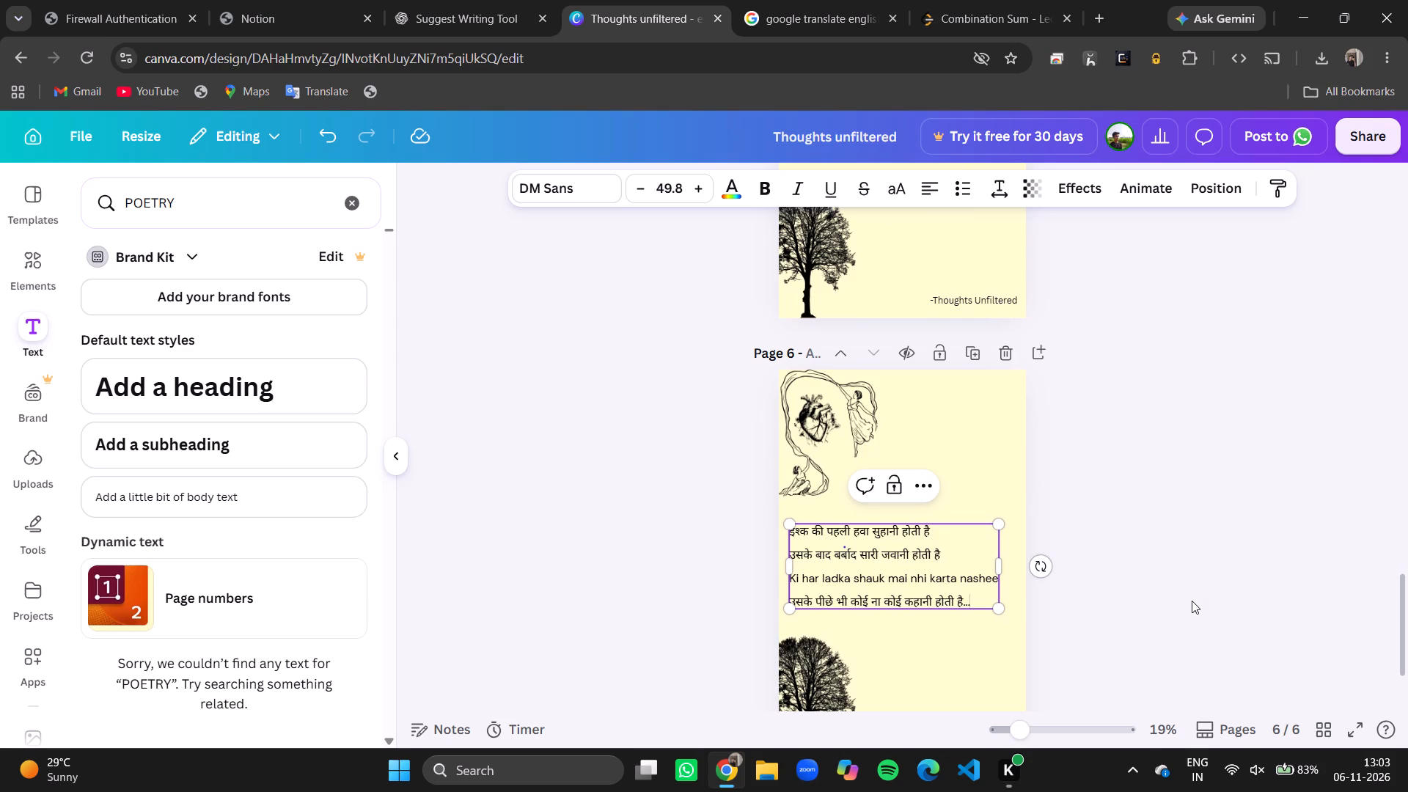
left_click(1192, 601)
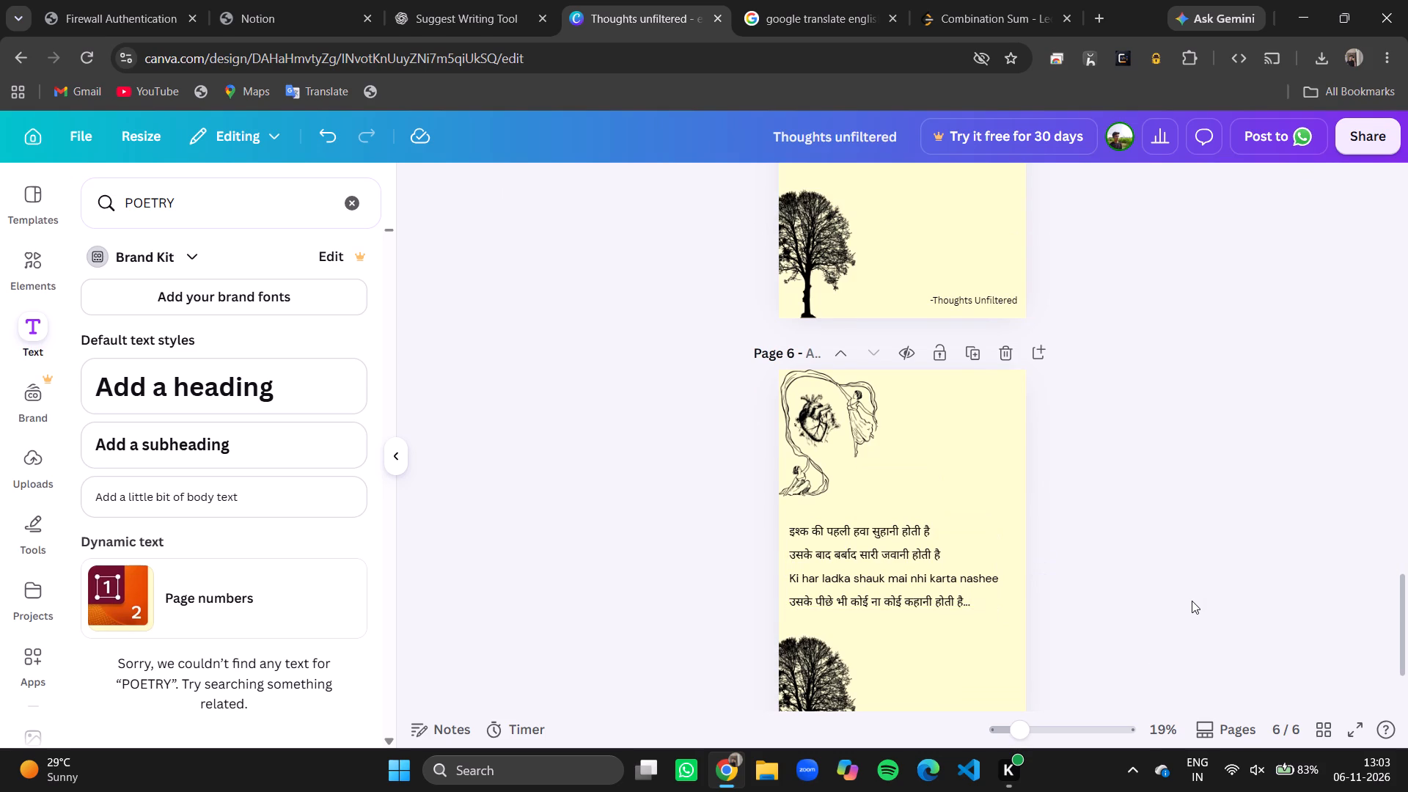
Review the eBook's pages, going from page 6 up to the cover and back down to page 6.
scroll(1192, 601, "down", 2)
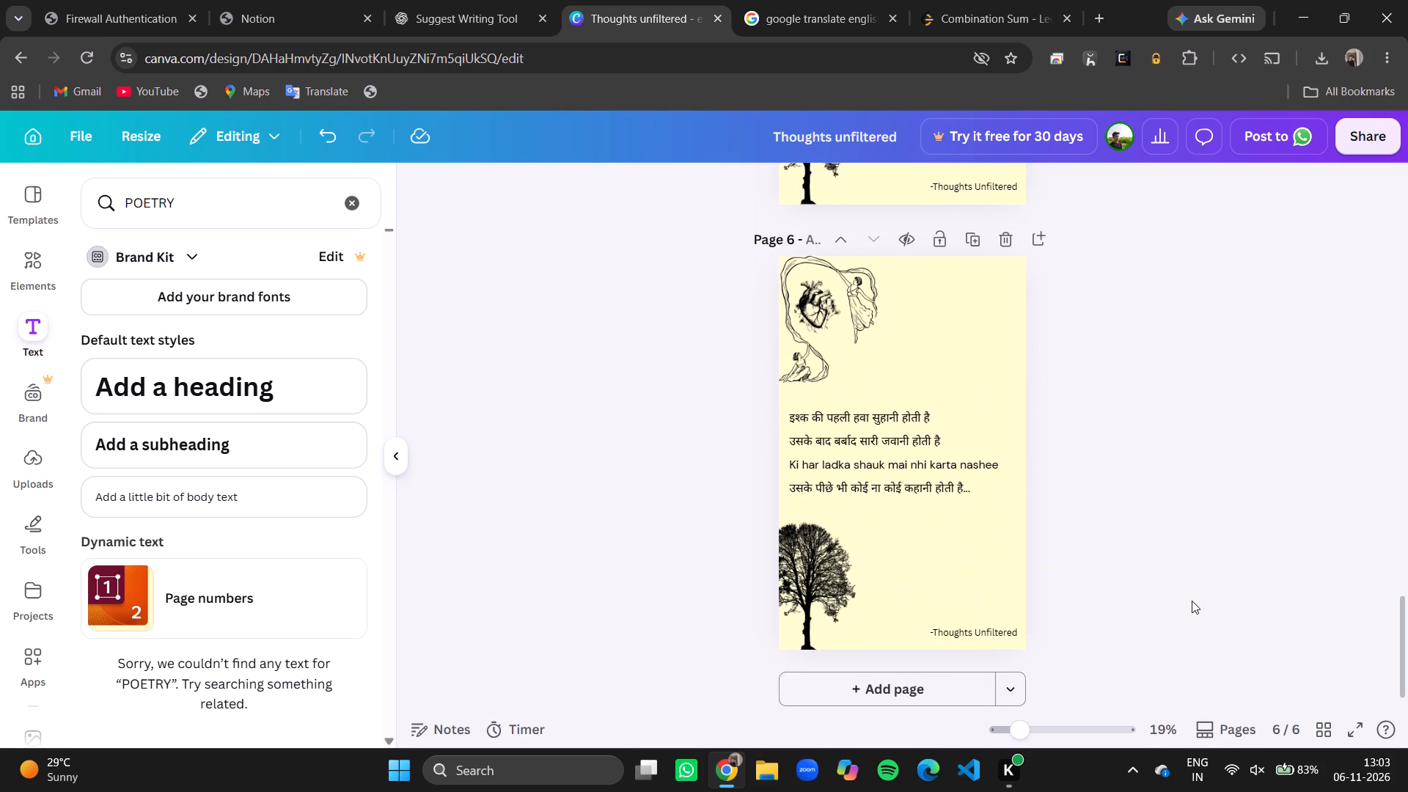
scroll(1192, 601, "down", 1)
scroll(1192, 601, "up", 5)
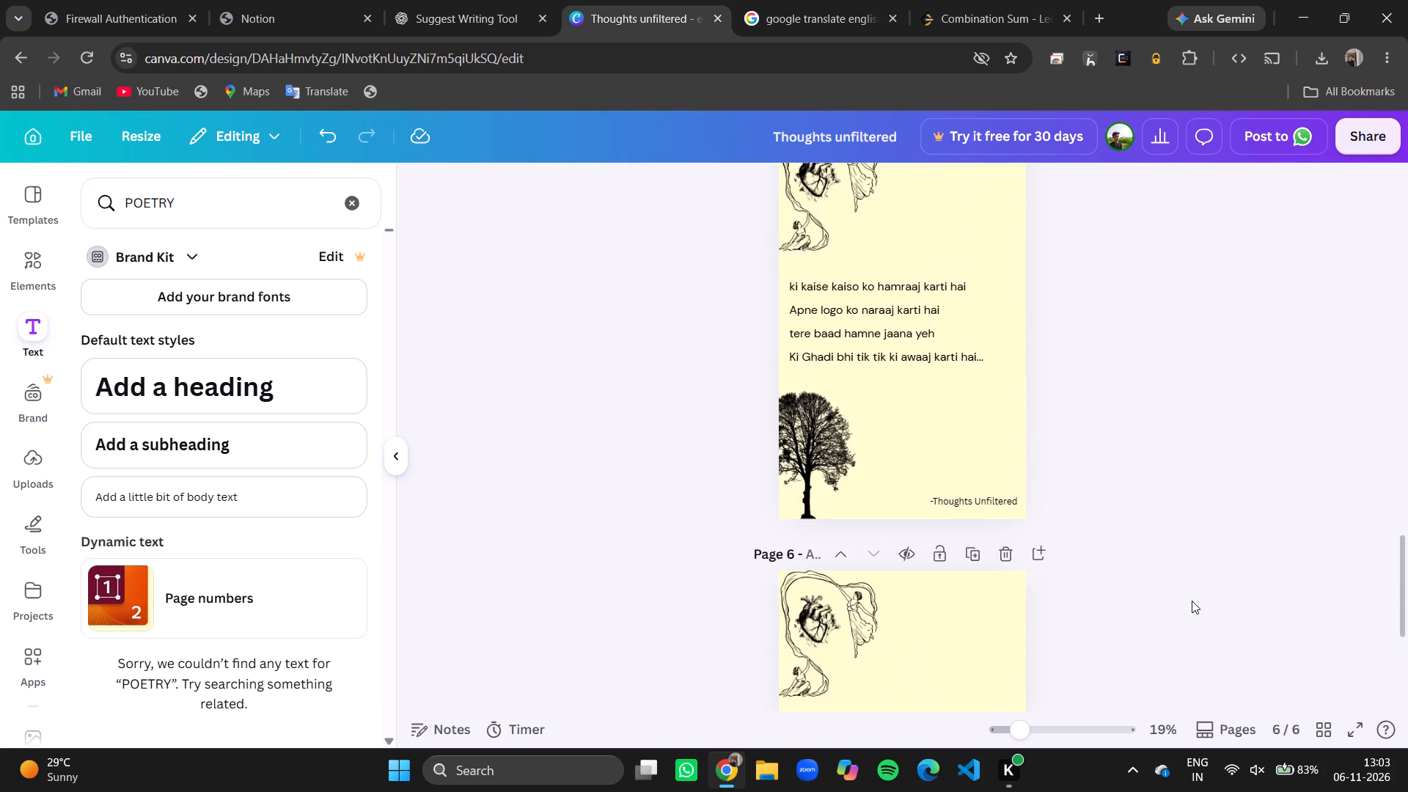
scroll(1192, 601, "up", 8)
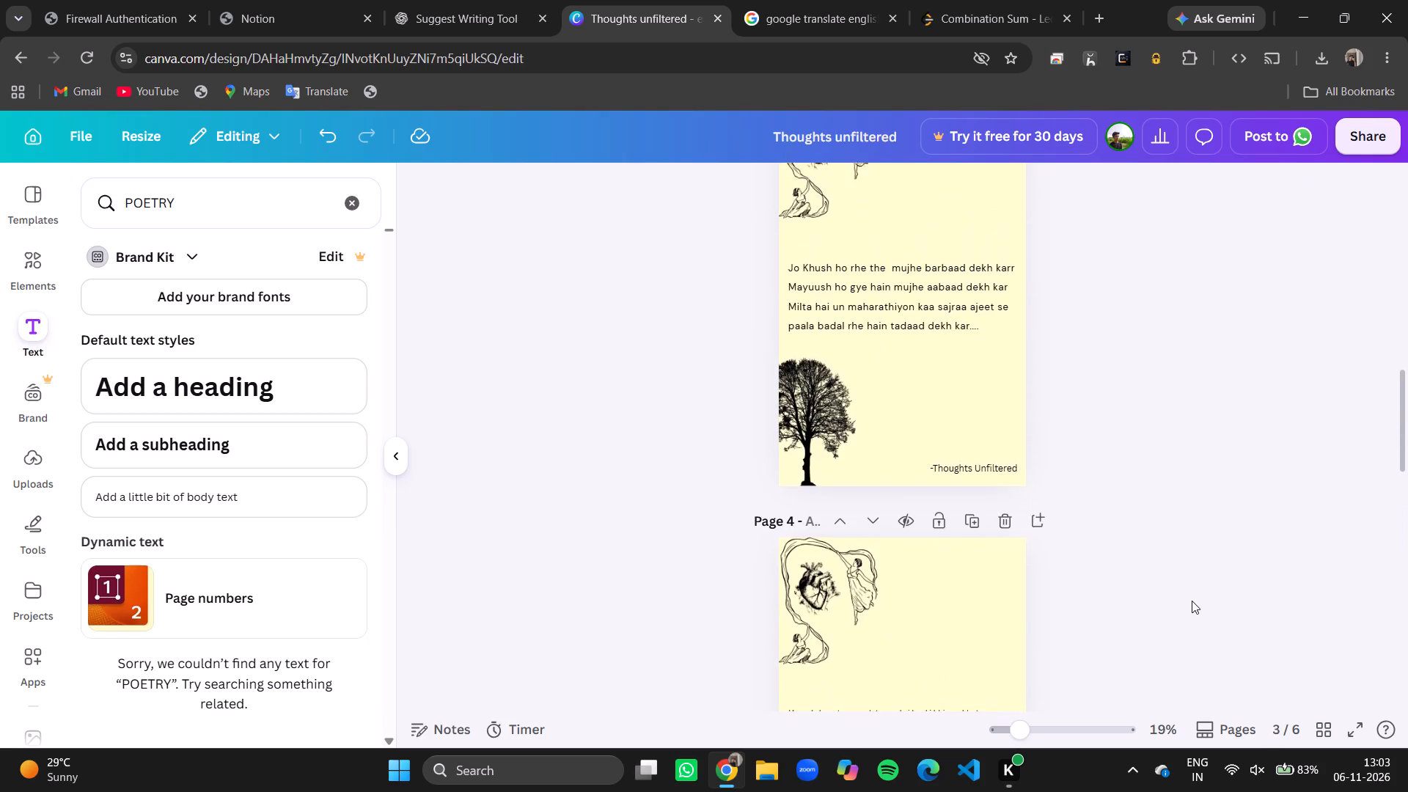
scroll(1192, 601, "up", 2)
scroll(1192, 601, "down", 1)
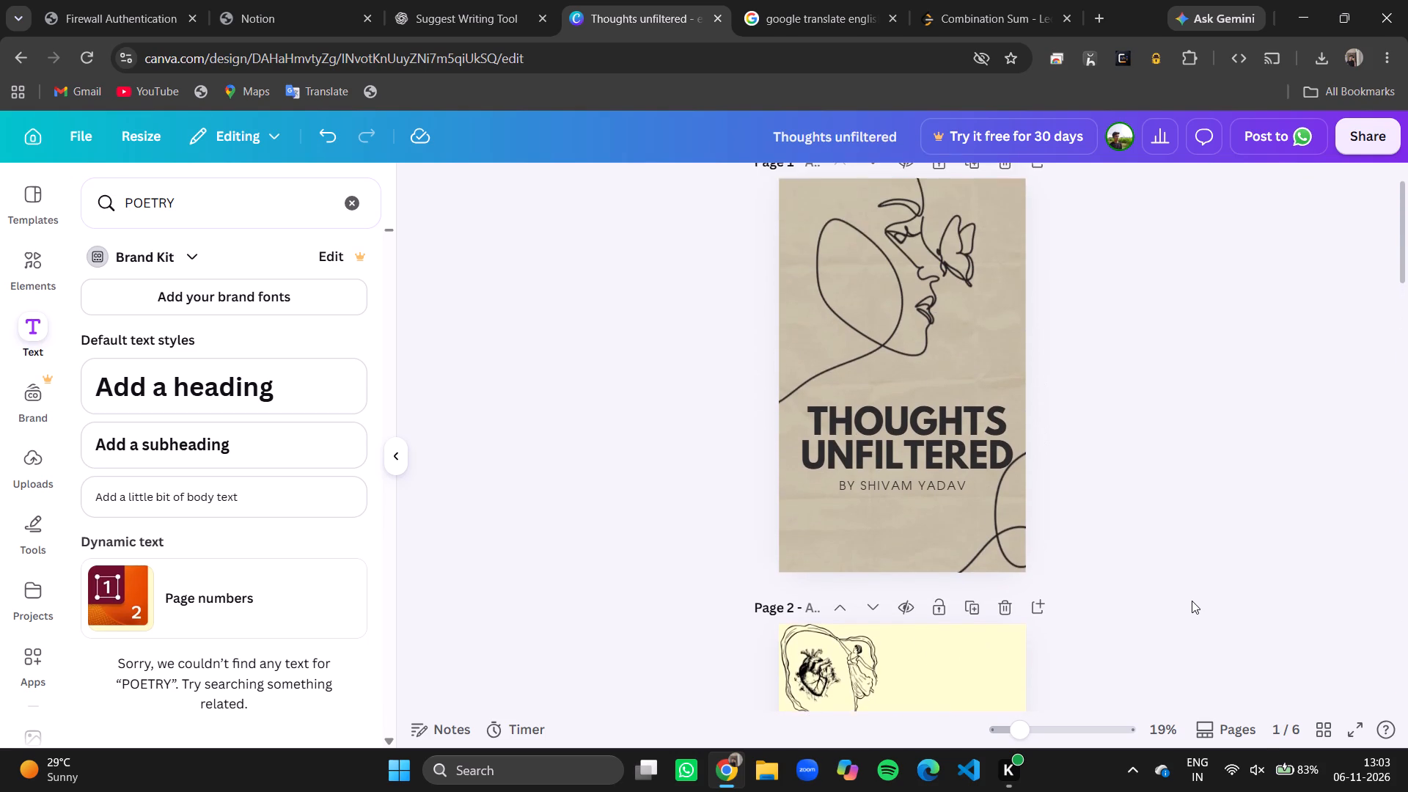
scroll(1192, 601, "down", 7)
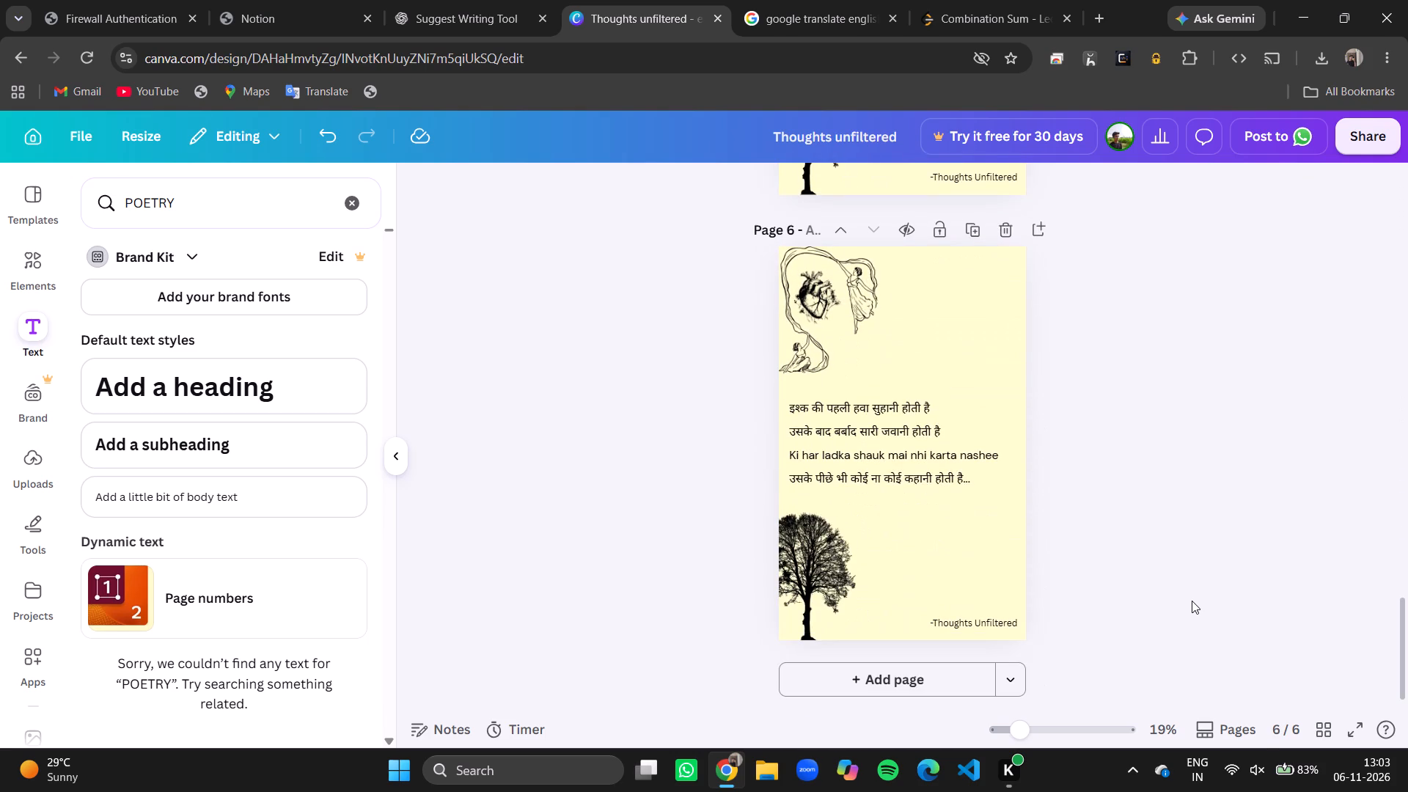
scroll(1192, 601, "down", 1)
Duplicate page 6 to make page 7.
left_click(958, 374)
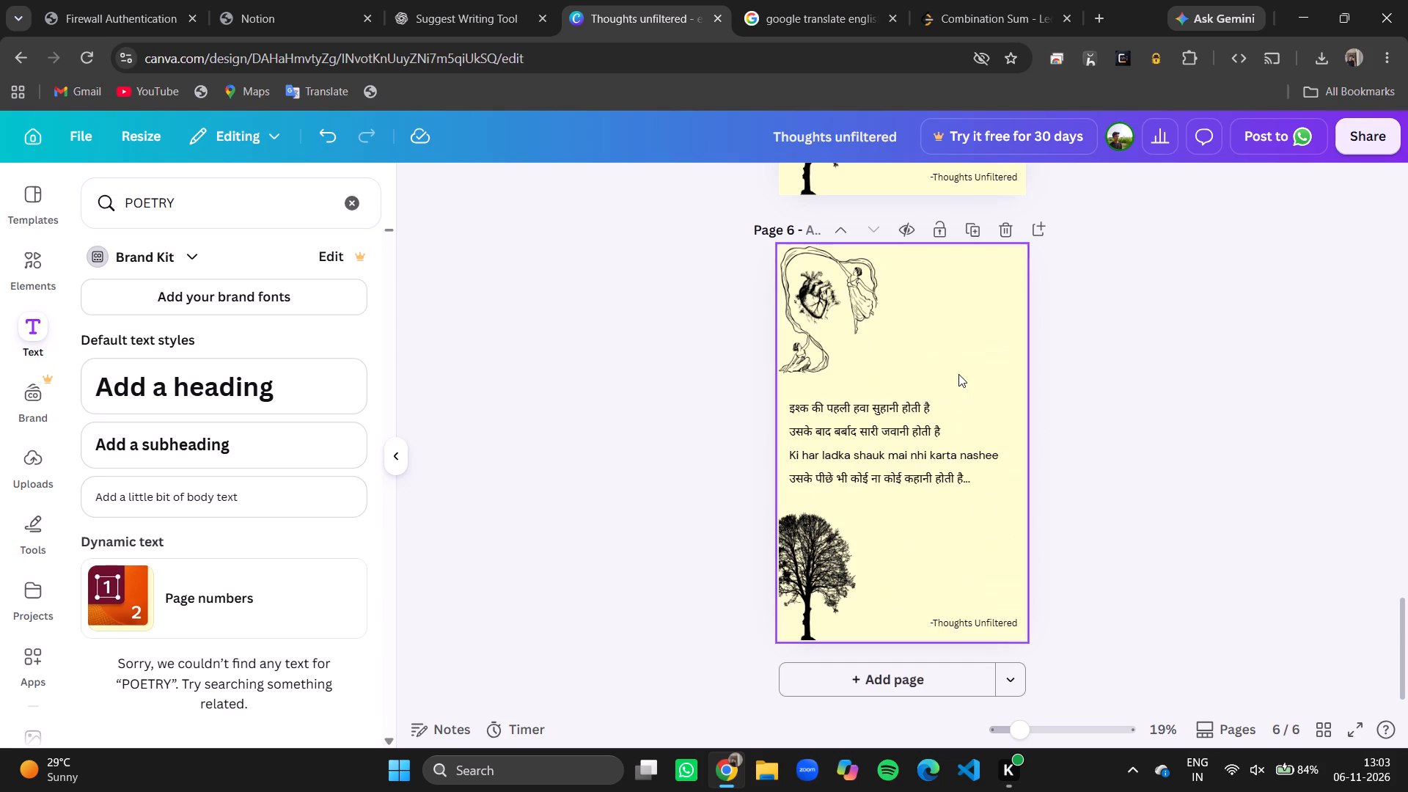
left_click(969, 235)
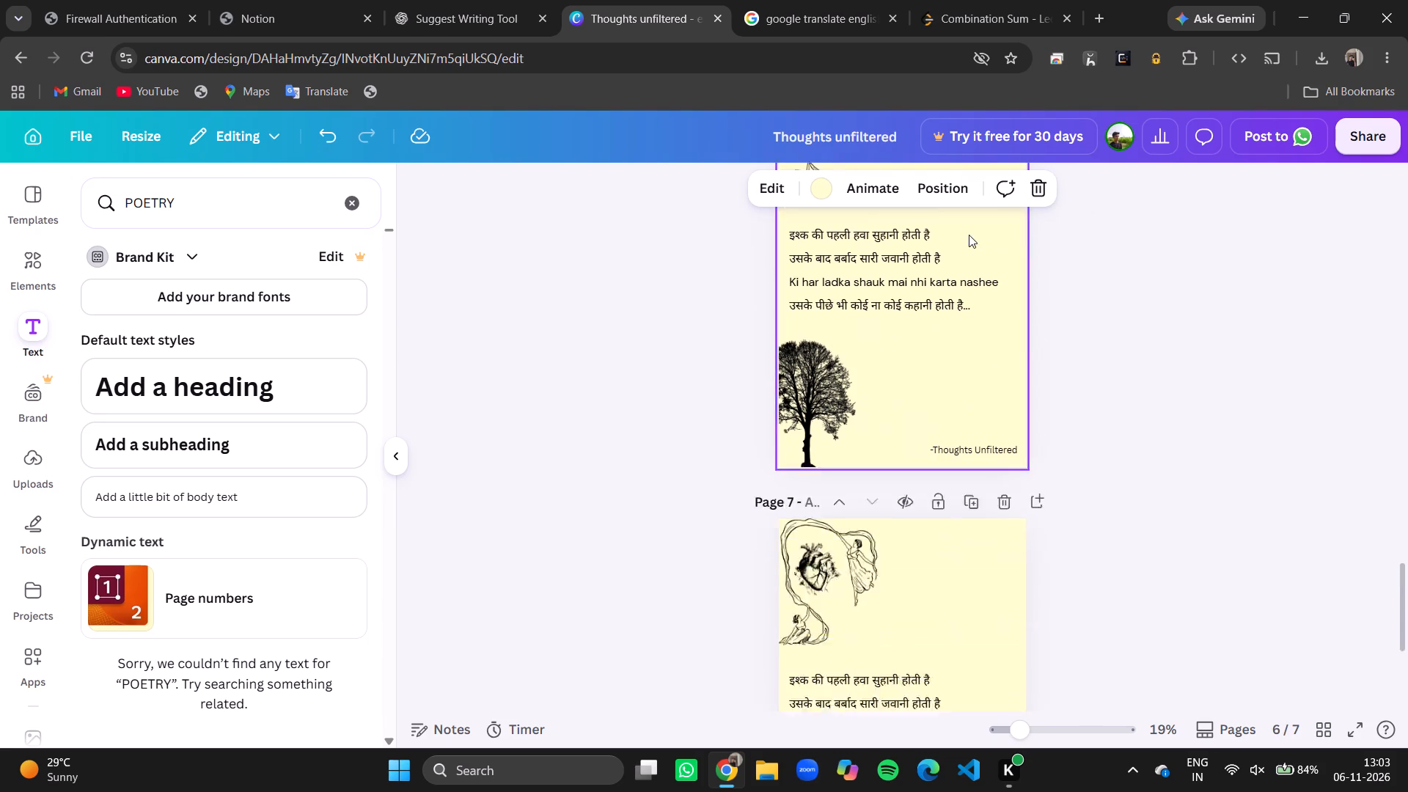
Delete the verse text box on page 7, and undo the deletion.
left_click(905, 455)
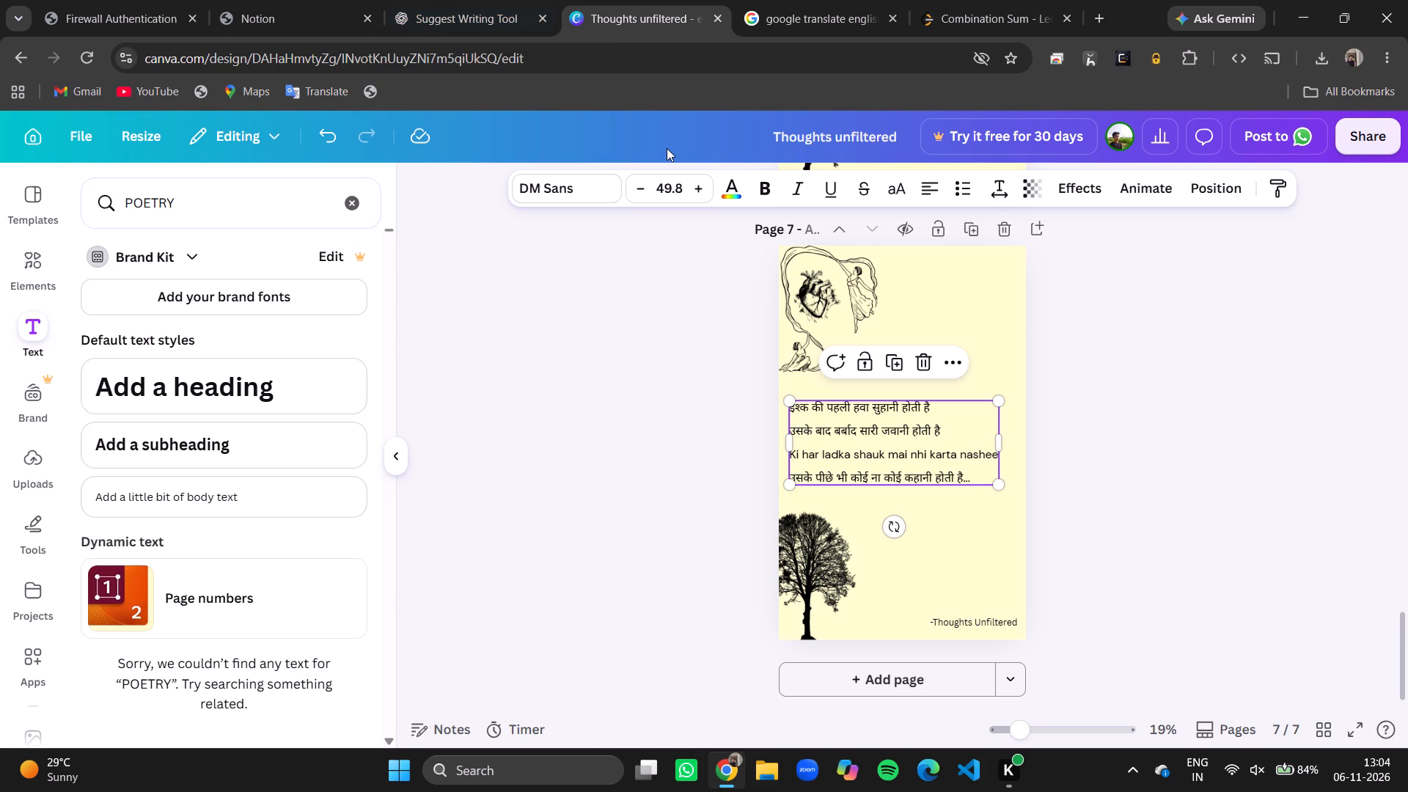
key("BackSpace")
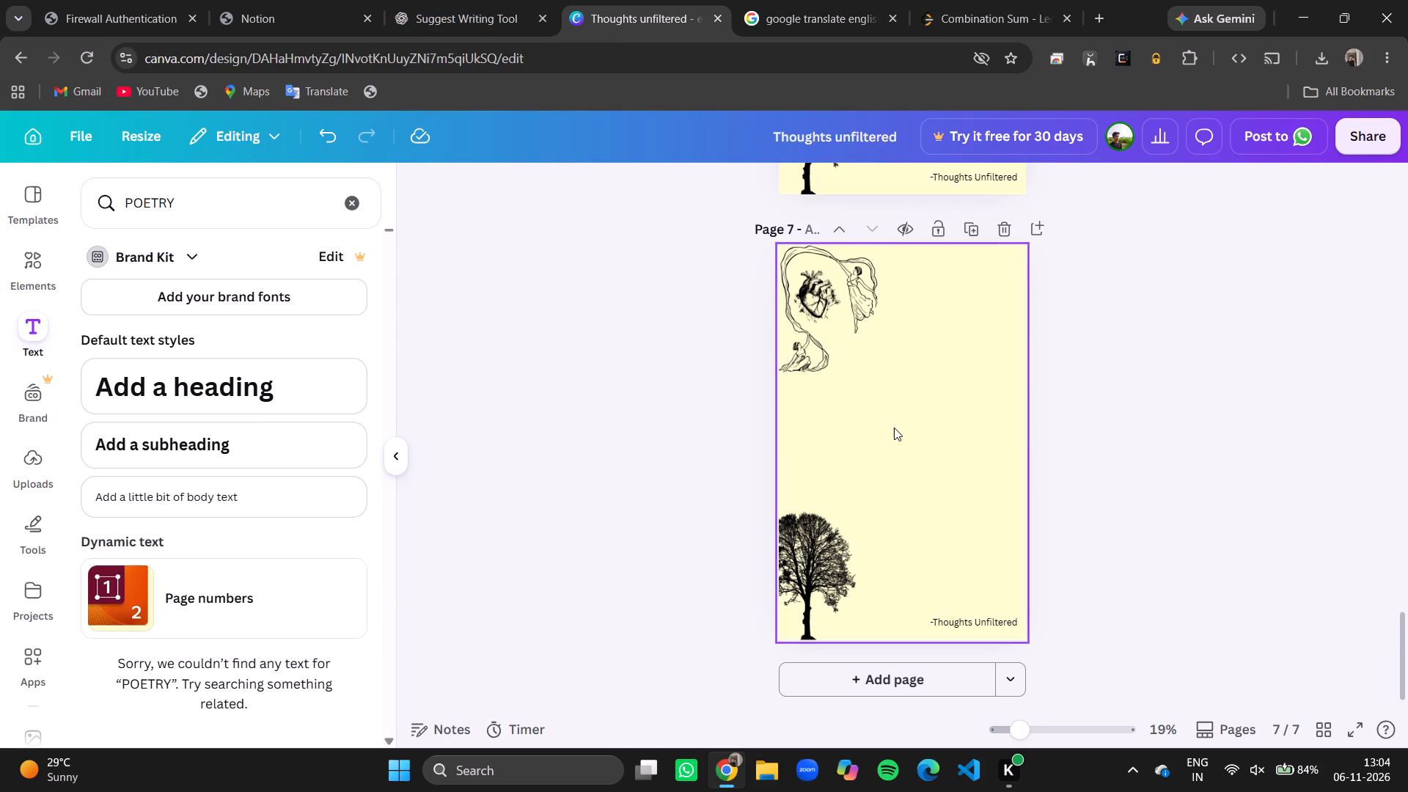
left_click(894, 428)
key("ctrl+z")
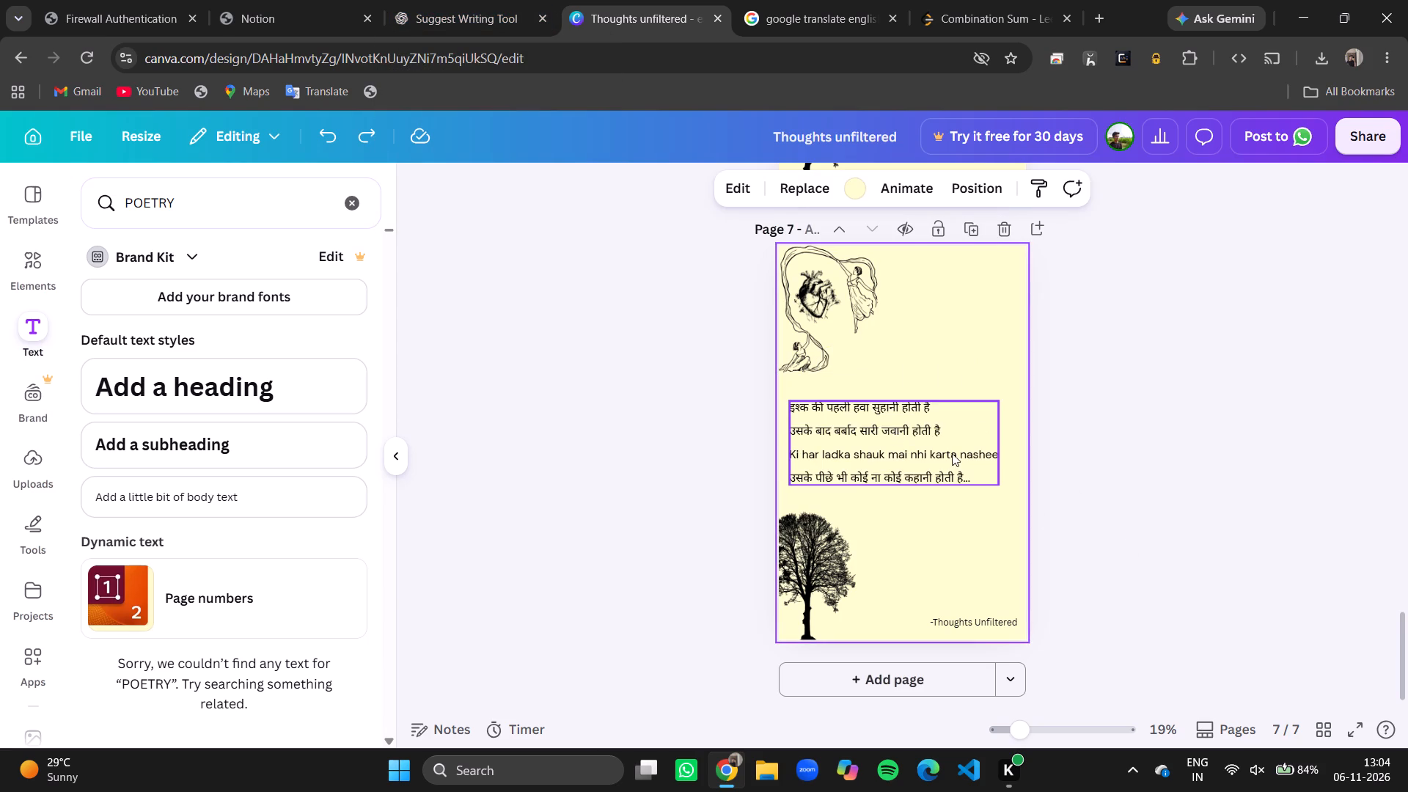
Replace the copied verse on page 7 with the first line "ki aakhiir ke panno mai aaya ek kirdaar".
double_click(968, 471)
key("BackSpace")
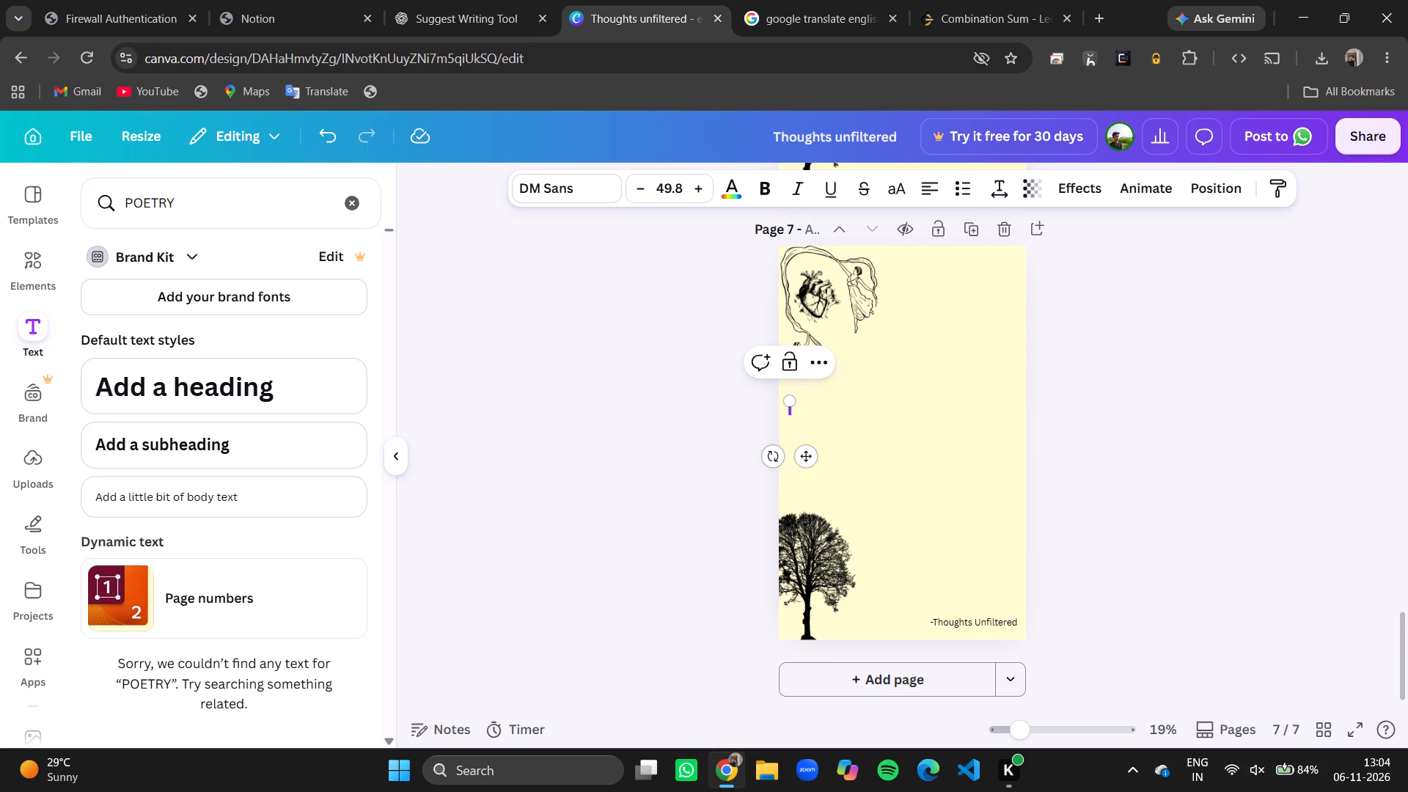
type("ki")
key("space")
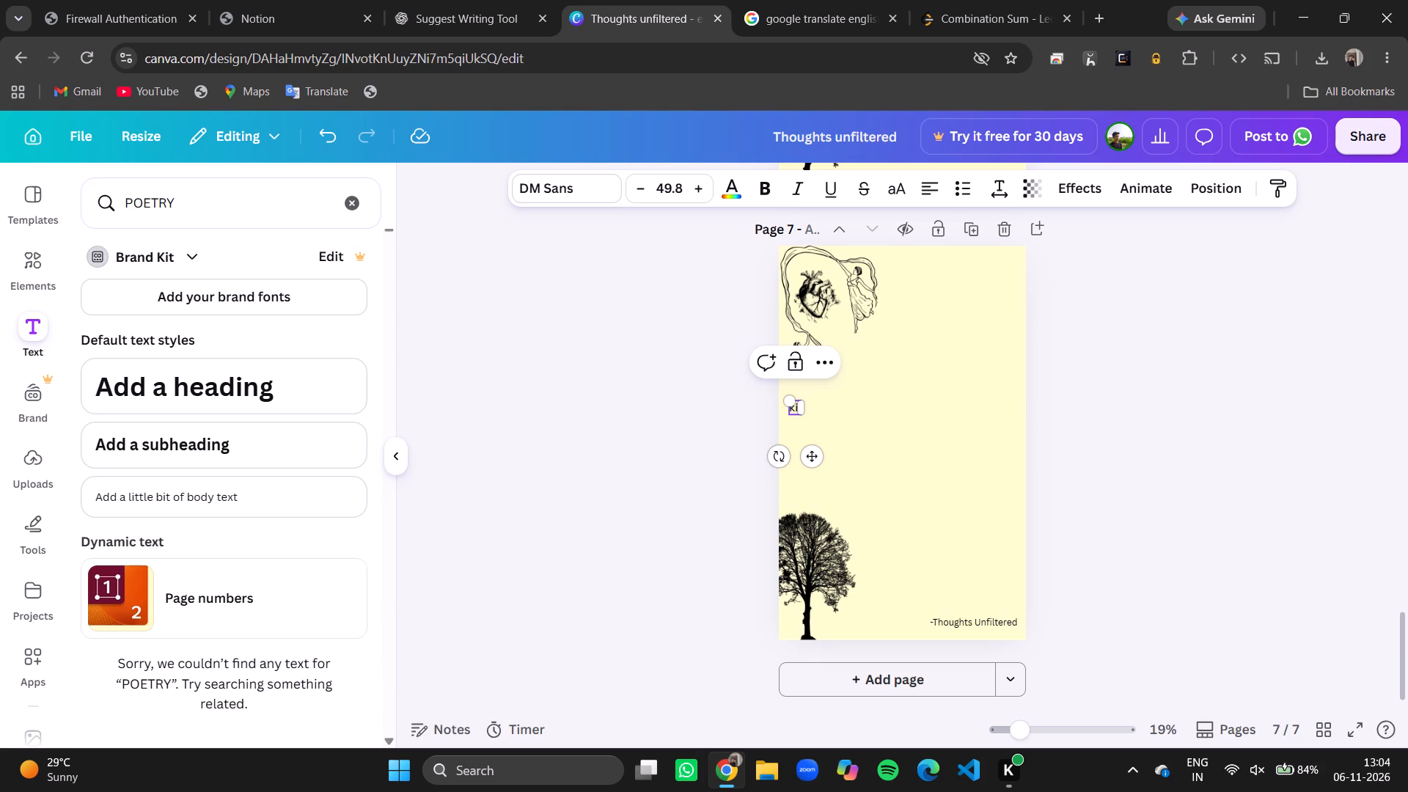
key("space")
type("aakhi")
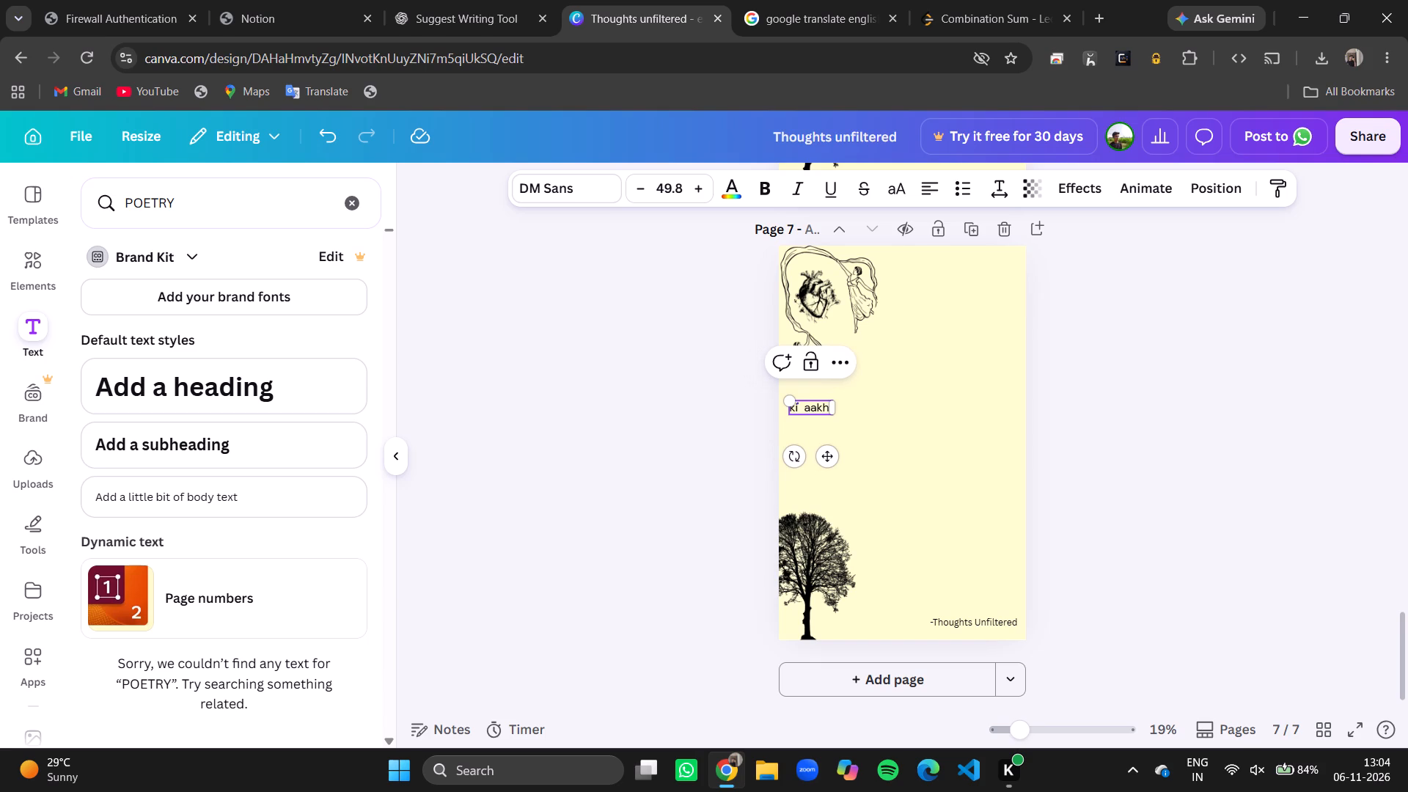
type("ir")
key("space")
key("BackSpace")
key("BackSpace")
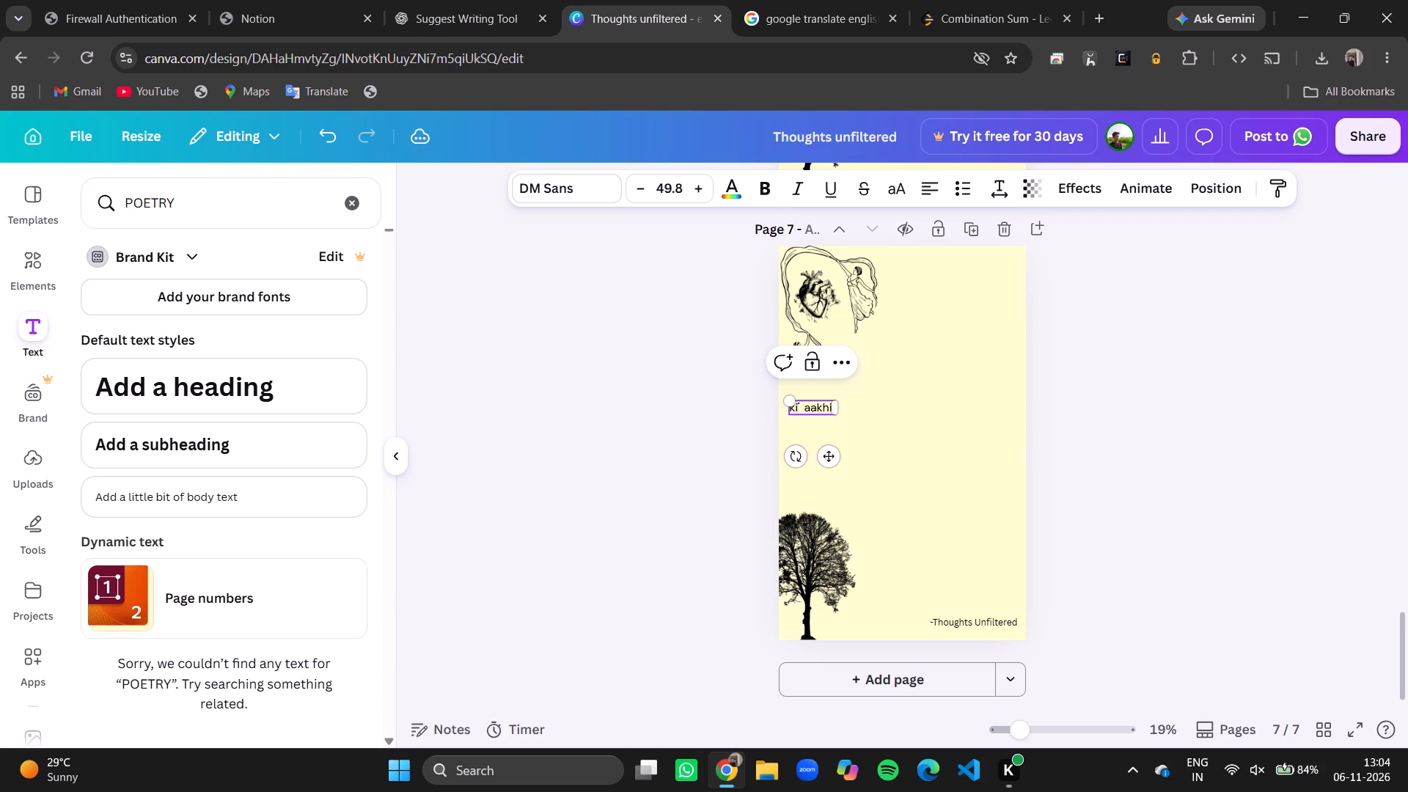
type("r ke pannno")
key("BackSpace")
key("BackSpace")
key("n")
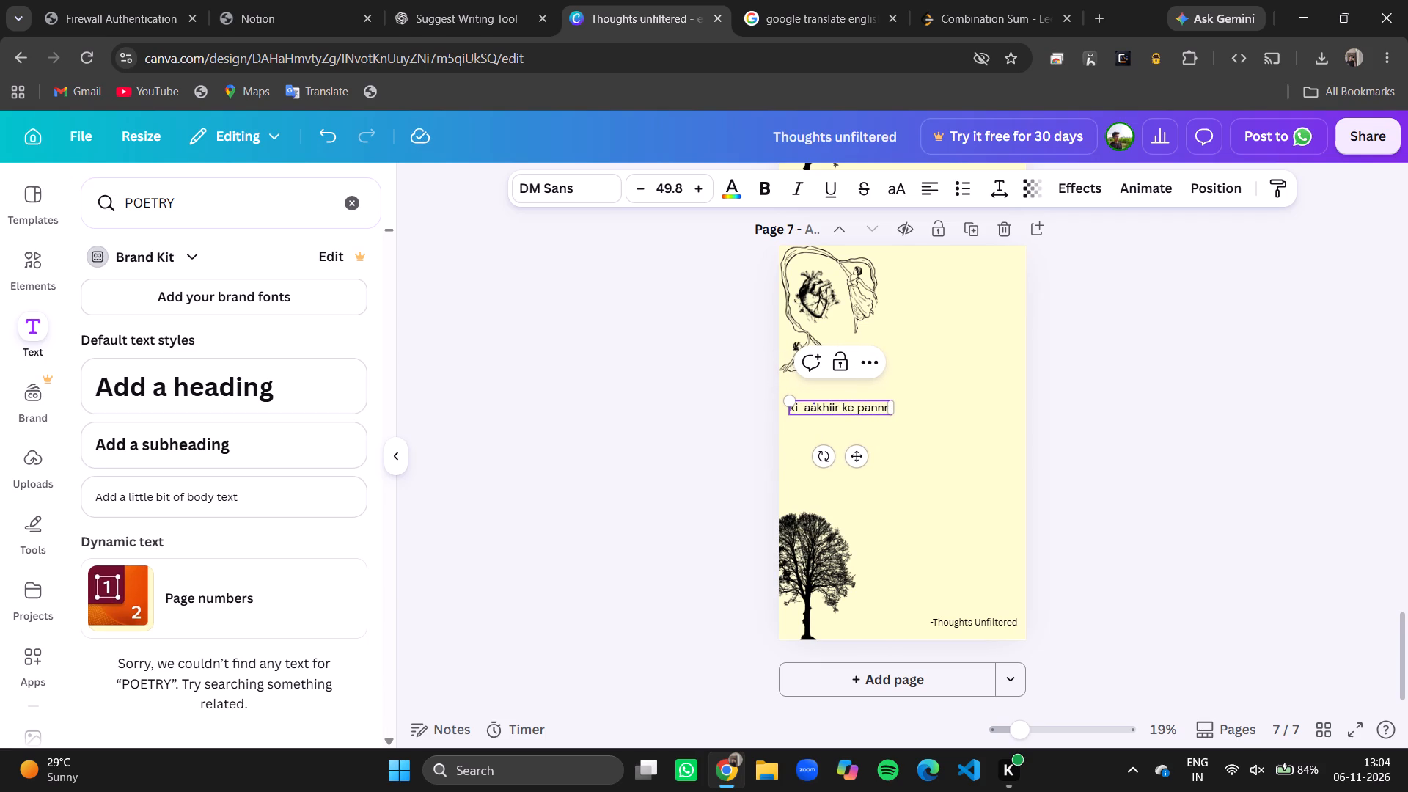
key("BackSpace")
type("o mai")
key("space")
type("aaya ek kir")
type("daar")
key("Return")
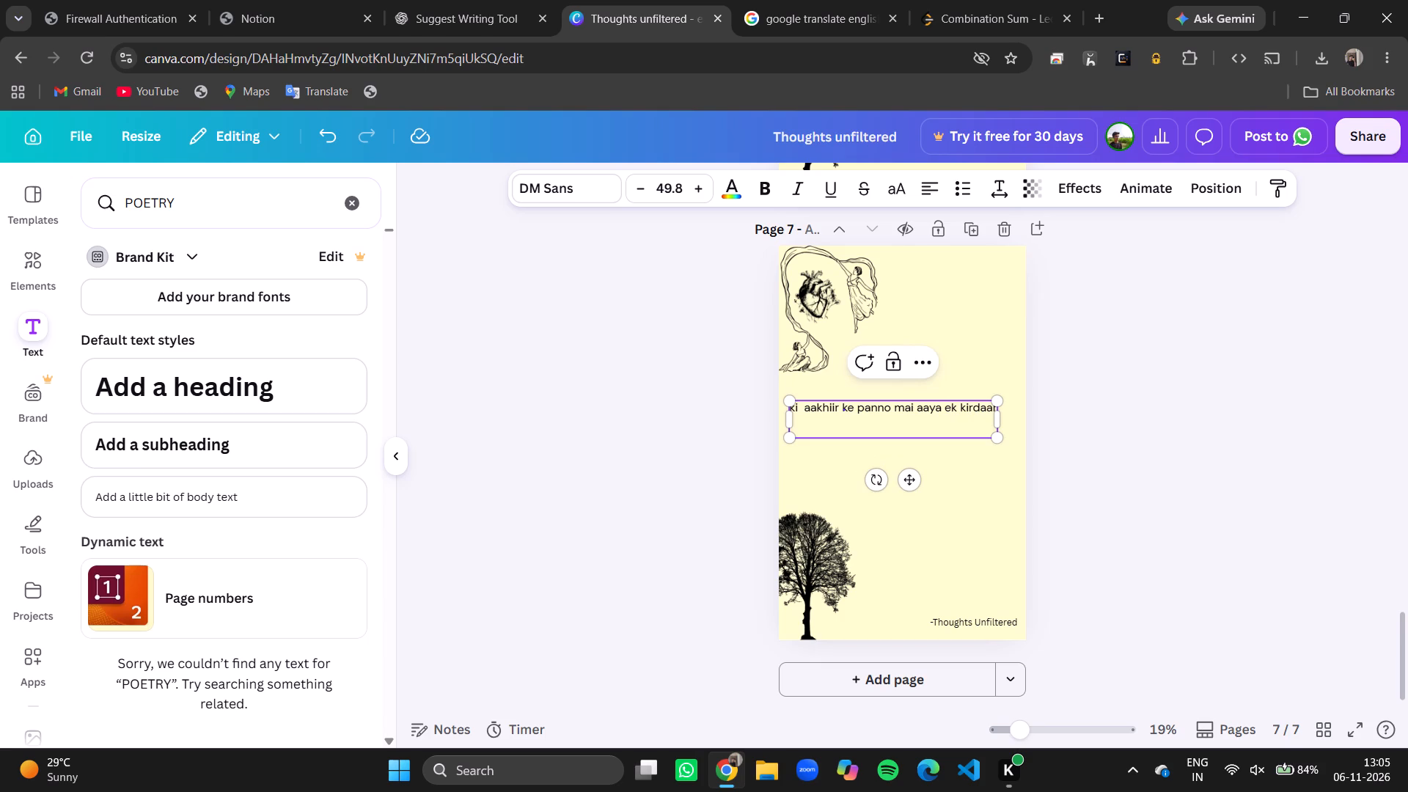
Enter "or aakar ke puri kahani khaa gya" as the second verse line on page 7.
key("Return")
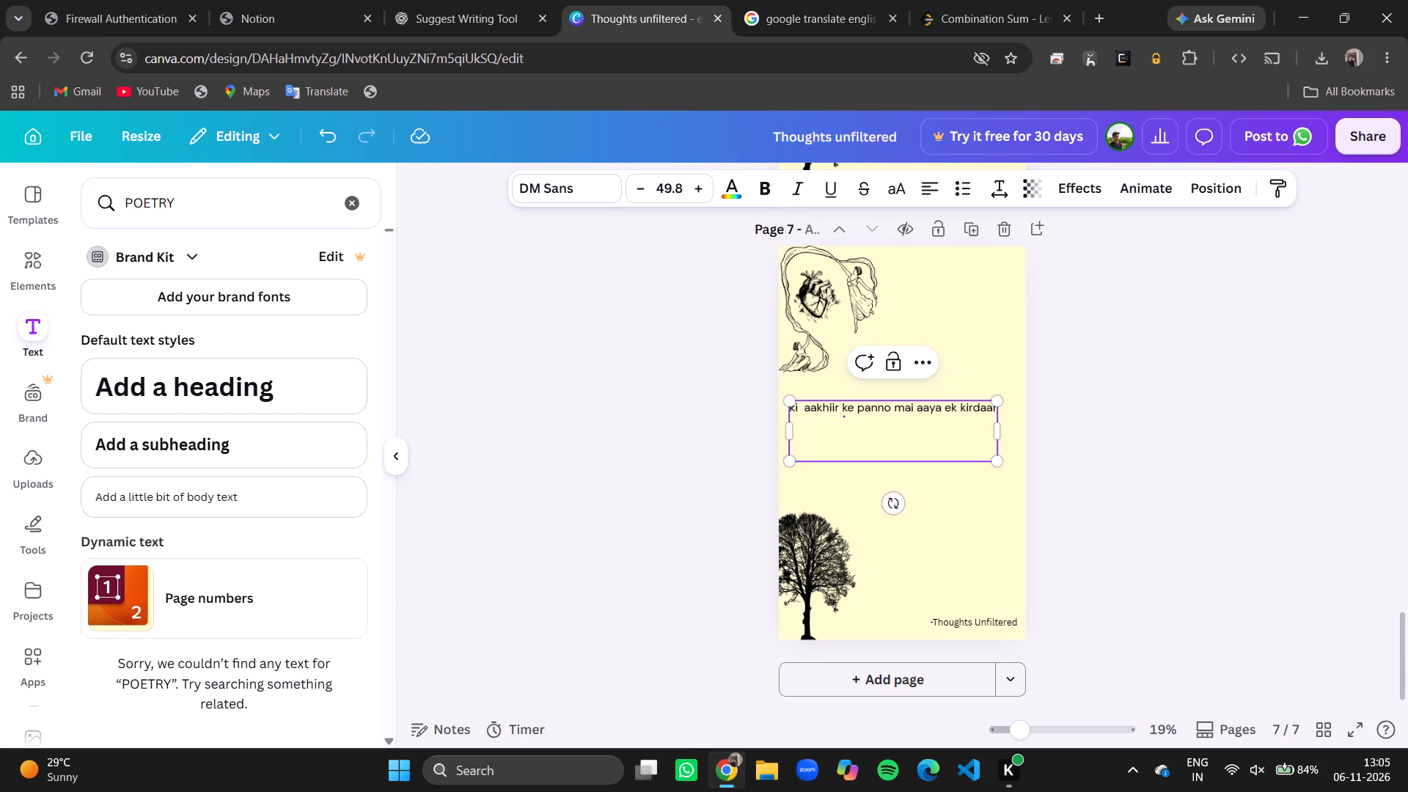
type("or")
key("space")
key("BackSpace")
key("BackSpace")
key("BackSpace")
key("BackSpace")
type("or aakar")
key("space")
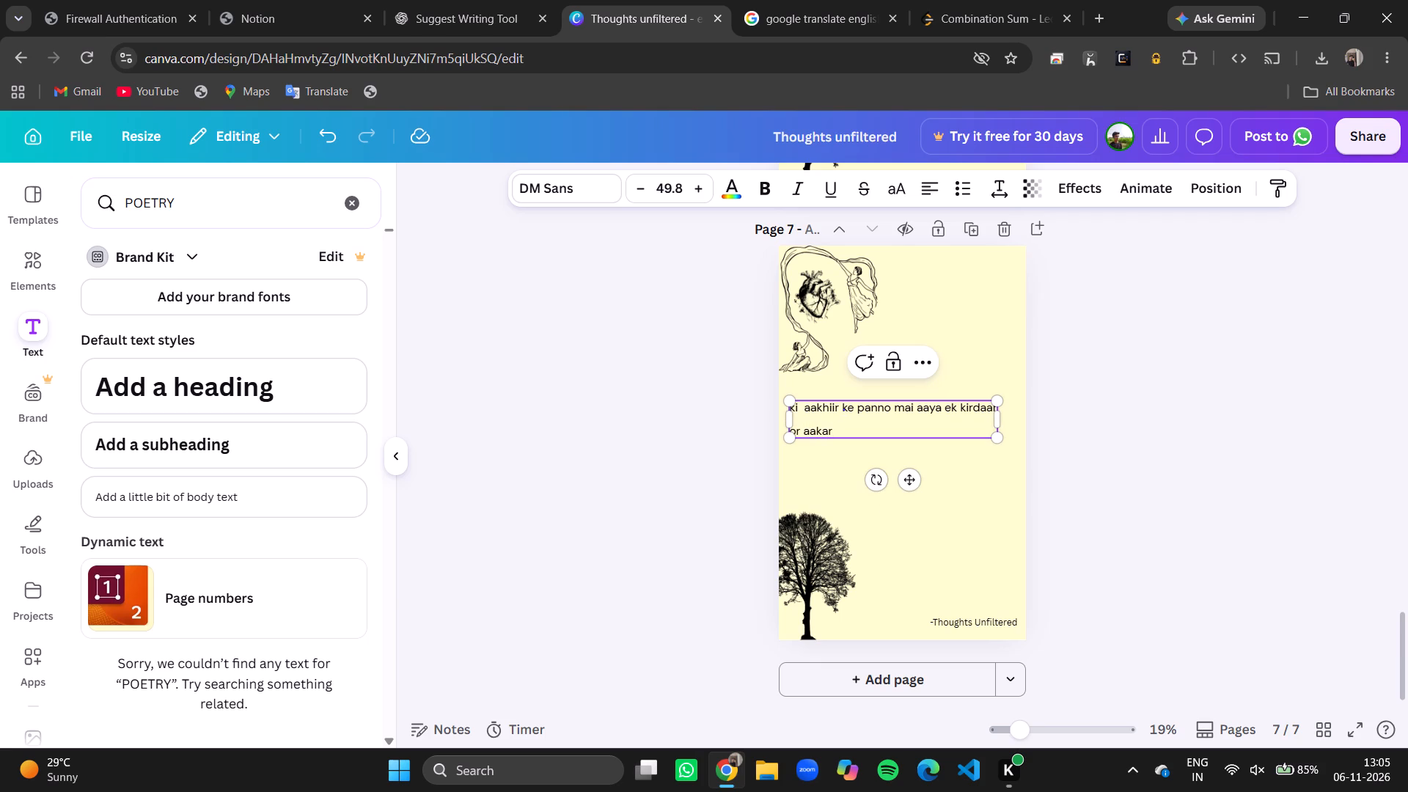
type("ke puri")
key("space")
type("kahani khaagya")
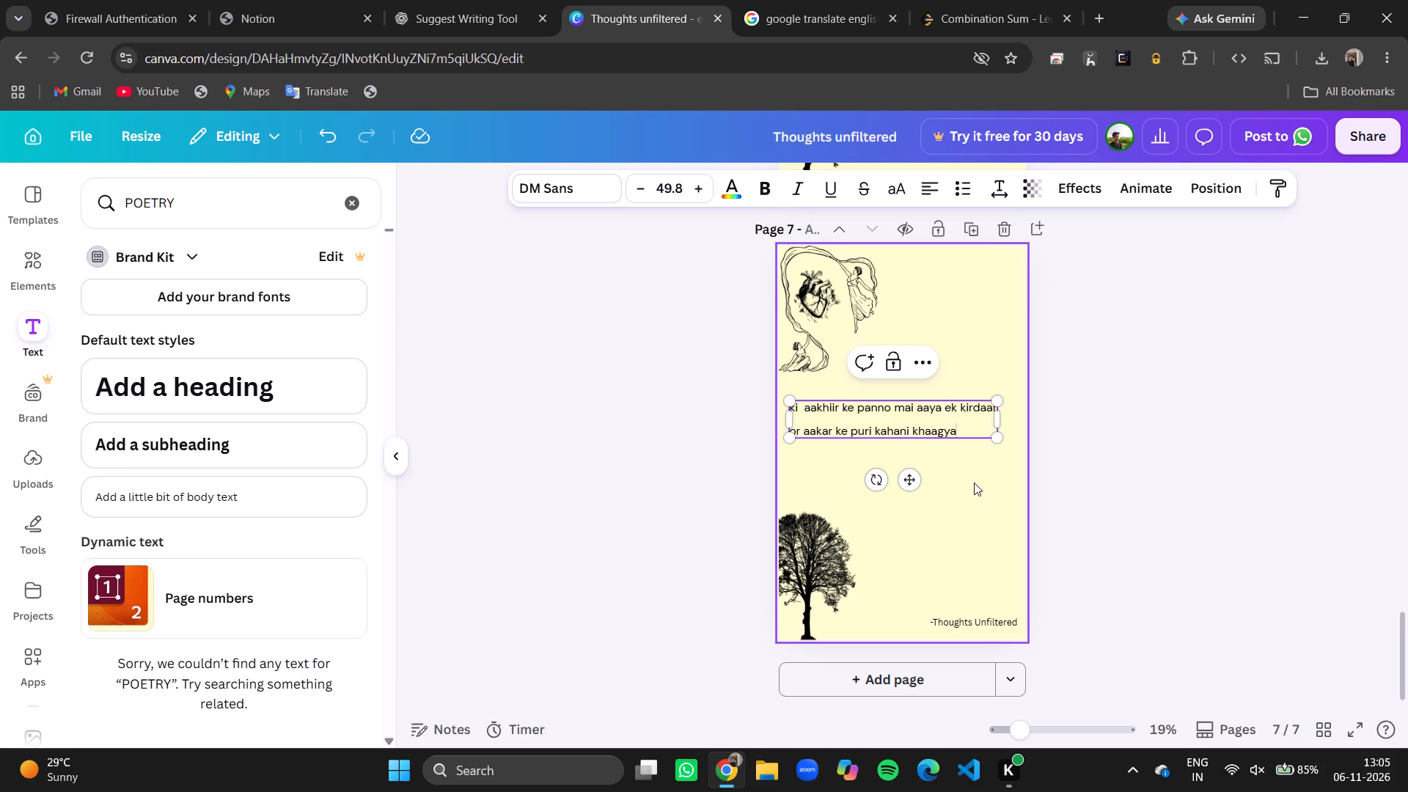
left_click(940, 432)
key("space")
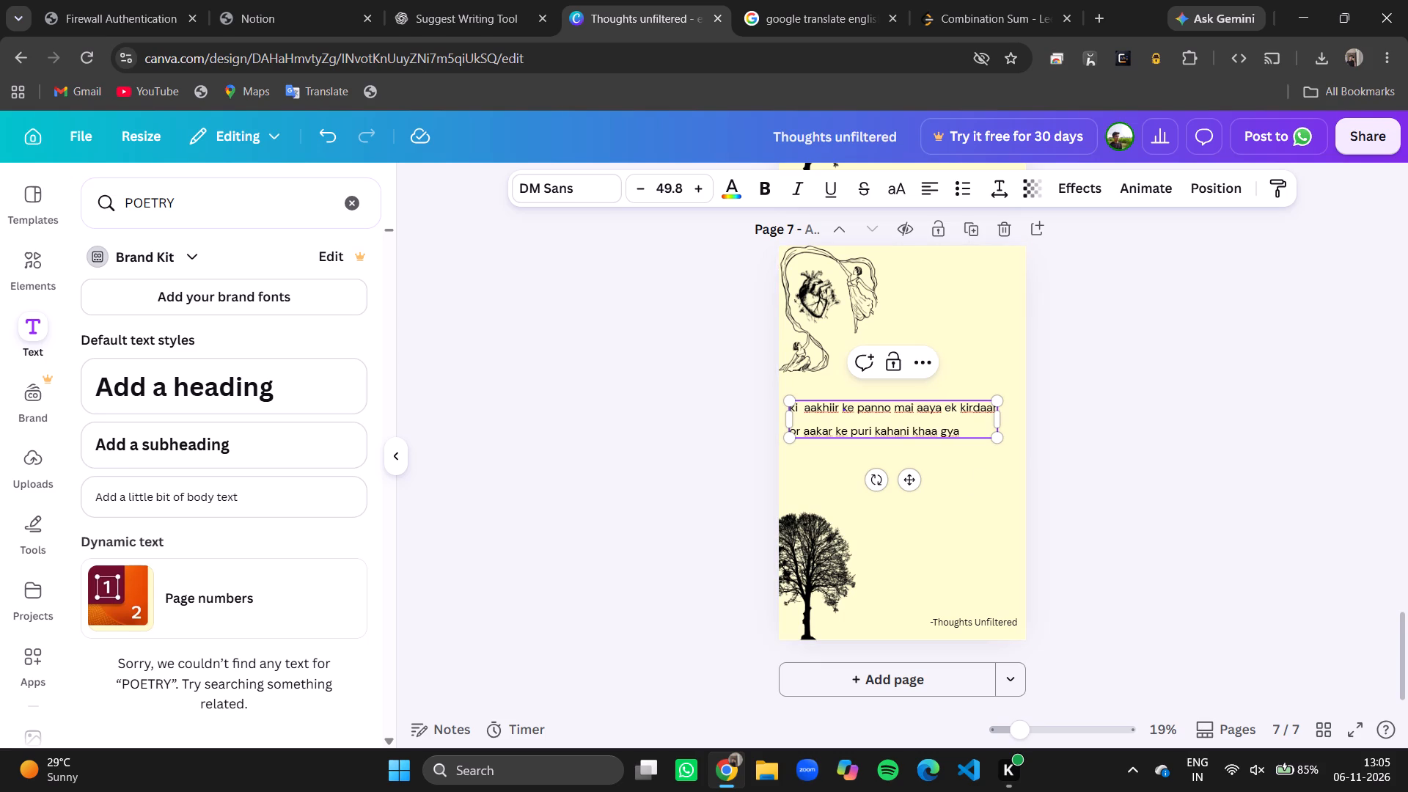
Add "bhudapa usi ko khoste hue guzaarenge" as the third verse line on page 7.
left_click(971, 436)
key("Return")
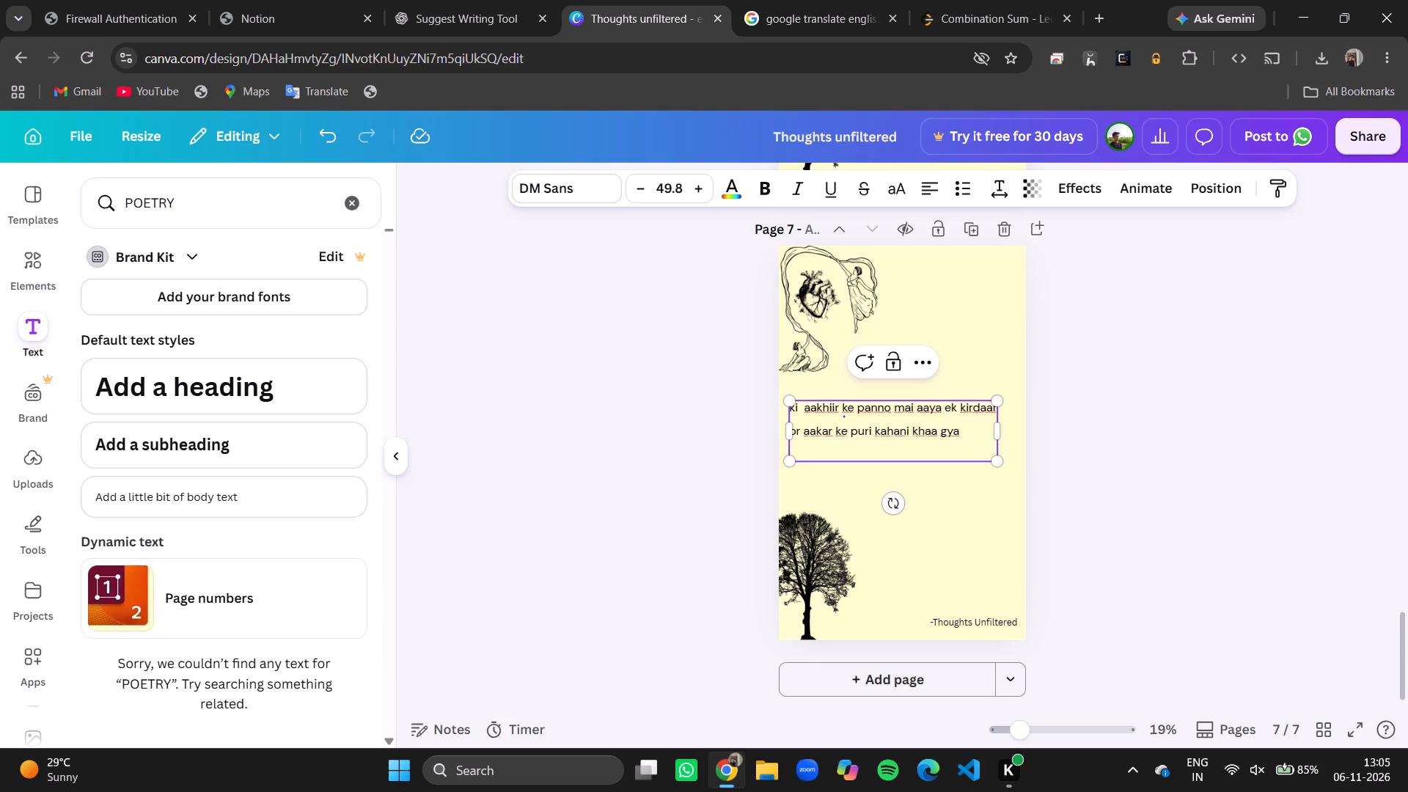
key("Return")
type("nu")
key("BackSpace")
key("BackSpace")
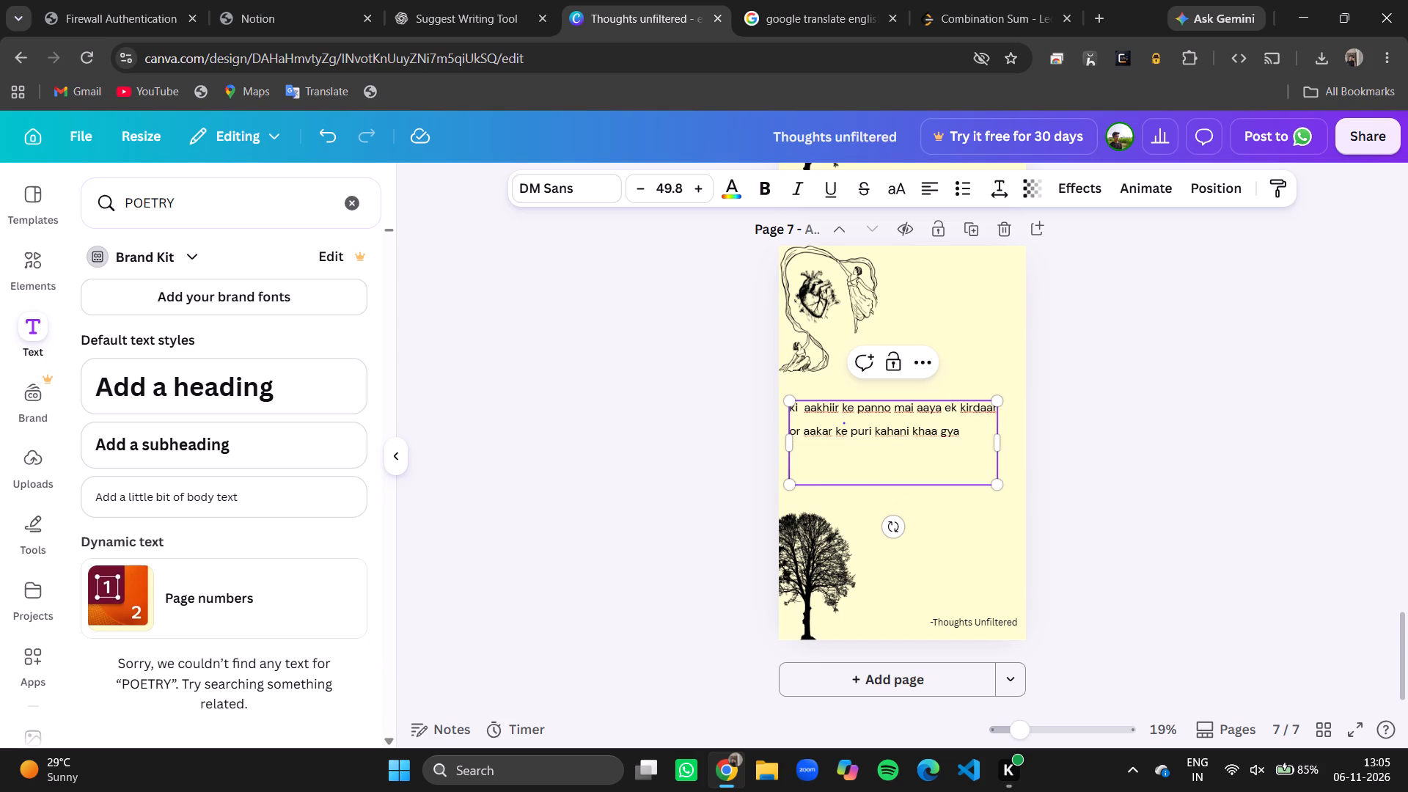
key("BackSpace")
type("nu")
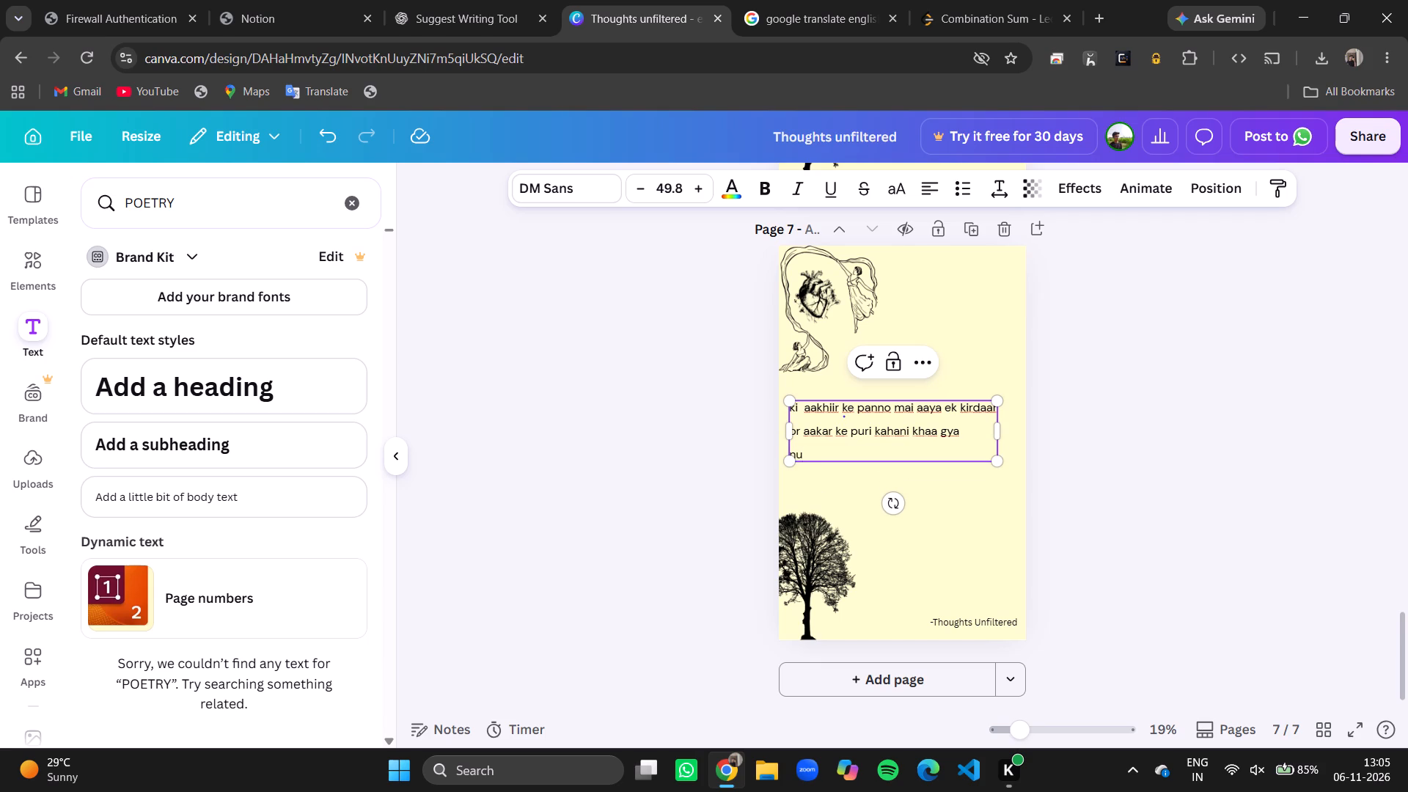
key("BackSpace")
key("BackSpace")
type("bhudapa usi ko khoste")
key("space")
type("hue")
key("space")
type("gu")
type("ar")
key("BackSpace")
key("BackSpace")
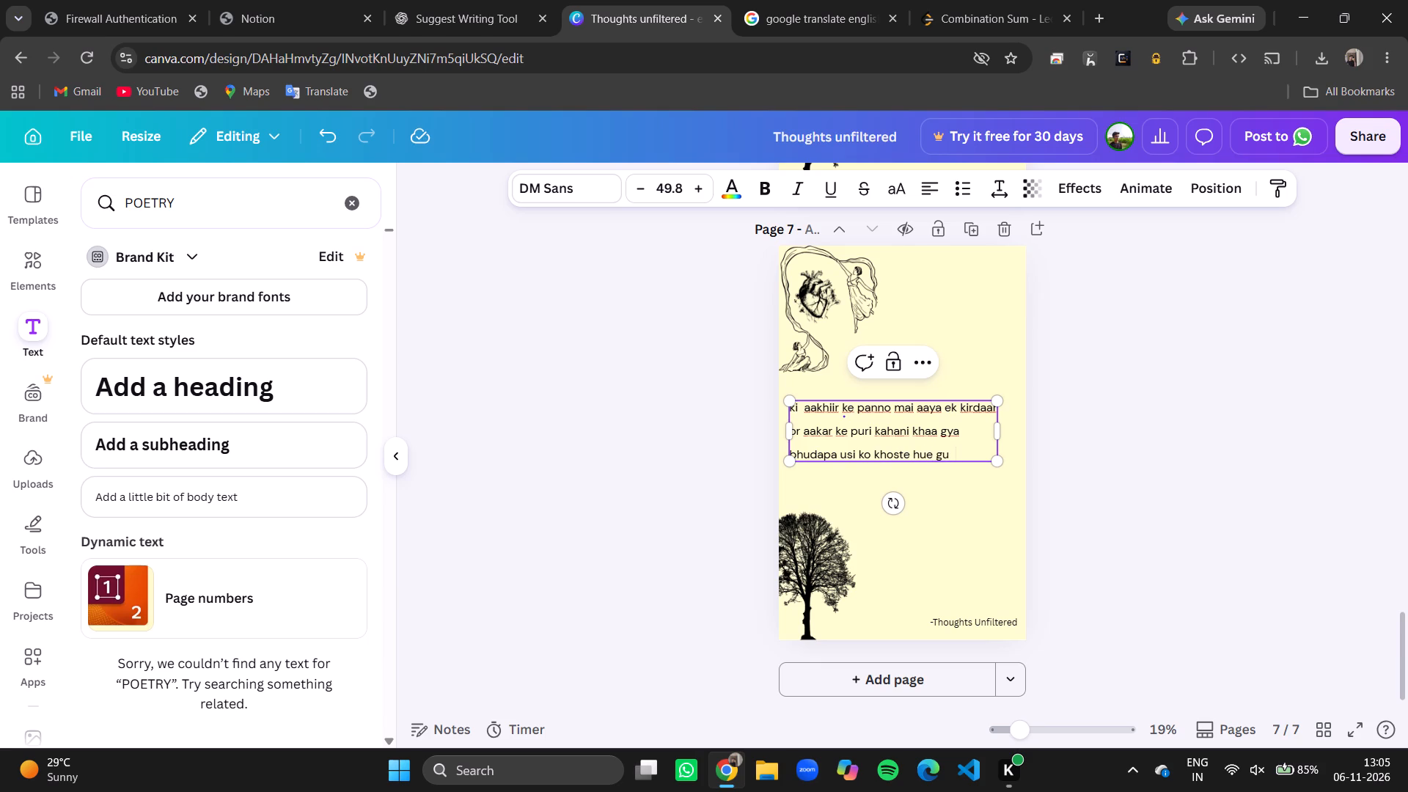
type("zaare")
type("ge")
key("BackSpace")
key("BackSpace")
type("nge")
Add "vo jo ek saksh meri jawani khaa gaya.." as the fourth verse line on page 7.
key("Return")
key("o")
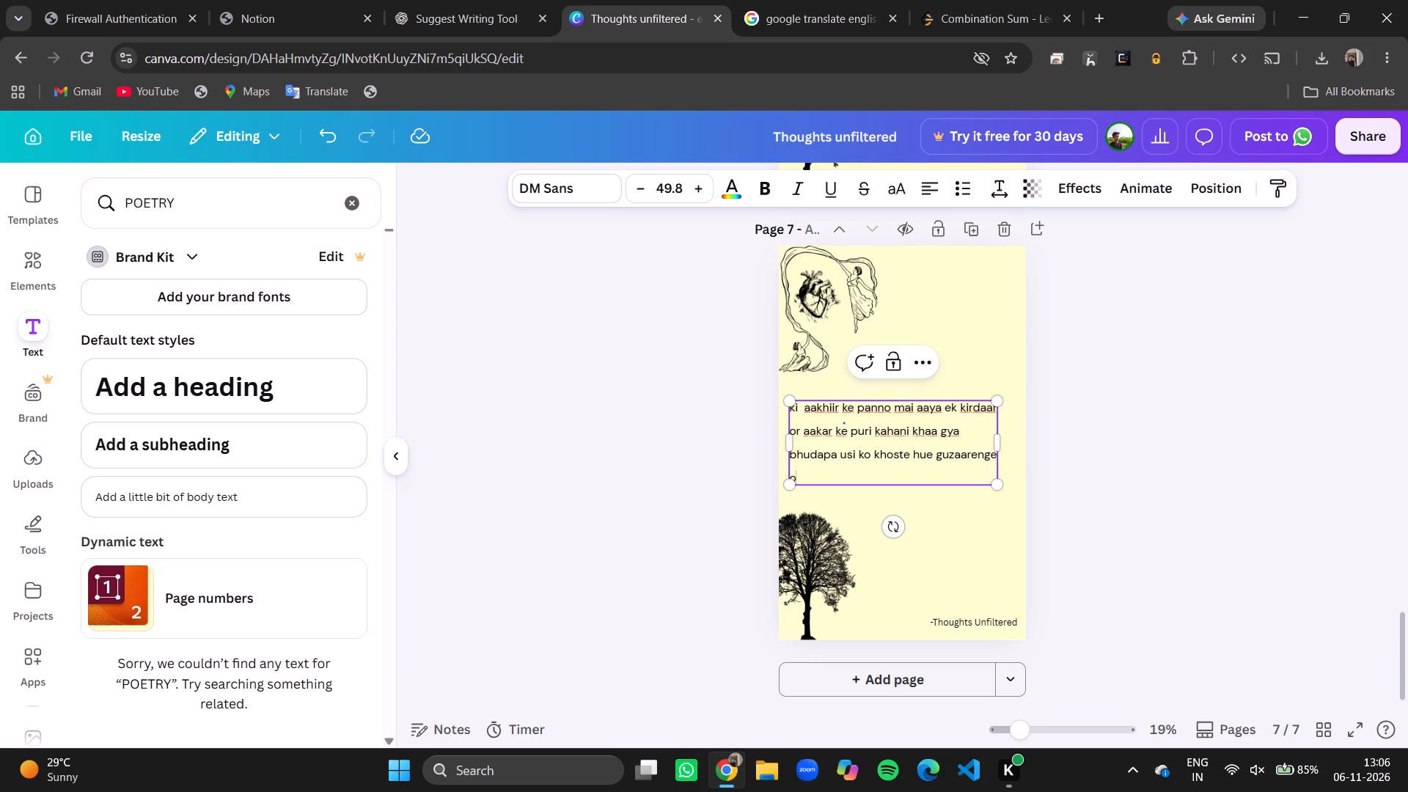
key("BackSpace")
type("vo jo ek sak")
type("sh mei")
key("BackSpace")
type("ri a")
key("BackSpace")
type("jawani khaa gaya")
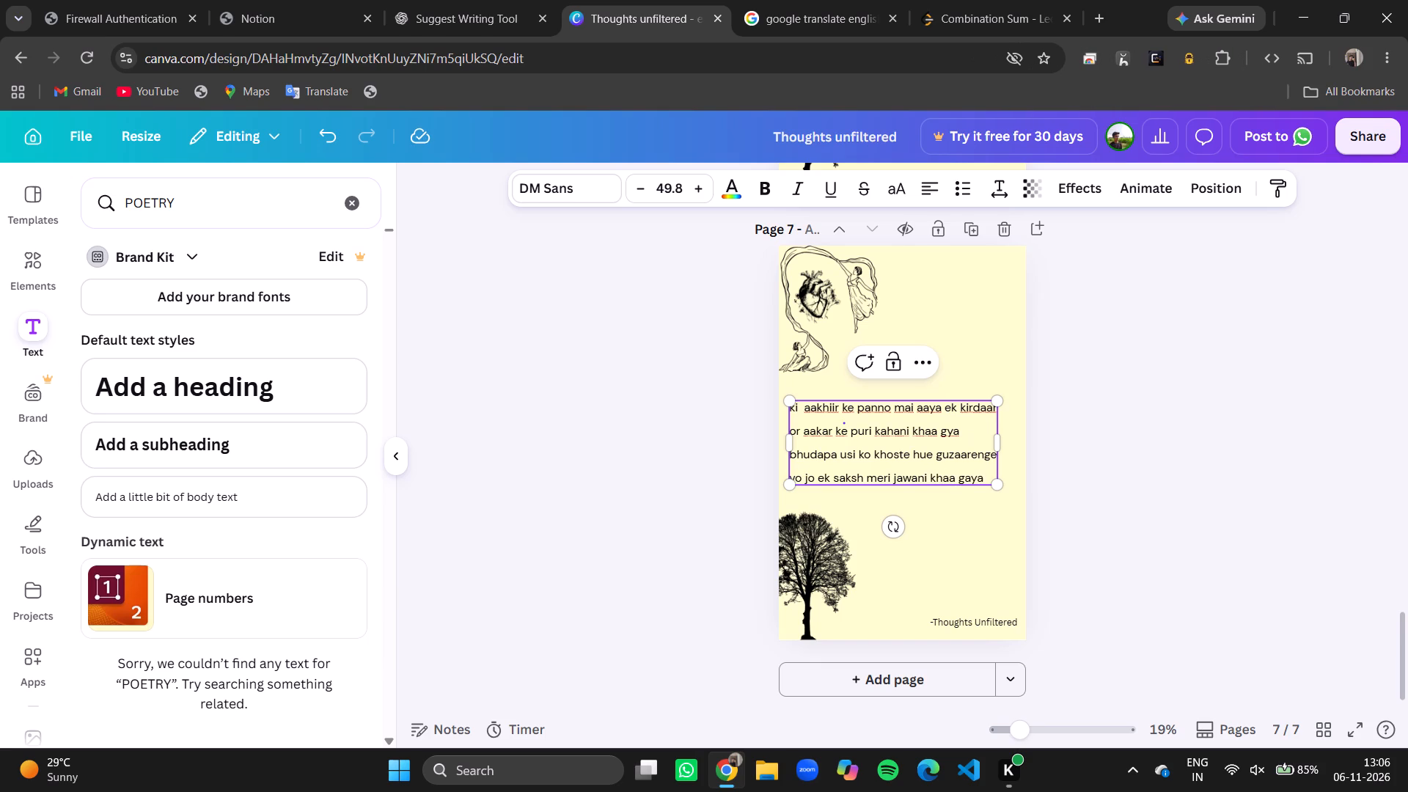
type("..")
left_click(1305, 403)
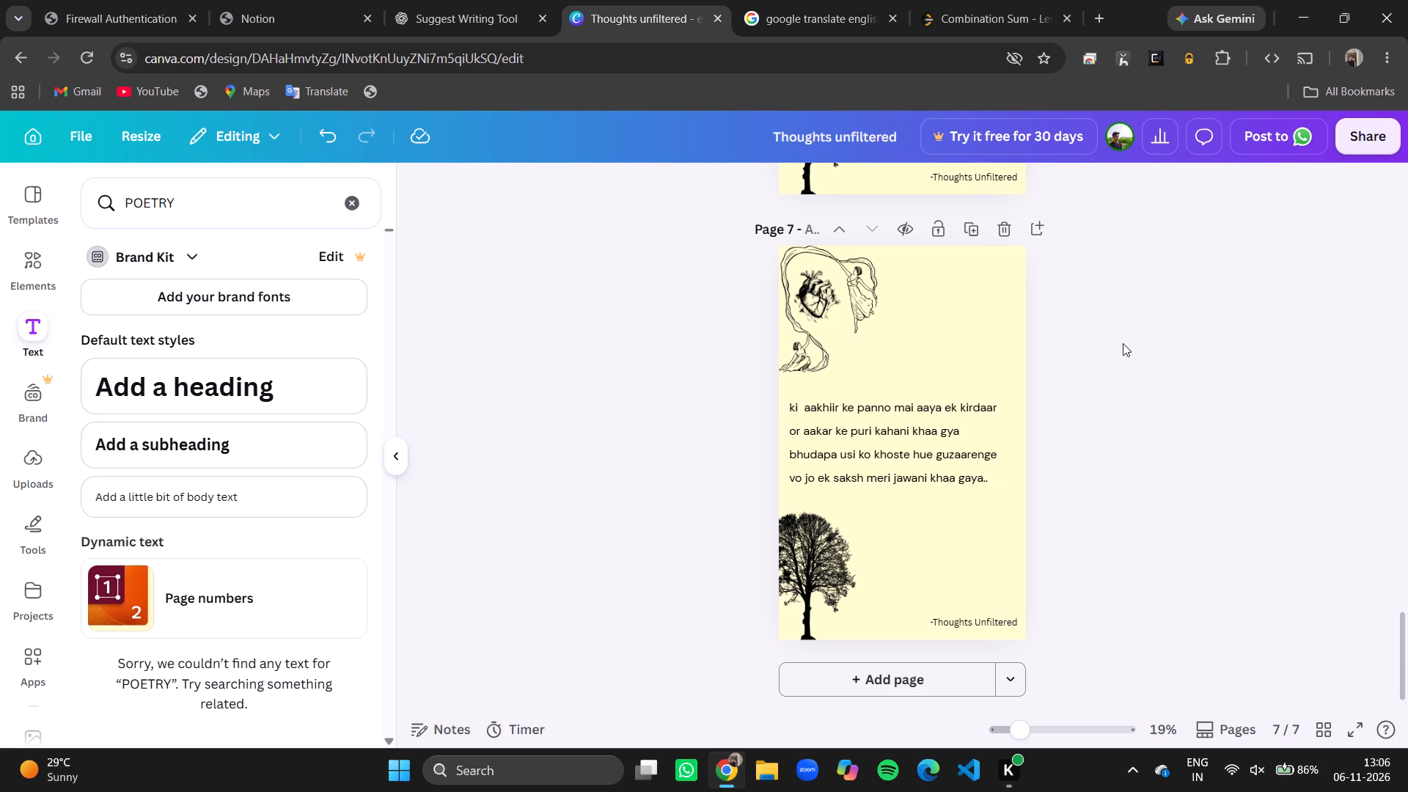
Review the verses and layout on pages 6 and 7.
scroll(1123, 343, "up", 8)
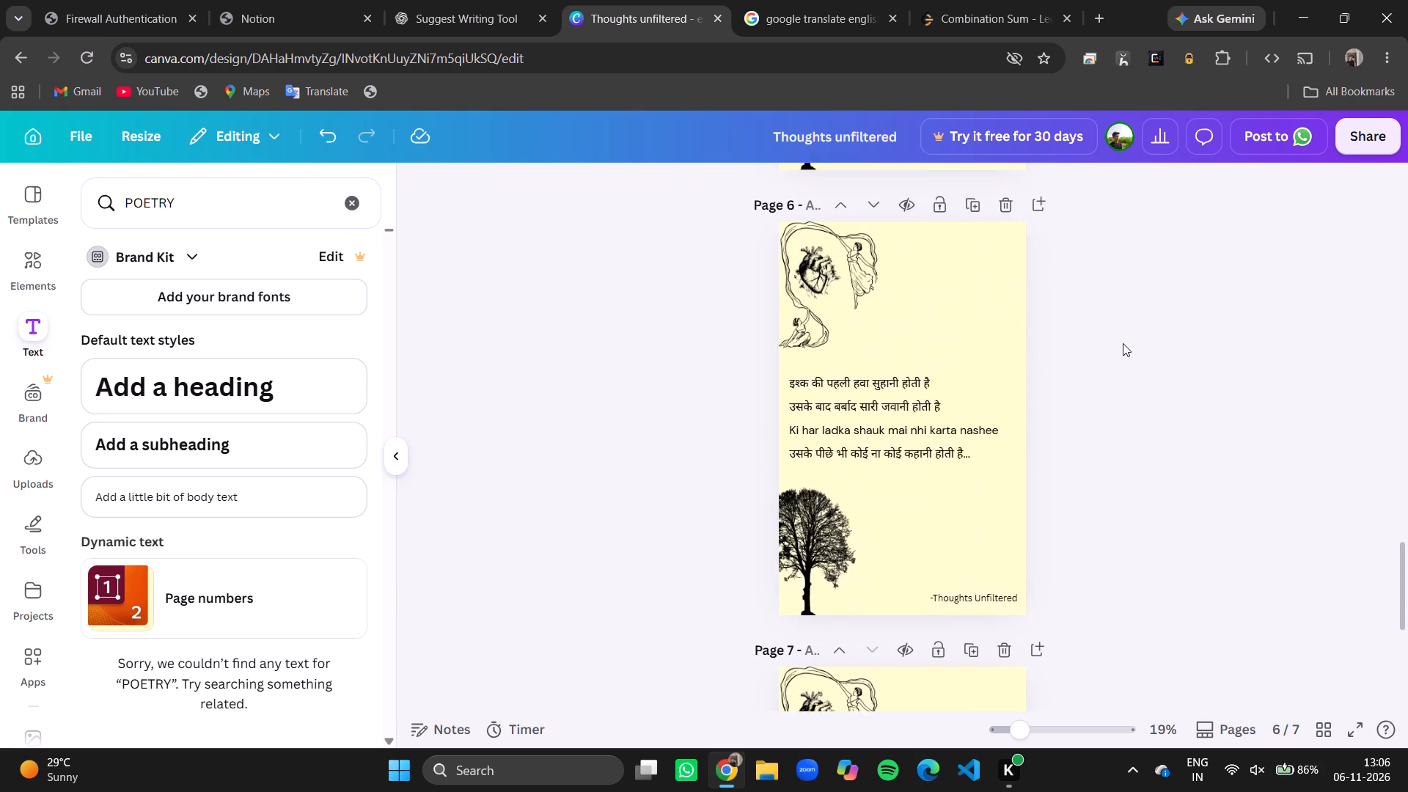
scroll(1123, 343, "up", 2)
scroll(1123, 343, "down", 2)
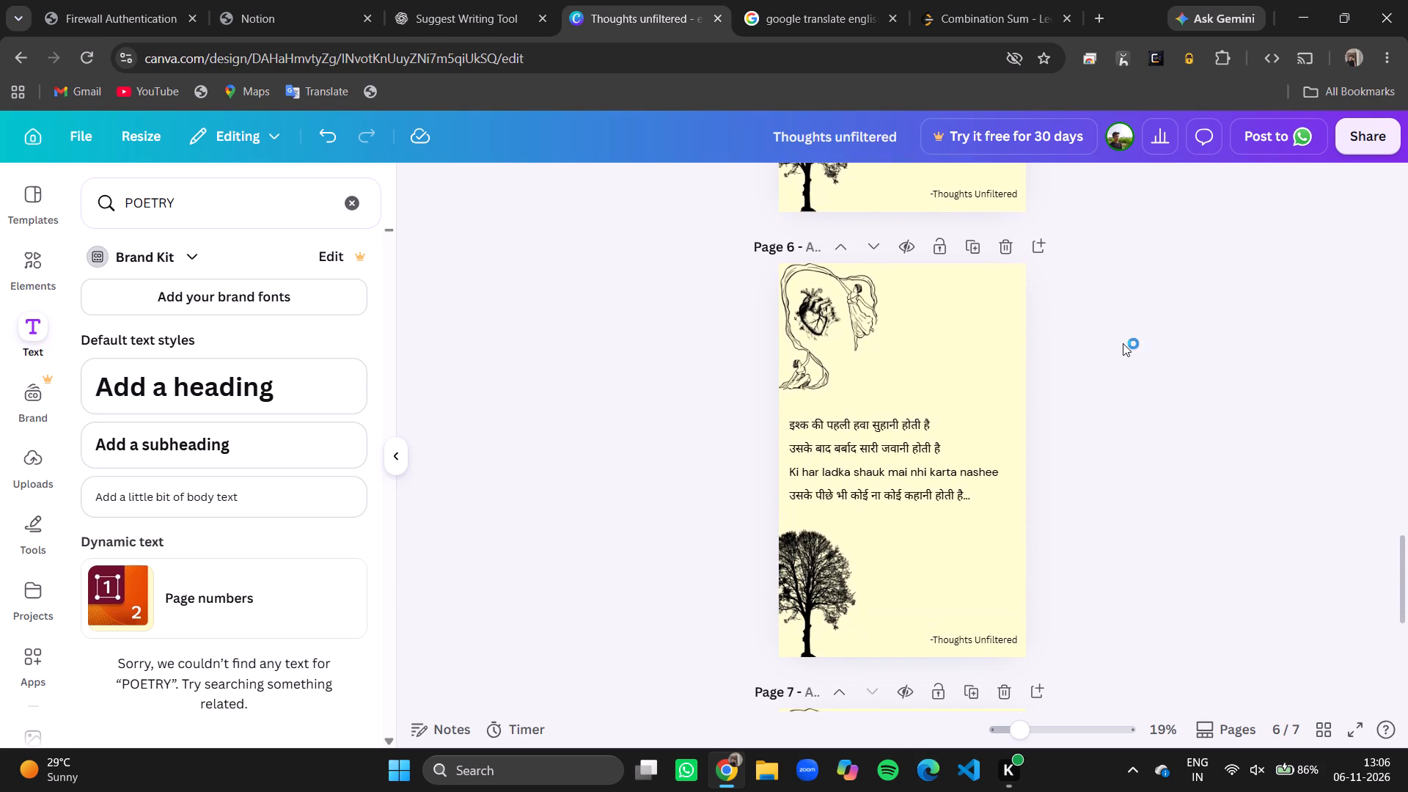
scroll(1123, 343, "down", 3)
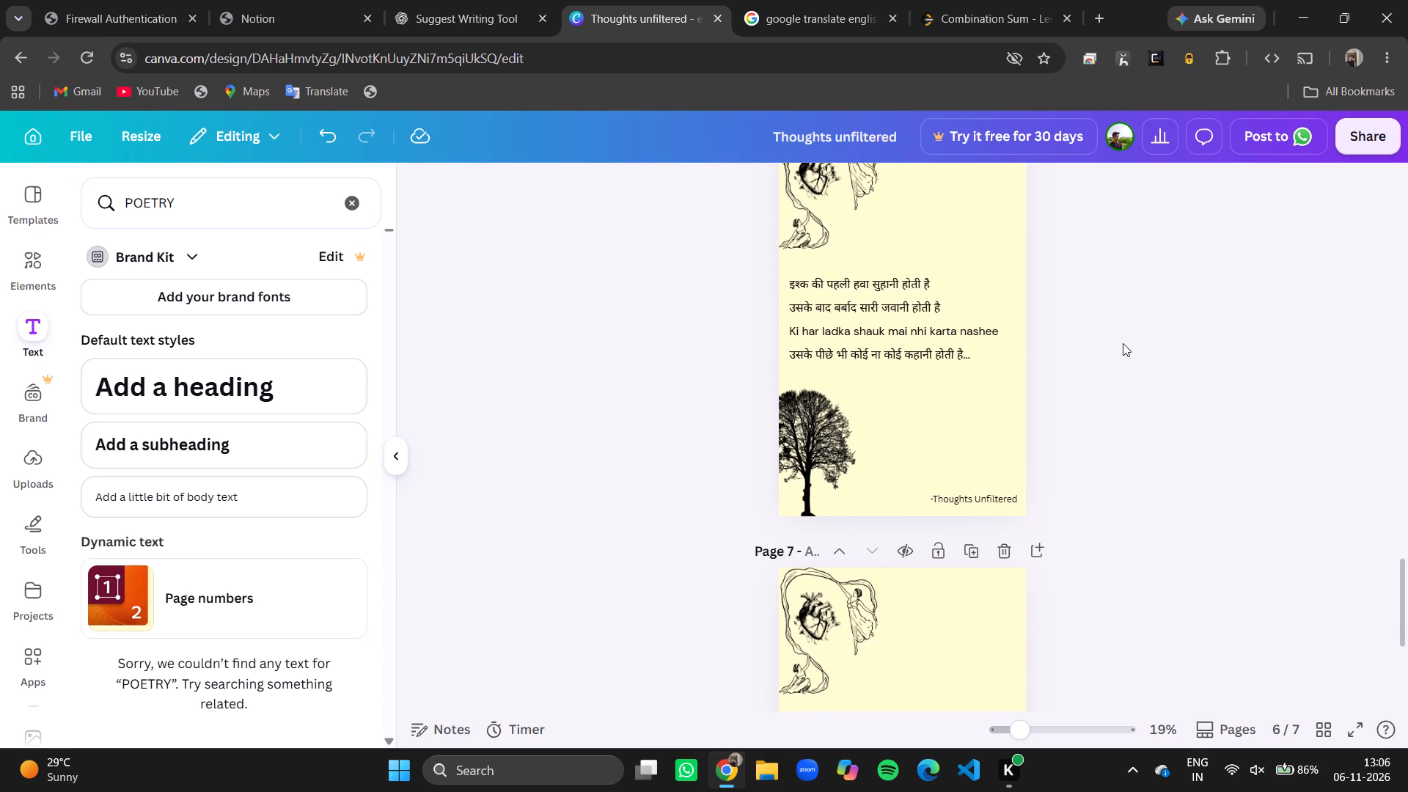
scroll(1123, 343, "up", 1)
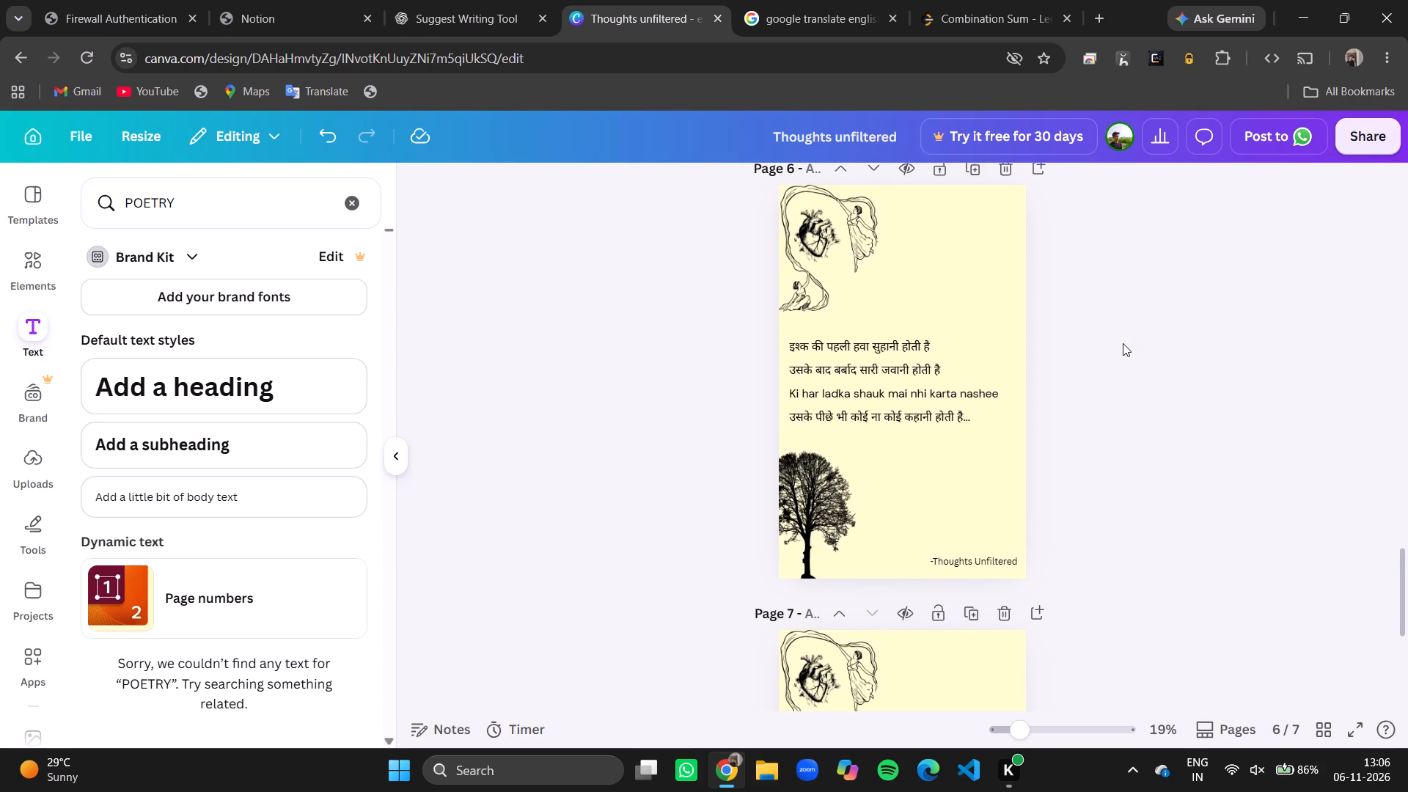
scroll(1123, 343, "down", 5)
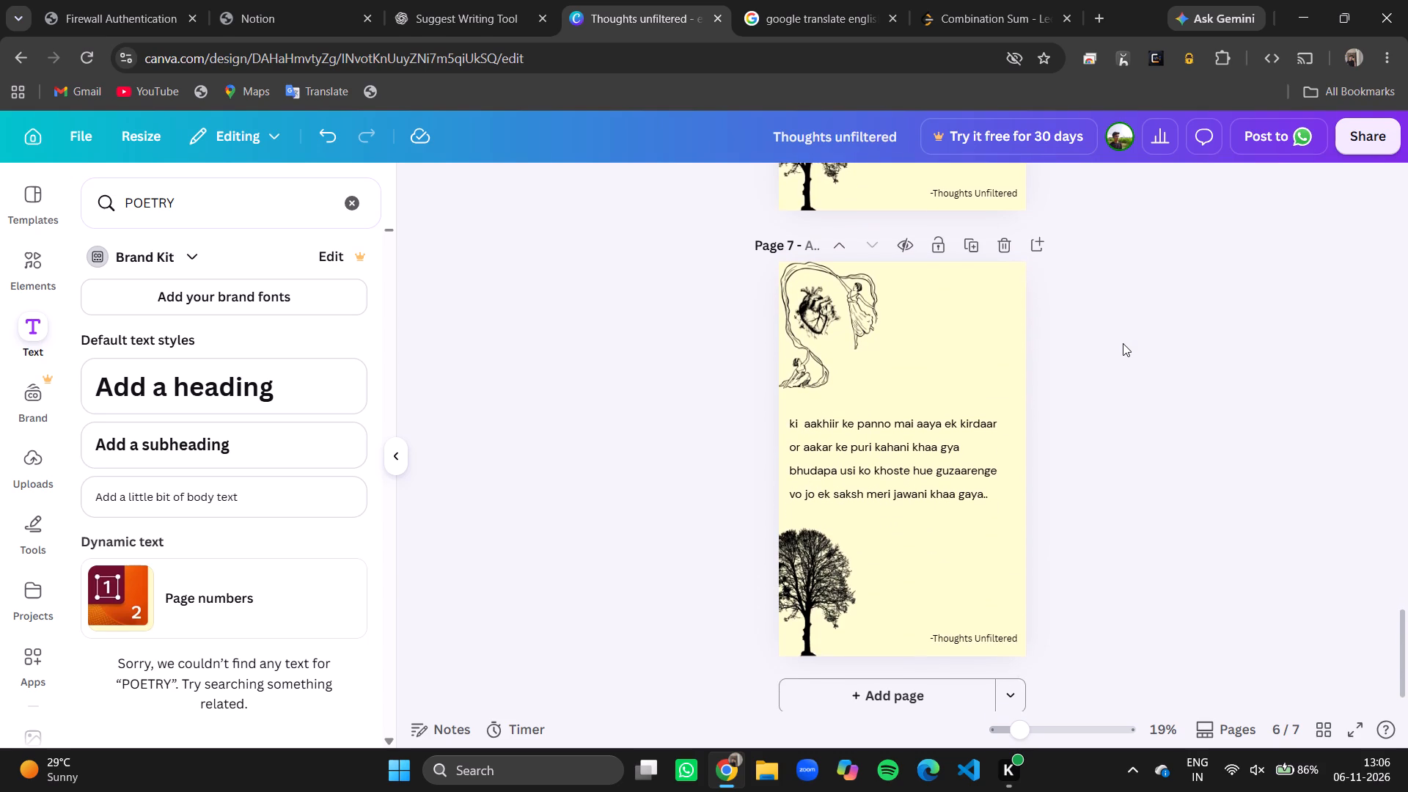
scroll(910, 503, "down", 3)
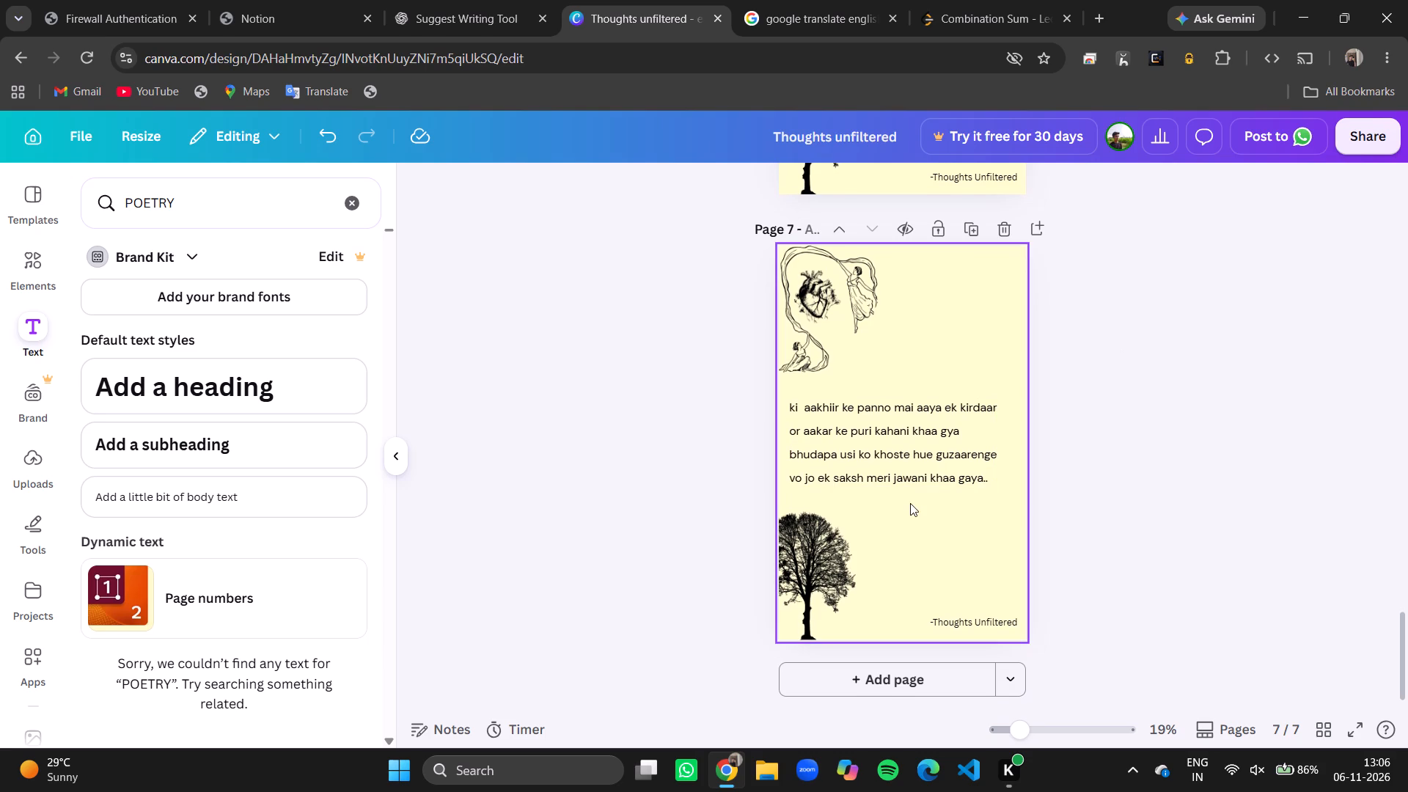
Duplicate page 7 to make page 8.
left_click(978, 227)
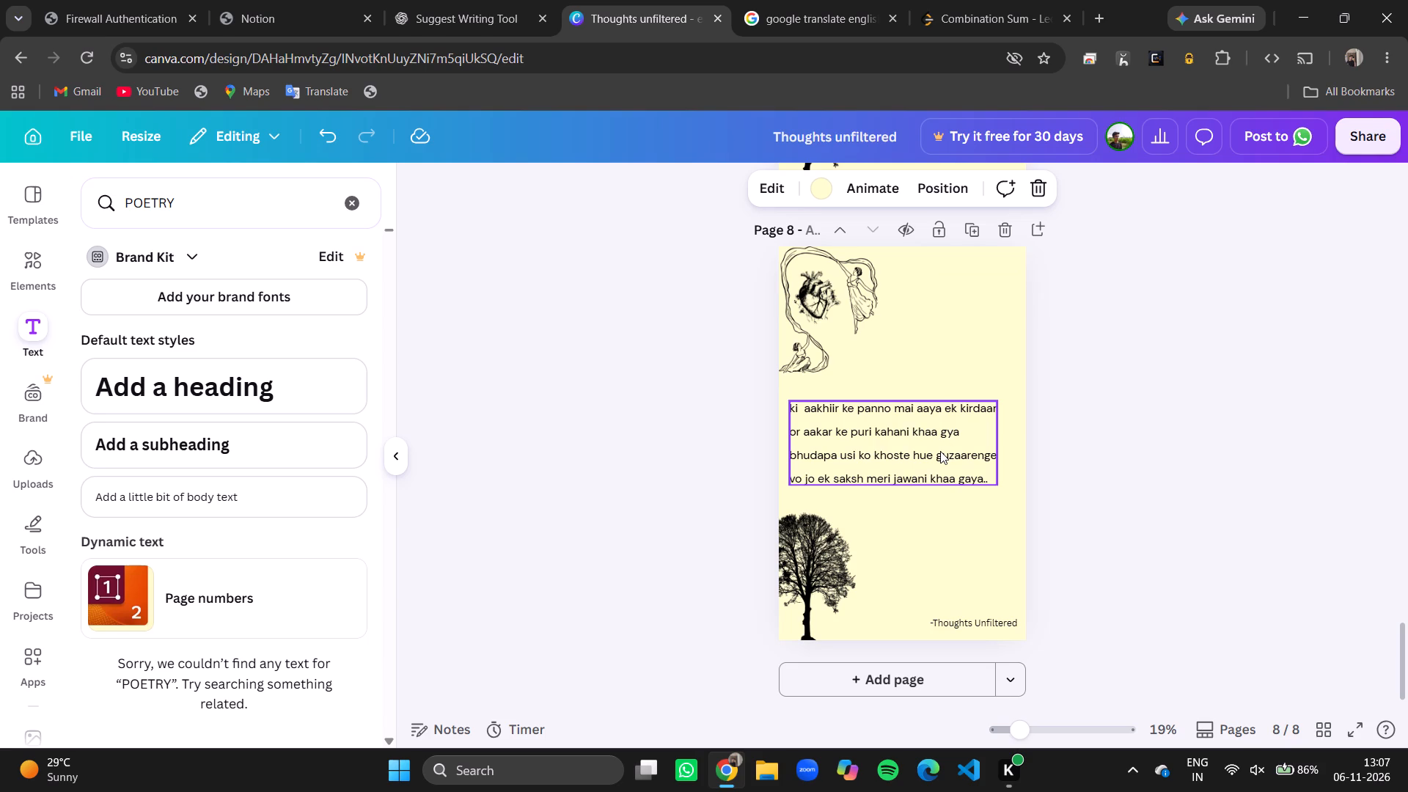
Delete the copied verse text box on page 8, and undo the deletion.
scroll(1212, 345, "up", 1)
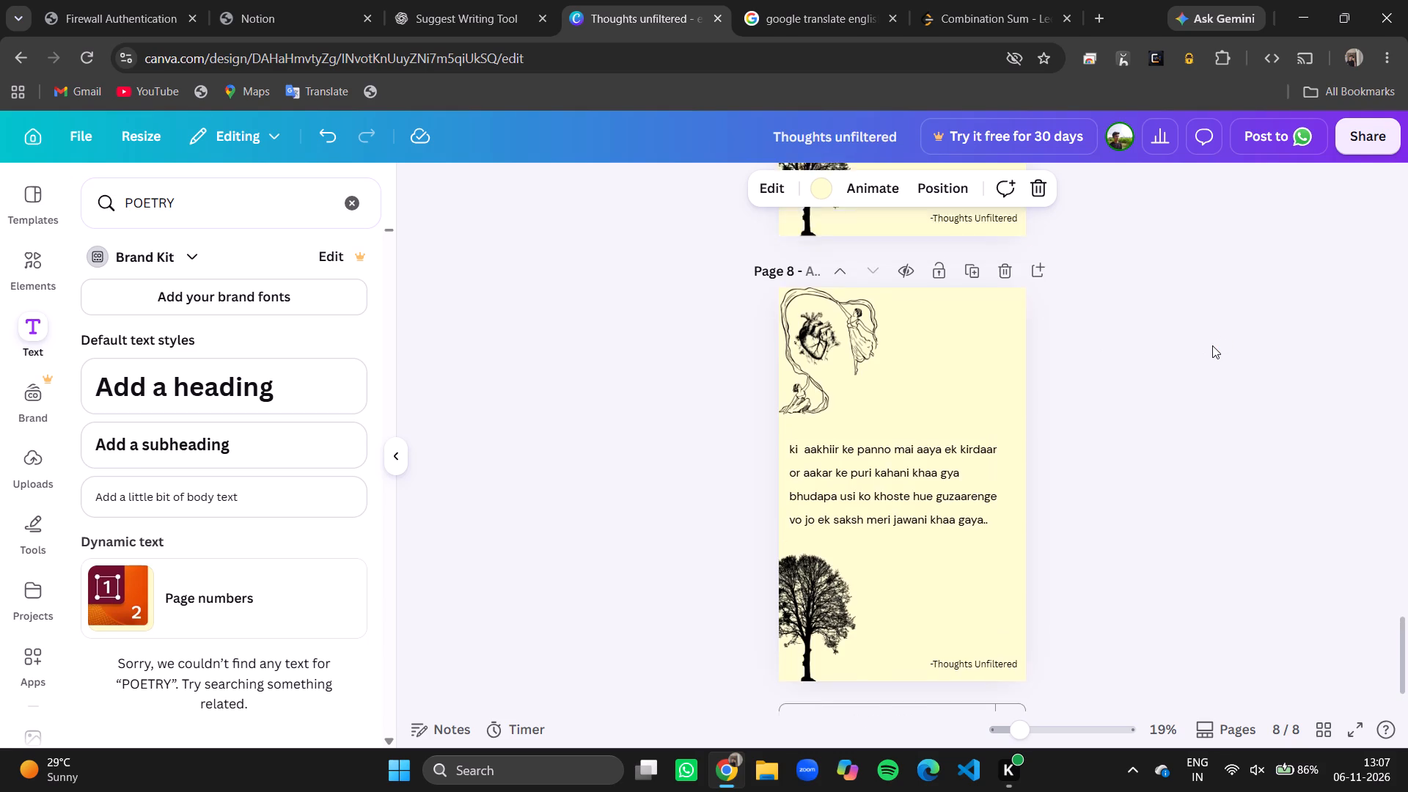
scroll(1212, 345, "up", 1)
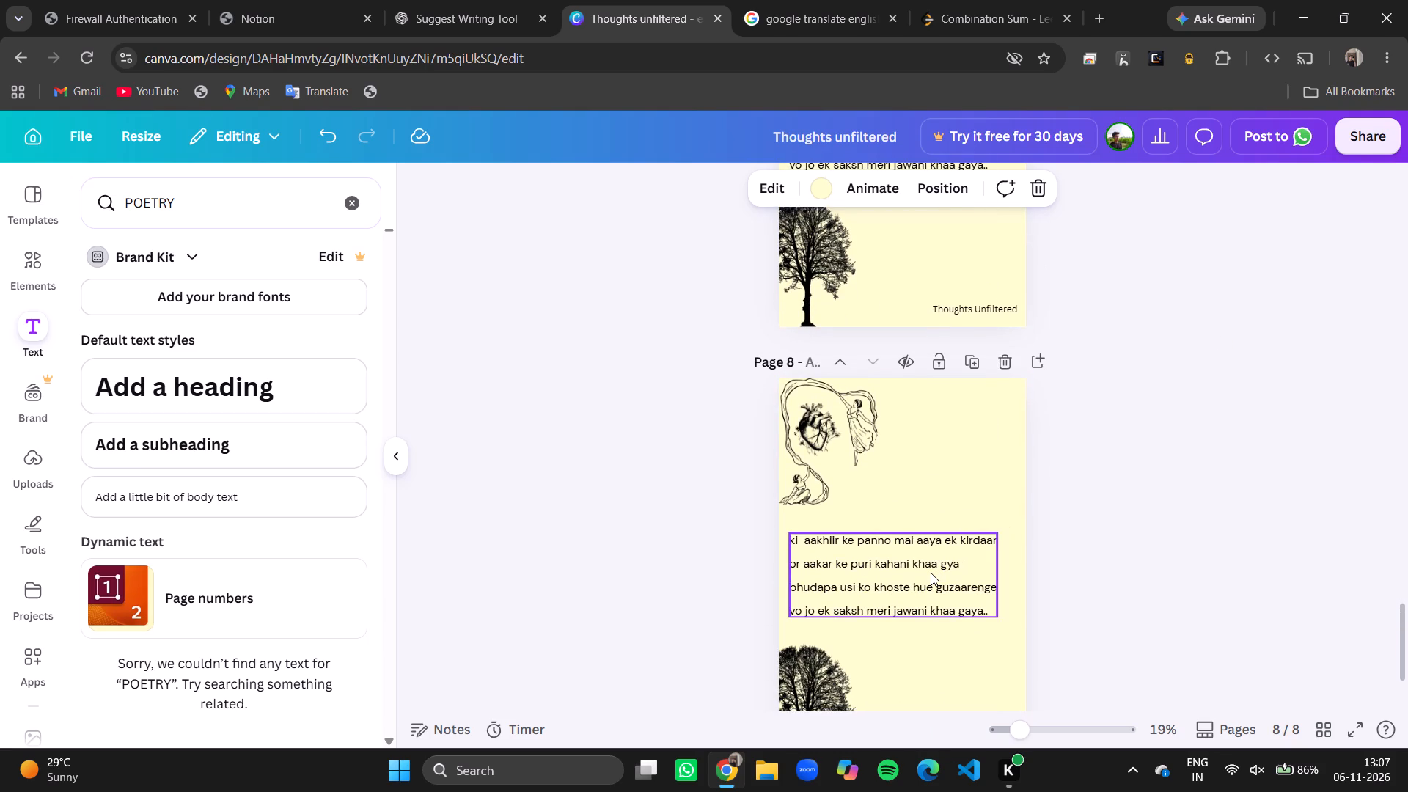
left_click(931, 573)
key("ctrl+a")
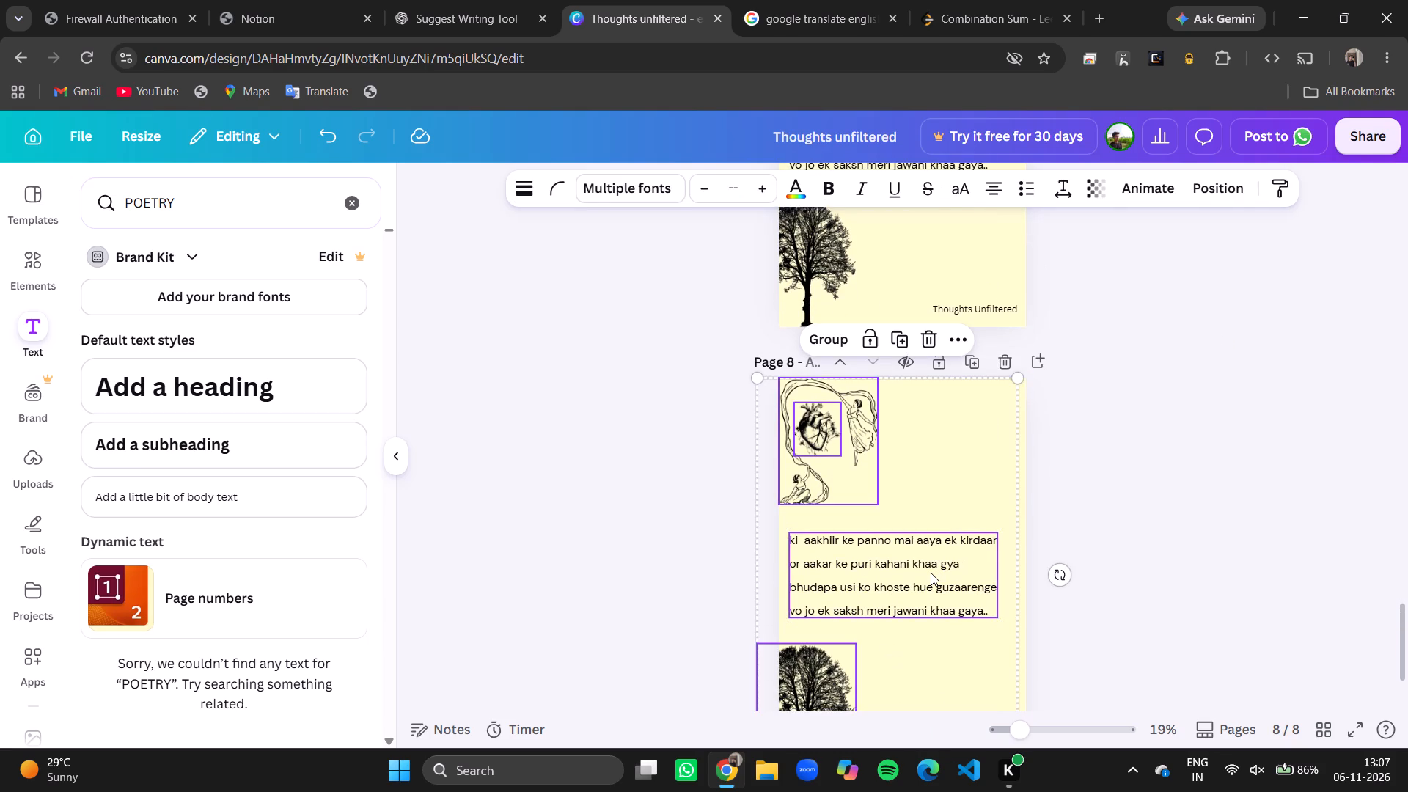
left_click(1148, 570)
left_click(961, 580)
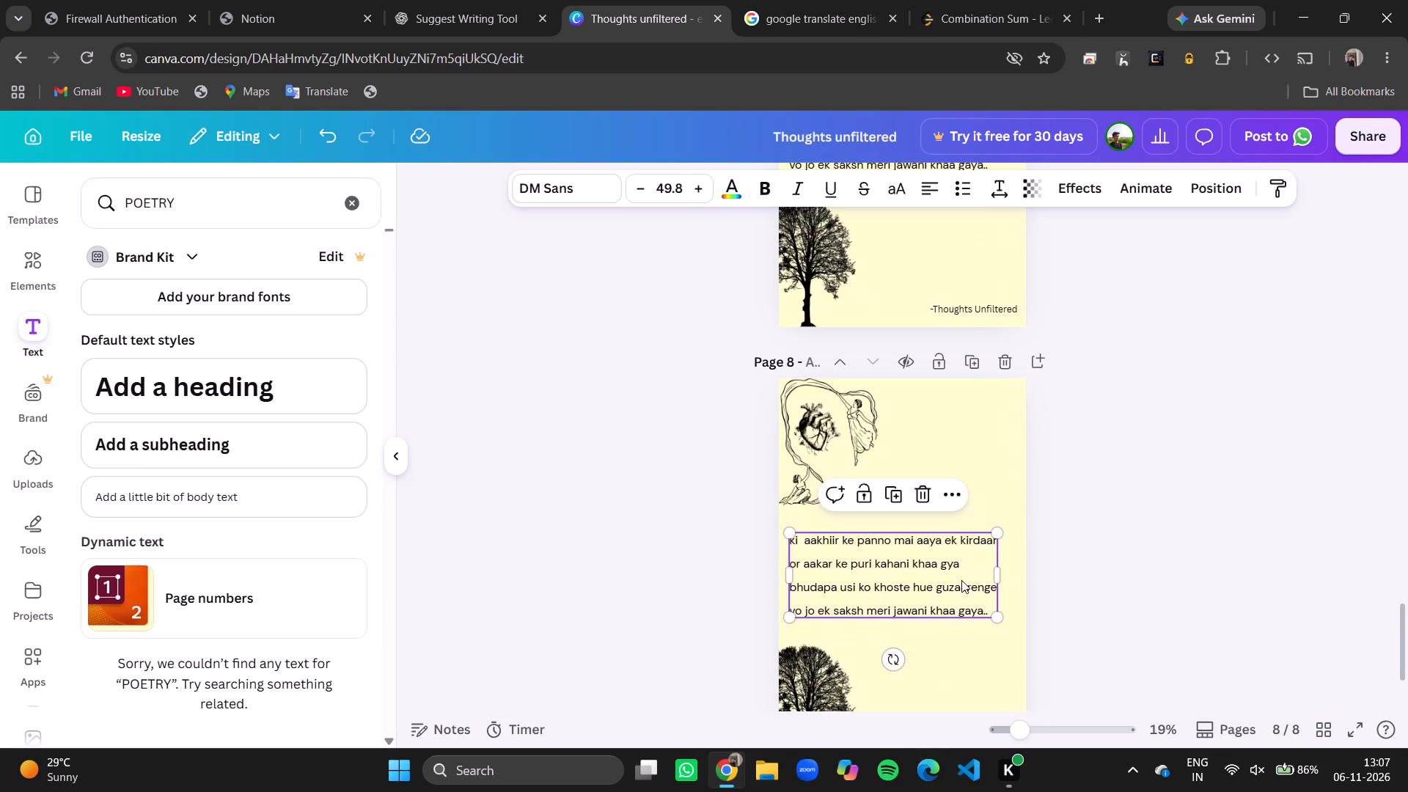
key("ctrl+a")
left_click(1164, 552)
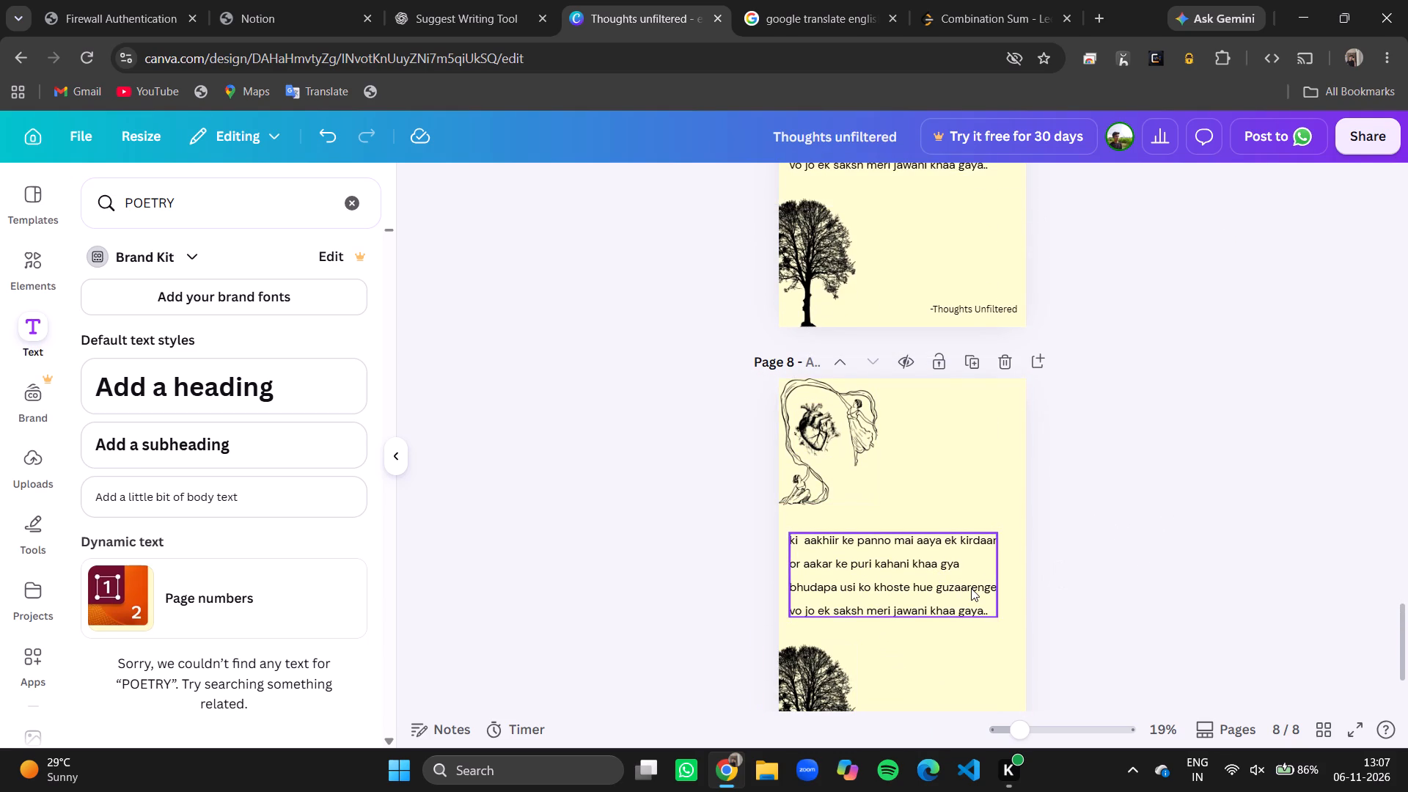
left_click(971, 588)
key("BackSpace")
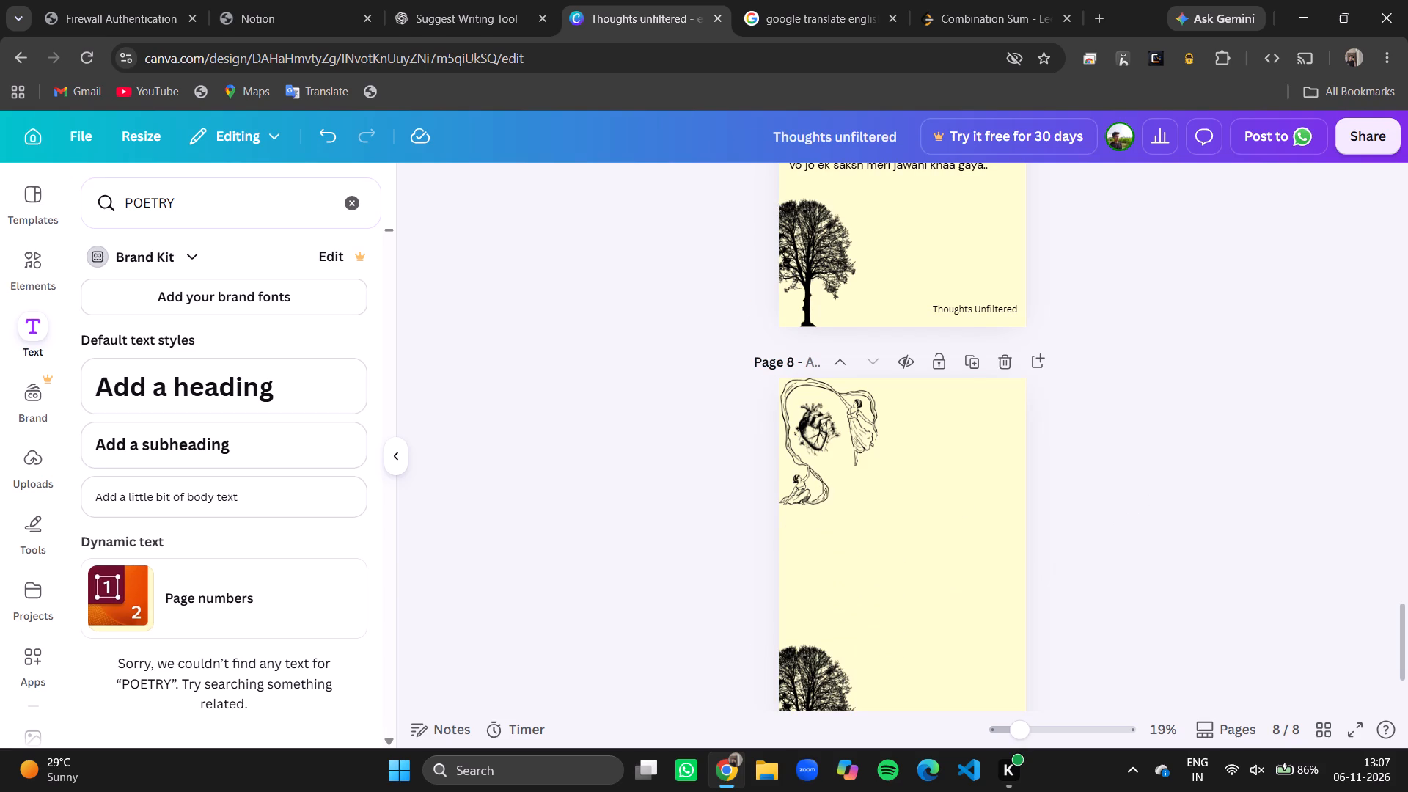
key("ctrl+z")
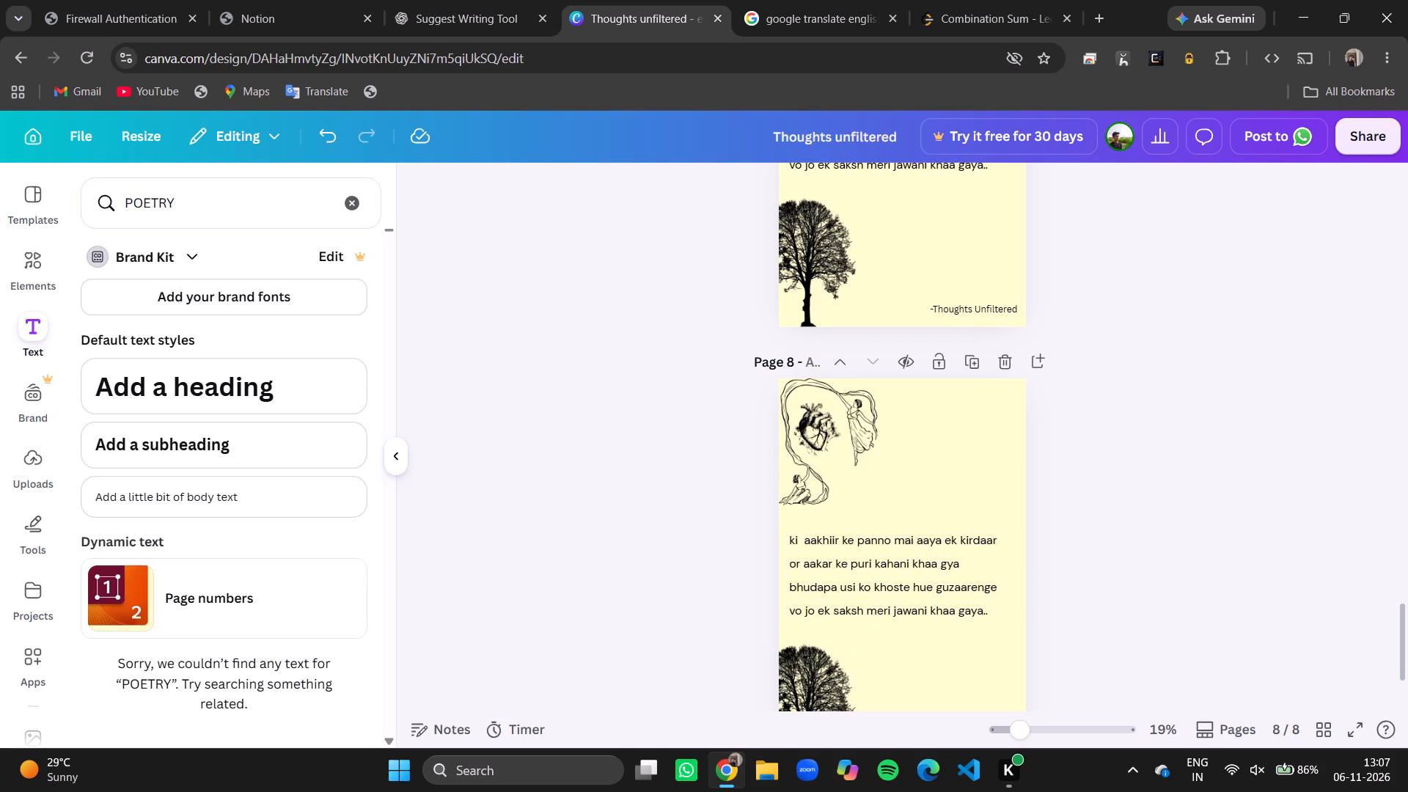
Replace the copied verse on page 8 with the first line "Mujh ko khokar koi cheej usne khoi bhi nahi".
double_click(961, 592)
key("BackSpace")
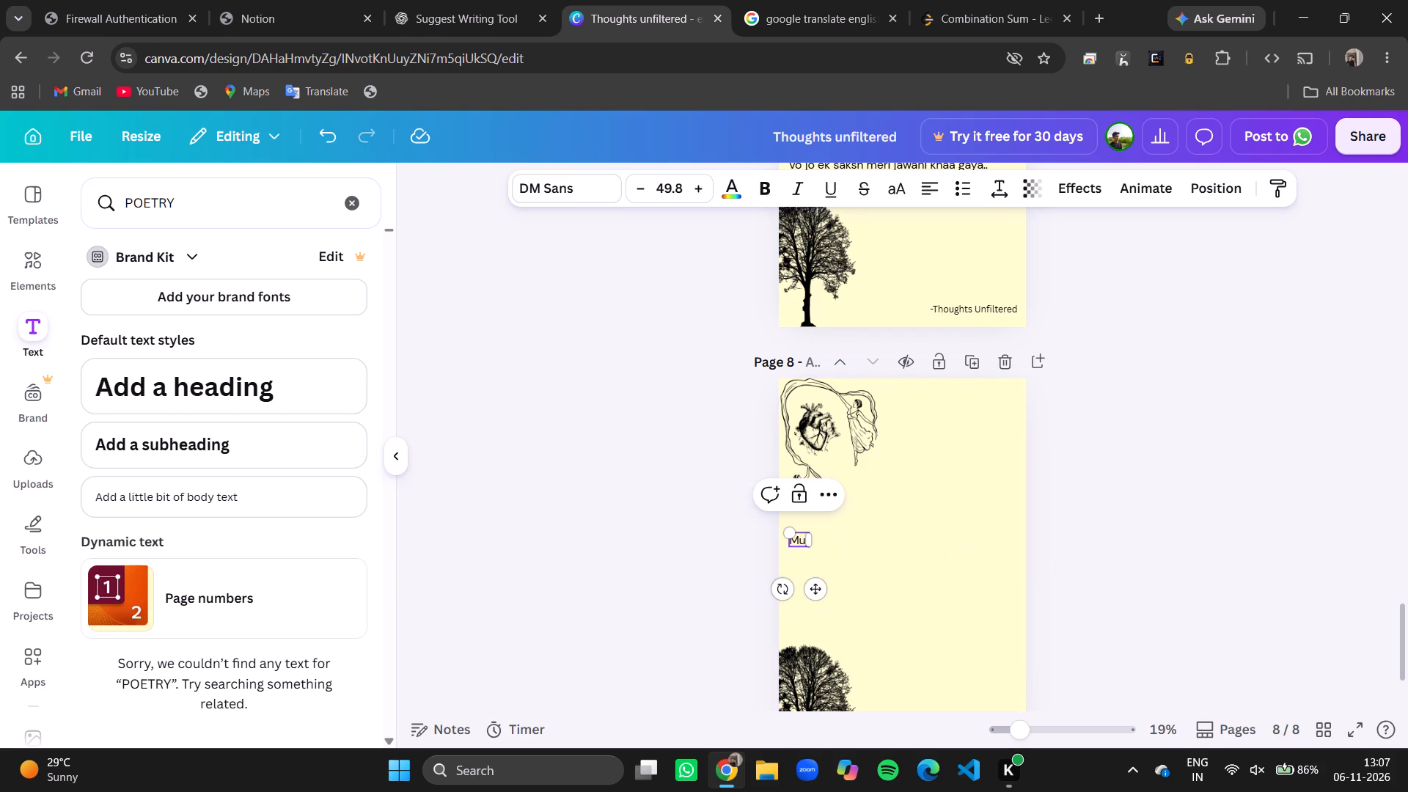
key("h")
key("space")
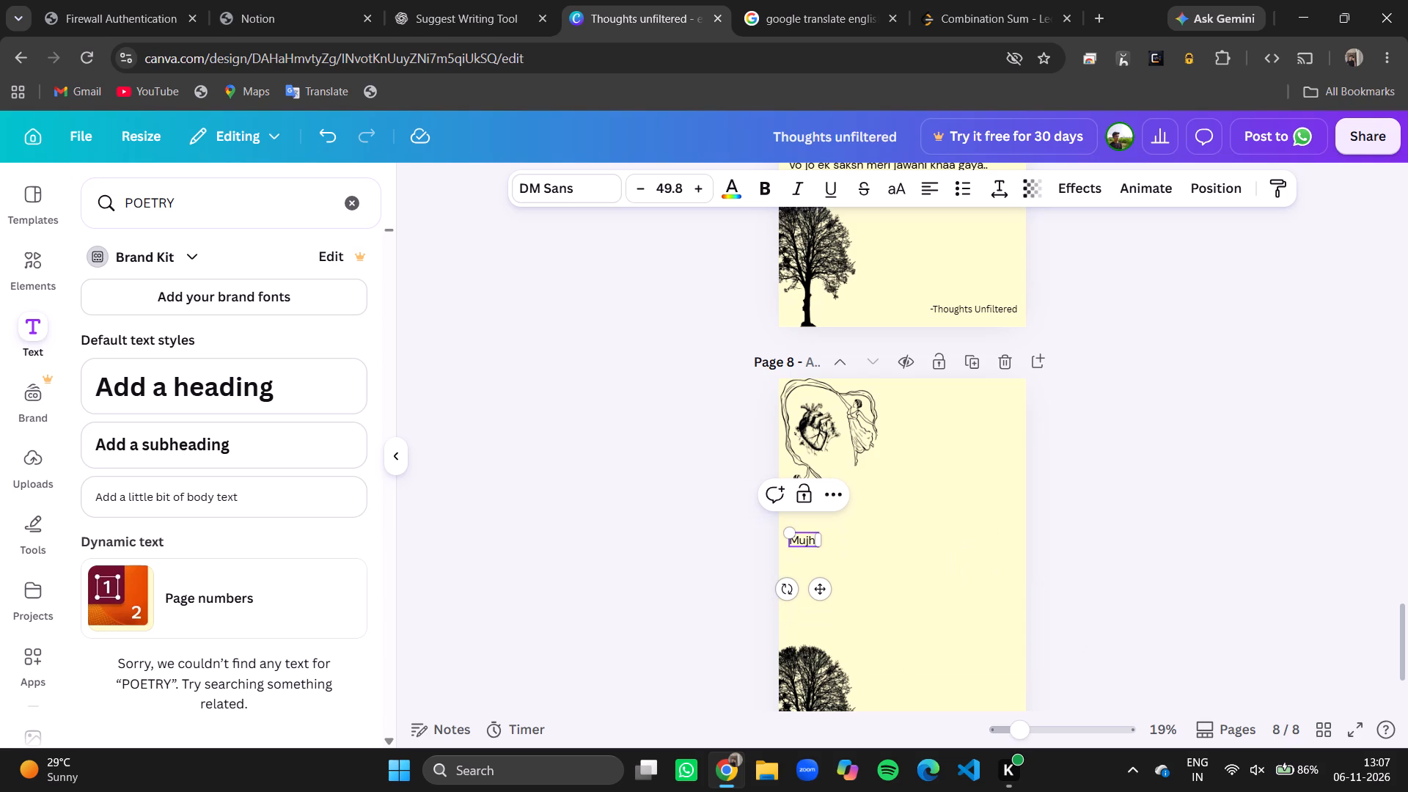
type("ko")
key("space")
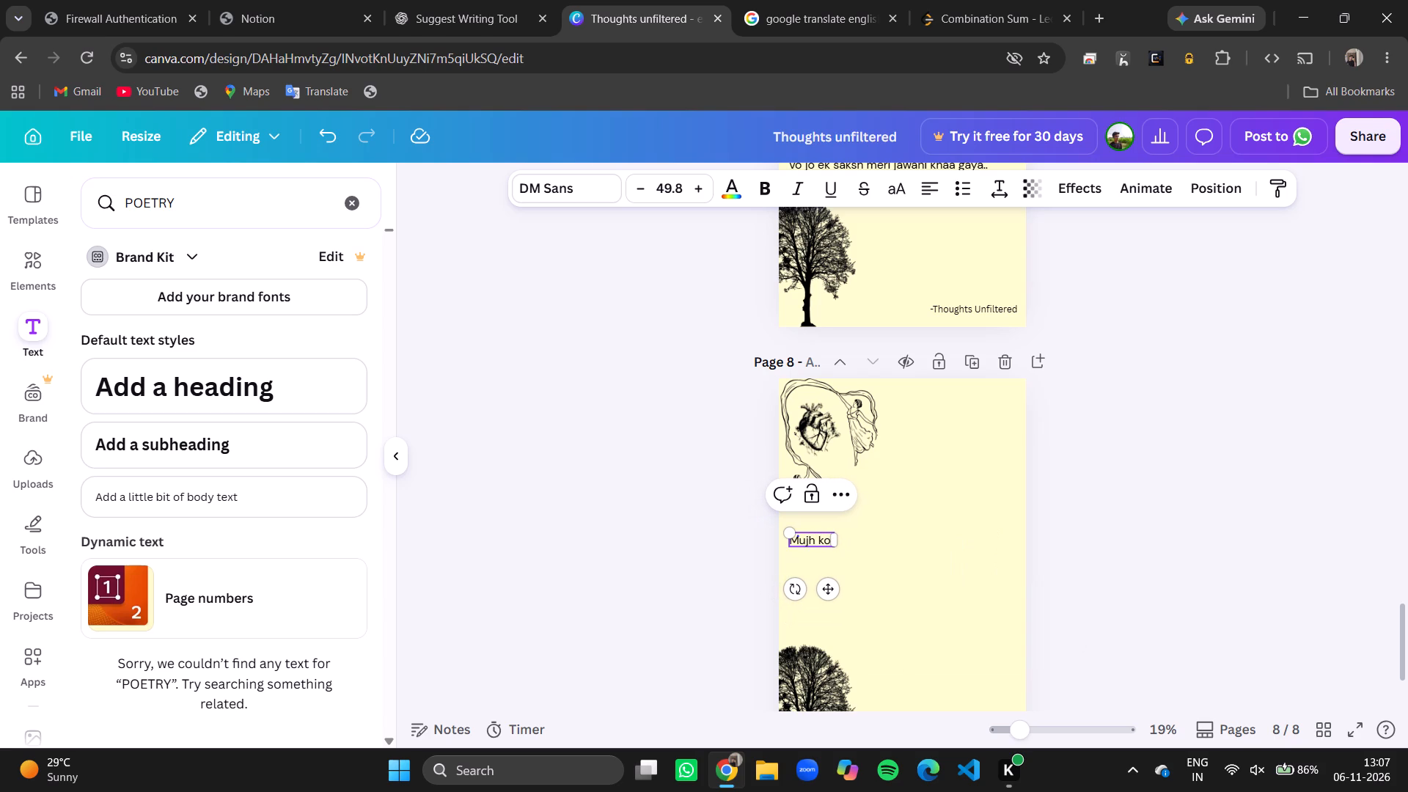
type("khokar")
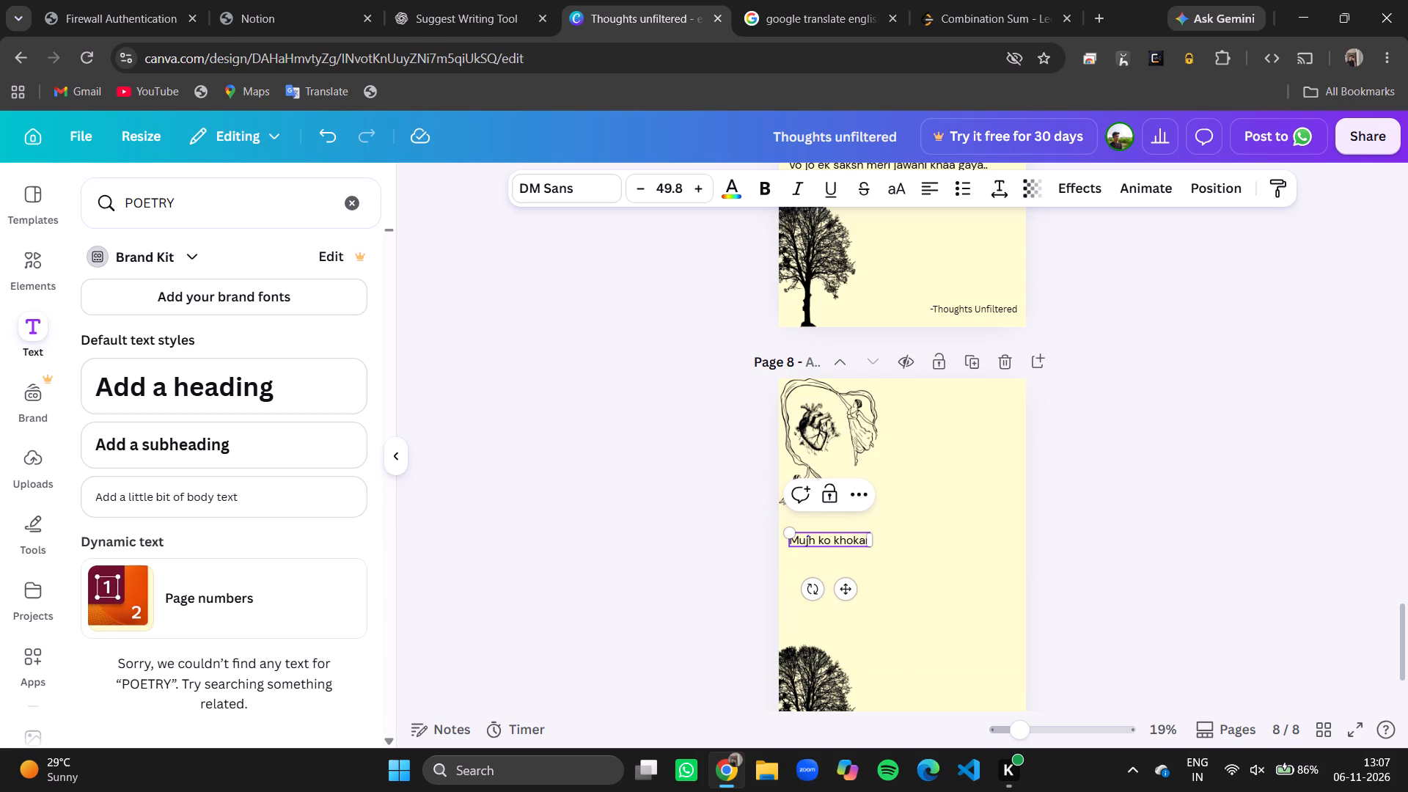
key("space")
type("koi")
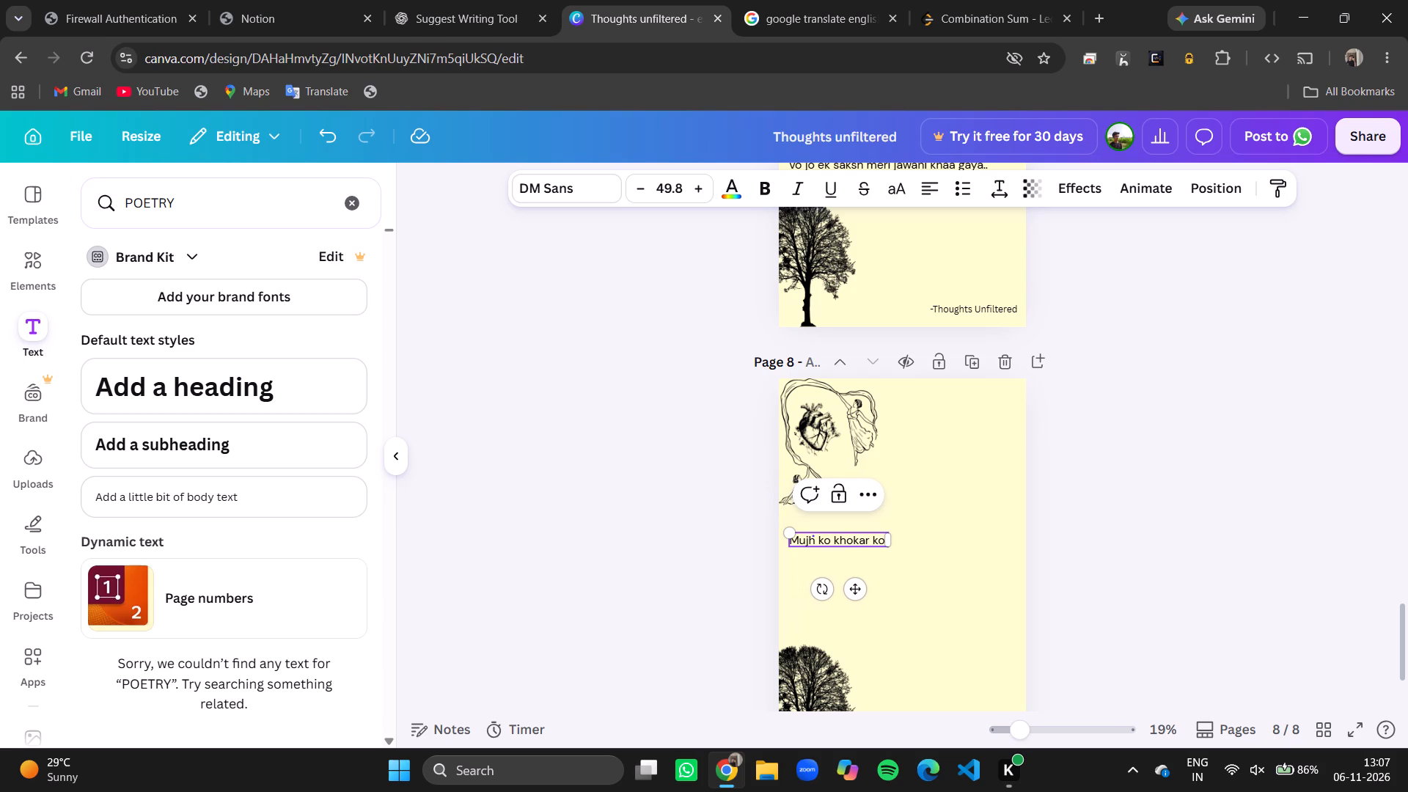
key("space")
type("cheej usne khoi bhin")
key("BackSpace")
key("space")
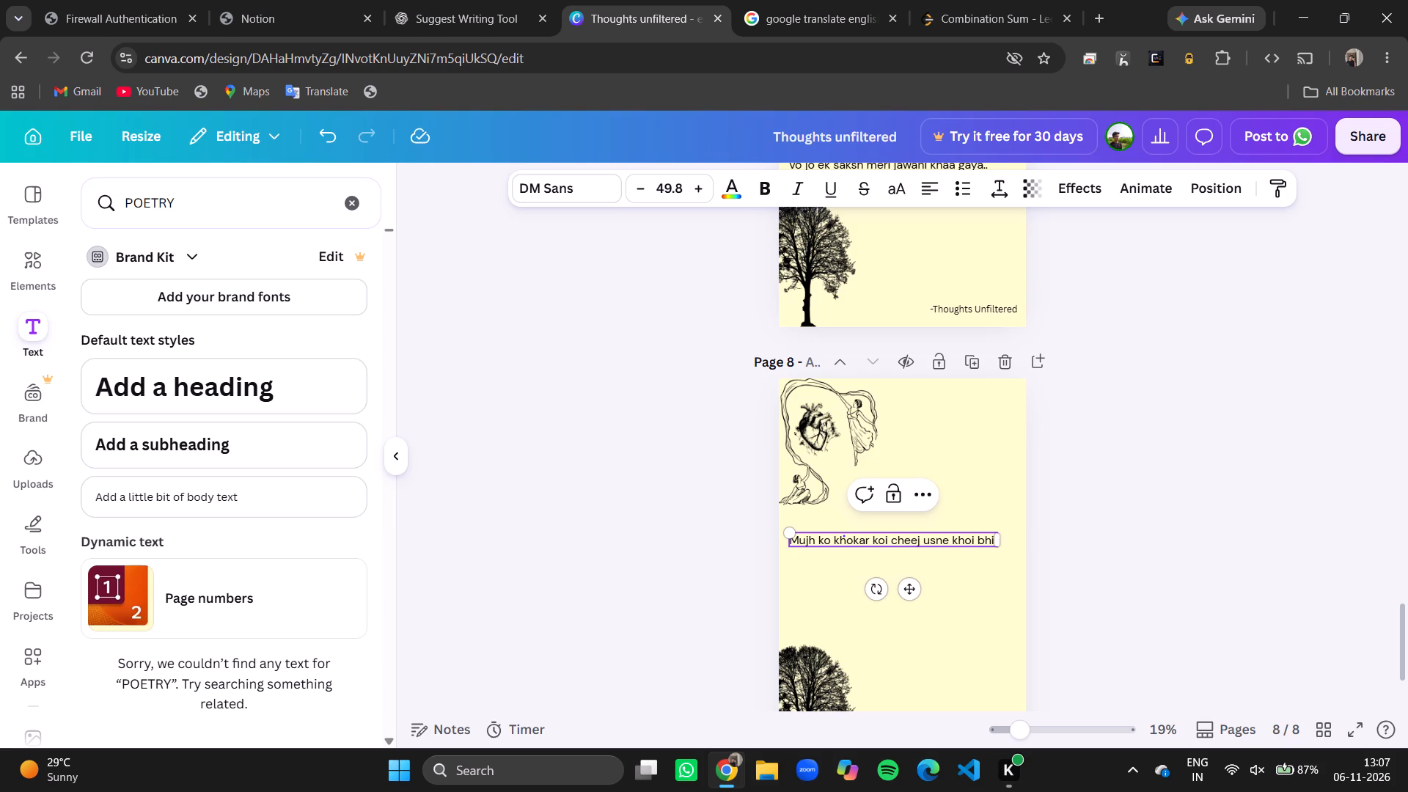
type("nahi")
Add the second line "wo jo marne wali thi Bichhadi to roii bhi nahi" to the verse on page 8.
key("Return")
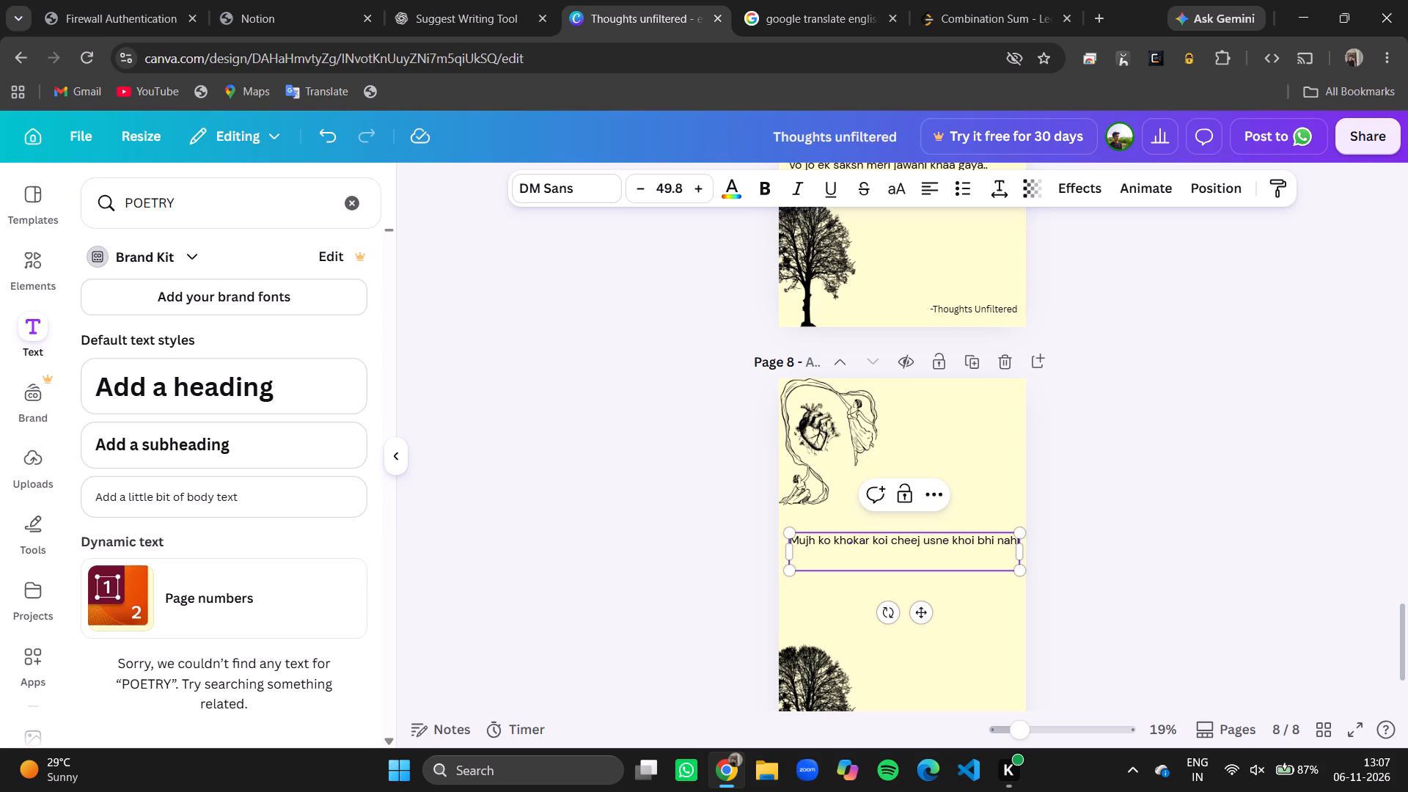
type("wo")
key("space")
type("jo marnee")
key("BackSpace")
key("space")
type("wali thi")
key("space")
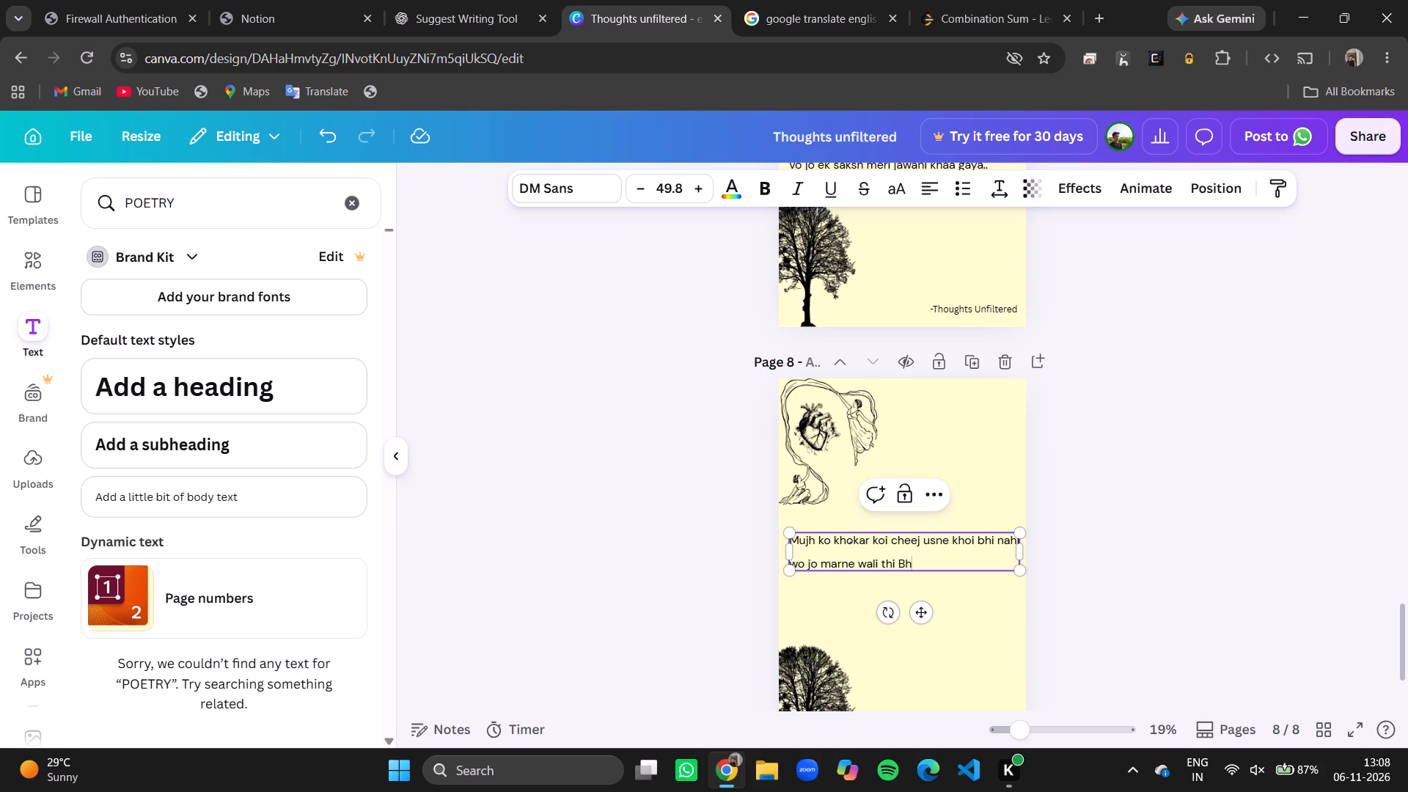
key("BackSpace")
type("ichadi")
key("BackSpace")
key("BackSpace")
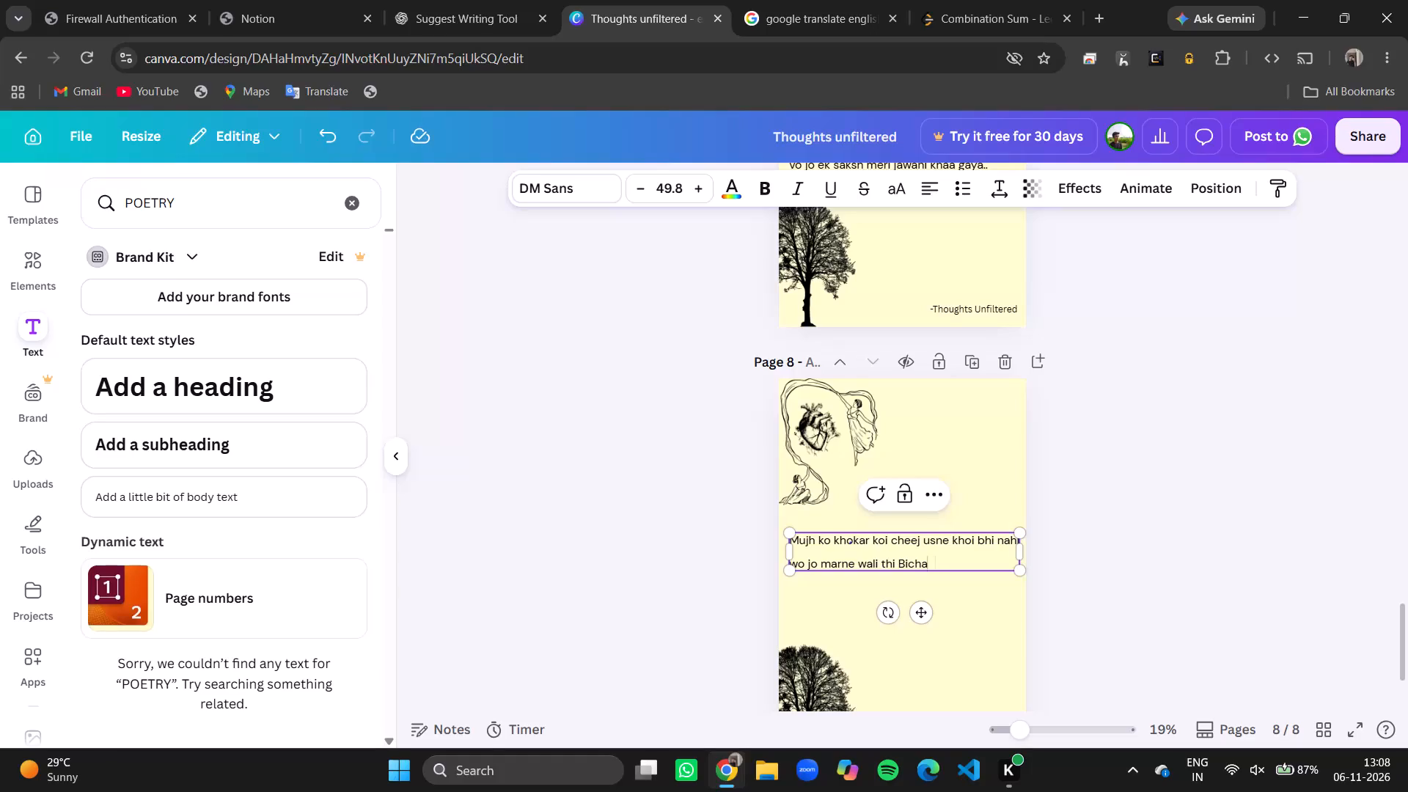
key("BackSpace")
type("hdi")
key("BackSpace")
key("BackSpace")
type("ad")
type("i to roii bhi nahi")
Add the third line "ranzz , dhokebaaz ki fasal" to the page 8 verse.
key("Return")
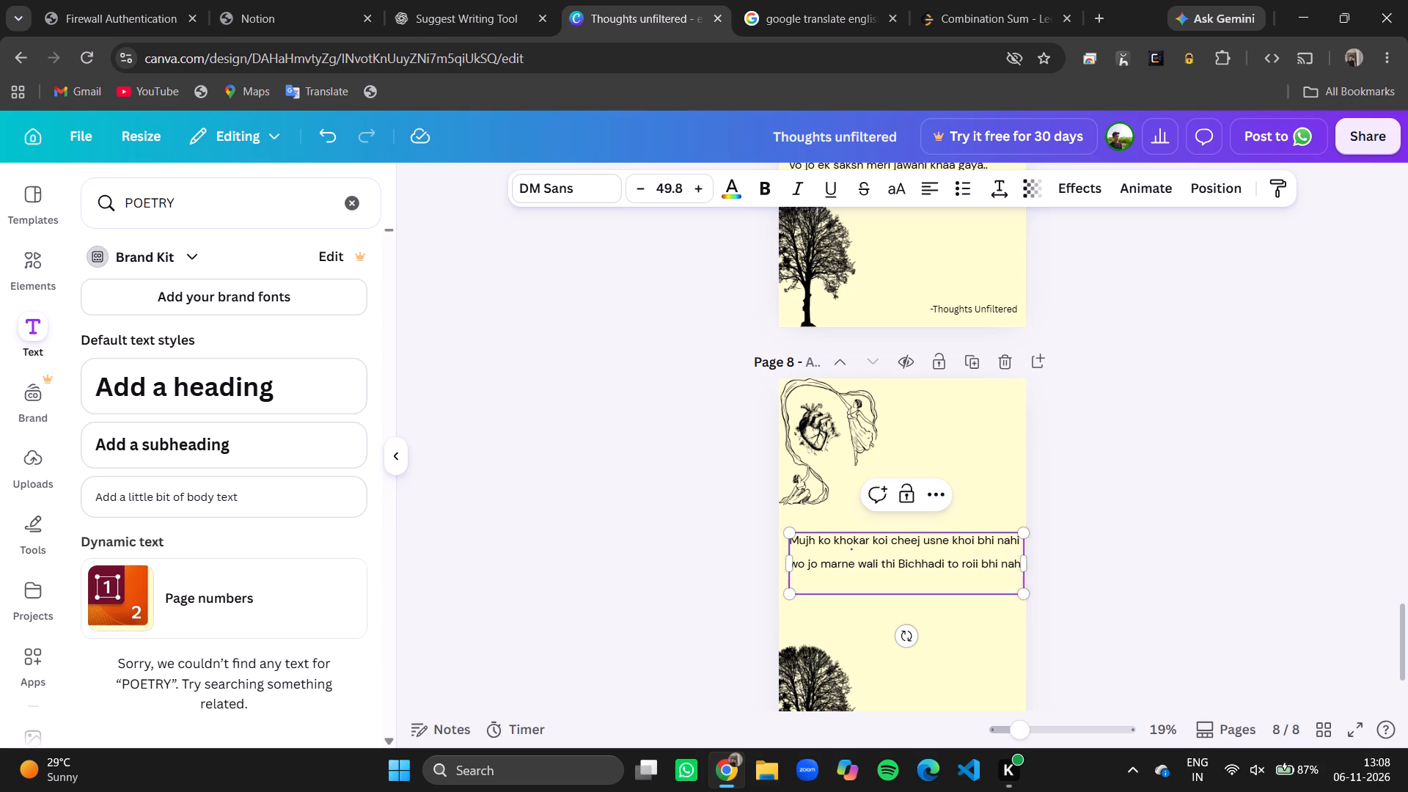
type("ran")
type("zz")
key("space")
type(", dhoke")
key("space")
type("baad")
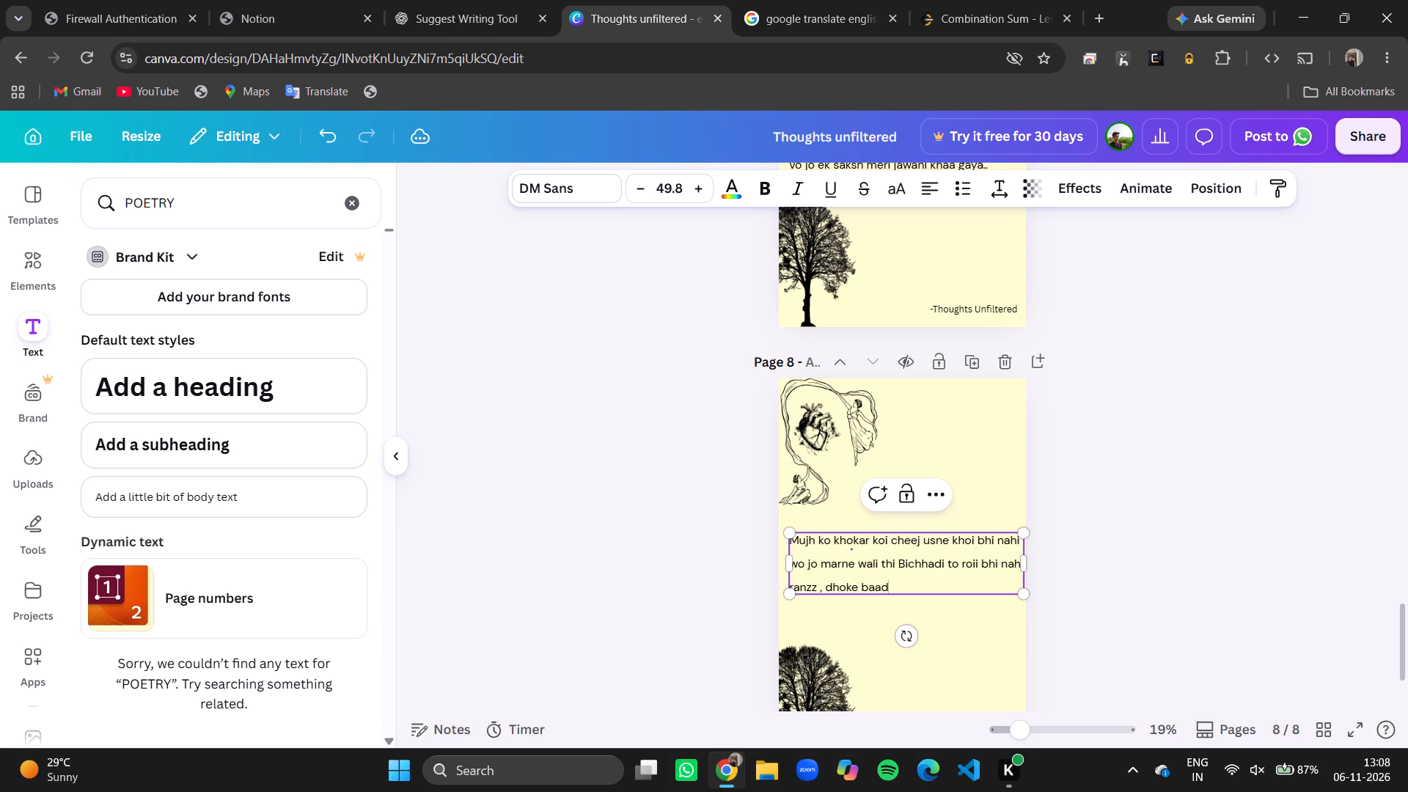
key("BackSpace")
key("BackSpace")
key("BackSpace")
key("BackSpace")
key("BackSpace")
type("baaz ki fasal")
key("space")
Replace the comma after "ranzz" in the third line with "nafrat or".
left_click(821, 590)
key("Right")
key("BackSpace")
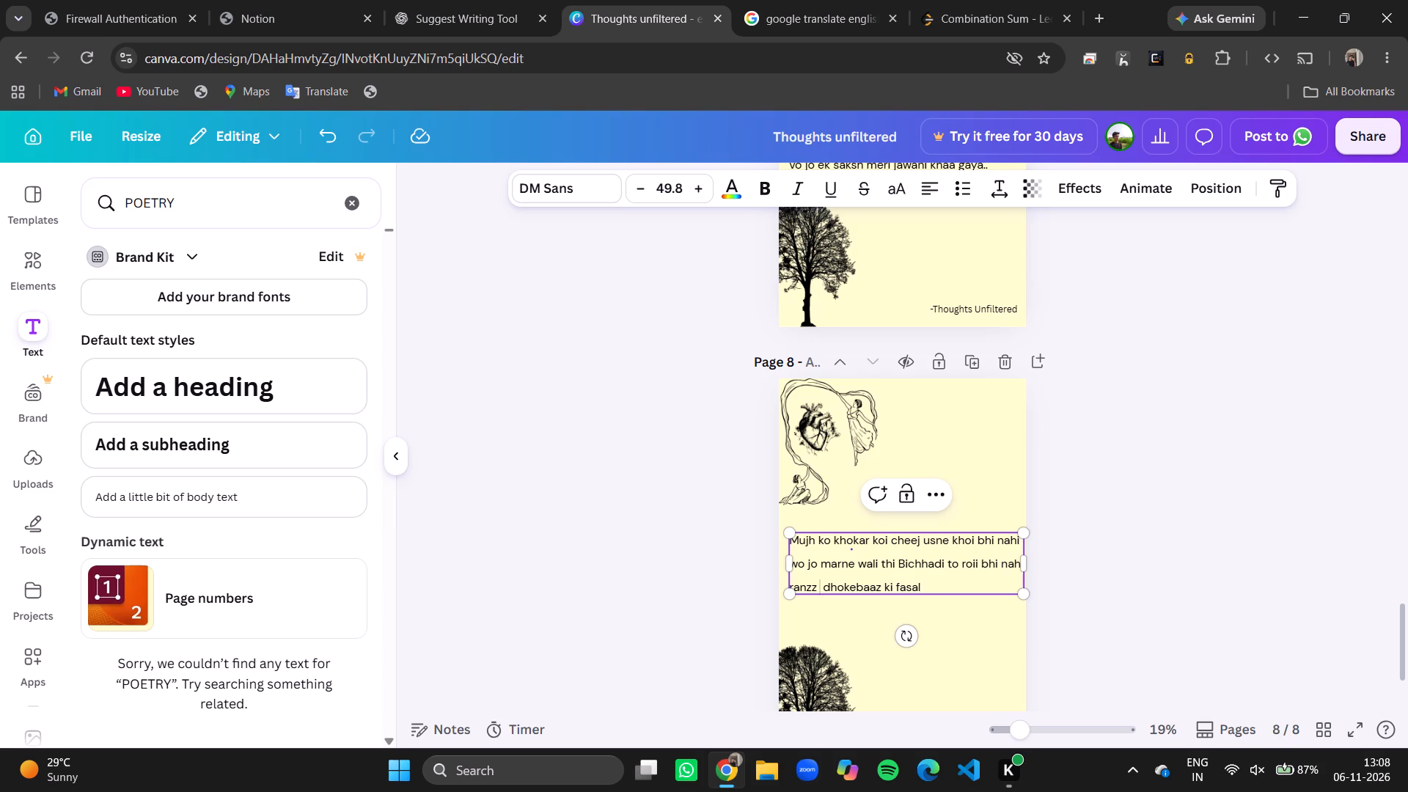
key("BackSpace")
key("space")
type("or")
left_click(932, 588)
left_click(832, 584)
key("BackSpace")
key("BackSpace")
type("nafrat")
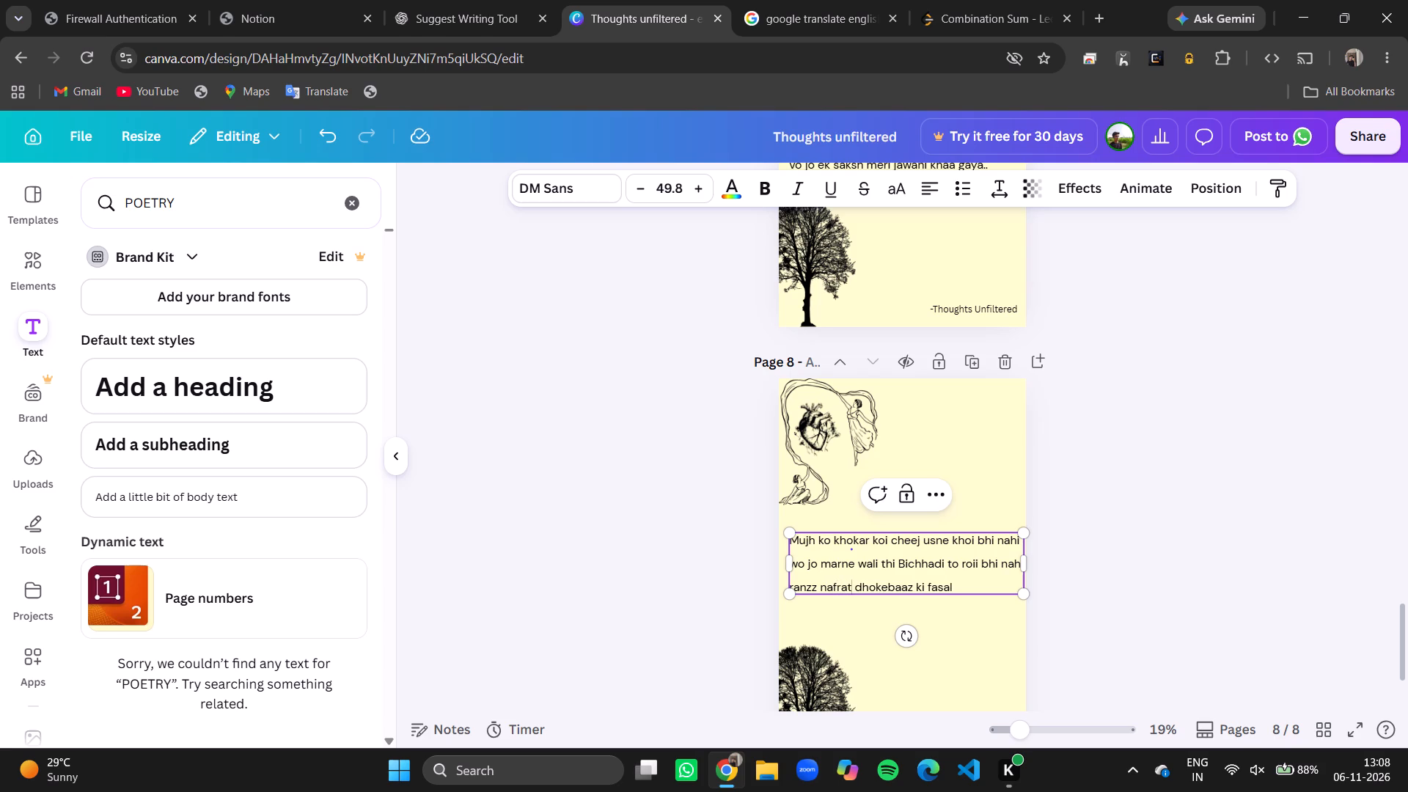
key("space")
type("or")
Change the ending of the third line to "fassal yeh".
left_click(974, 592)
type("it")
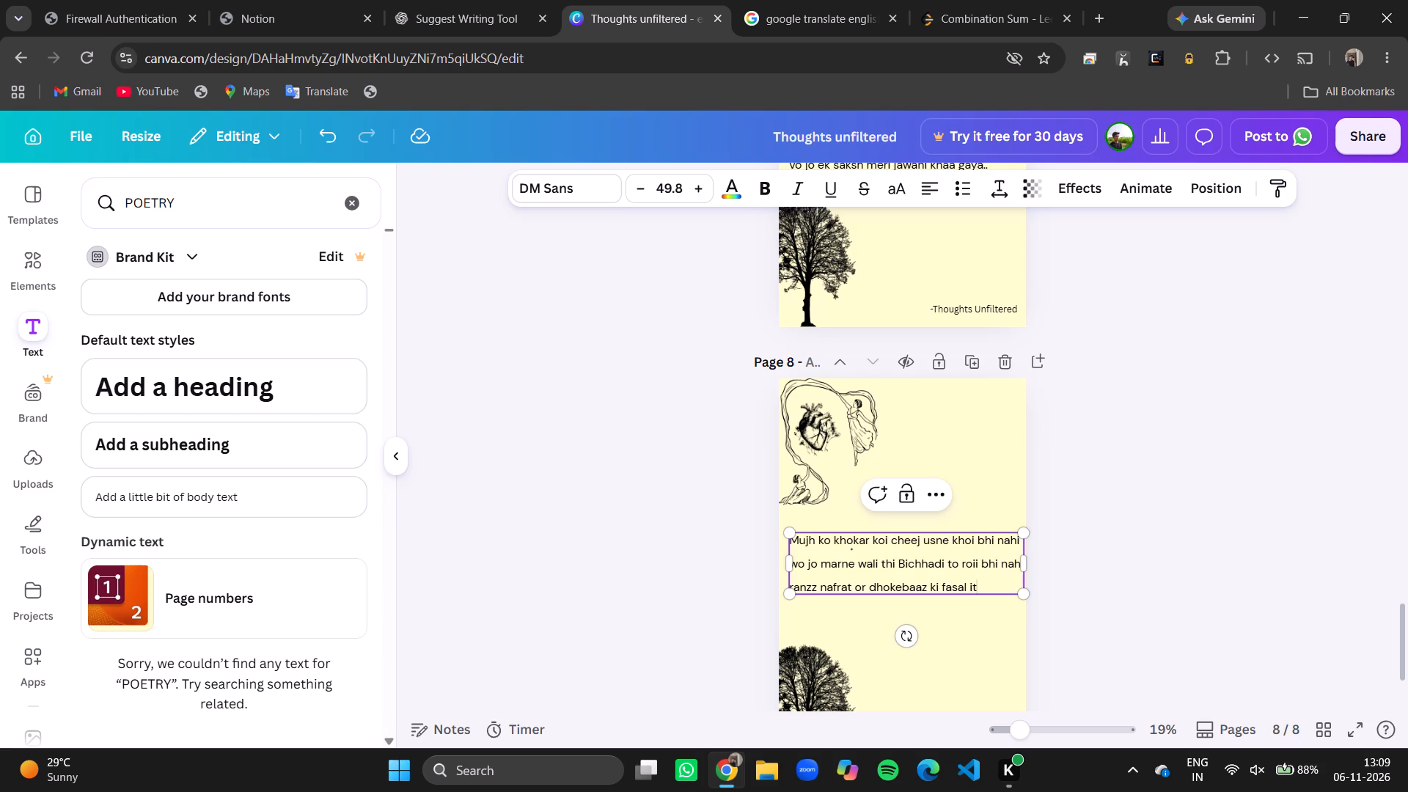
key("BackSpace")
key("BackSpace")
key("BackSpace")
key("BackSpace")
key("BackSpace")
type("sal ye")
key("h")
Add the fourth line "mene jitni kaati hai utni boi bhi nahi" to the page 8 verse.
key("Return")
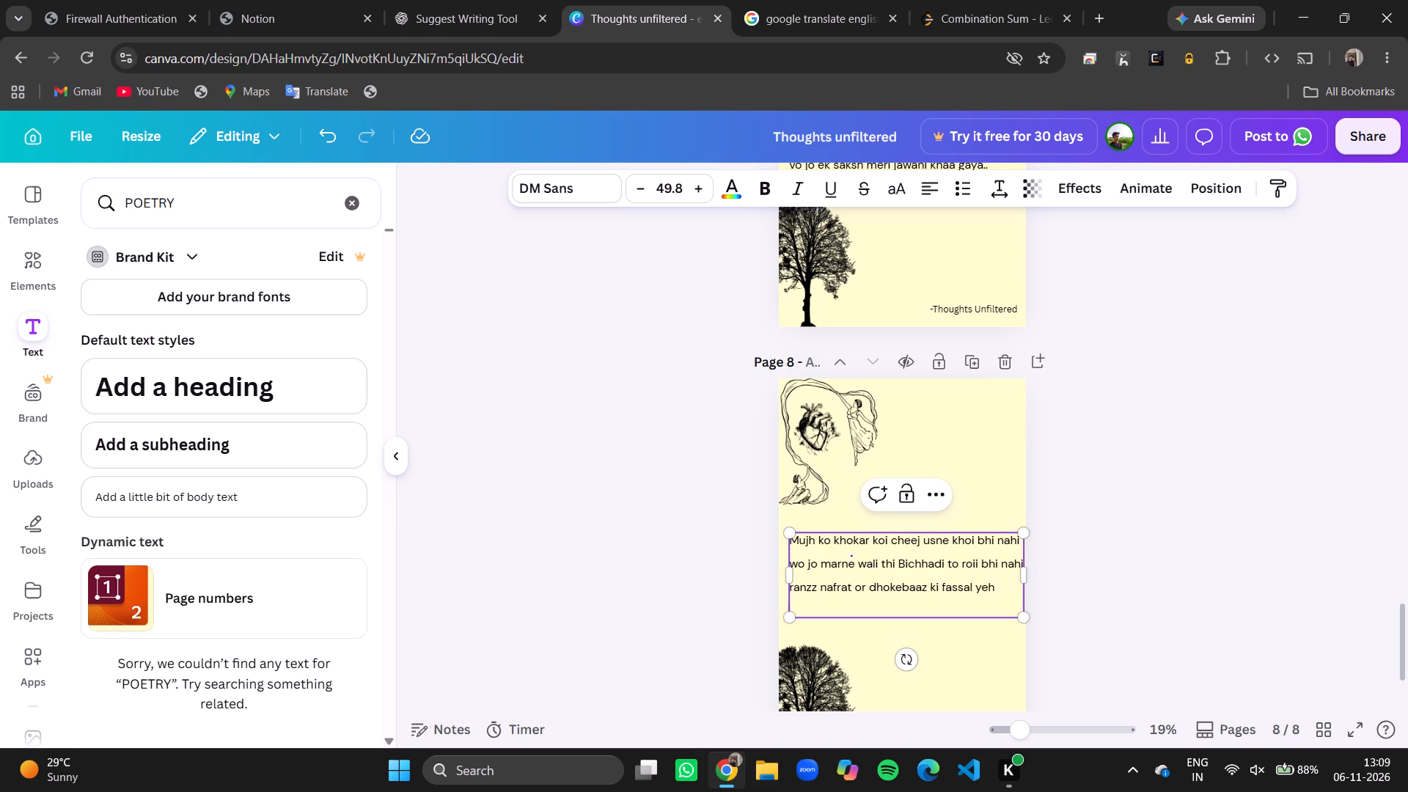
type("meine")
key("BackSpace")
key("BackSpace")
key("BackSpace")
key("BackSpace")
type("ene jitni kaaati")
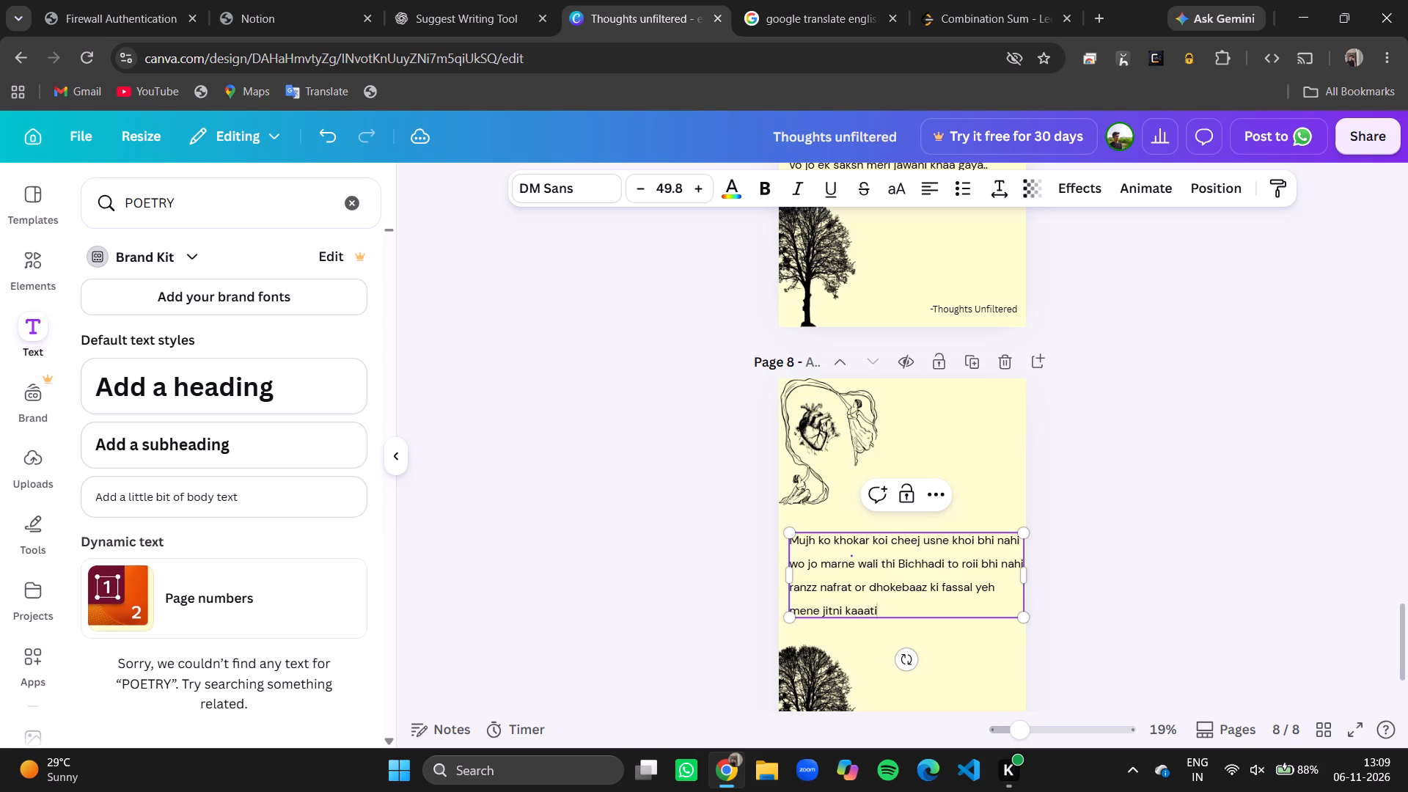
key("space")
key("BackSpace")
key("BackSpace")
key("BackSpace")
key("BackSpace")
type("ti hi")
key("BackSpace")
key("i")
key("BackSpace")
type("ai utni boi")
key("space")
type("bhi nahi")
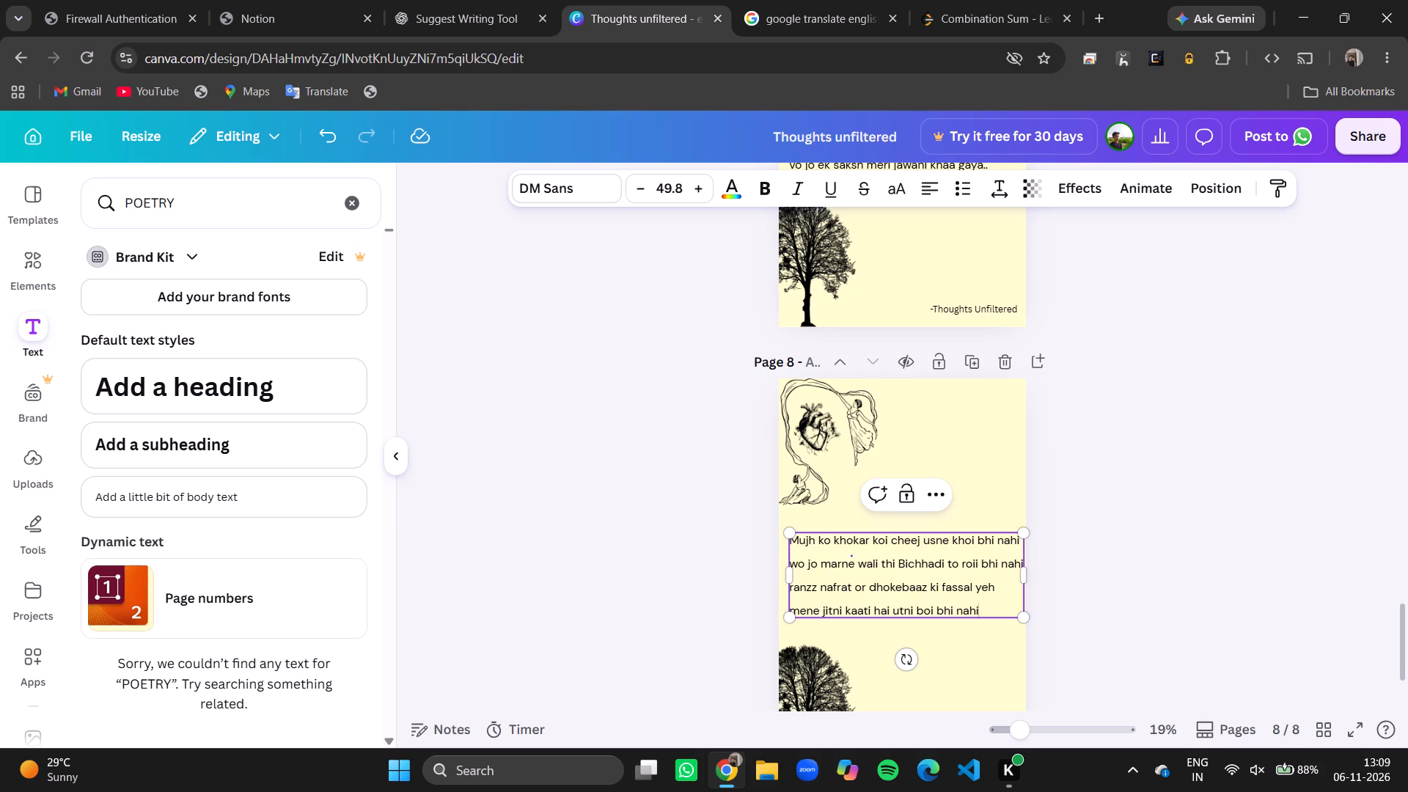
Insert the word "to" after "utni" in the fourth line.
left_click(914, 615)
key("space")
type("to")
Add the fifth line "mere peeche mere dosto ki bheed" to the page 8 verse.
left_click(991, 611)
key("Right")
key("Return")
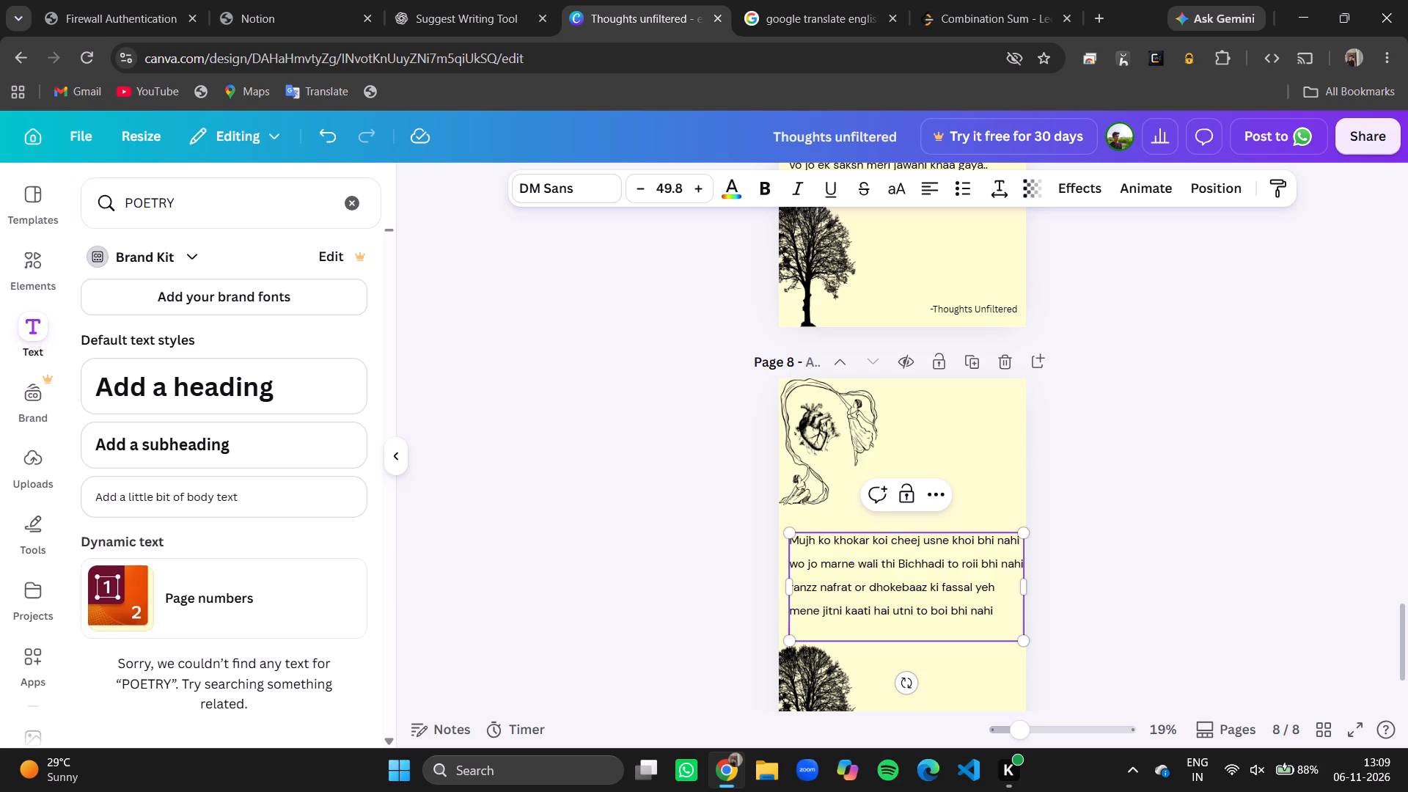
type("mere peeche d")
key("BackSpace")
type("mere doste")
key("BackSpace")
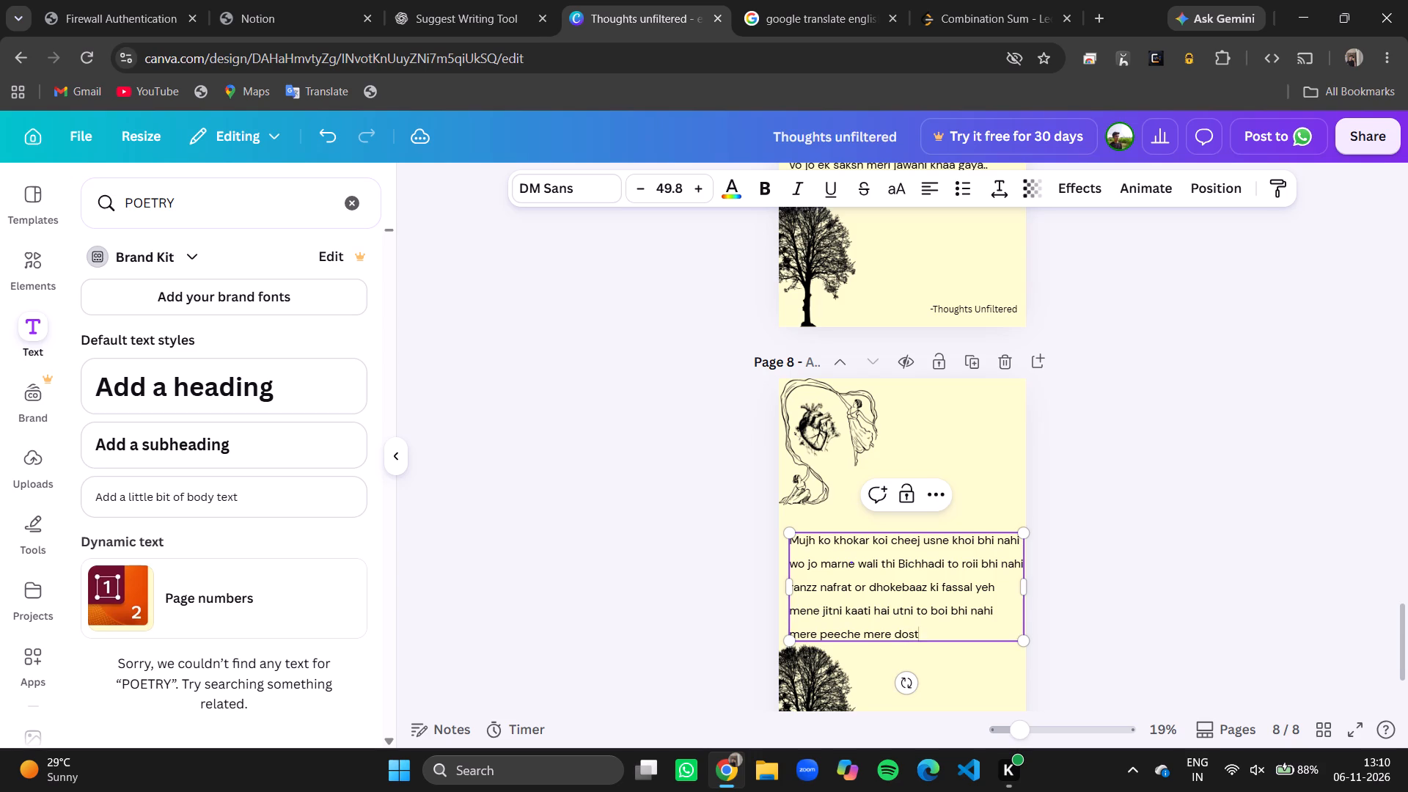
type("o ki bheed")
key("space")
Start a sixth line in the page 8 verse and move its text box slightly up, clear of the tree.
key("Return")
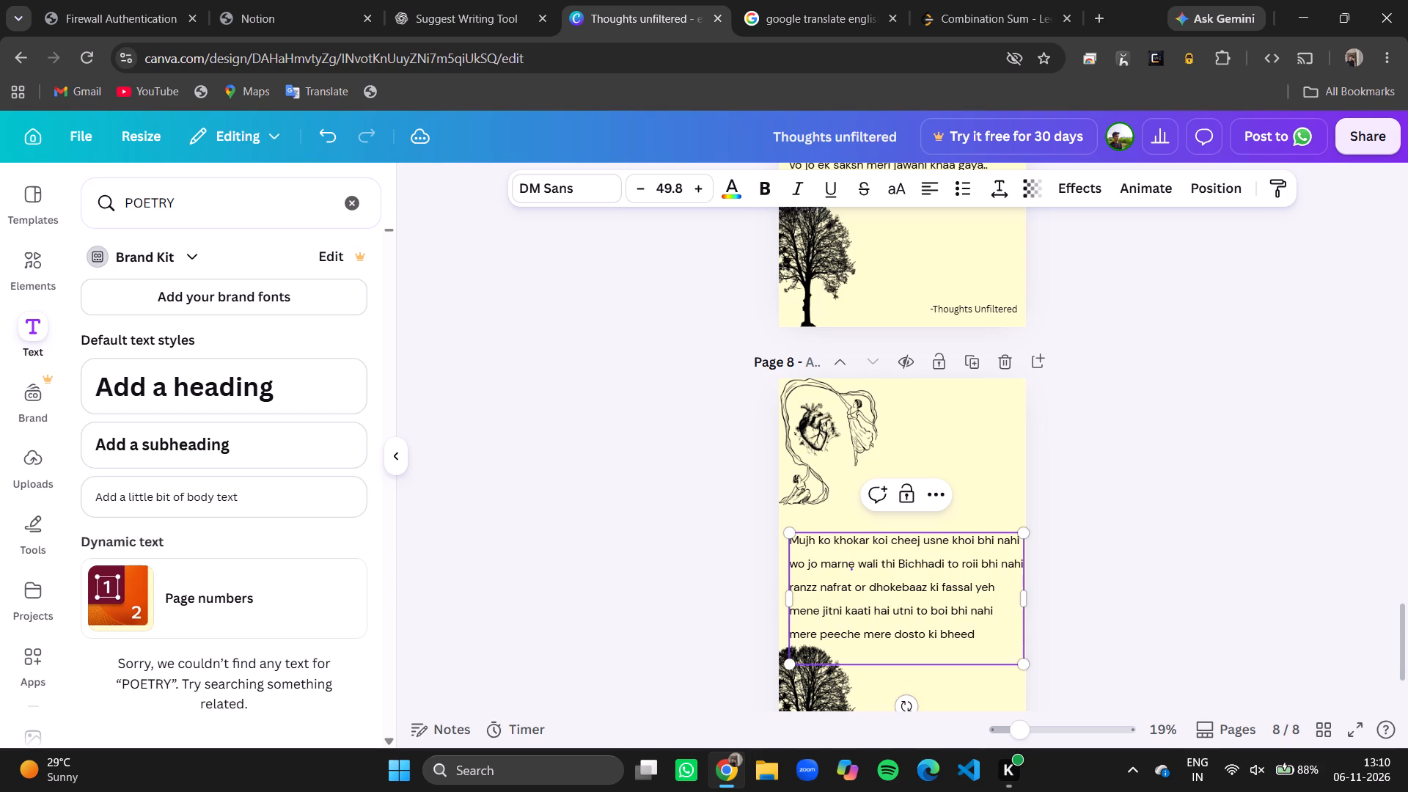
type("1-")
key("BackSpace")
left_click(1126, 592)
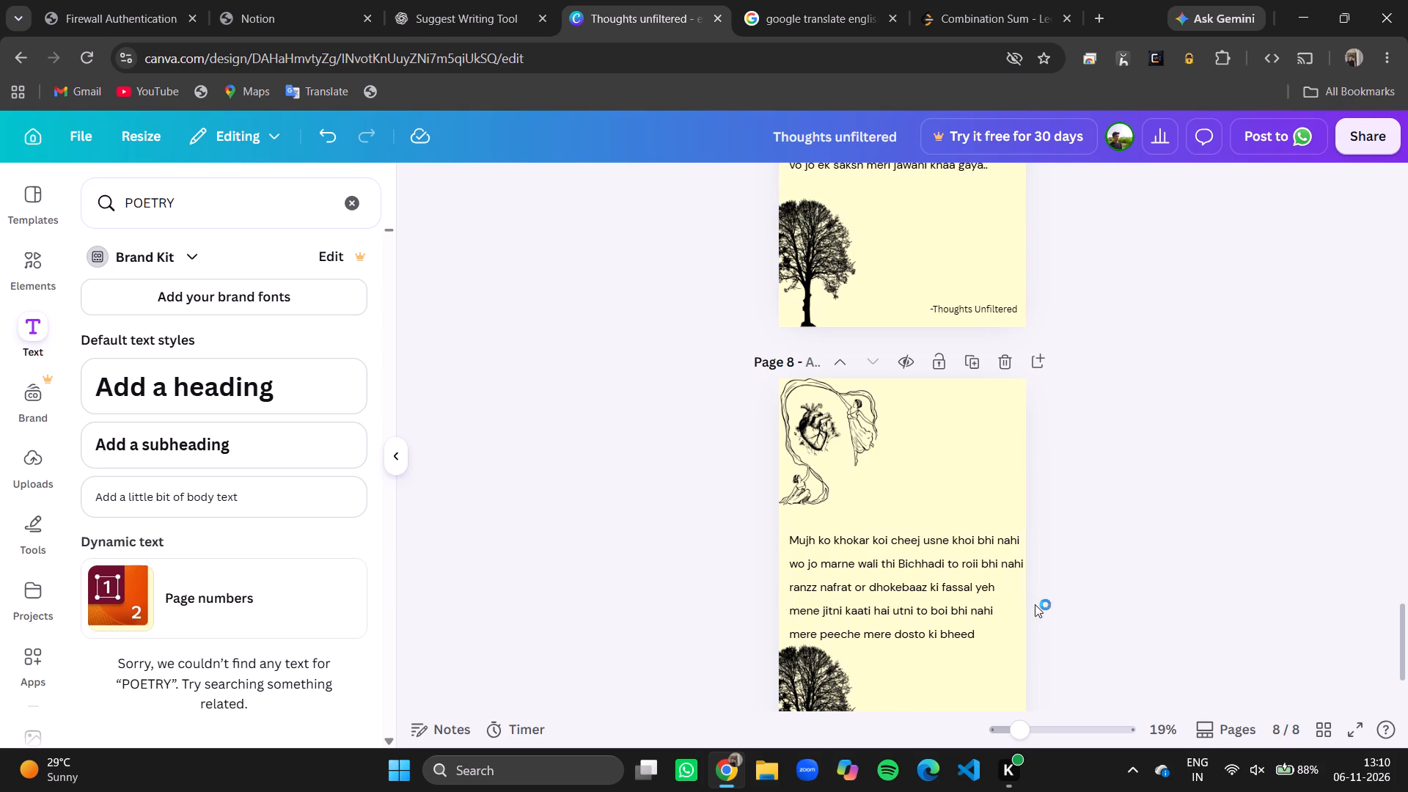
left_click_drag(996, 611, 994, 584)
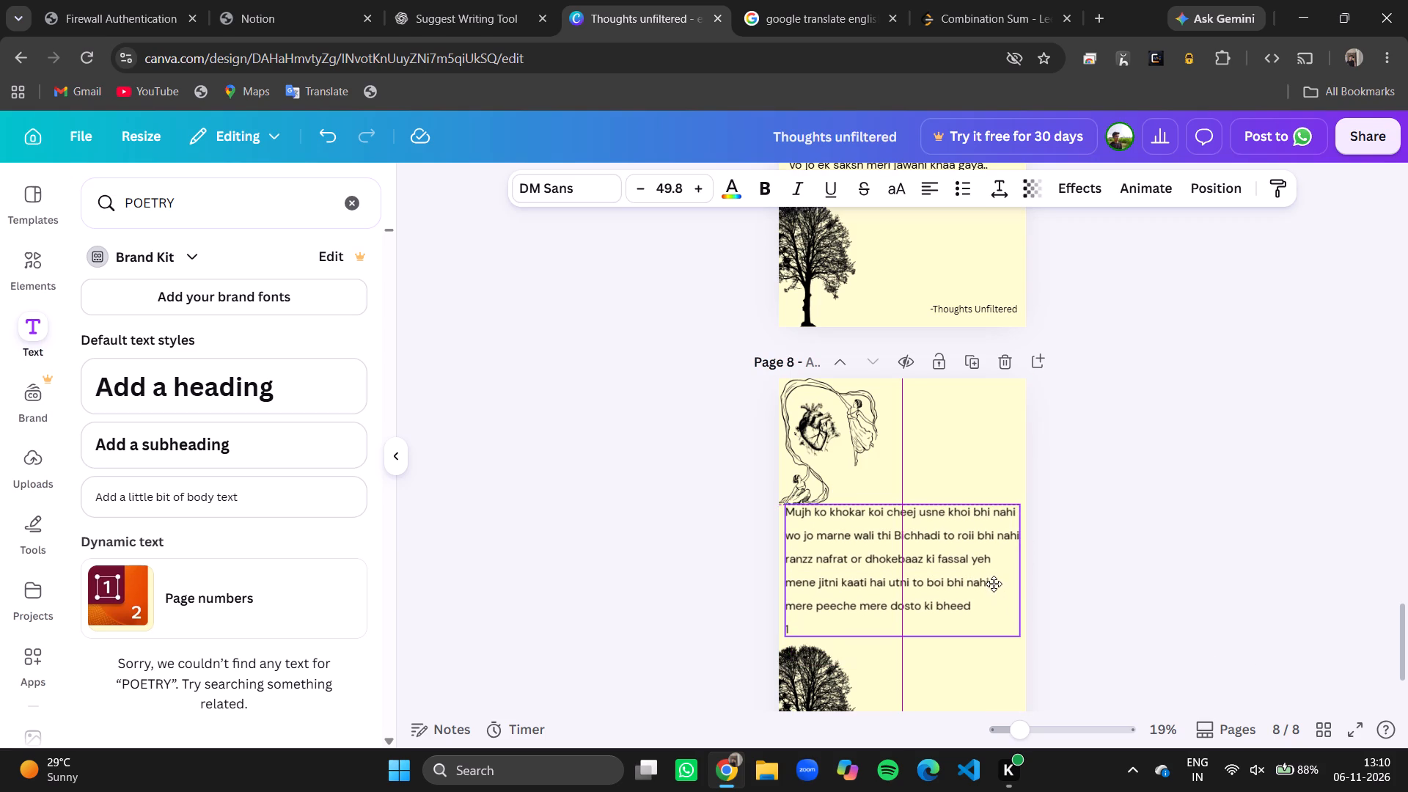
left_click_drag(994, 584, 994, 587)
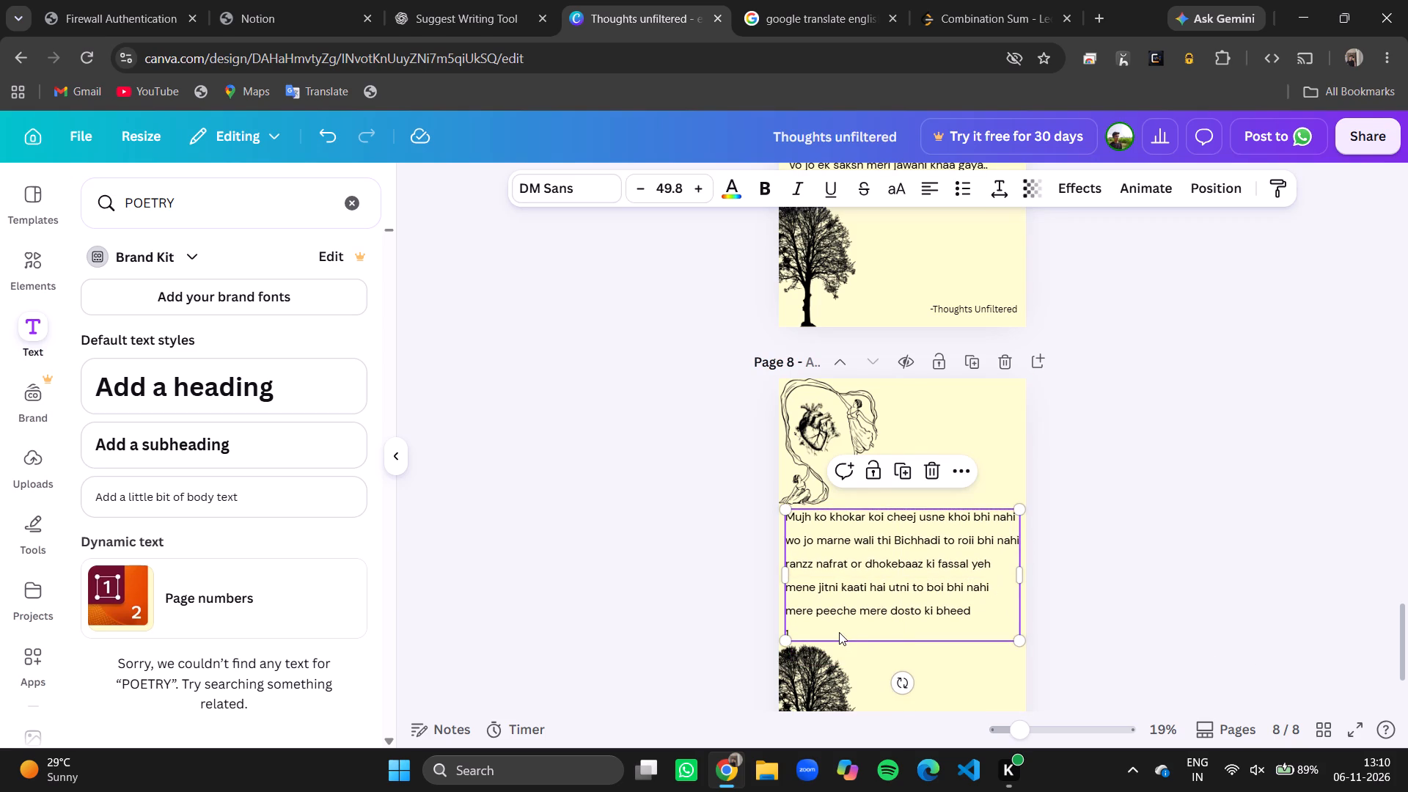
Enter "ek do ko chhod kar inme se koi bhi nahi .." as the sixth line of the page 8 verse.
left_click(839, 632)
key("BackSpace")
type("ek do")
key("space")
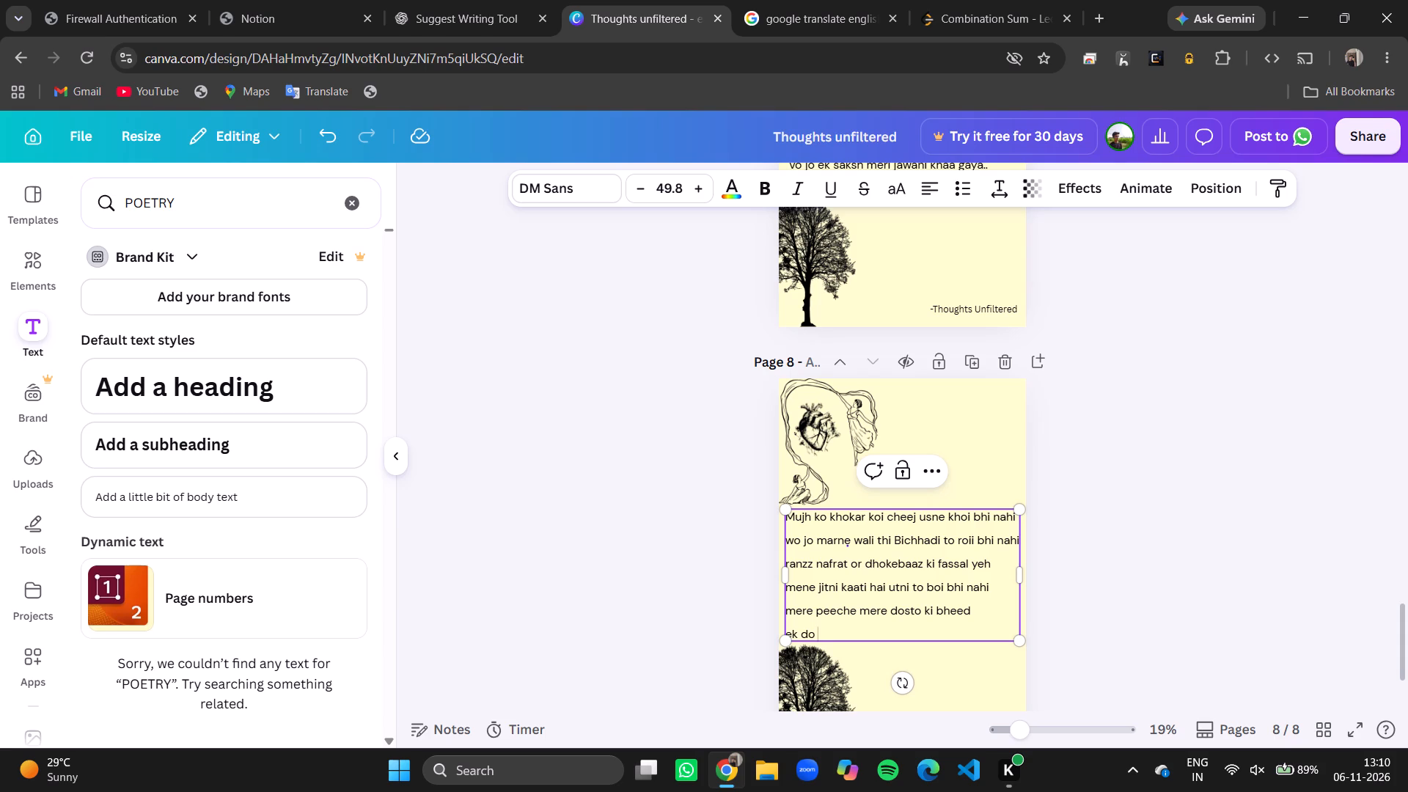
key("k")
type("o chhod kar inme se koi bhi nahi")
key("space")
type("..")
key("Return")
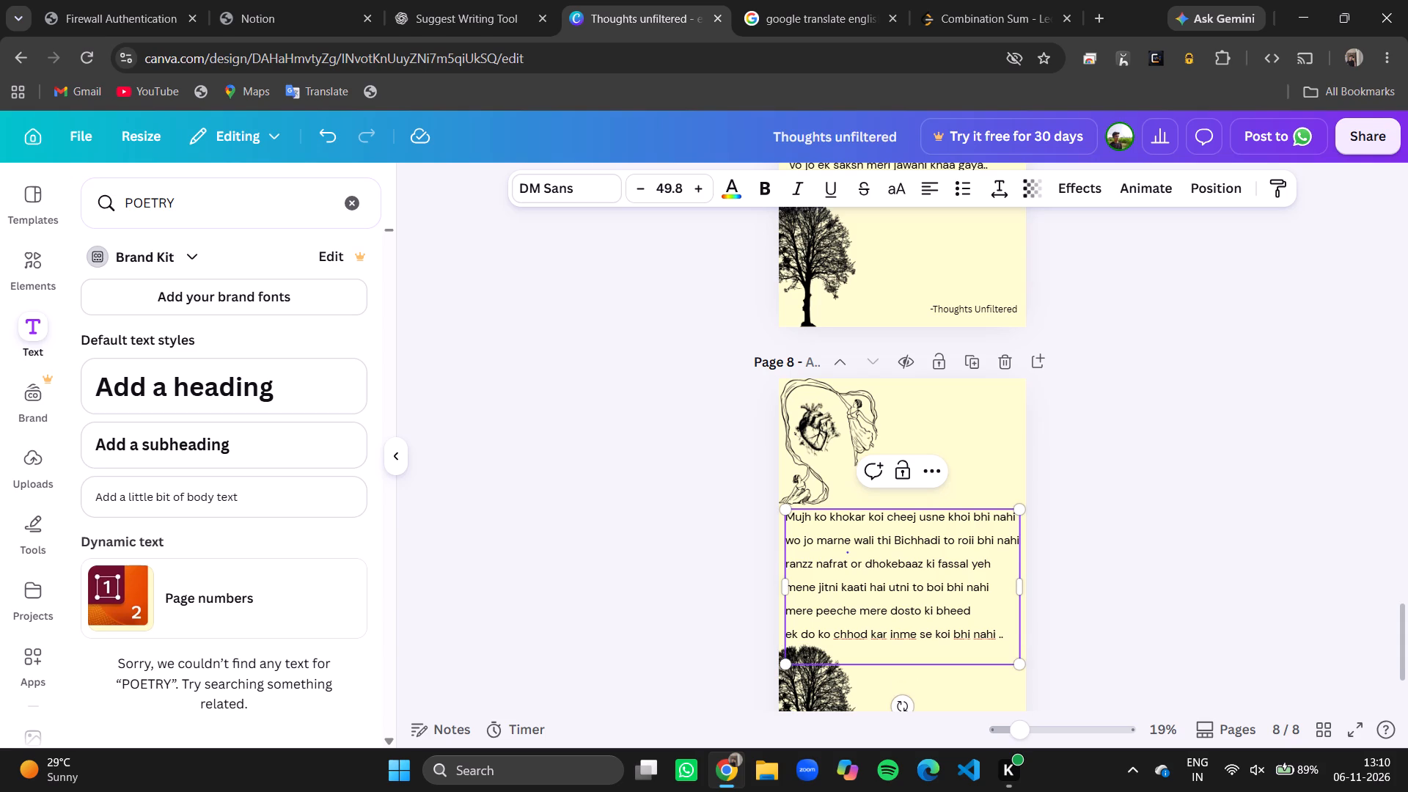
scroll(1150, 592, "down", 2)
left_click(1150, 592)
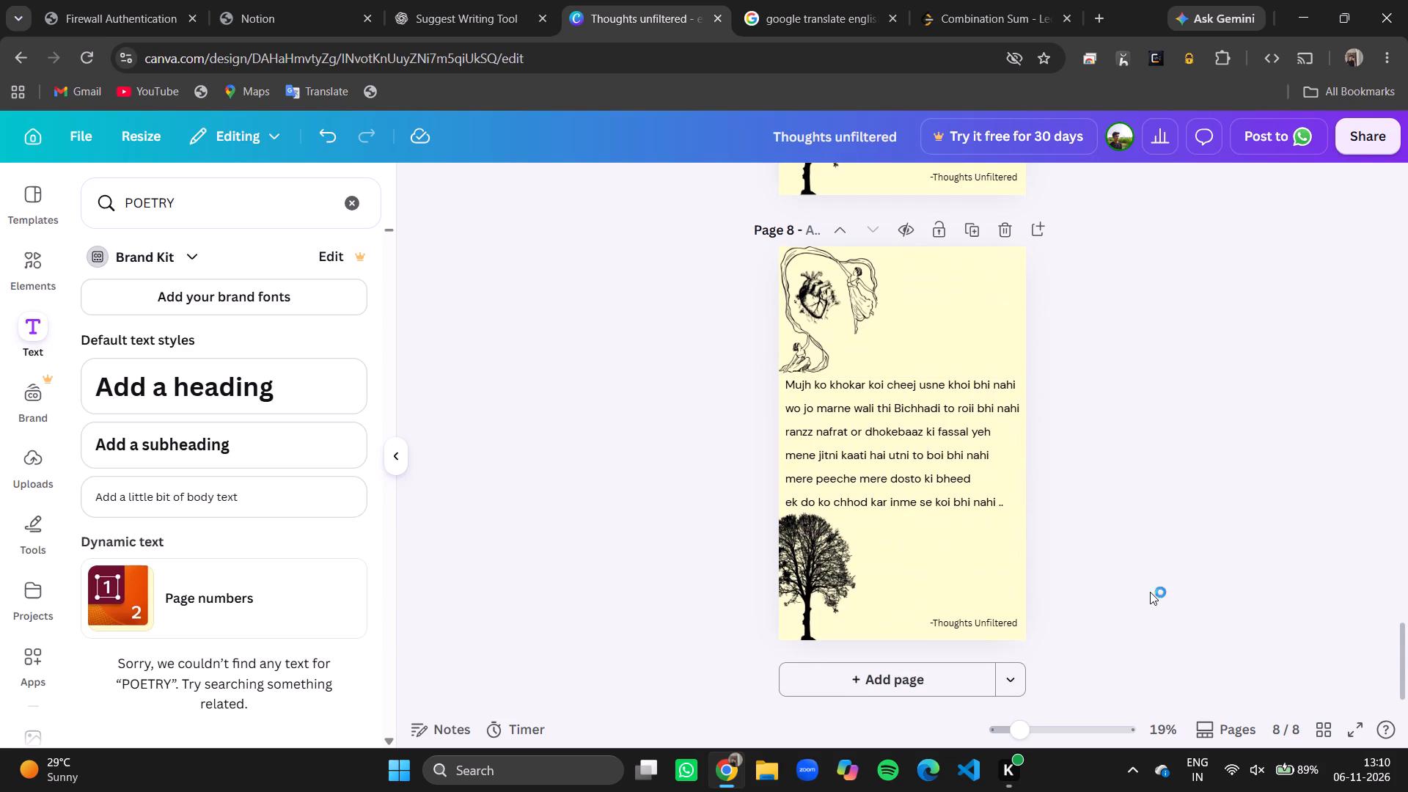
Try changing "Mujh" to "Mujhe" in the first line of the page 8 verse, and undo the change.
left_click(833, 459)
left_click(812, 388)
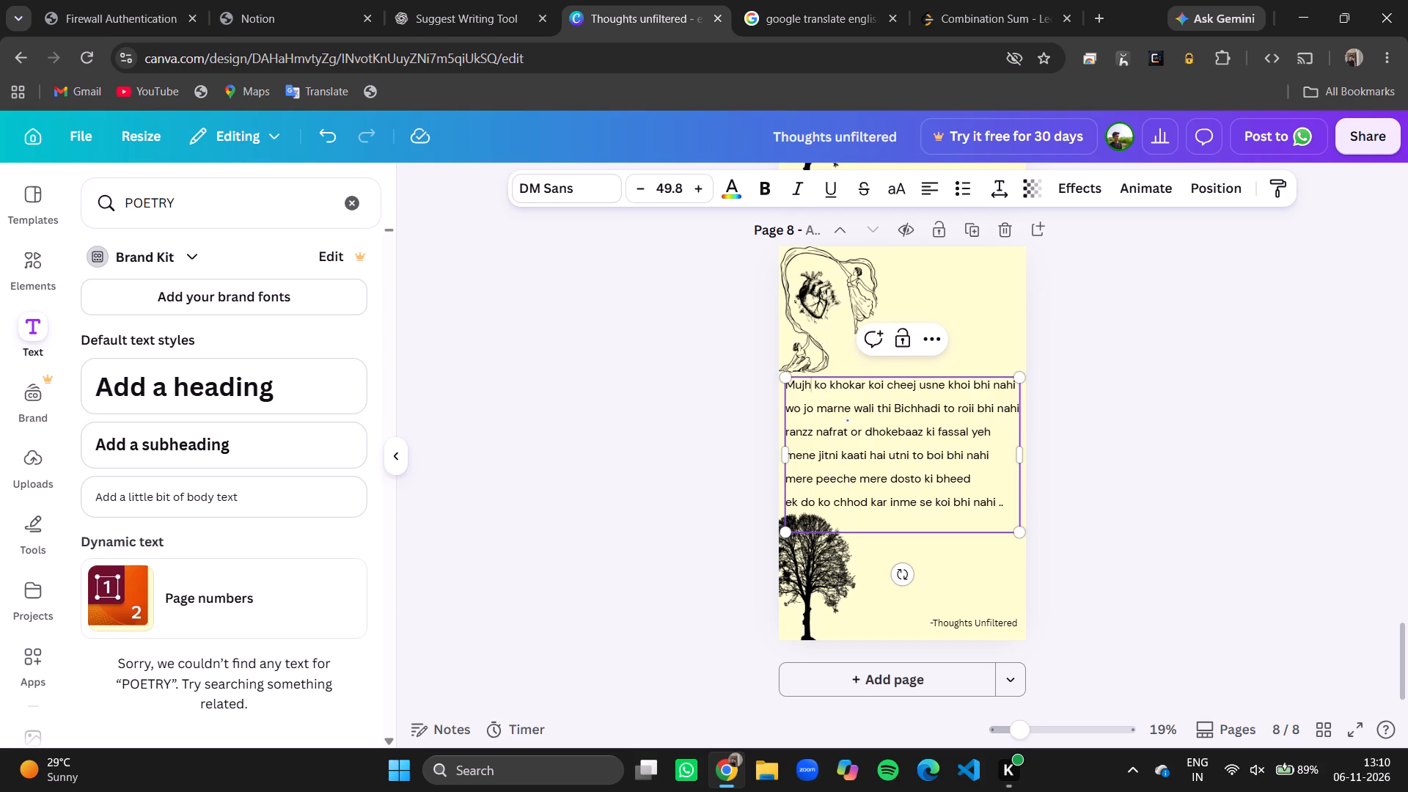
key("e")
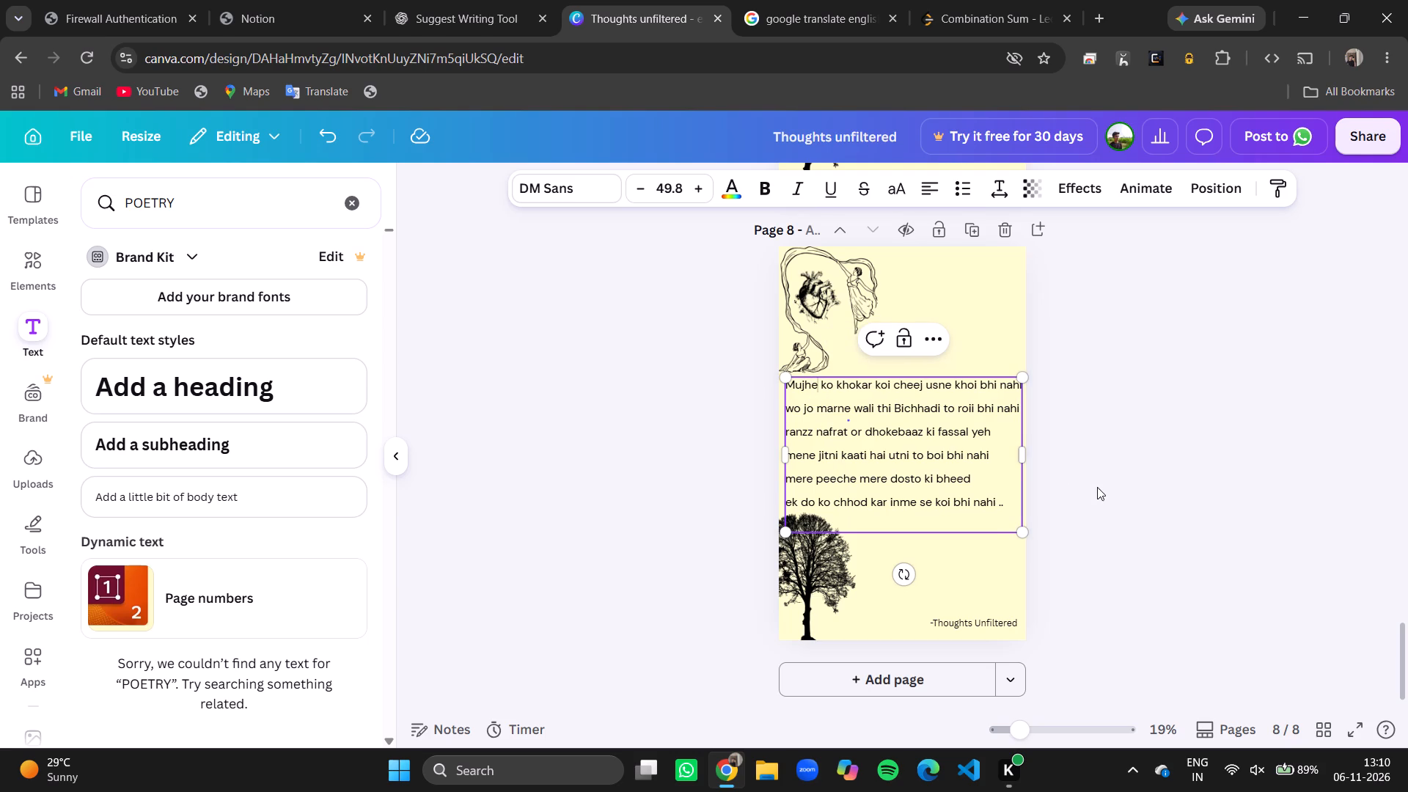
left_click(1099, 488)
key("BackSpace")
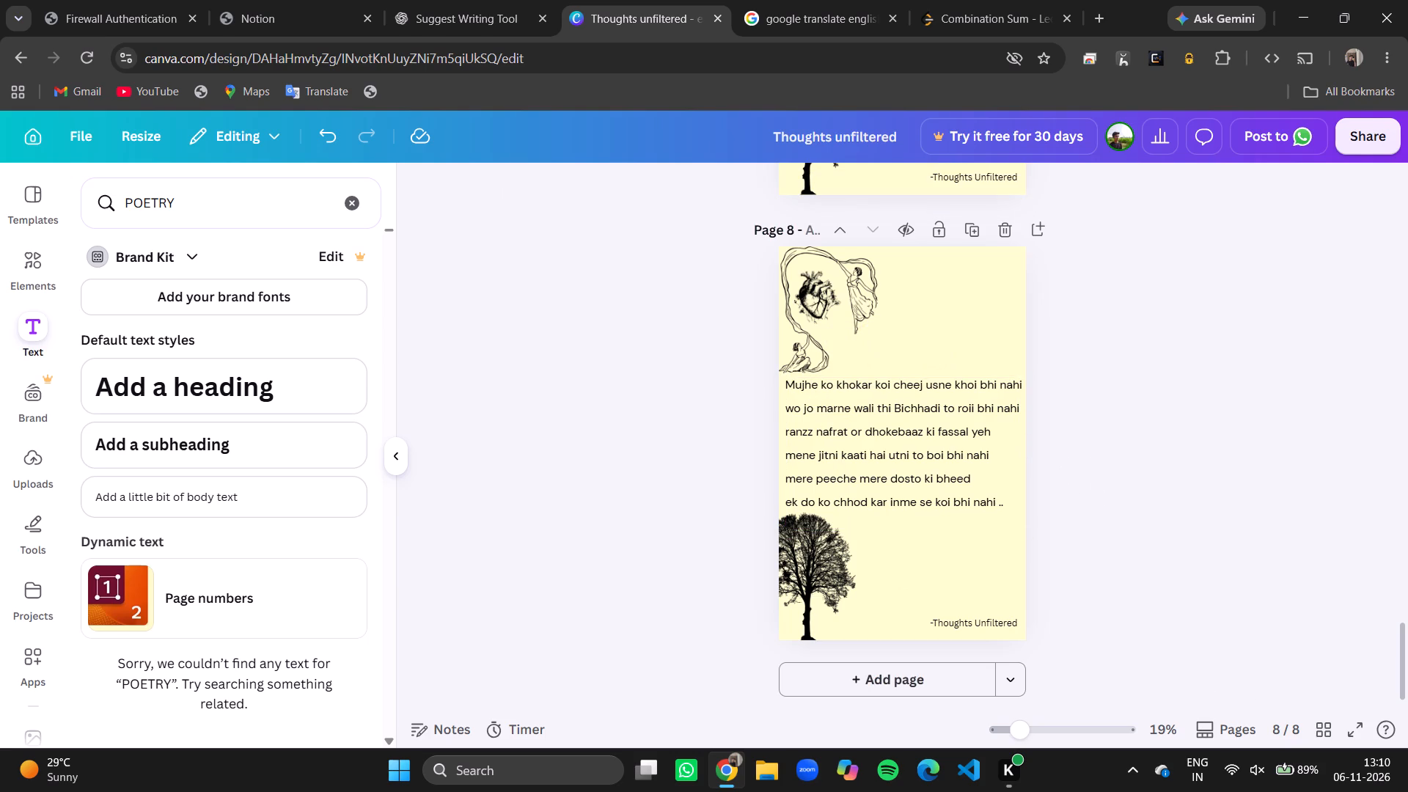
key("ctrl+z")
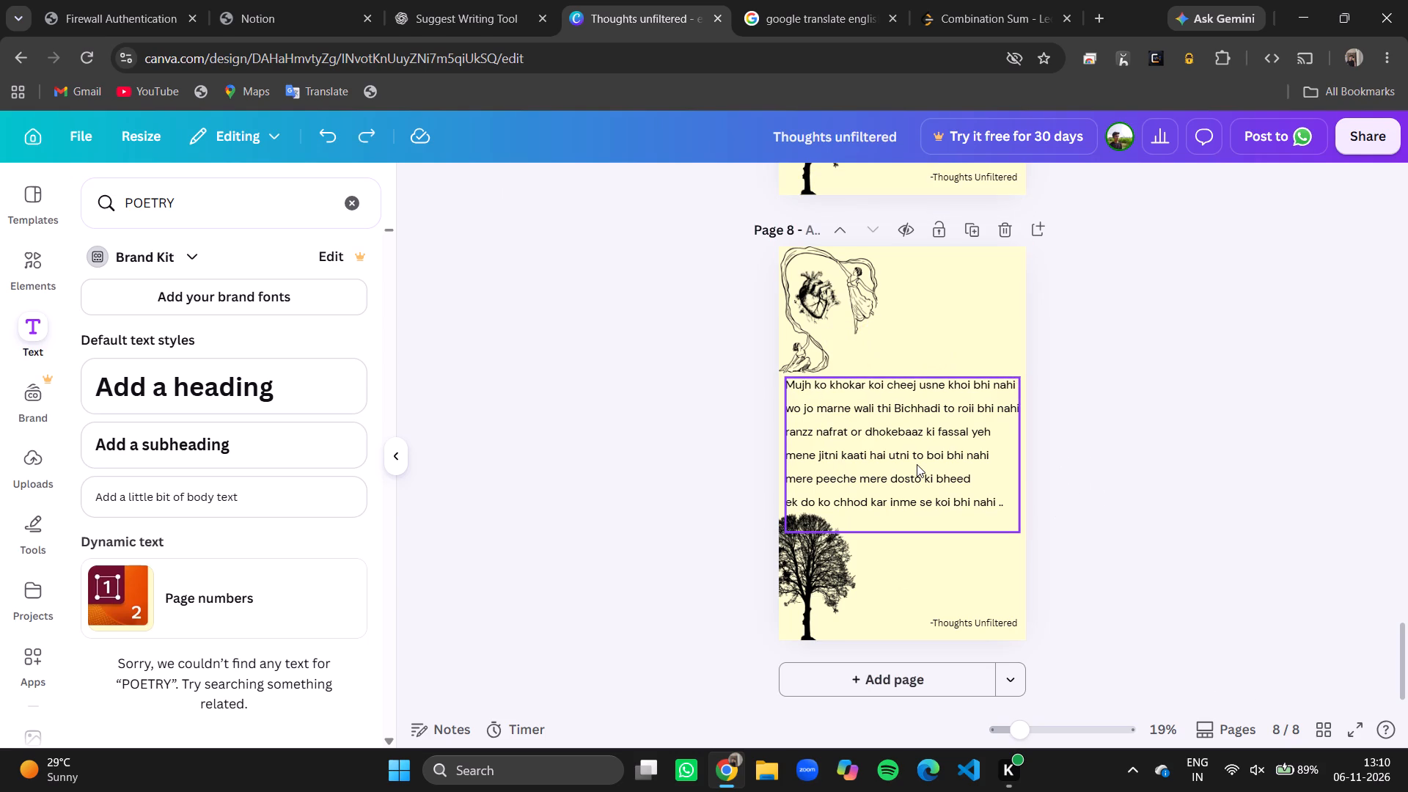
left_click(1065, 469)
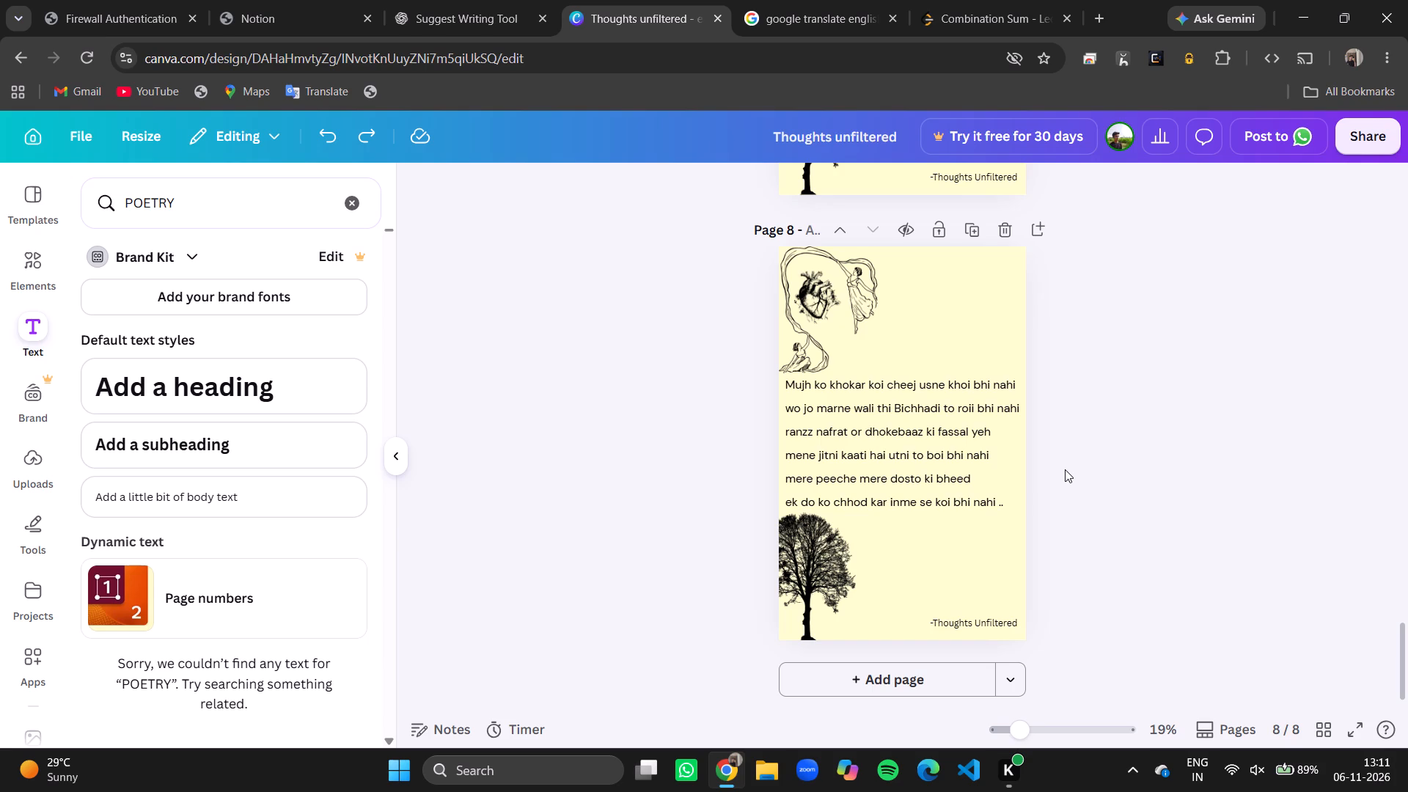
Insert ".." after "thi" in the second line of the page 8 verse.
left_click(893, 410)
double_click(893, 410)
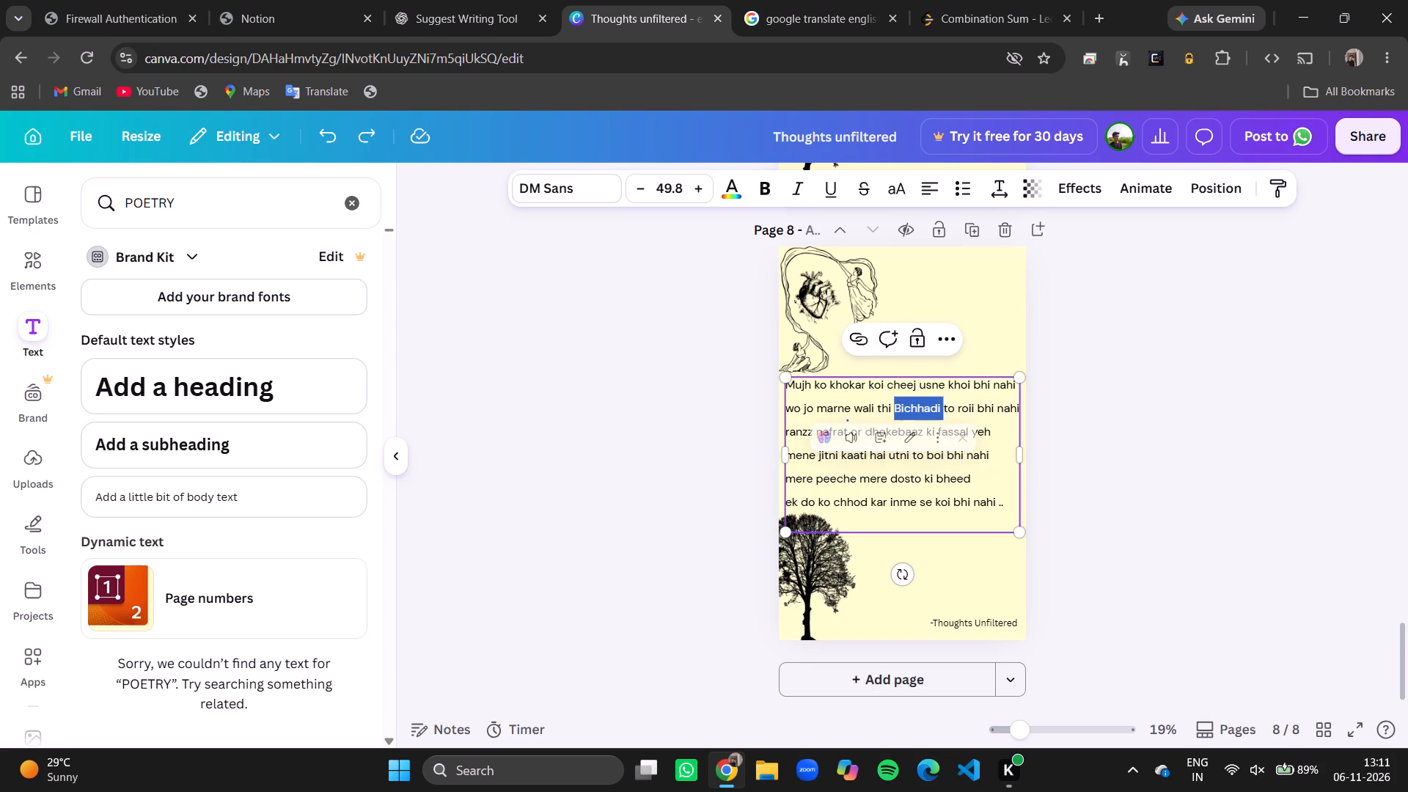
left_click(890, 411)
key("period")
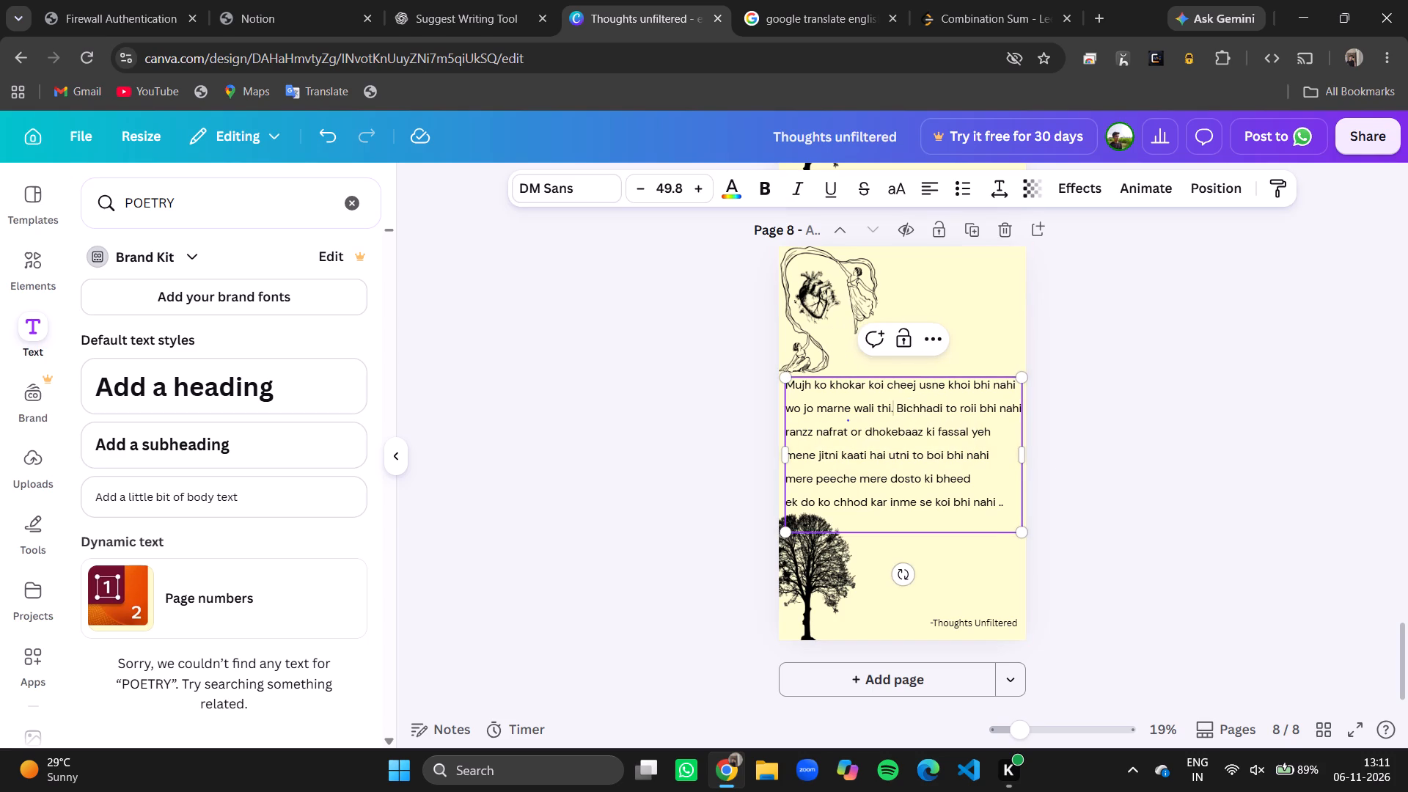
key("period")
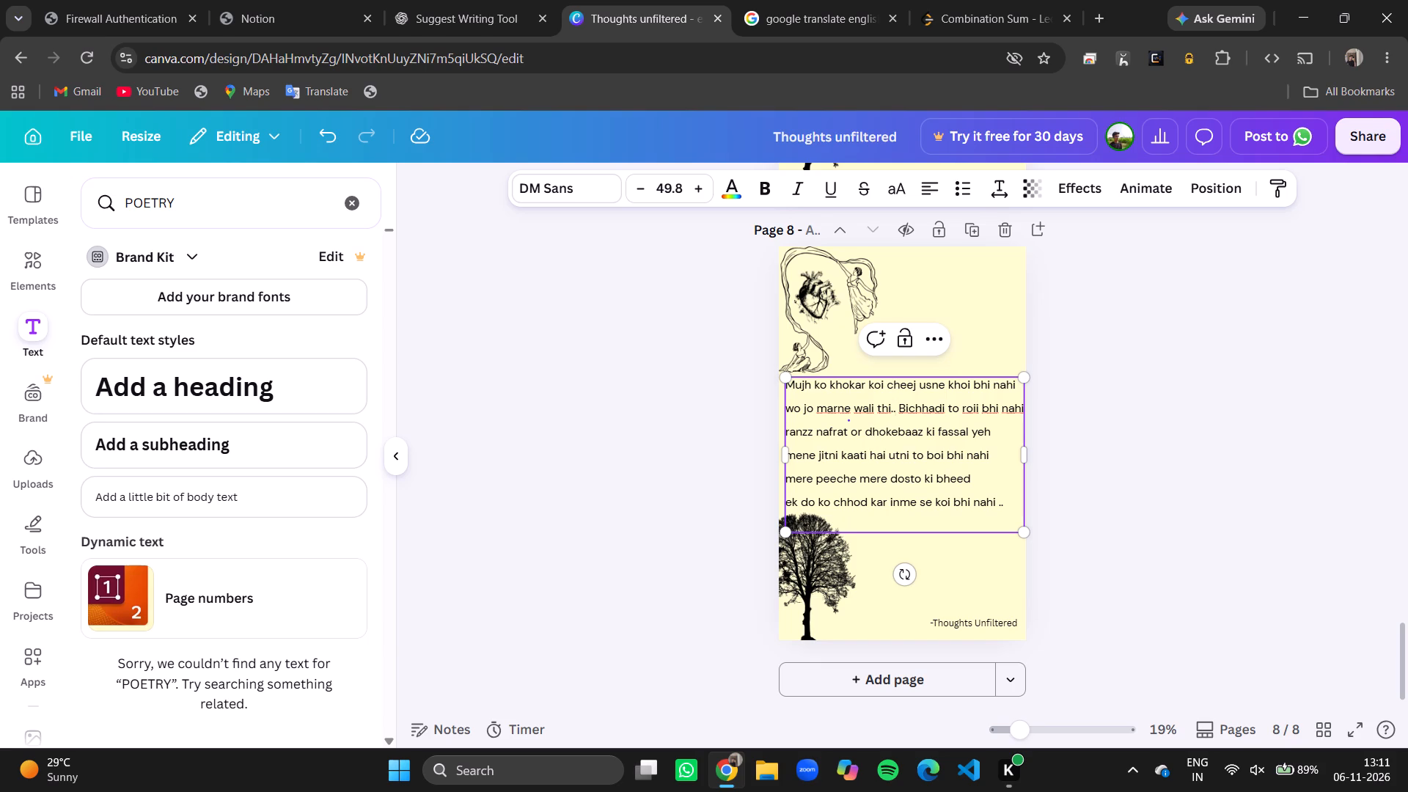
Add "hai" at the end of the fifth line, after "bheed".
left_click(978, 482)
type("hai")
Insert "yakinn maano" at the start of the sixth line, before "ek do ko".
left_click(791, 498)
key("Left")
type("yaki")
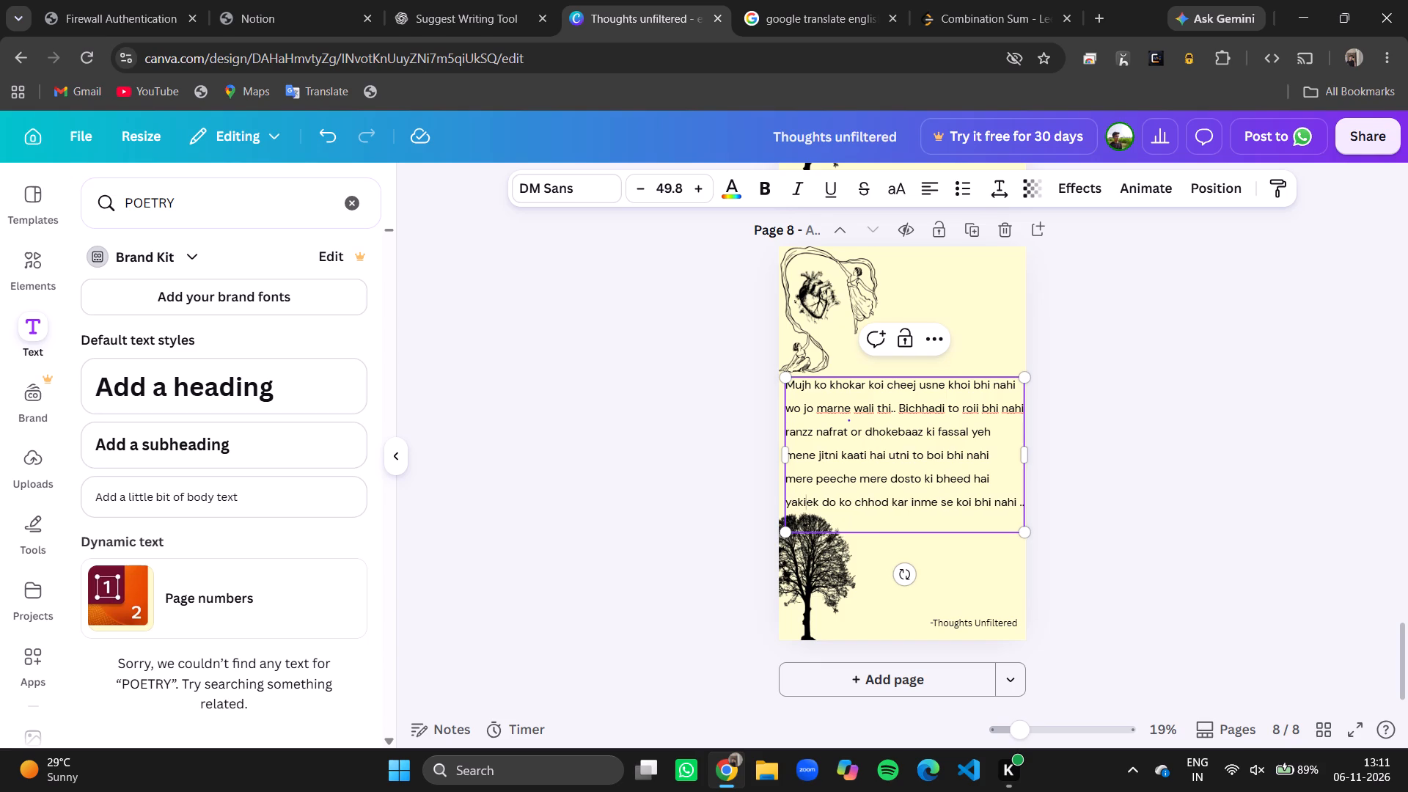
key("n")
type("n")
key("space")
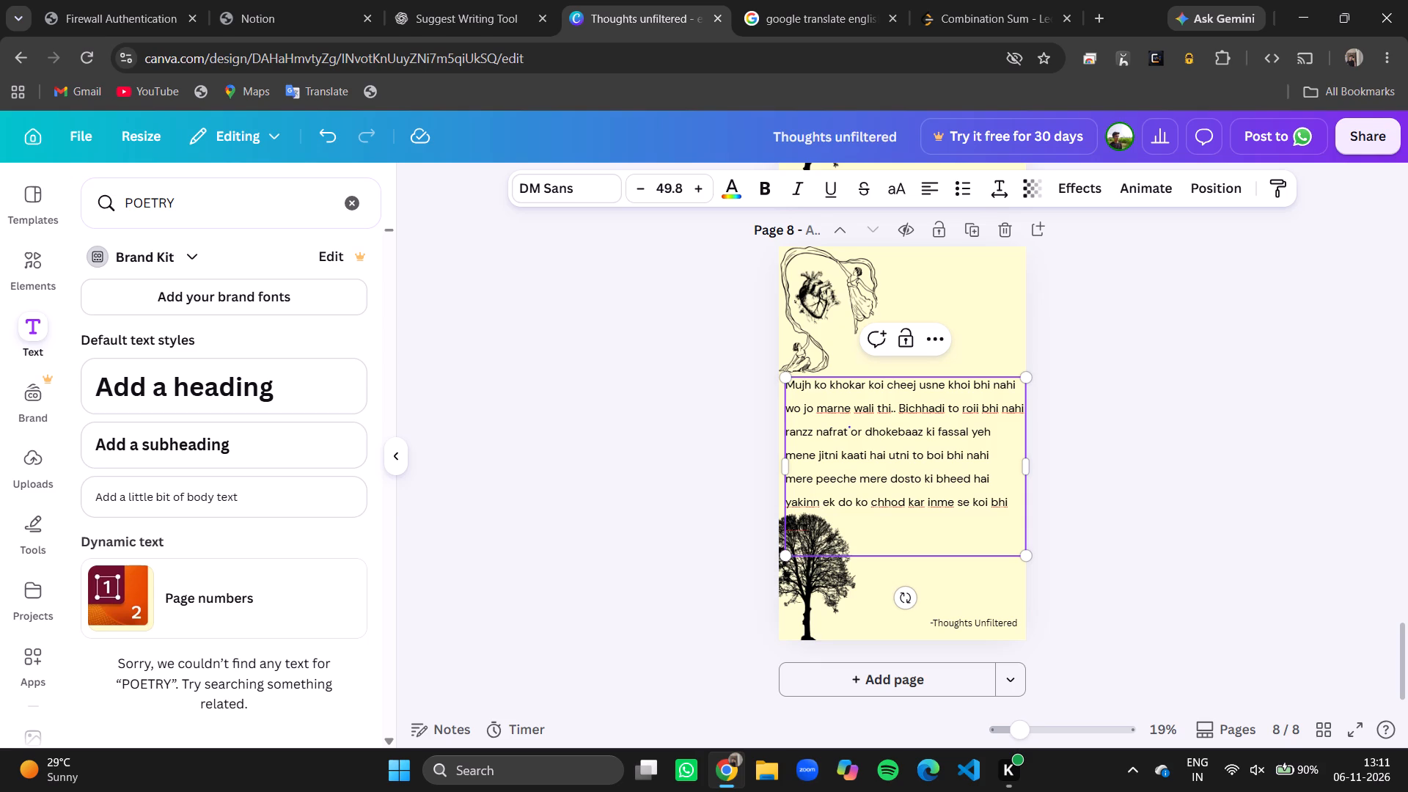
type("maano")
key("space")
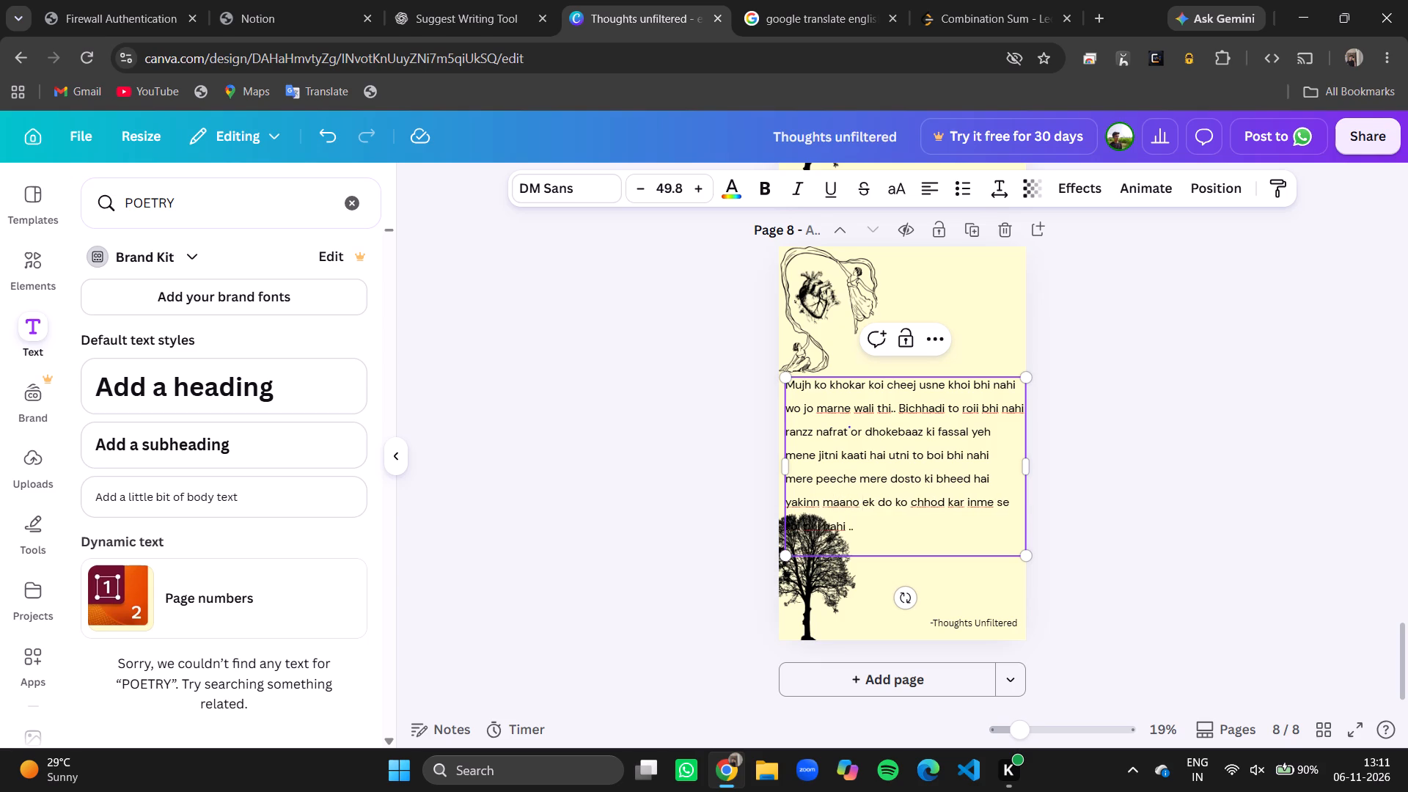
Scale down the page 8 verse text box to a font size of about 42.8.
left_click_drag(1025, 554, 1021, 538)
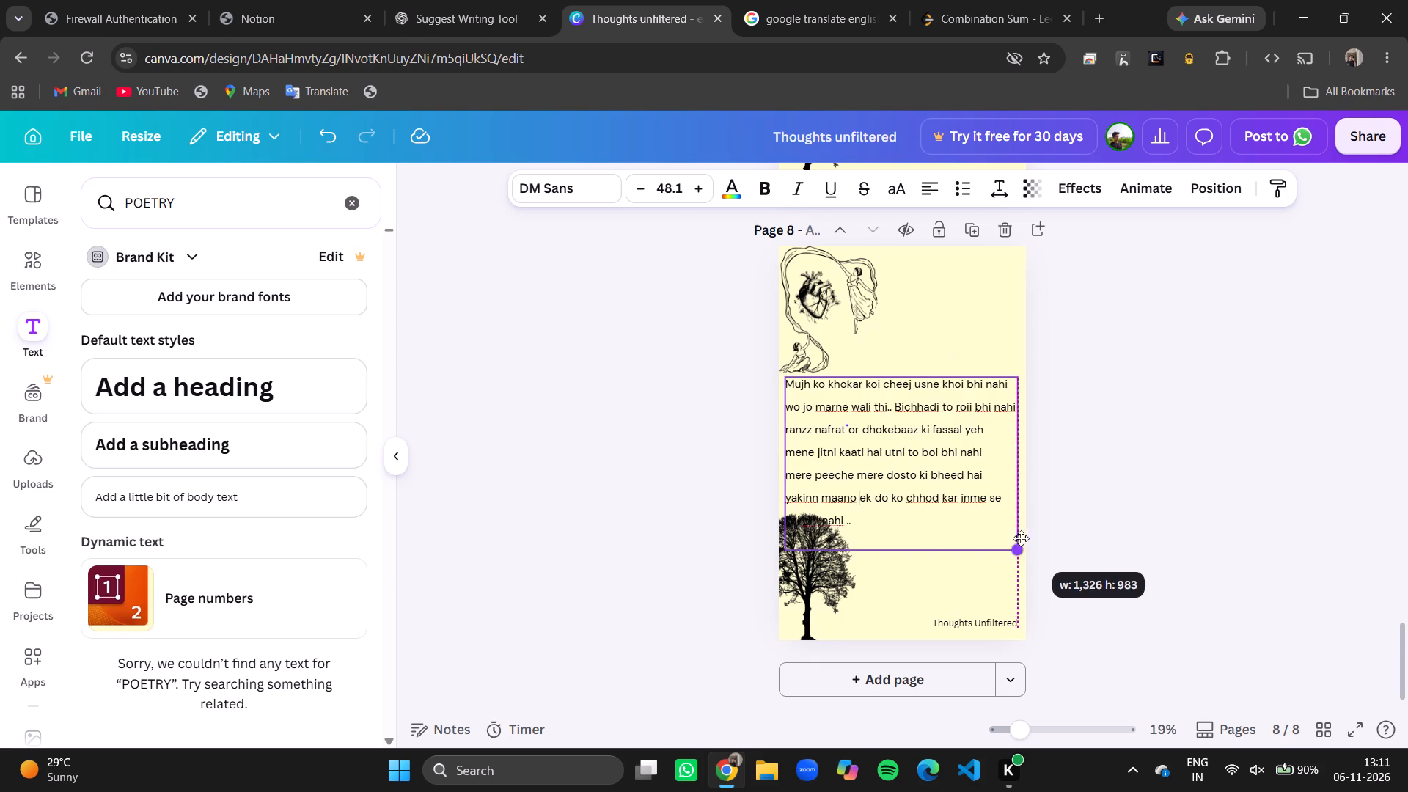
left_click_drag(1021, 538, 995, 530)
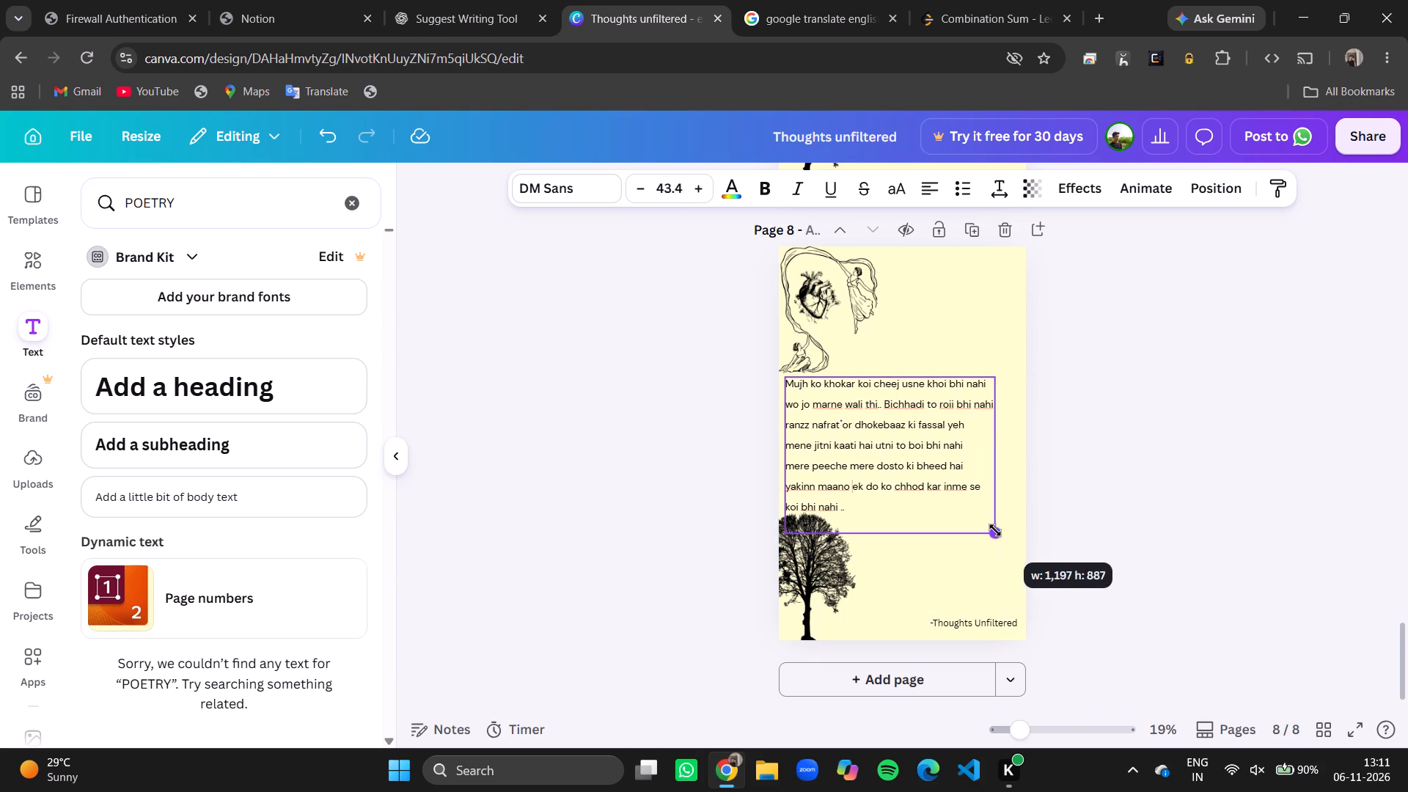
left_click_drag(995, 530, 991, 529)
left_click(1093, 532)
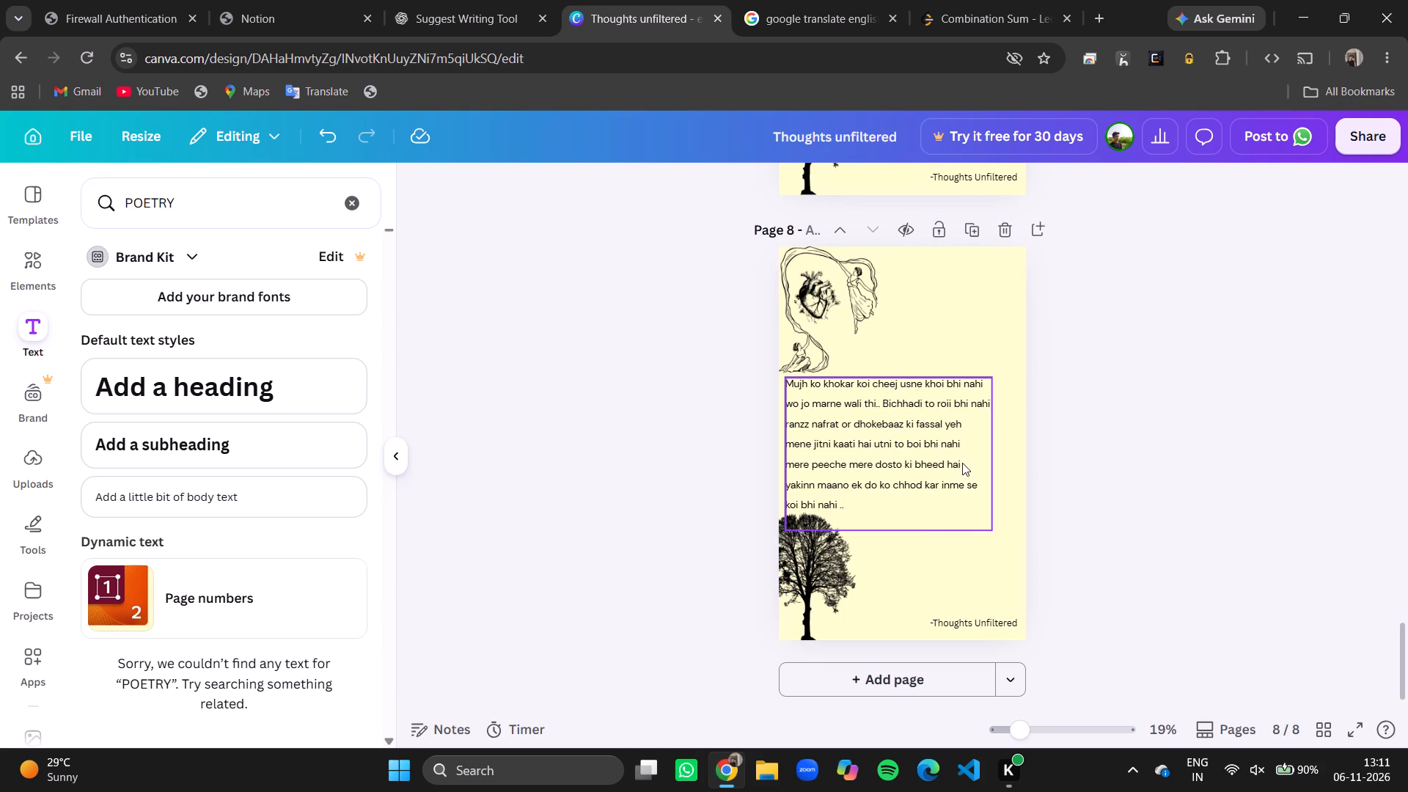
left_click(1154, 436)
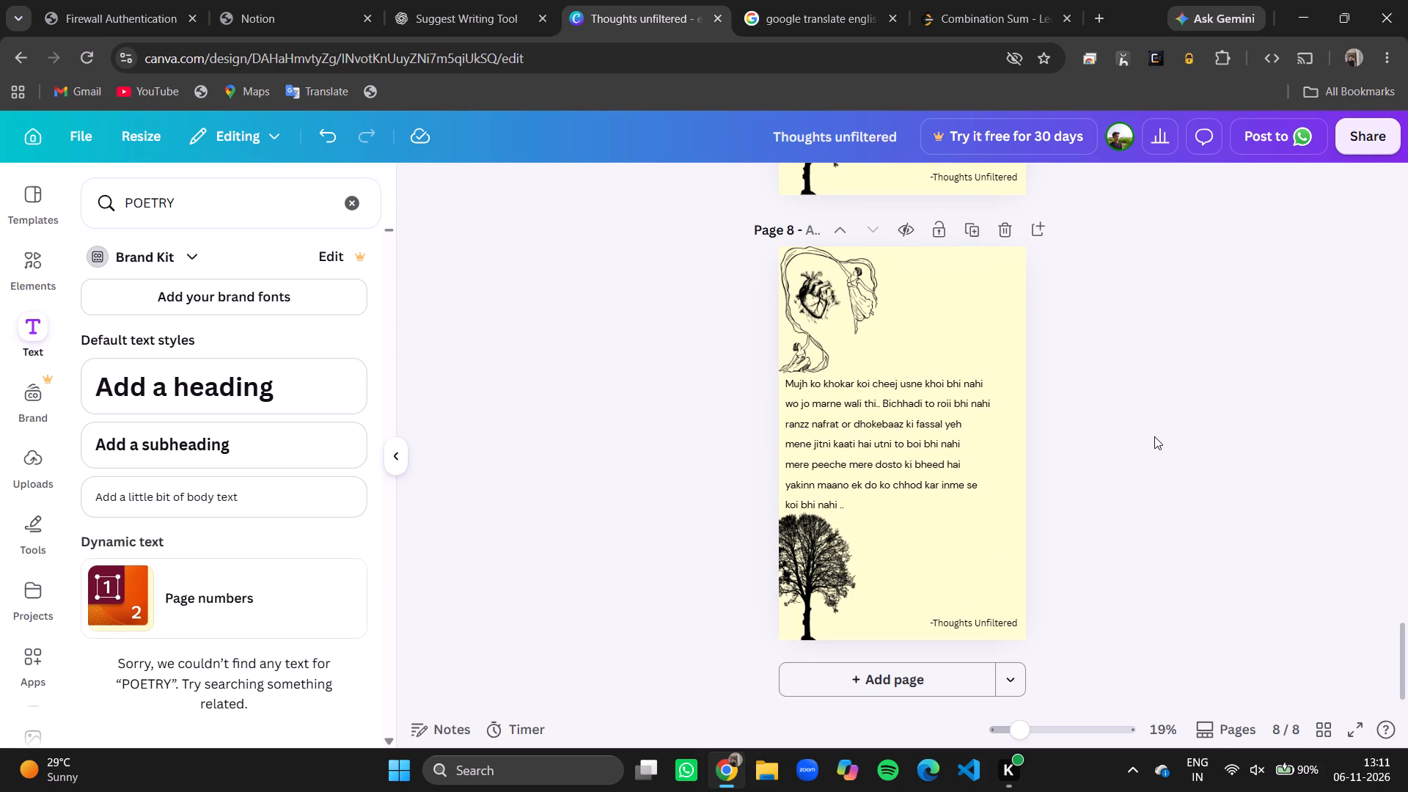
Widen the page 8 verse text box toward the page's right edge without changing the font size.
left_click(972, 437)
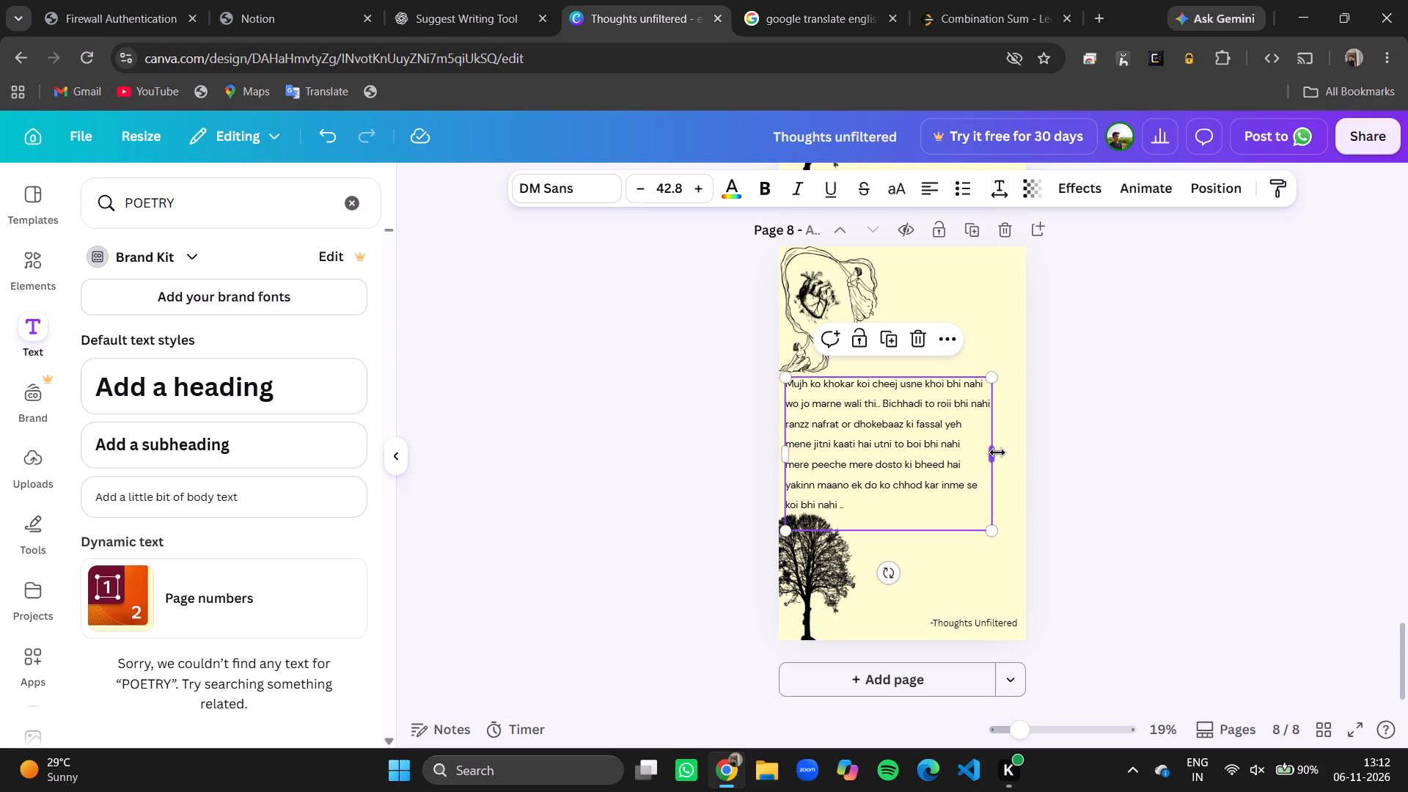
left_click_drag(997, 452, 1024, 453)
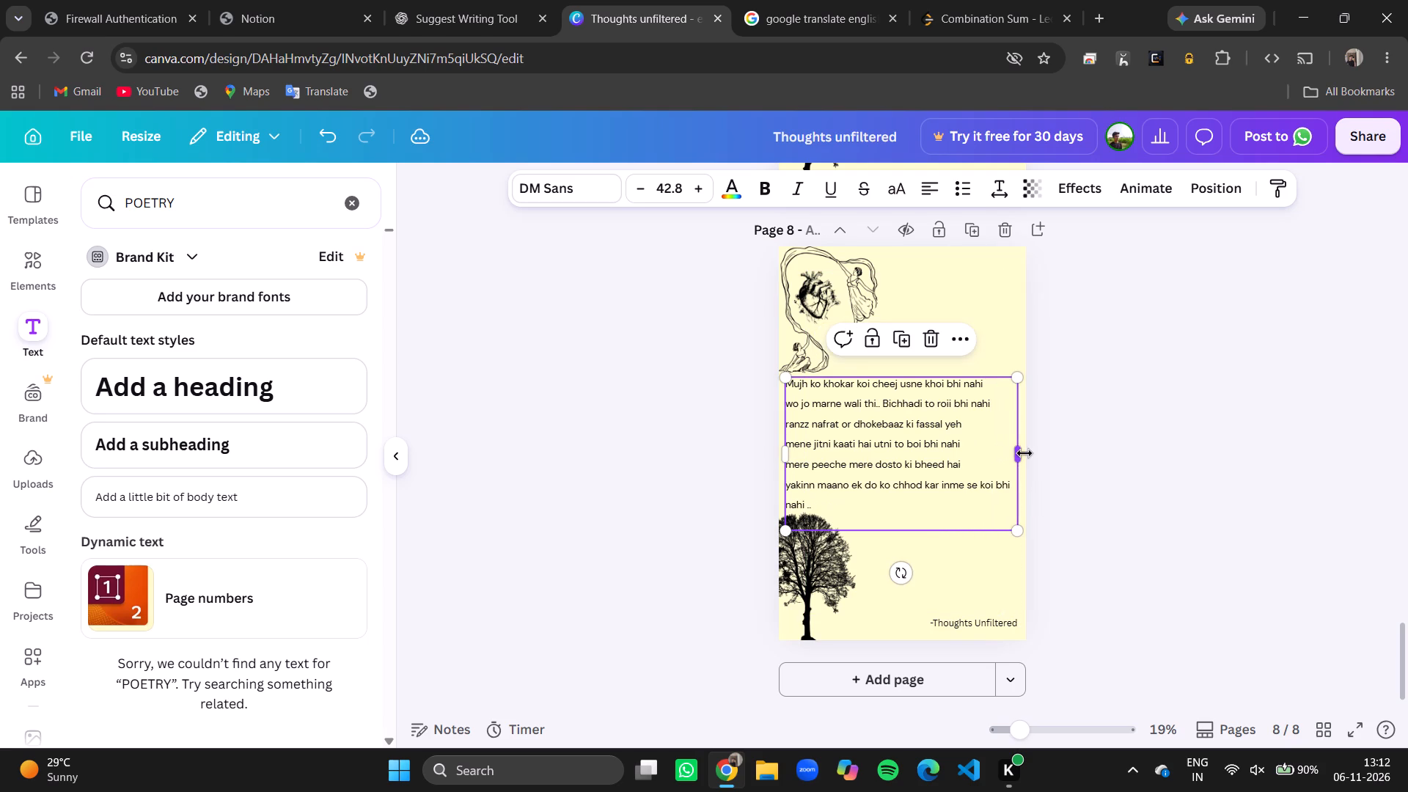
left_click(1054, 453)
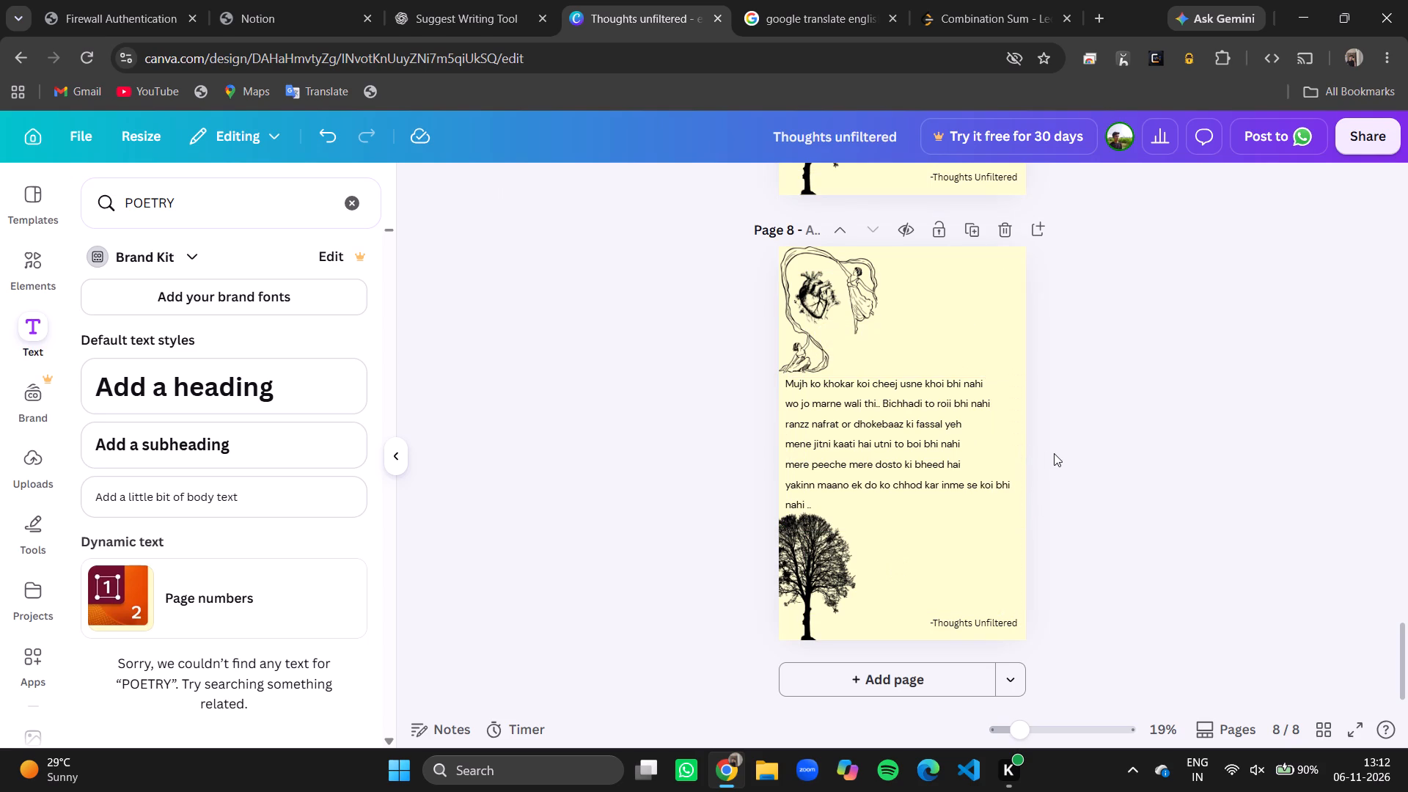
Duplicate page 8 to create page 9.
left_click(923, 441)
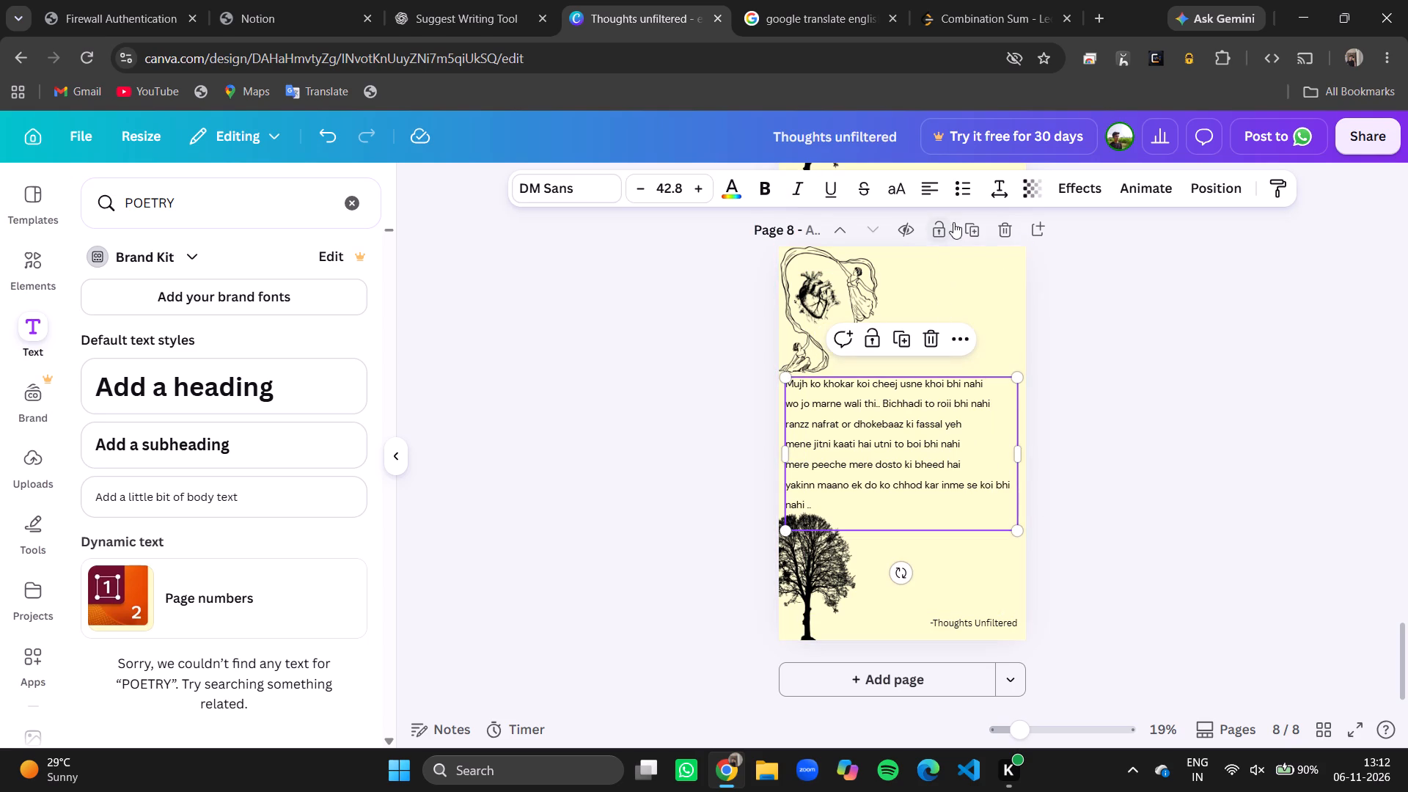
left_click(965, 223)
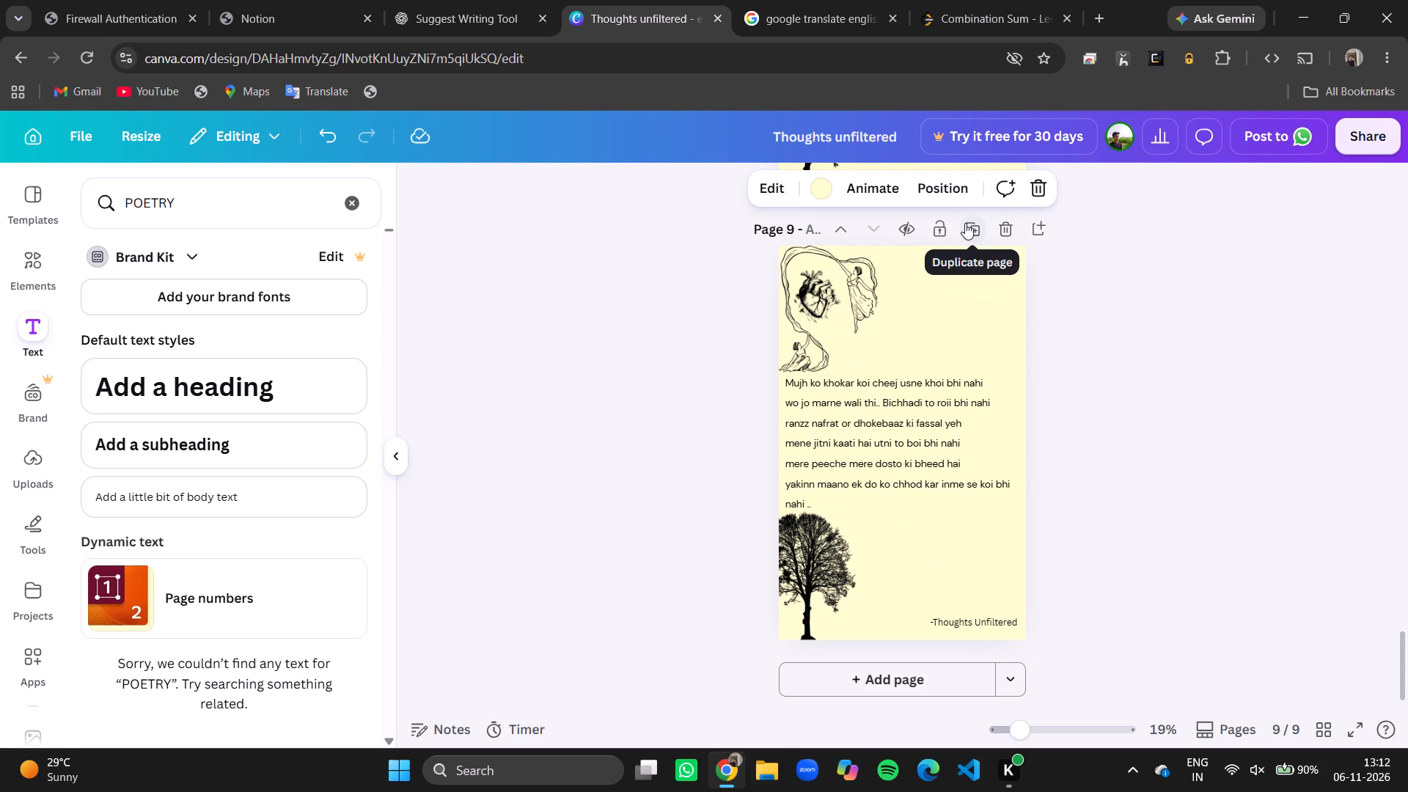
Replace the page 9 verse text with a new first line, "Dhaage mangoge haath jodoge".
left_click(815, 496)
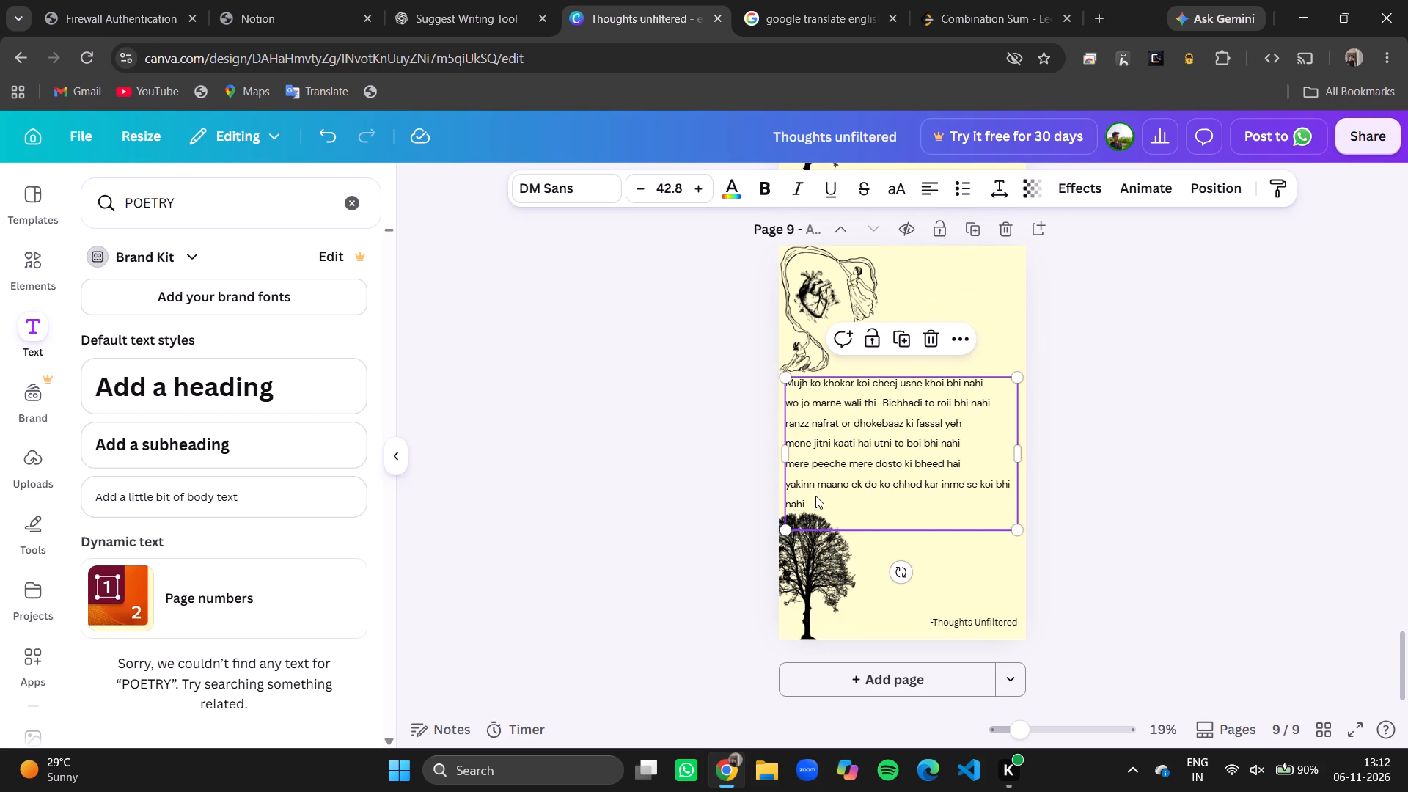
left_click(817, 502)
key("BackSpace")
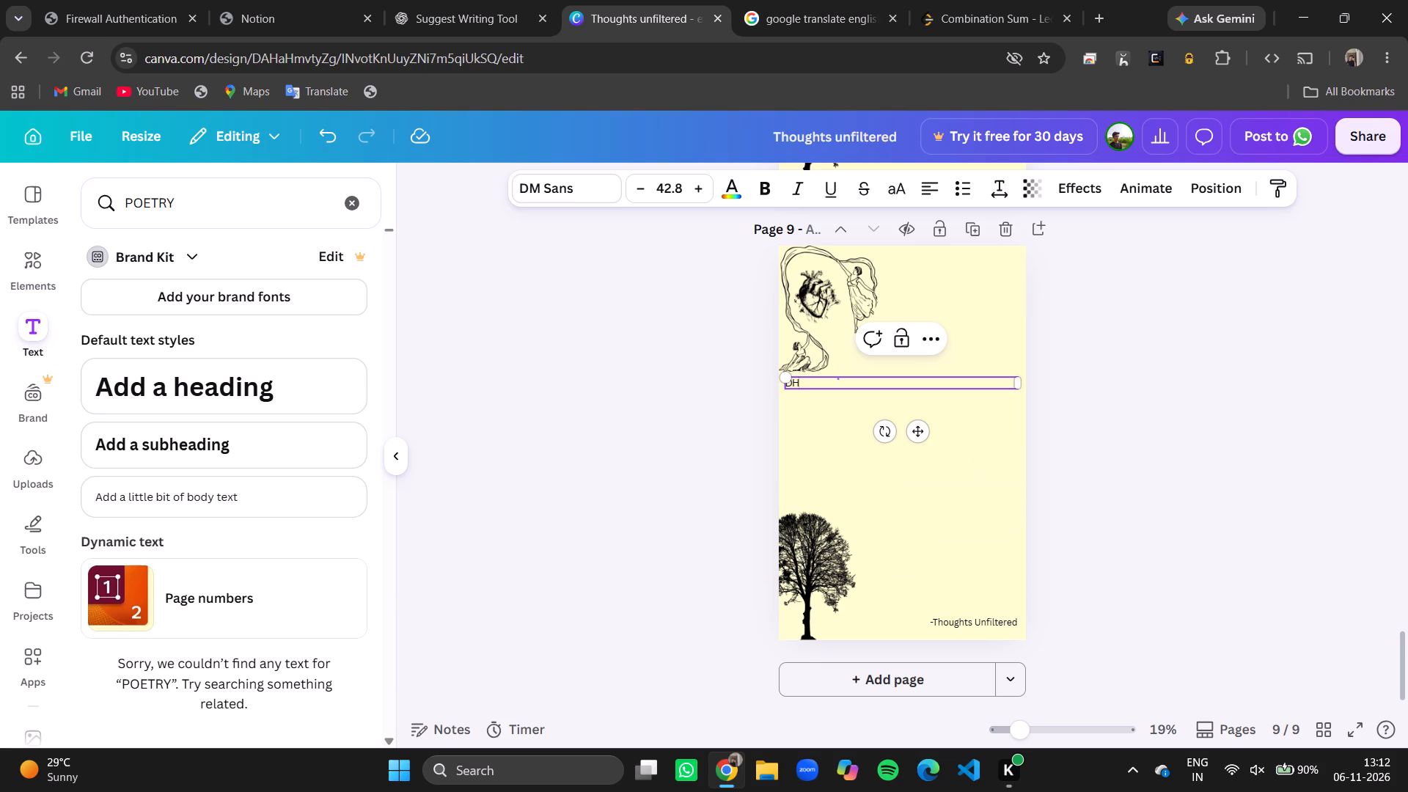
key("BackSpace")
type("haage maan")
type("go")
key("BackSpace")
key("BackSpace")
key("BackSpace")
key("BackSpace")
type("ngoge")
key("space")
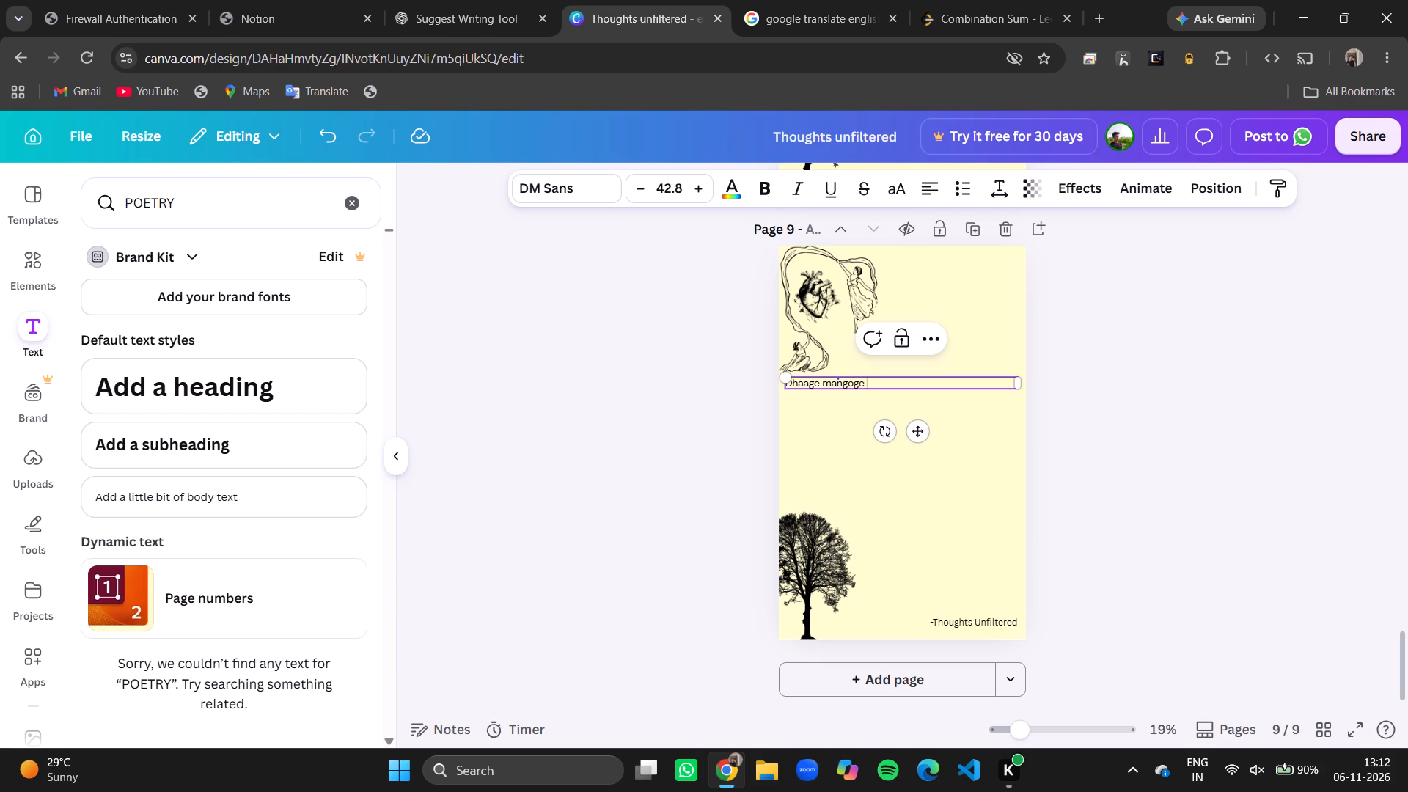
key("t")
key("BackSpace")
type("haat")
type("h joo")
key("space")
key("BackSpace")
key("BackSpace")
type("do")
type("ge")
key("space")
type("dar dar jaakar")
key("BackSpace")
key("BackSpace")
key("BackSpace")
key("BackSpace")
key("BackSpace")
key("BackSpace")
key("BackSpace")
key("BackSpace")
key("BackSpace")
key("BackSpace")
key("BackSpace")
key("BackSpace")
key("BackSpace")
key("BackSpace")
Add "dar dar jaakar fariyaad karoge" as the second line of the page 9 verse.
key("Return")
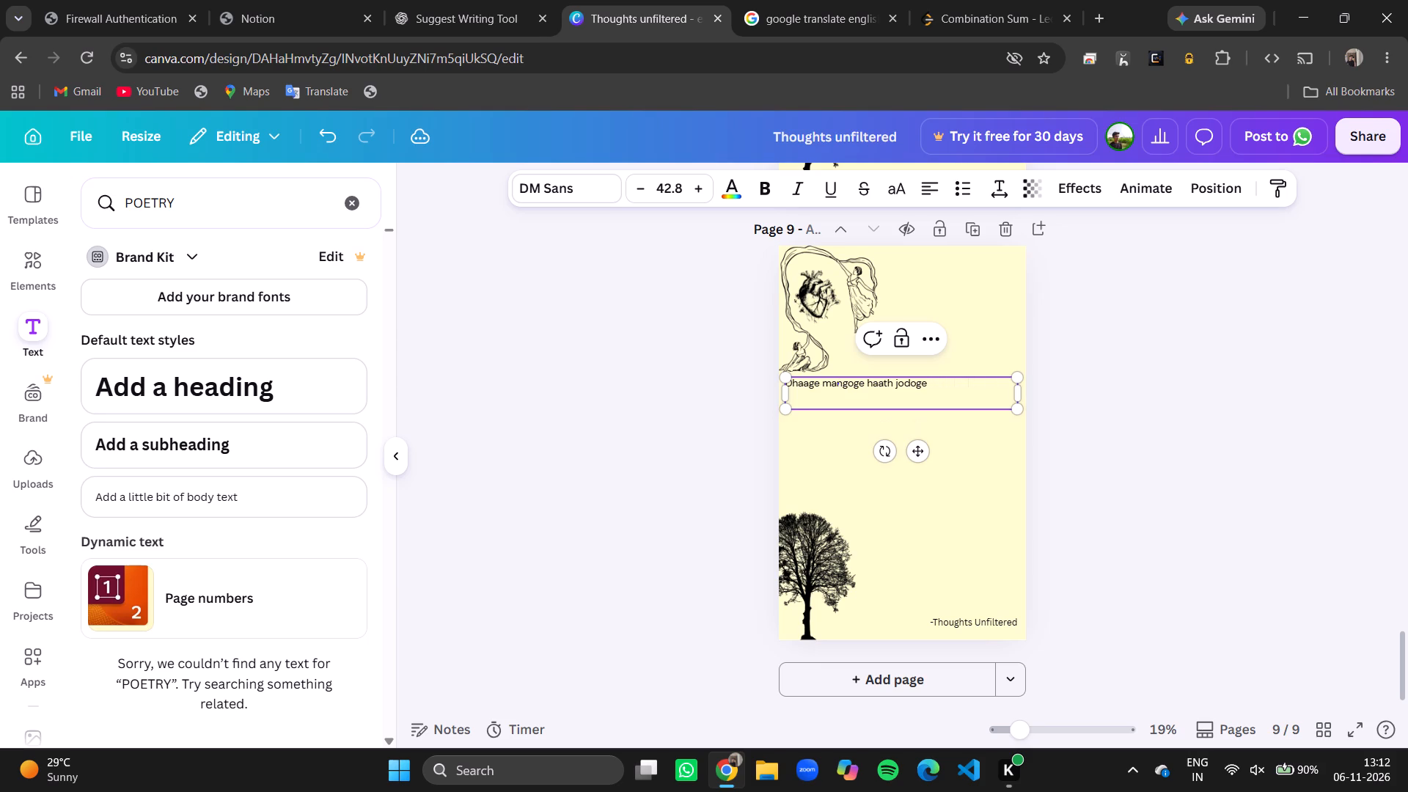
type("dar dar jaaaka")
key("BackSpace")
key("BackSpace")
key("BackSpace")
type("kar")
key("space")
type("fariyaad karode")
key("BackSpace")
key("BackSpace")
type("ge")
key("space")
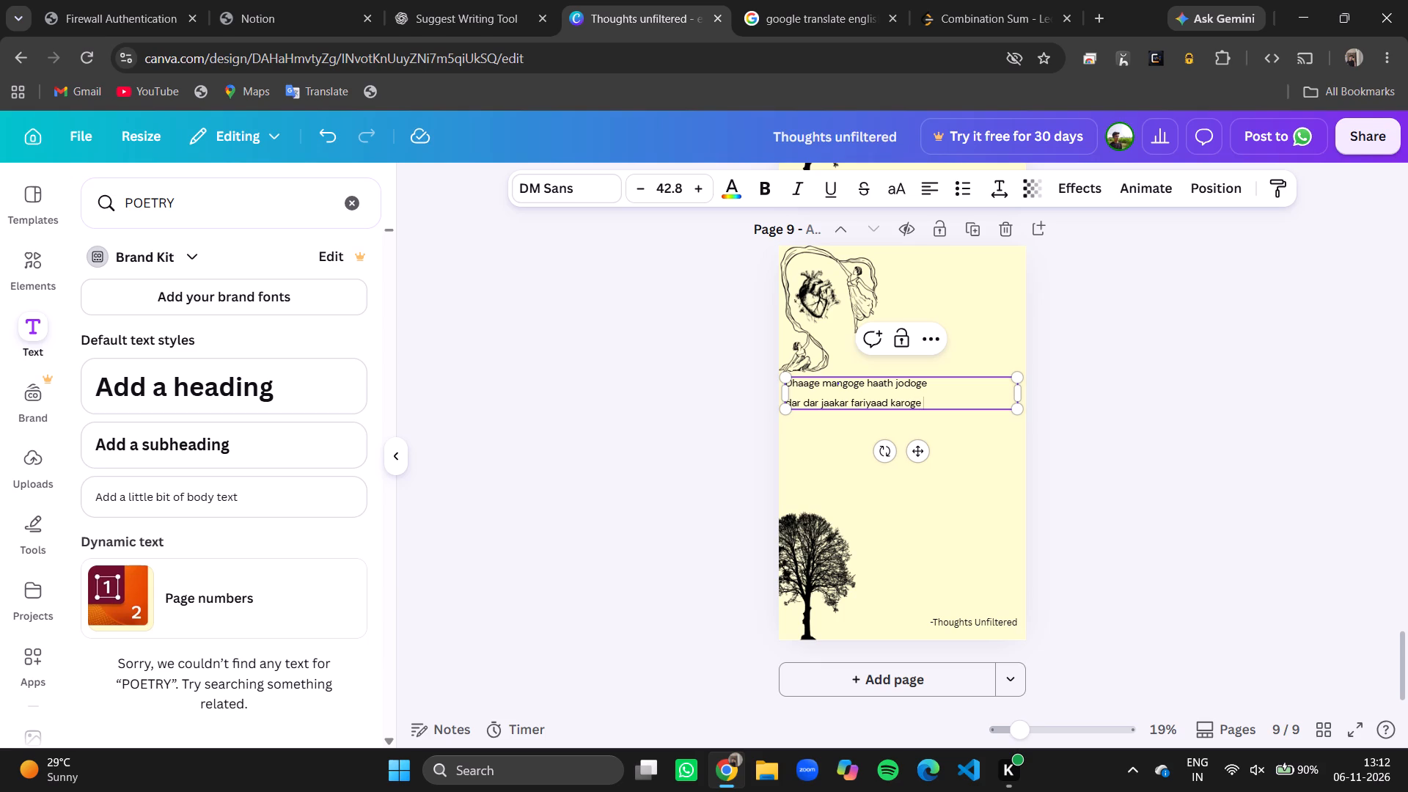
Start the third line of the page 9 verse with "vo man bharne".
key("Return")
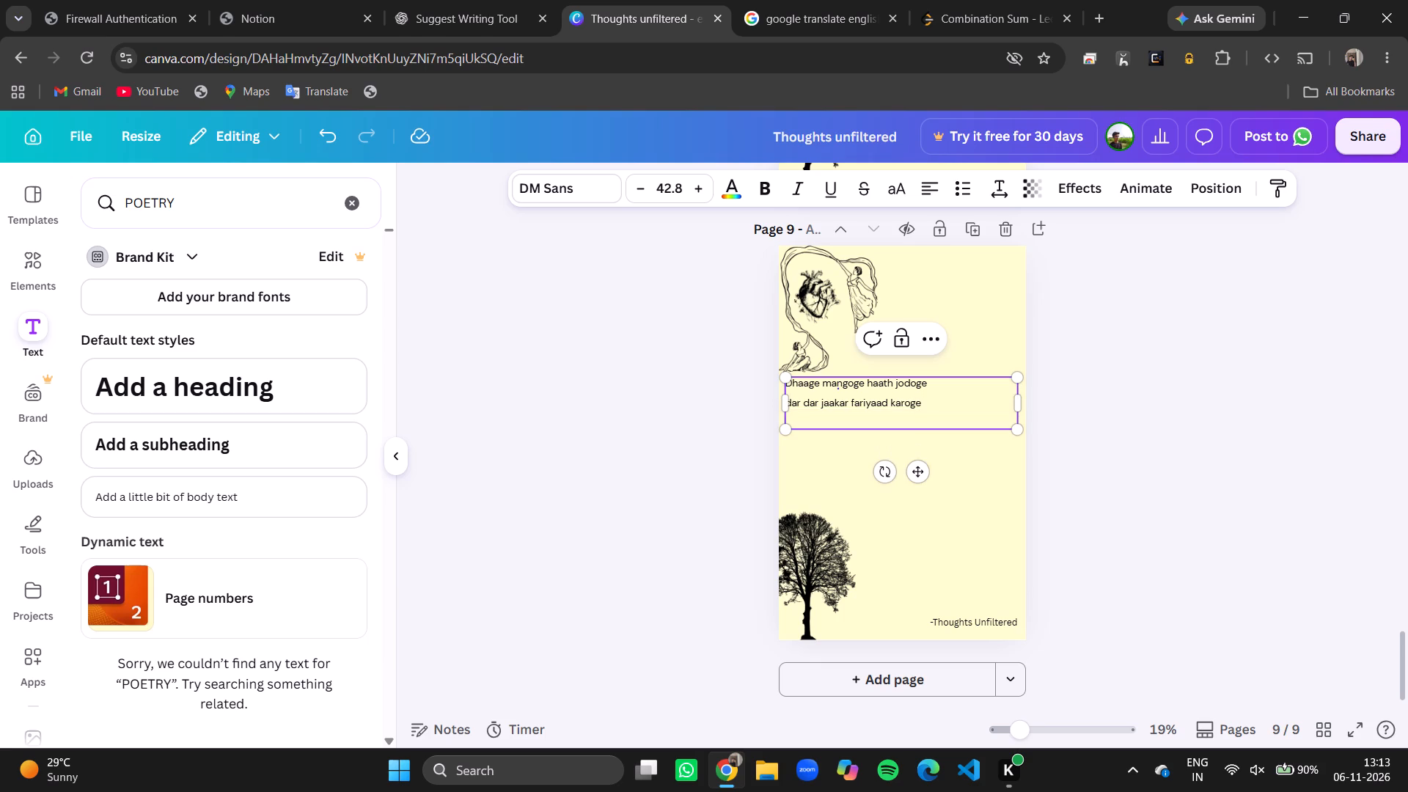
type("vo")
key("space")
type("man bharne")
key("space")
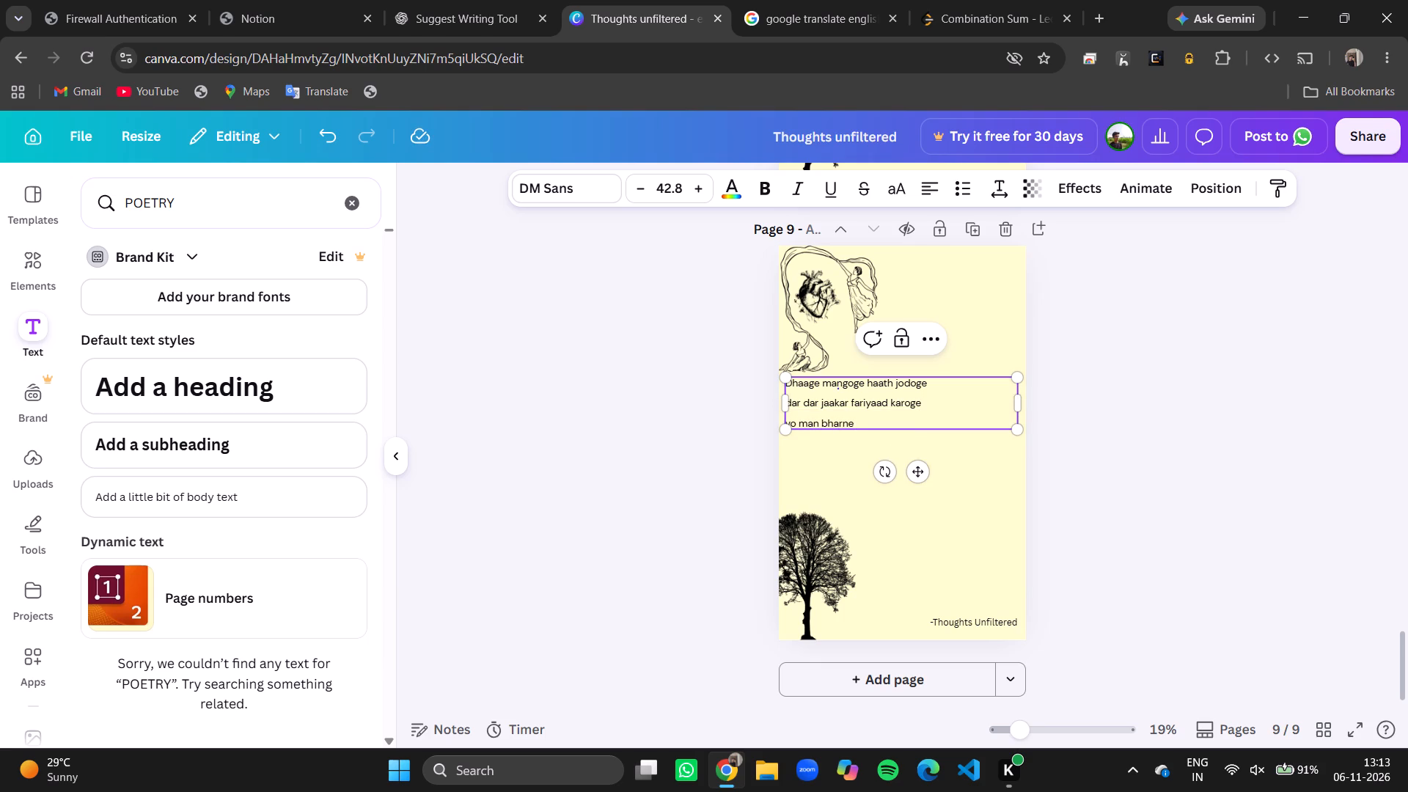
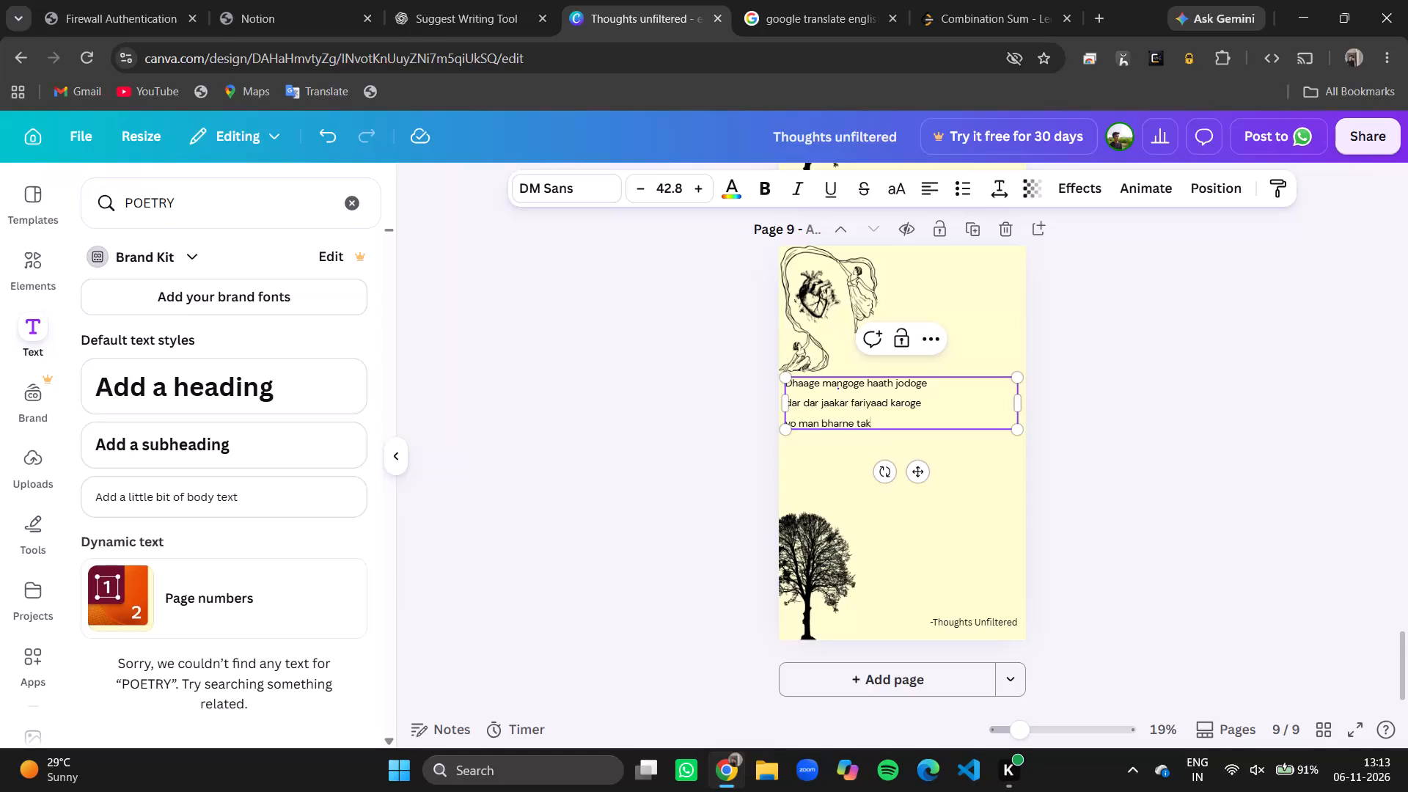
Rewrite the ending of the poem's third line on page 9 so it reads "vo man bhar jaane tk baat kregii".
key("BackSpace")
key("BackSpace")
key("BackSpace")
key("BackSpace")
key("BackSpace")
key("BackSpace")
key("space")
type("jaane tk baat")
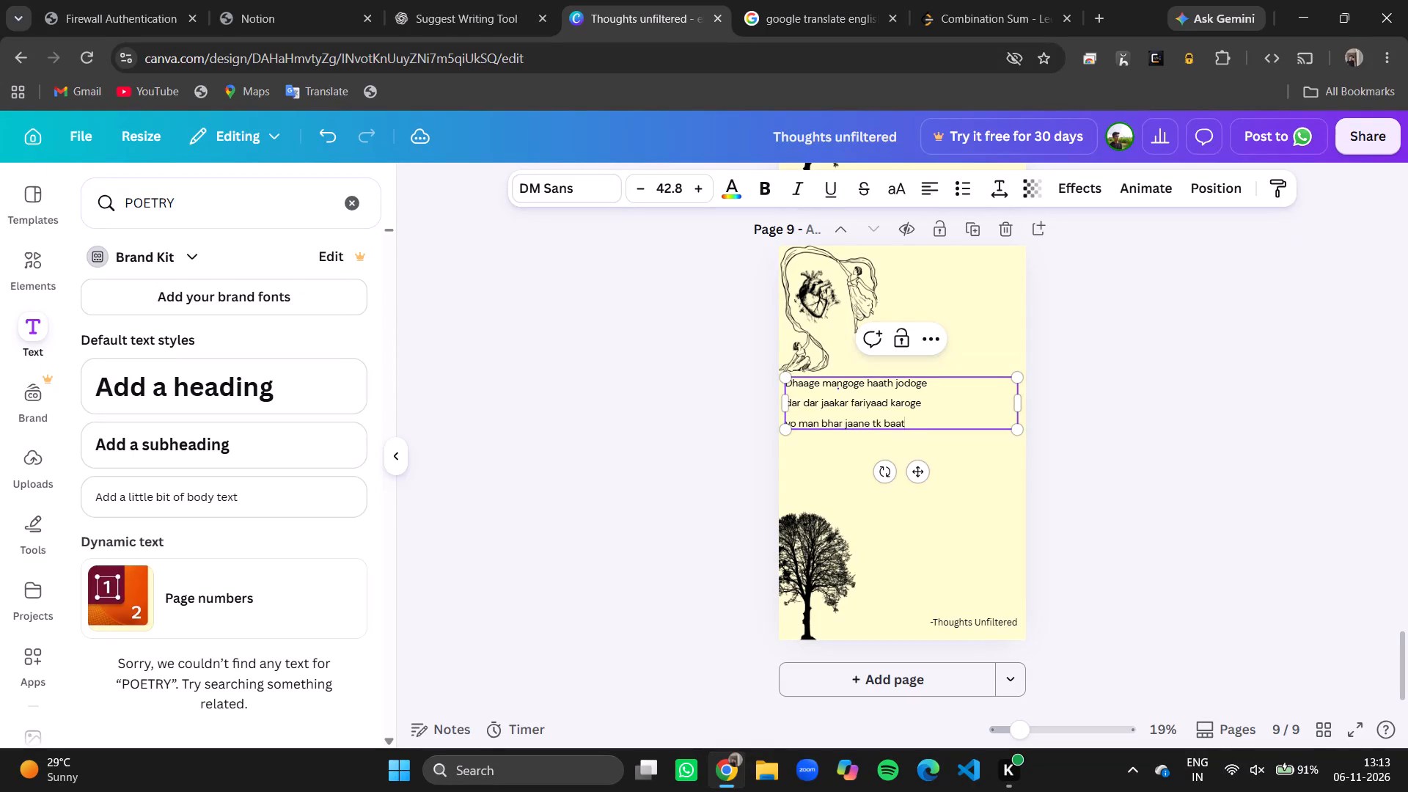
key("space")
type("kregii")
Add a fourth poem line on page 9: "tum mar jaane tak yaad karoge".
key("Return")
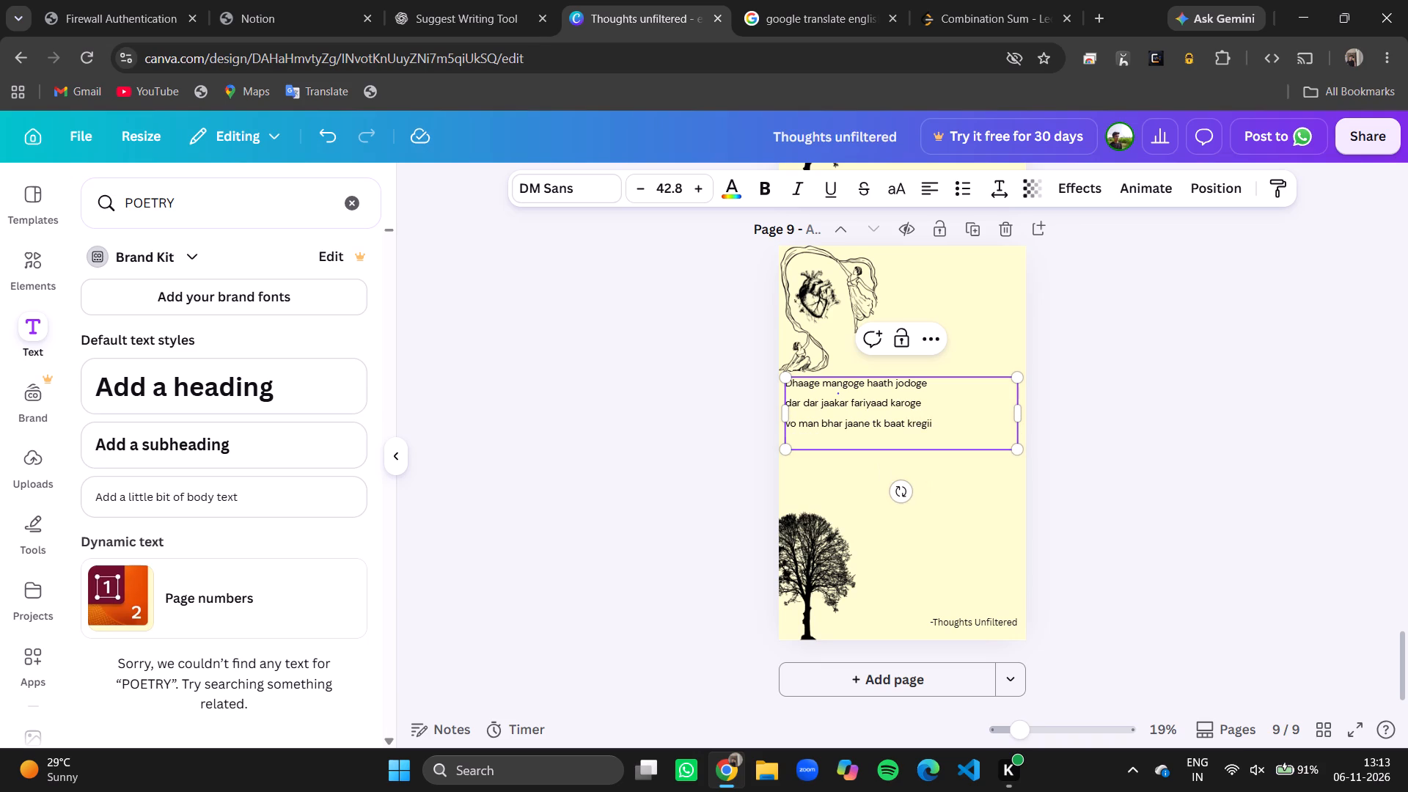
type("tum ma")
type("r jaane tak yaad karoge")
Replace "bhar jaane" with "bharne" in the third line of the poem on page 9.
left_click(843, 425)
key("BackSpace")
key("BackSpace")
key("BackSpace")
key("BackSpace")
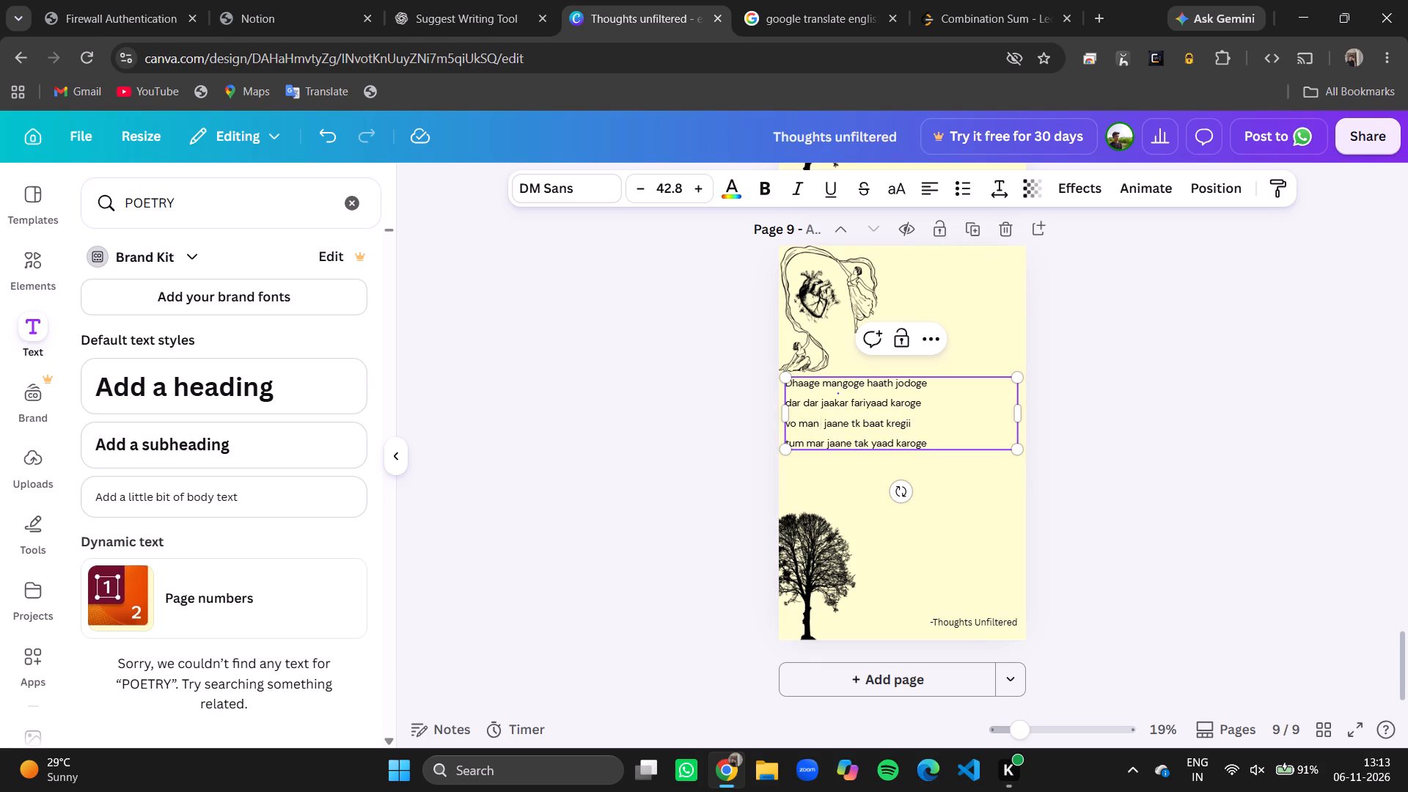
type("bh")
type("ha")
key("BackSpace")
key("BackSpace")
type("ar")
type("ne")
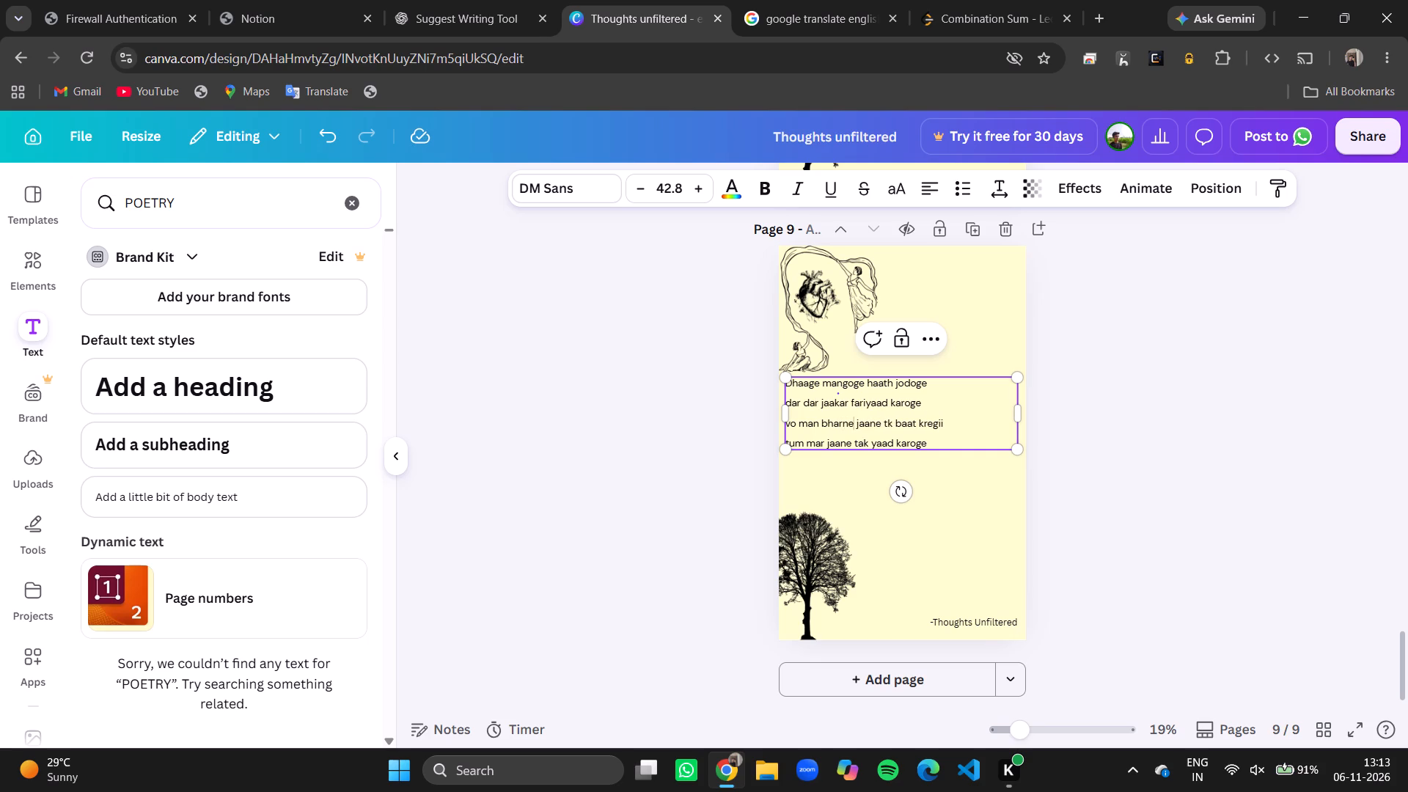
left_click(879, 426)
key("BackSpace")
key("BackSpace")
key("BackSpace")
key("BackSpace")
key("BackSpace")
key("BackSpace")
Move the page 9 poem text lower between the two illustrations and enlarge it to a font size of about 49.4.
left_click(1136, 419)
left_click_drag(957, 419, 969, 449)
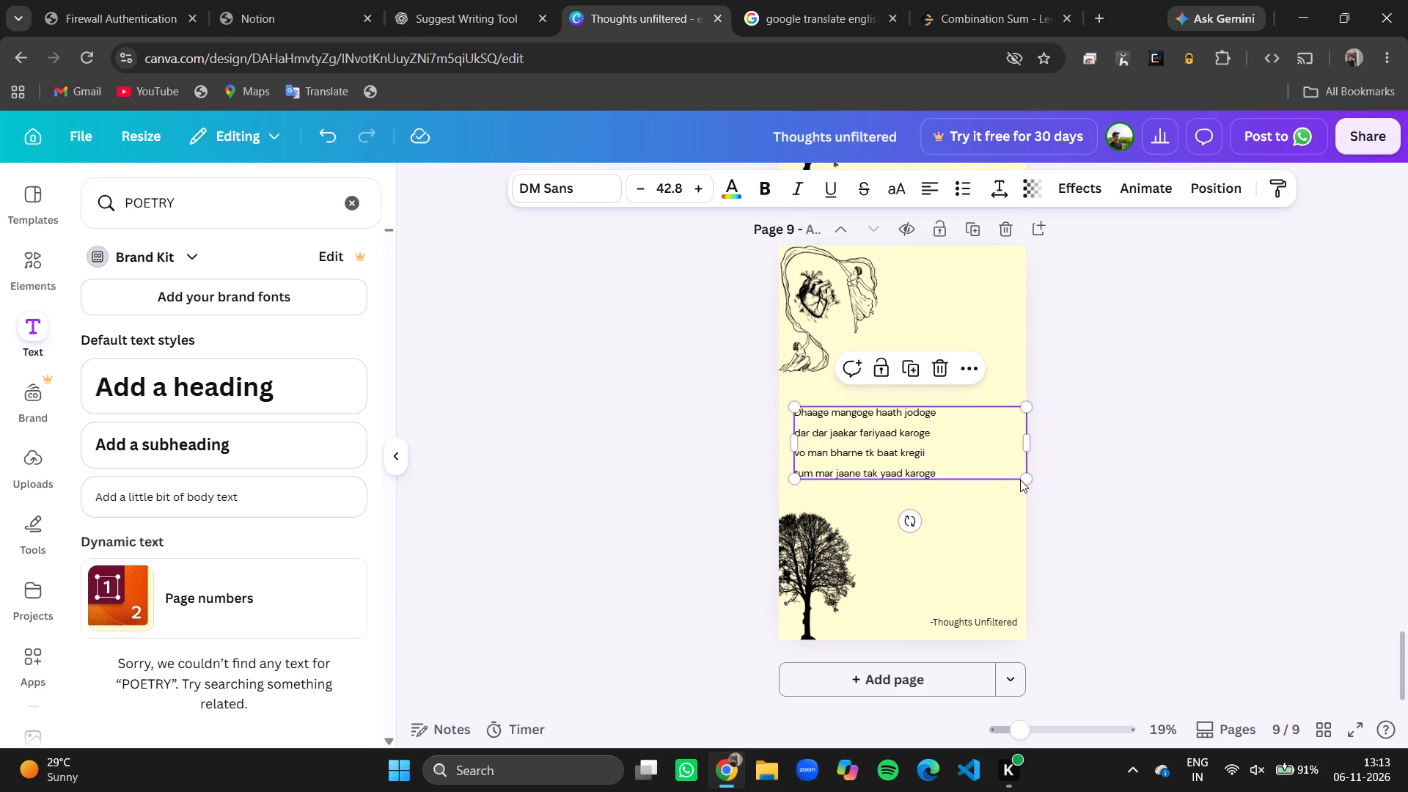
left_click_drag(1028, 479, 1046, 486)
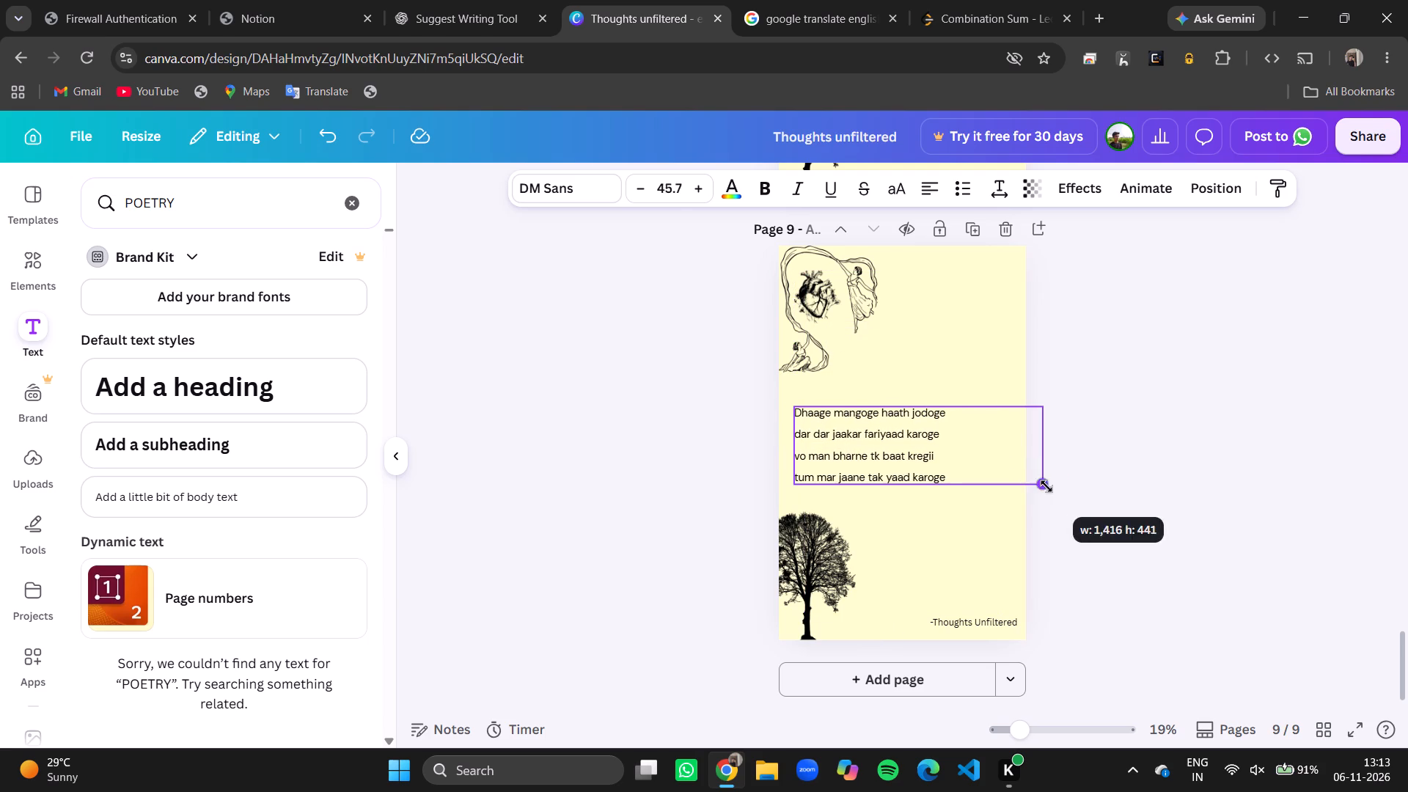
left_click_drag(1046, 486, 1062, 496)
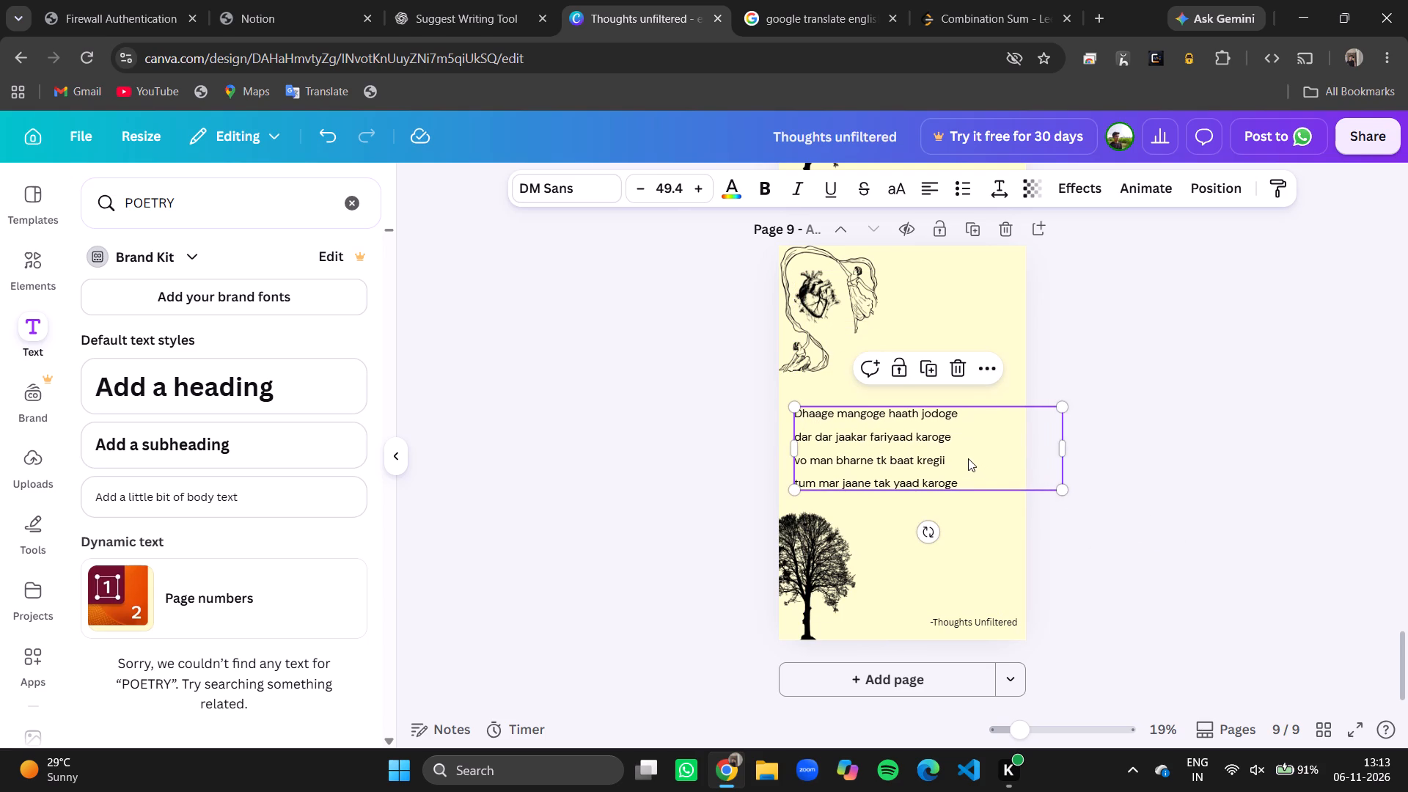
left_click(968, 458)
left_click(1132, 450)
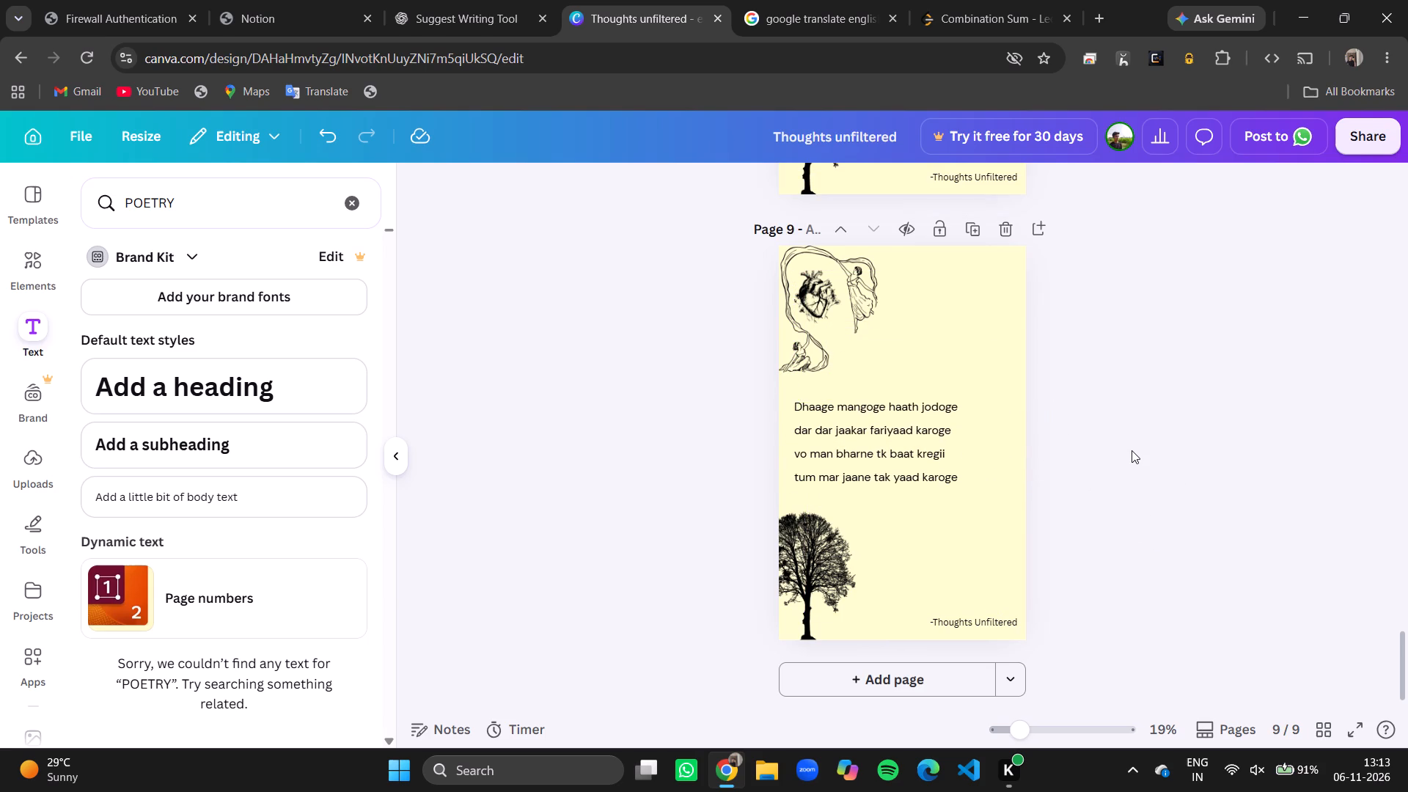
Append "....." to the end of the poem's last line on page 9.
left_click(961, 470)
double_click(958, 473)
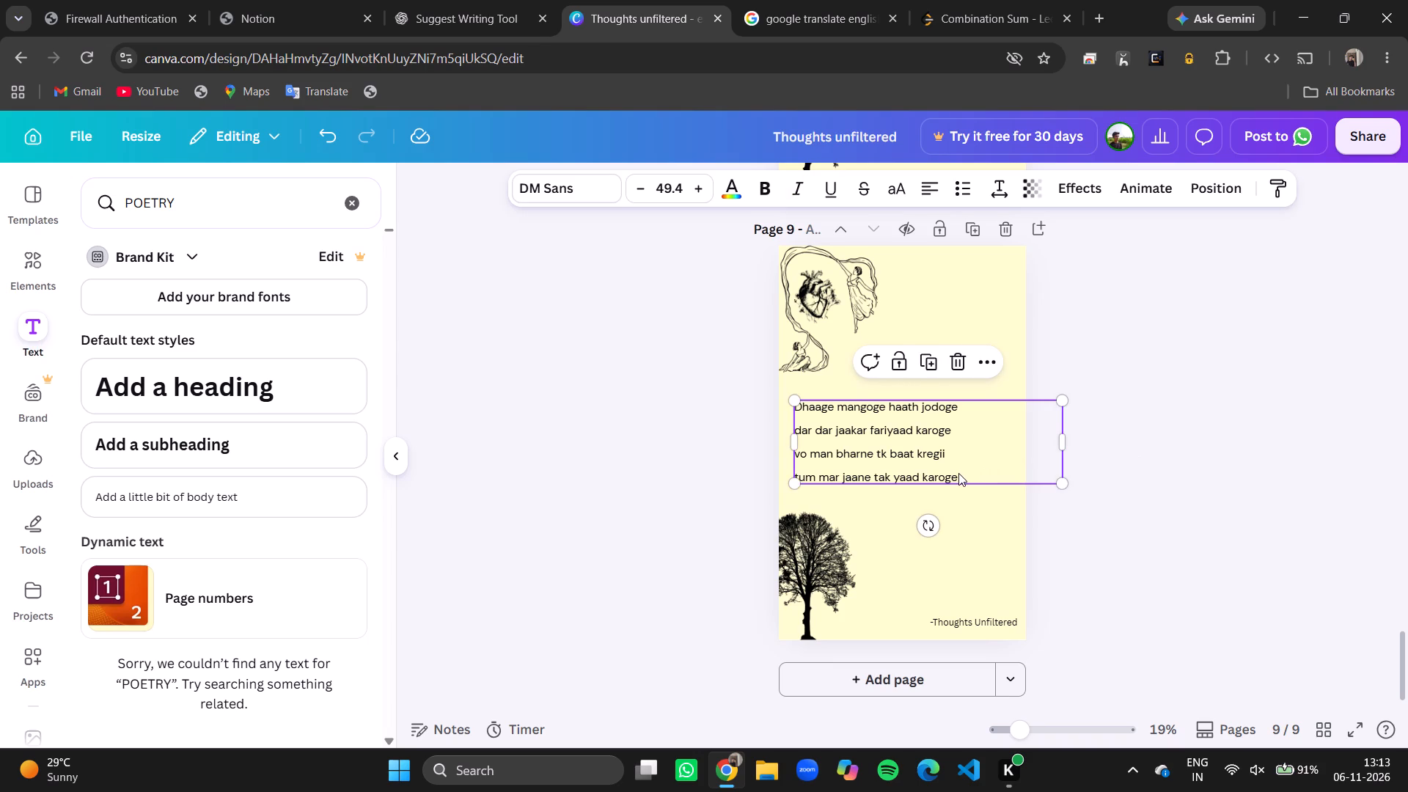
type(".....")
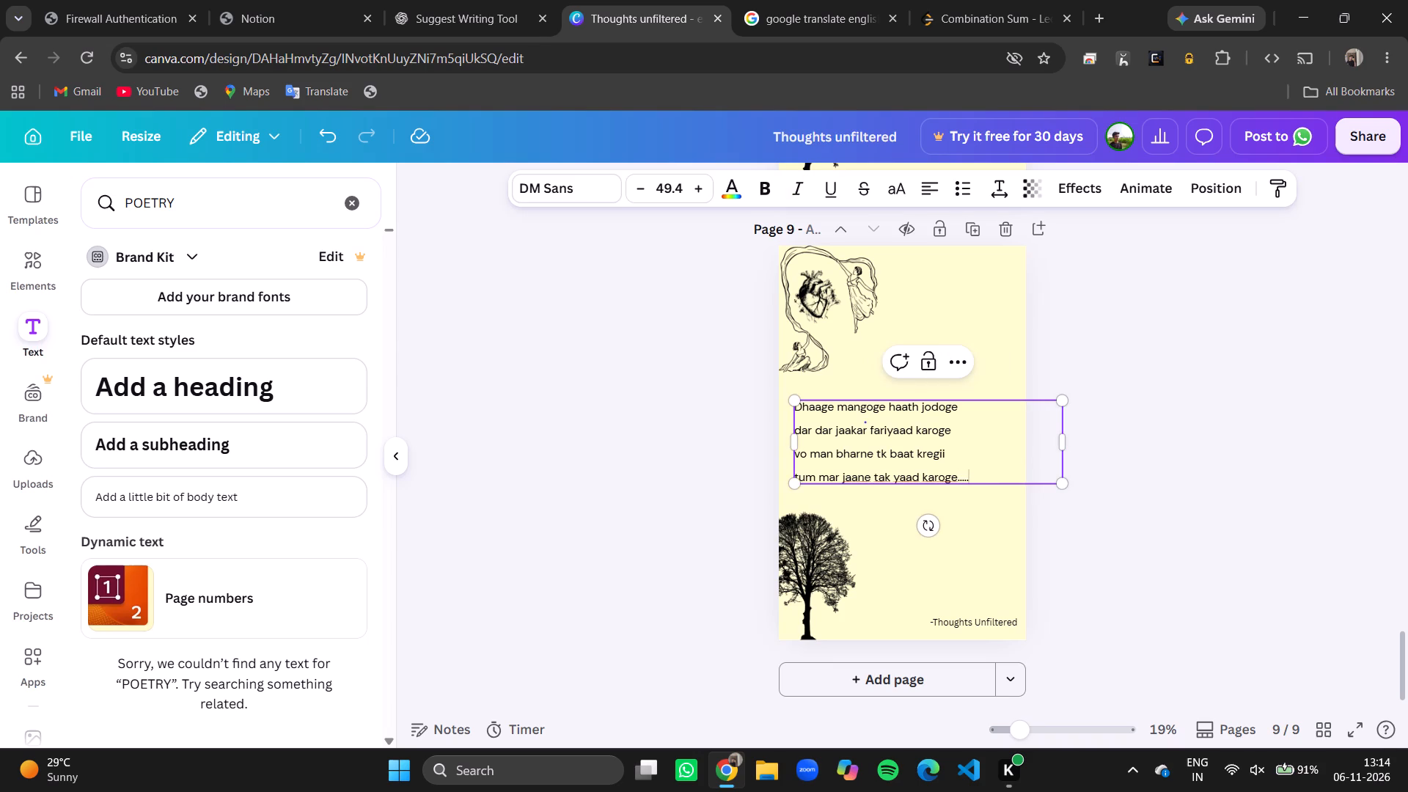
Duplicate page 9 to make the next poem page.
left_click(967, 230)
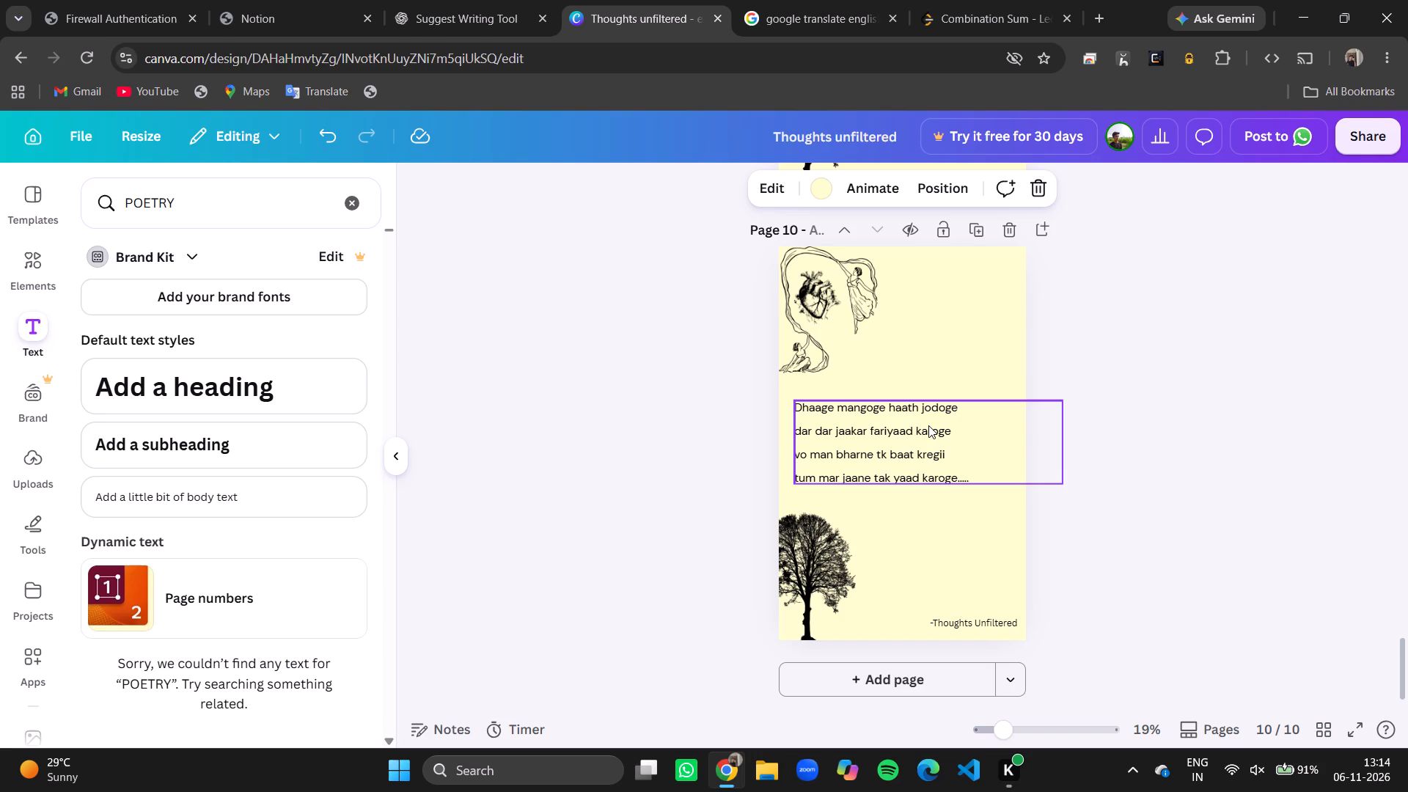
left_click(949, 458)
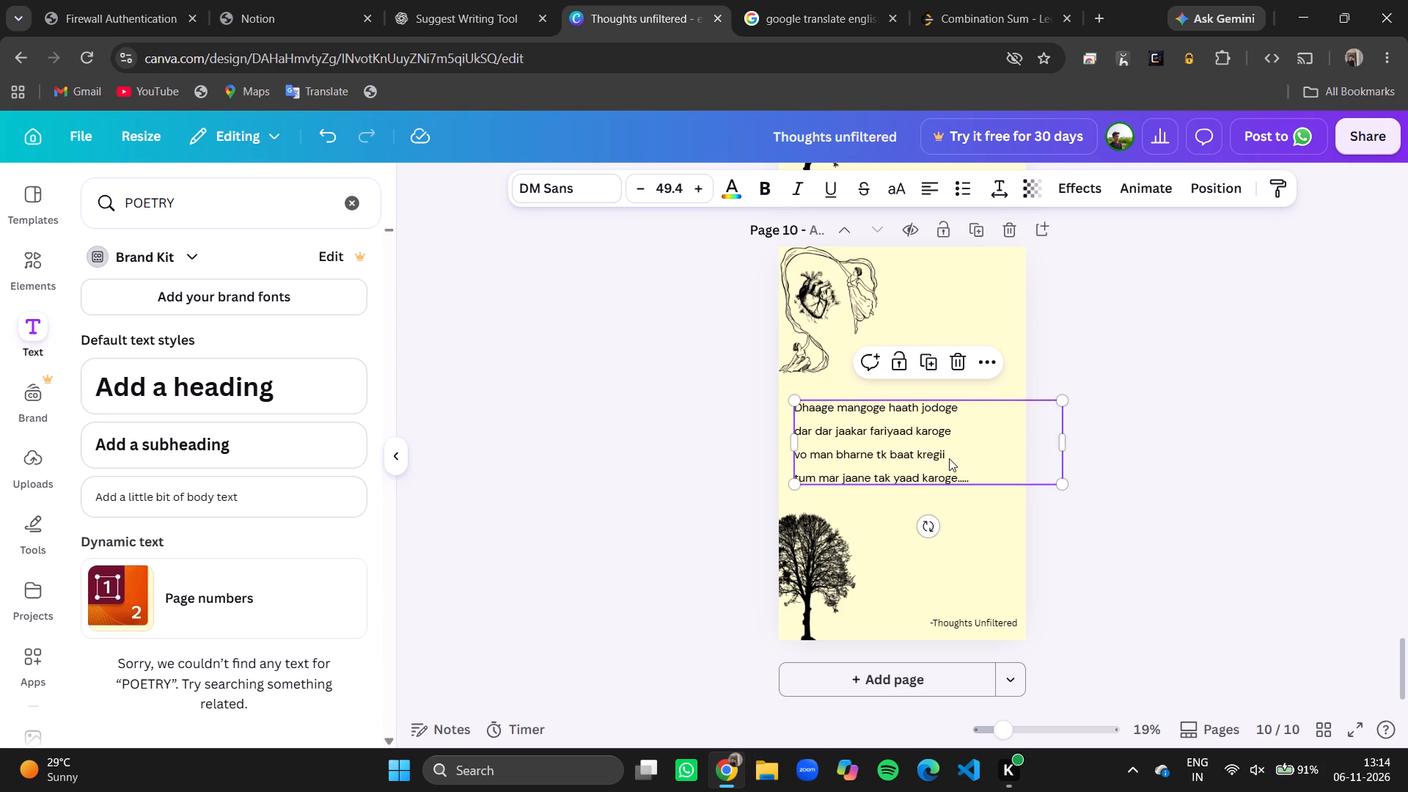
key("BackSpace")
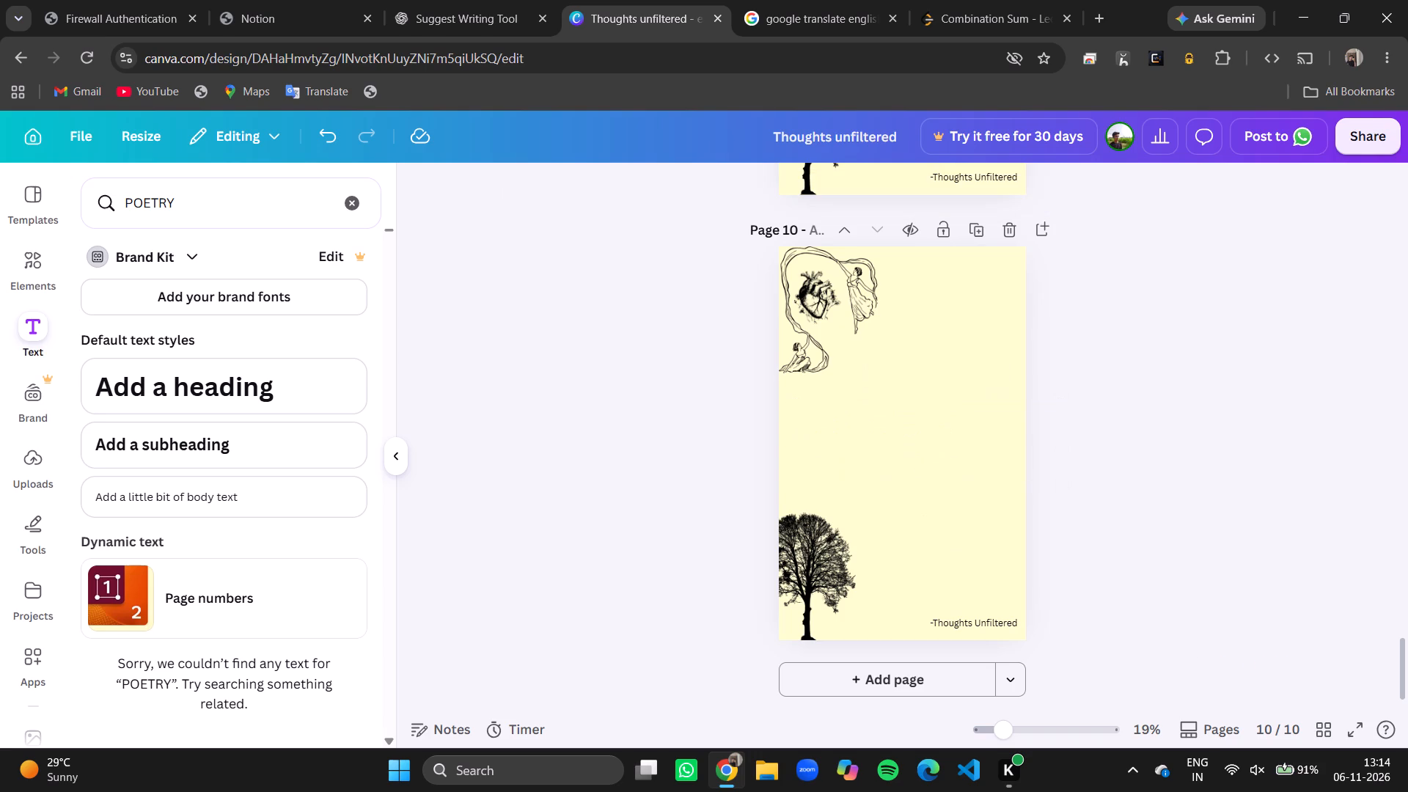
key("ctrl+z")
Replace the copied poem on page 10 with the opening words "Ki ek lat chhut rhi hai".
double_click(977, 474)
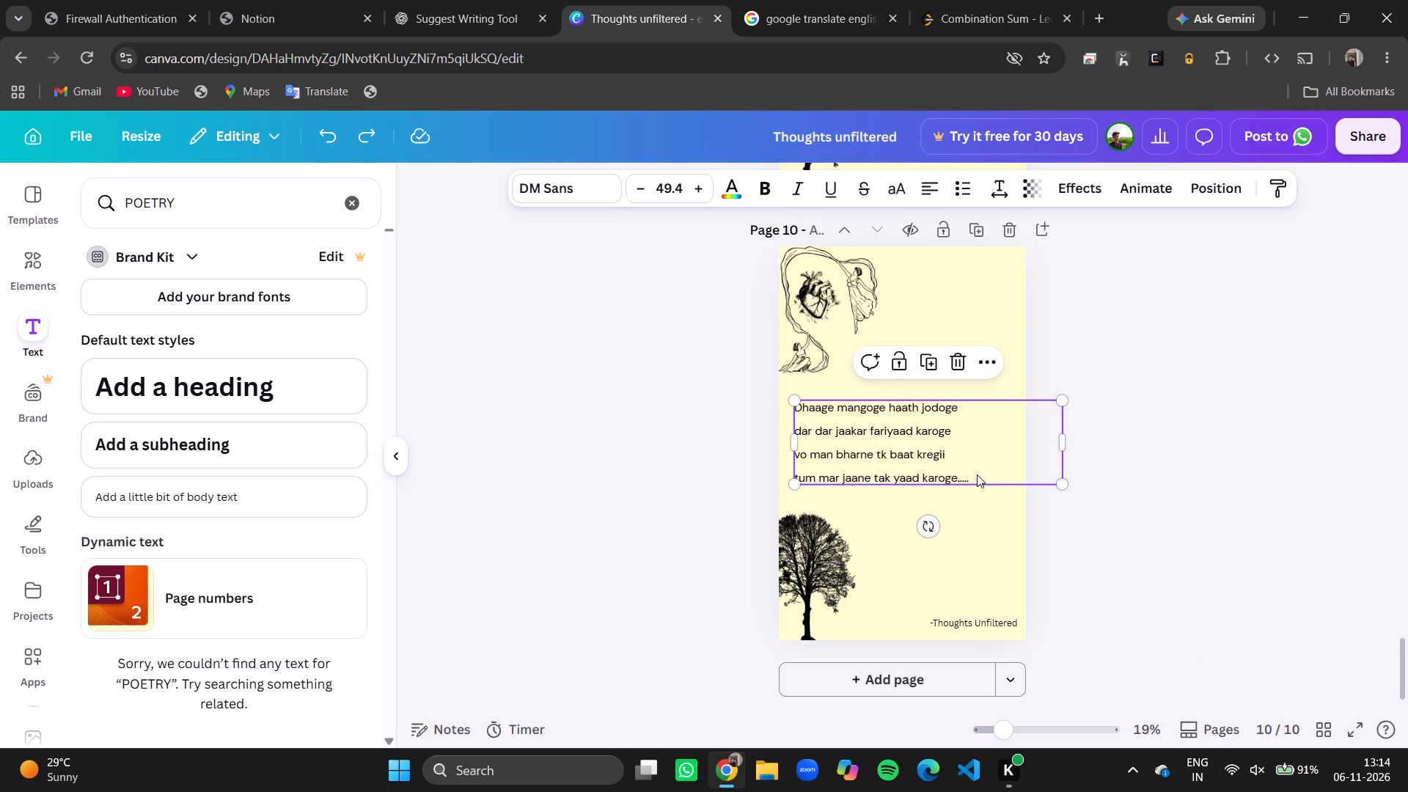
key("BackSpace")
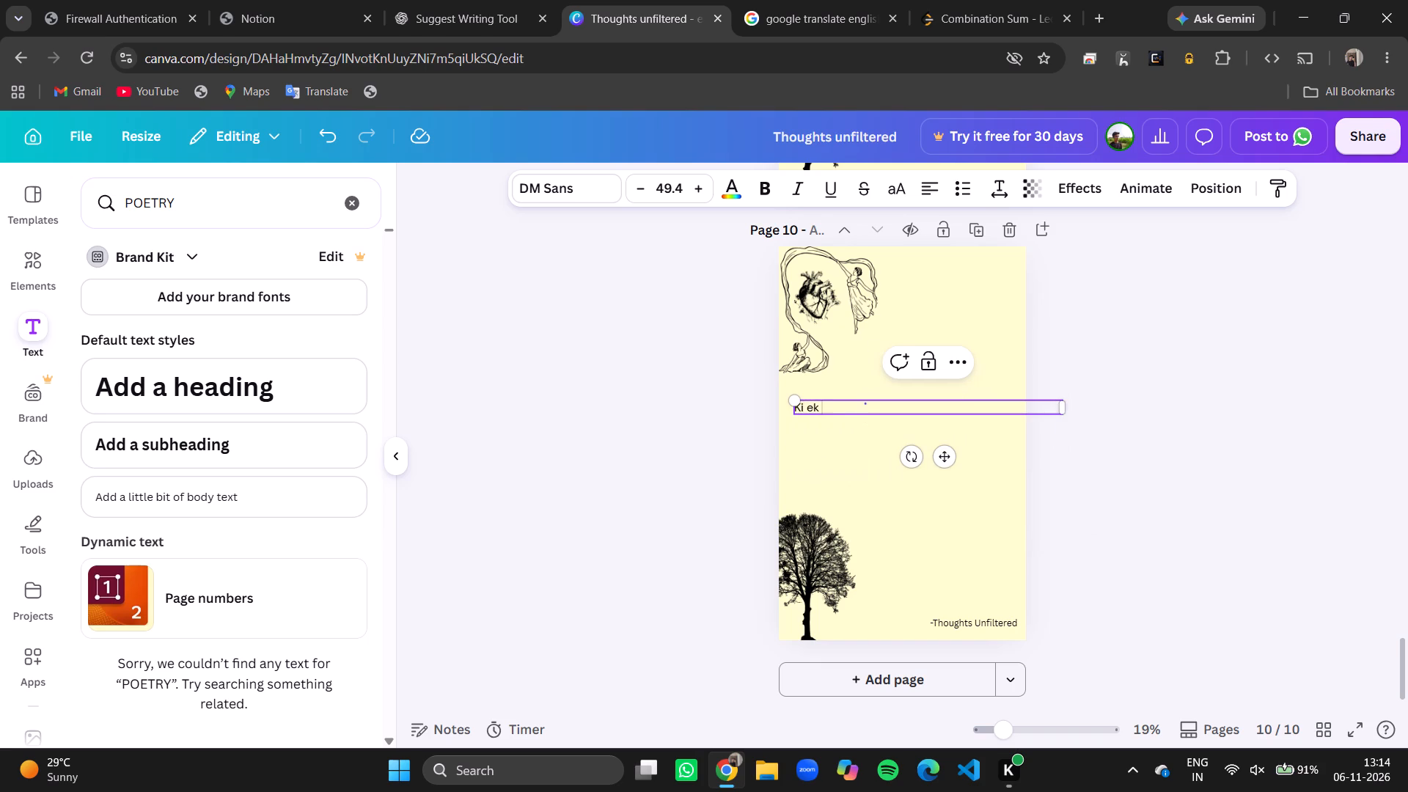
key("BackSpace")
key("BackSpace")
type("t")
key("space")
type("choo")
key("BackSpace")
key("BackSpace")
type("hut")
key("space")
type("thi")
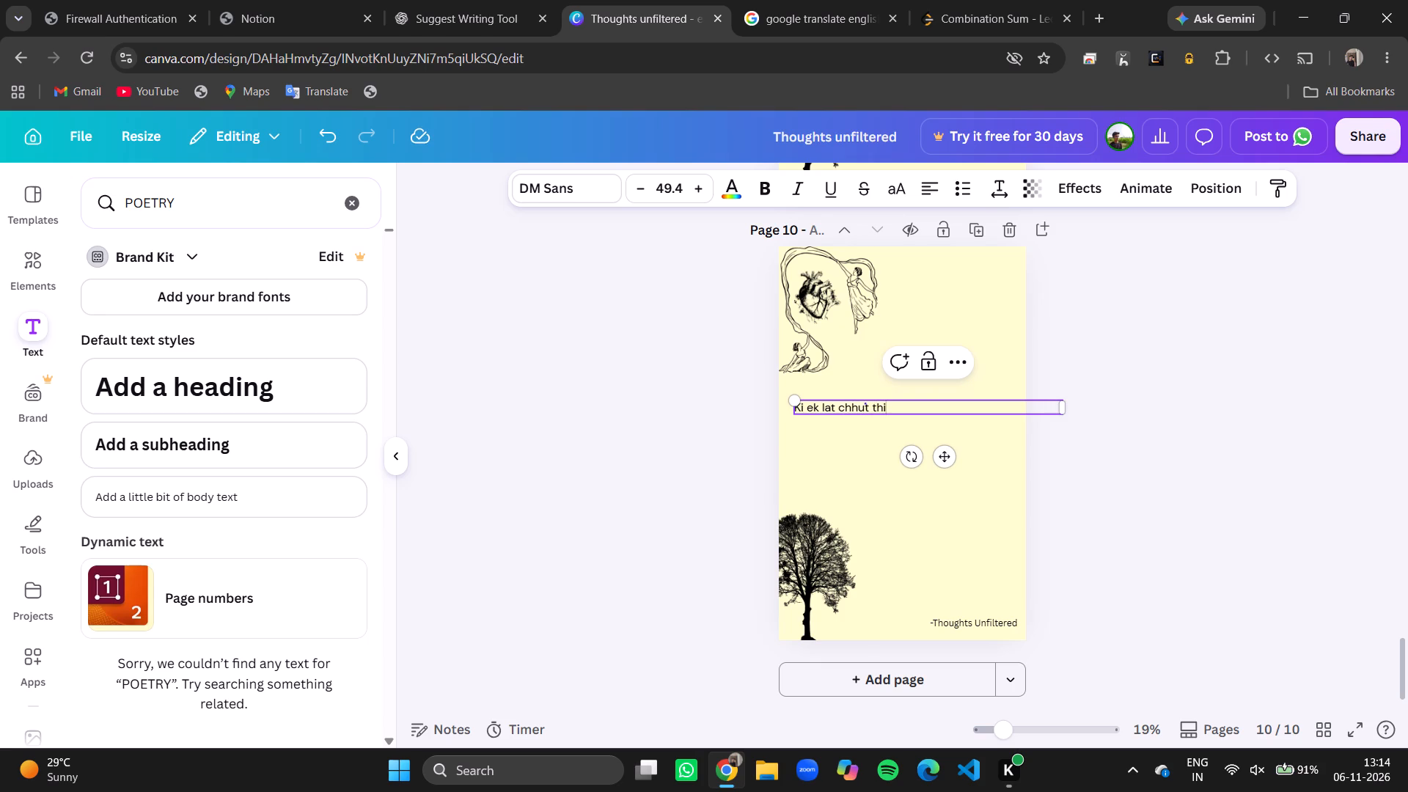
key("BackSpace")
key("BackSpace")
key("BackSpace")
type("rhi hai")
Continue the page 10 line with "dusri lat ko lgaate lgaate" and start a new line below it.
key("space")
type("dusri lat ko")
key("space")
type("lgaa")
type("te")
key("space")
type("lgaa")
type("te")
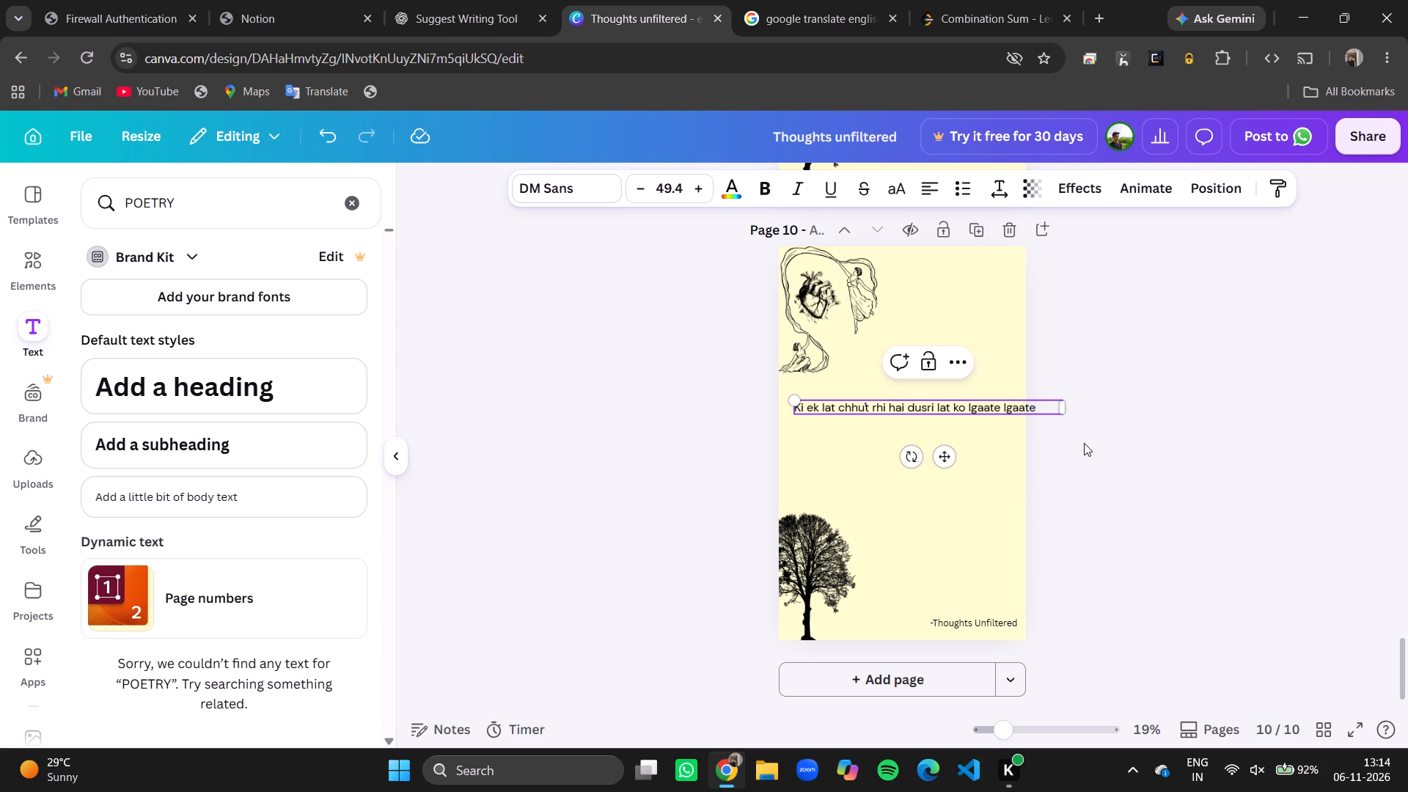
key("Return")
left_click_drag(1022, 426, 994, 428)
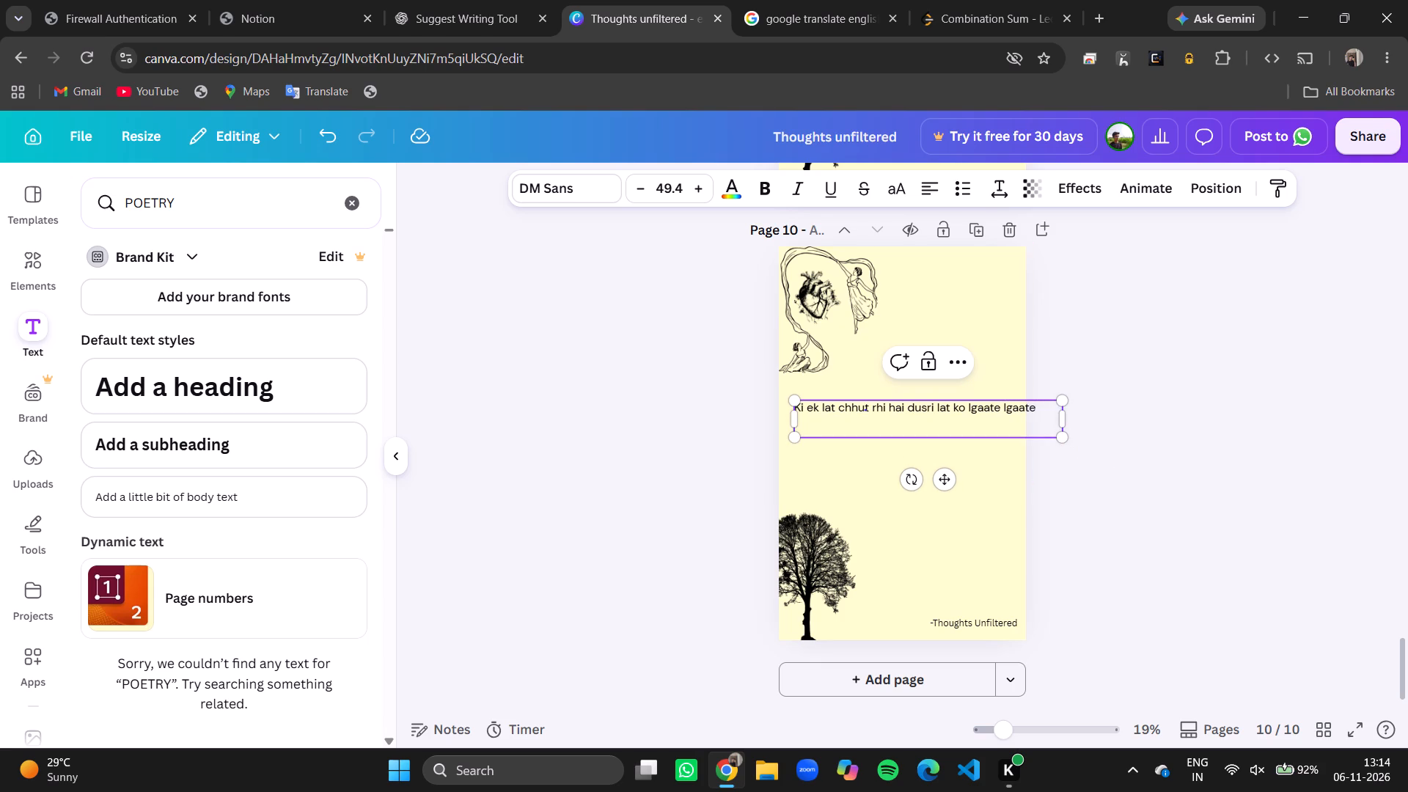
left_click_drag(994, 428, 992, 428)
Insert ".." before "dusri" in the poem line on page 10.
left_click(907, 410)
type("..")
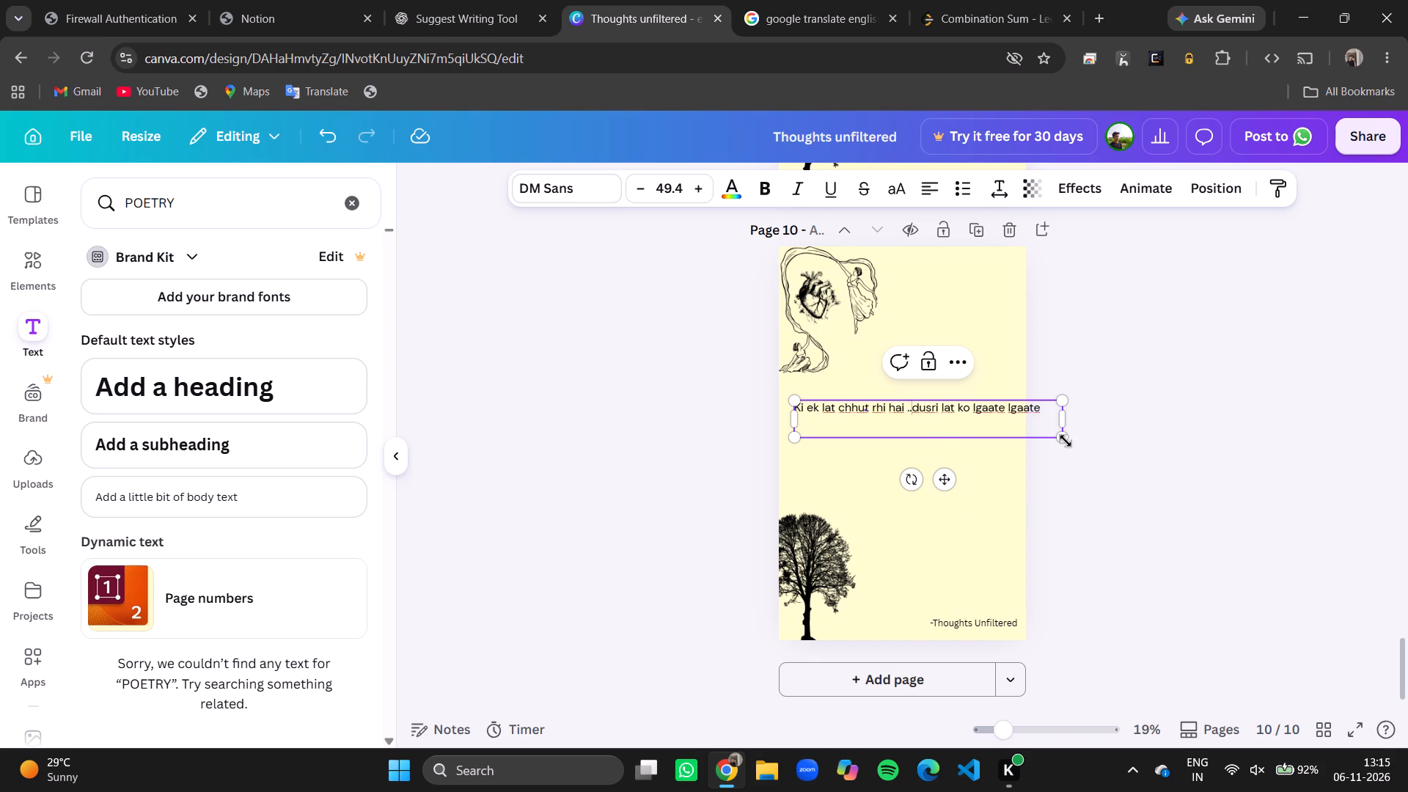
Scale down the page 10 poem text box to about 1,227 wide, with the font at 39.6, so it fits within the page.
left_click_drag(1063, 433, 1009, 432)
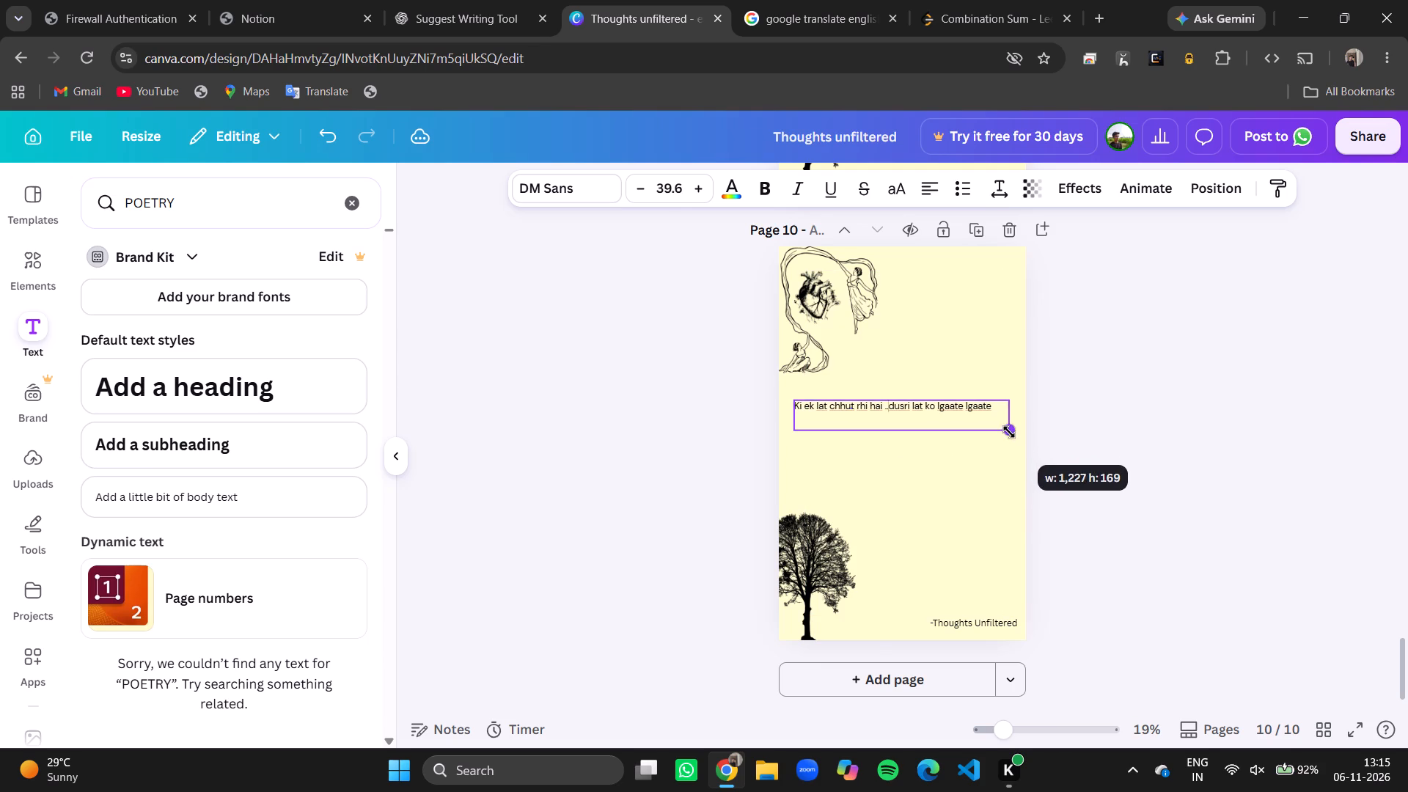
left_click_drag(1009, 432, 1009, 433)
Add the line "main apni mohabbat ko bhula rhaa hu" below the first line of the page 10 poem.
left_click(993, 411)
key("Return")
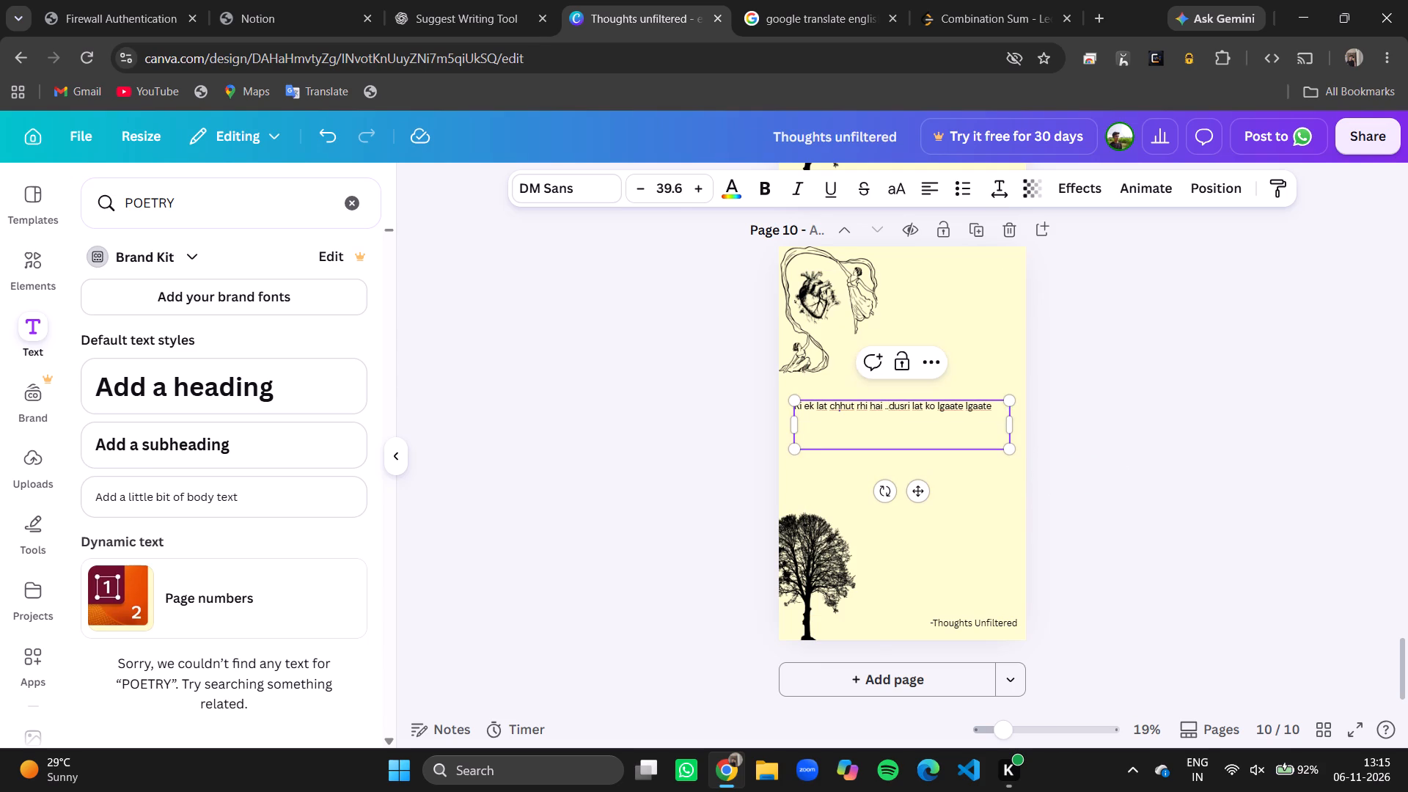
type("me")
key("BackSpace")
type("ain apni mohabb")
type("at ko bhul")
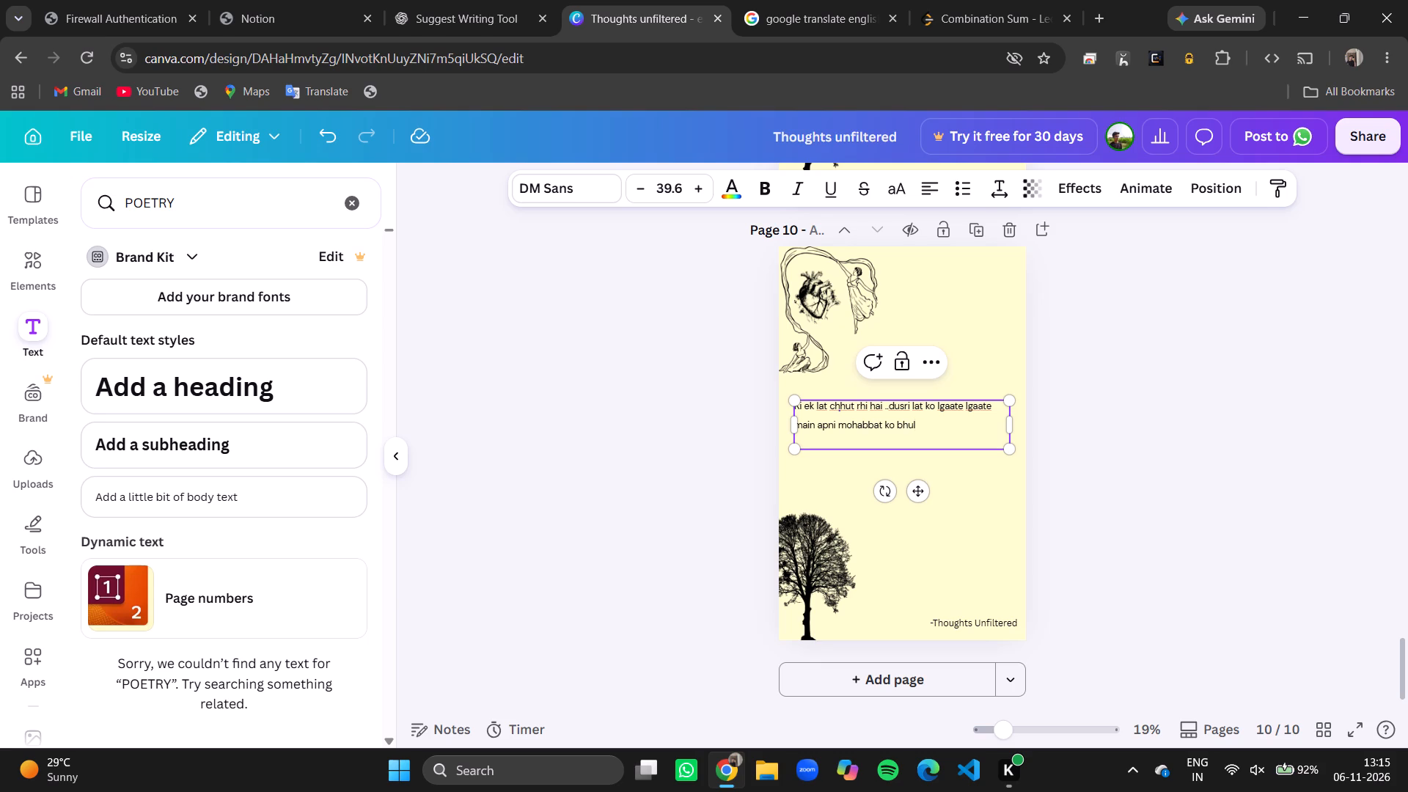
key("a")
key("a")
key("BackSpace")
key("space")
type("rhaa h")
key("u")
Break the first line of the page 10 poem so that "dusri lat ko lgaate lgaate" stands on its own line.
left_click(892, 408)
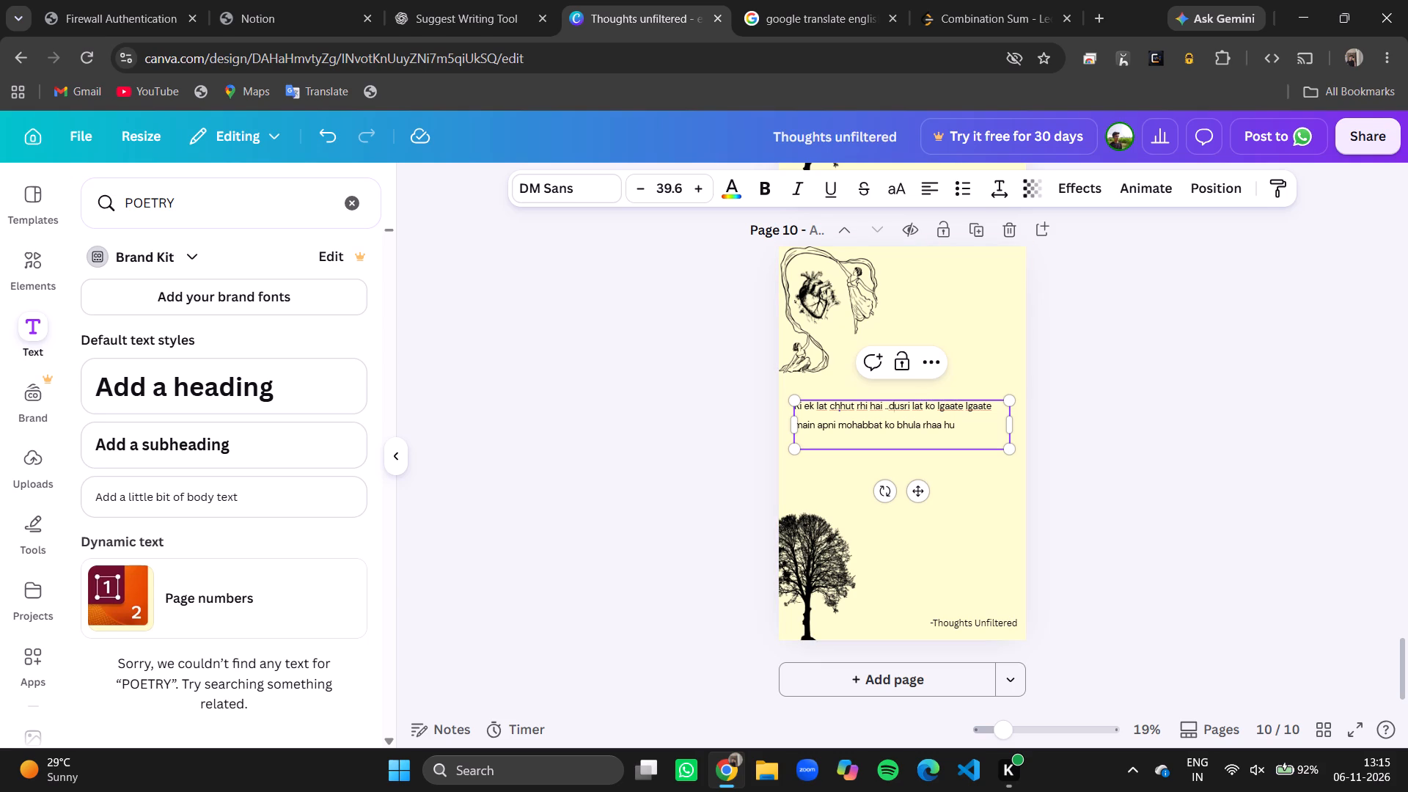
left_click(888, 411)
key("Return")
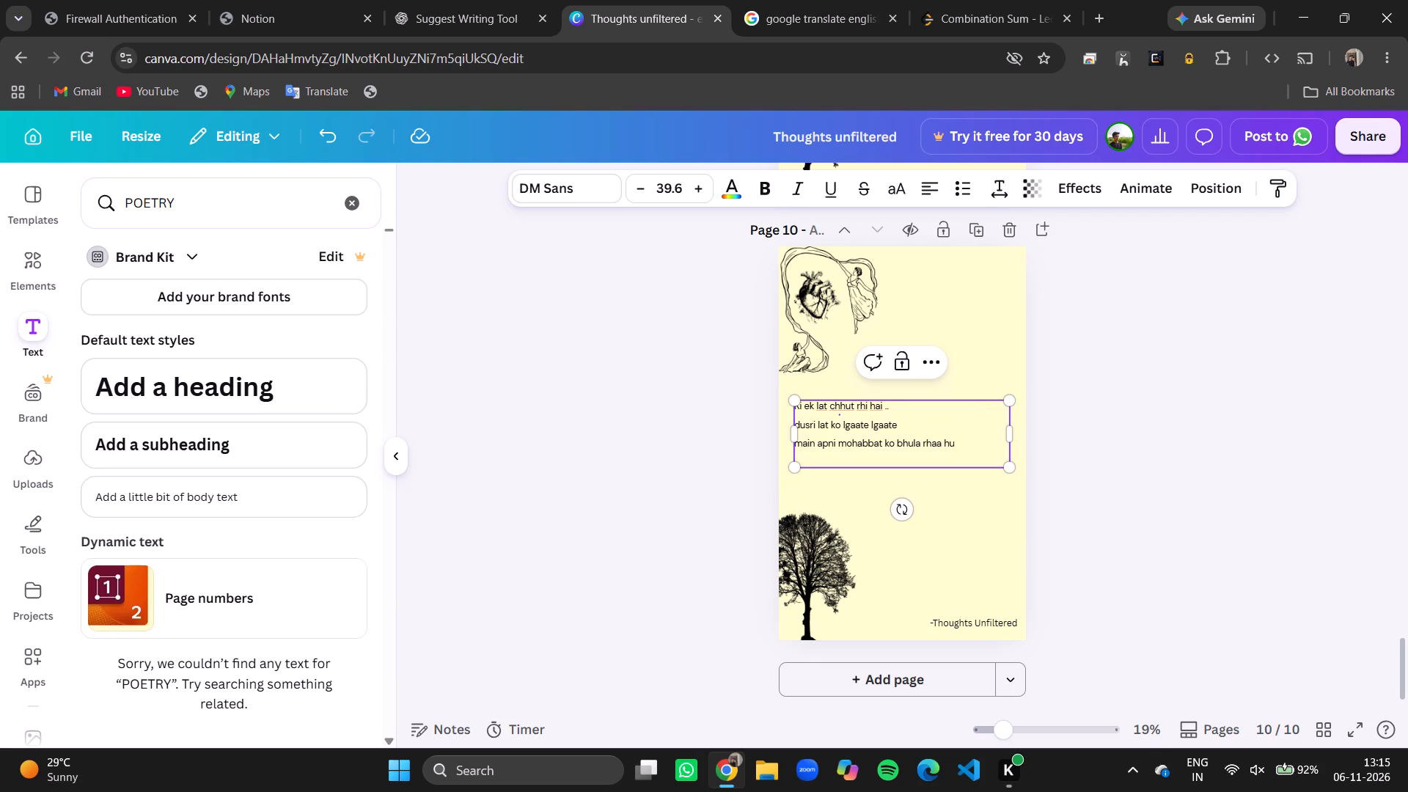
Start a new line at the end of the page 10 poem with the word "cigratess".
left_click(957, 440)
key("Right")
key("Return")
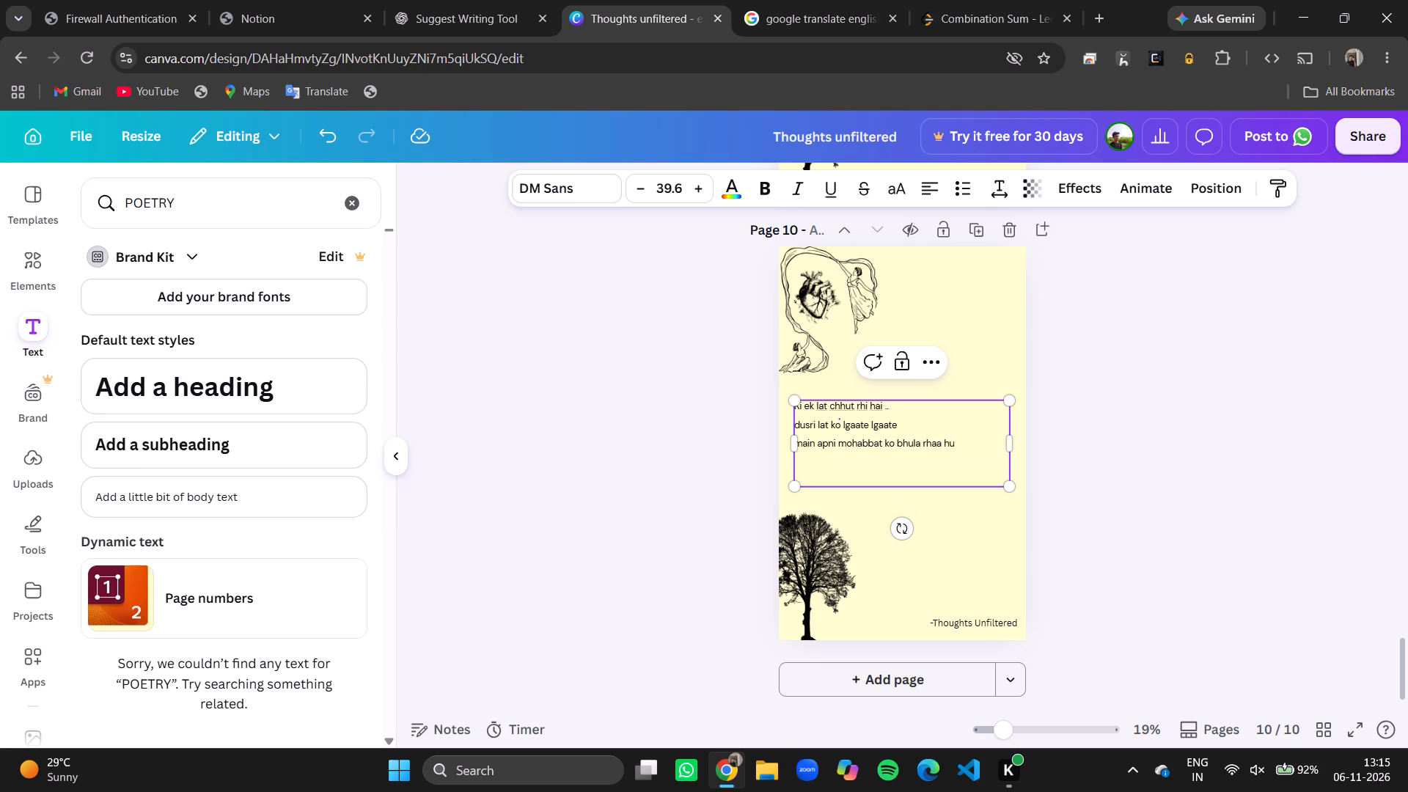
type("cig")
key("BackSpace")
key("BackSpace")
key("BackSpace")
key("BackSpace")
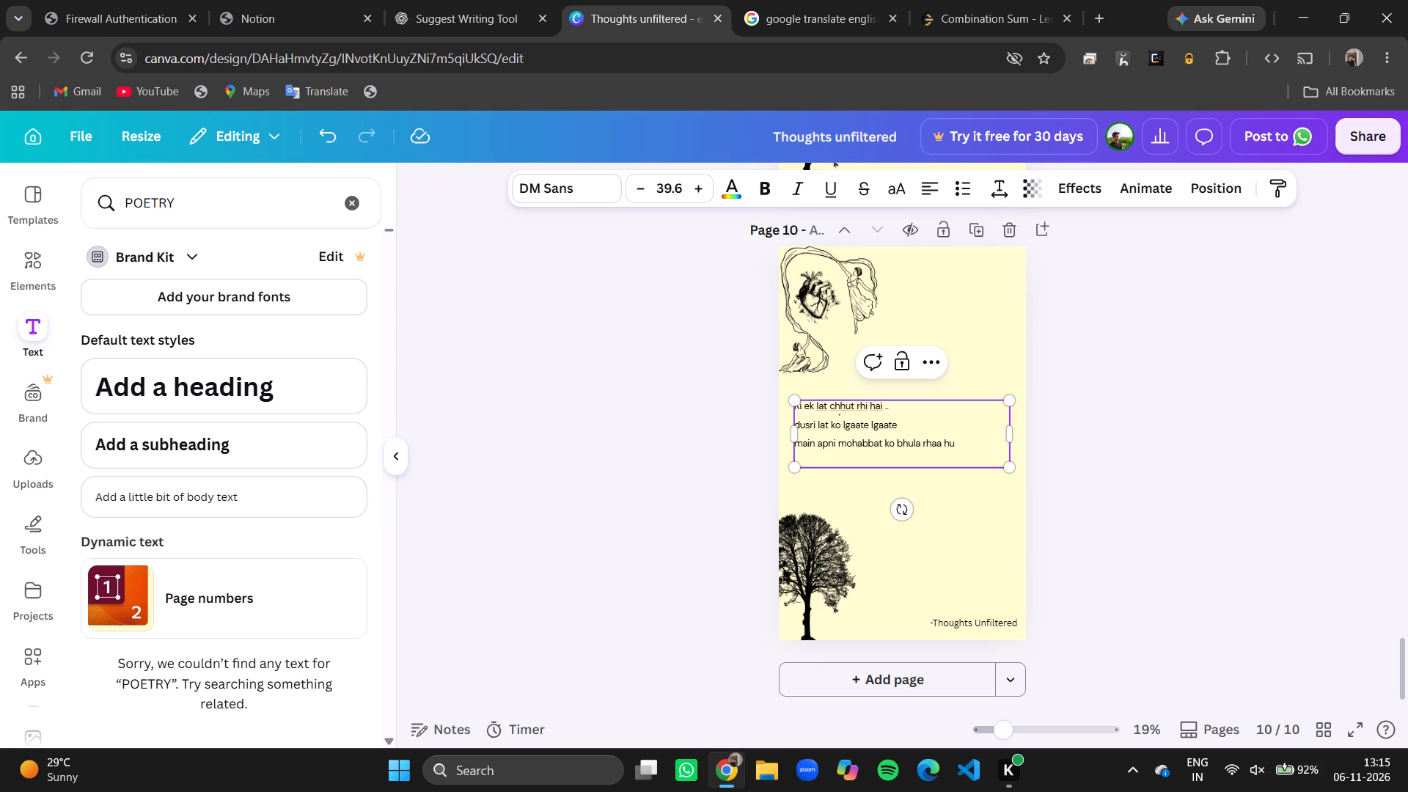
type("cigrt")
key("BackSpace")
type("ated")
key("BackSpace")
type("eed")
key("BackSpace")
key("BackSpace")
key("d")
key("BackSpace")
key("d")
key("BackSpace")
key("BackSpace")
type("ss")
key("space")
Continue the last line of the page 10 poem with "ko jalate jalaate....".
key("BackSpace")
key("space")
type("ko jalate")
key("space")
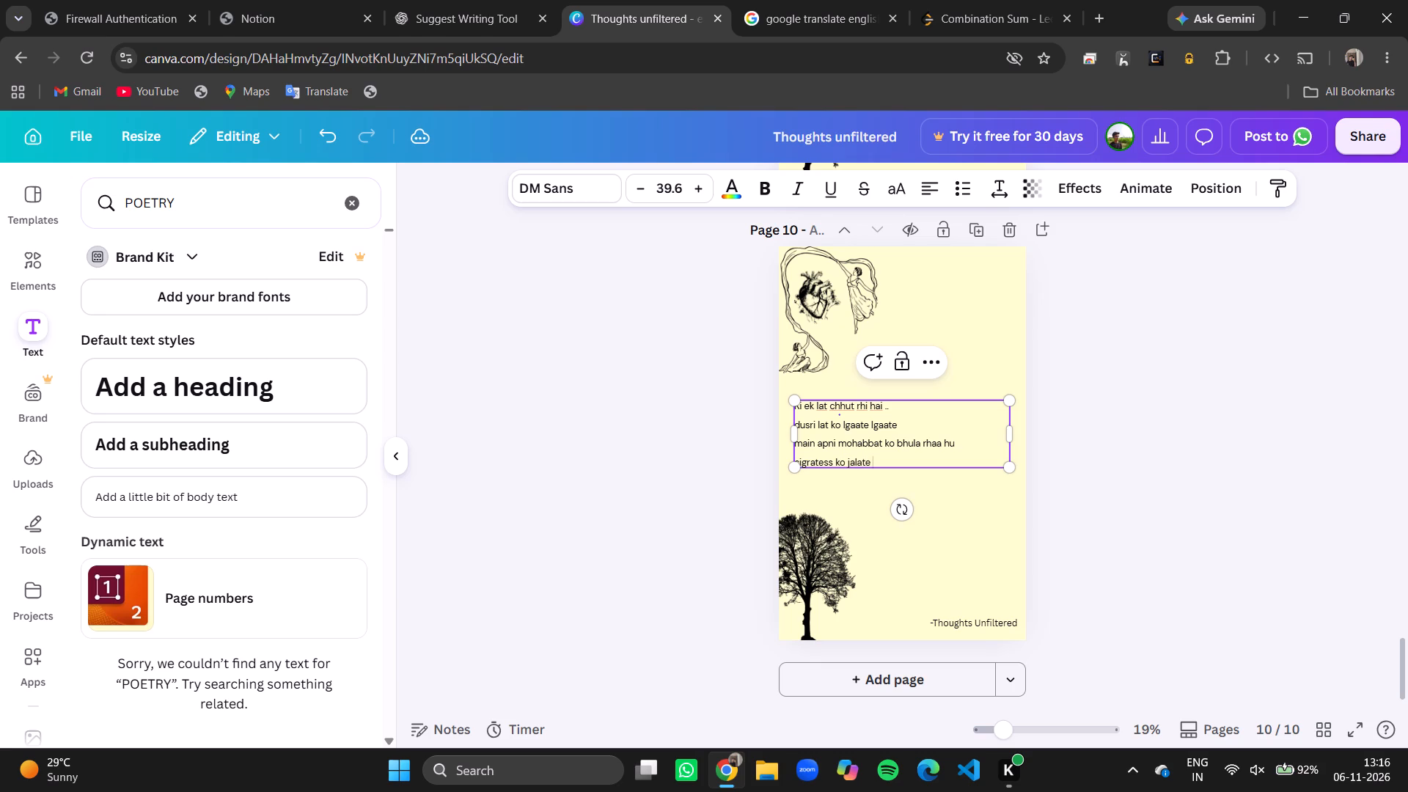
type("ja")
type("laate")
type("....")
Change "cigratess" to "cigratee" in the last line of the page 10 poem and finish editing the text.
left_click(828, 463)
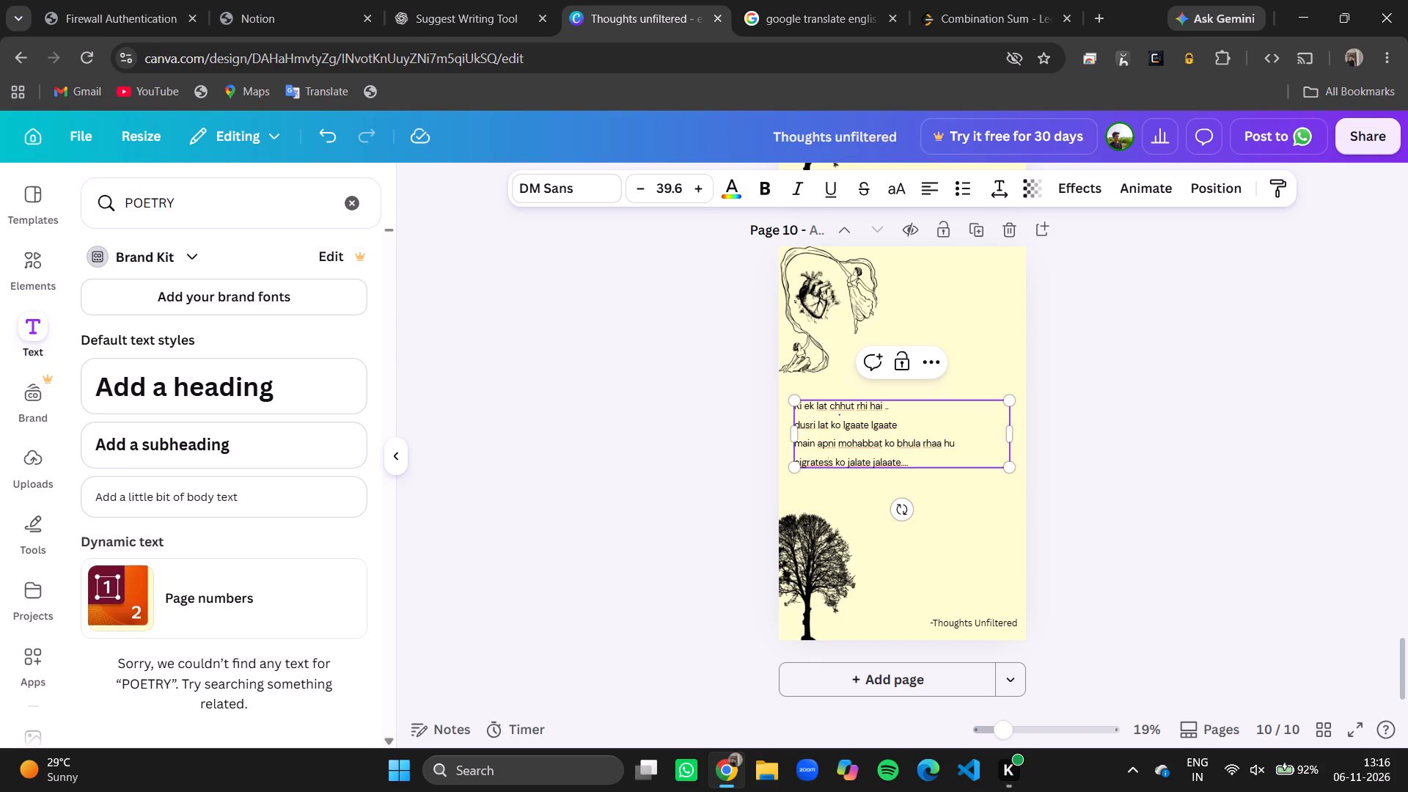
key("BackSpace")
left_click(828, 463)
key("Right")
key("BackSpace")
key("e")
key("BackSpace")
key("BackSpace")
key("e")
key("space")
left_click(1081, 467)
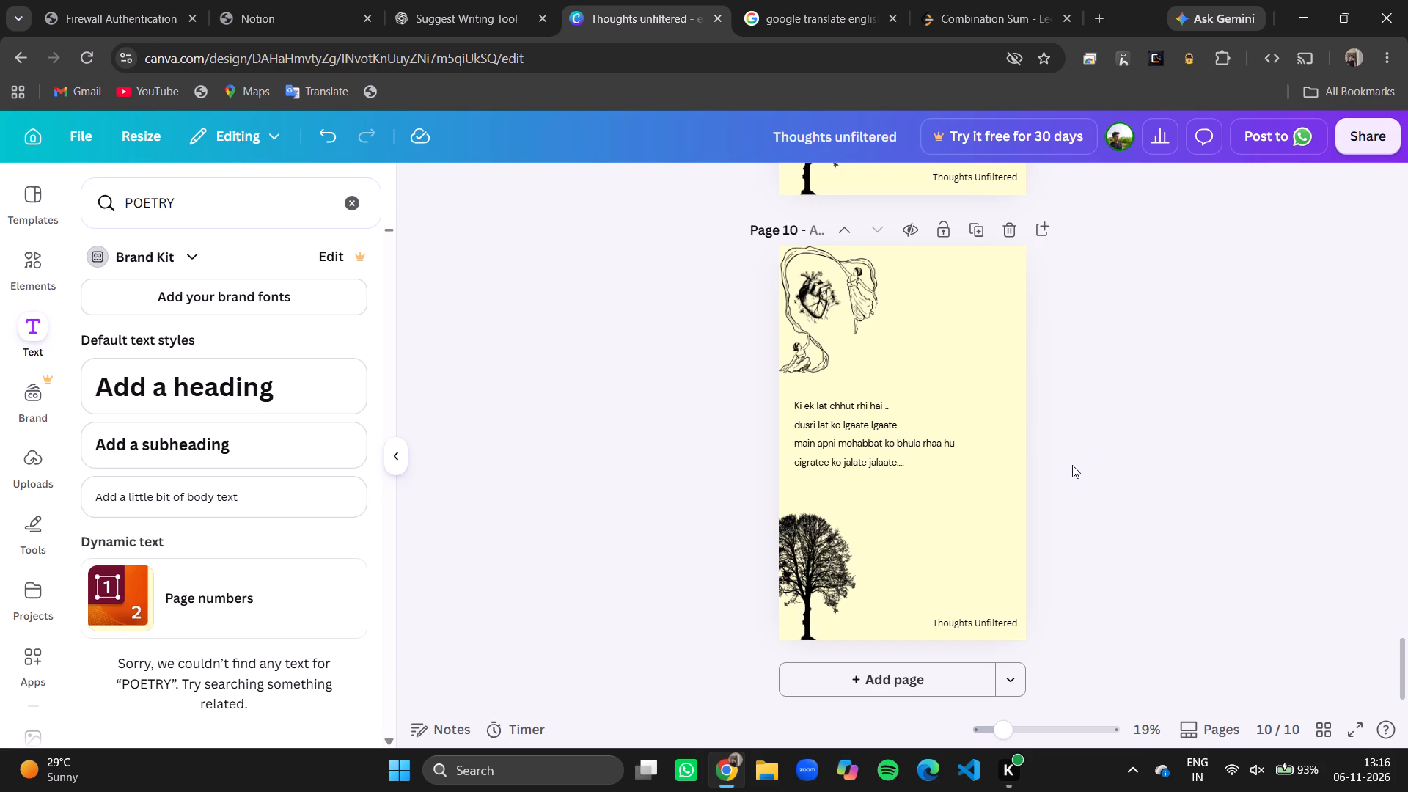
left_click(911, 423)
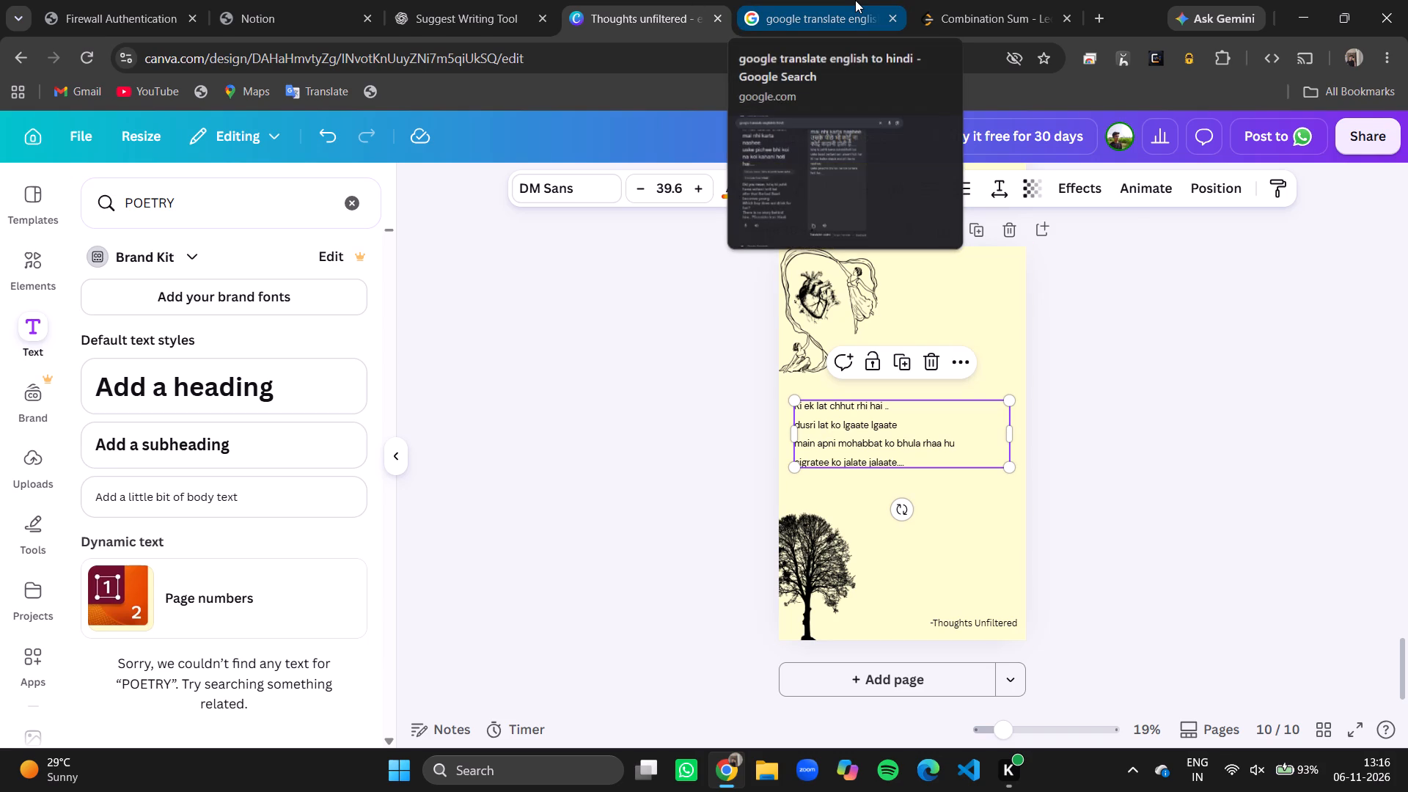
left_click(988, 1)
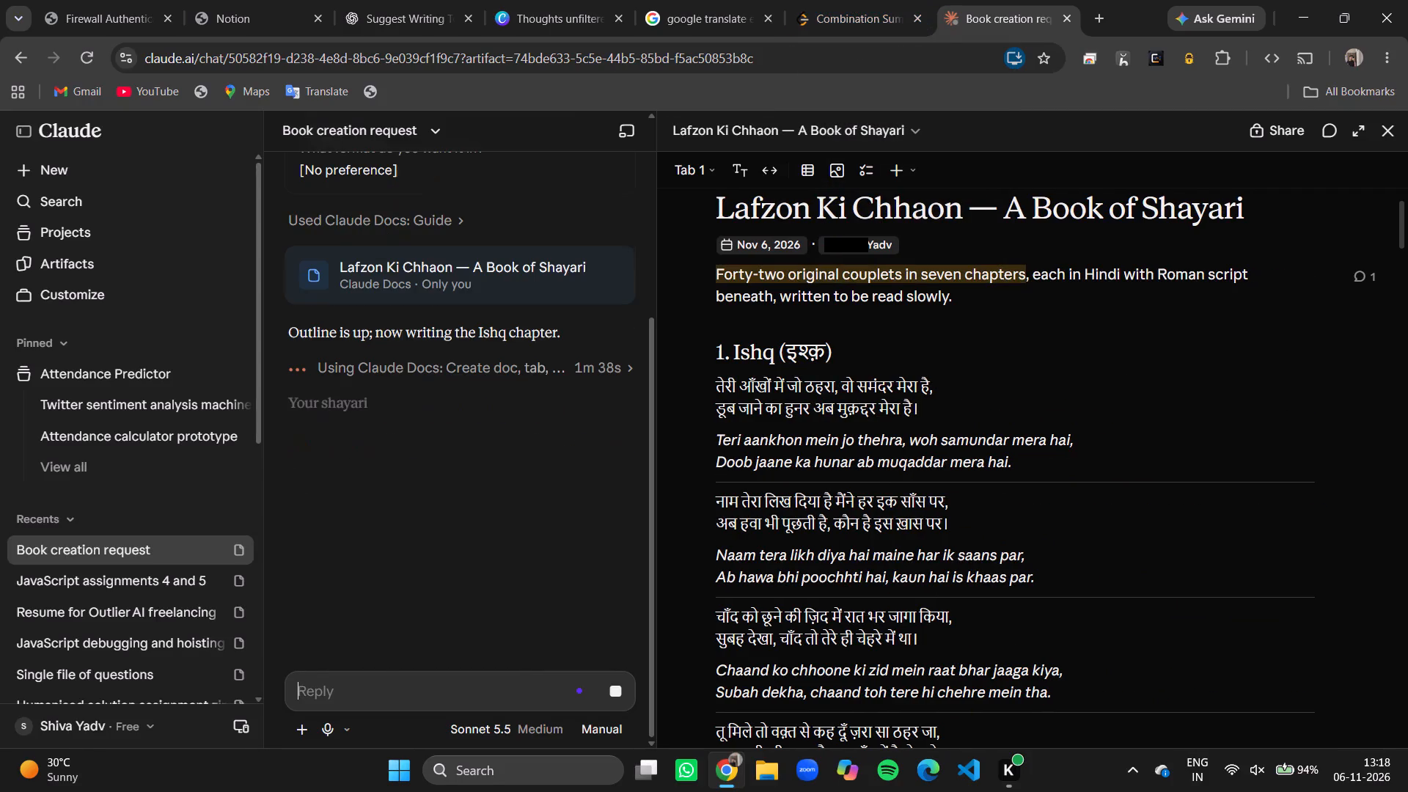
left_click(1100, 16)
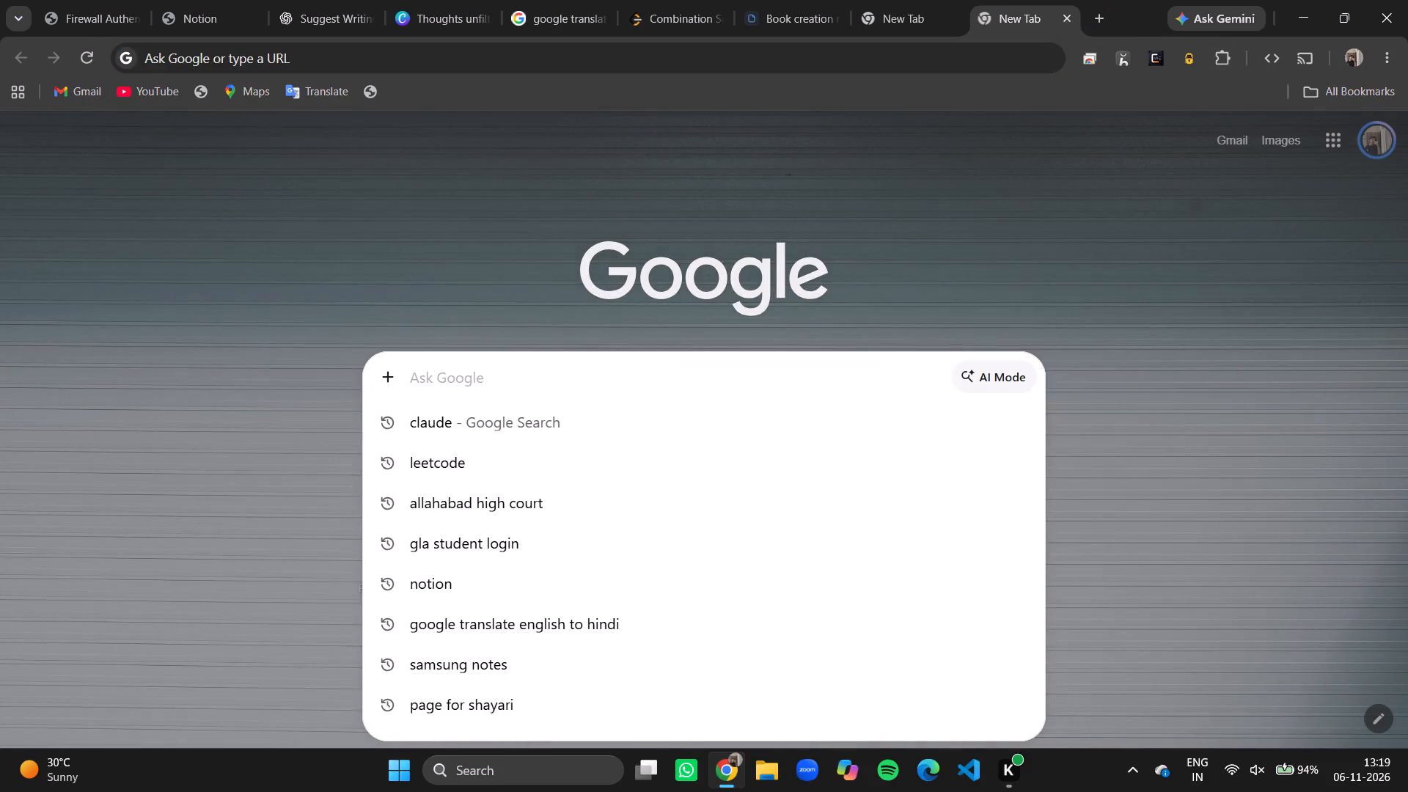
type("notion online")
key("Return")
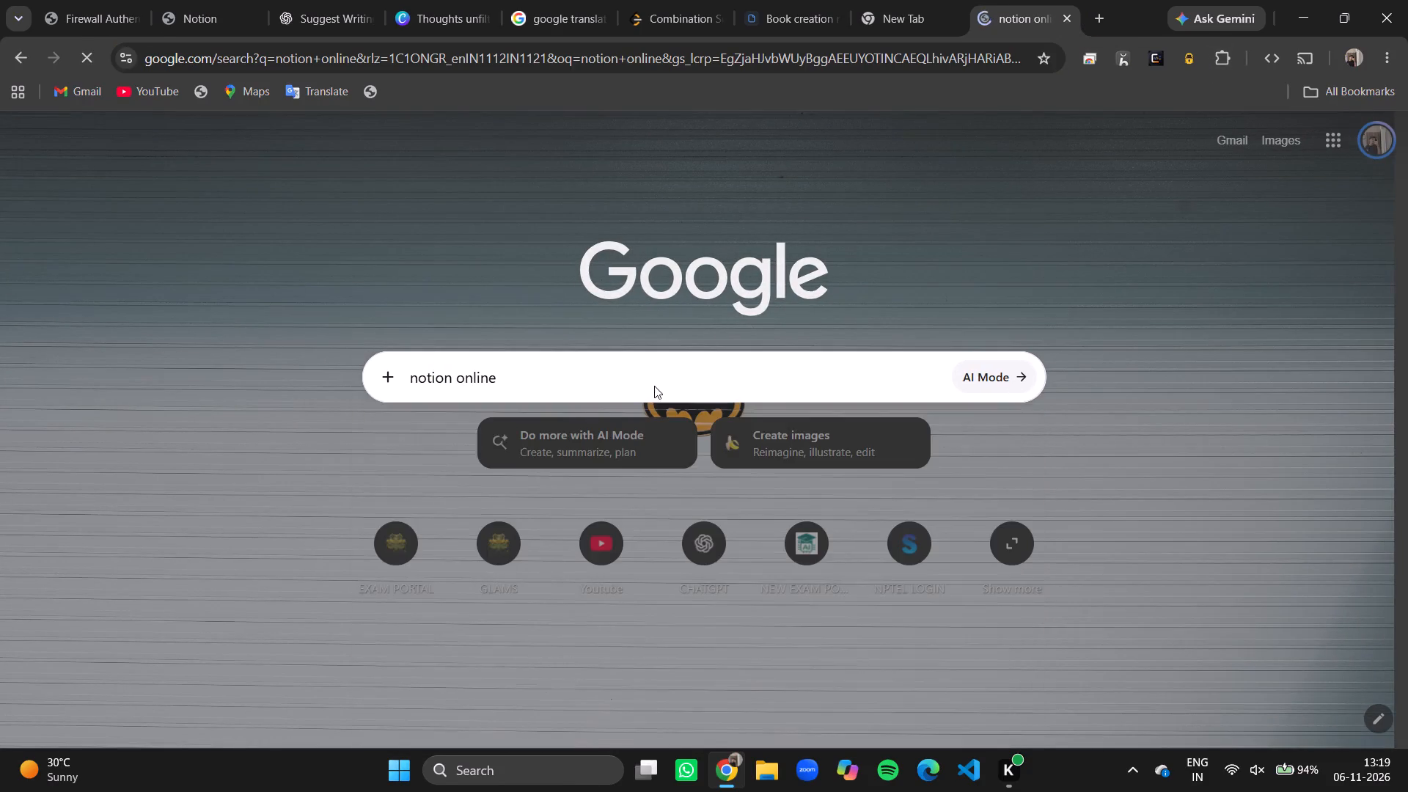
left_click(282, 318)
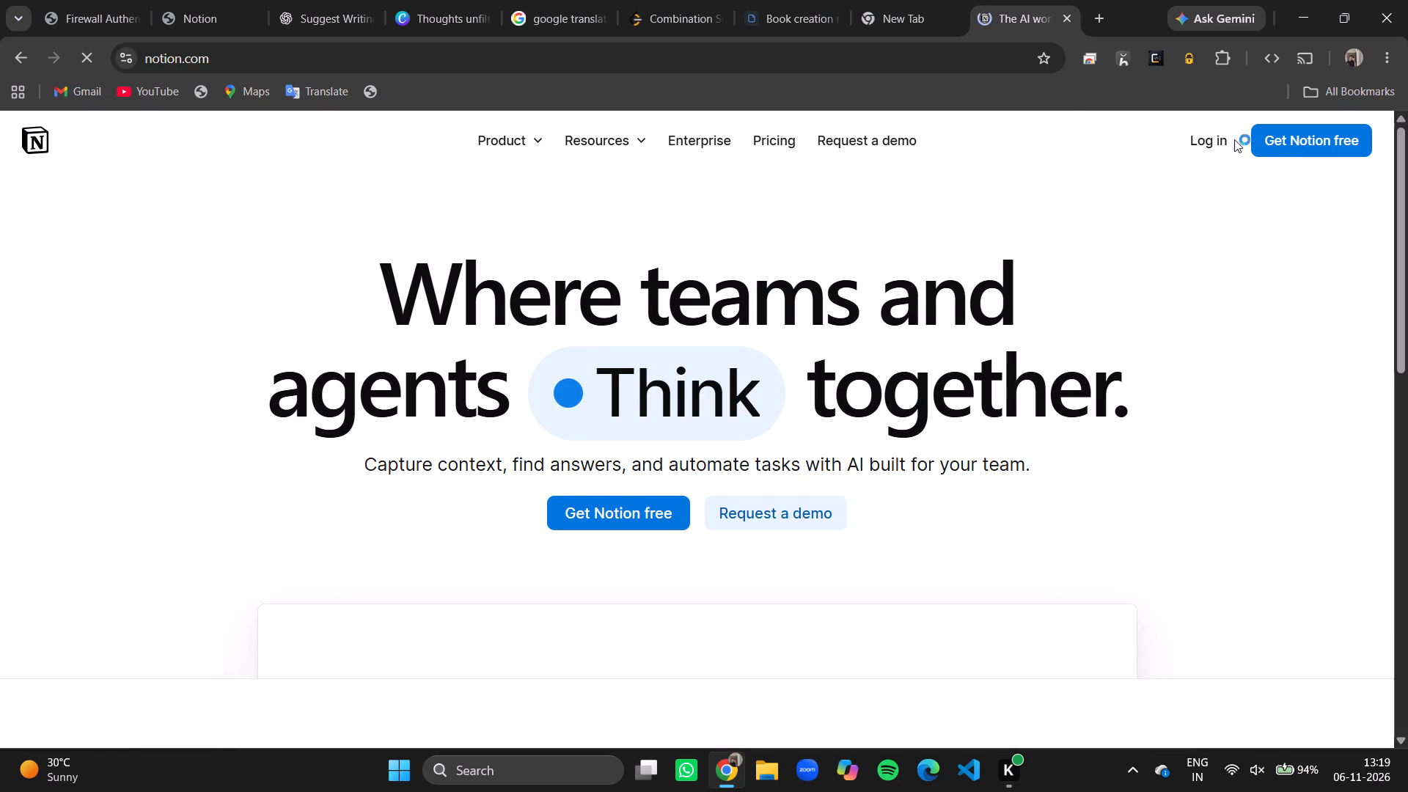
left_click(1204, 145)
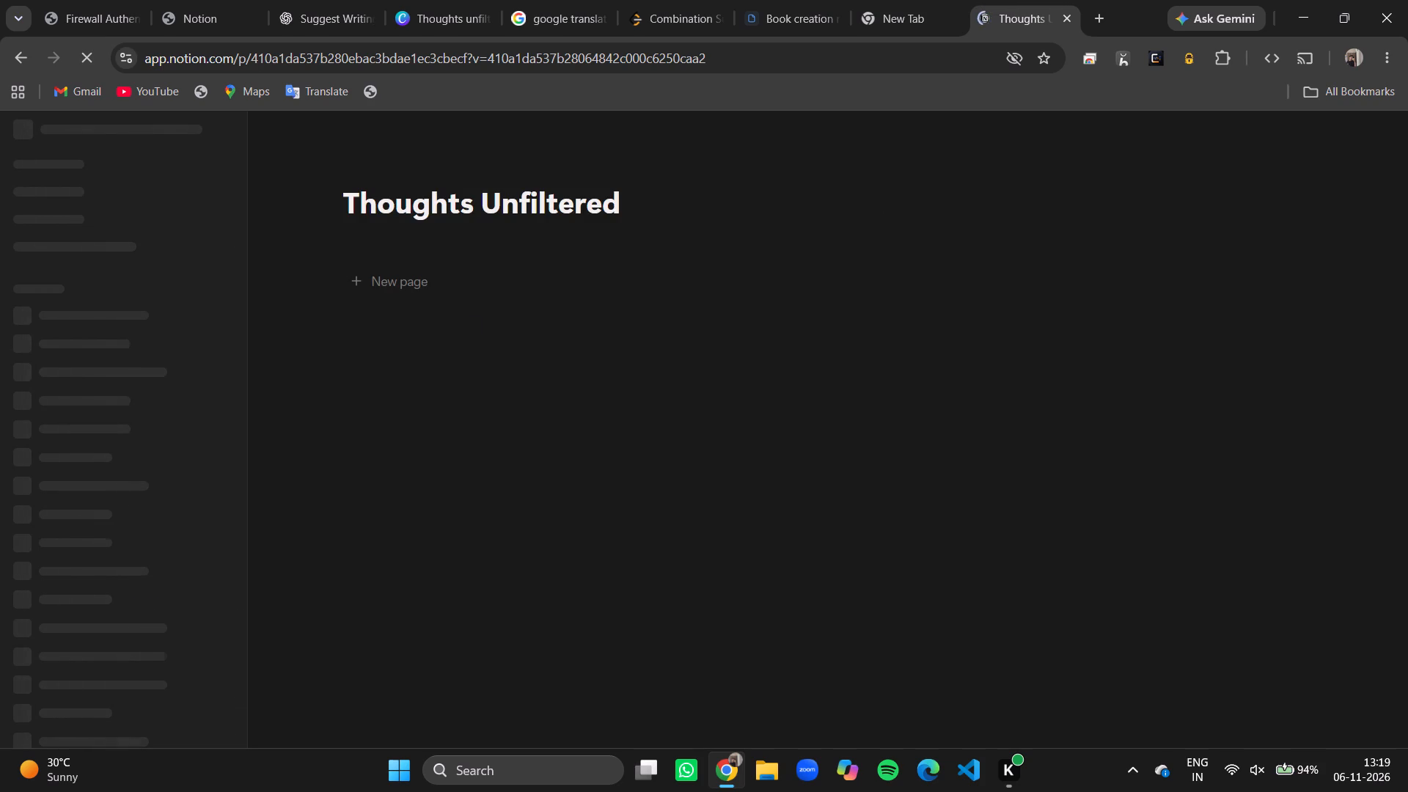
Add two new pages to the Thoughts Unfiltered list.
left_click(407, 285)
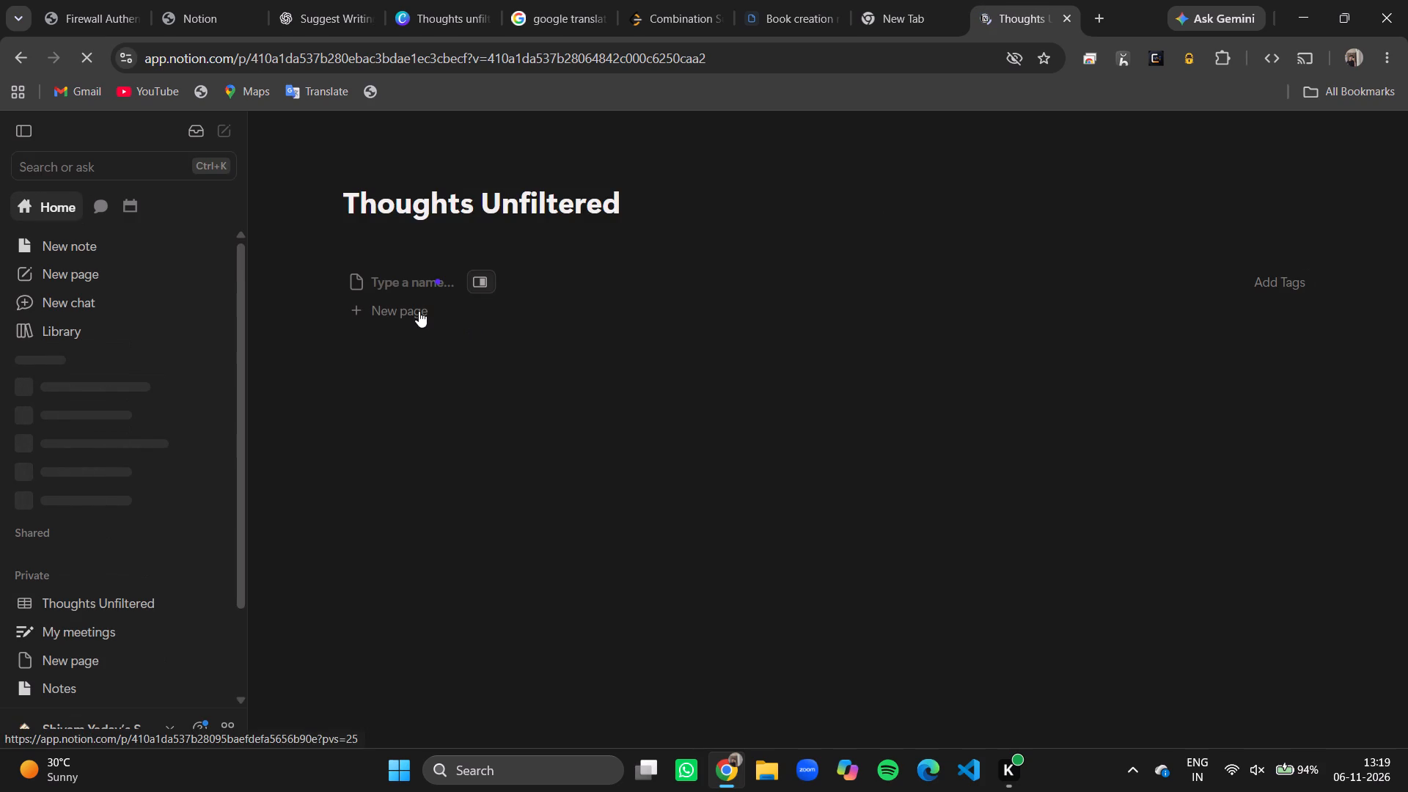
left_click(419, 320)
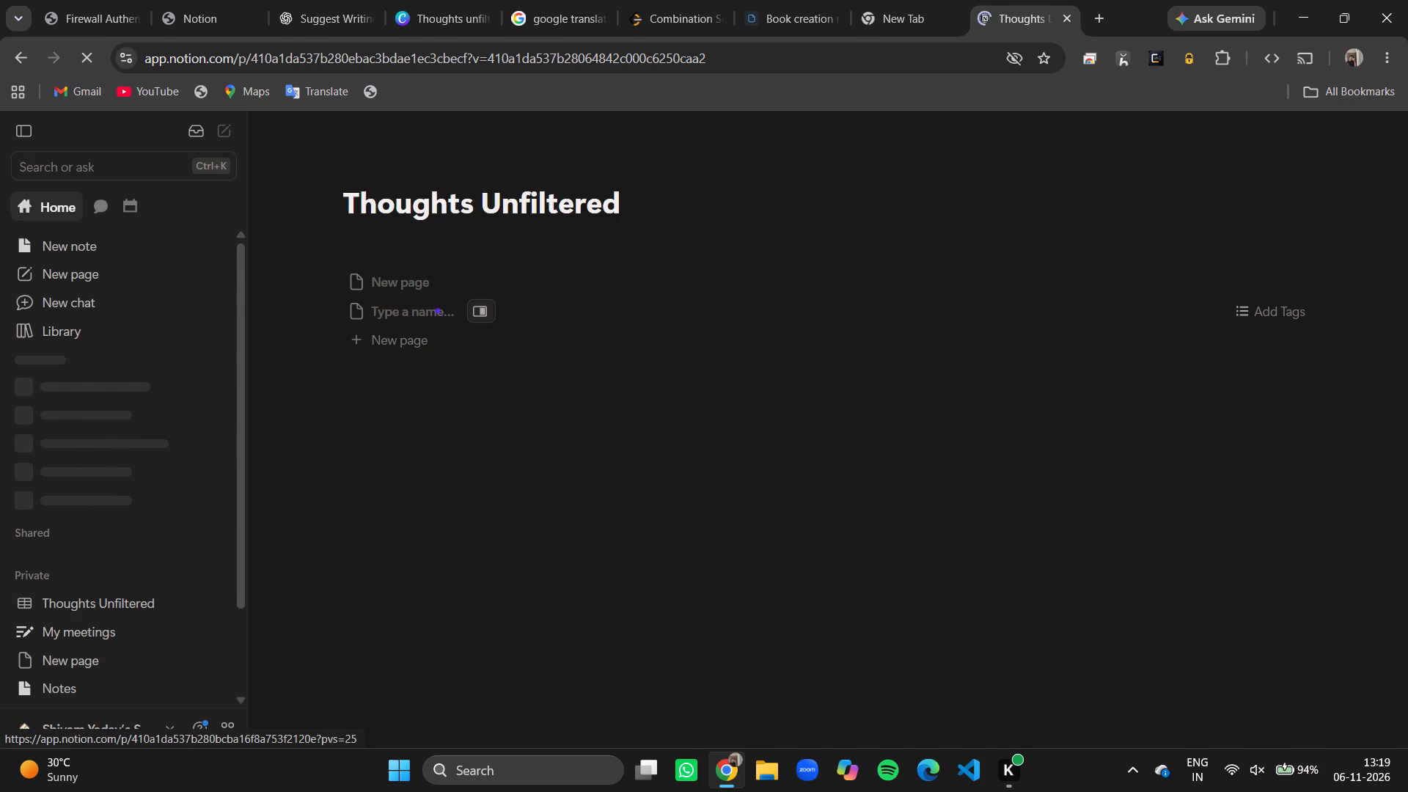
Open the first new page in the Thoughts Unfiltered list and title it "Ishq".
left_click(406, 285)
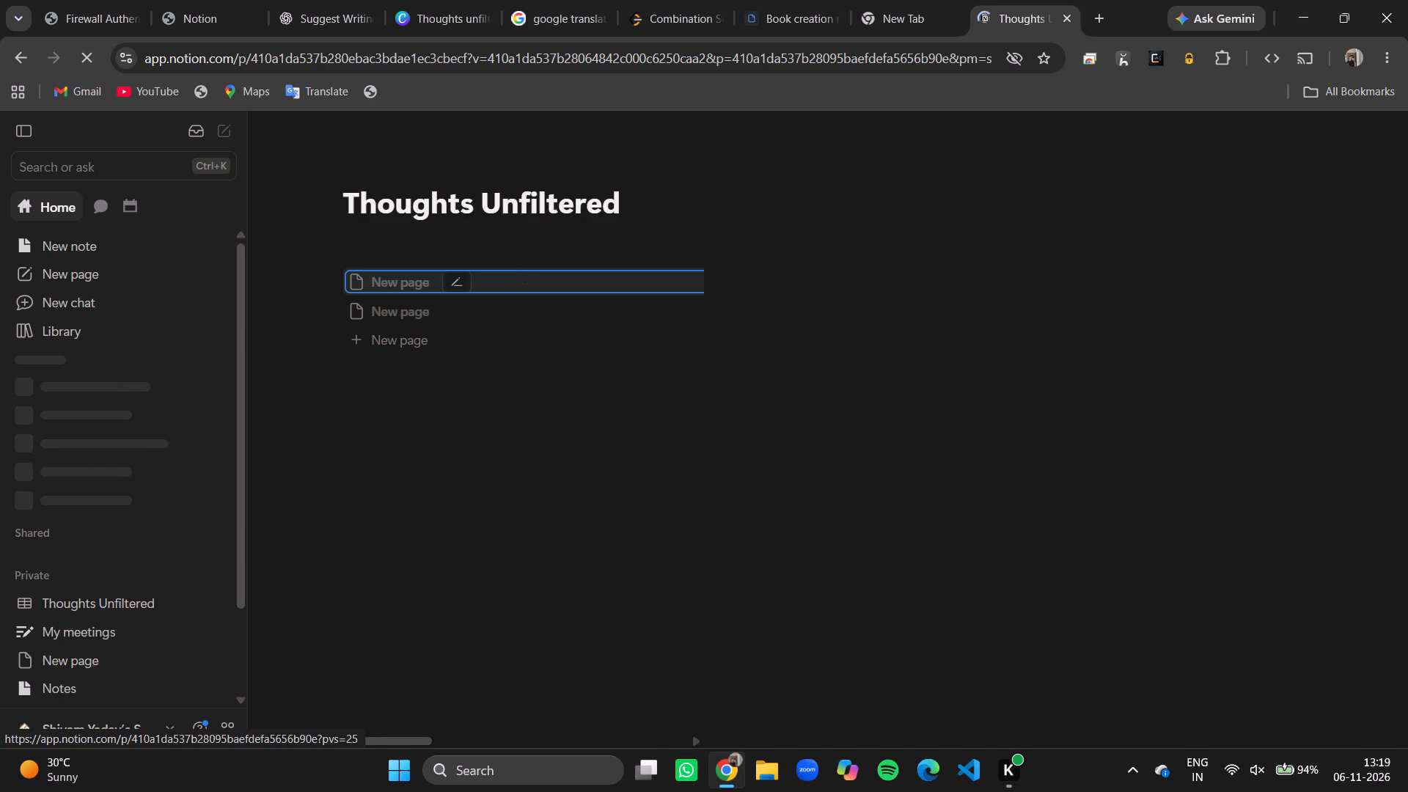
left_click(593, 237)
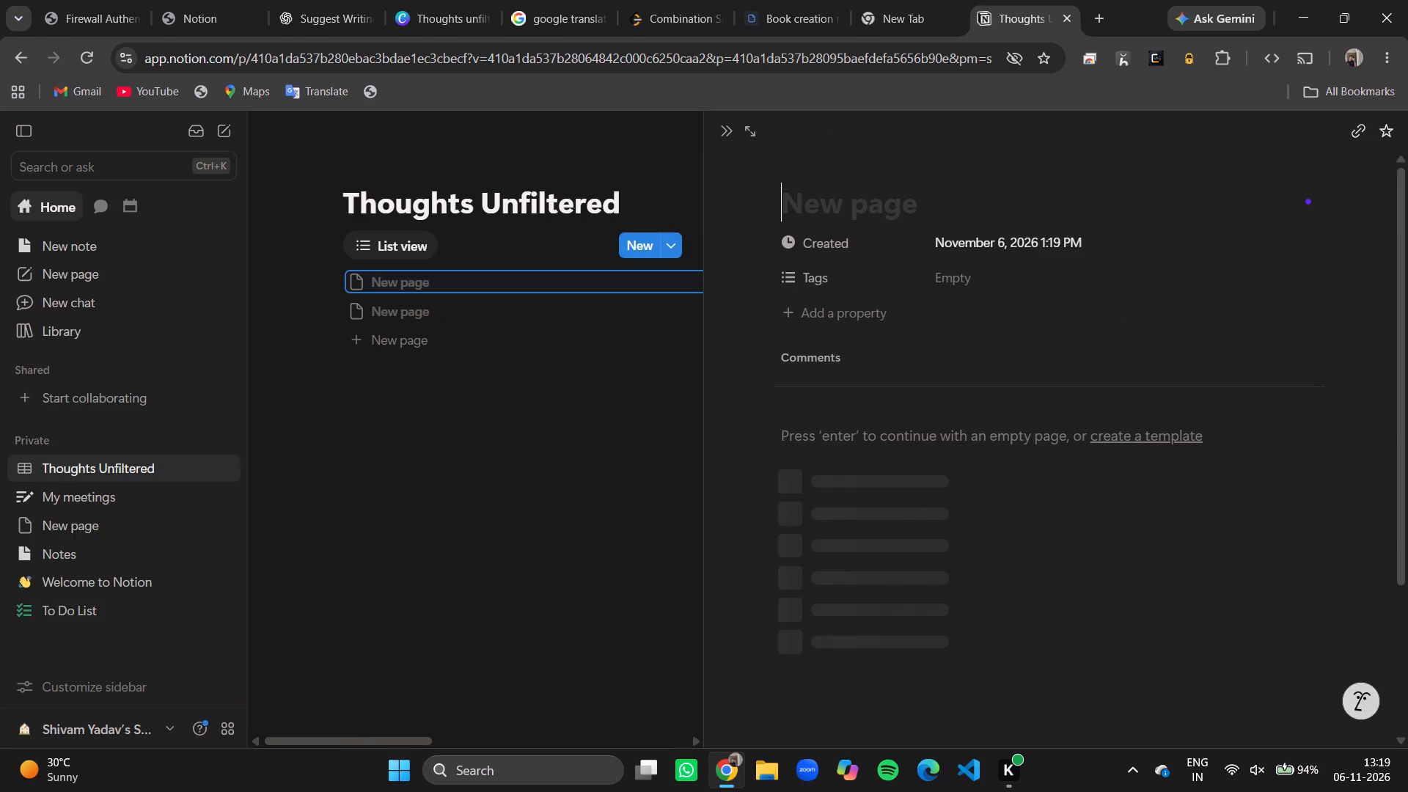
left_click(591, 506)
left_click(730, 137)
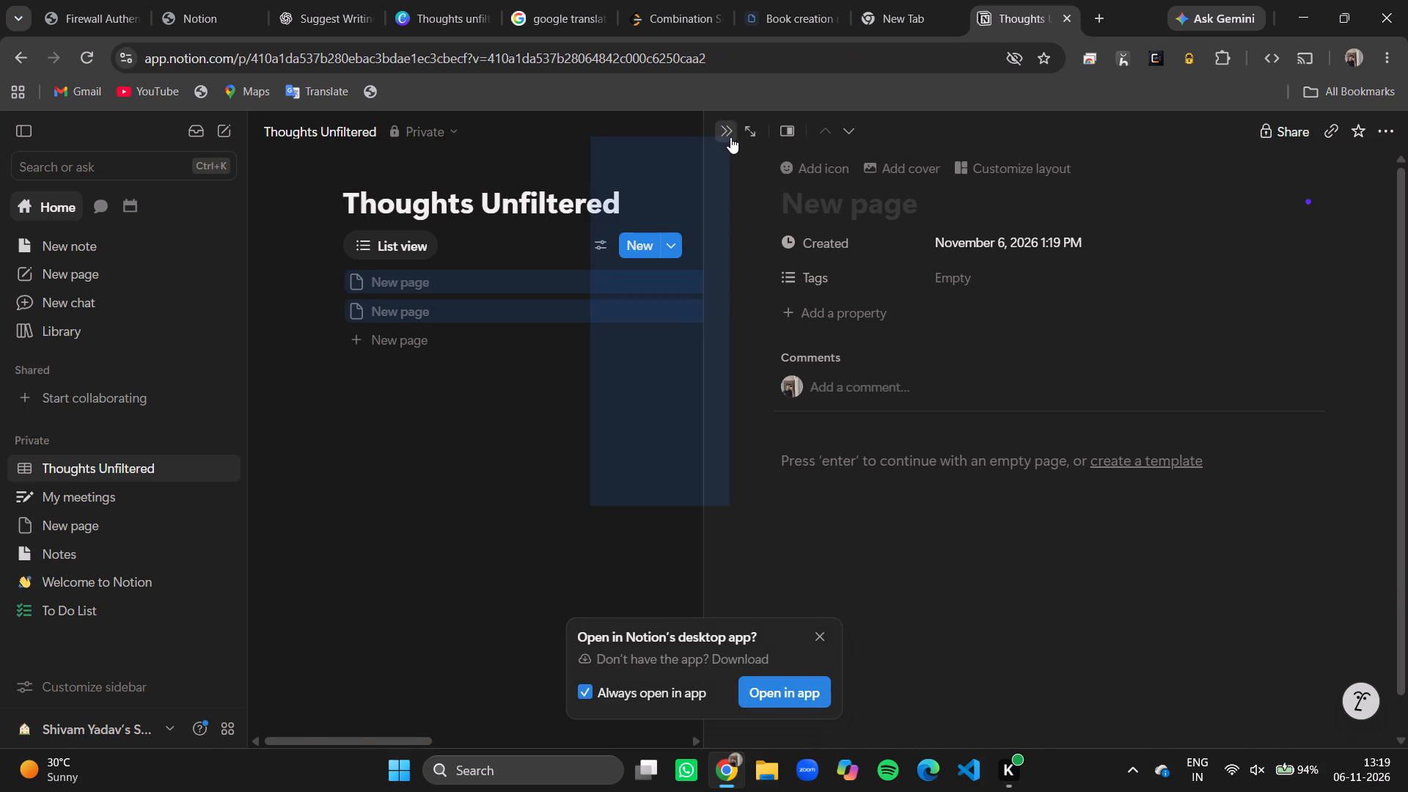
left_click(416, 290)
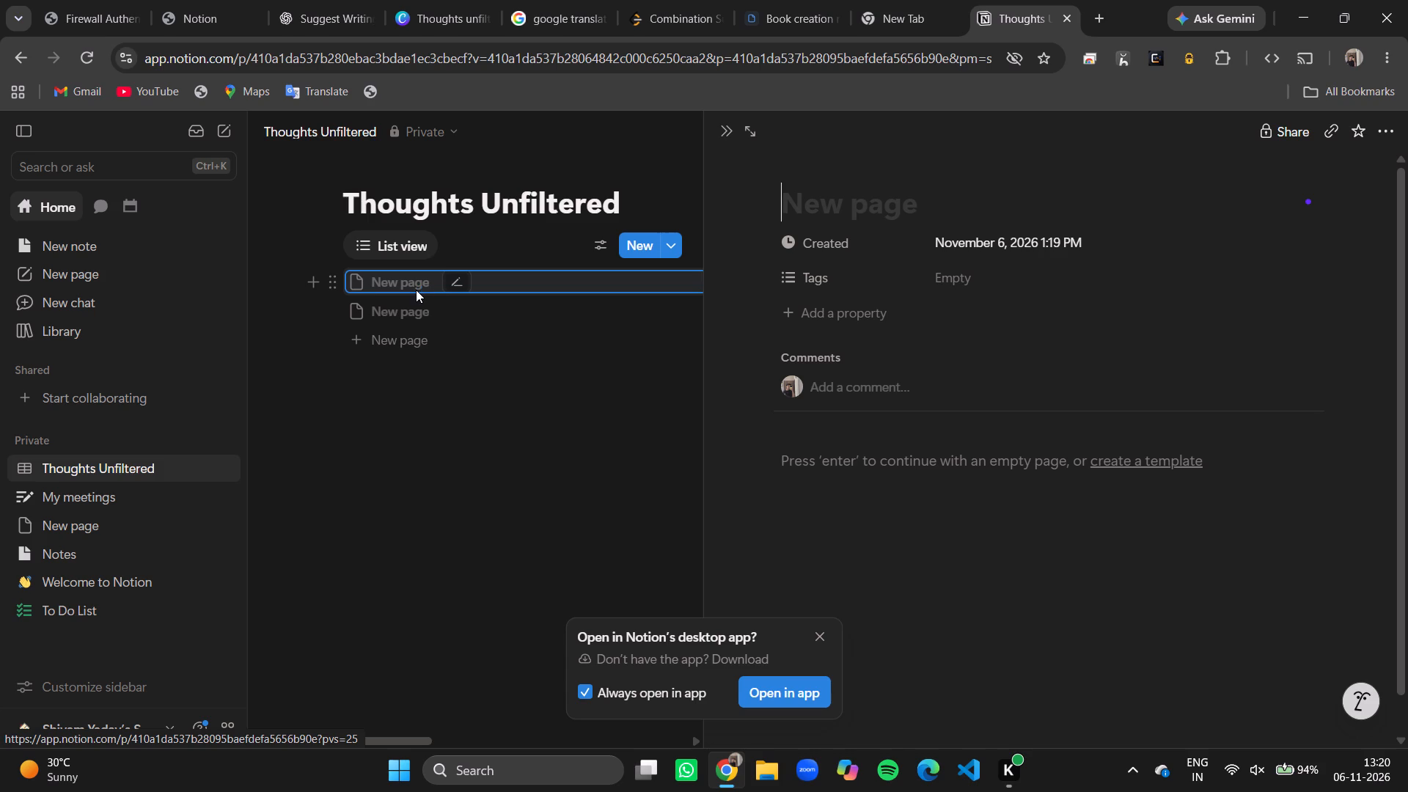
left_click(808, 214)
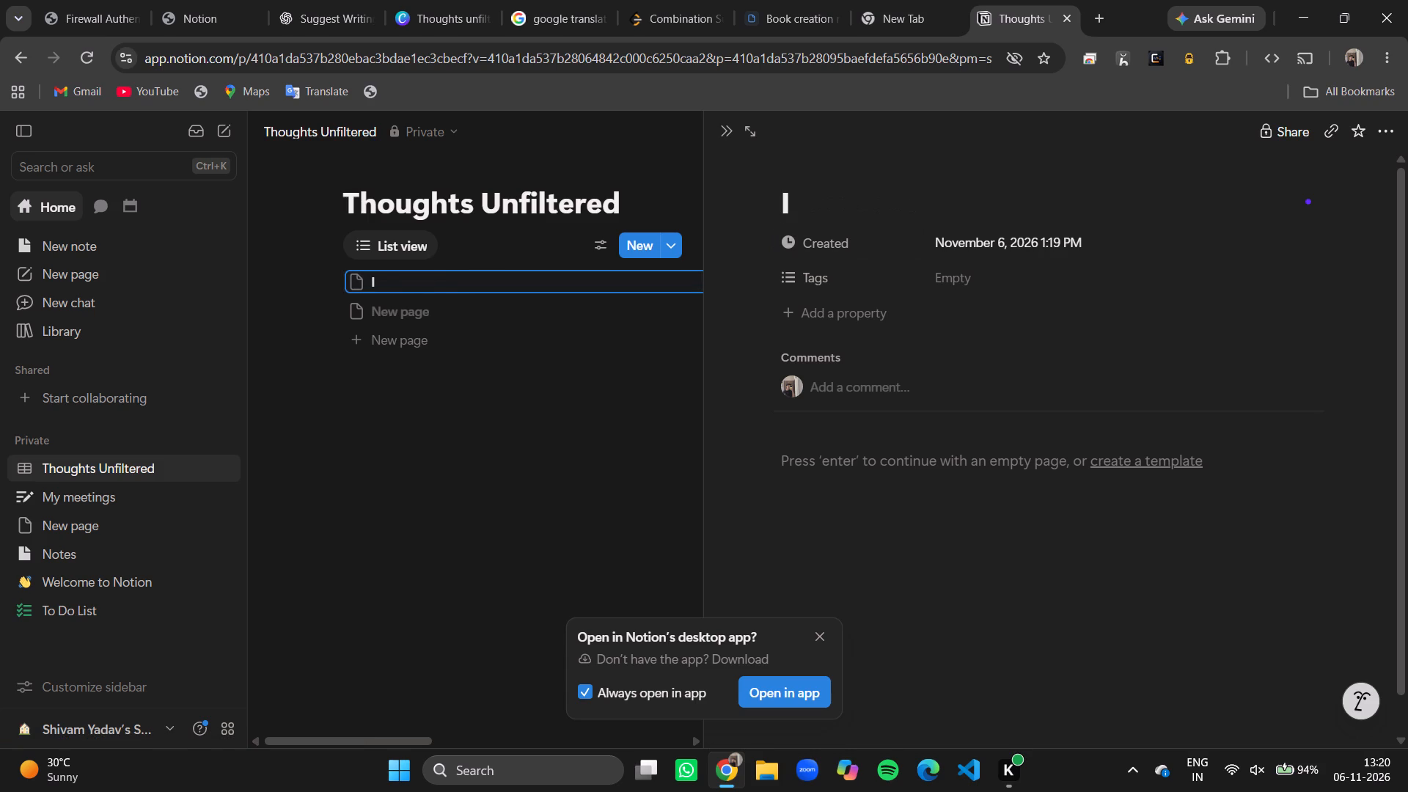
type("sqh")
key("BackSpace")
key("BackSpace")
type("hq")
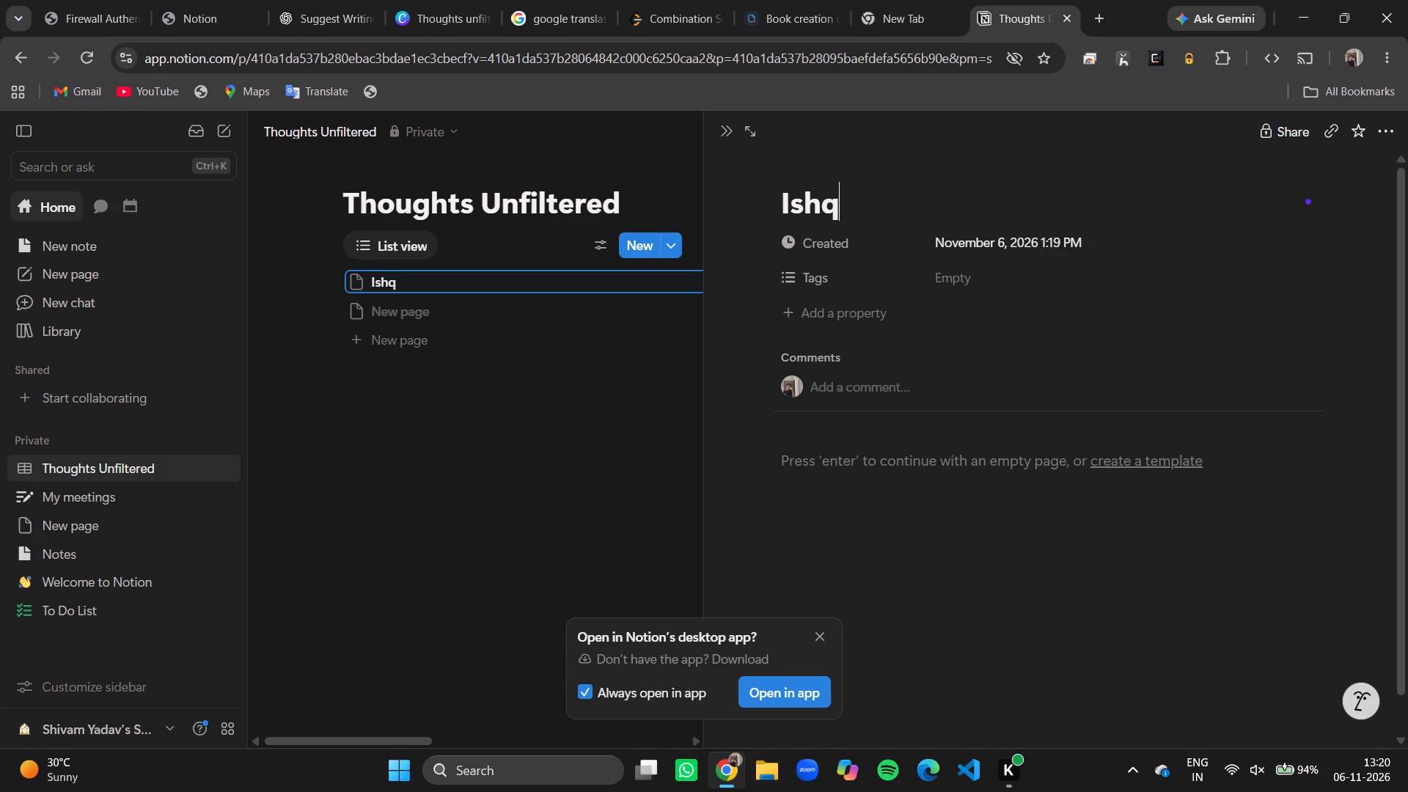
key("space")
key("BackSpace")
Extend the open page's title to "Bewafa Ishq".
key("Left")
key("Left")
key("Left")
key("Left")
type("ew")
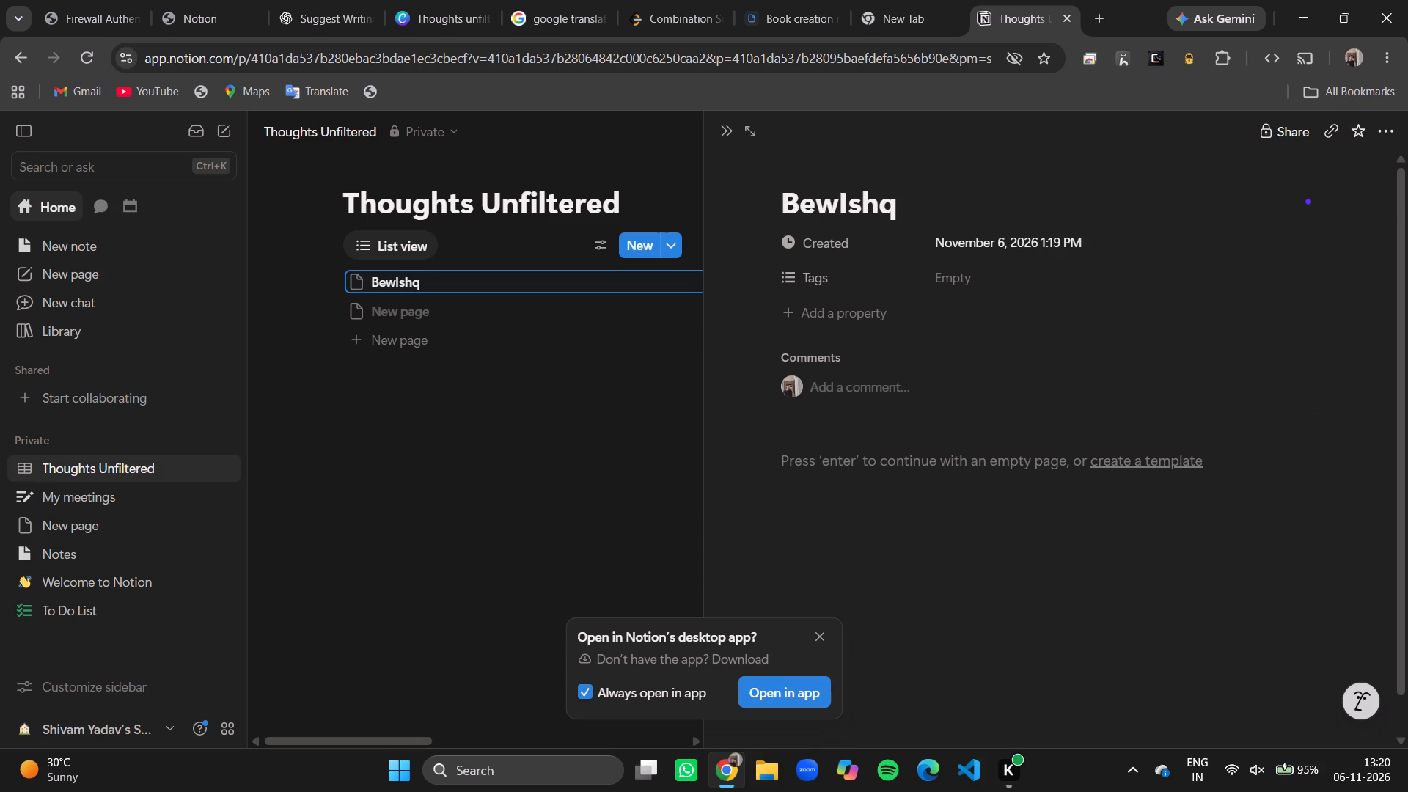
key("a")
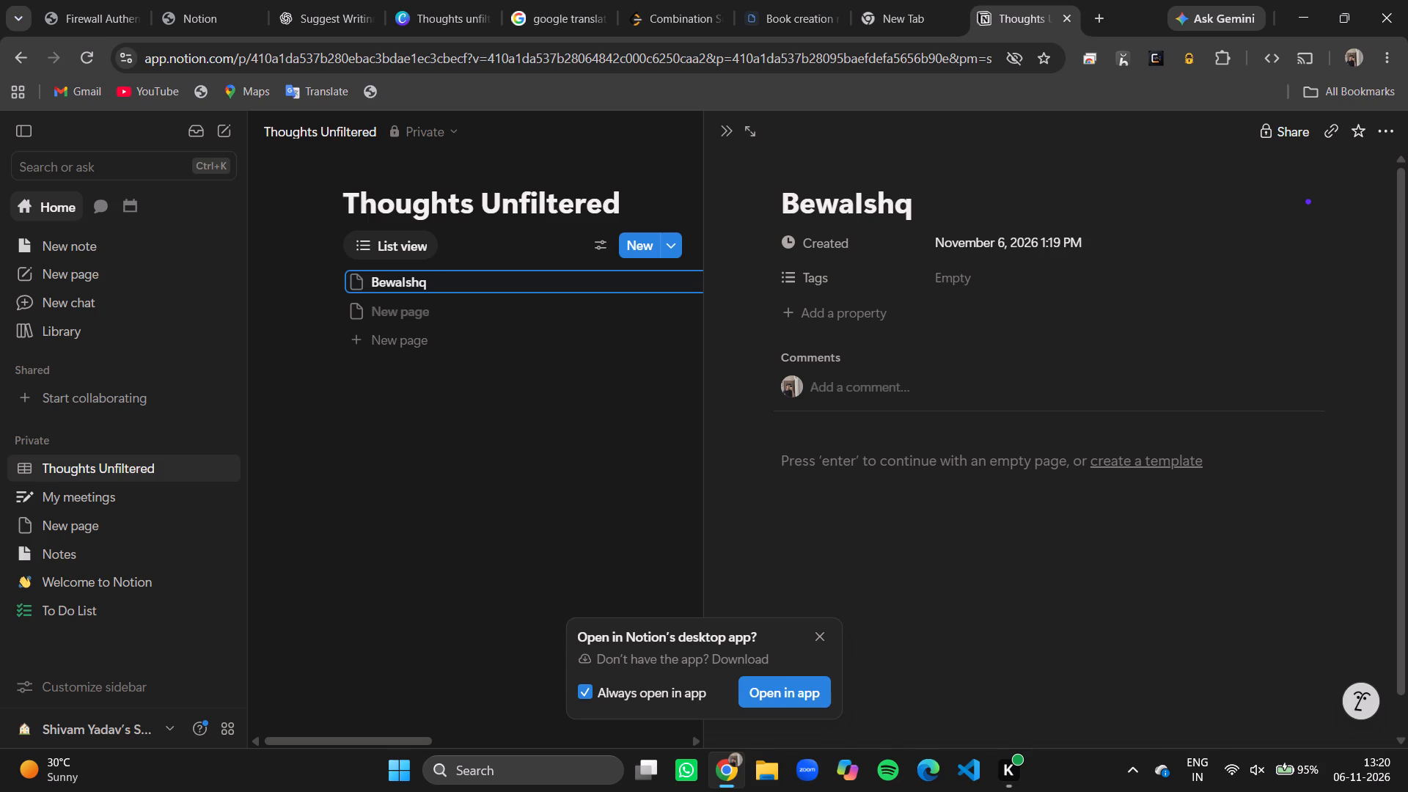
type("fa")
key("space")
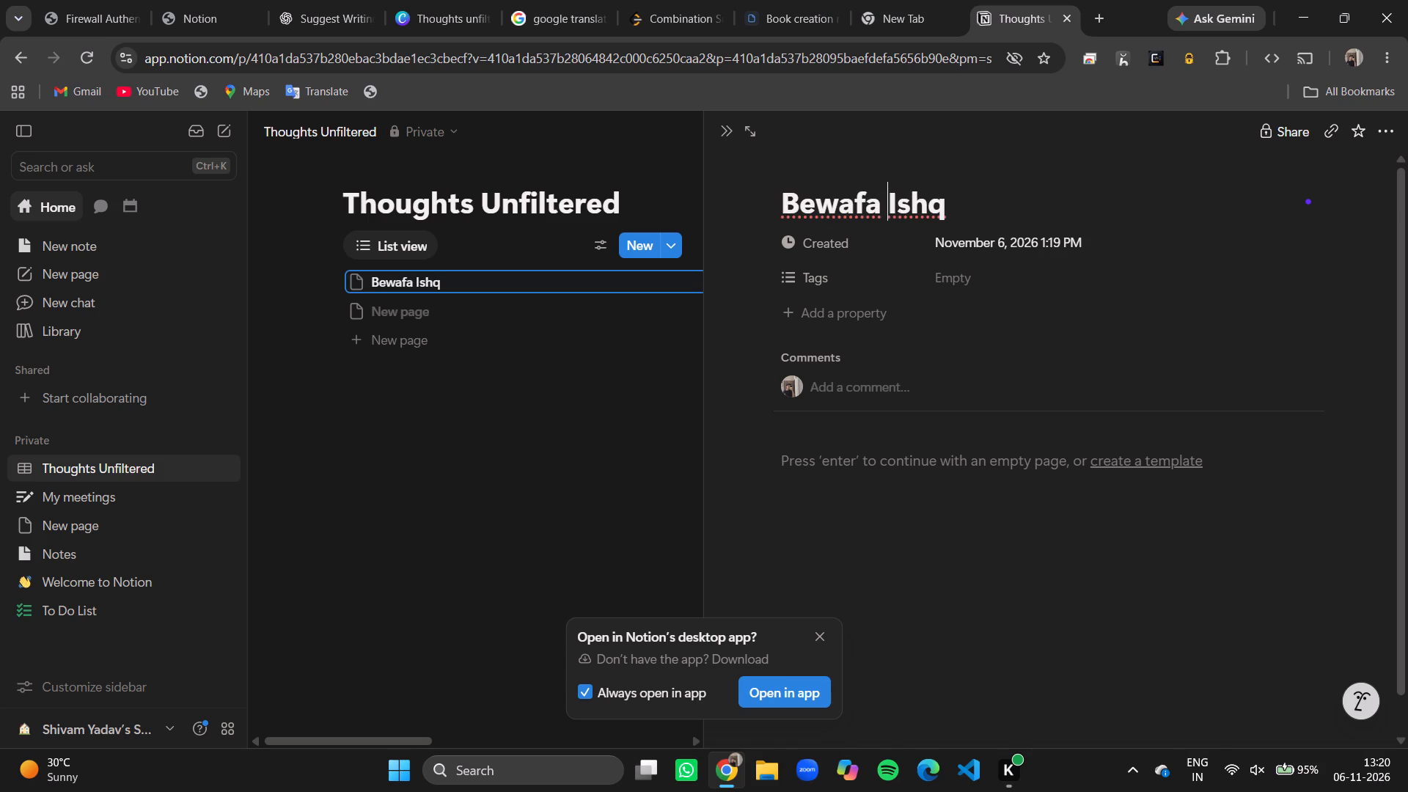
left_click(965, 208)
Examine the Tags property's options and the types available for adding a new property to the Bewafa Ishq page.
left_click(829, 288)
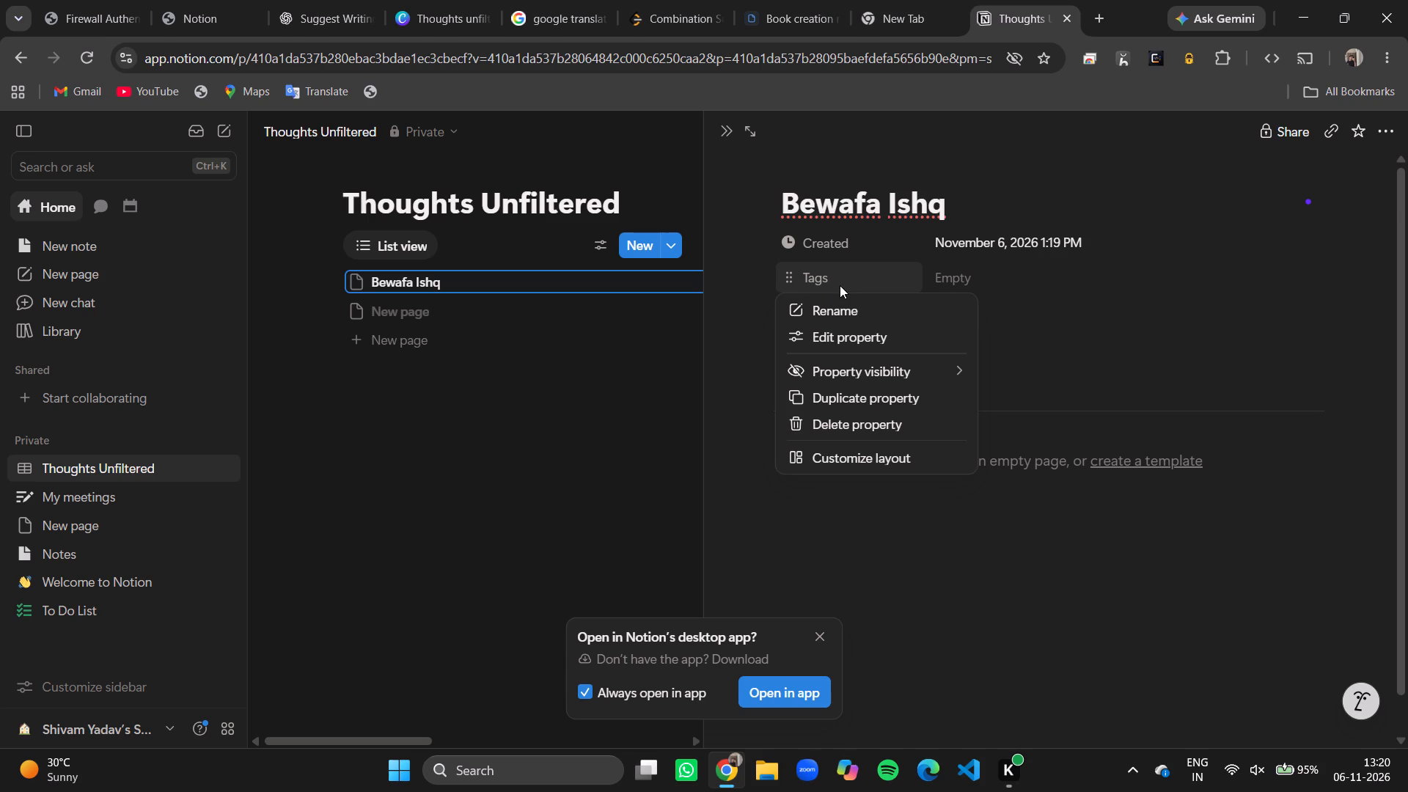
left_click(1027, 377)
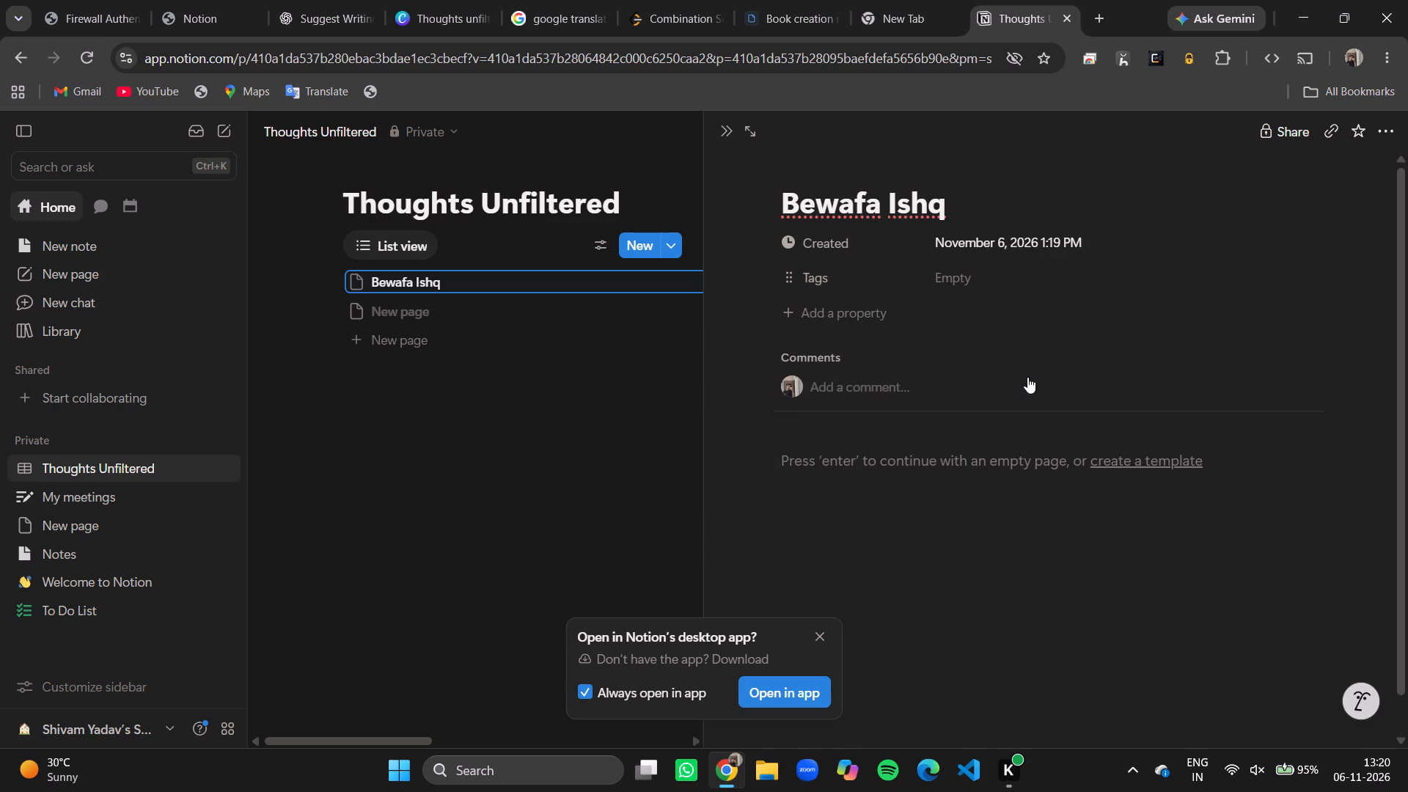
left_click(851, 318)
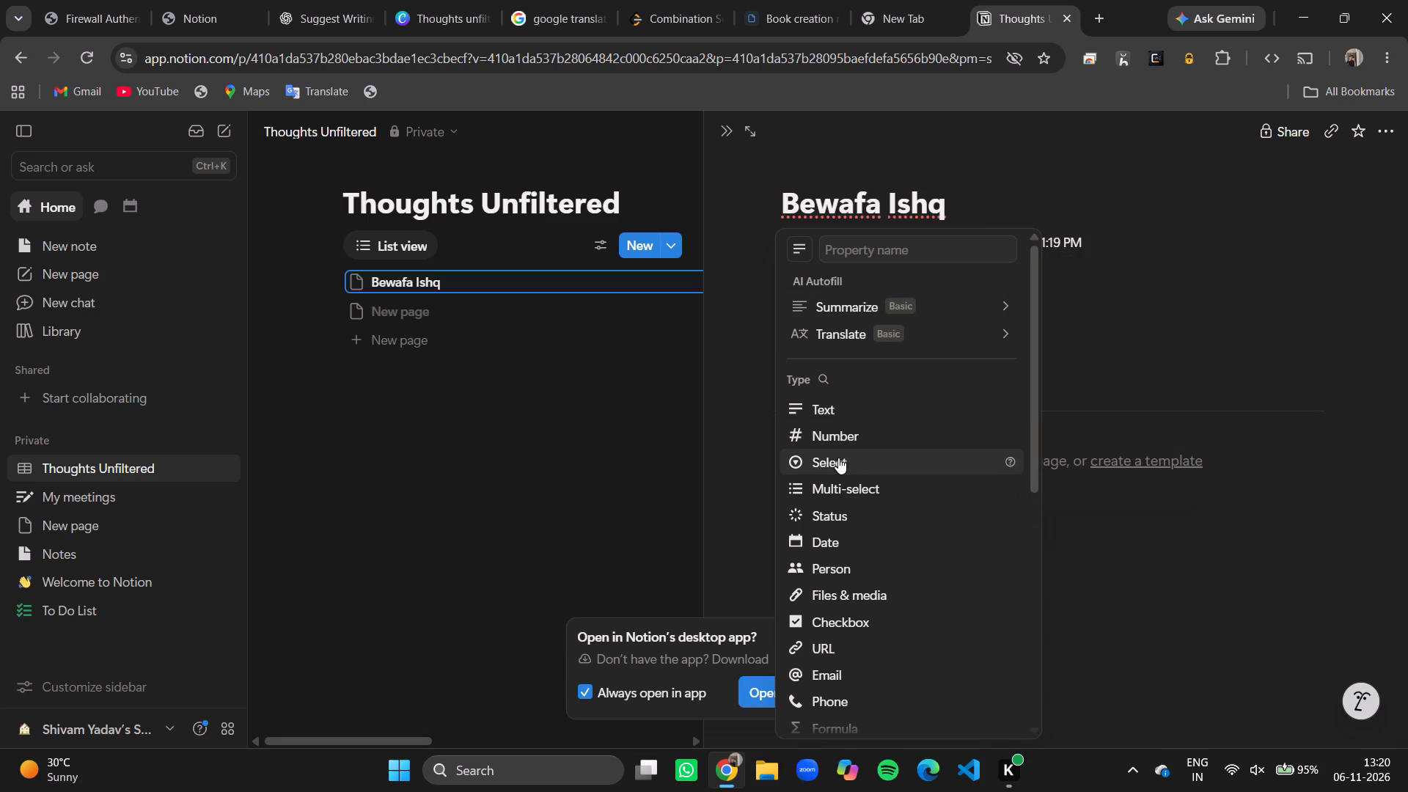
scroll(831, 653, "down", 1)
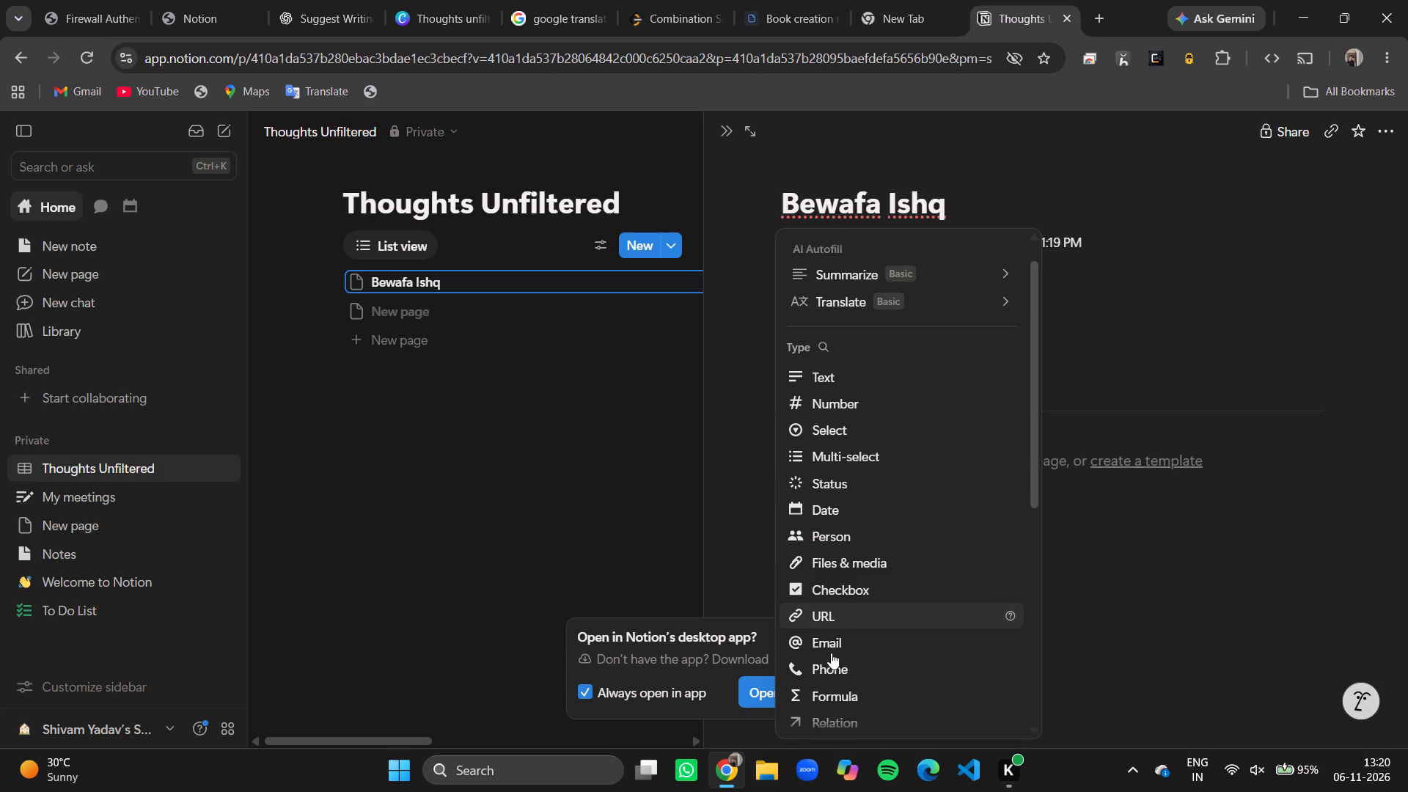
scroll(831, 653, "down", 4)
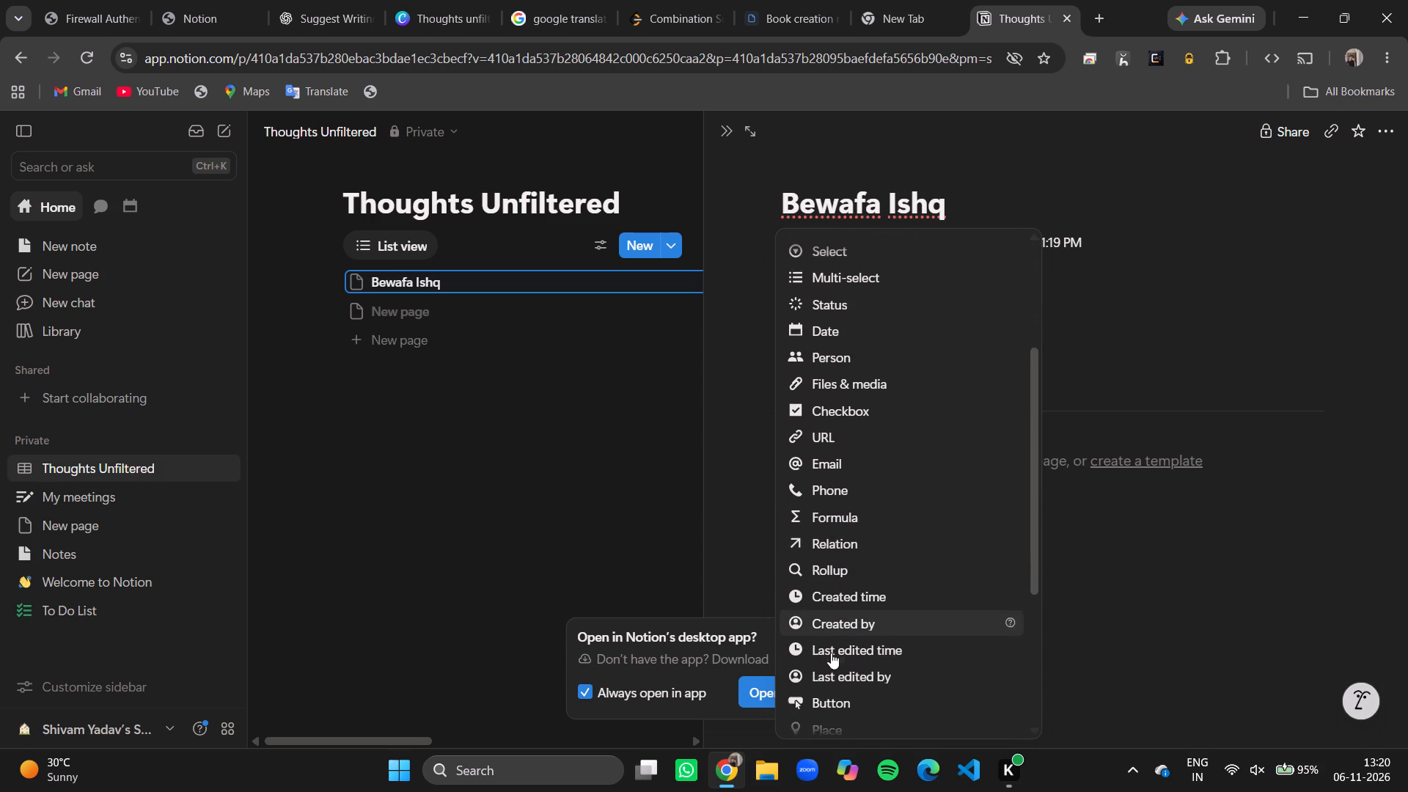
scroll(831, 653, "down", 1)
left_click(1151, 560)
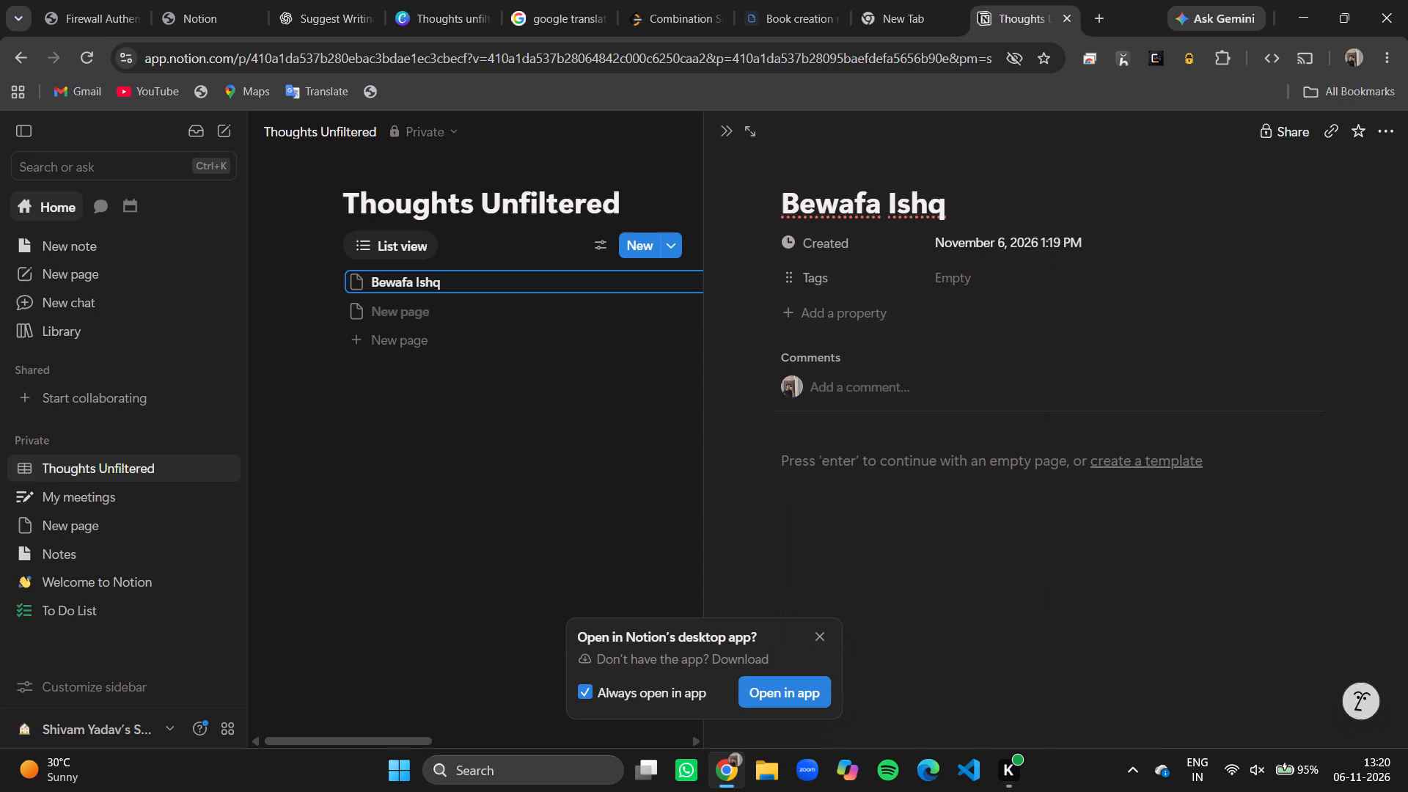
left_click(818, 631)
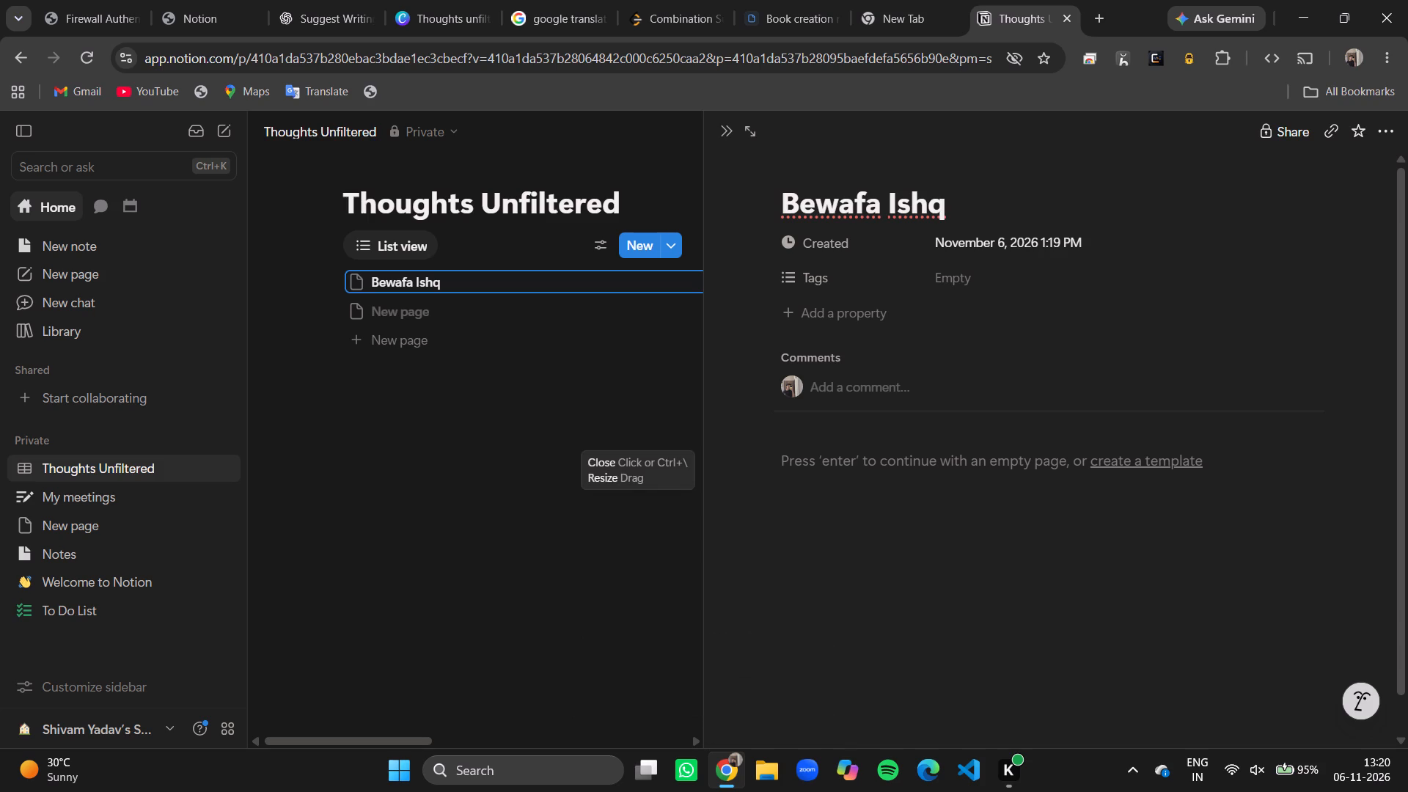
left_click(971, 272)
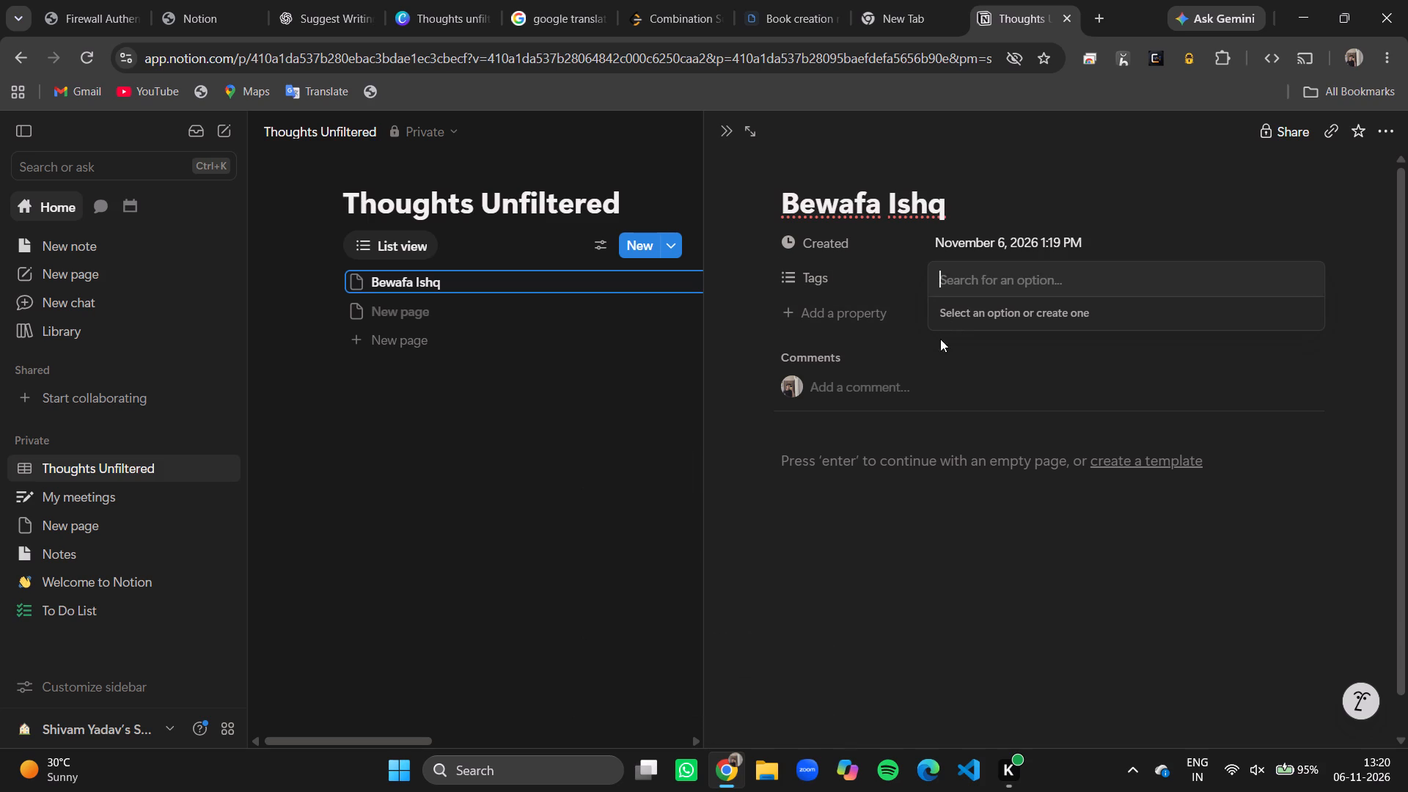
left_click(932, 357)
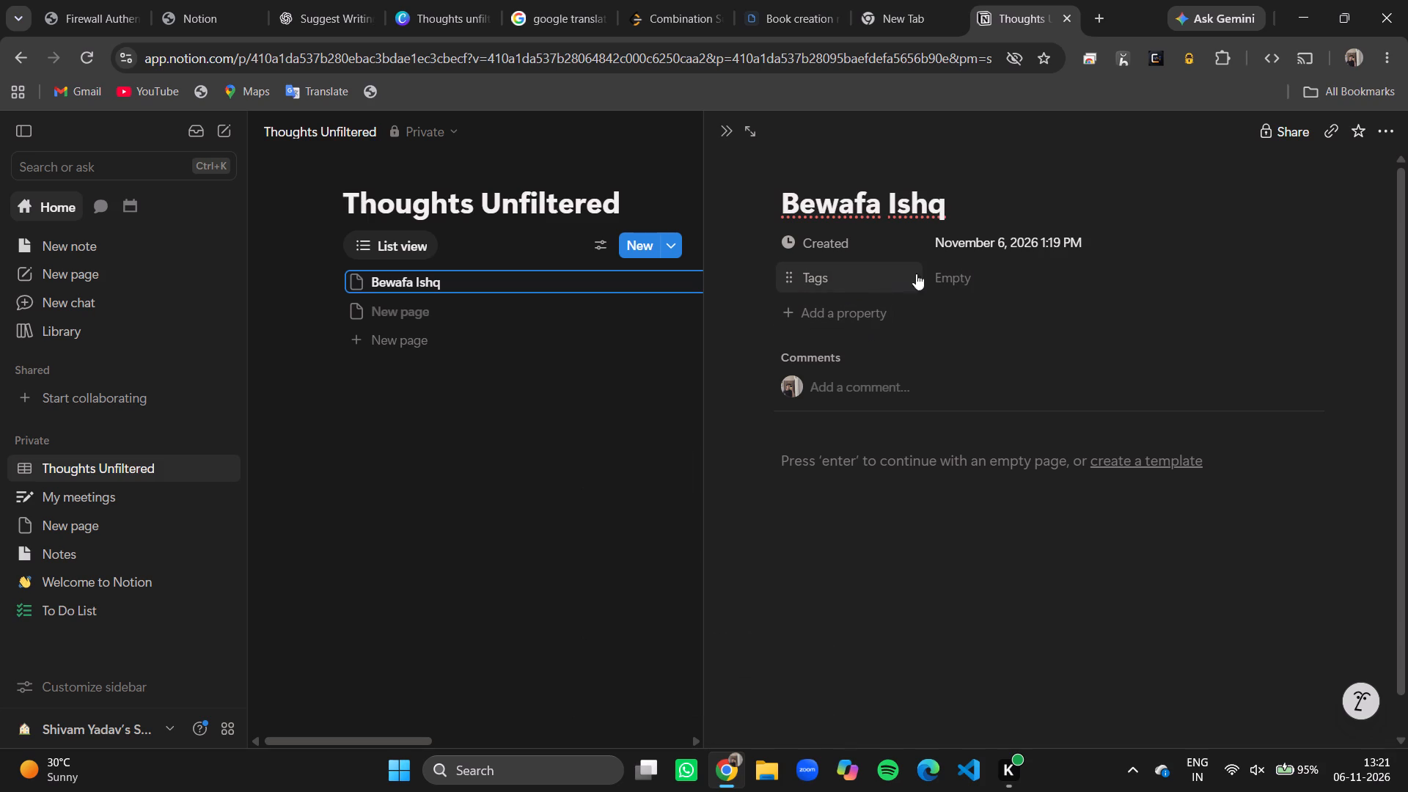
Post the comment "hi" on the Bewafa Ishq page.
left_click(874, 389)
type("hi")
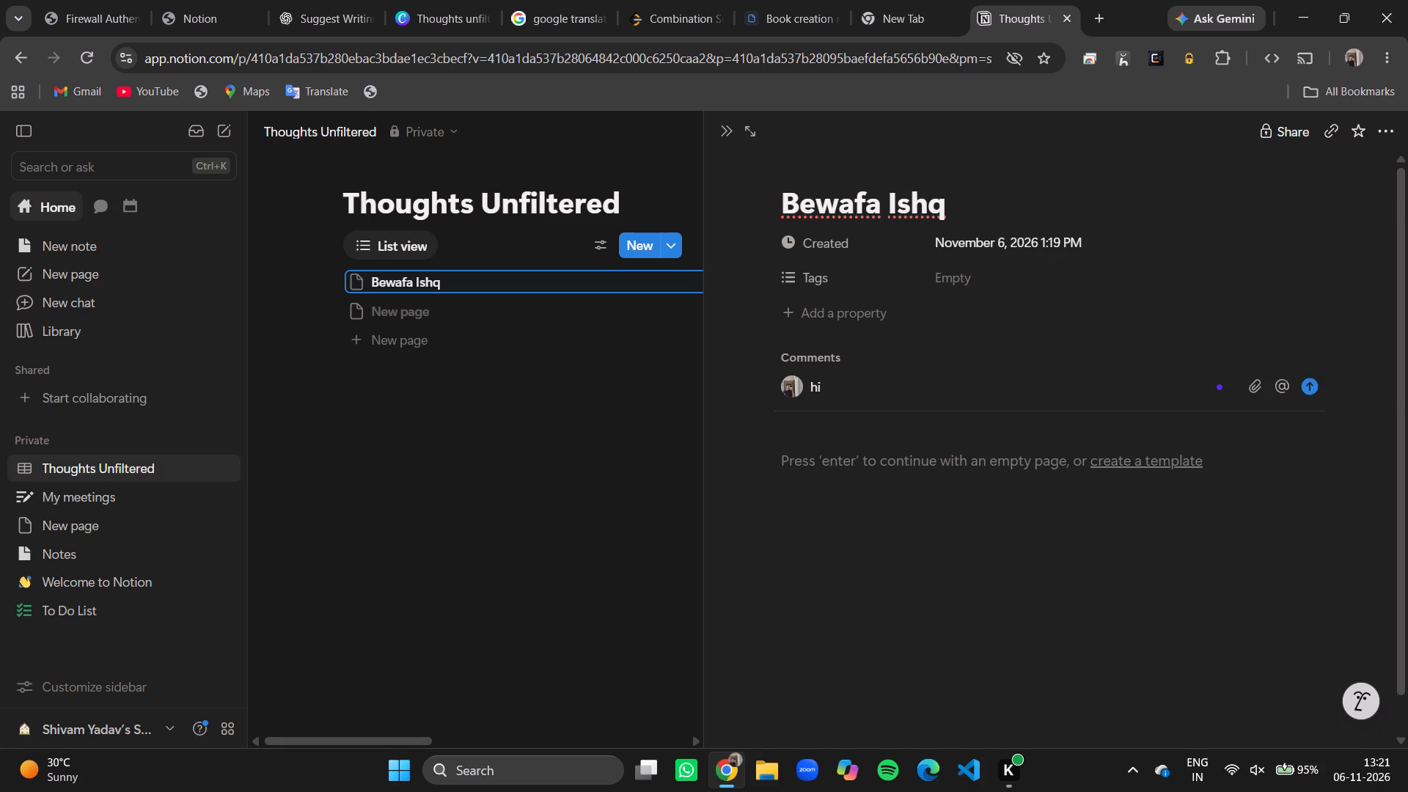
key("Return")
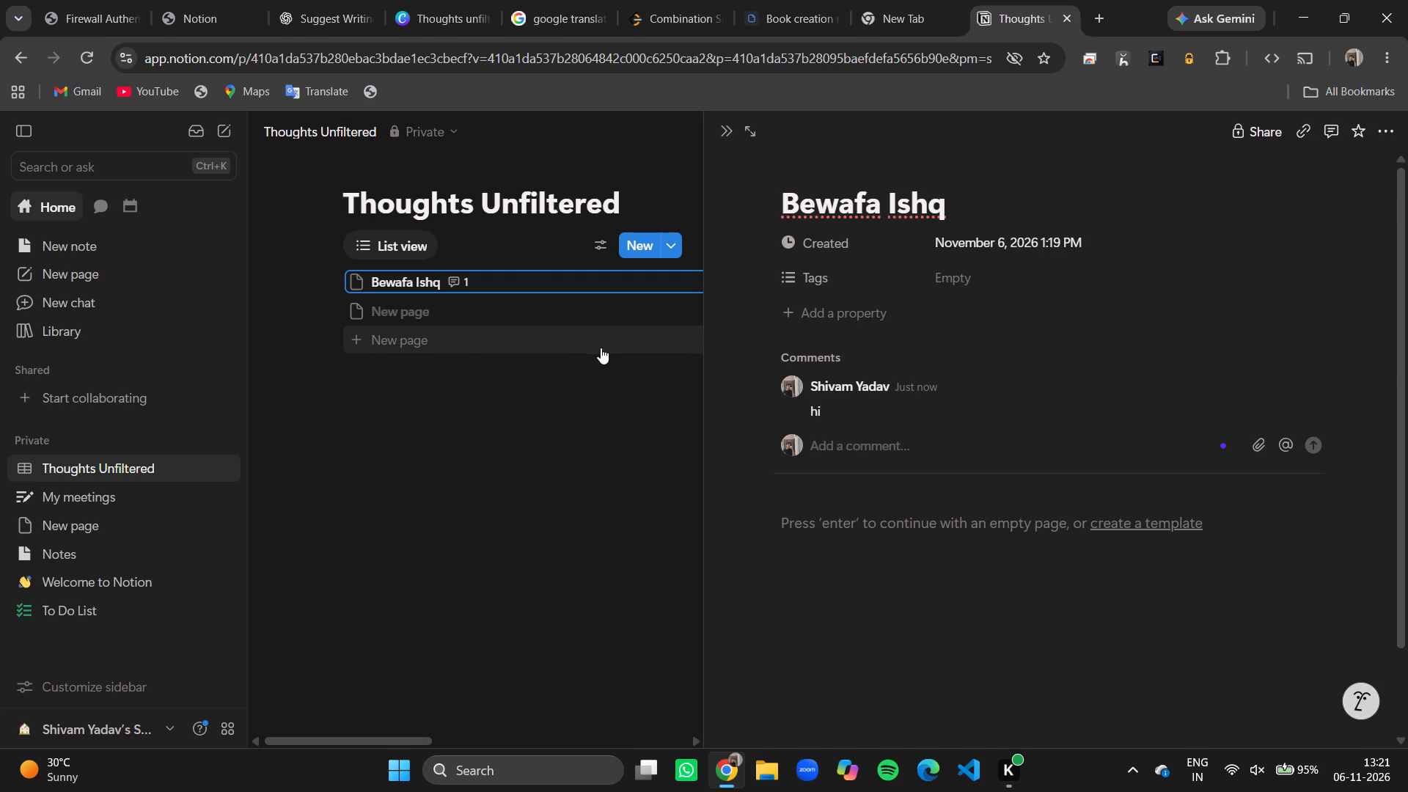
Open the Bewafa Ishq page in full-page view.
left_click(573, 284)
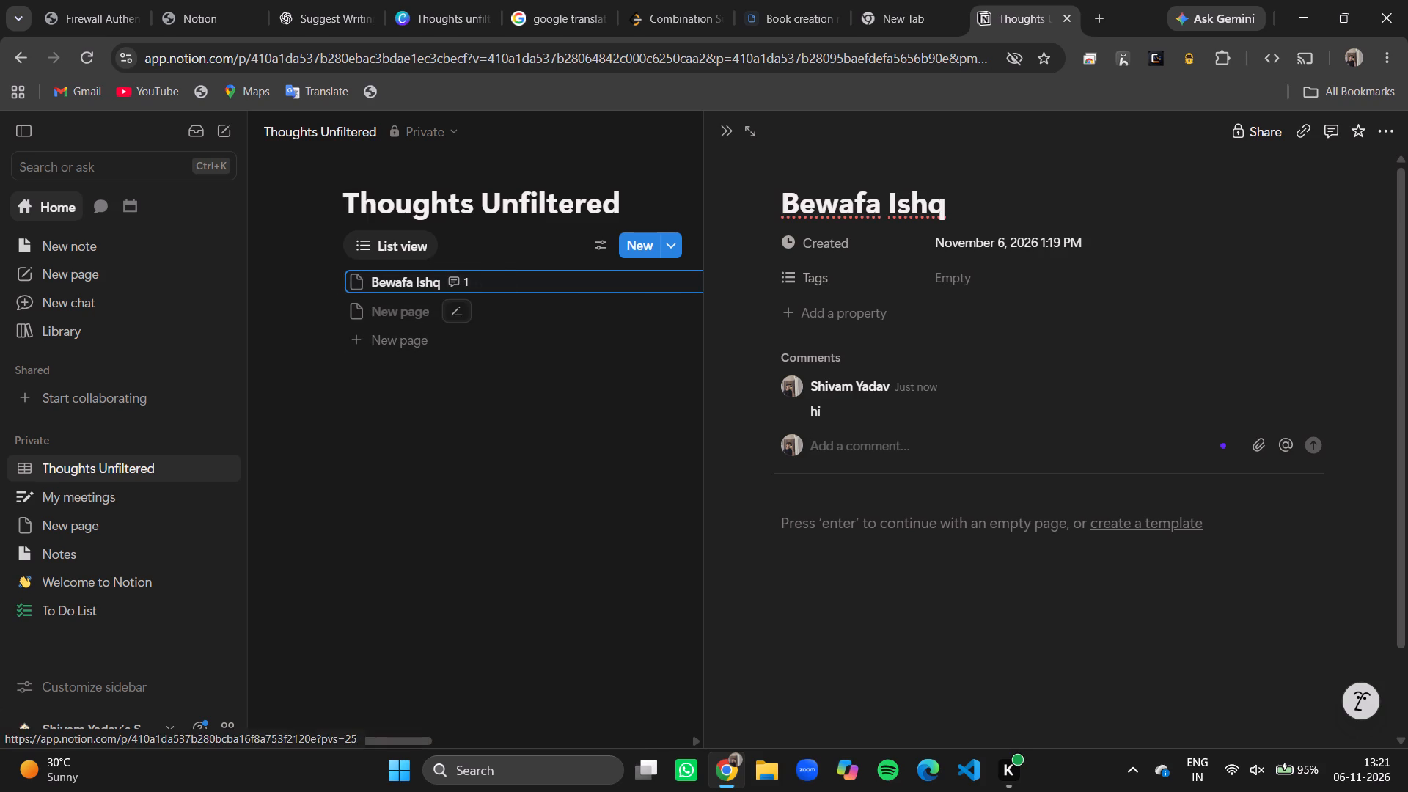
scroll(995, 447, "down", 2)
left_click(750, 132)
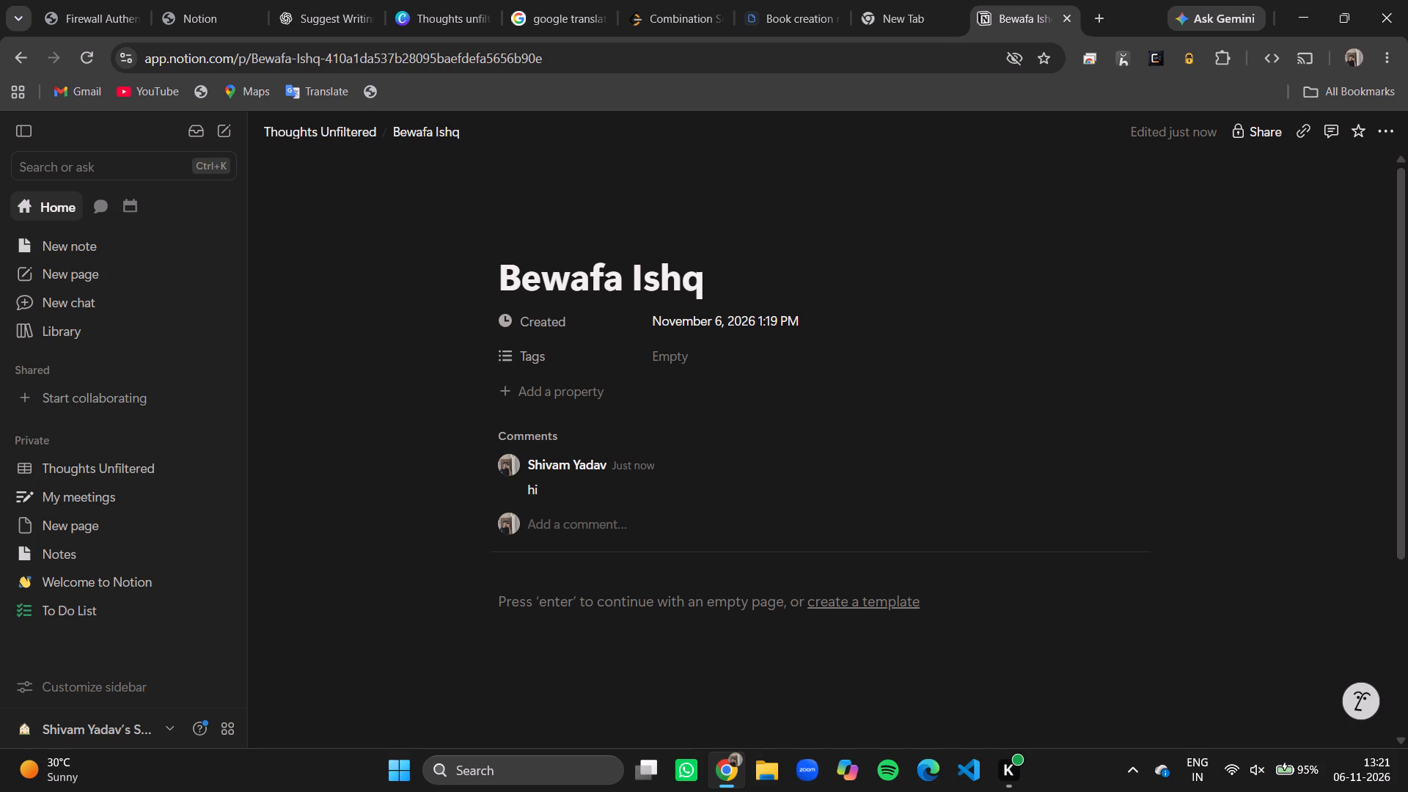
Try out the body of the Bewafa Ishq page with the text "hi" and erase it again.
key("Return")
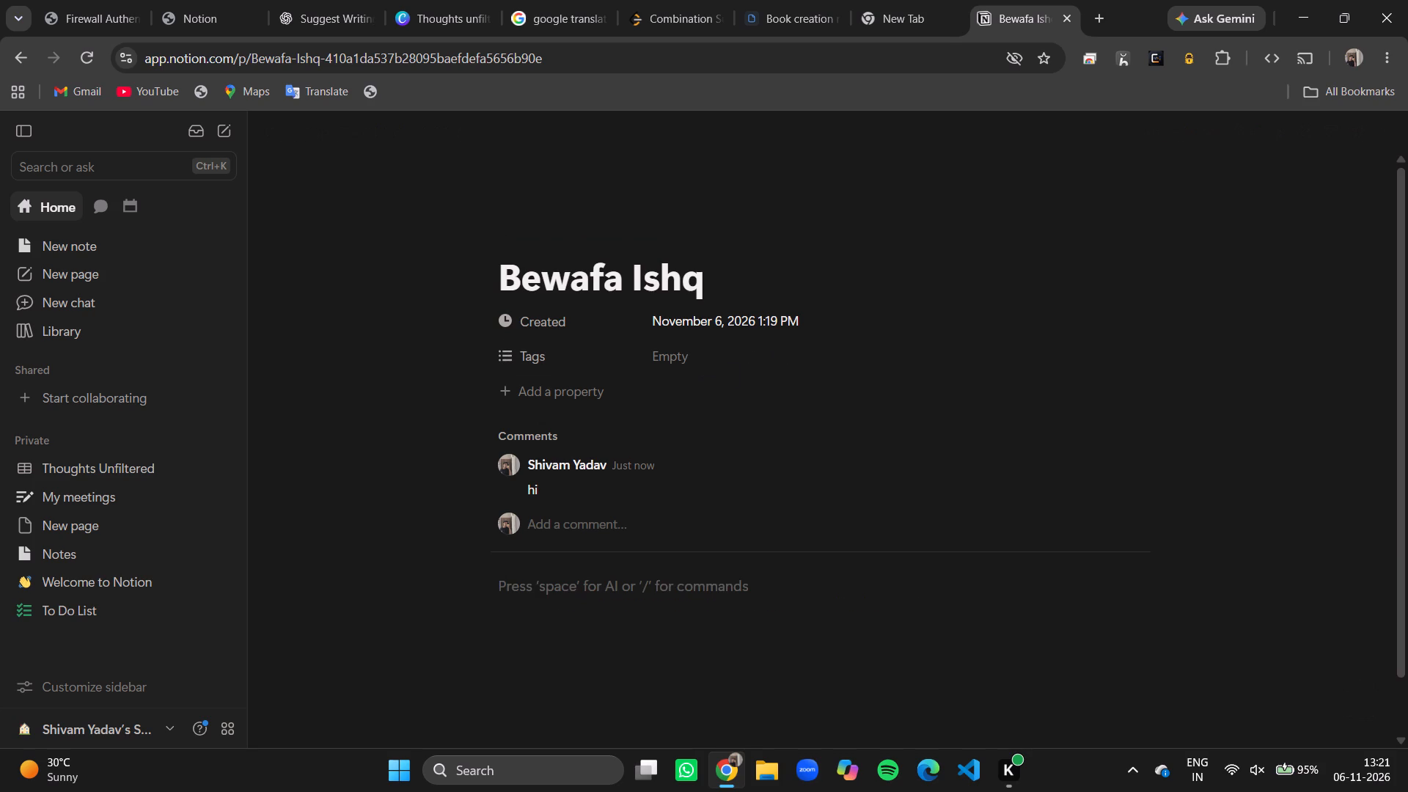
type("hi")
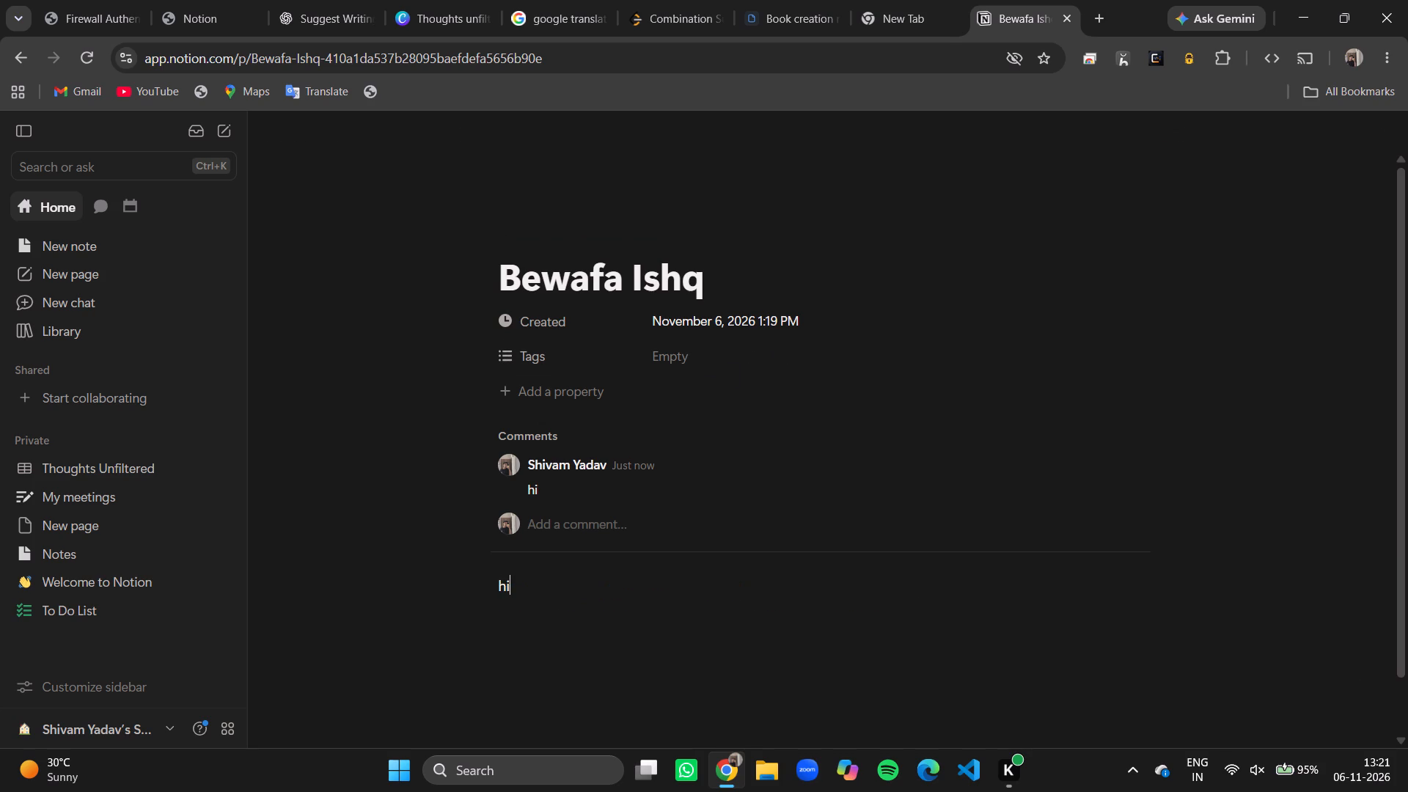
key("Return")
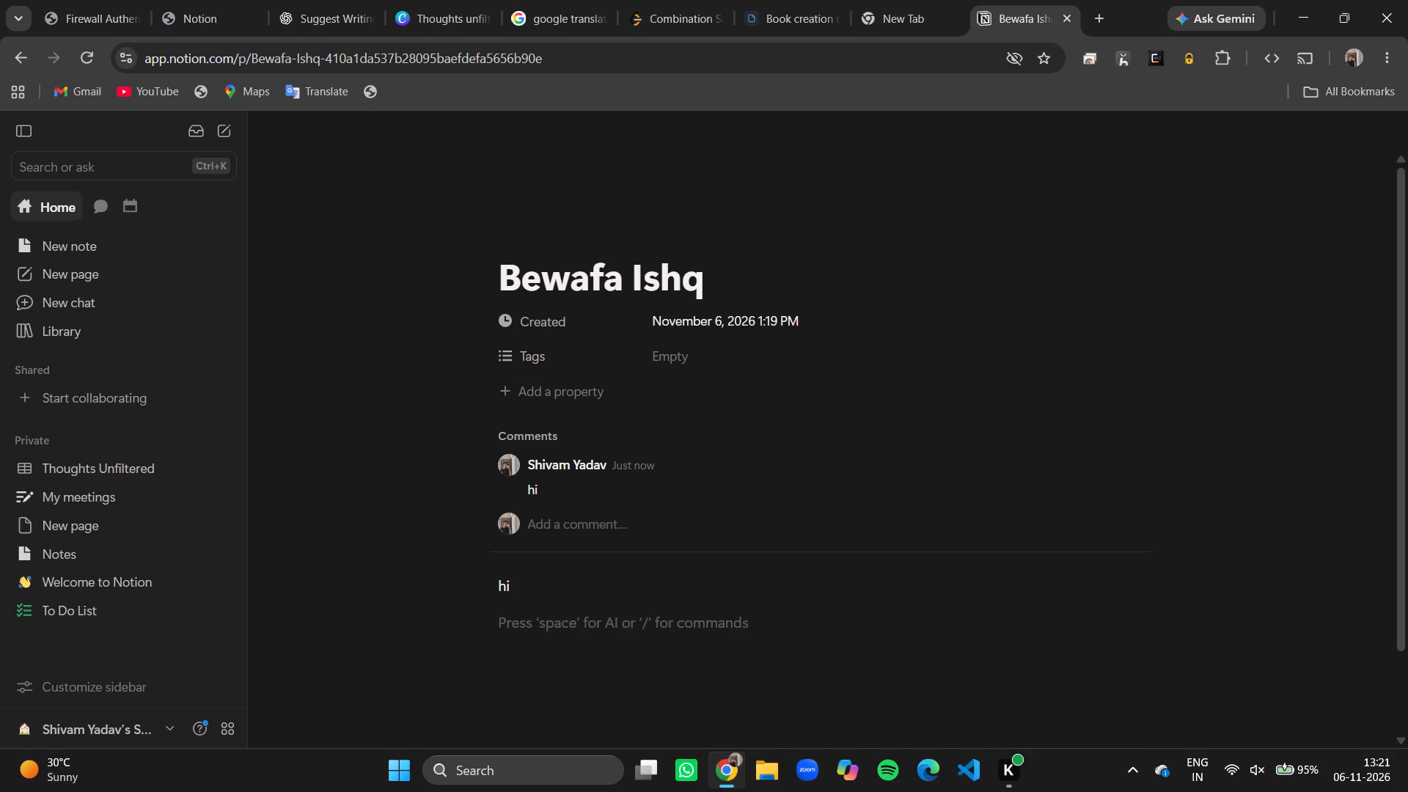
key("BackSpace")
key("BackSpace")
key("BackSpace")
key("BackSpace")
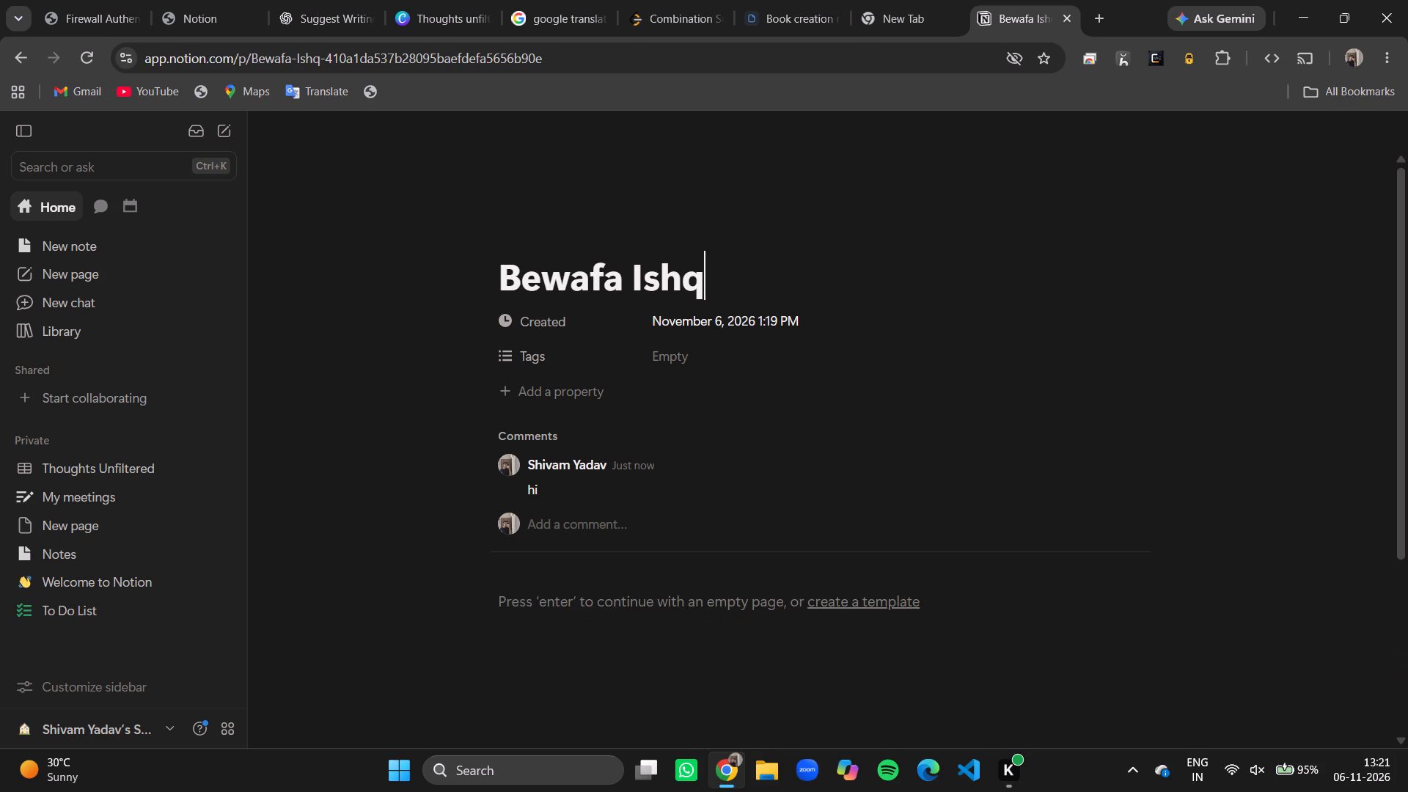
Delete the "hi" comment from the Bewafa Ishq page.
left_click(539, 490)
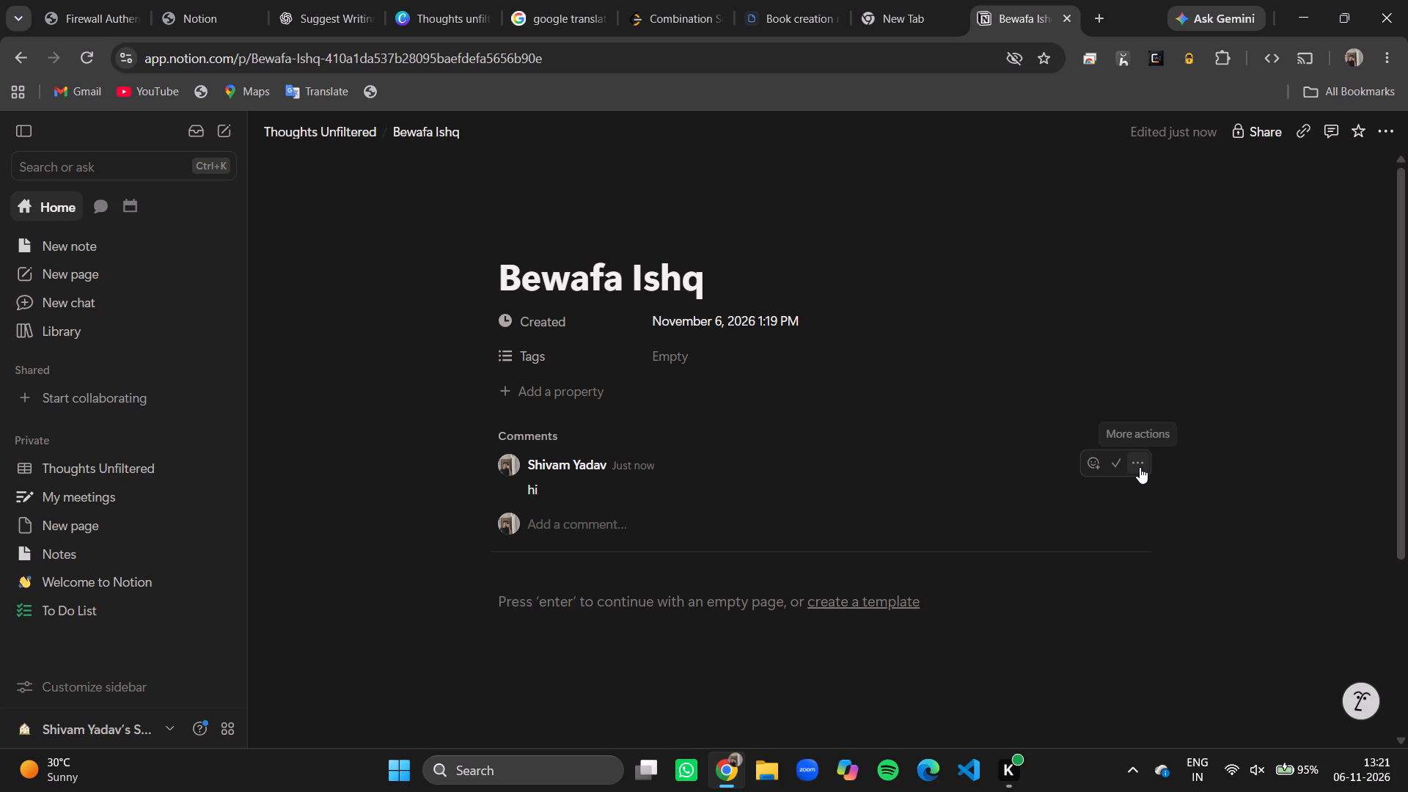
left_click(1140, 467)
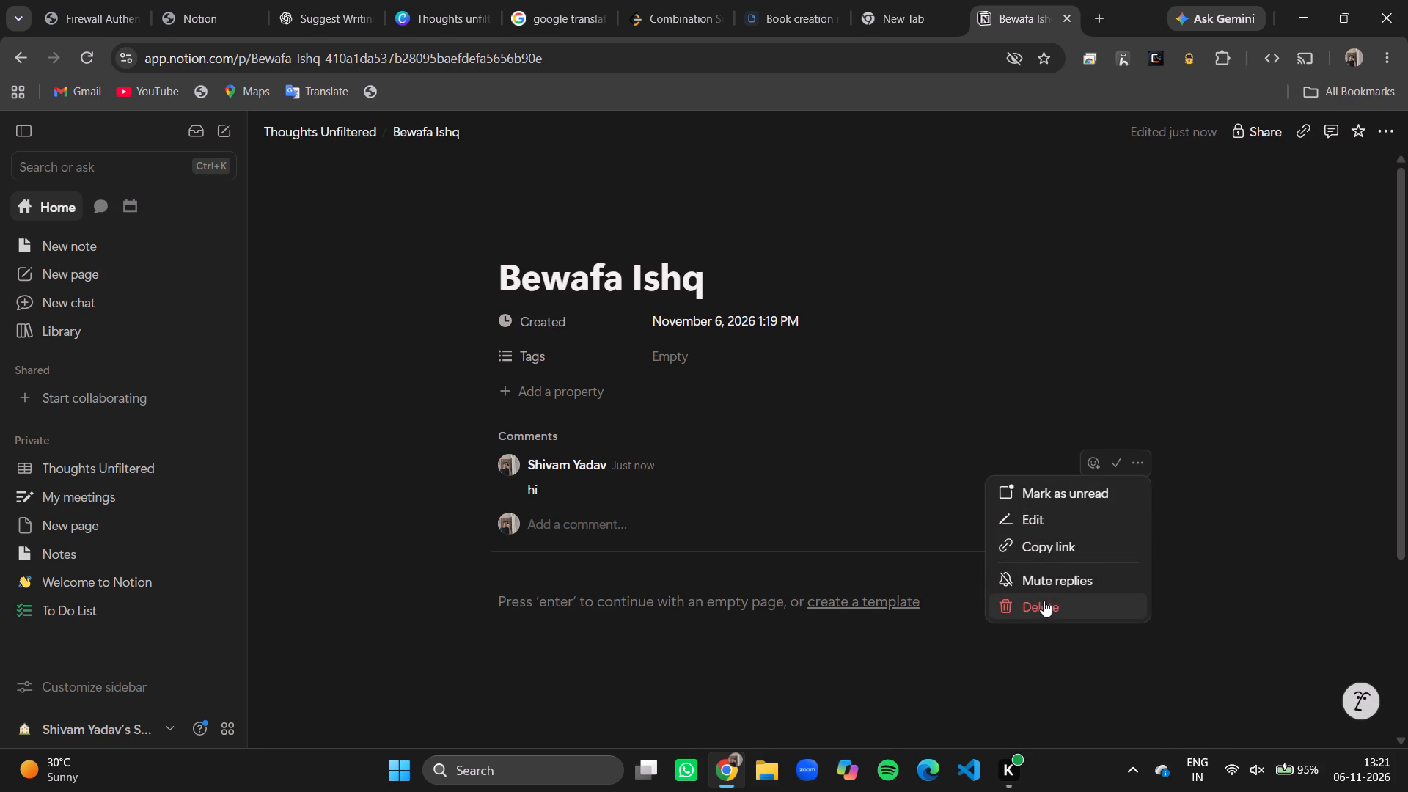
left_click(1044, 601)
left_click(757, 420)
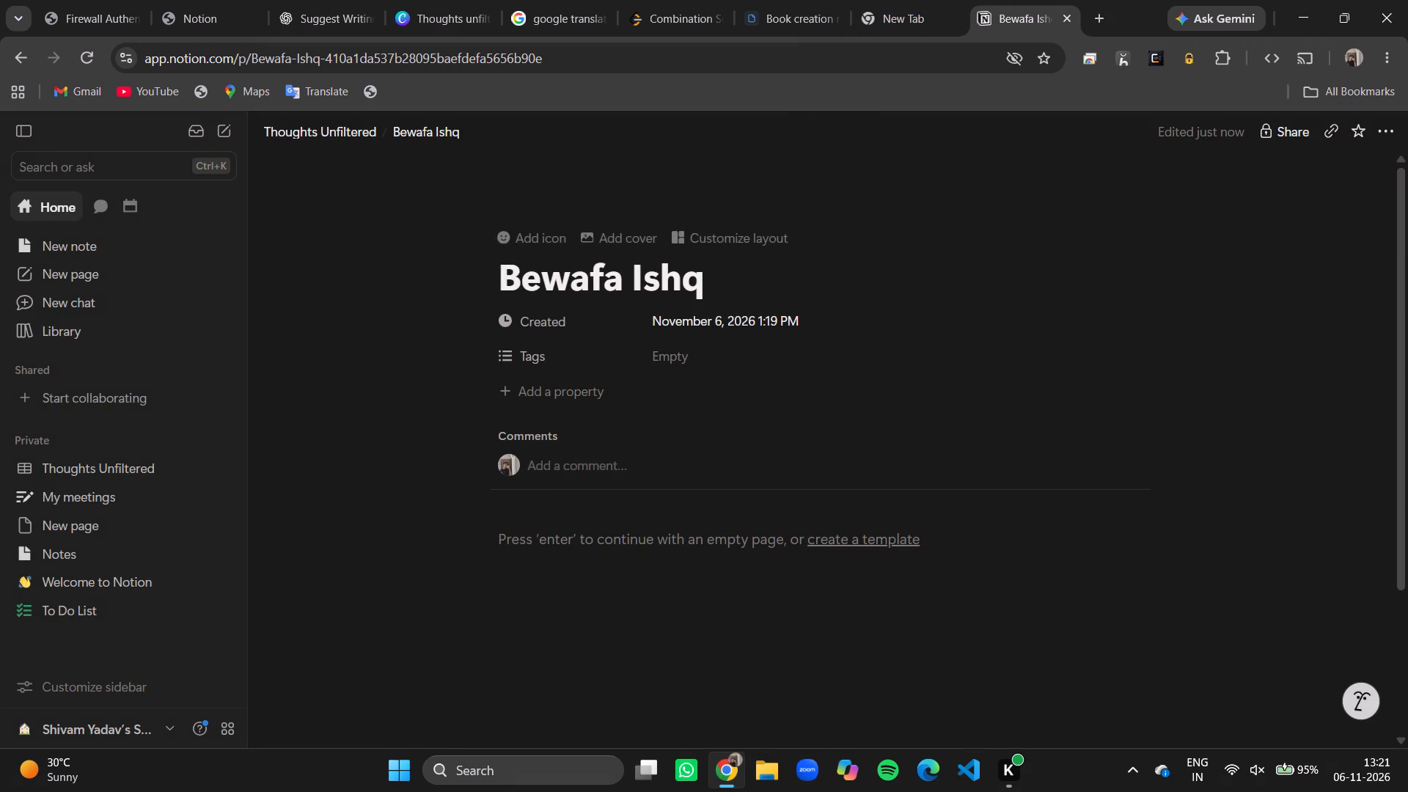
Return to the Thoughts Unfiltered list and insert a new page directly below Bewafa Ishq.
left_click(100, 462)
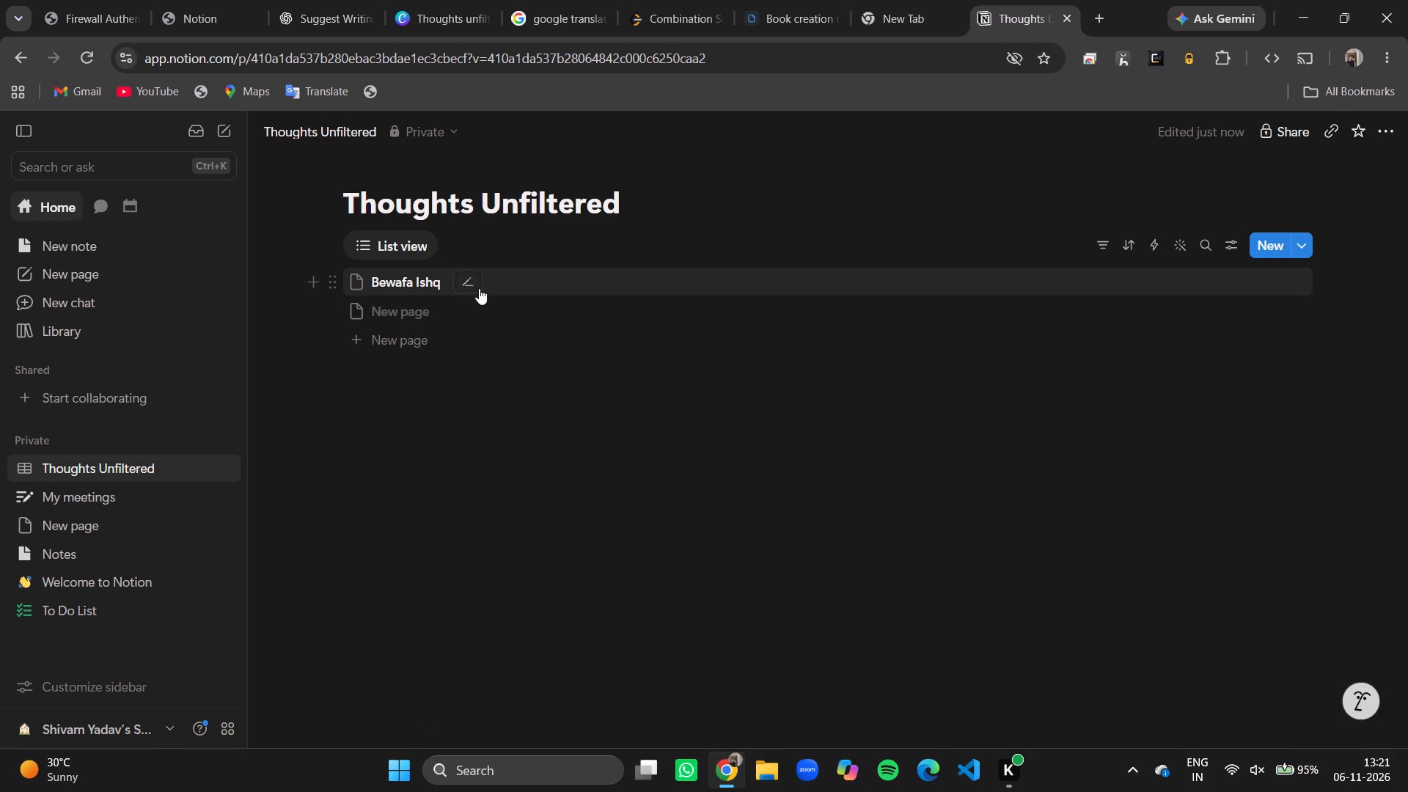
left_click(312, 282)
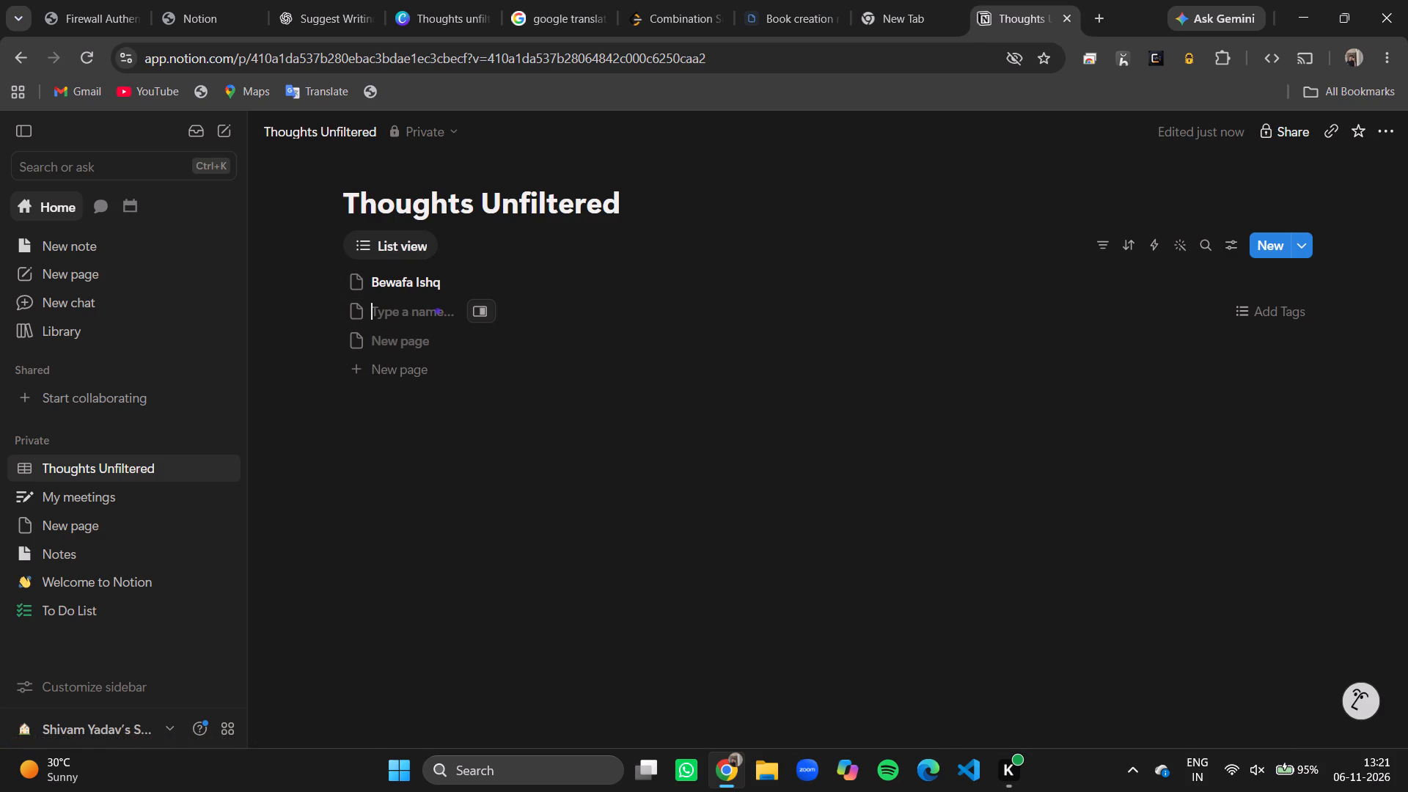
Reopen the Bewafa Ishq page and start a numbered list in its body with "dsfjkhfsk" as the first item.
left_click(541, 272)
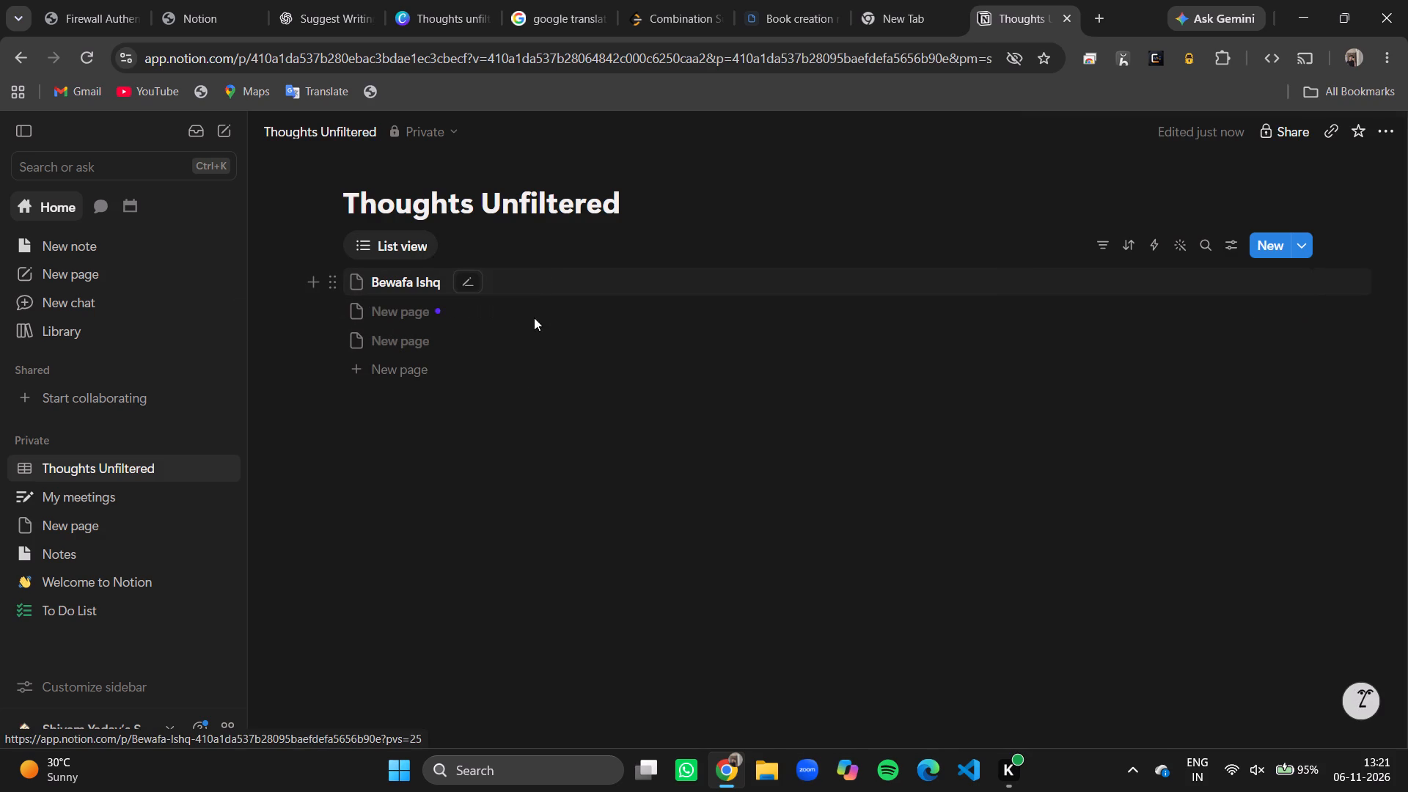
left_click(680, 284)
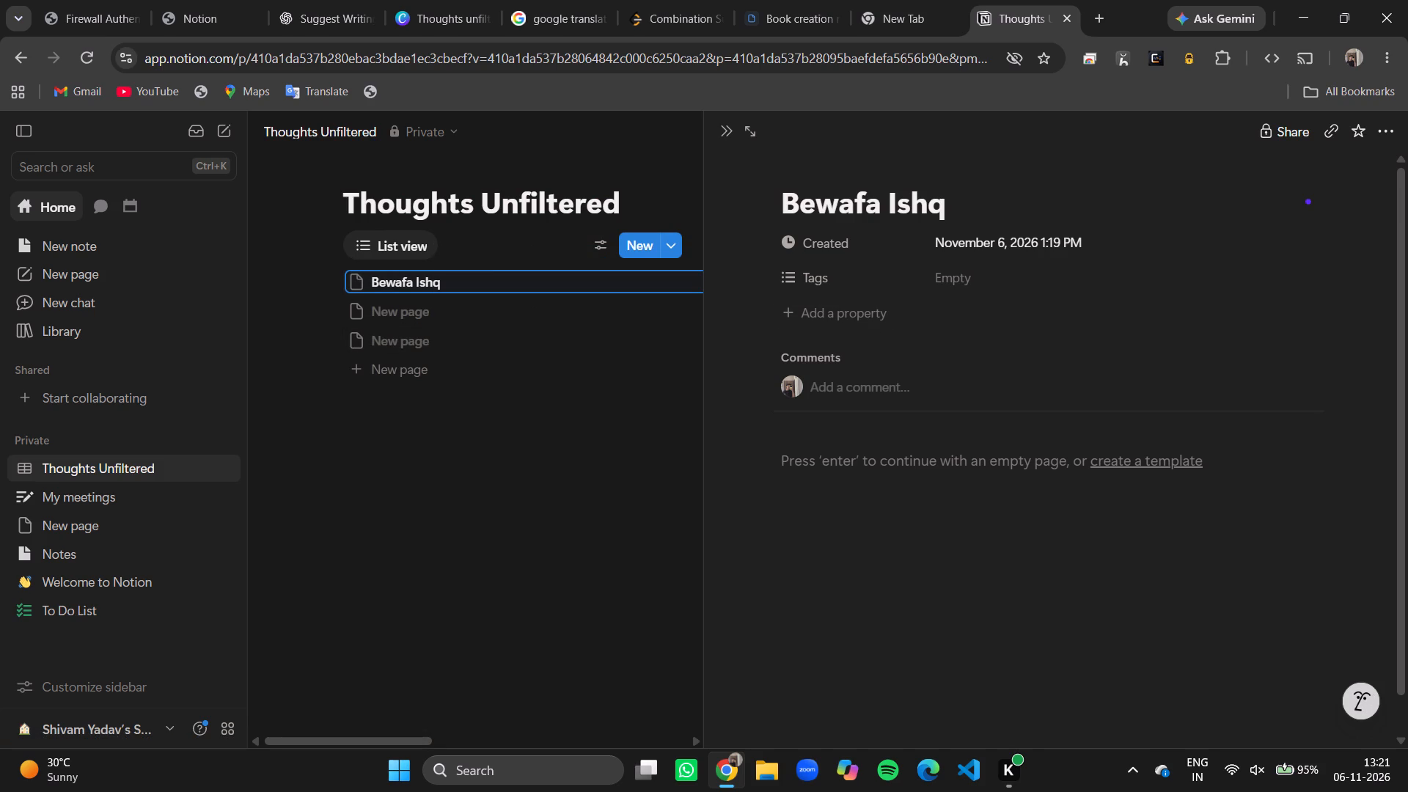
left_click(879, 466)
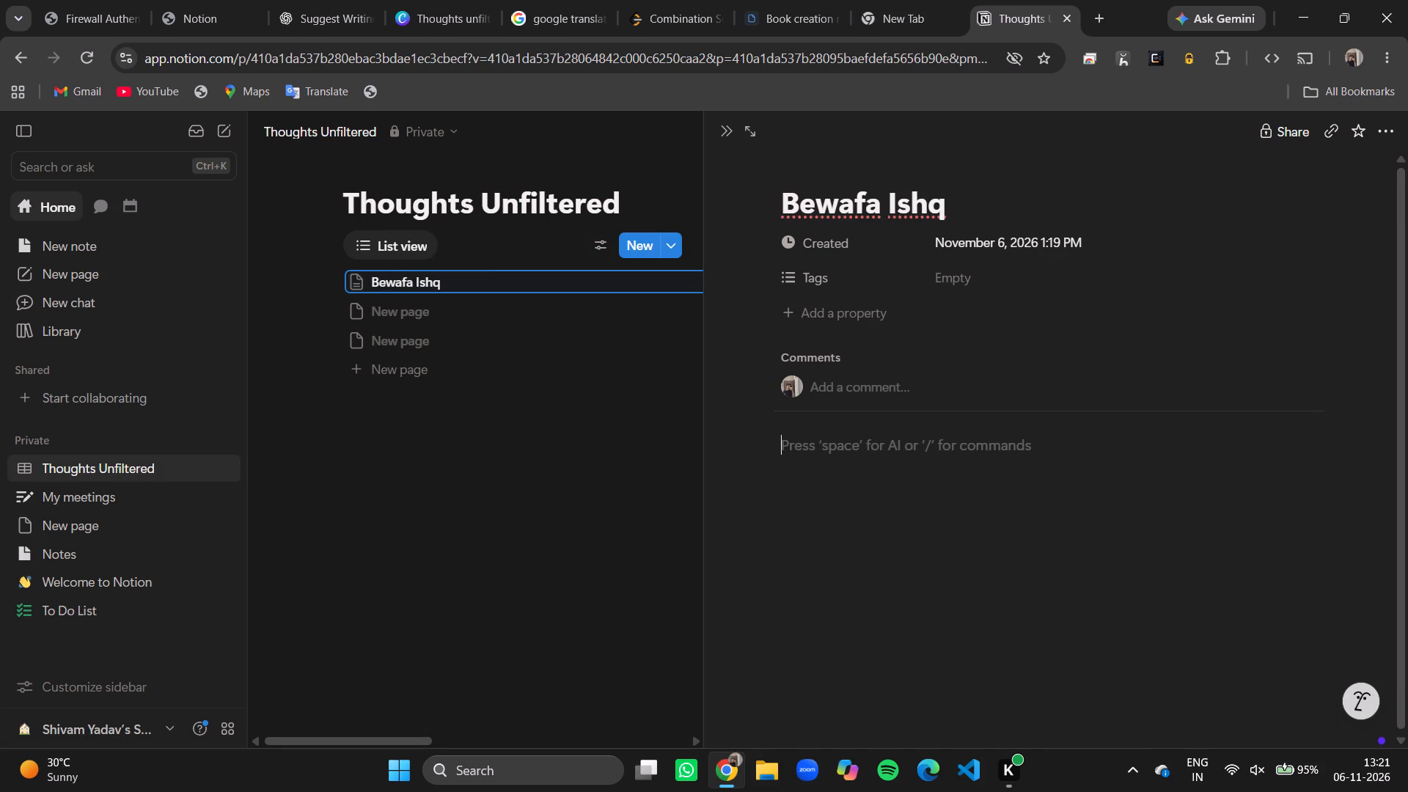
type("1.")
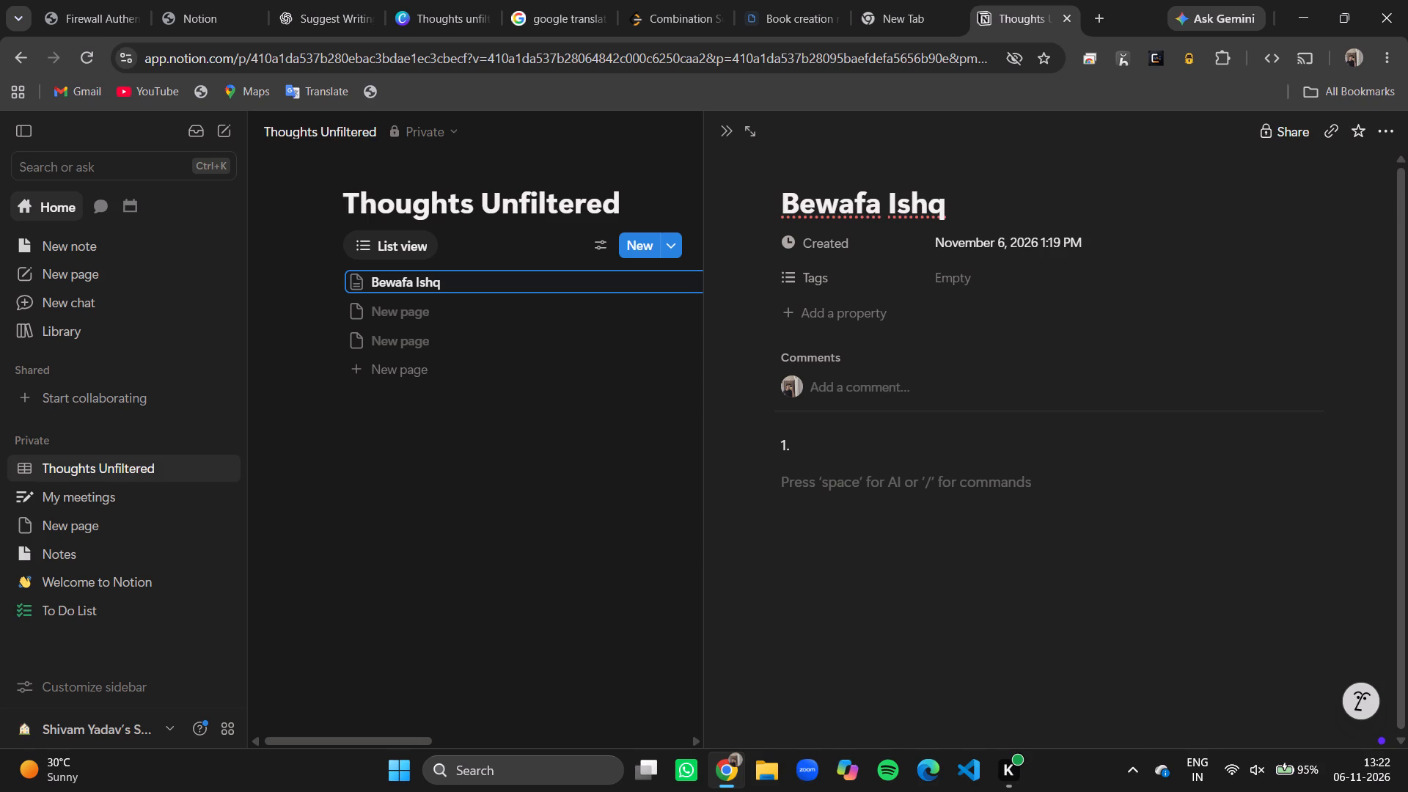
key("BackSpace")
key("space")
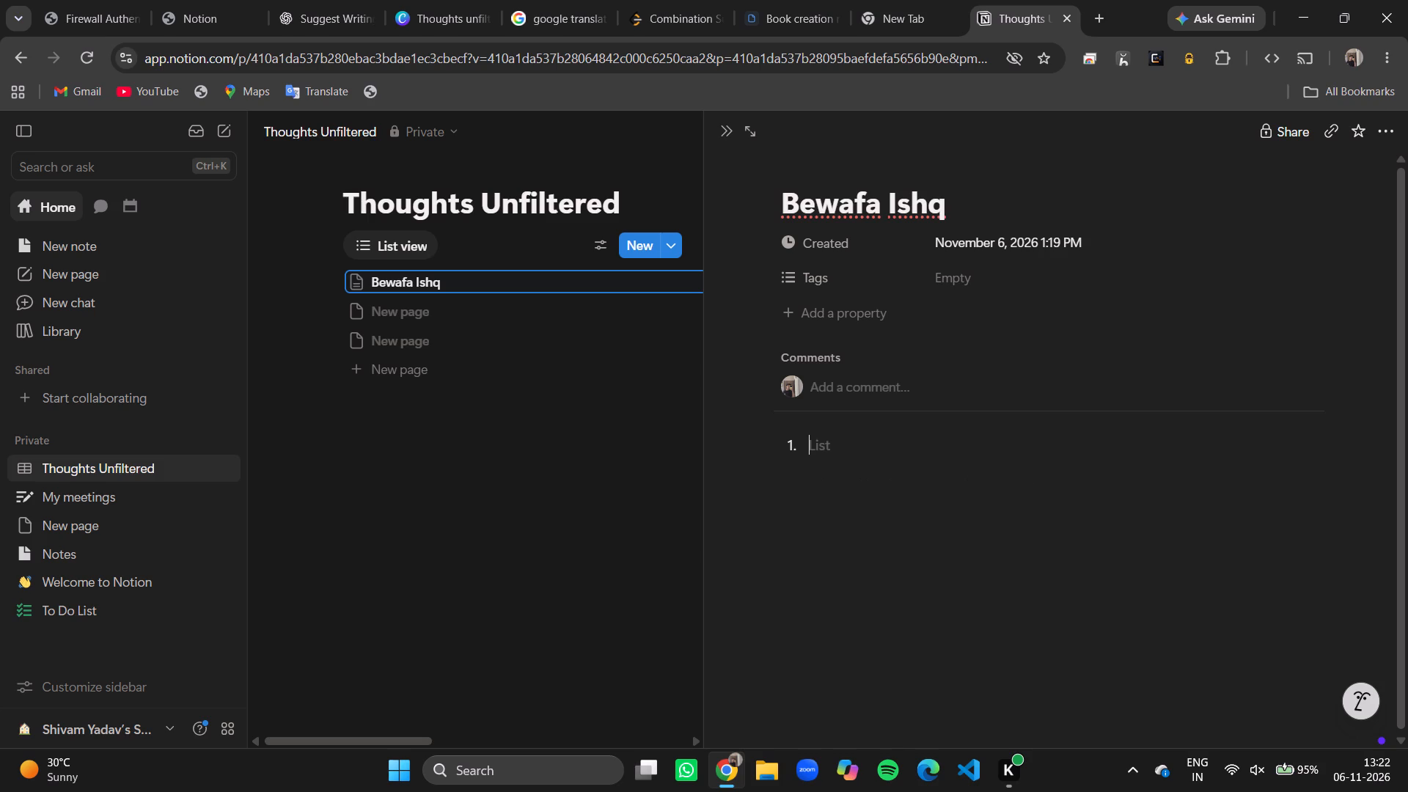
type("dsfjkhfsk")
key("Return")
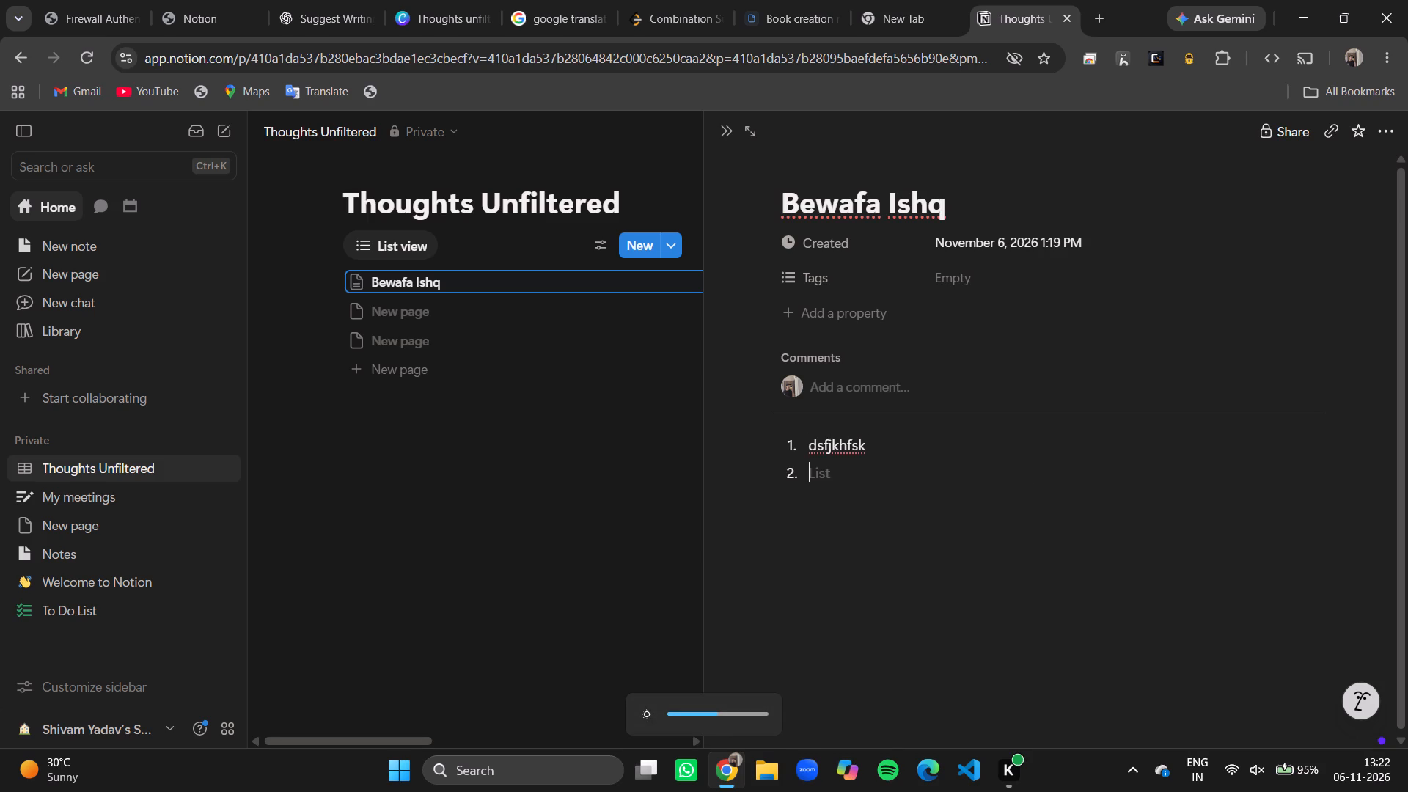
Erase the text "dsfjkhfsk" from the first numbered list item on the Bewafa Ishq page.
left_click_drag(873, 446, 813, 447)
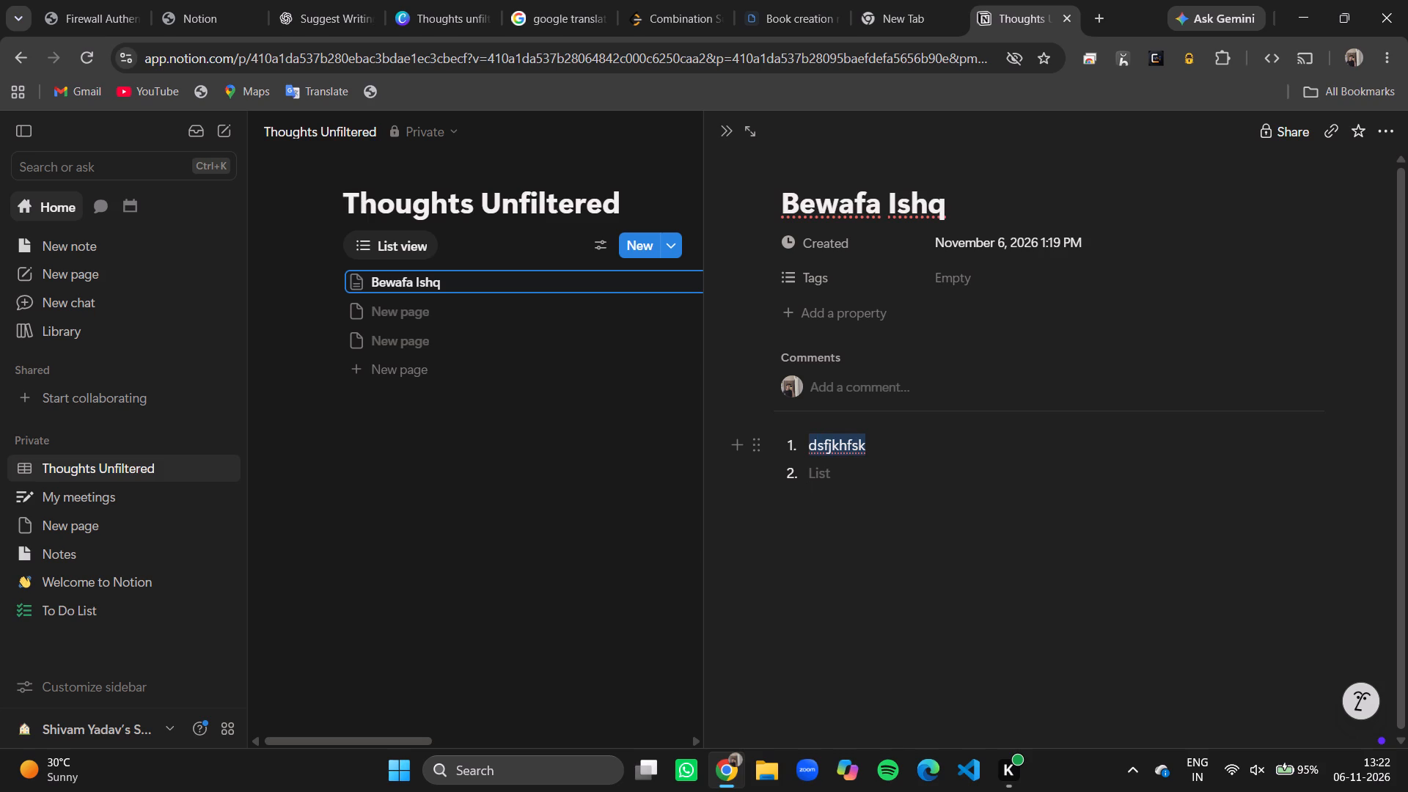
left_click_drag(813, 447, 813, 447)
key("BackSpace")
key("BackSpace")
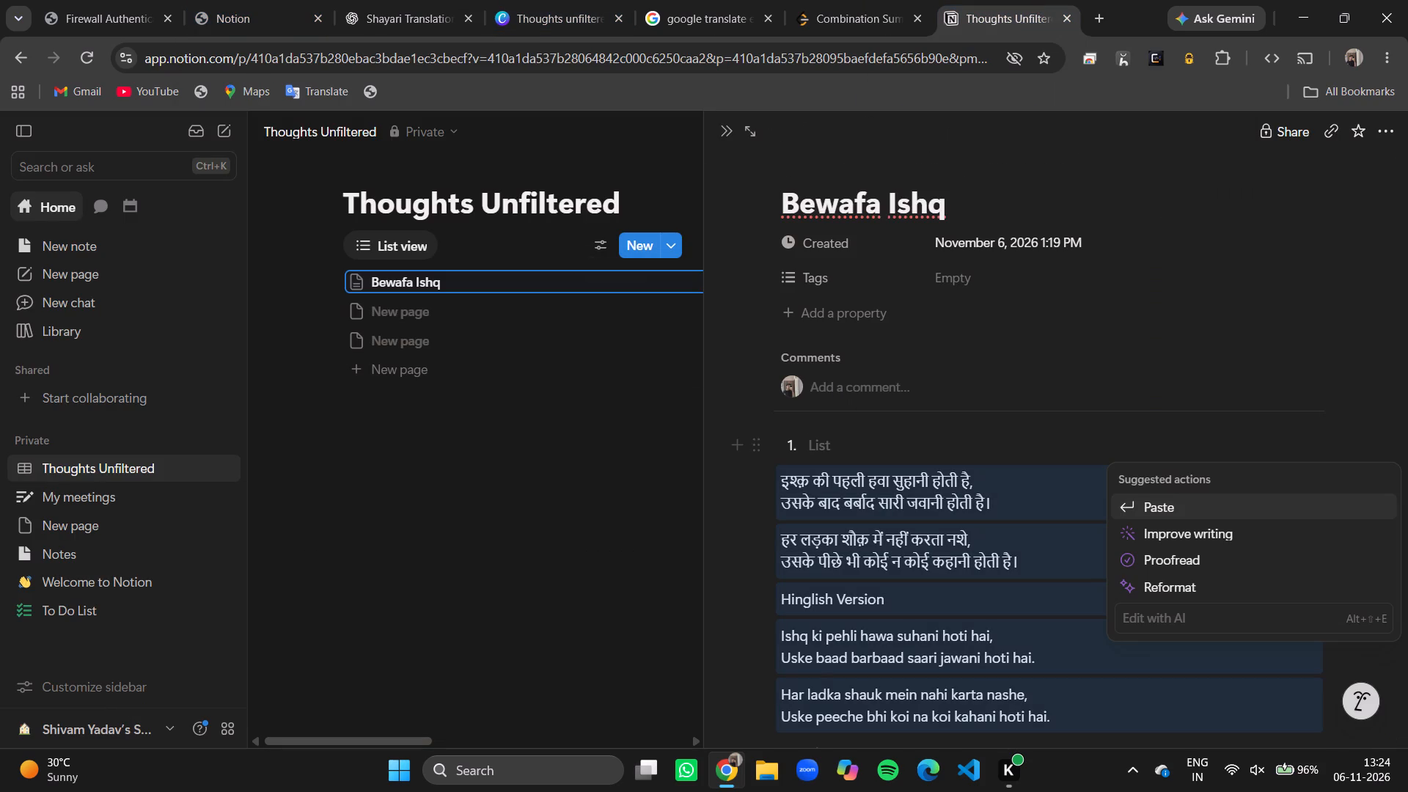
left_click(768, 505)
scroll(923, 526, "down", 1)
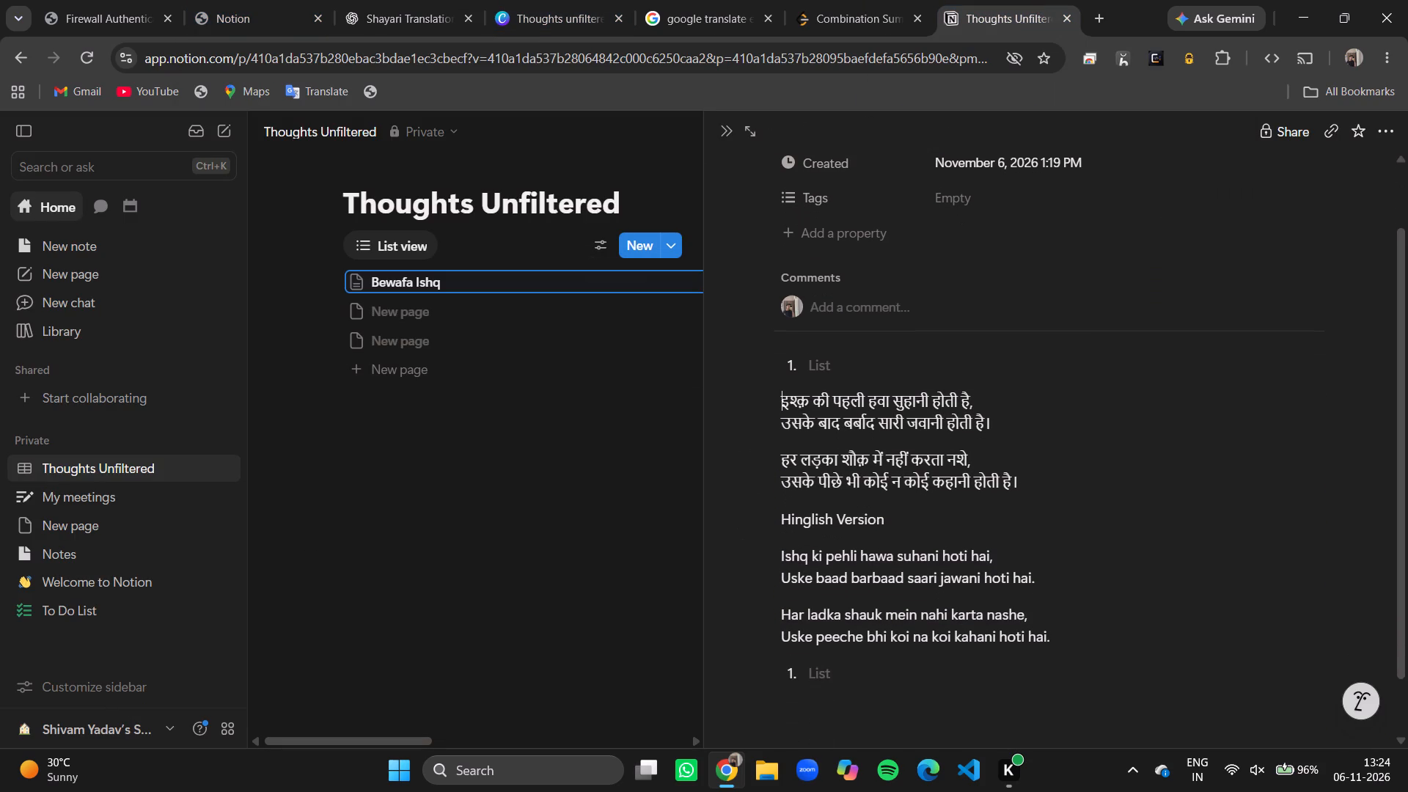
scroll(901, 619, "down", 1)
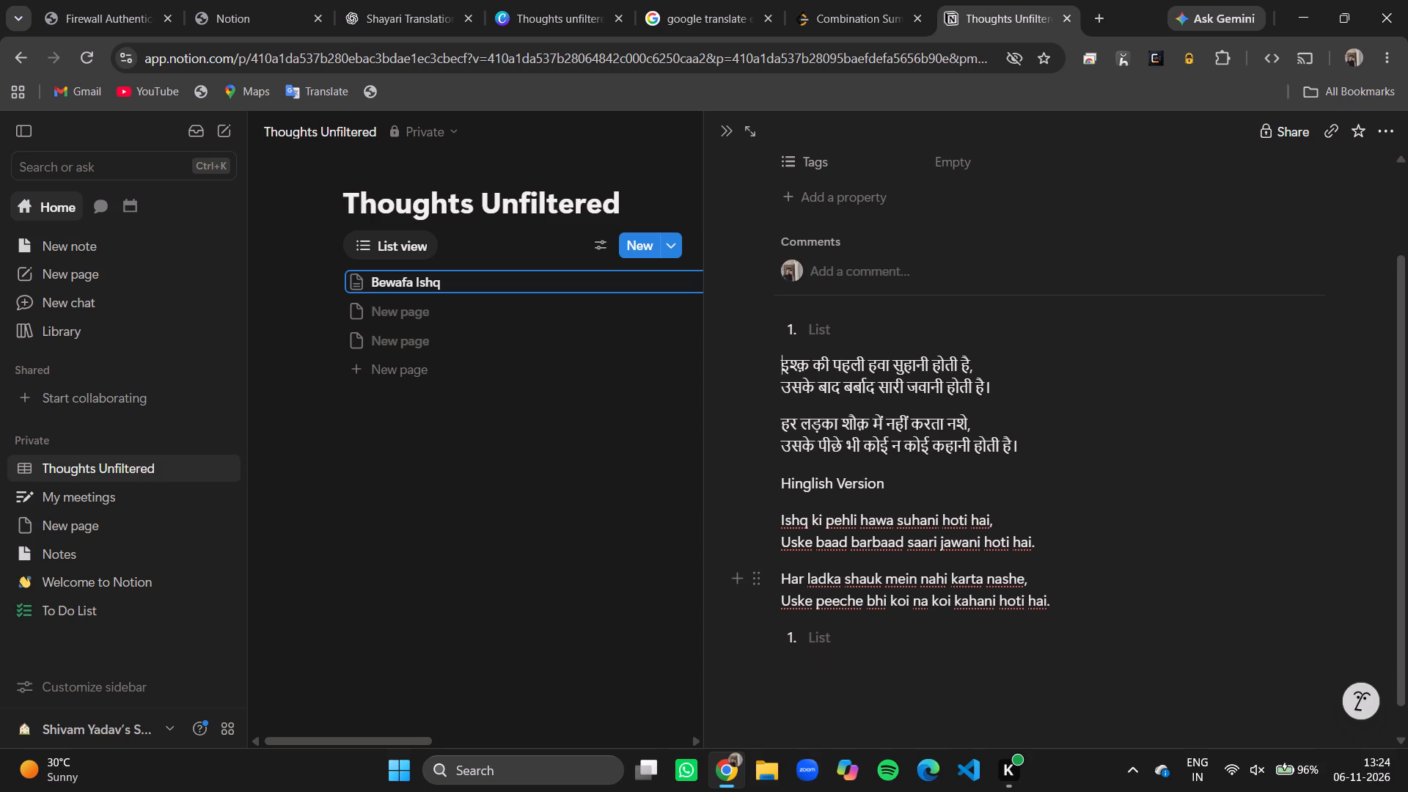
Italicize all of the pasted shayari text, from the first Hindi line to the last Hinglish line.
left_click_drag(1063, 602, 782, 365)
left_click(1019, 339)
left_click_drag(1053, 601, 826, 383)
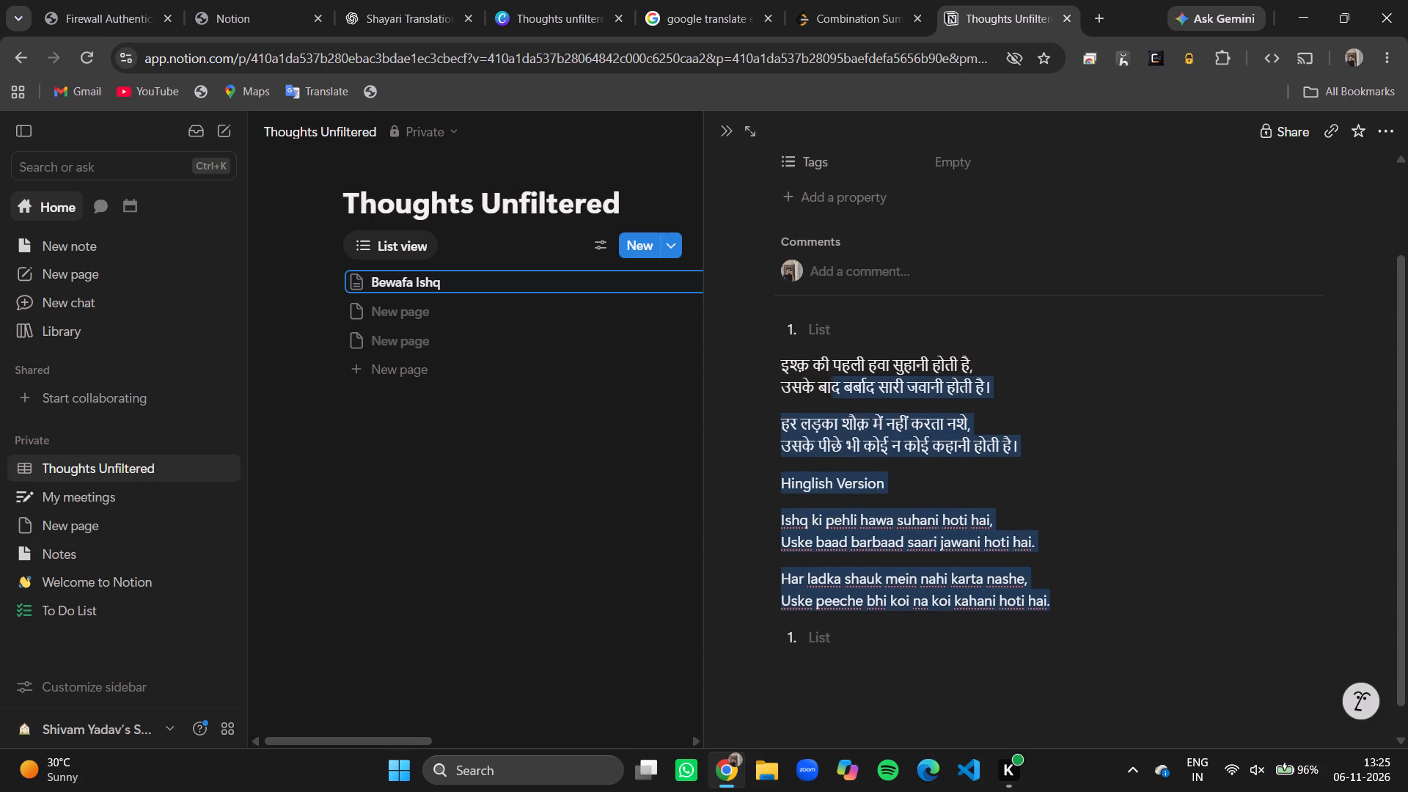
left_click_drag(826, 383, 778, 366)
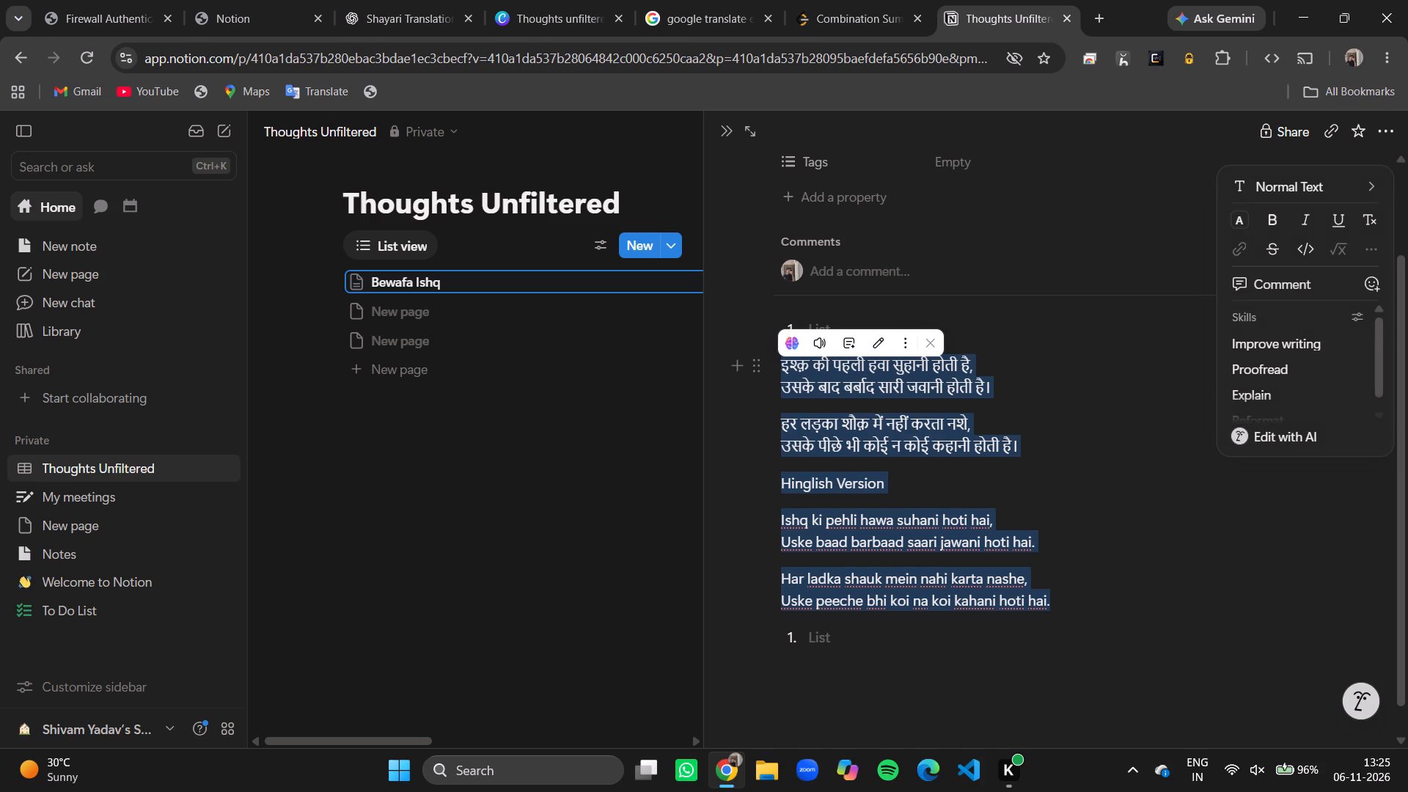
left_click(1306, 214)
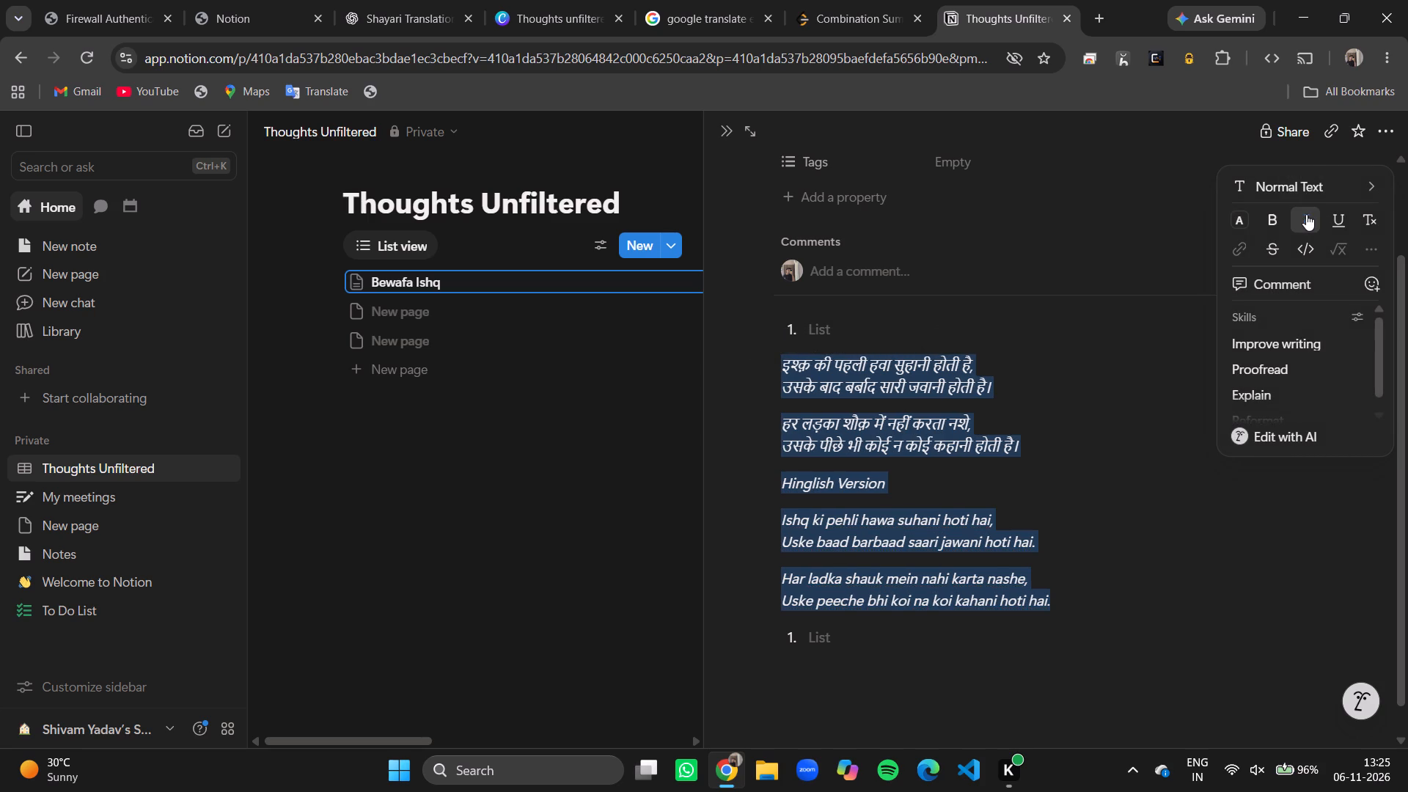
left_click(1140, 466)
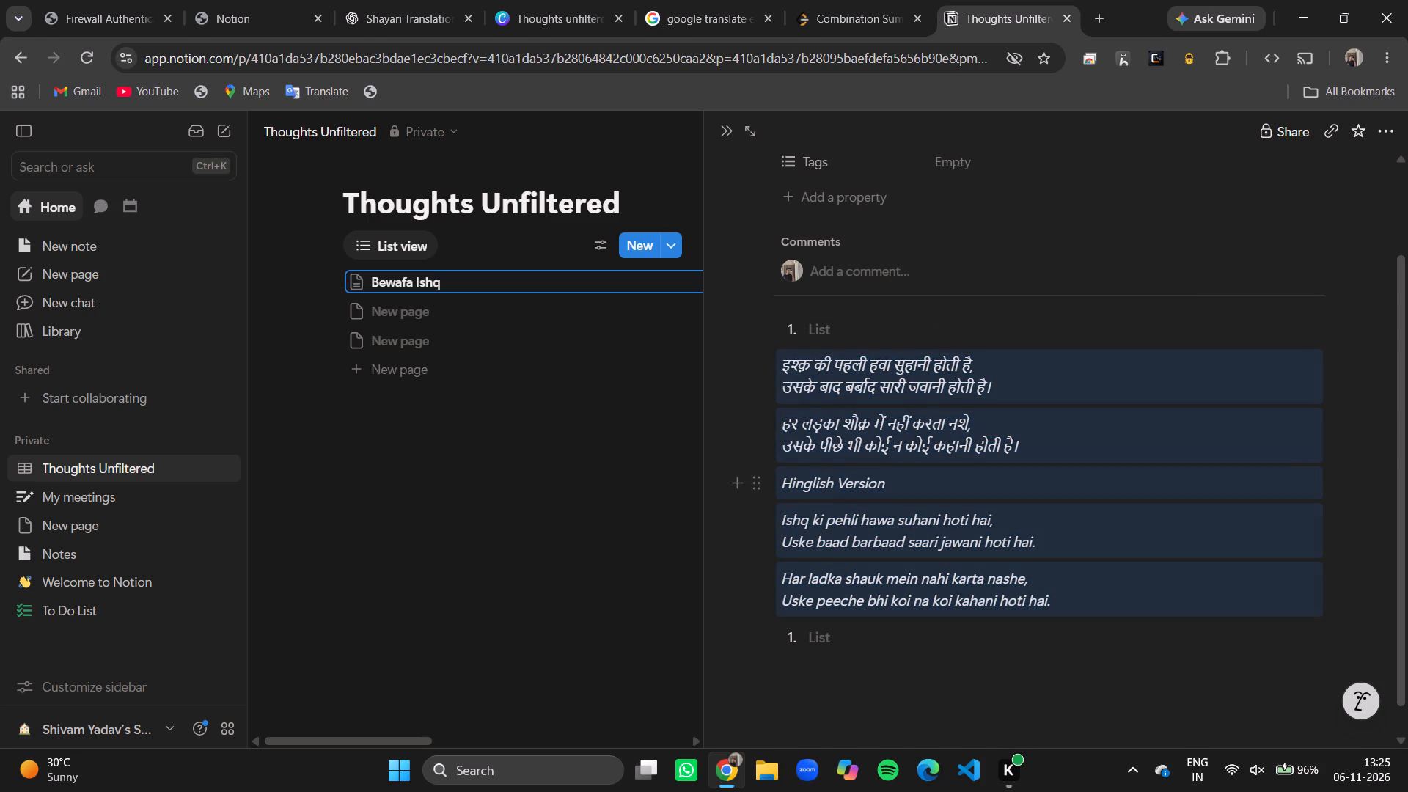
left_click(701, 483)
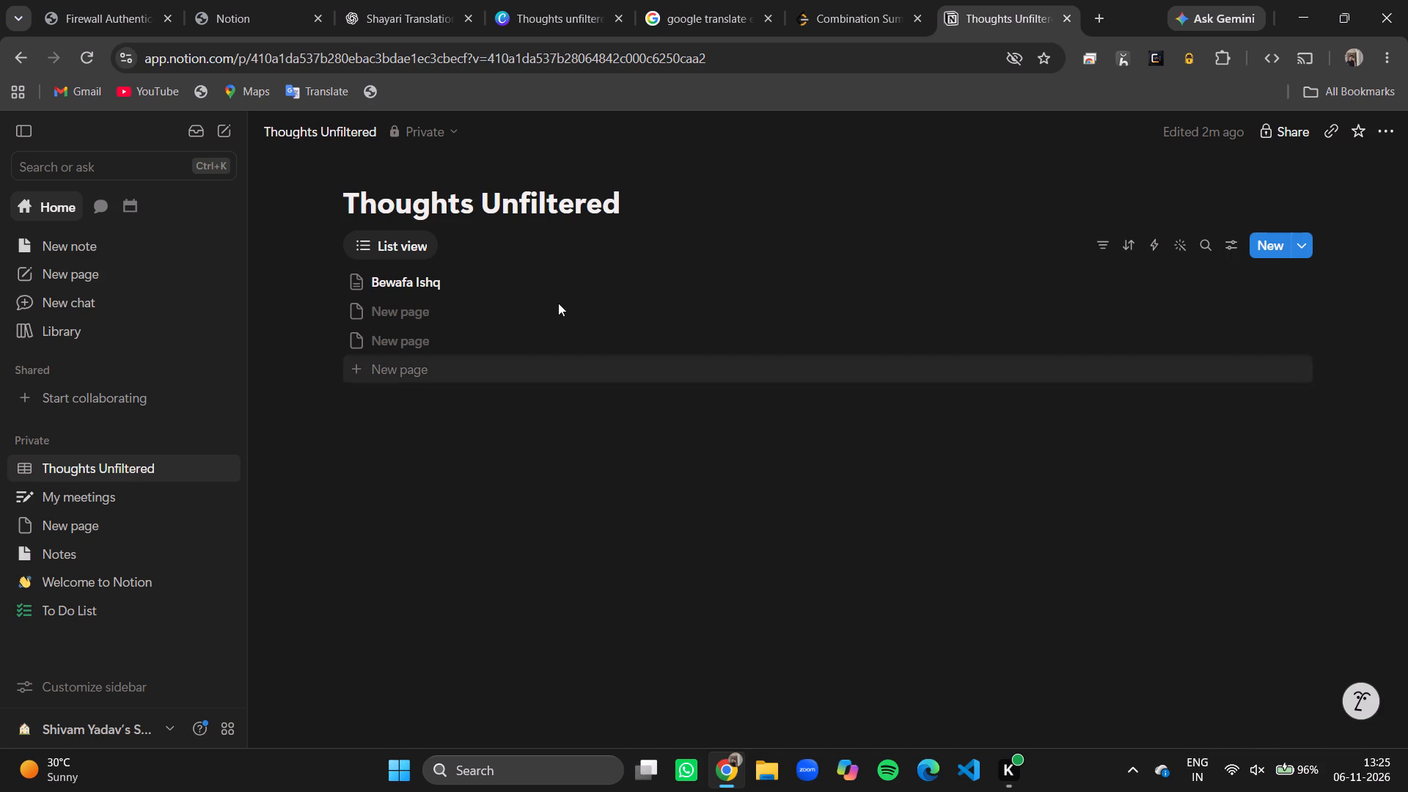
On the "Bewafa Ishq" page, shorten the "Hinglish Version" label between the Hindi and Hinglish verses to "Hinglish".
left_click(389, 284)
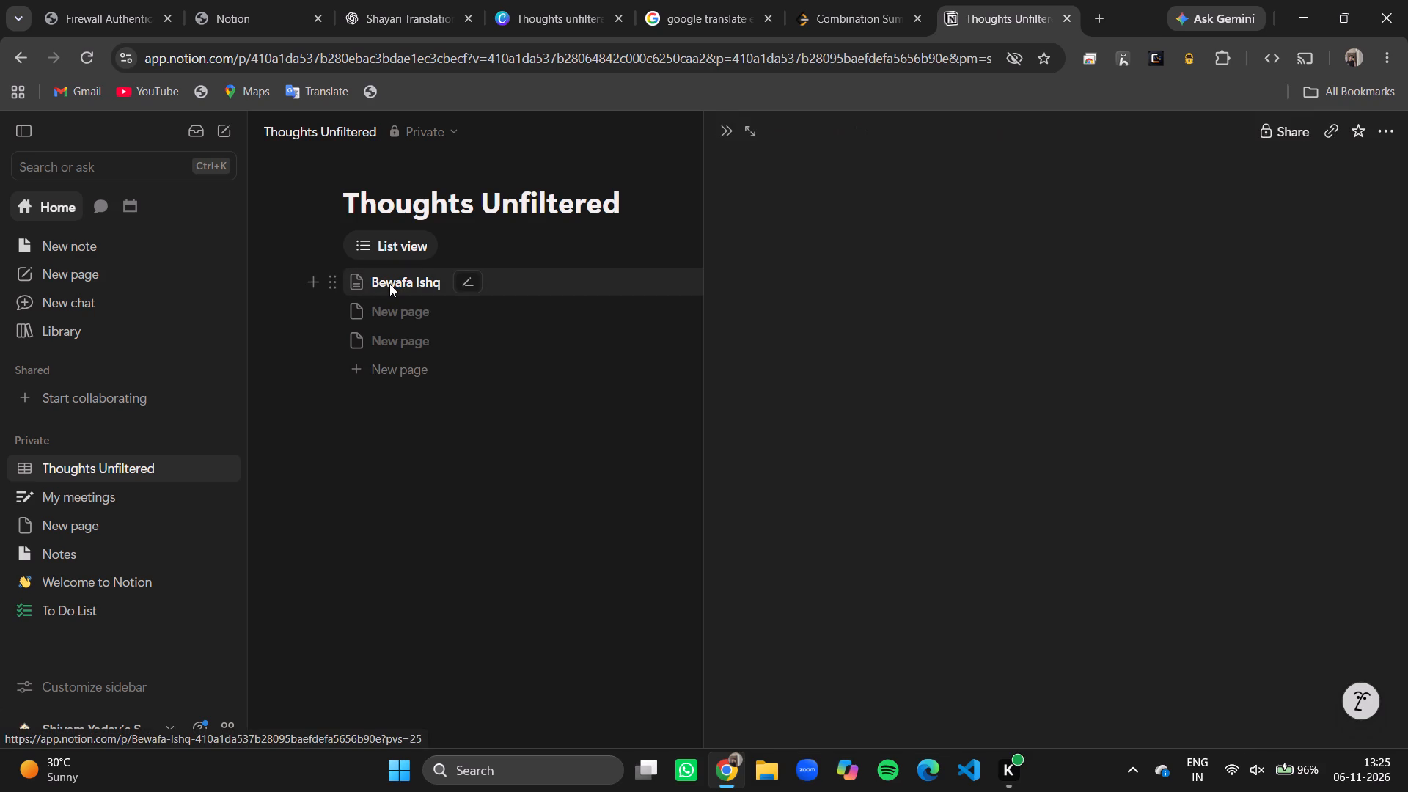
scroll(909, 474, "down", 4)
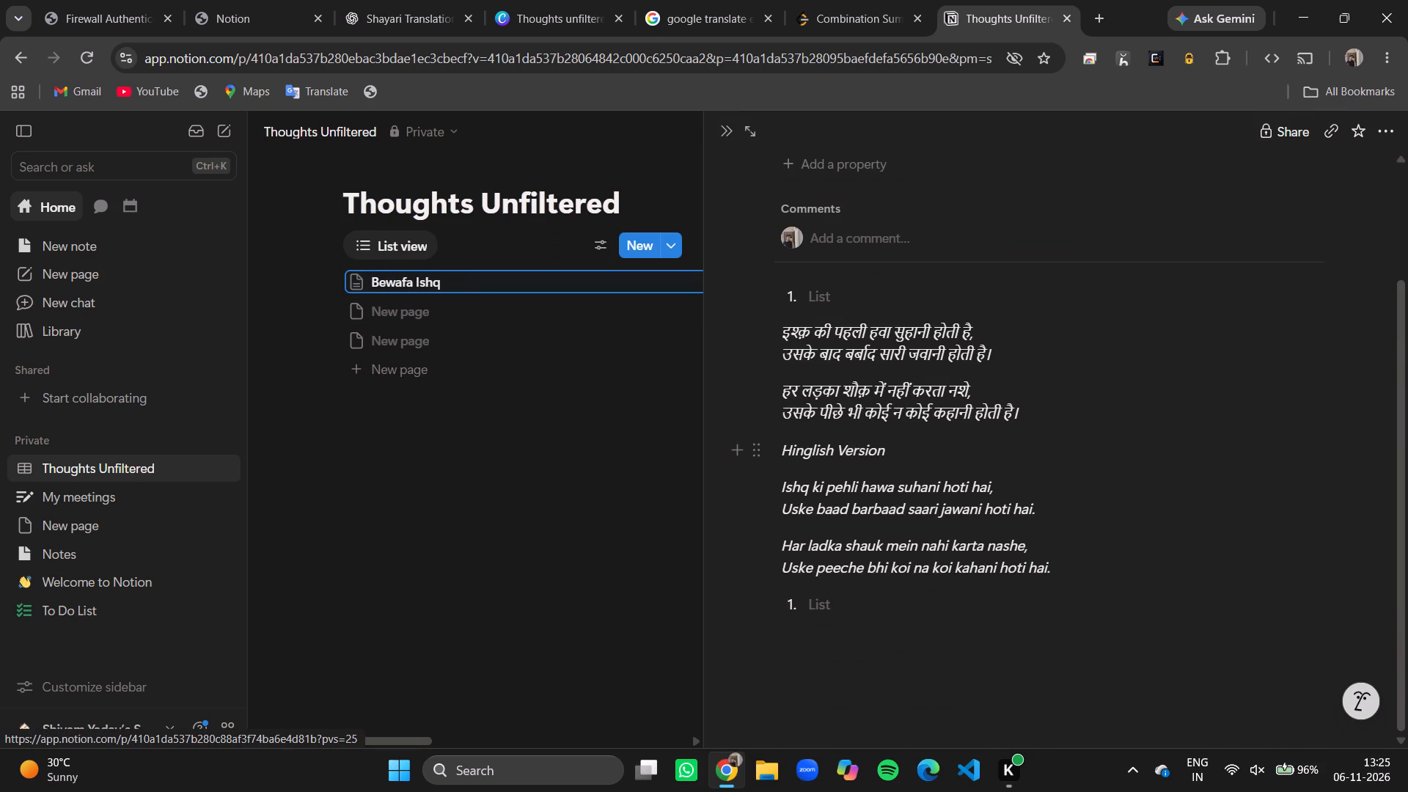
left_click(887, 452)
key("BackSpace")
key("BackSpace")
key("BackSpace")
key("BackSpace")
key("BackSpace")
key("BackSpace")
key("BackSpace")
key("BackSpace")
key("BackSpace")
key("BackSpace")
key("BackSpace")
key("BackSpace")
key("BackSpace")
key("BackSpace")
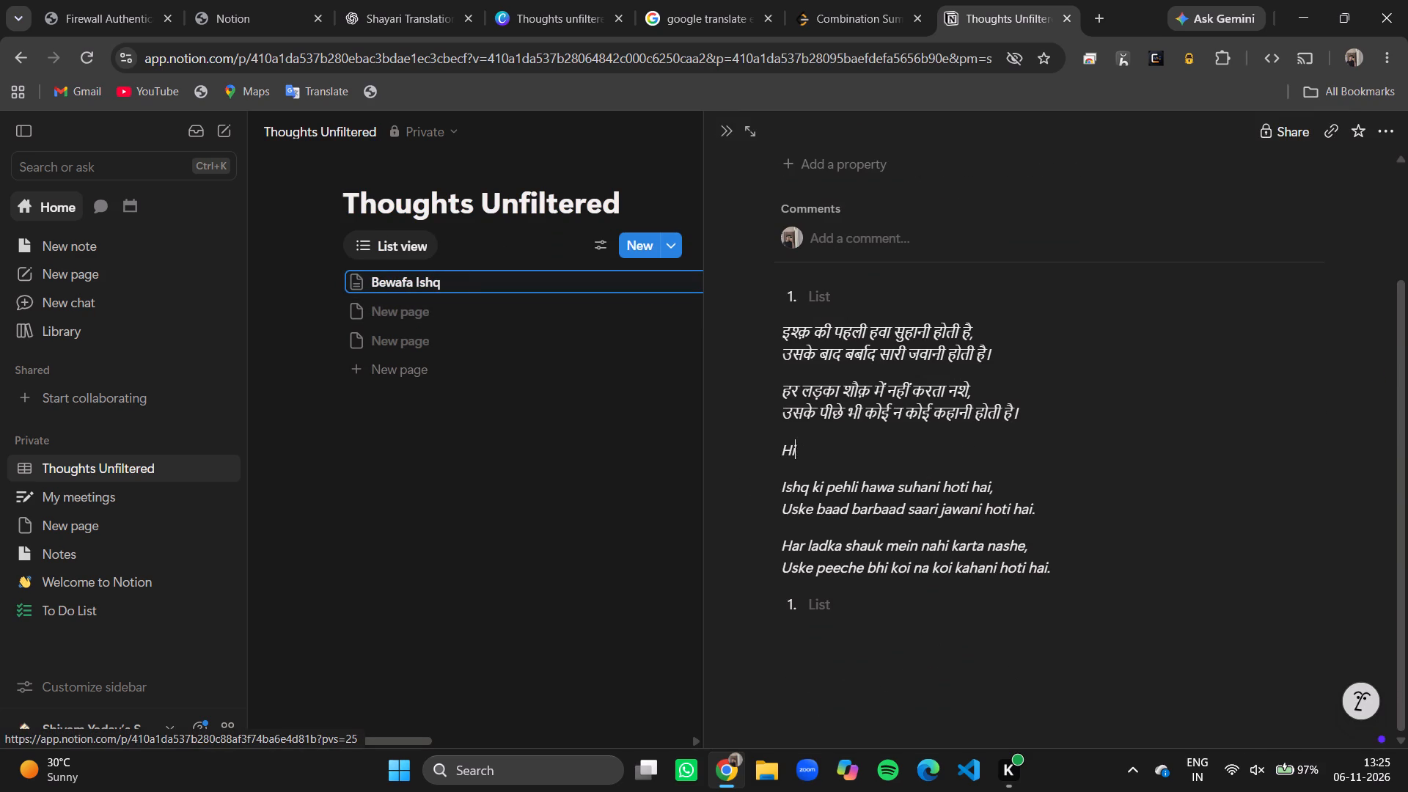
key("BackSpace")
key("BackSpace")
key("BackSpace")
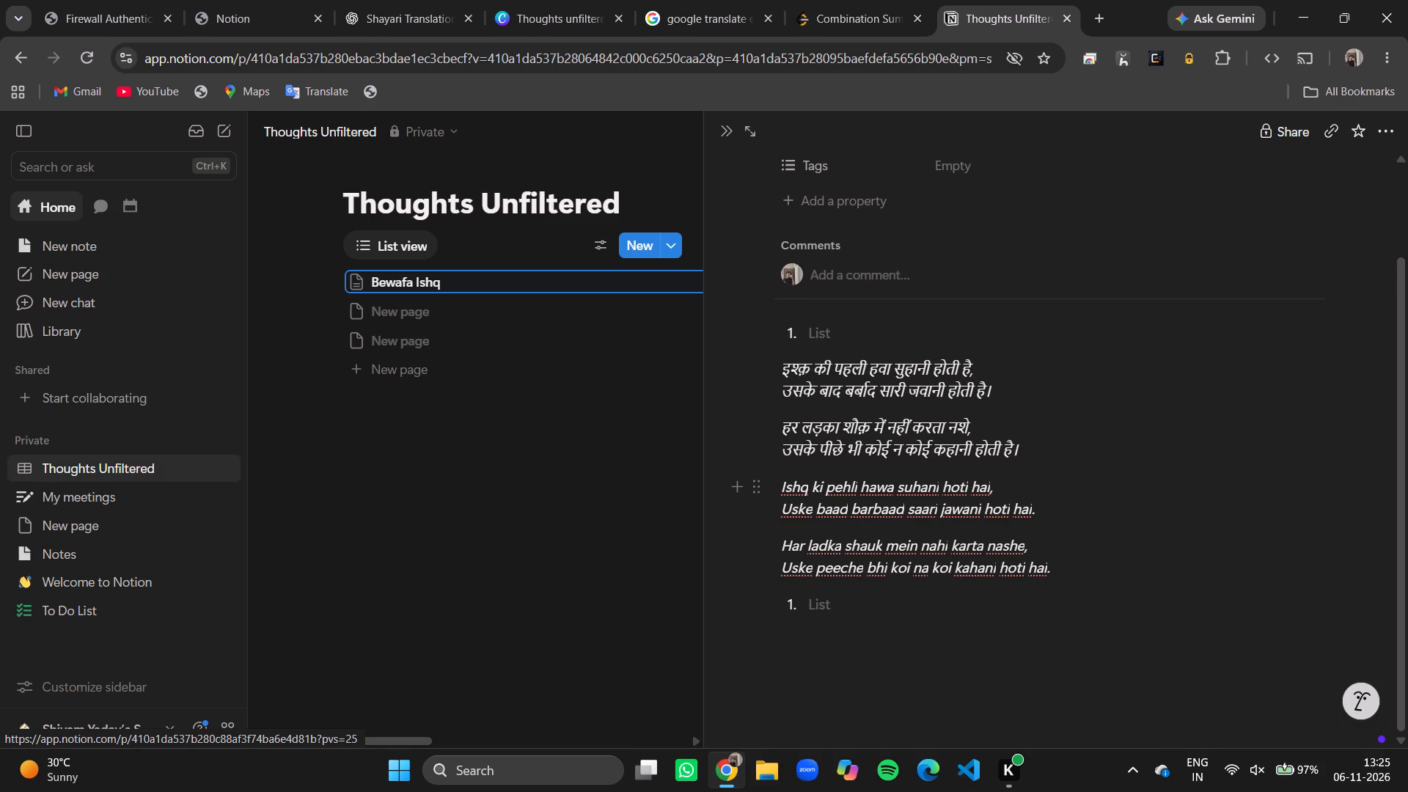
key("ctrl+z")
key("ctrl+z")
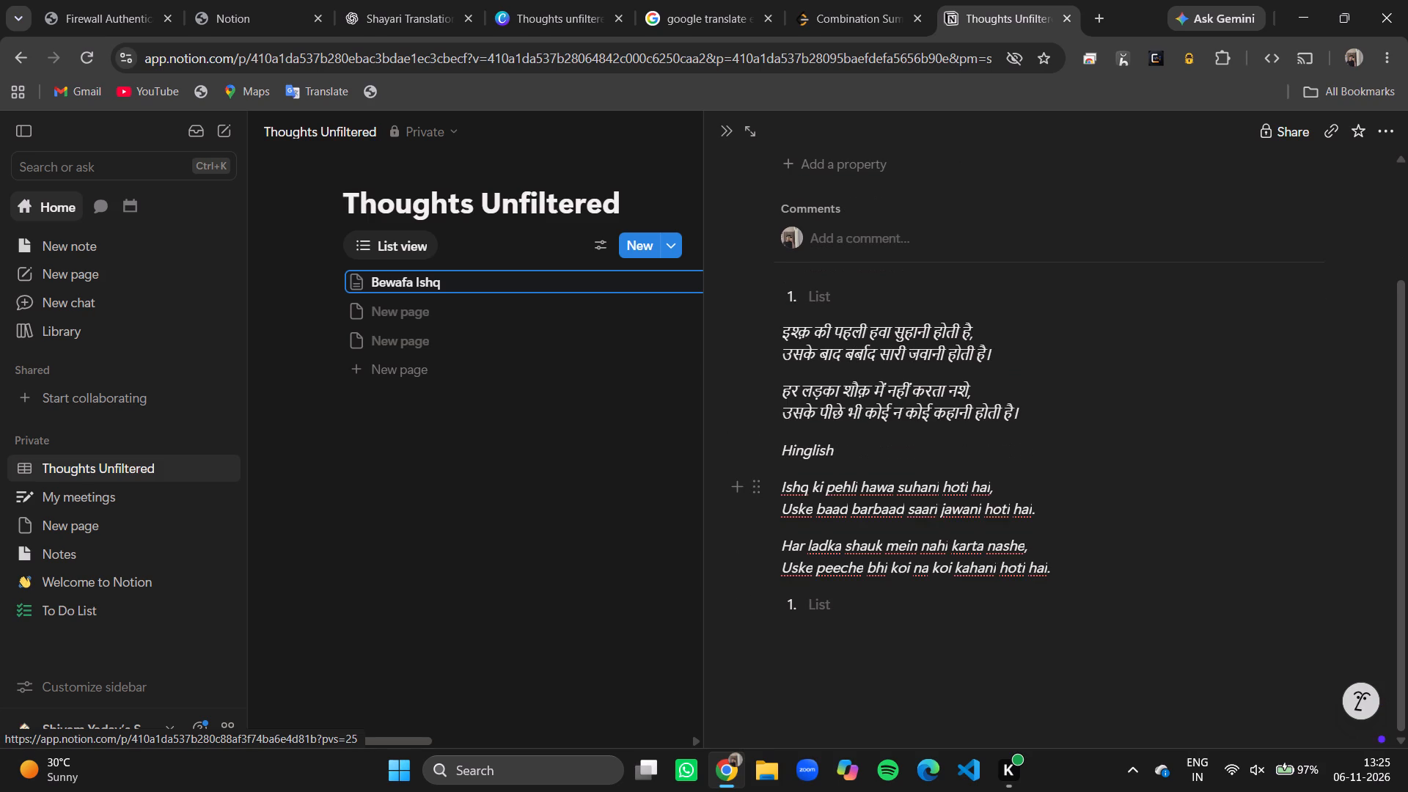
left_click(1036, 447)
Renumber the empty list item below the Hinglish verses as 2.
left_click(822, 609)
key("BackSpace")
type("2.")
key("space")
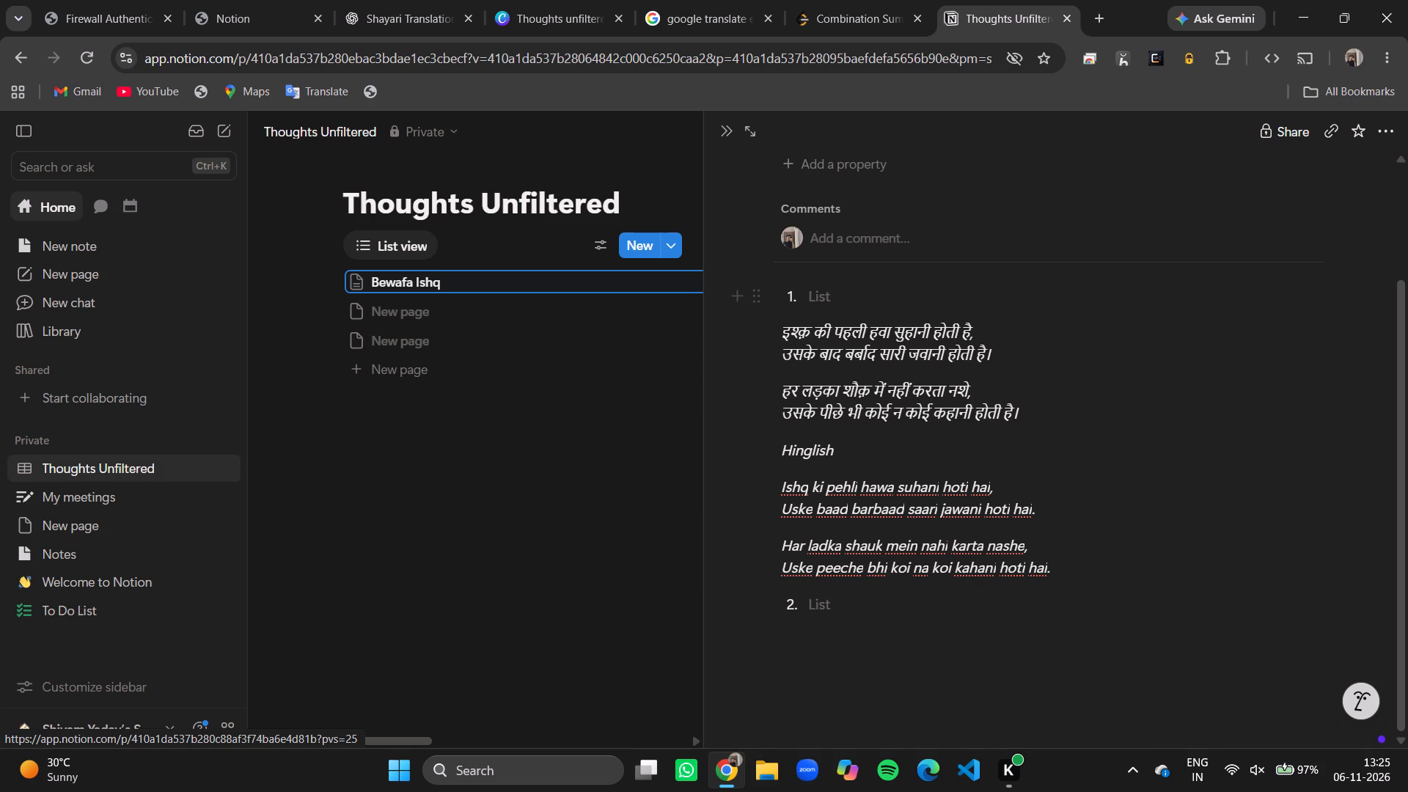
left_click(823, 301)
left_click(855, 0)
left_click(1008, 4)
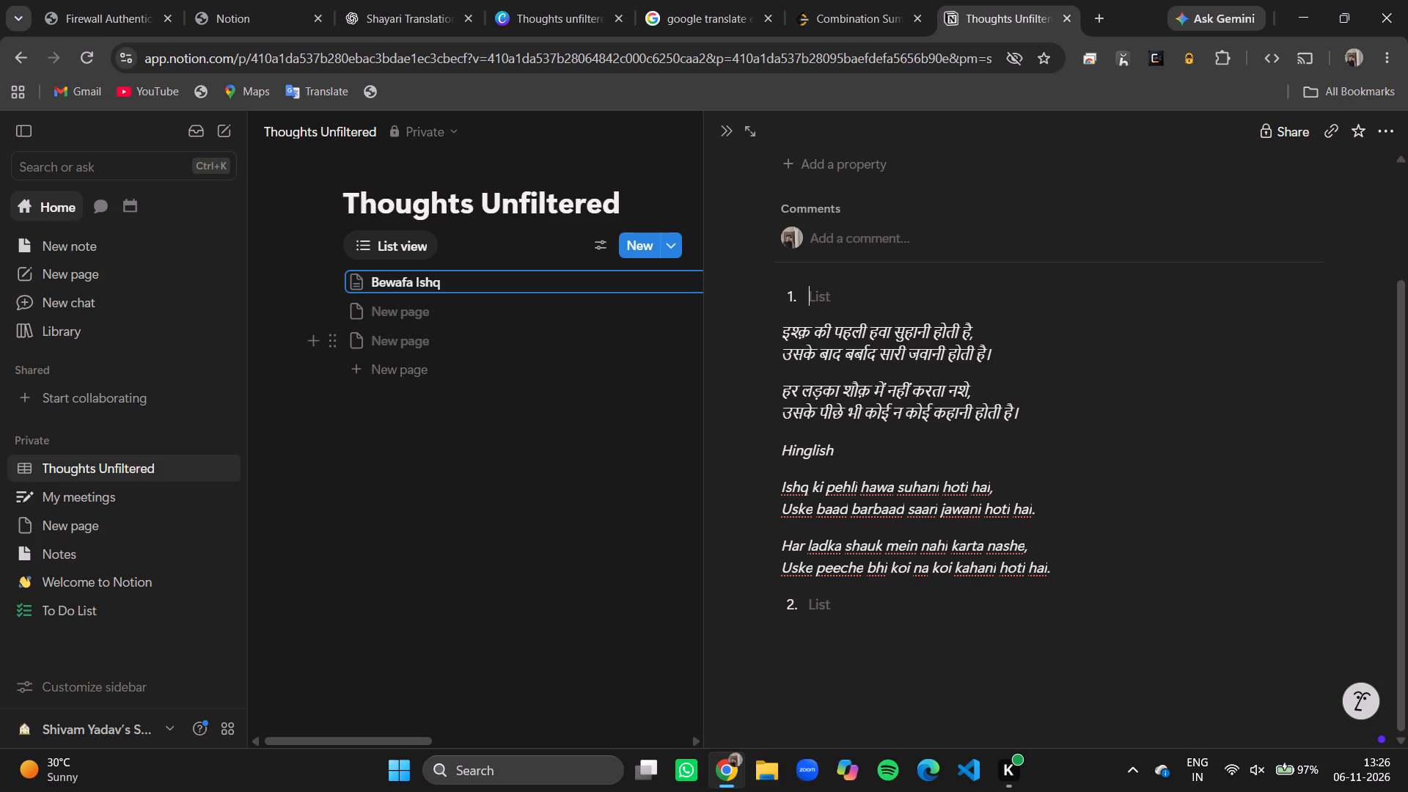
left_click(574, 12)
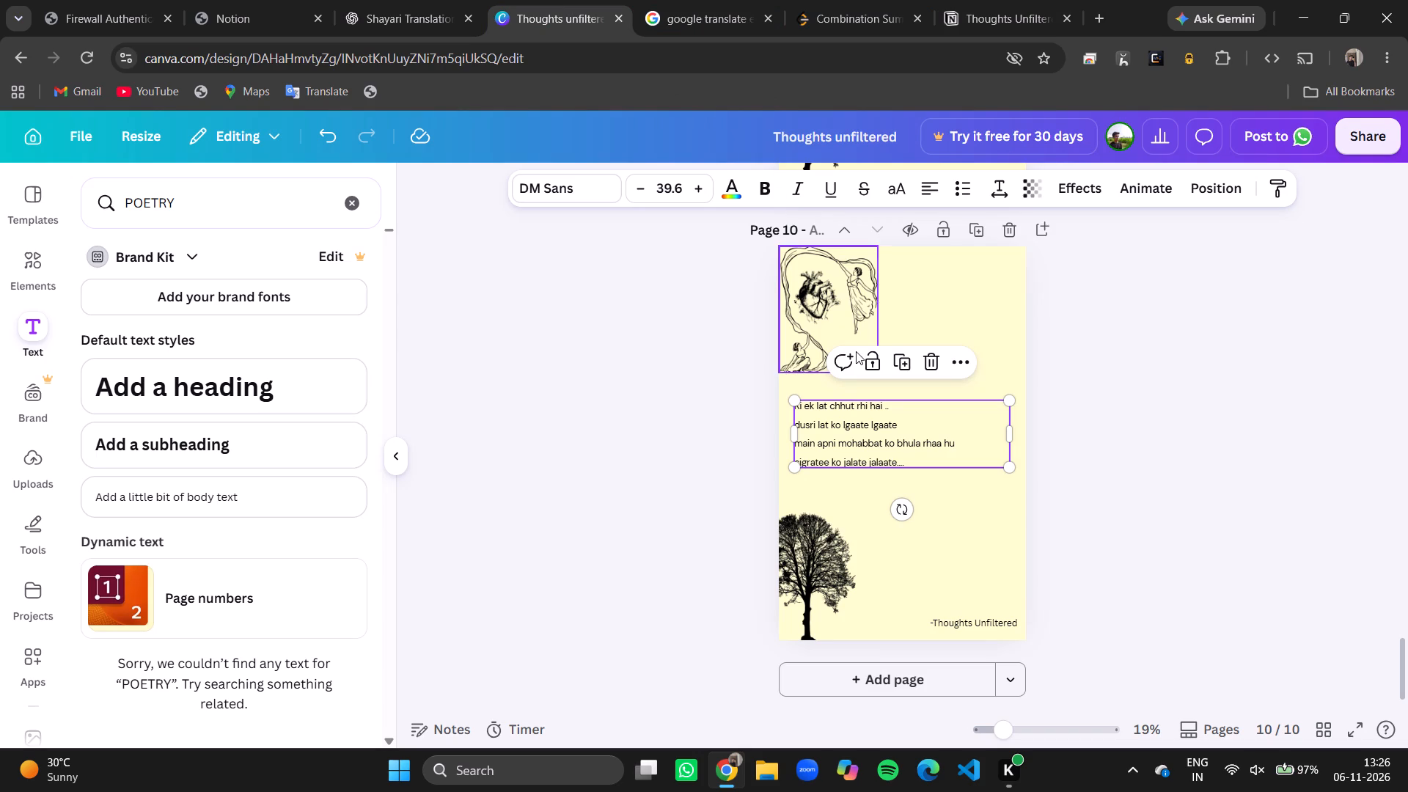
scroll(1259, 391, "up", 10)
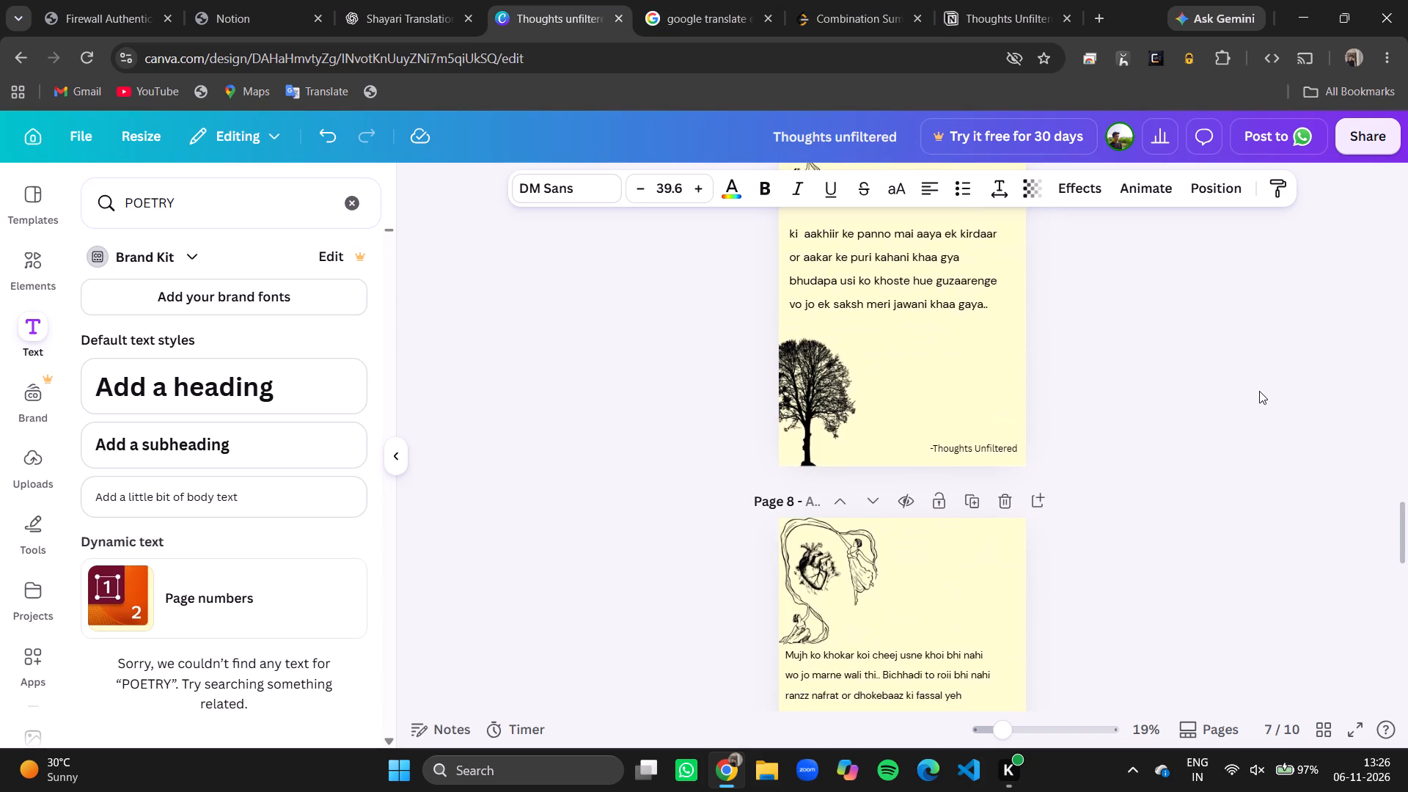
scroll(1259, 391, "up", 15)
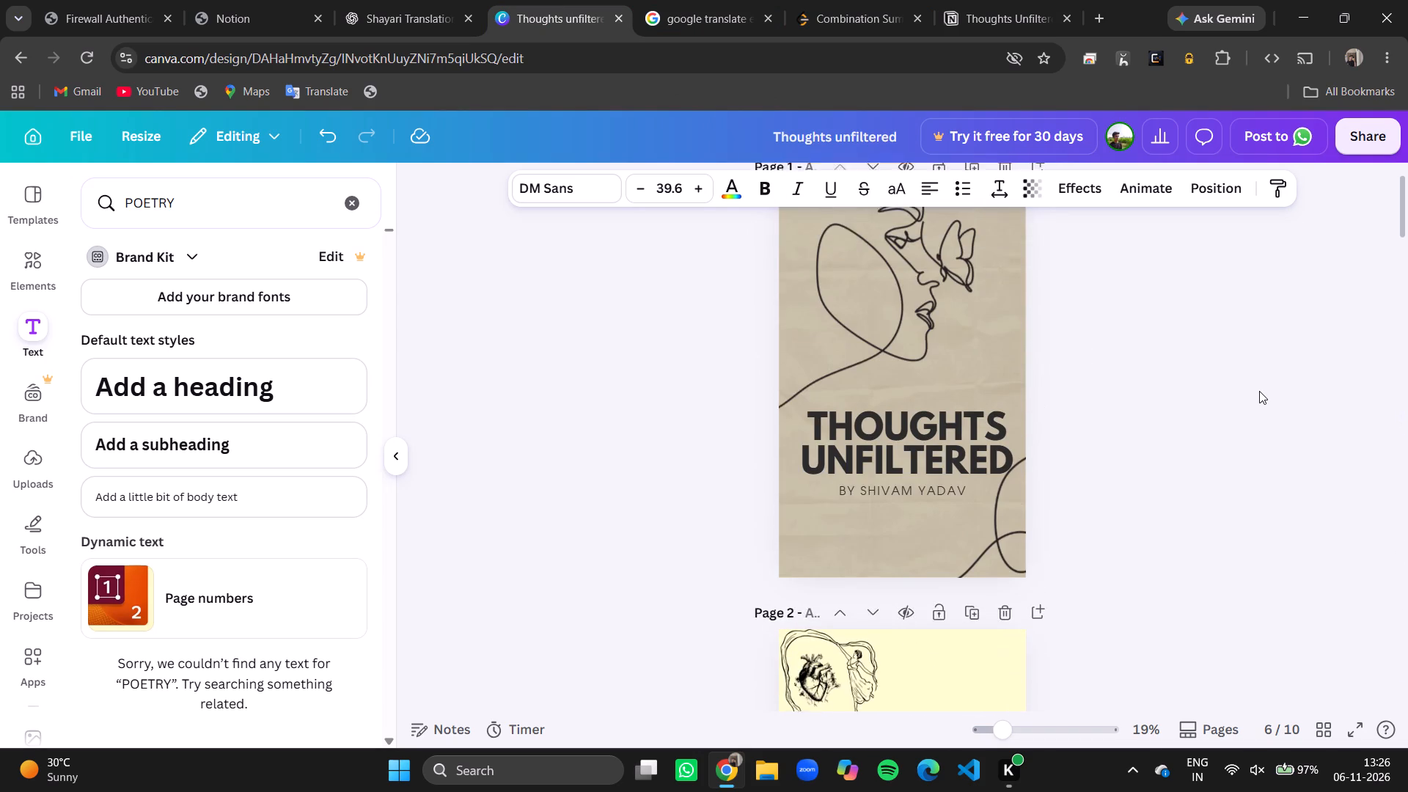
scroll(1259, 391, "down", 4)
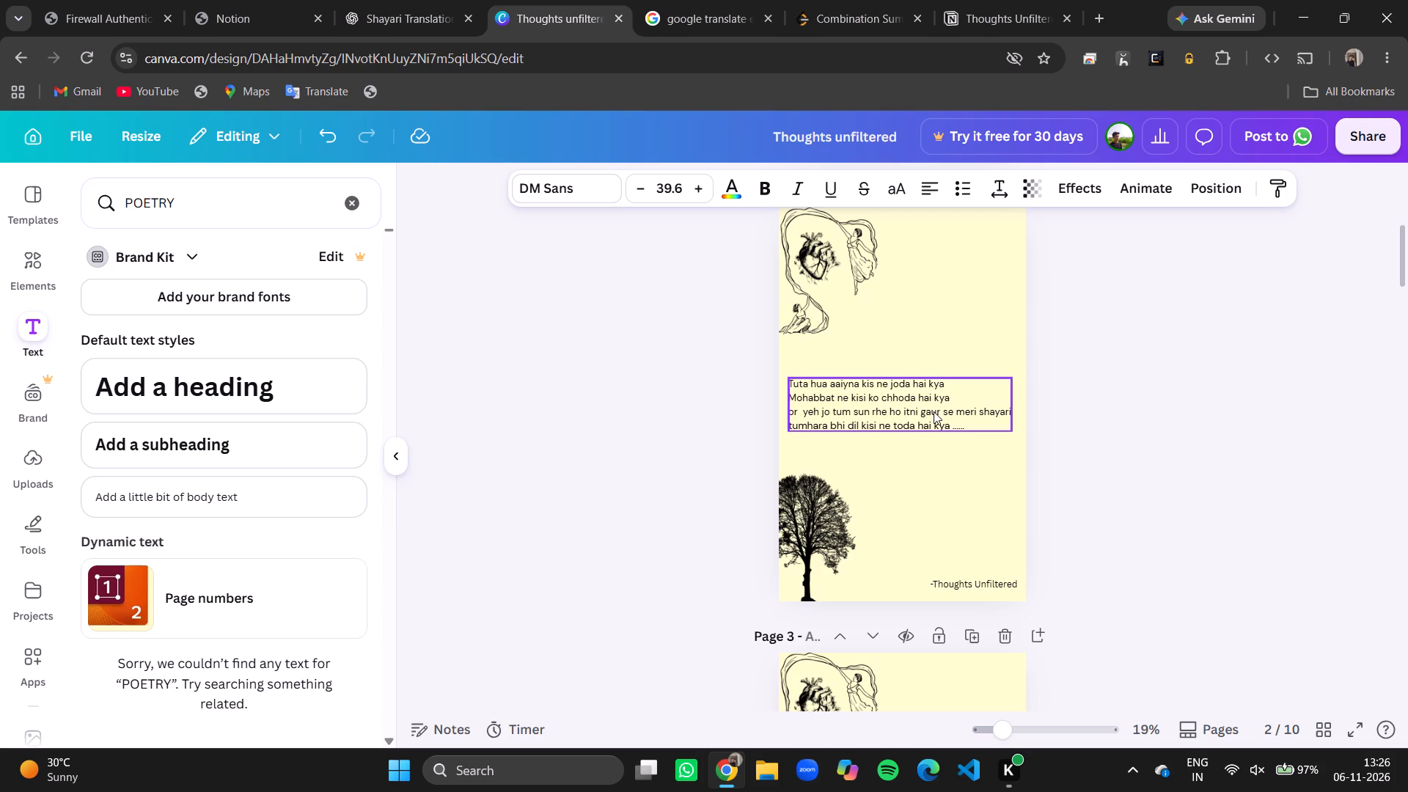
left_click(958, 426)
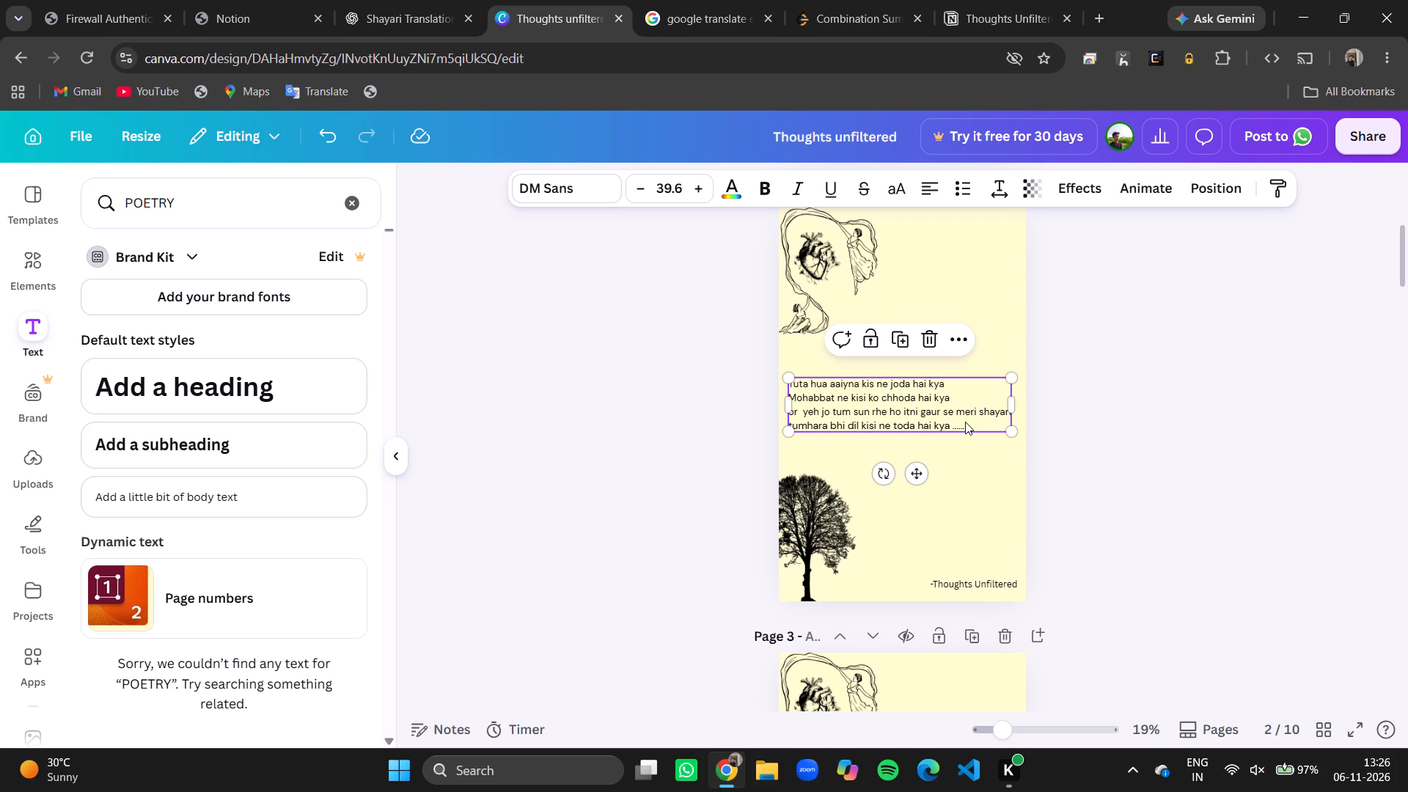
left_click(965, 422)
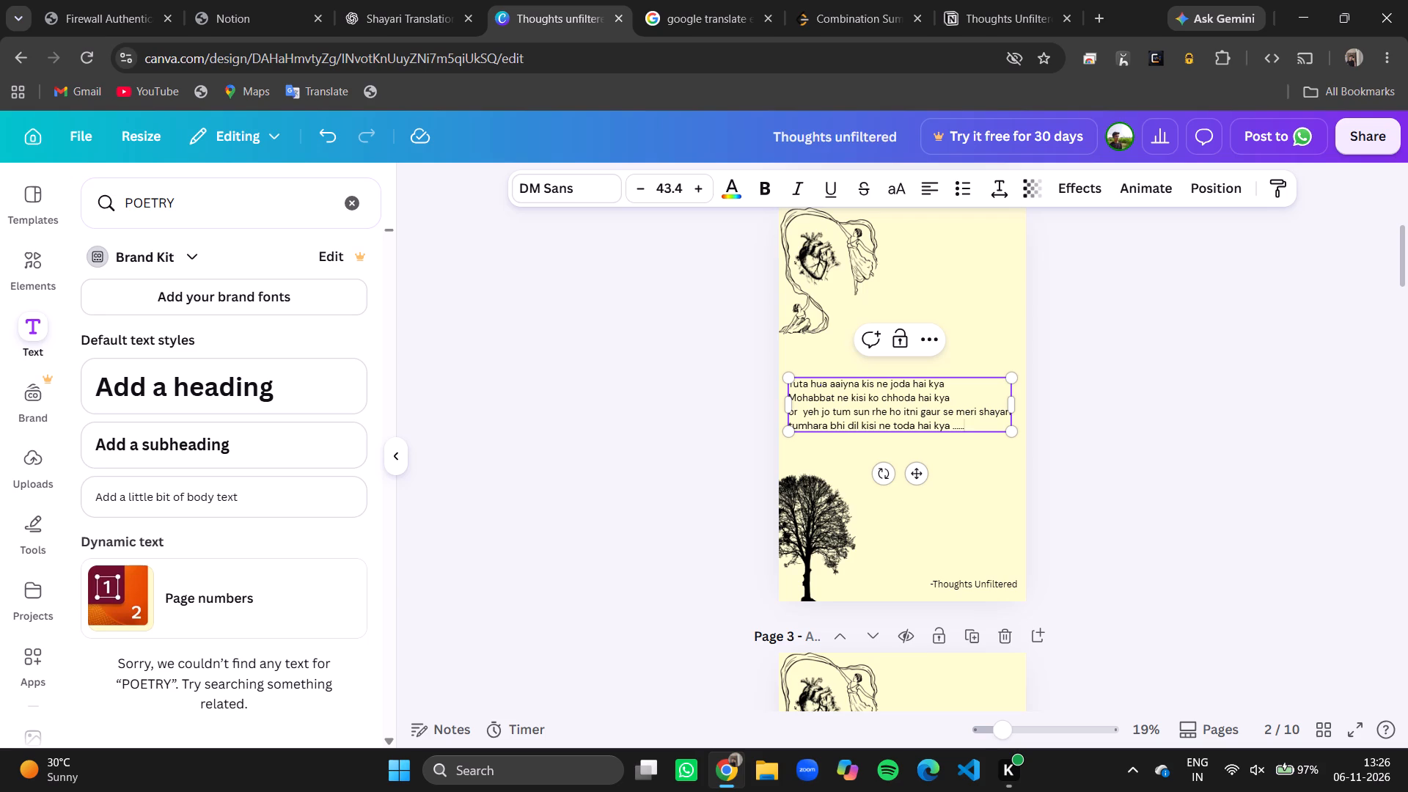
key("ctrl+a")
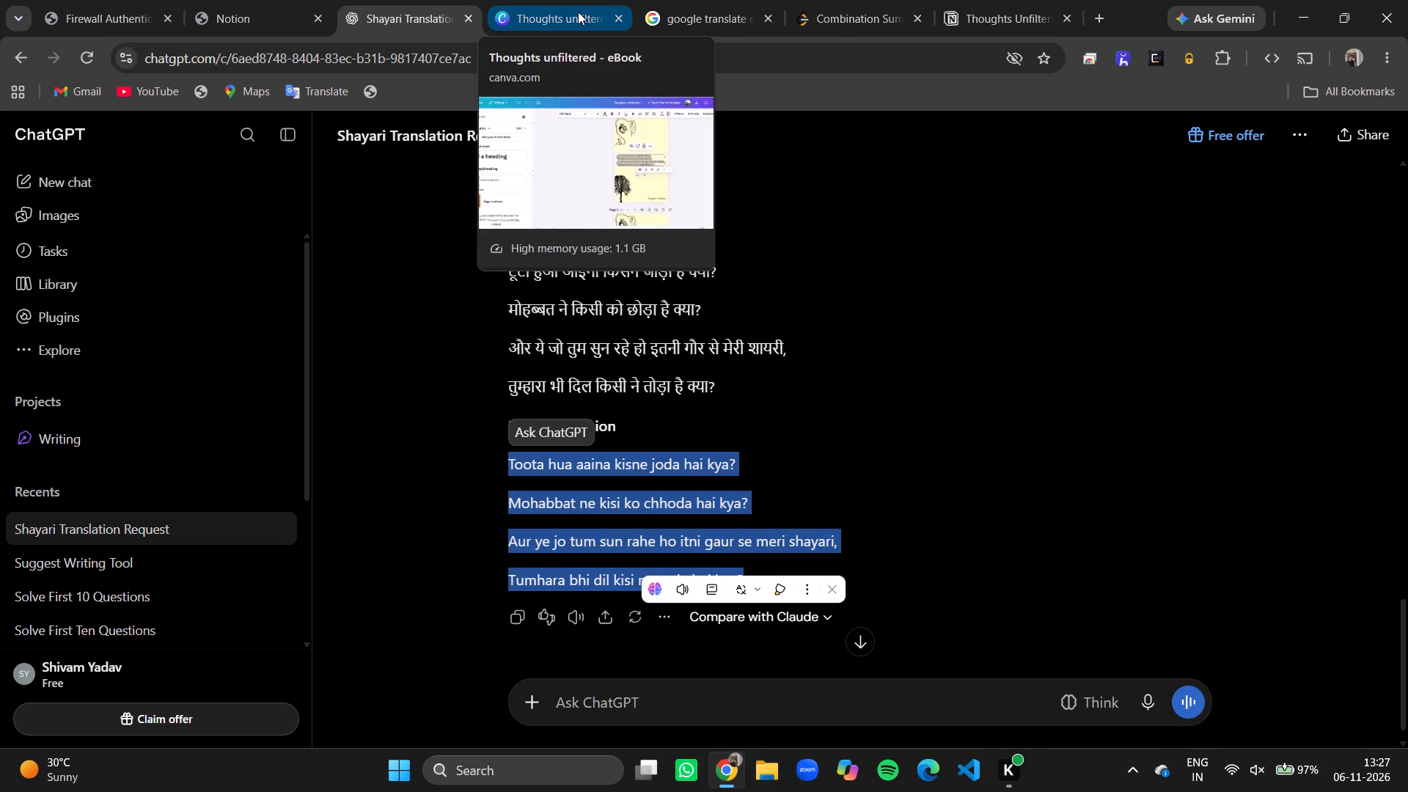
Switch to the Notion "Bewafa Ishq" page and paste the copied Hinglish lines under list item 2.
left_click(956, 2)
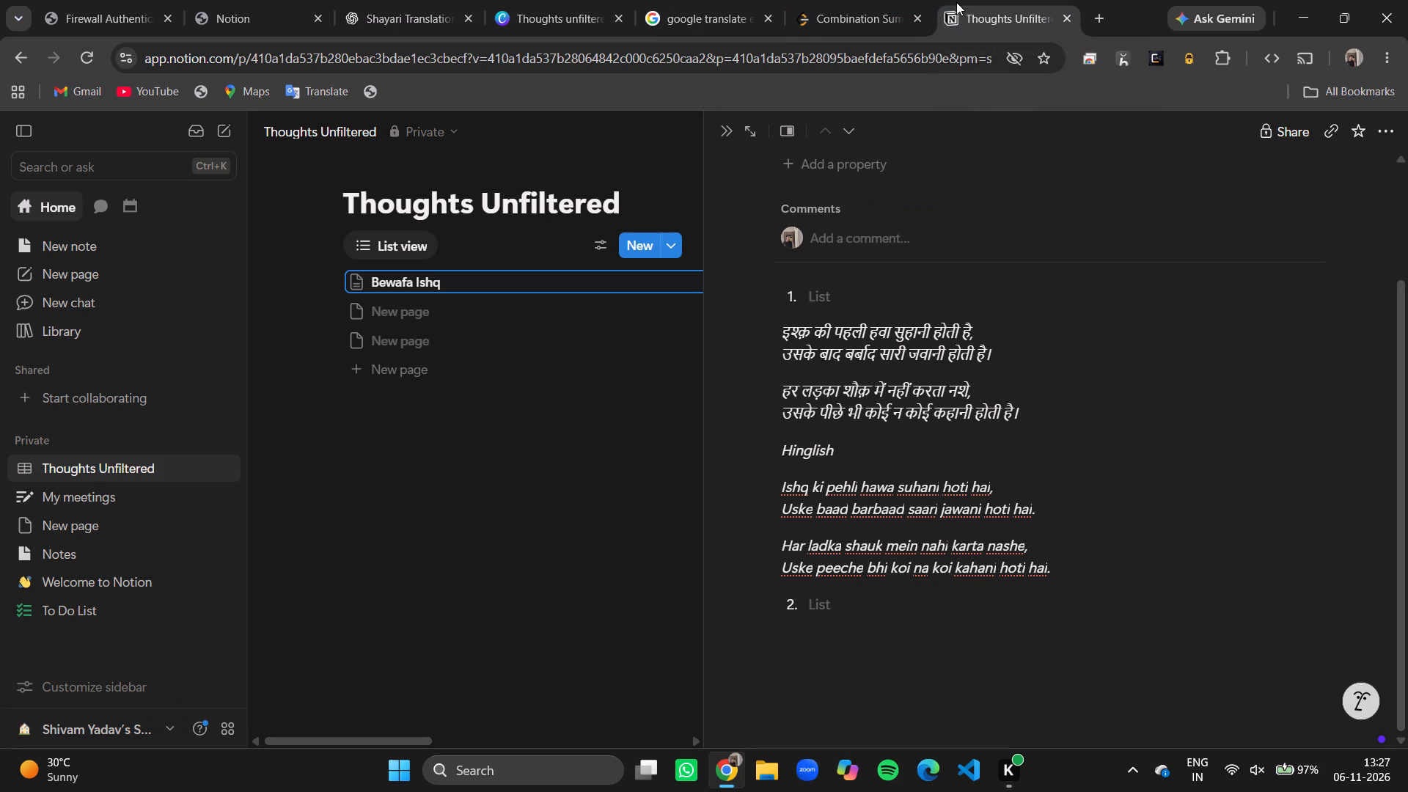
left_click(843, 601)
key("Return")
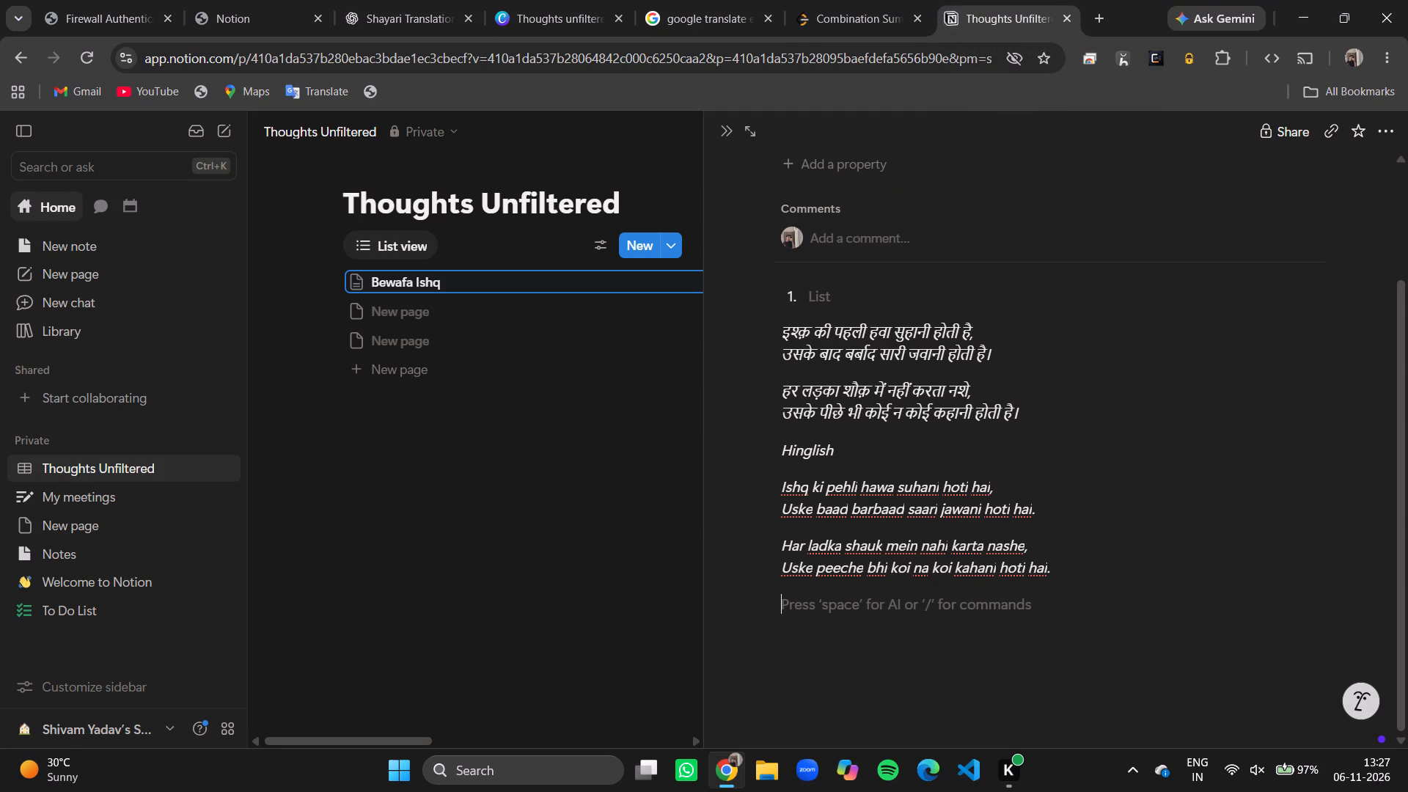
type("2.")
key("space")
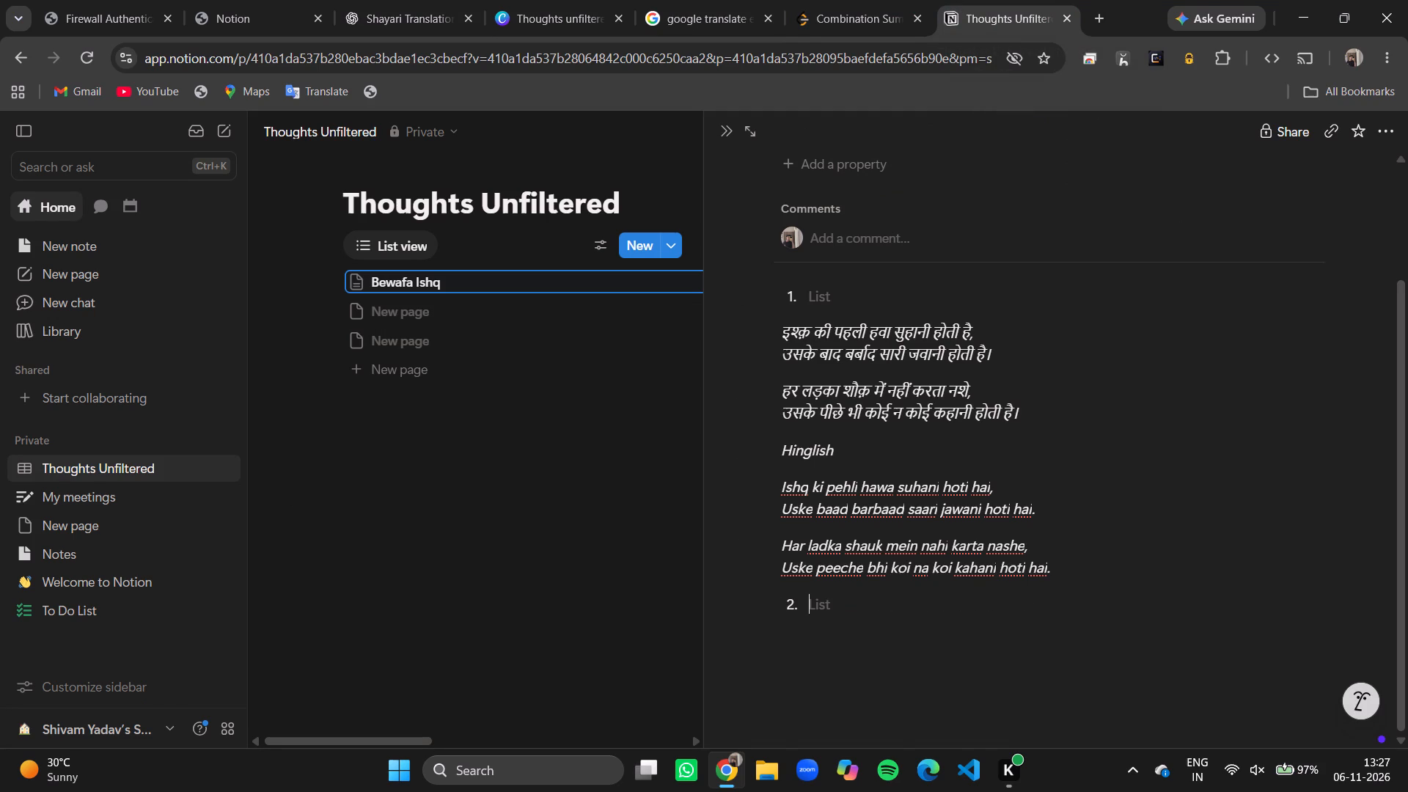
key("ctrl+v")
scroll(1030, 542, "down", 2)
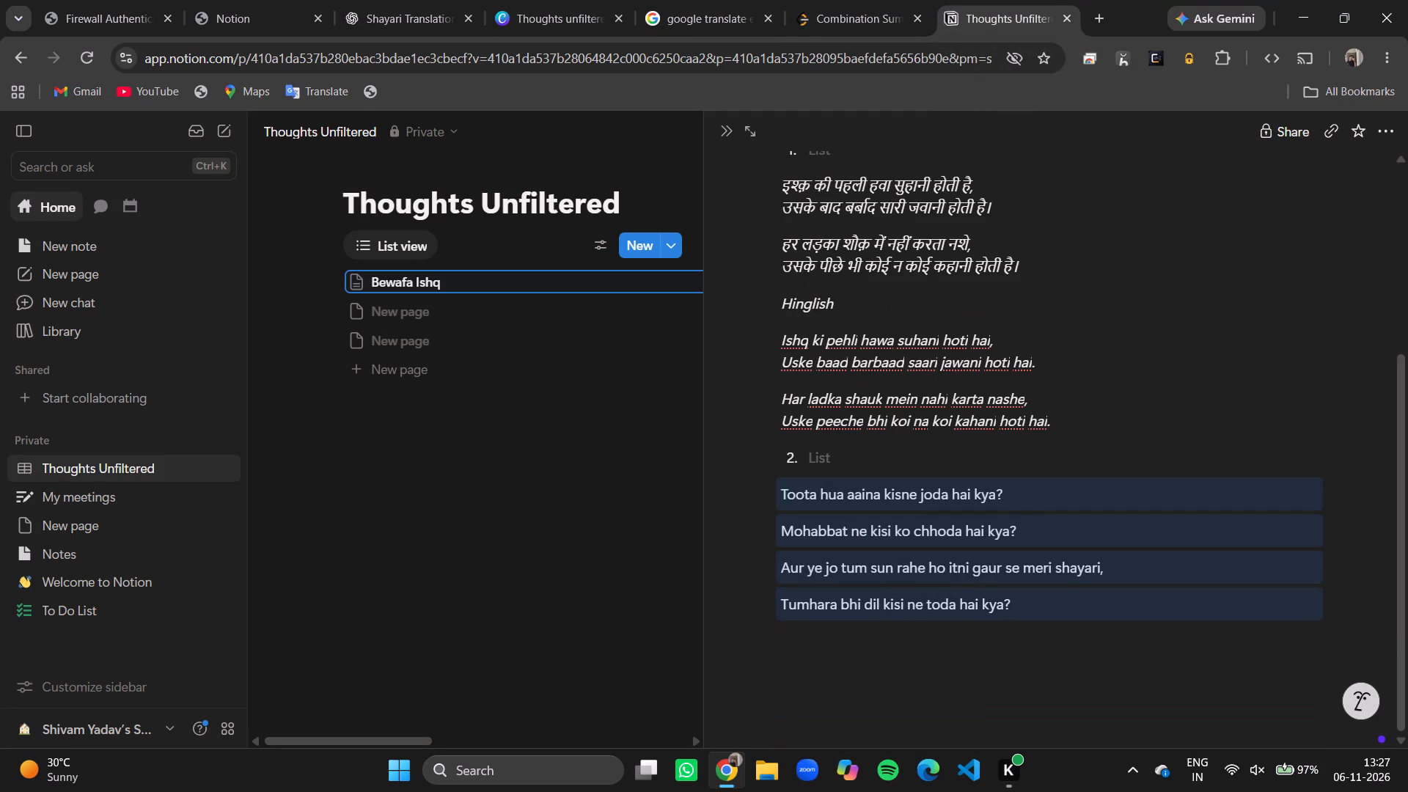
Italicize the four pasted Hinglish lines under item 2 and close the "Bewafa Ishq" page.
left_click_drag(1026, 611, 909, 536)
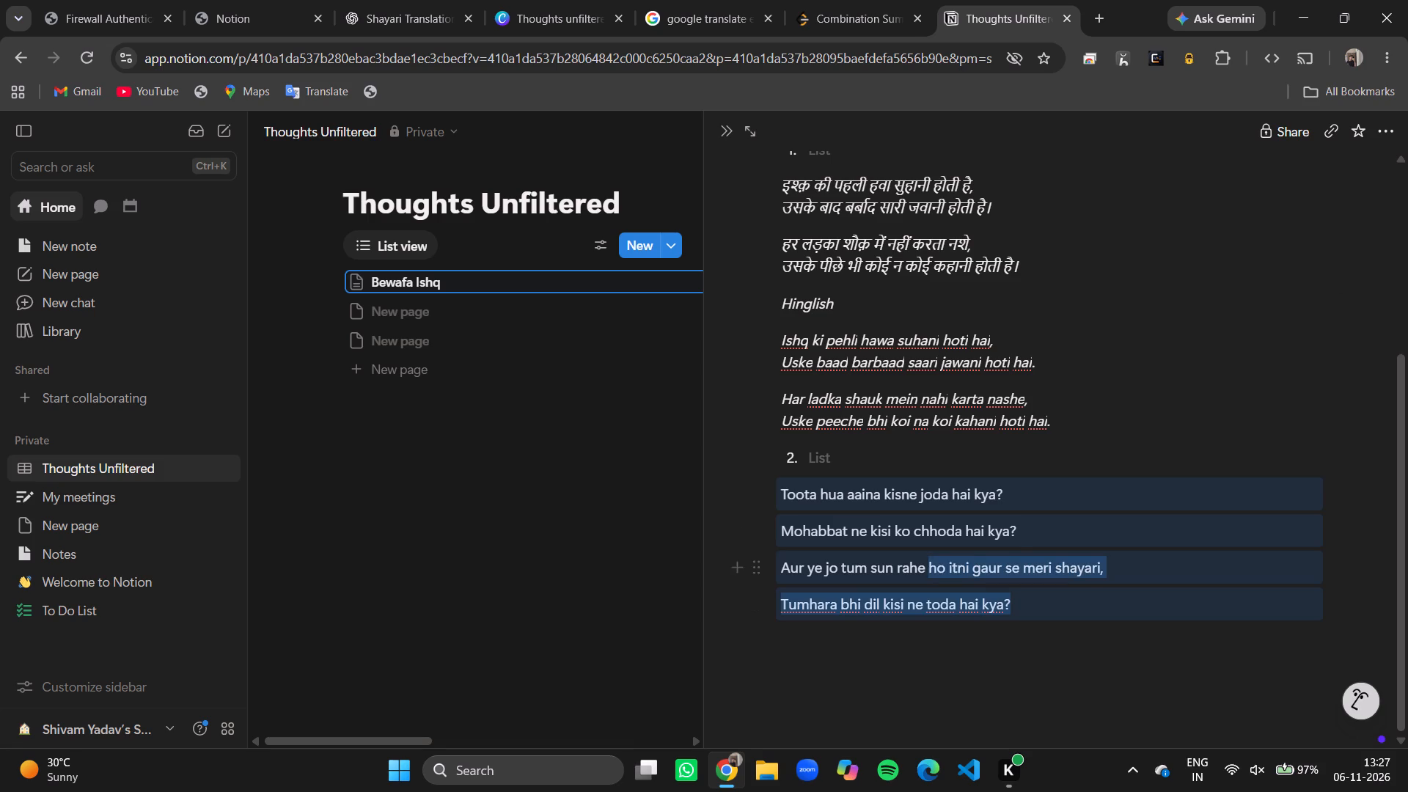
left_click_drag(909, 536, 782, 496)
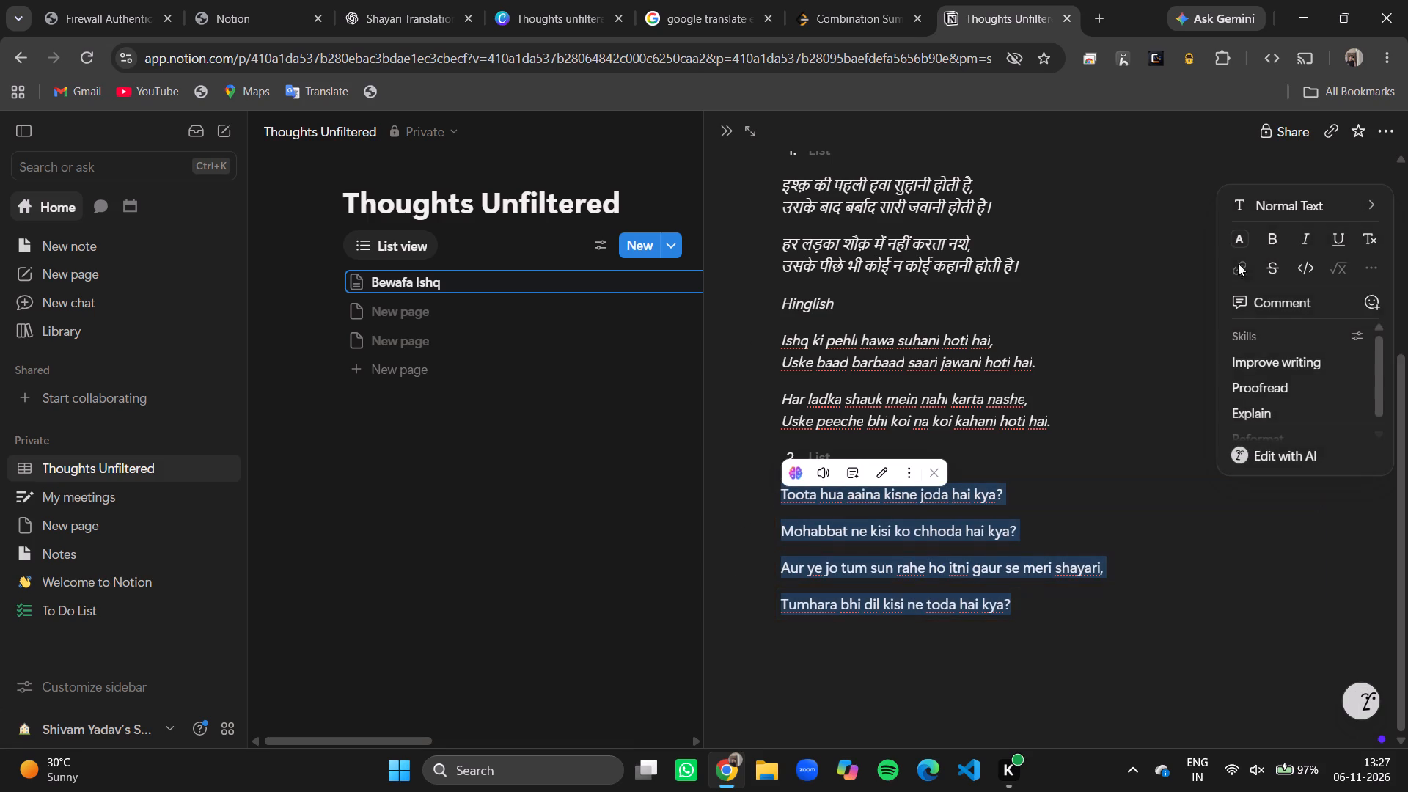
left_click(1302, 232)
left_click(507, 595)
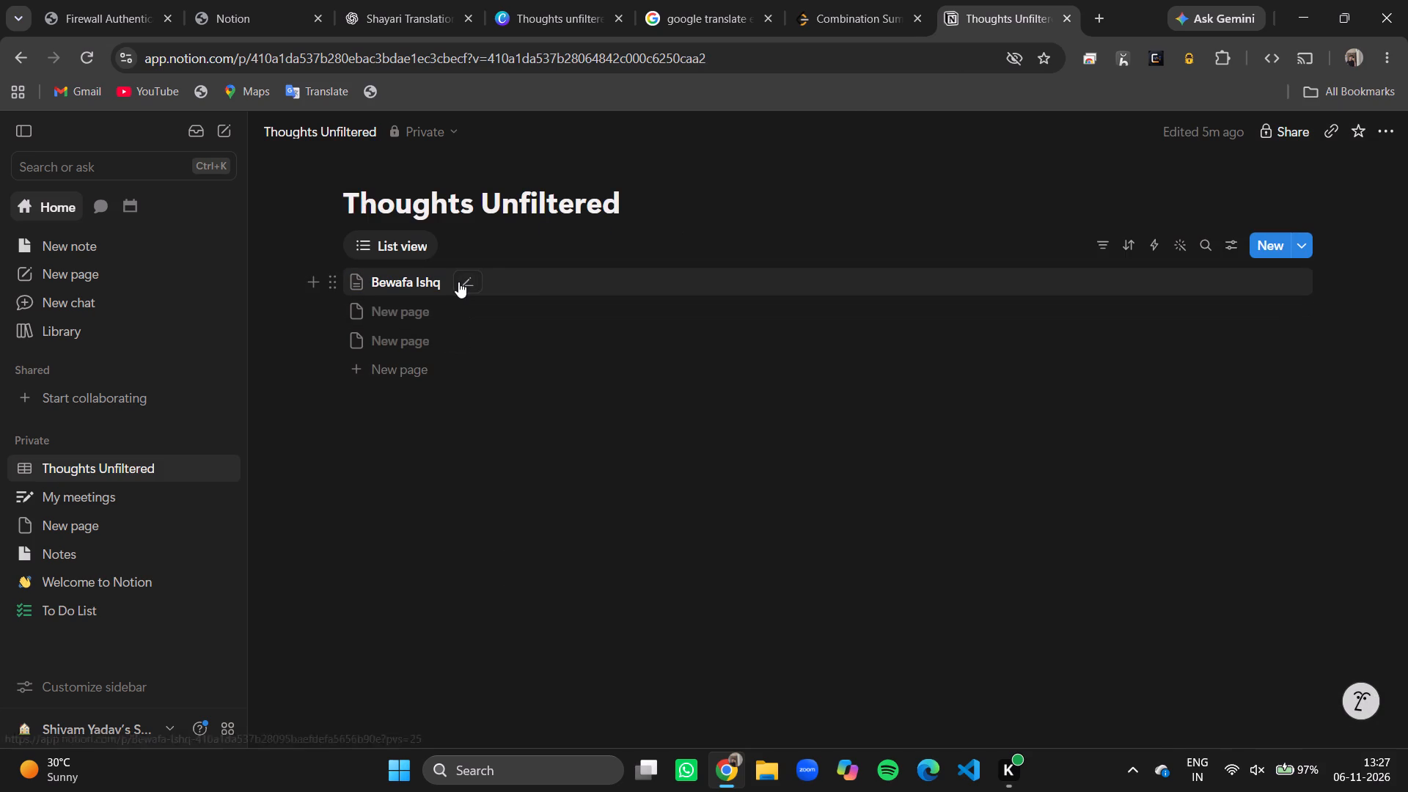
Reopen the "Bewafa Ishq" page and copy the four Hindi lines of the first shayari.
left_click(529, 290)
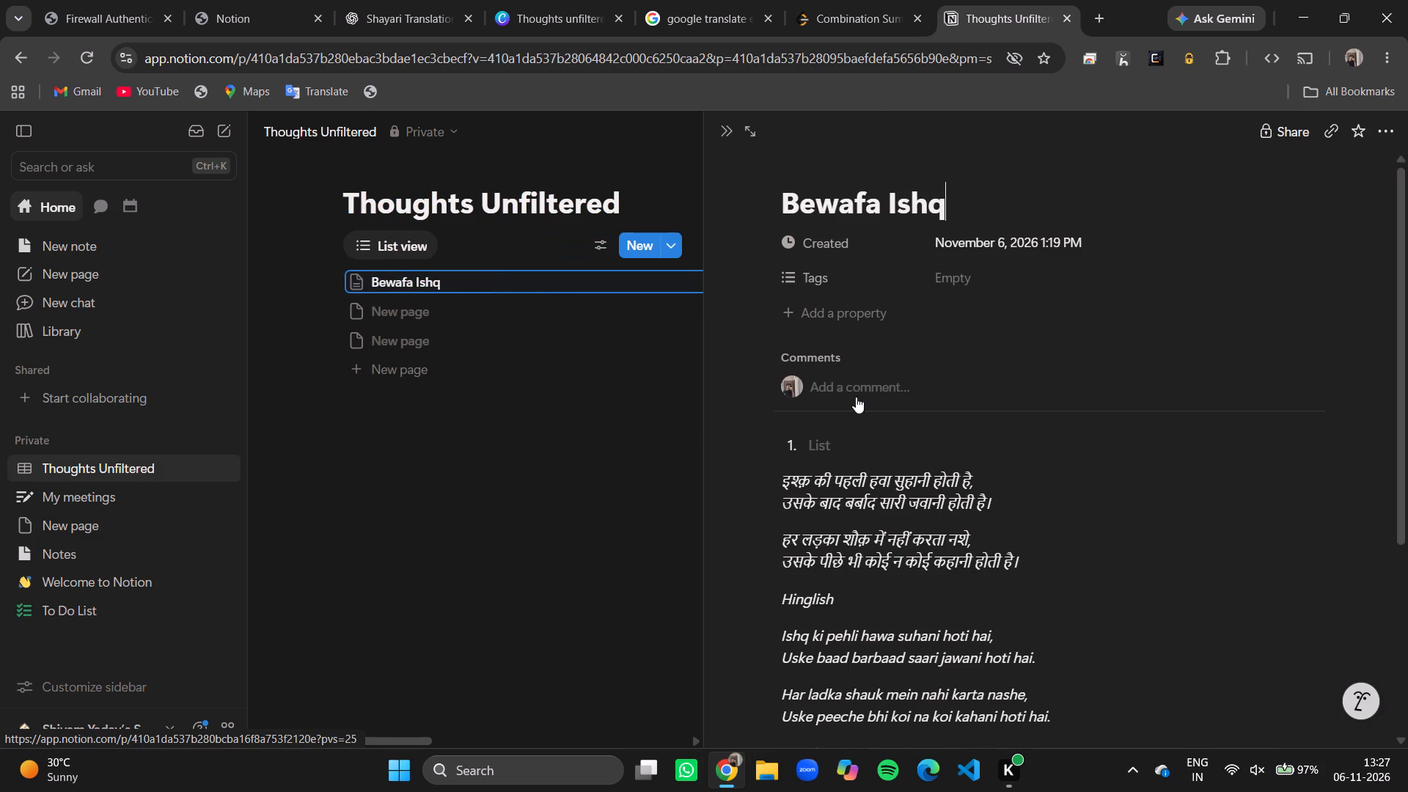
scroll(1022, 478, "down", 4)
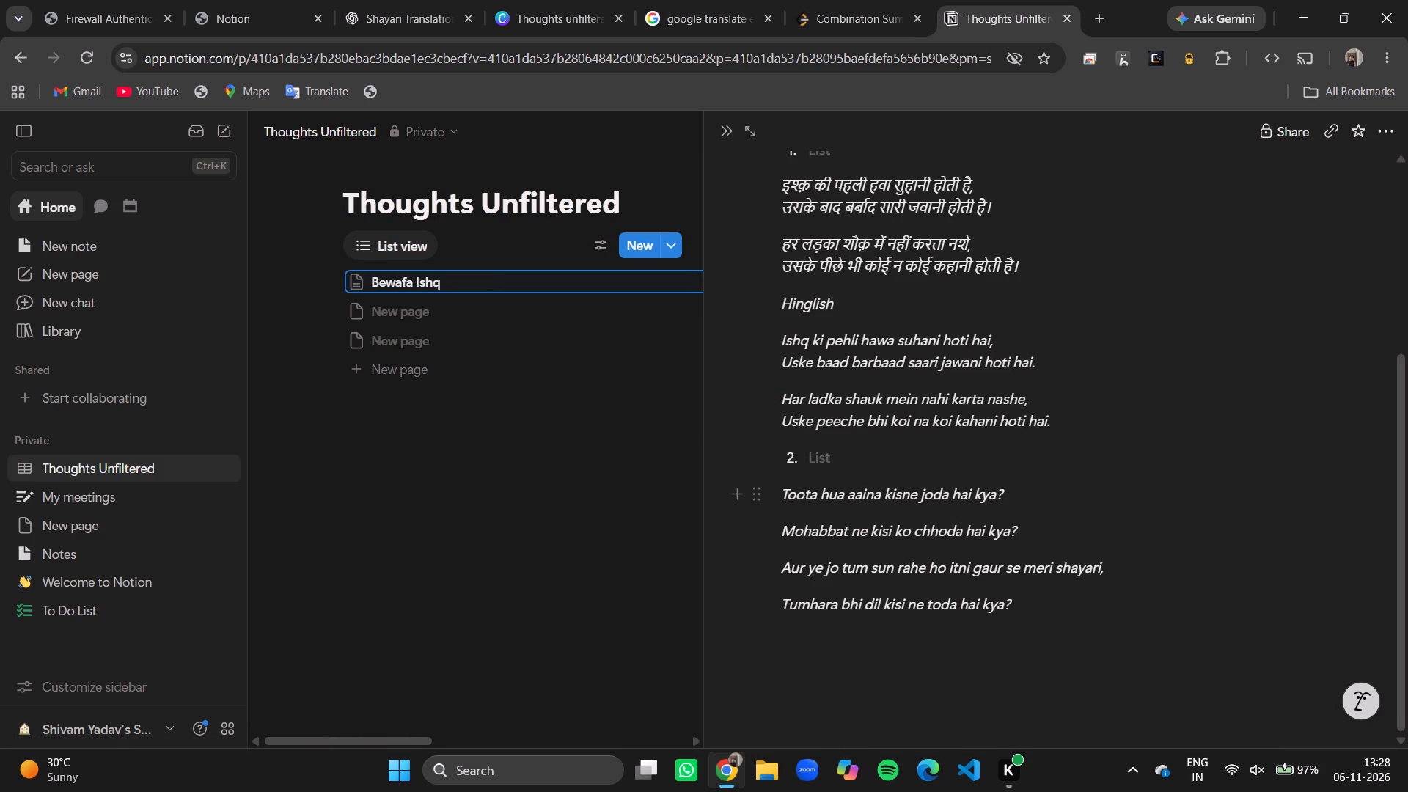
scroll(1090, 493, "up", 3)
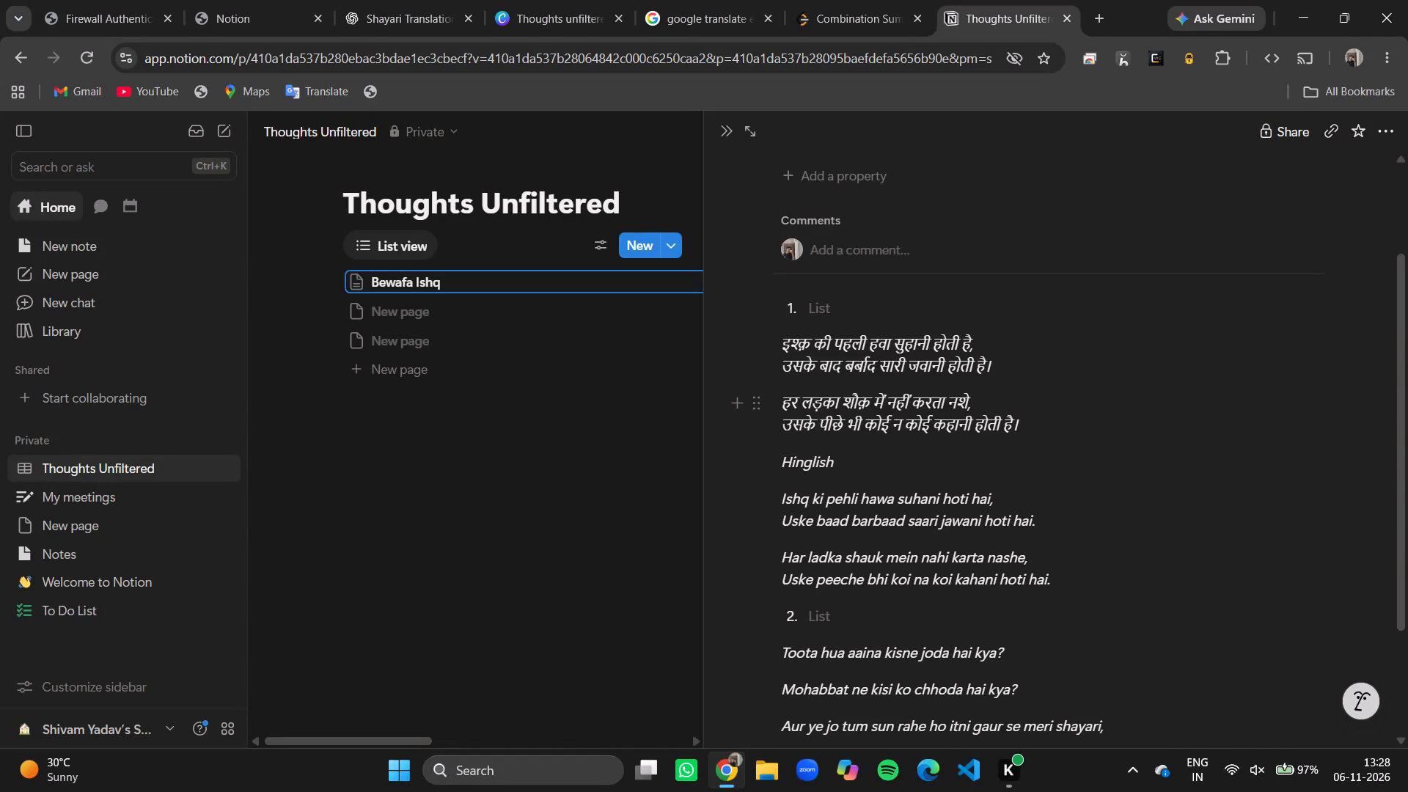
left_click_drag(1020, 425, 785, 347)
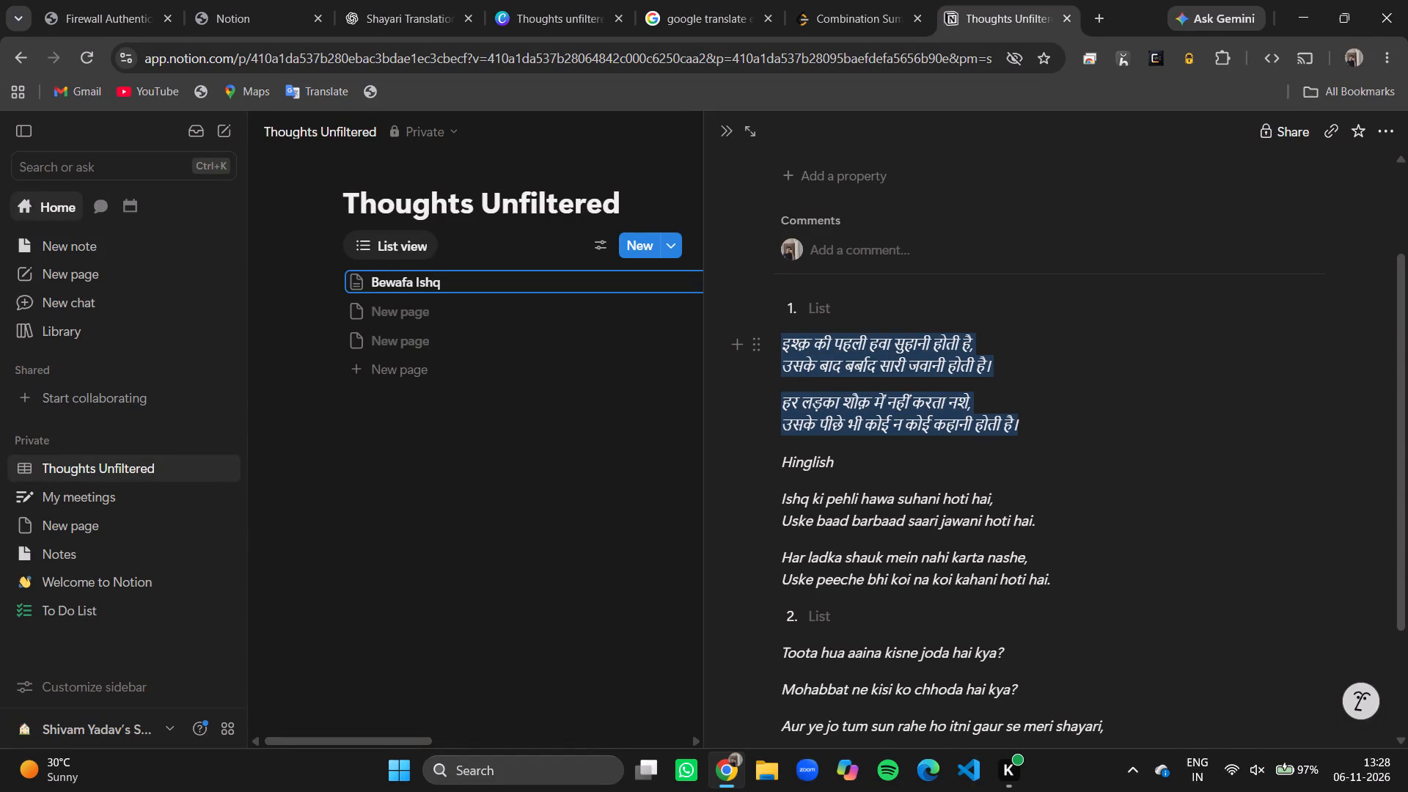
left_click_drag(785, 347, 785, 345)
key("ctrl+c")
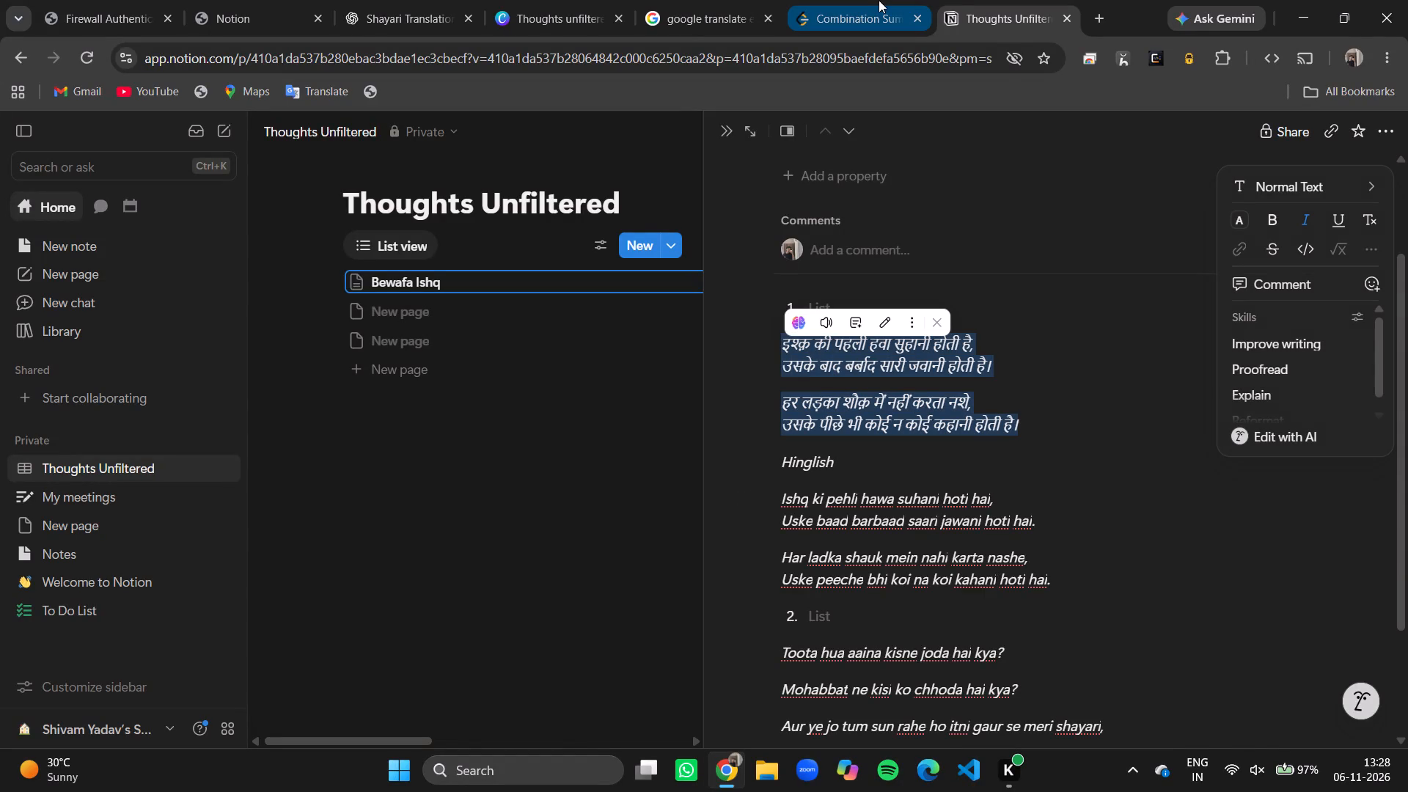
left_click(716, 0)
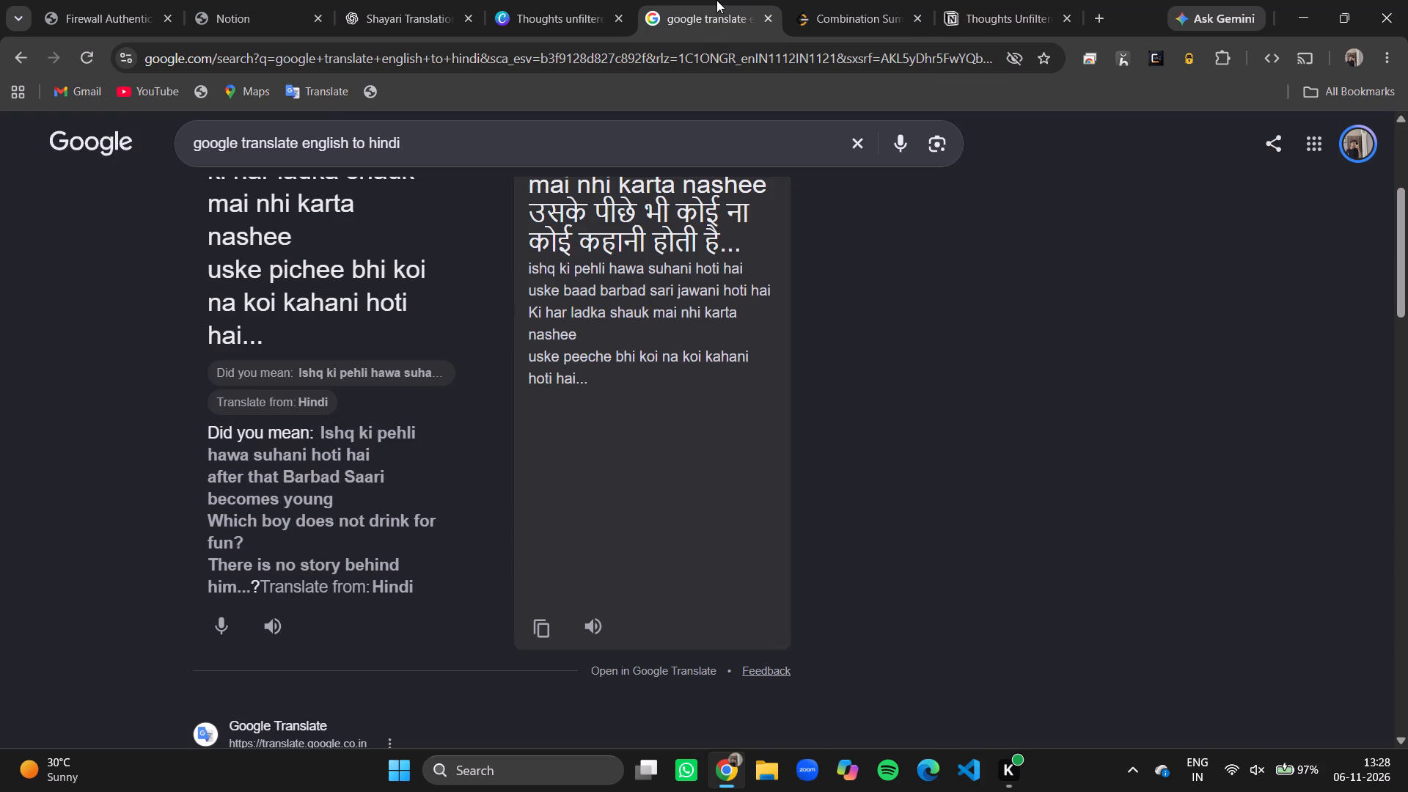
left_click(554, 0)
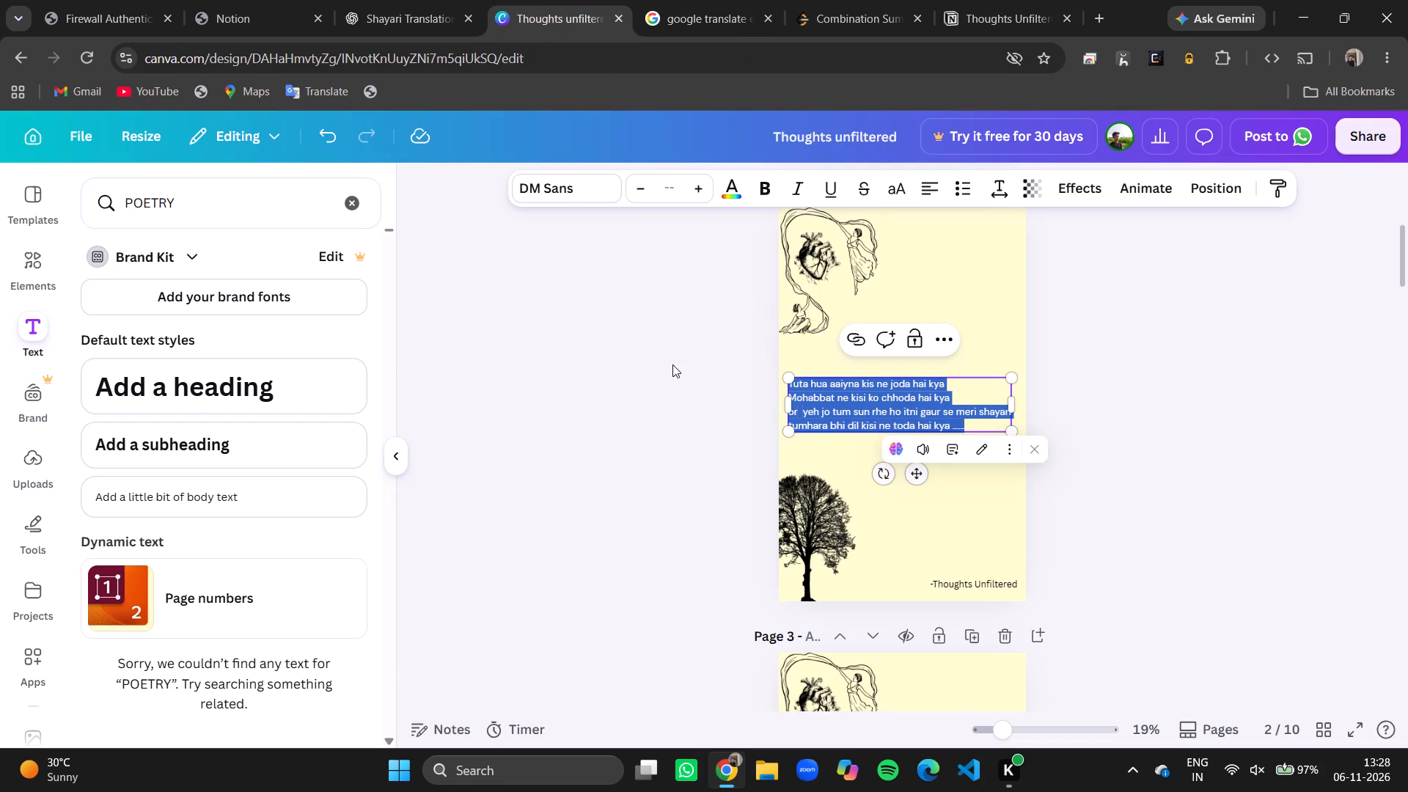
left_click(672, 364)
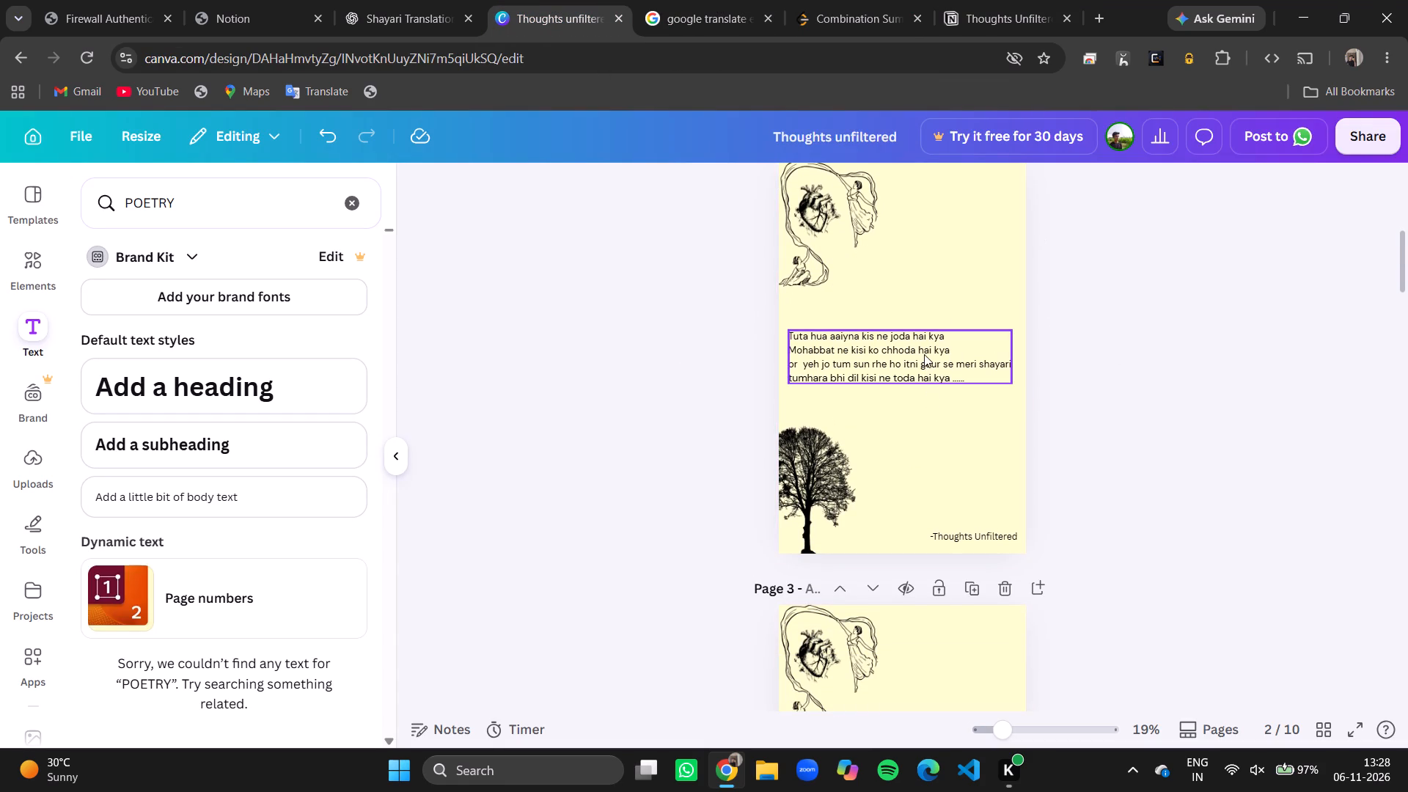
scroll(1015, 427, "down", 5)
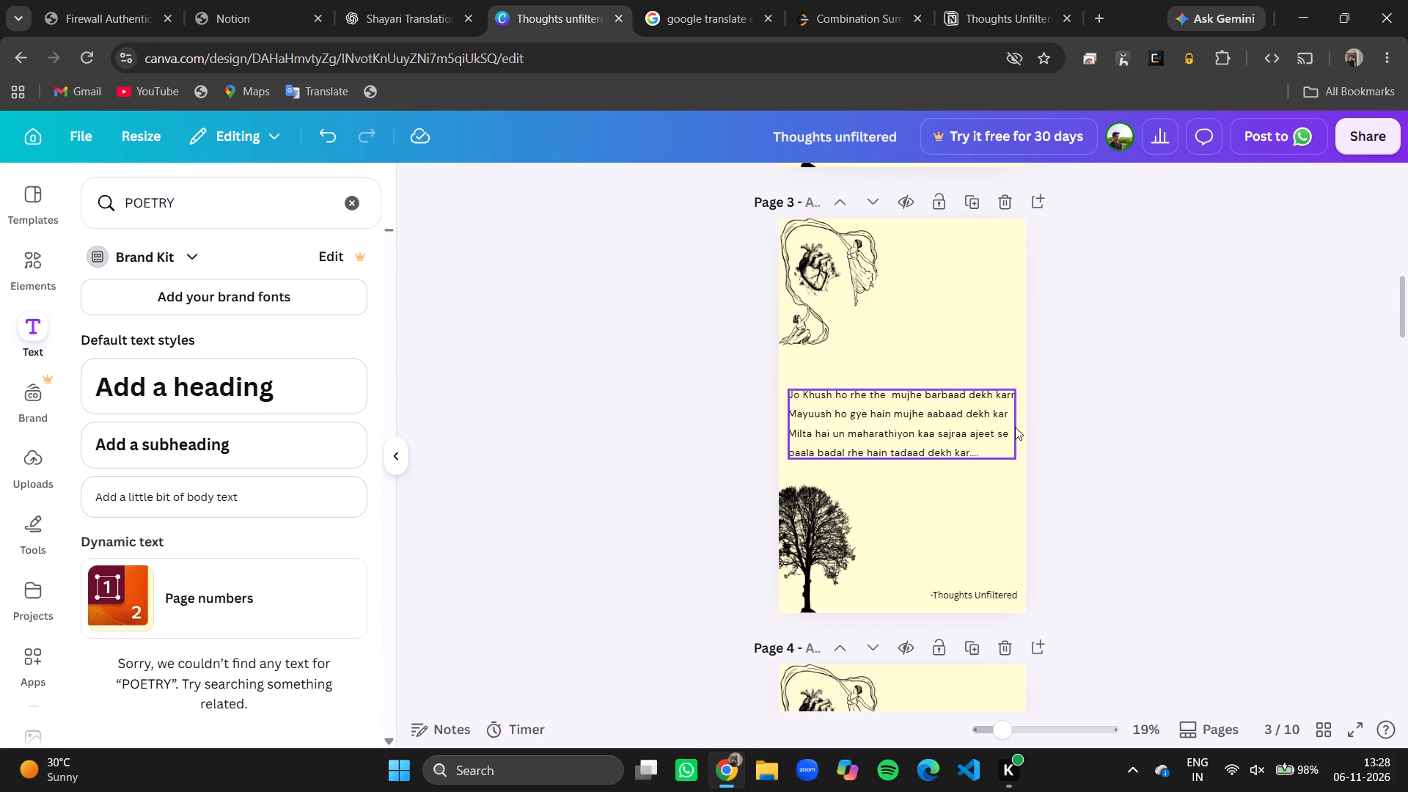
scroll(1015, 427, "down", 7)
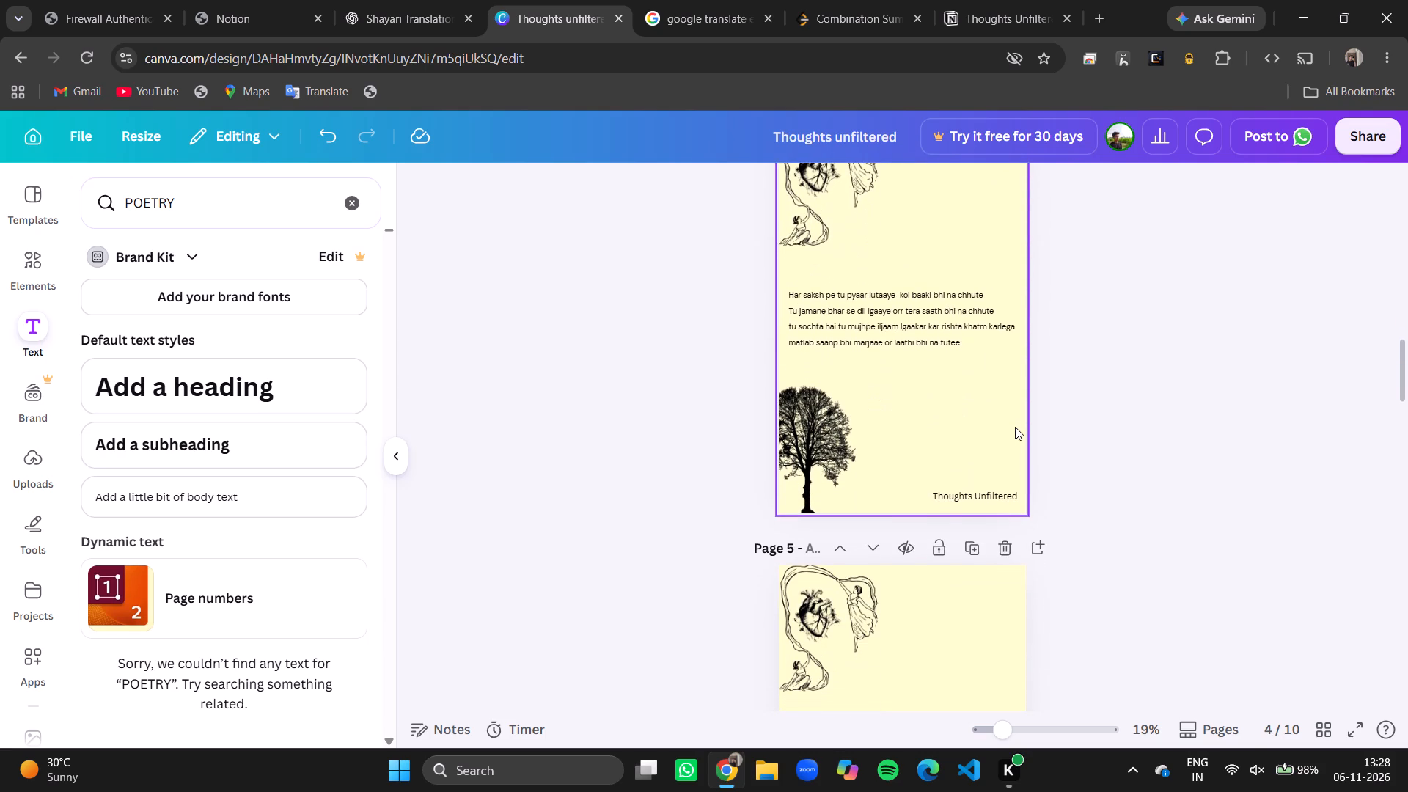
scroll(1015, 427, "down", 4)
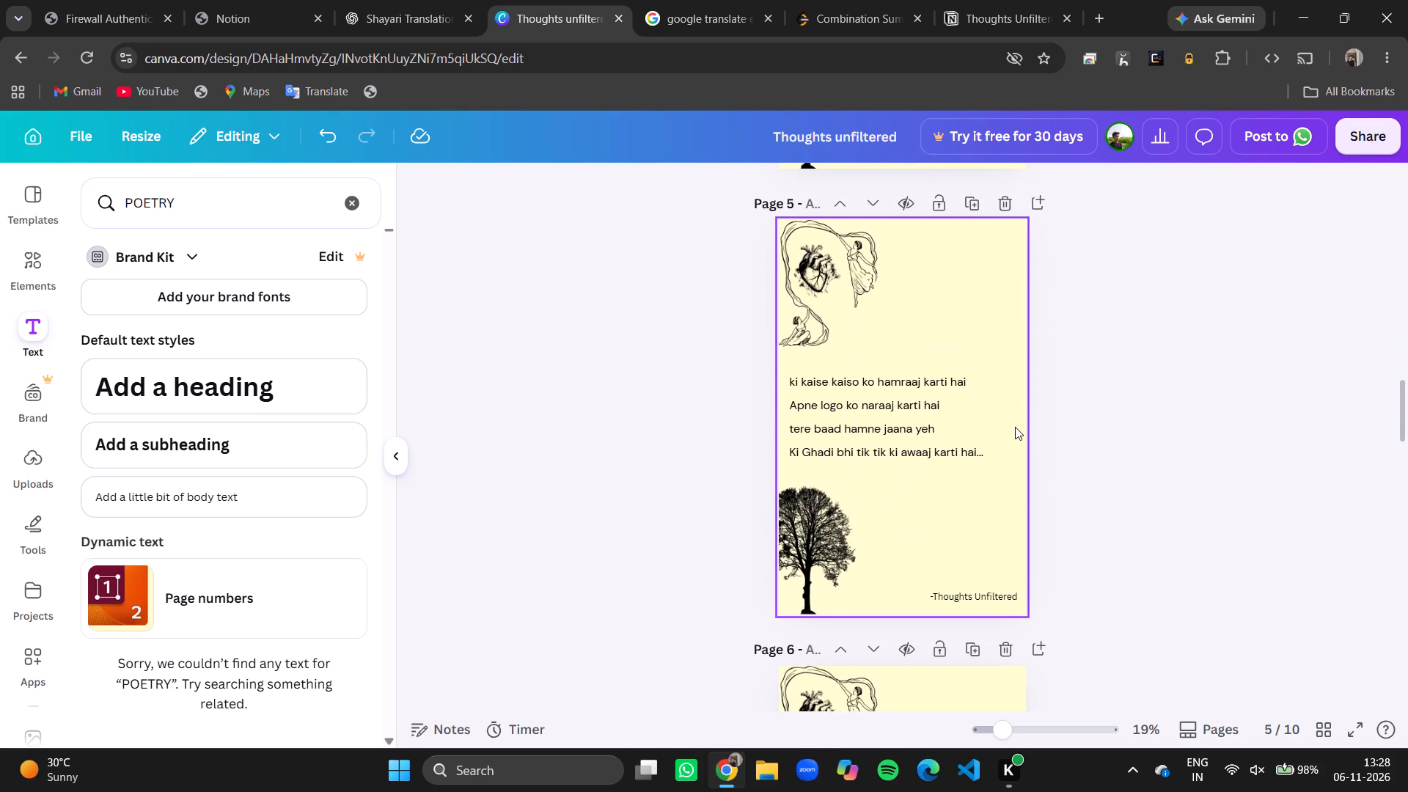
scroll(958, 446, "down", 1)
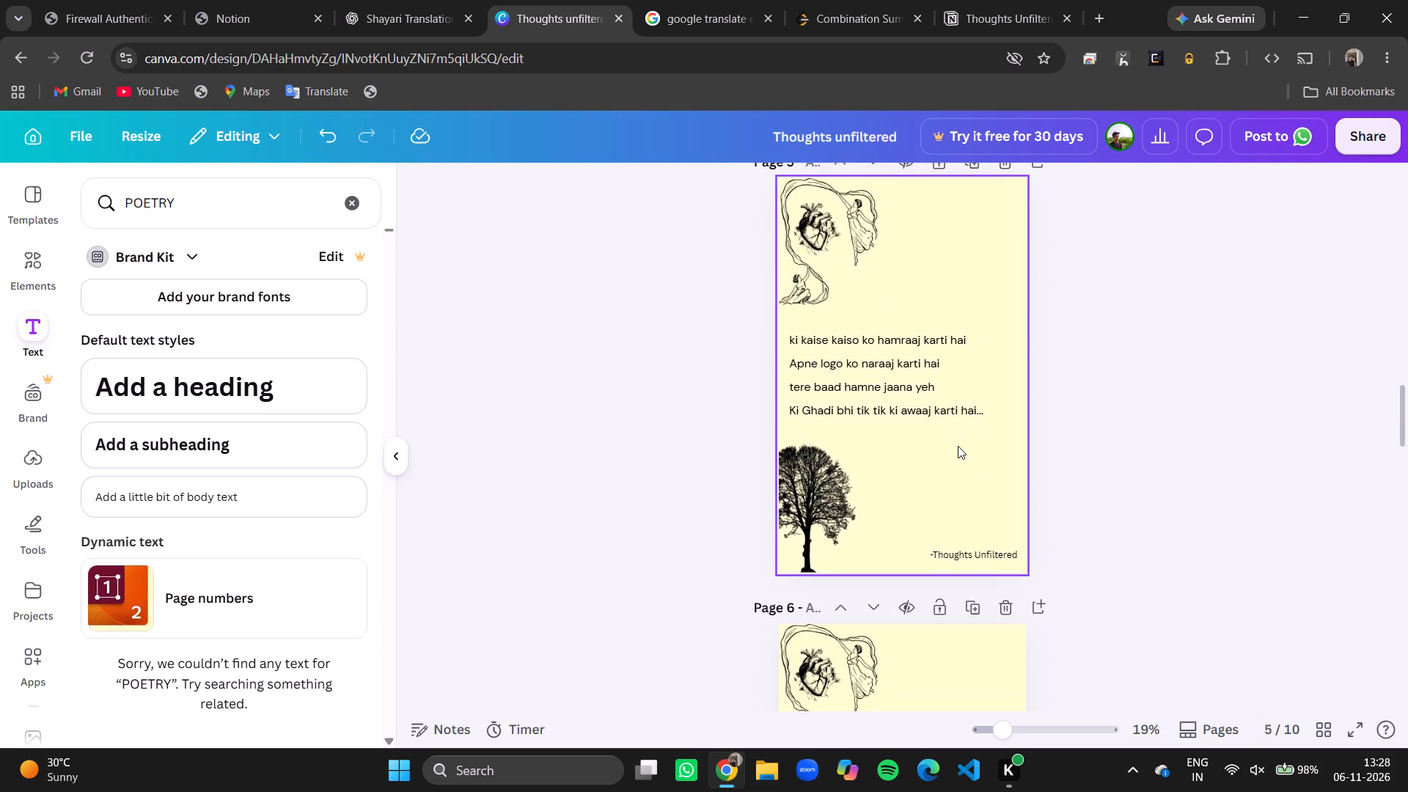
scroll(958, 446, "up", 7)
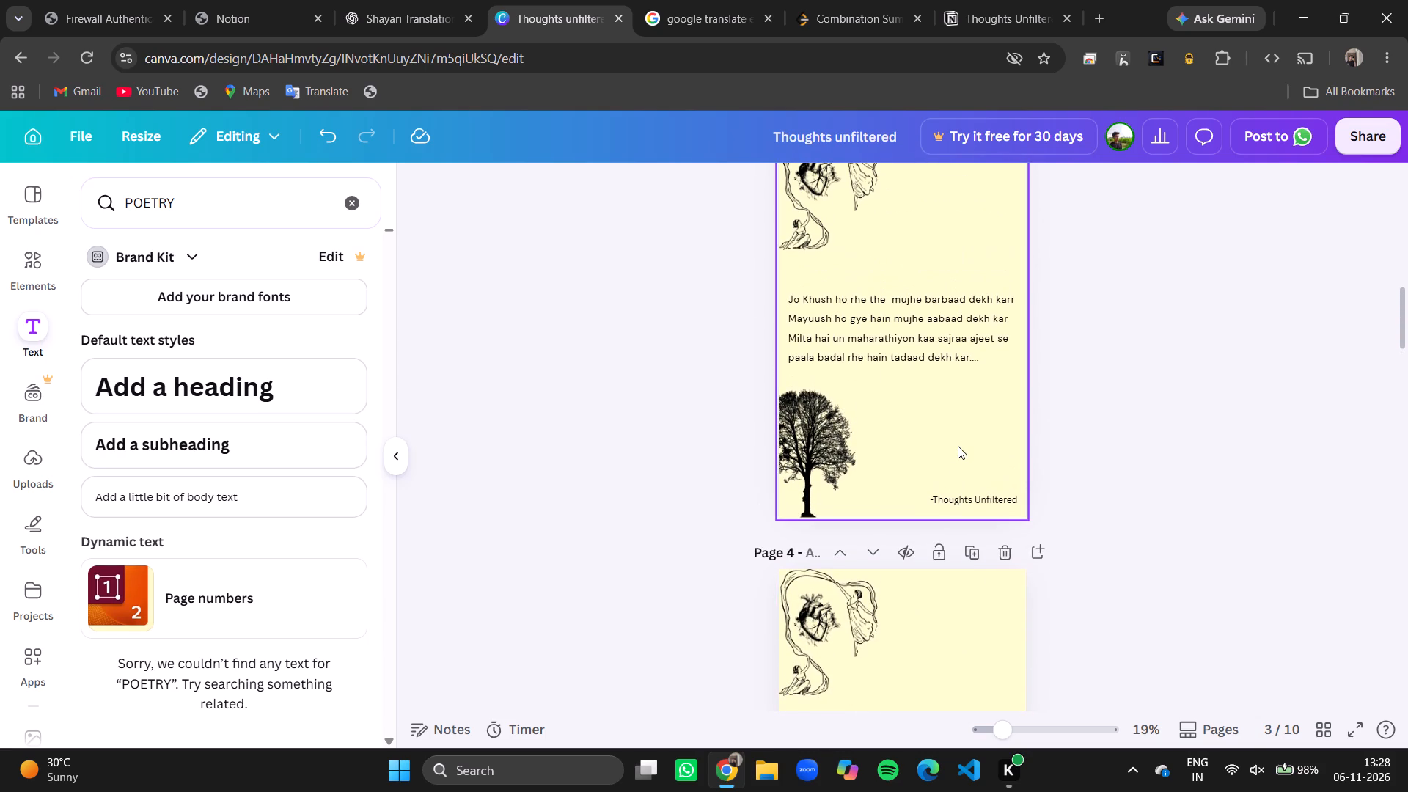
scroll(958, 446, "down", 2)
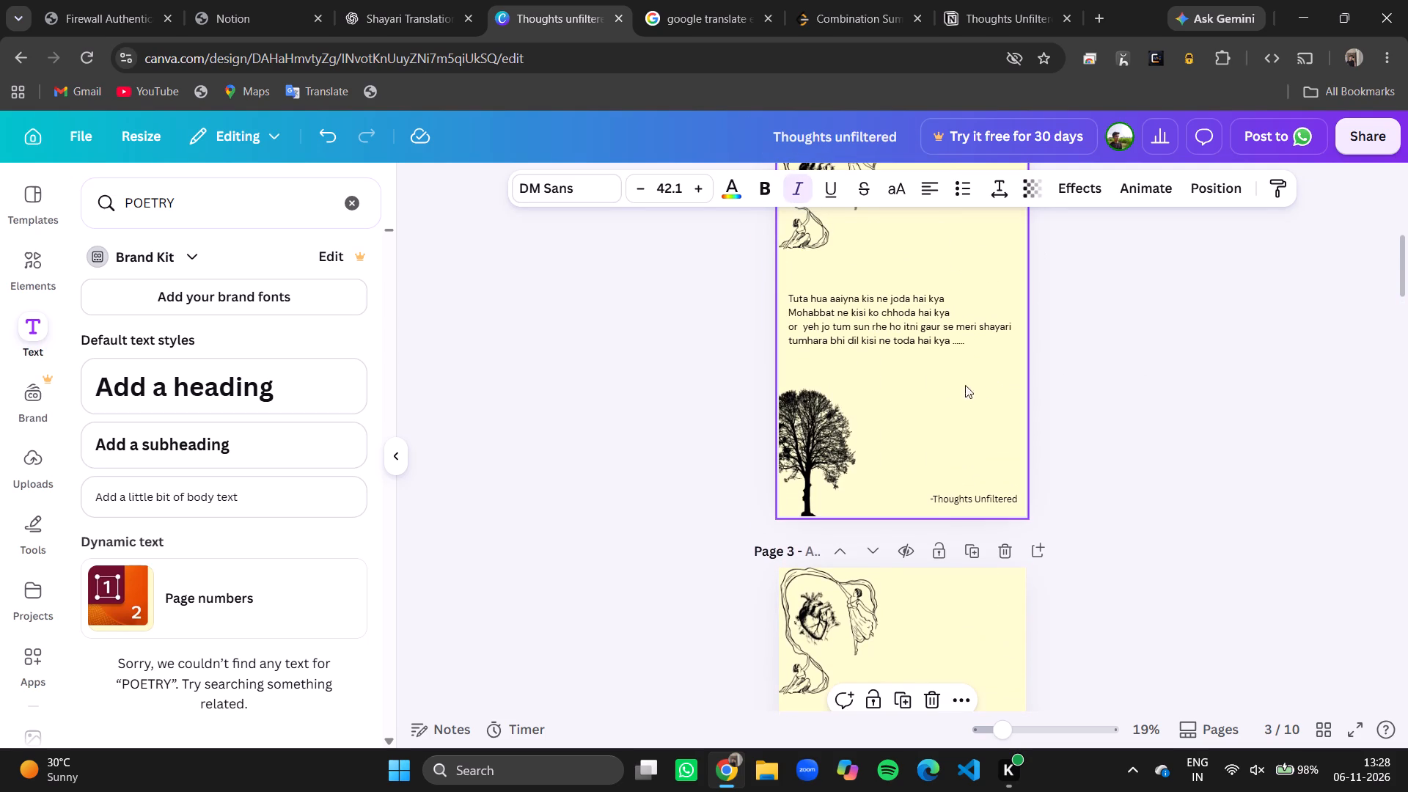
left_click(893, 356)
left_click(886, 301)
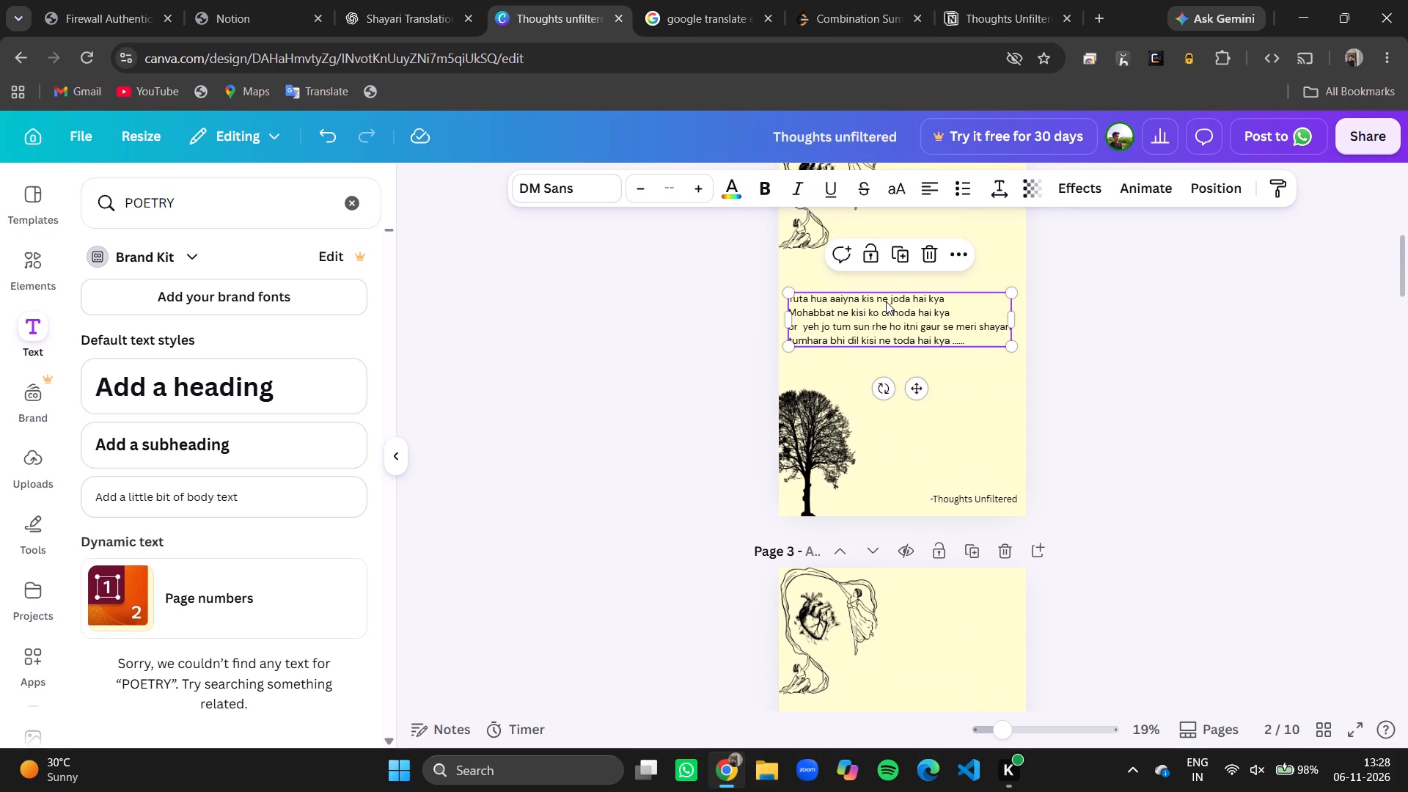
left_click(796, 189)
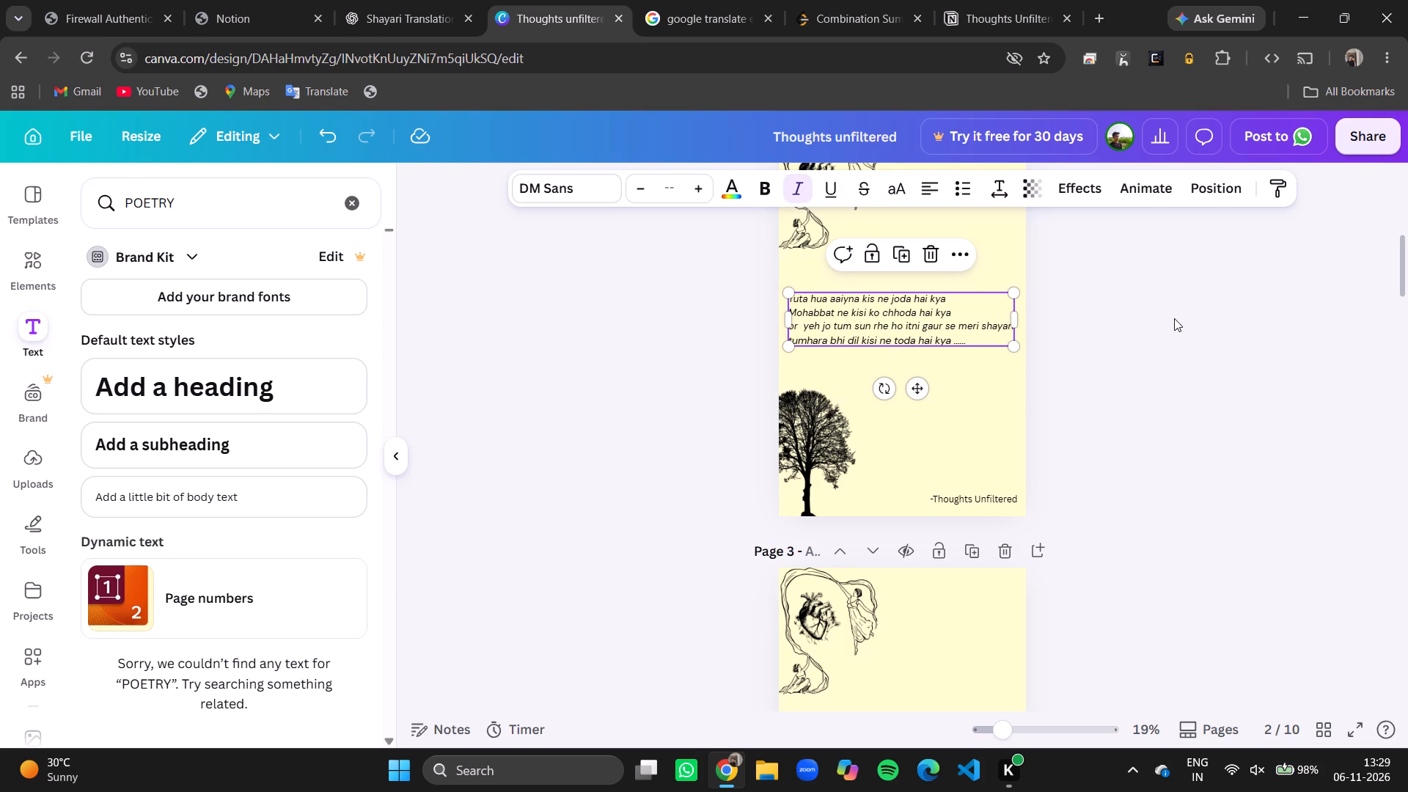
left_click(1174, 318)
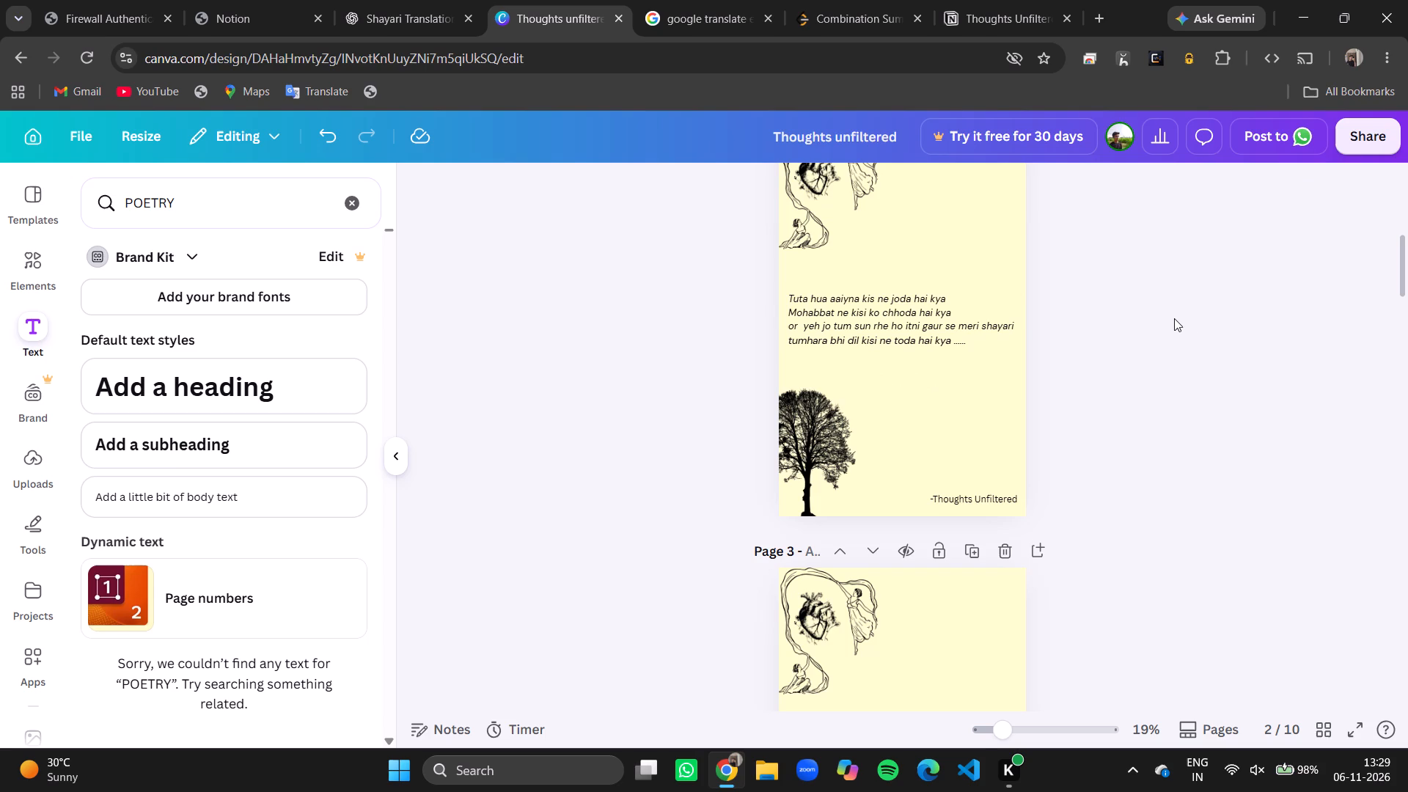
Copy all four lines of the page 3 shayari, from "Jo Khush ho rhe the mujhe barbaad dekh karr" to "tadaad dekh kar".
scroll(1174, 318, "down", 2)
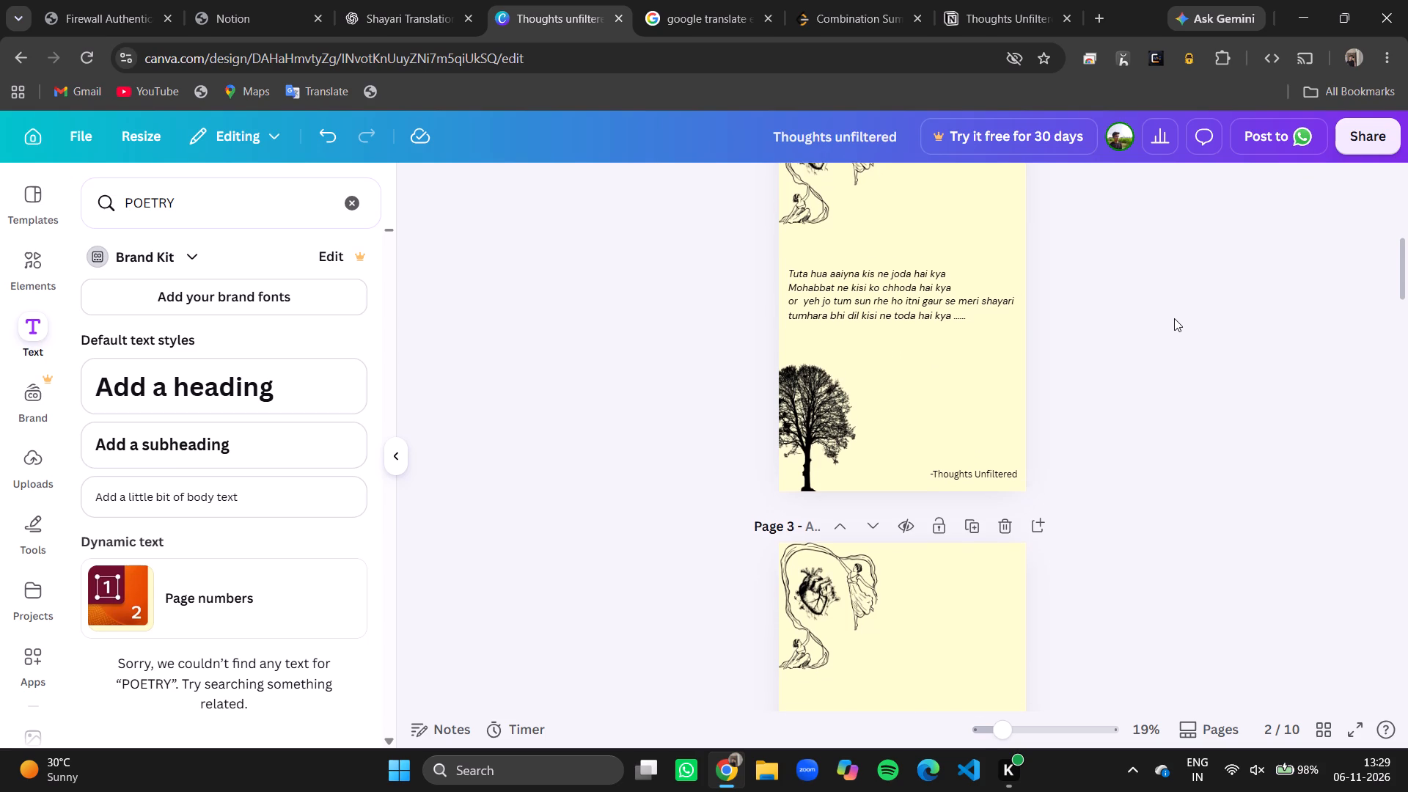
scroll(1174, 318, "down", 3)
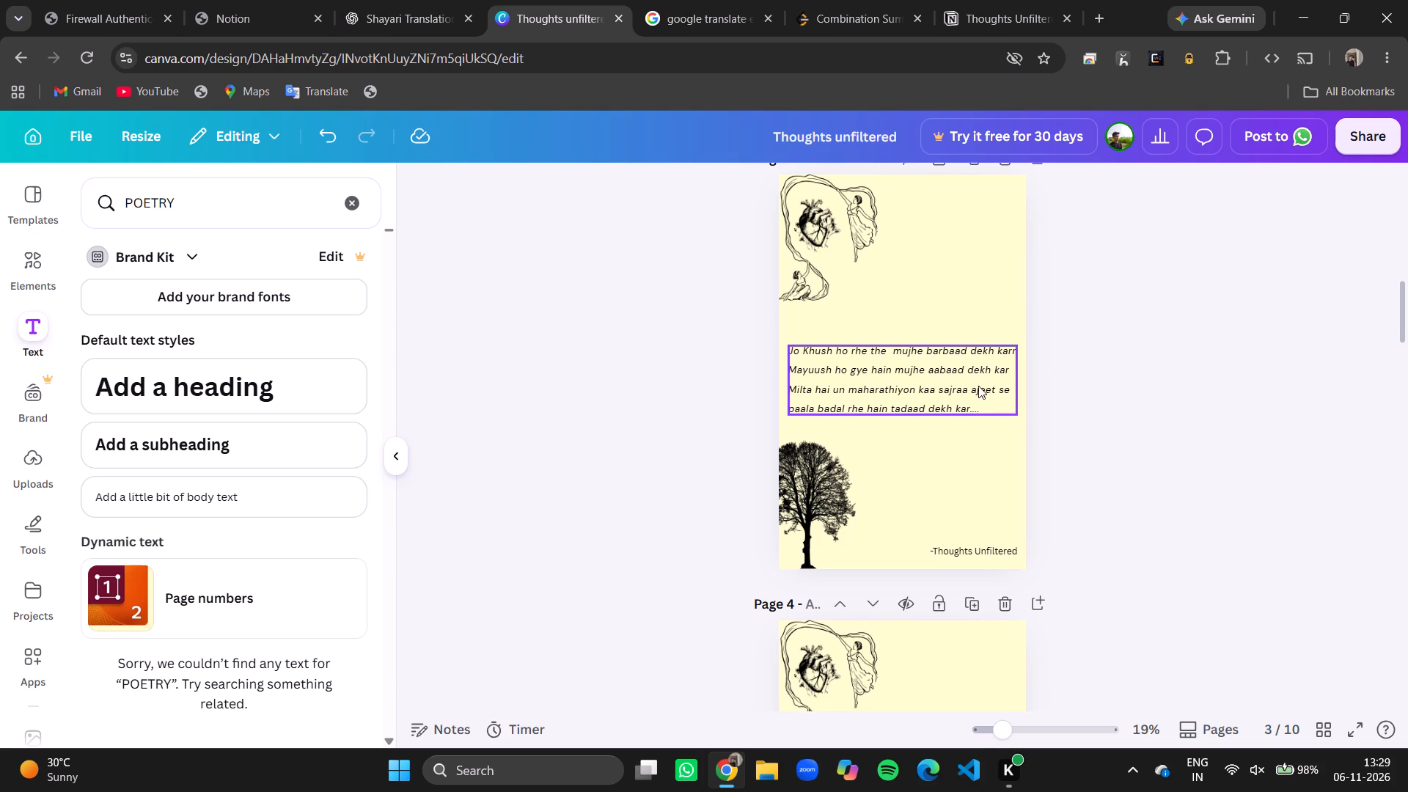
left_click(975, 405)
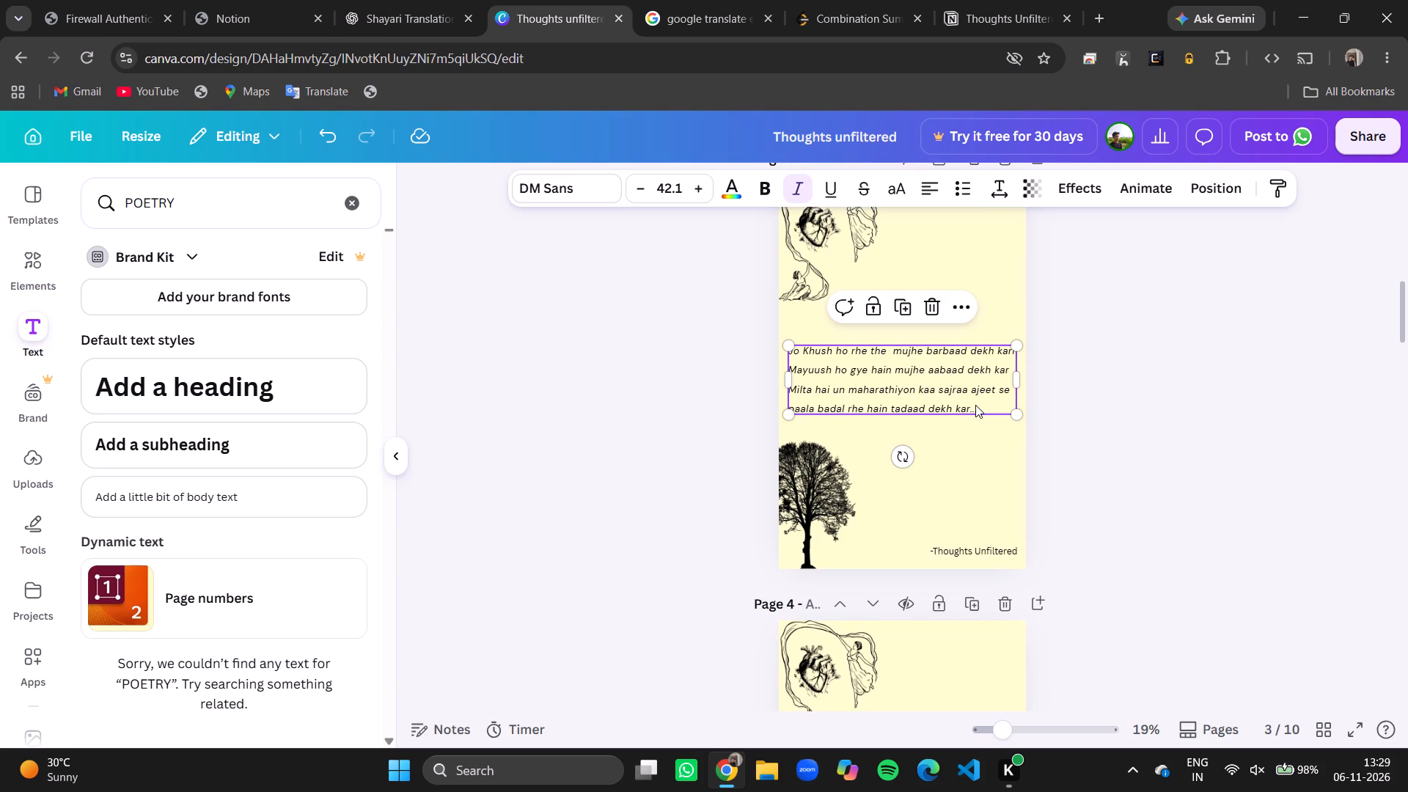
key("ctrl+a")
key("ctrl+c")
left_click(975, 405, "ctrl")
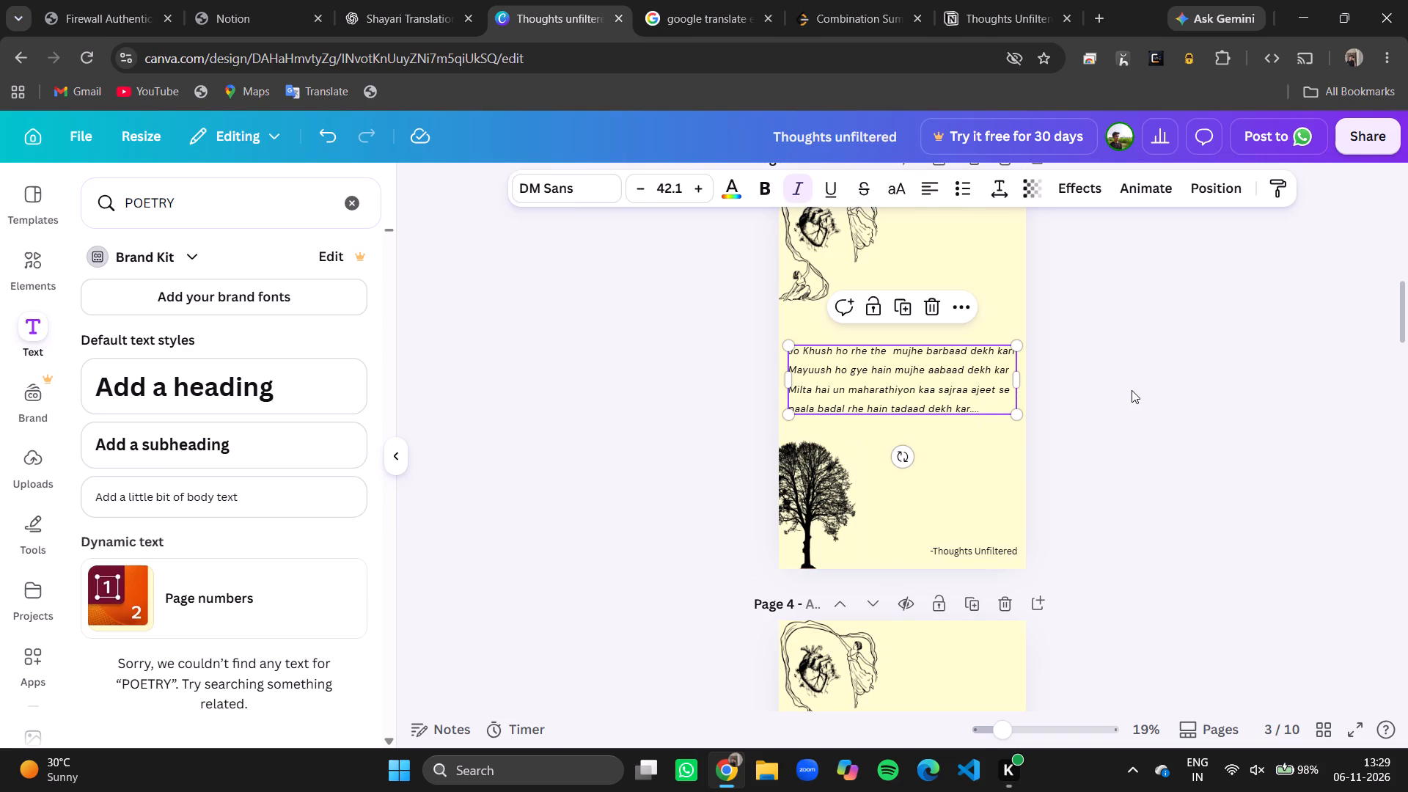
left_click(1132, 390)
double_click(932, 401)
key("ctrl+a")
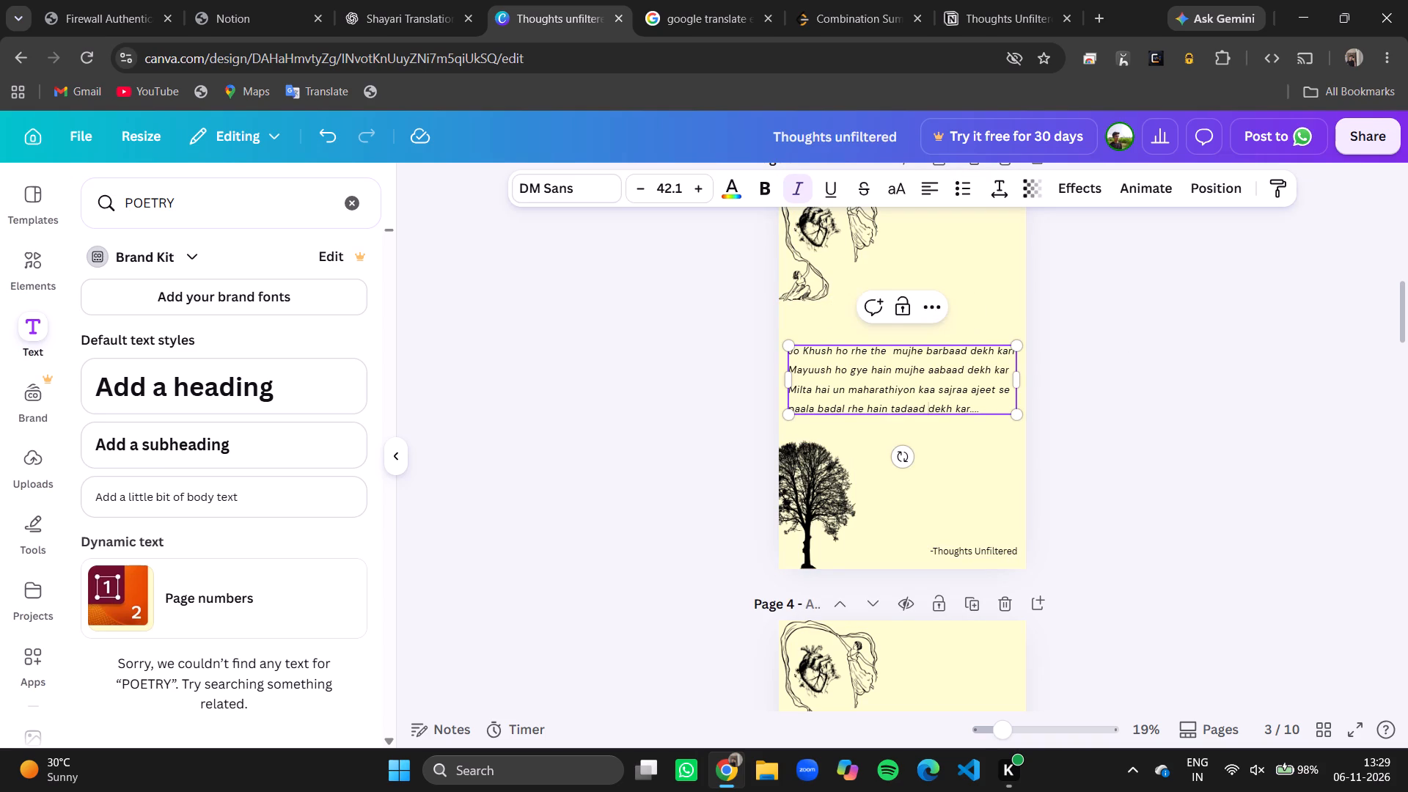
key("ctrl+c")
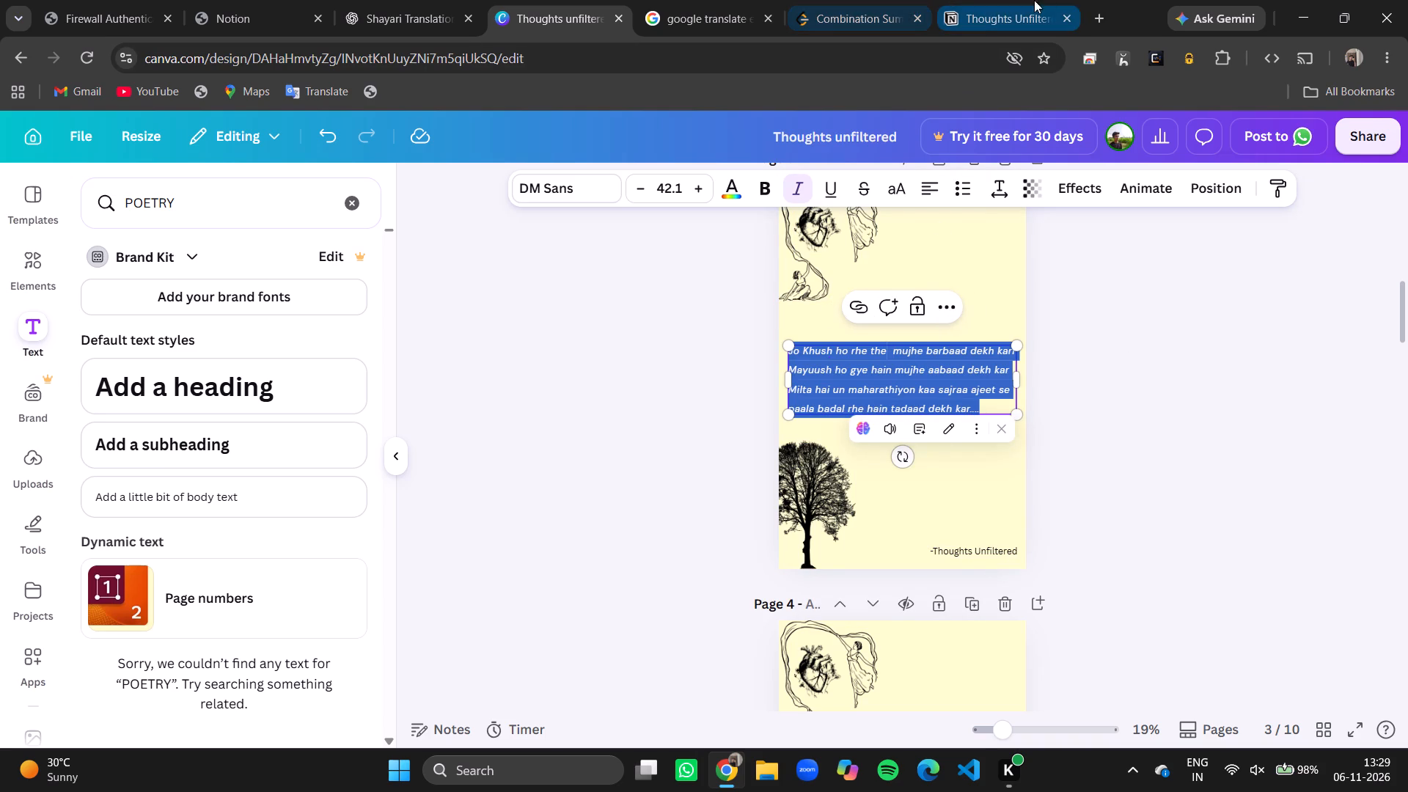
Search Google in a new browser tab for "hinglish to hindi converter" and look through the results.
left_click(1093, 10)
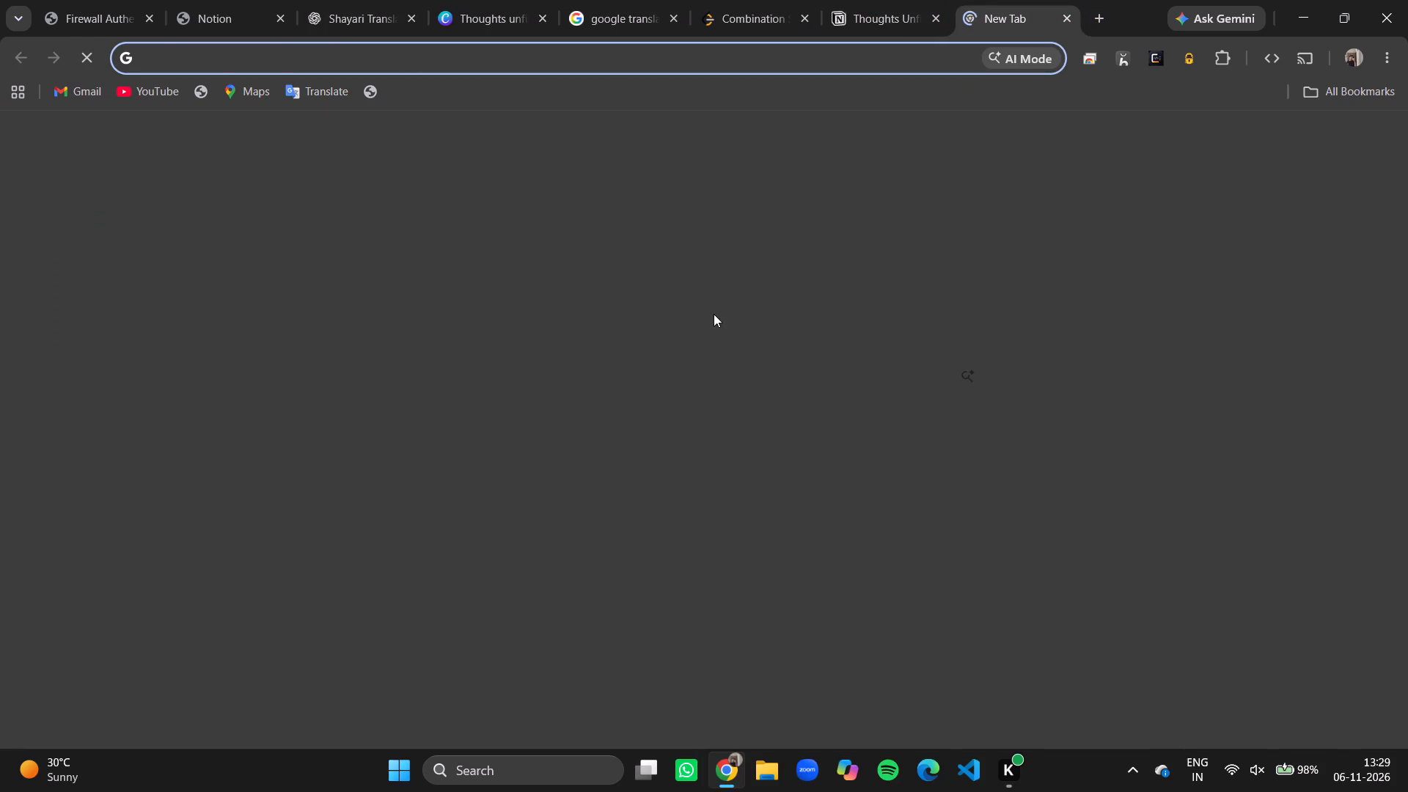
left_click(697, 373)
type("hingh")
key("BackSpace")
key("BackSpace")
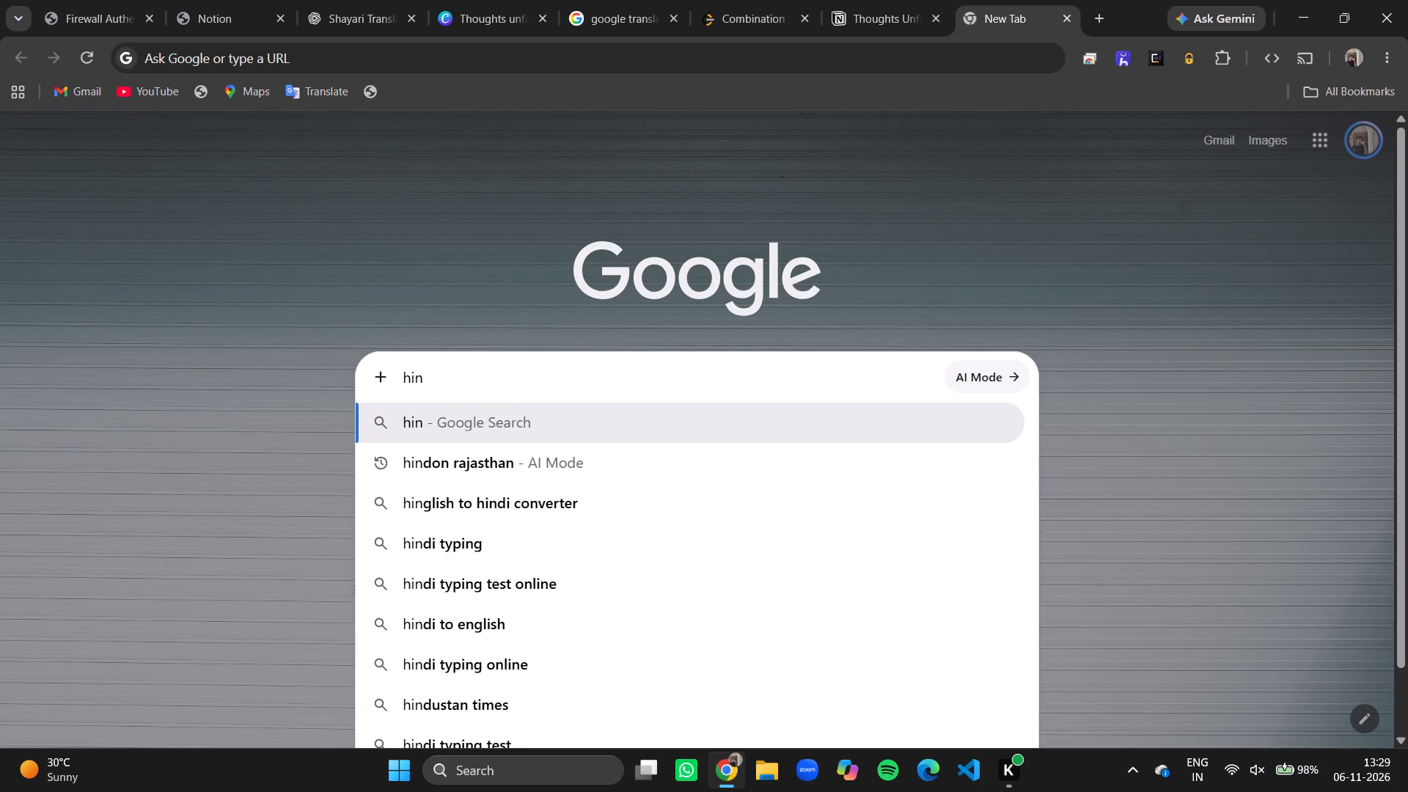
type("hlis")
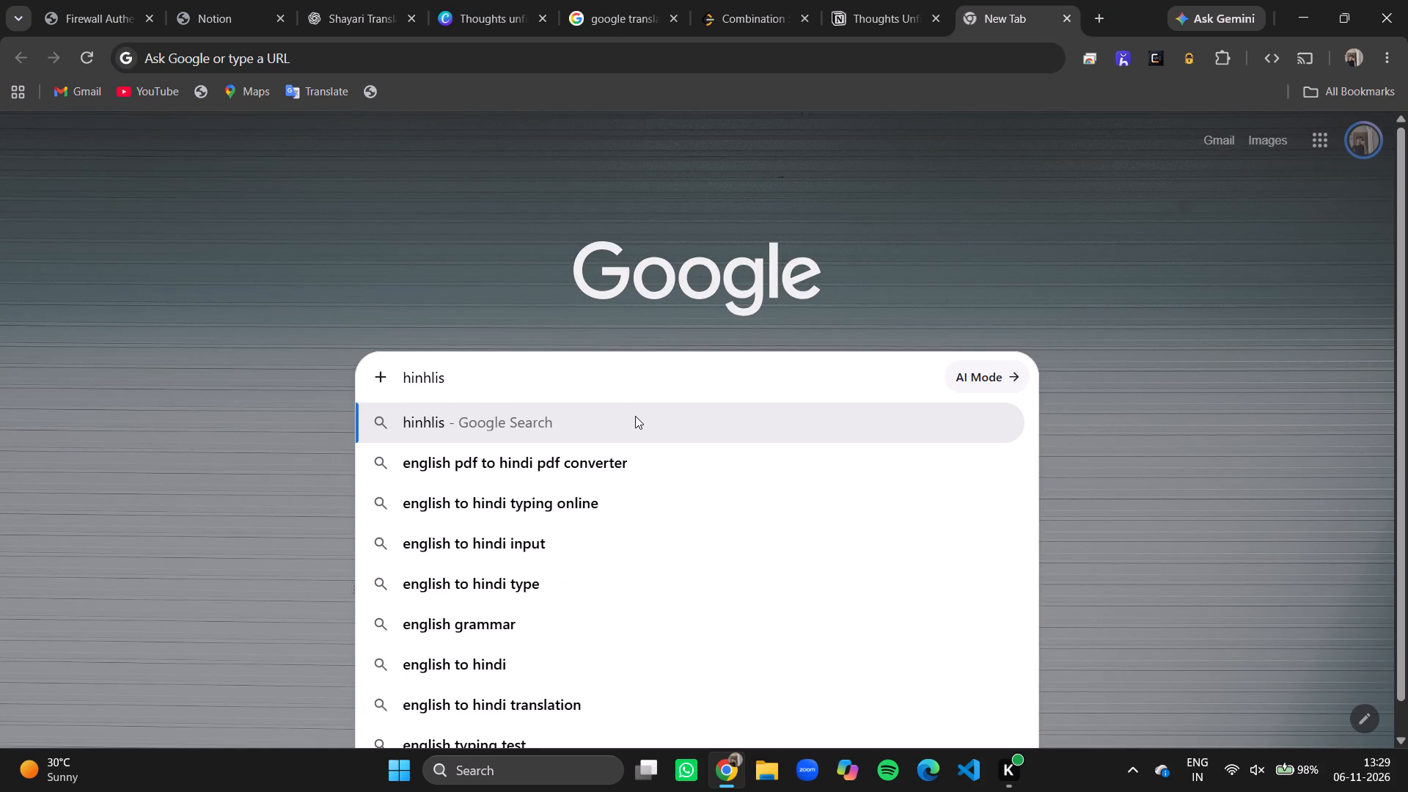
key("BackSpace")
key("BackSpace")
key("BackSpace")
key("BackSpace")
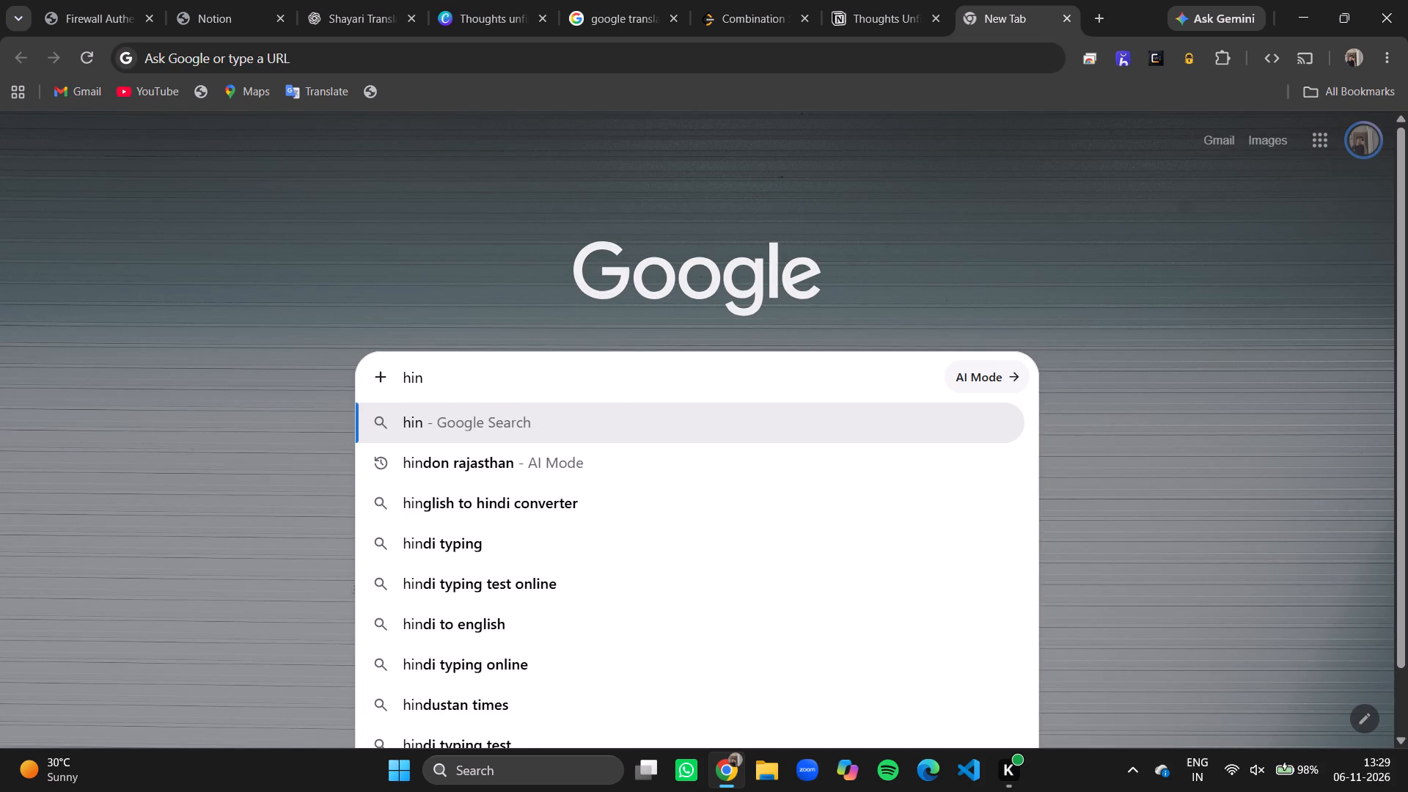
type("glish")
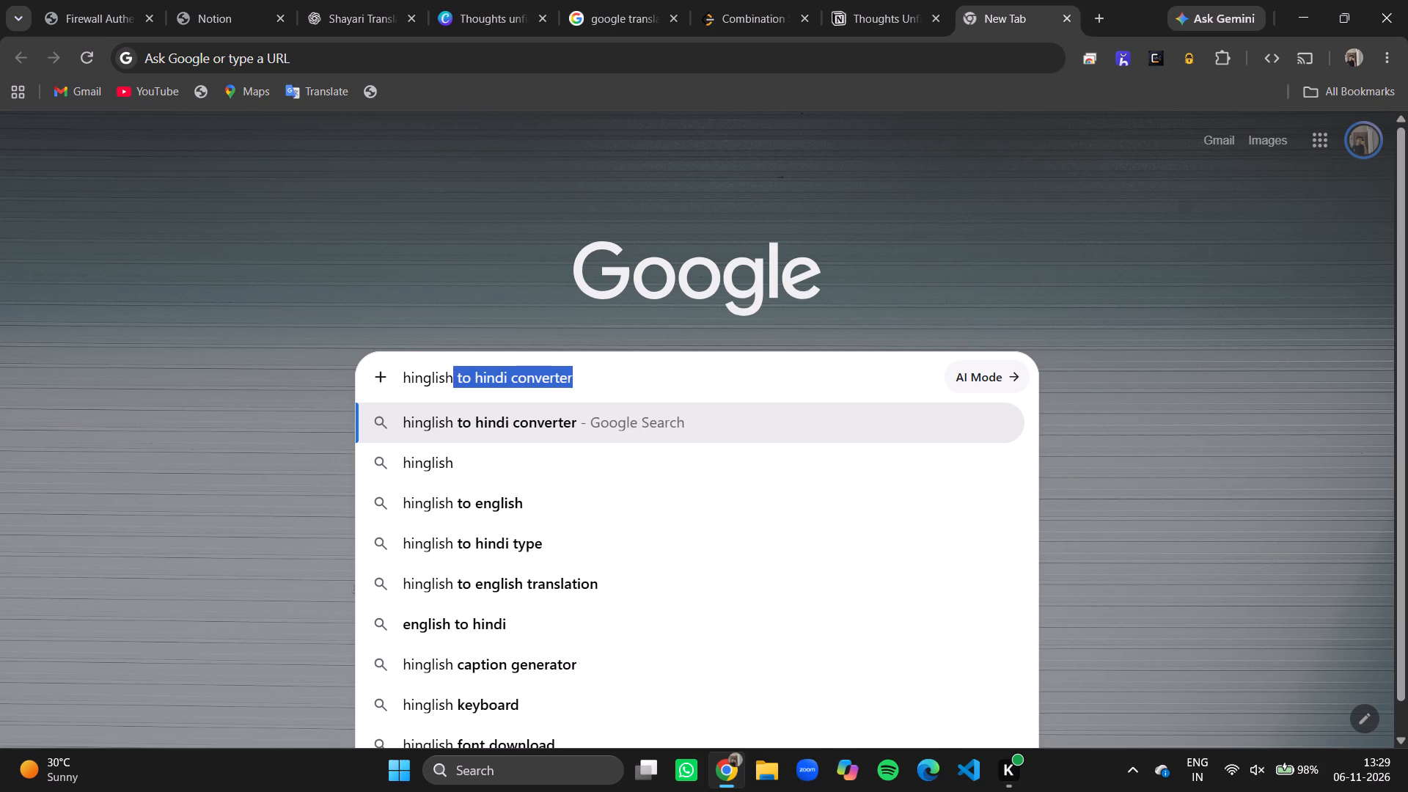
key("Return")
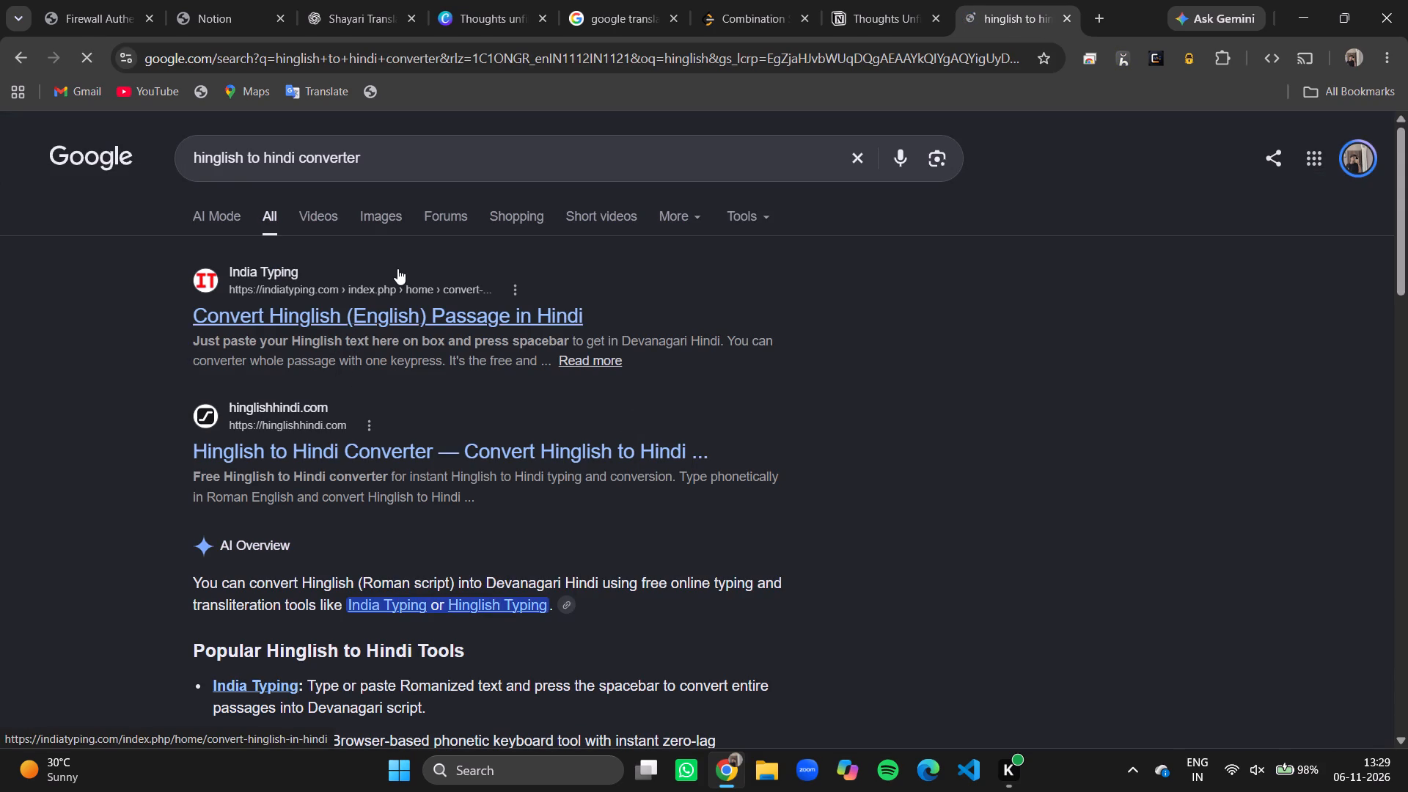
scroll(389, 343, "down", 8)
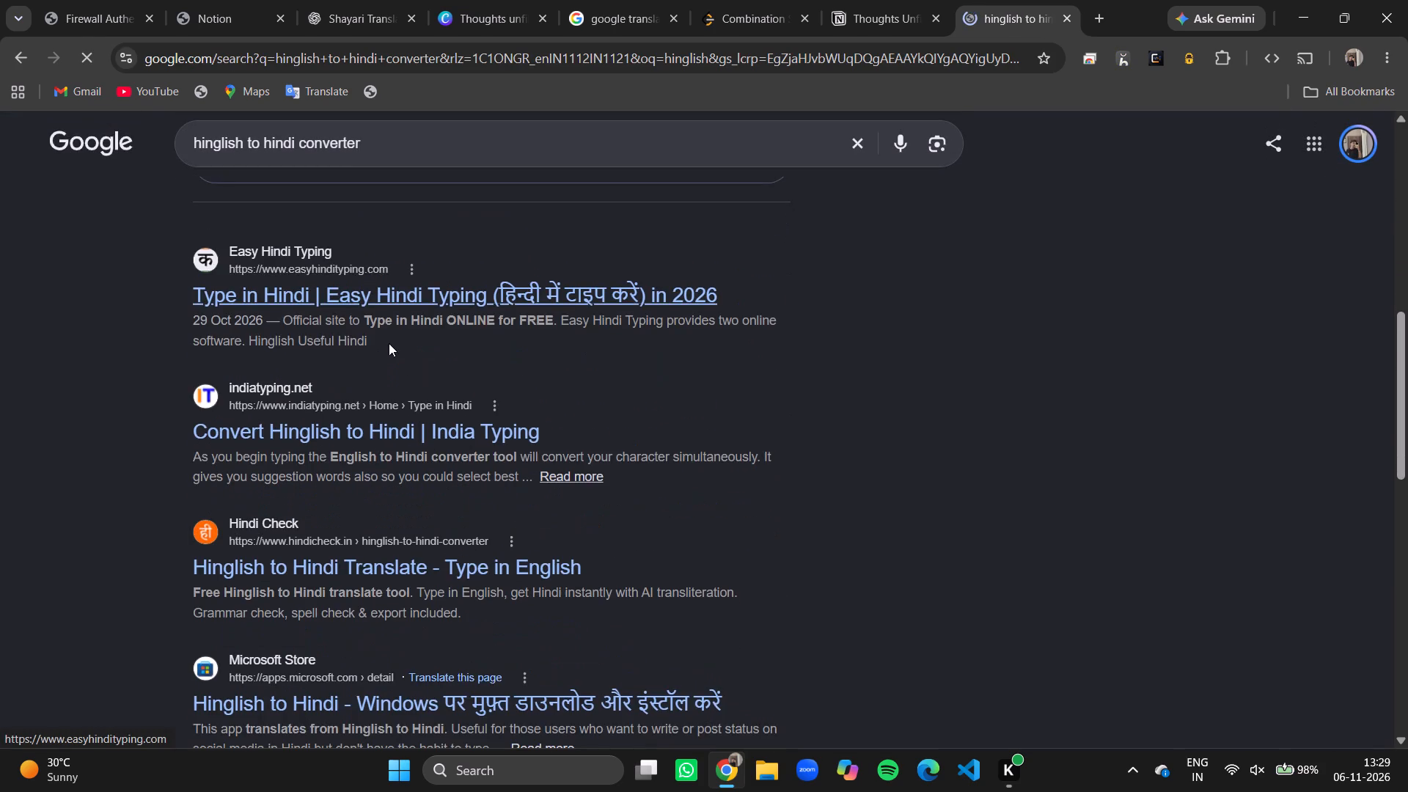
scroll(389, 343, "up", 9)
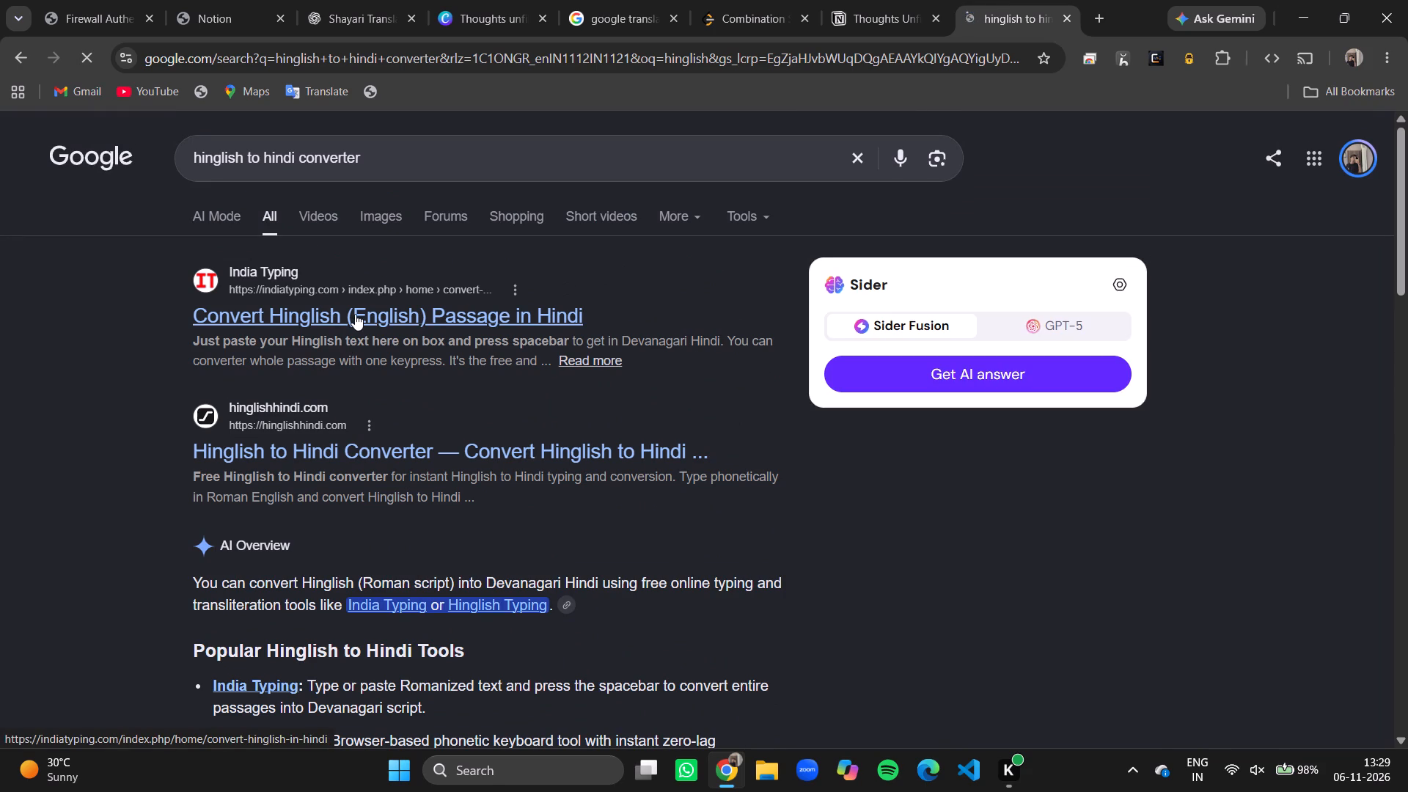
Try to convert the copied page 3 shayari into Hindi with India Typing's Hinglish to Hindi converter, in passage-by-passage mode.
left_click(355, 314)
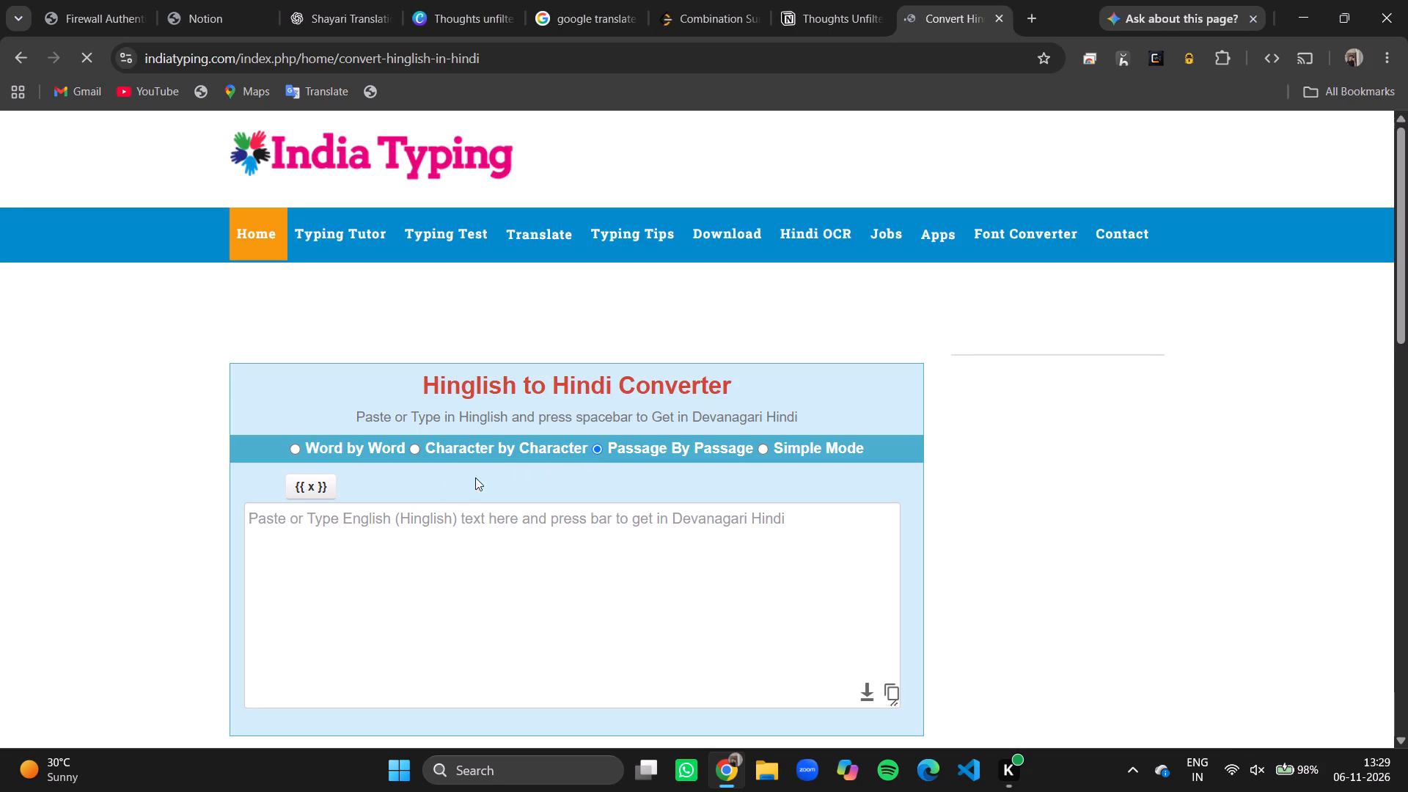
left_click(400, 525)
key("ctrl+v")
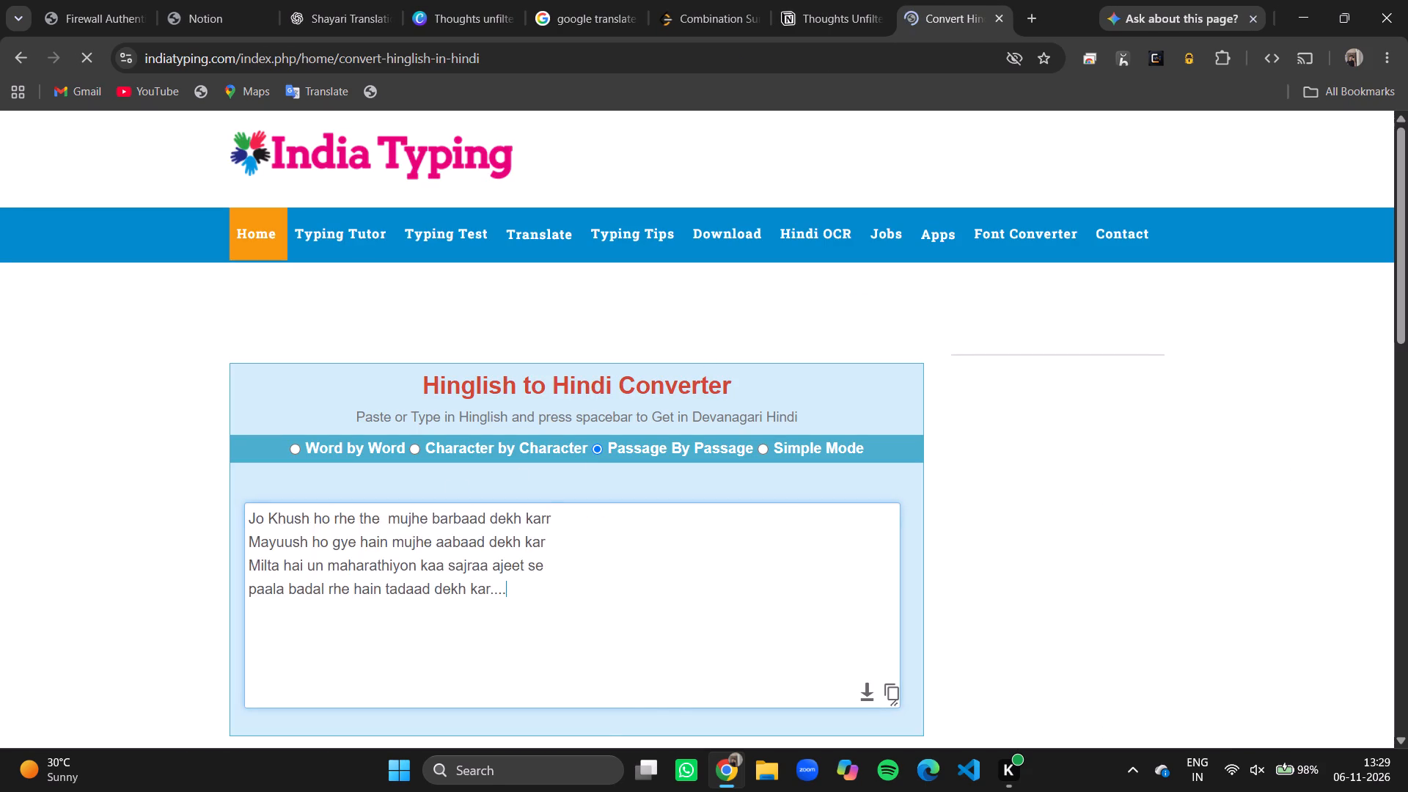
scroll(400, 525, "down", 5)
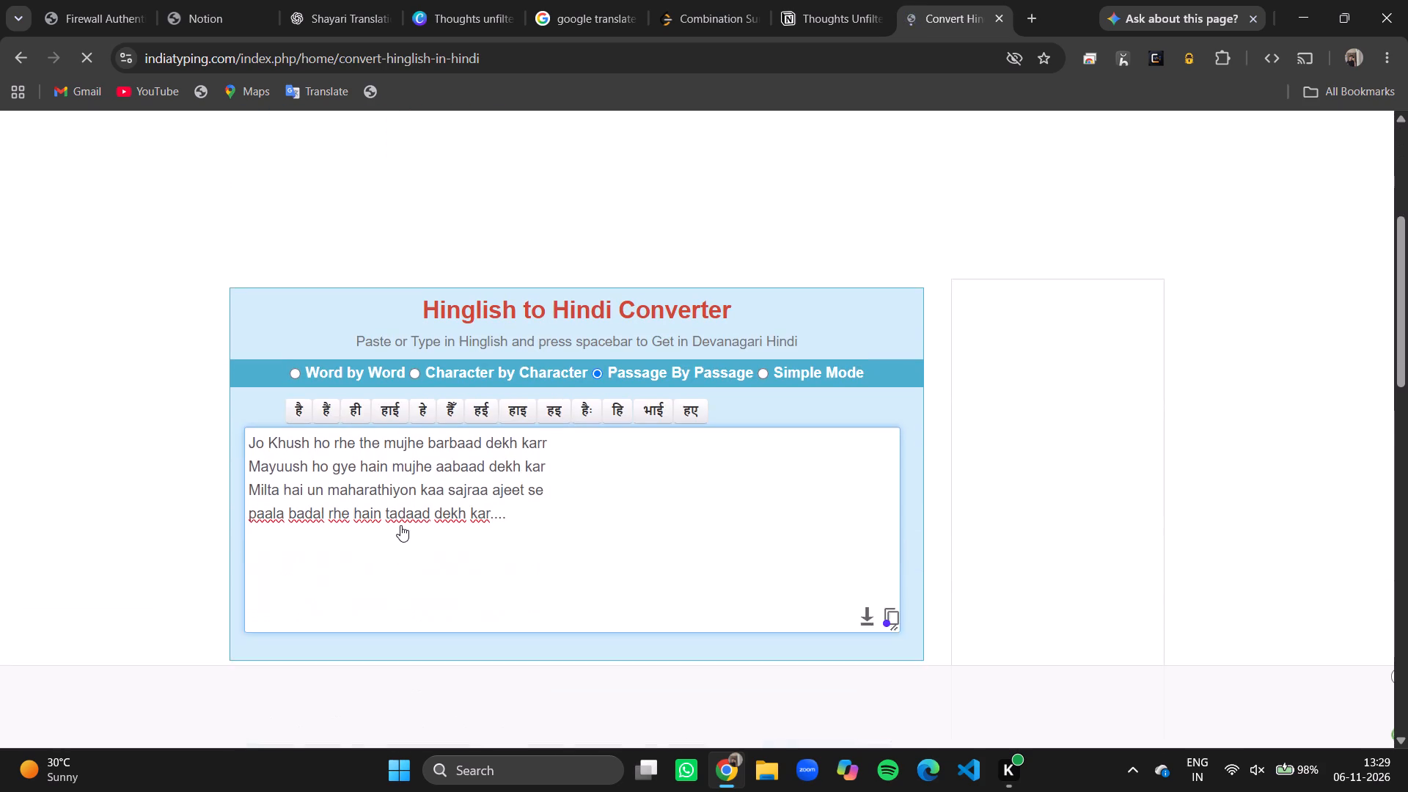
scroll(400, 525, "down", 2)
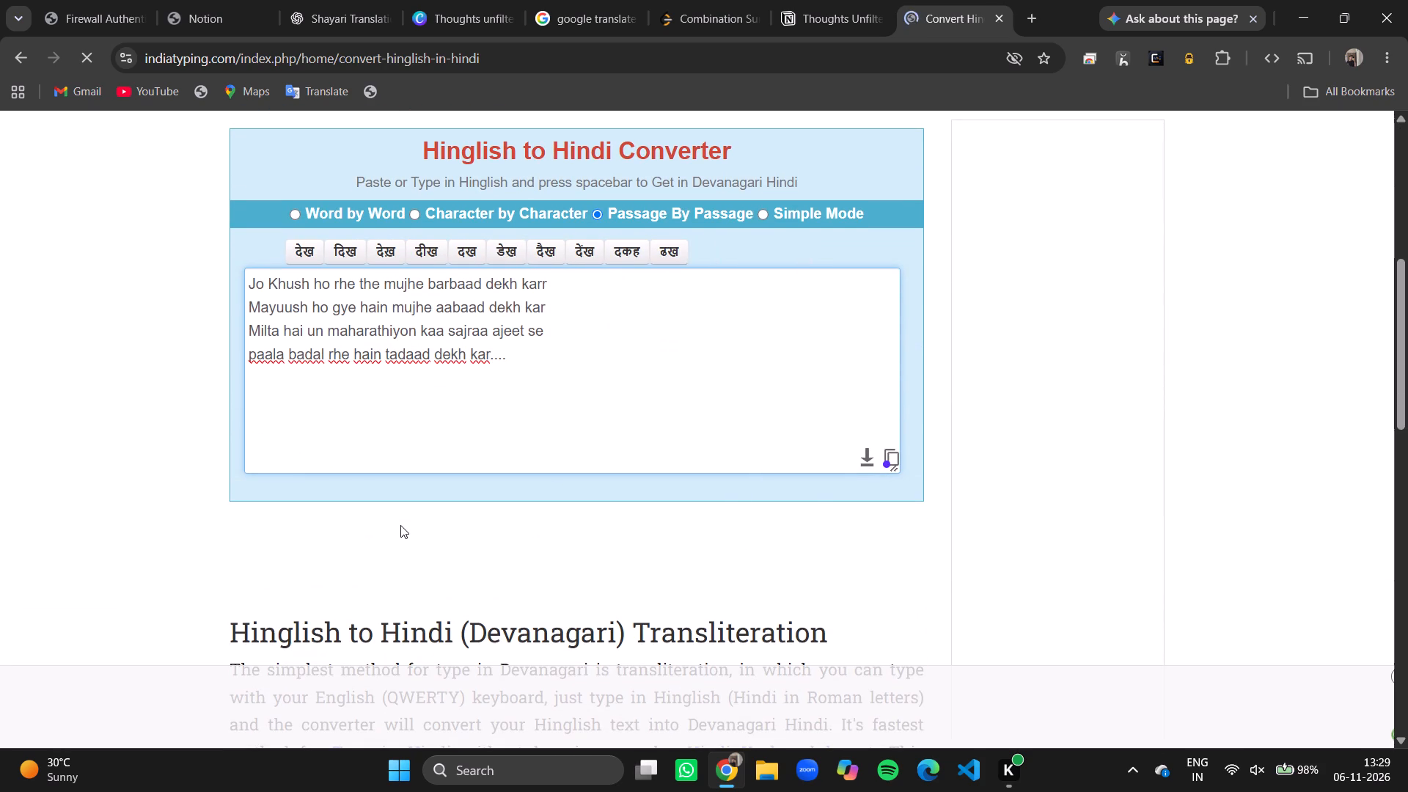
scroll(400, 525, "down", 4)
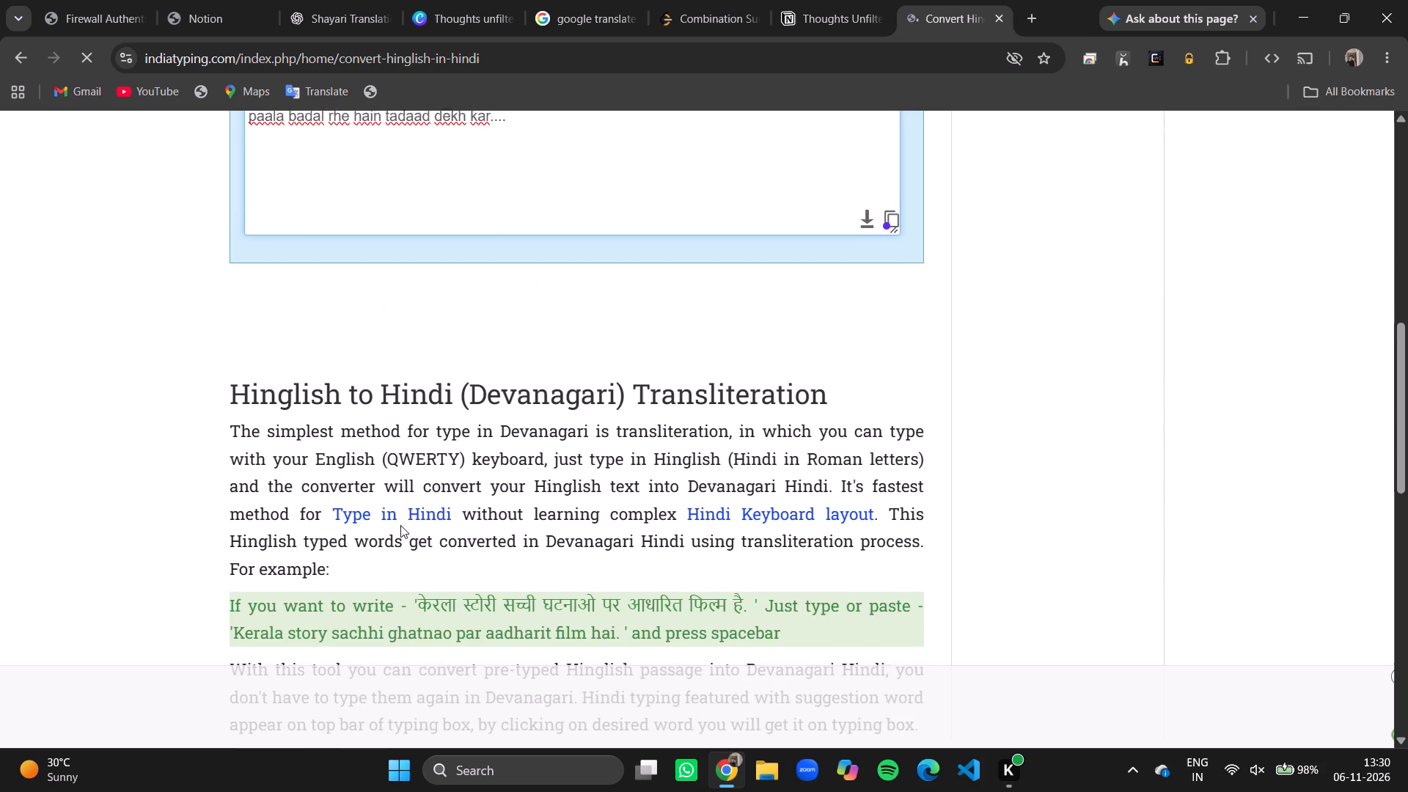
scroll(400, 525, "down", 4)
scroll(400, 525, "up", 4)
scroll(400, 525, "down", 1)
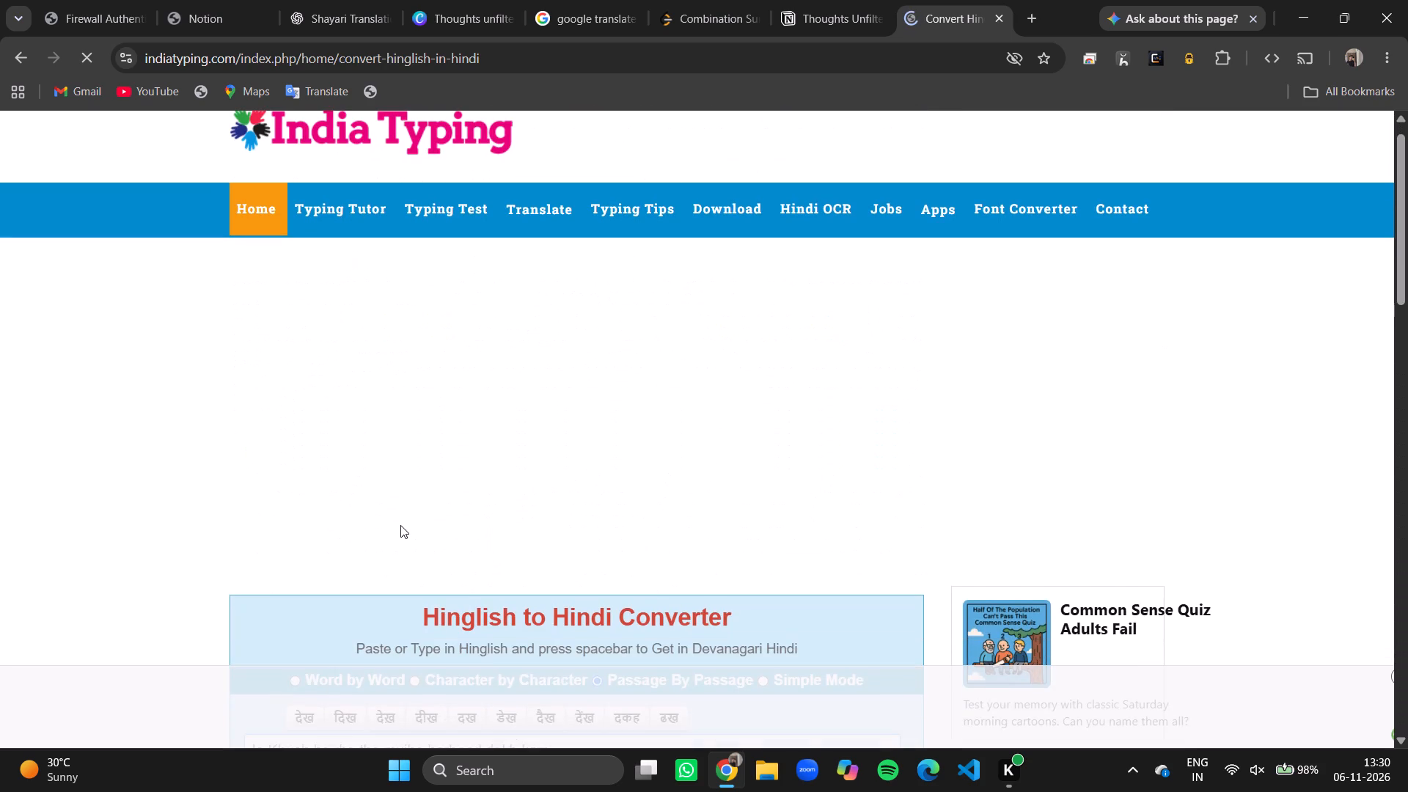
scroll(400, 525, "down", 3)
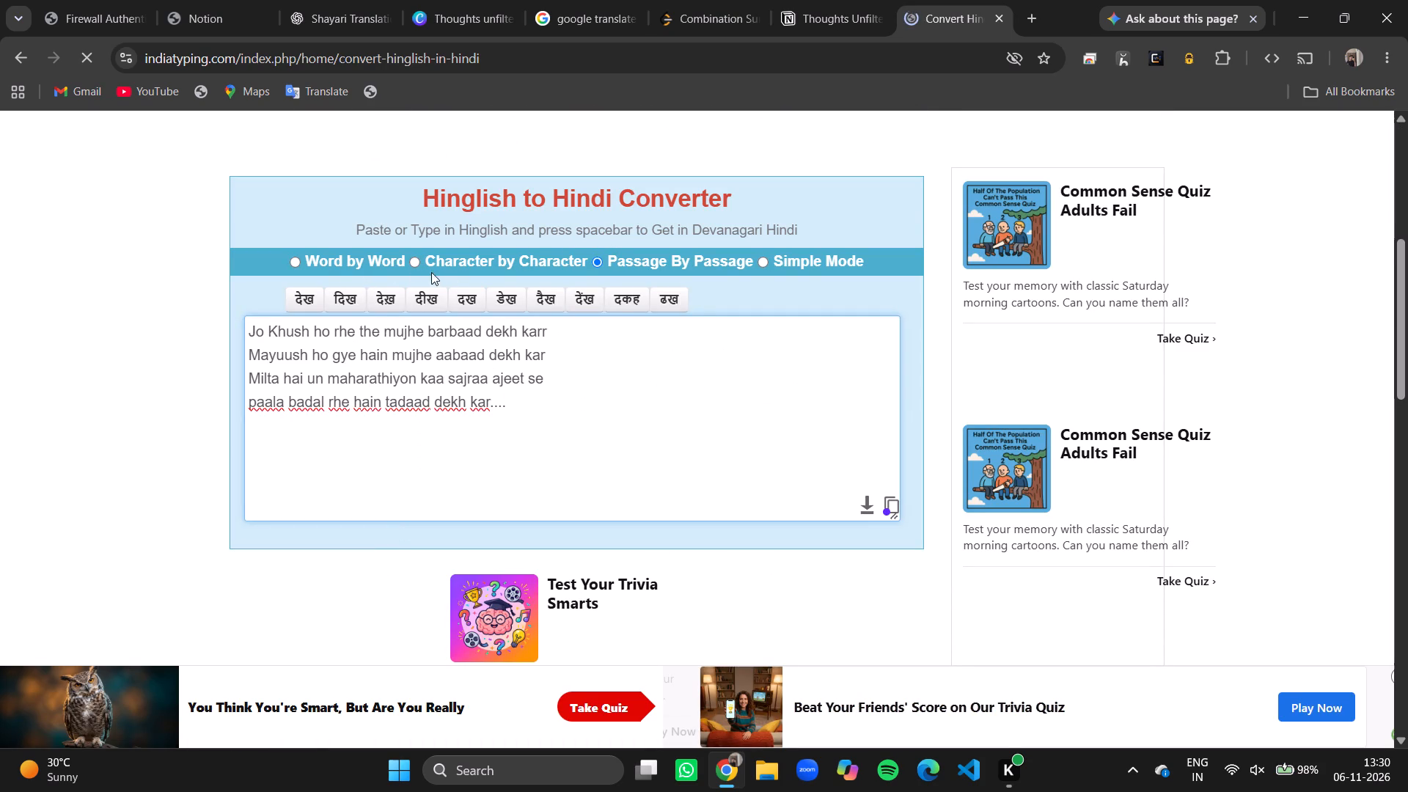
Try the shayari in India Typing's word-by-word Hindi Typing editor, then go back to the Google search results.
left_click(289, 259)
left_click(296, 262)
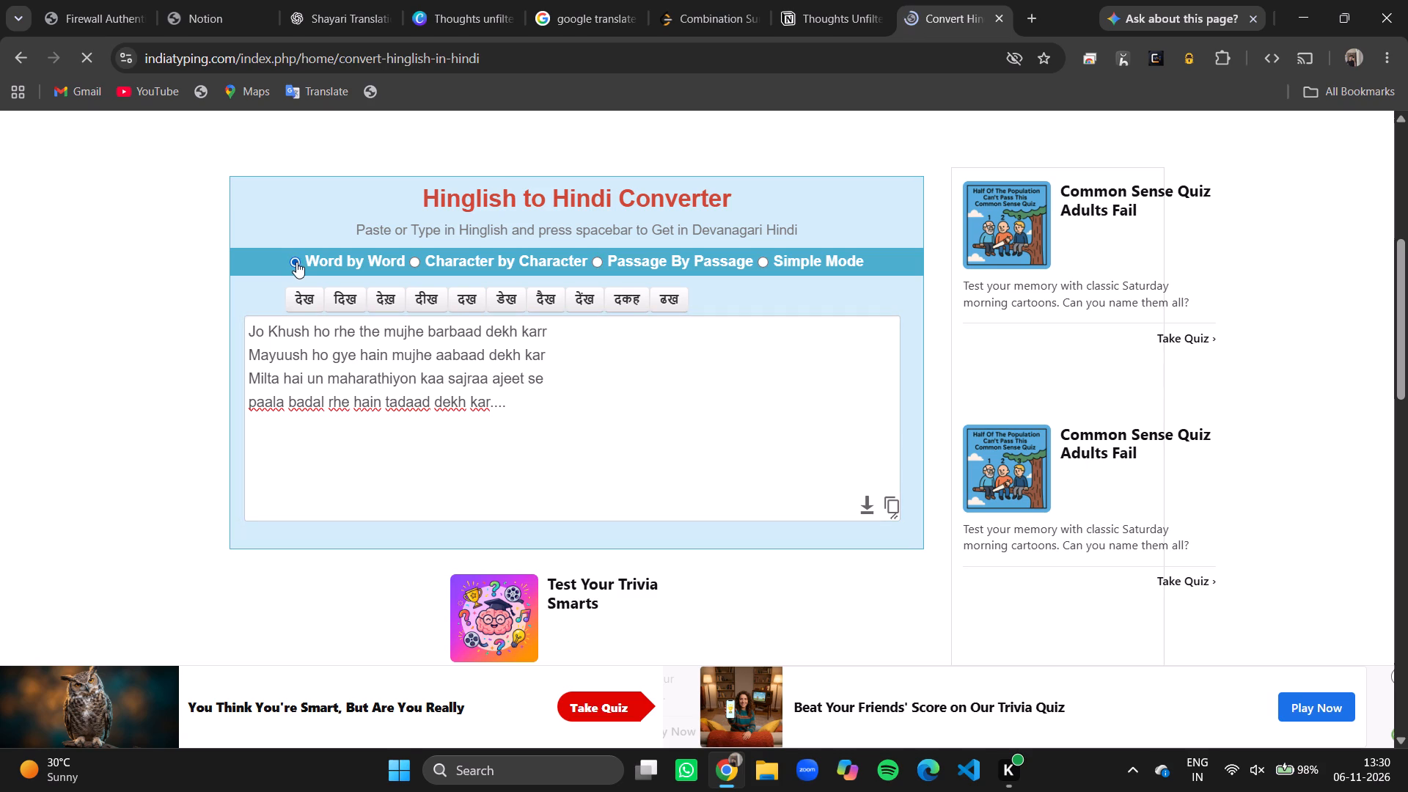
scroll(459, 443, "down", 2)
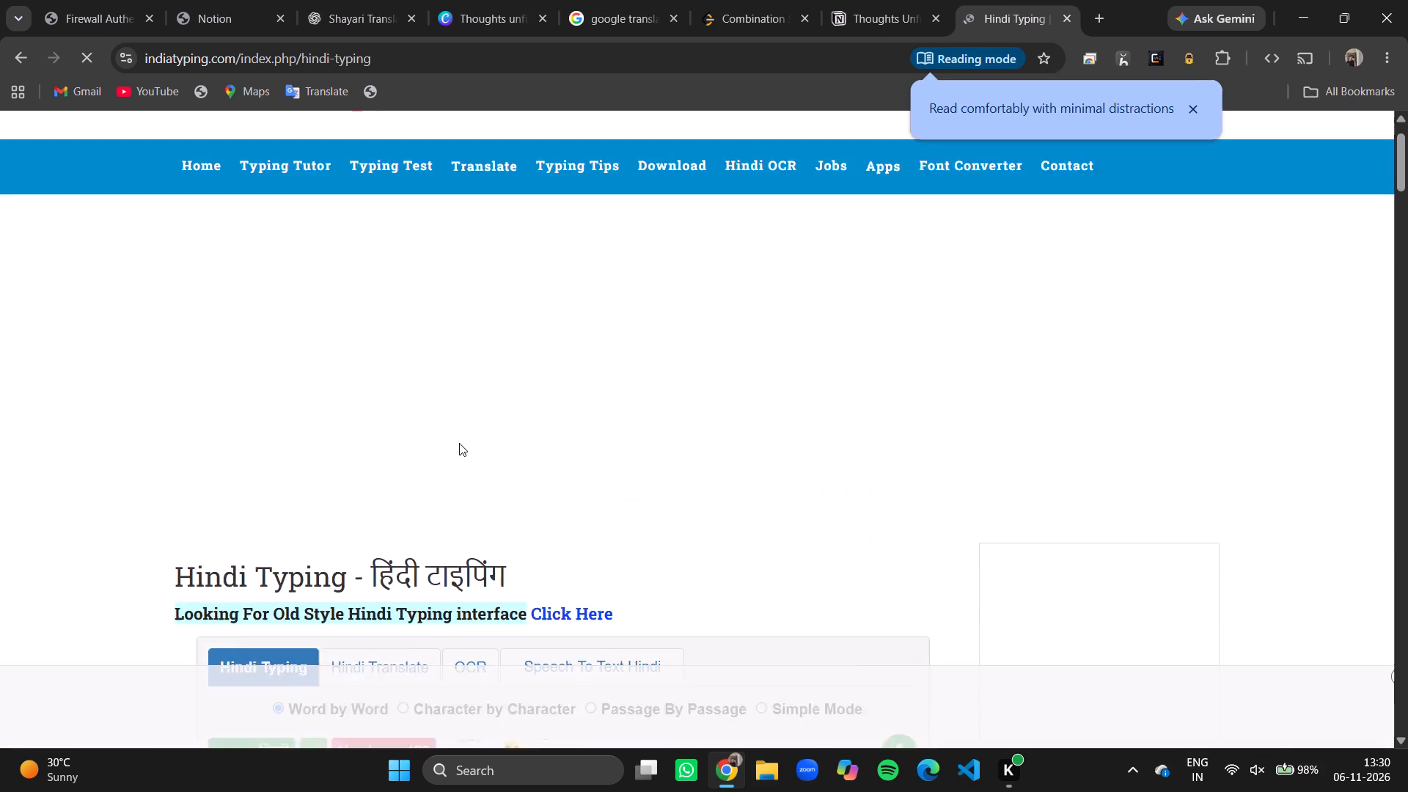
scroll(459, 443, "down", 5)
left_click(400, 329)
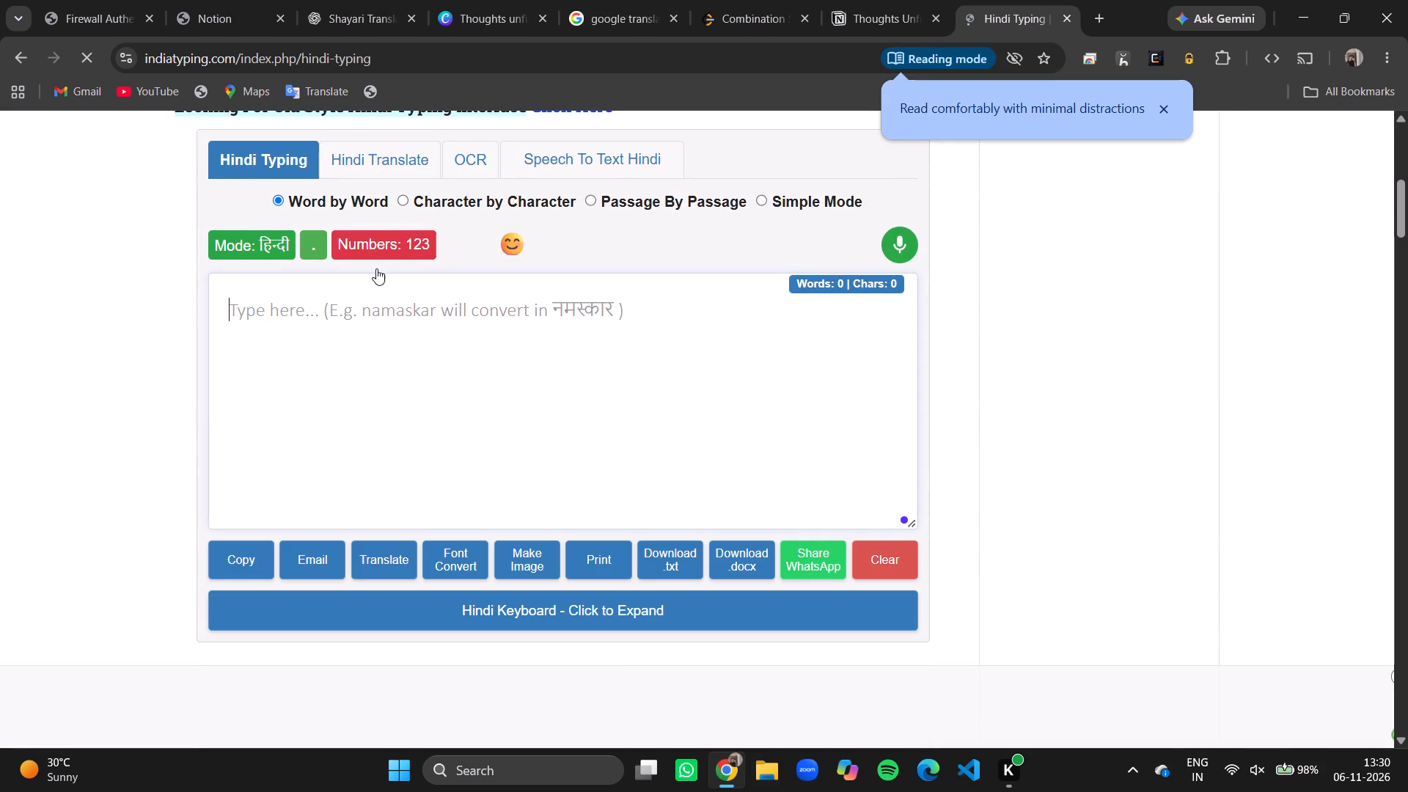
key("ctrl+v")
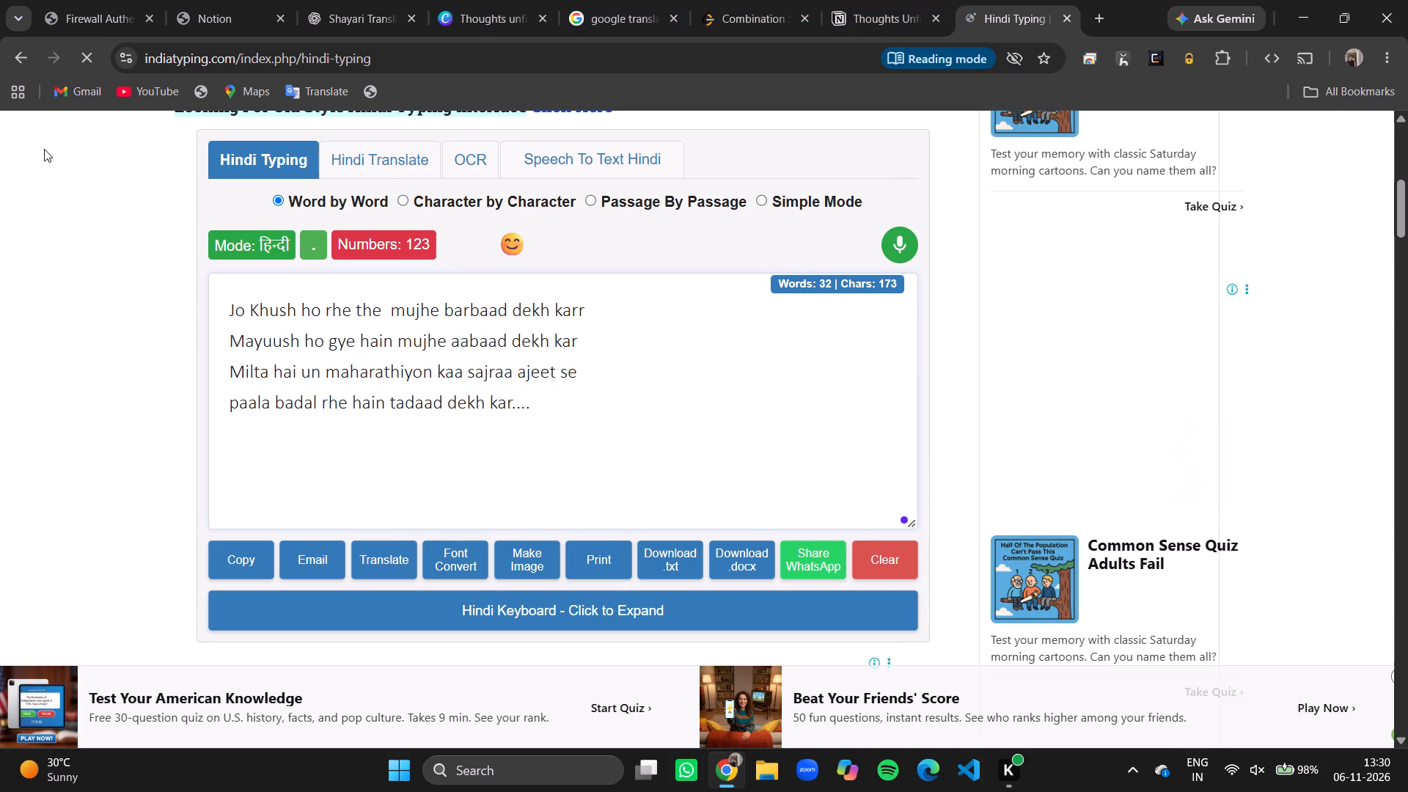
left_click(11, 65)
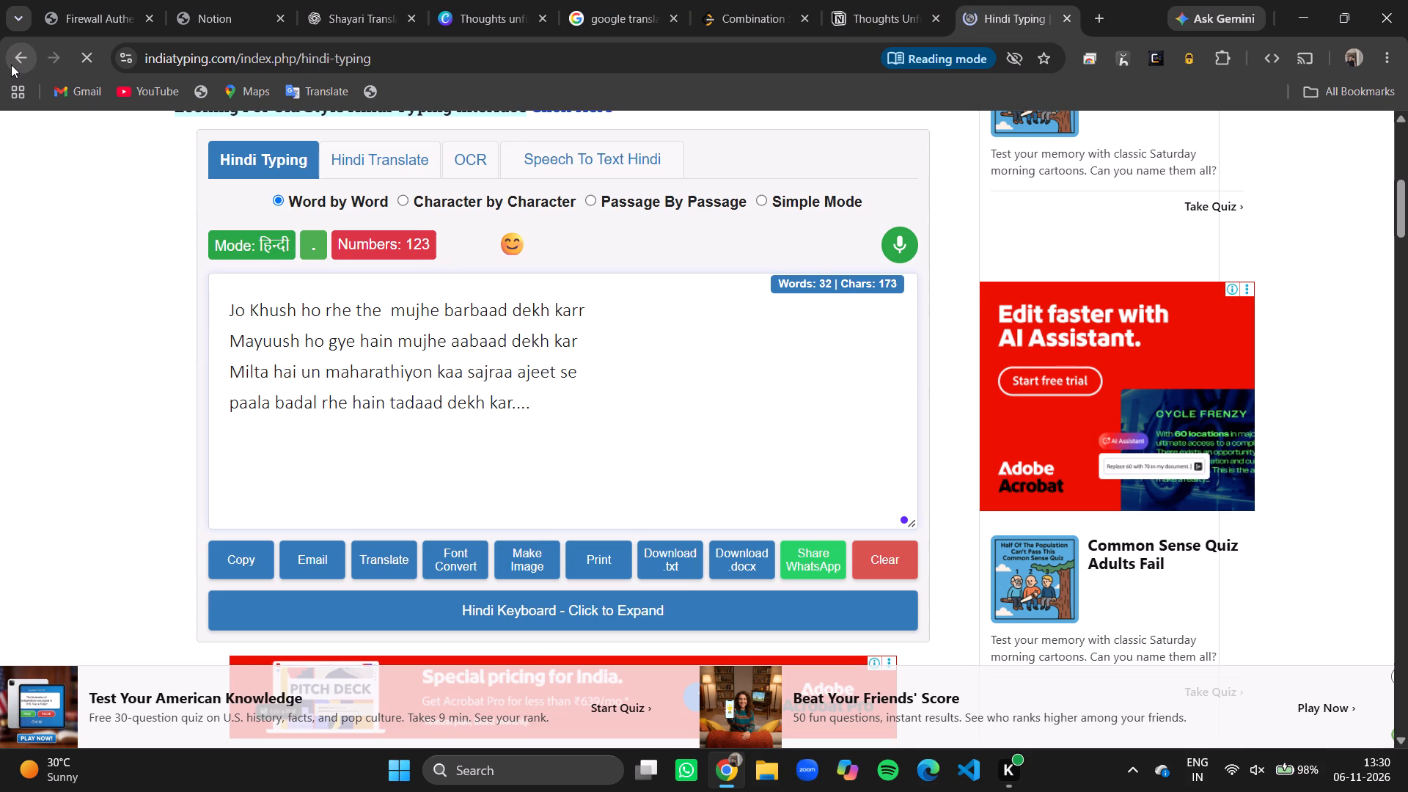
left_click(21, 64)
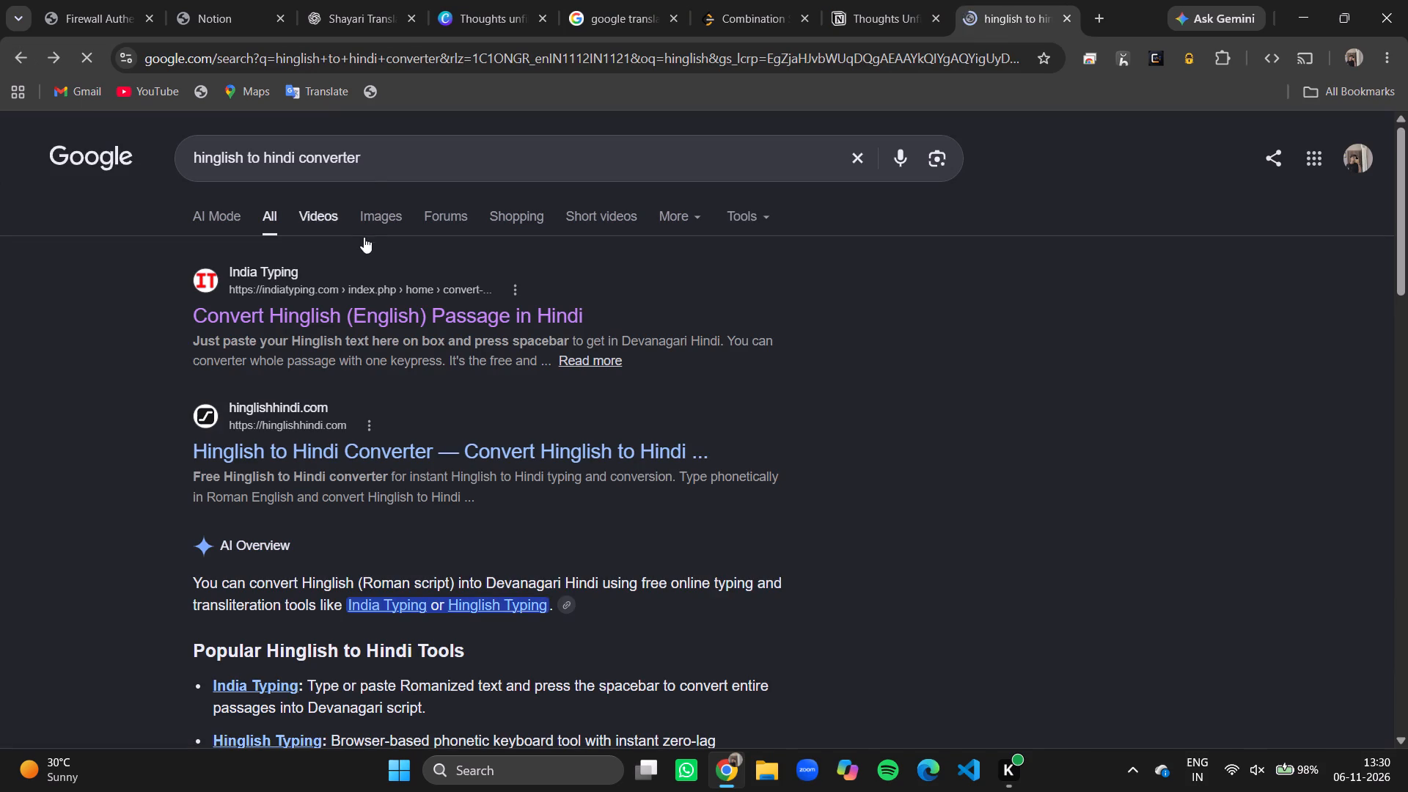
Convert the page 3 shayari into Hindi on hinglishhindi.com, choosing the spelling "आबाद" for the word "aabaad".
left_click(320, 445)
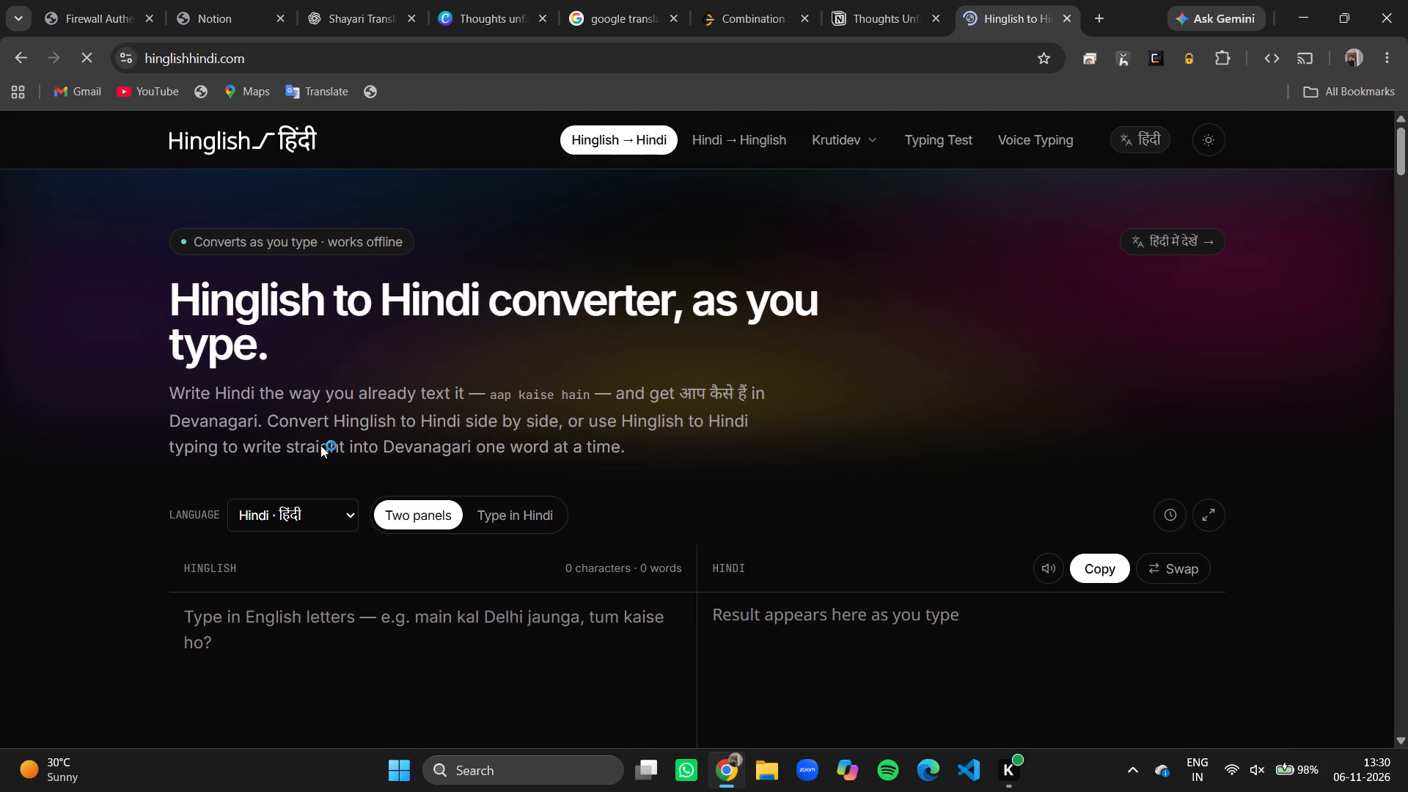
scroll(422, 457, "down", 3)
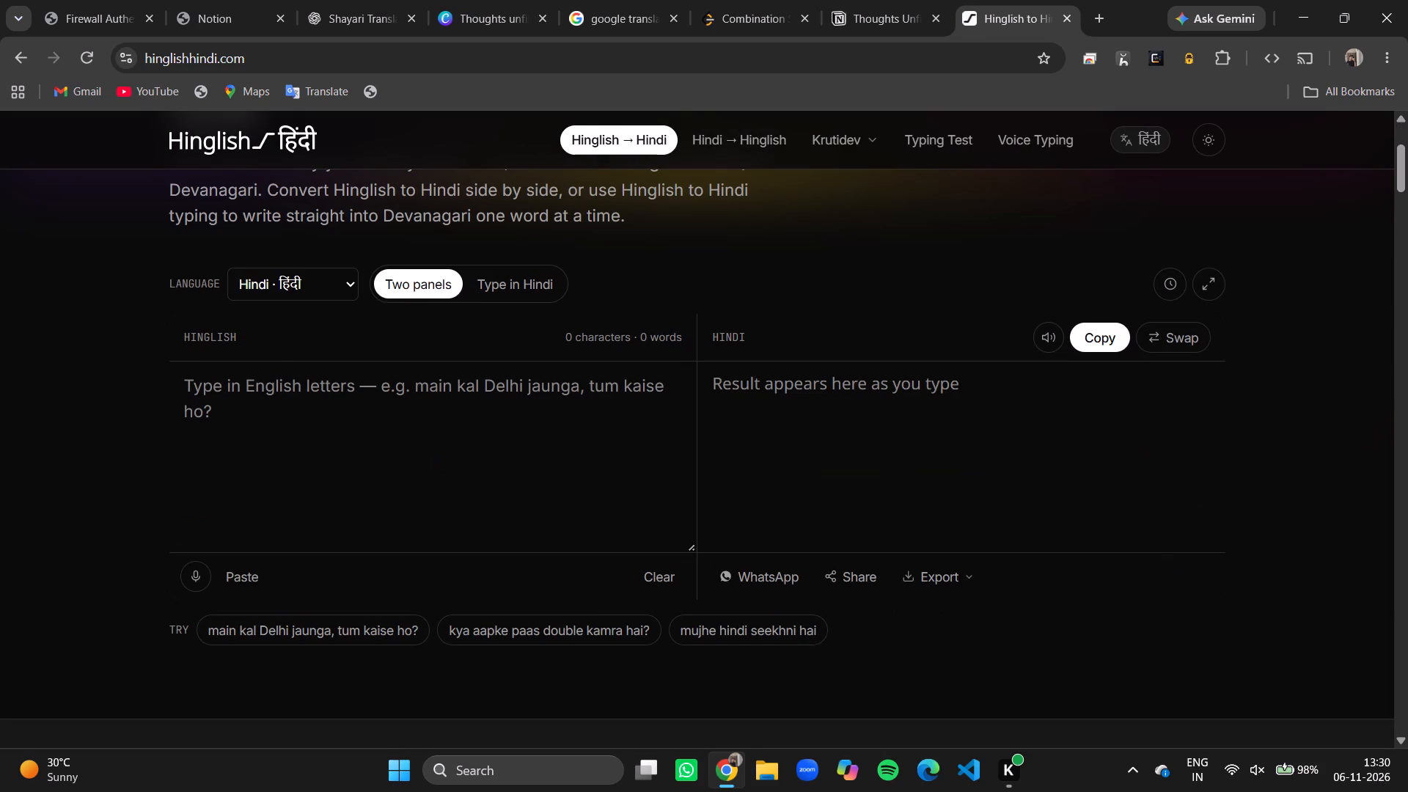
left_click(376, 404)
key("ctrl+v")
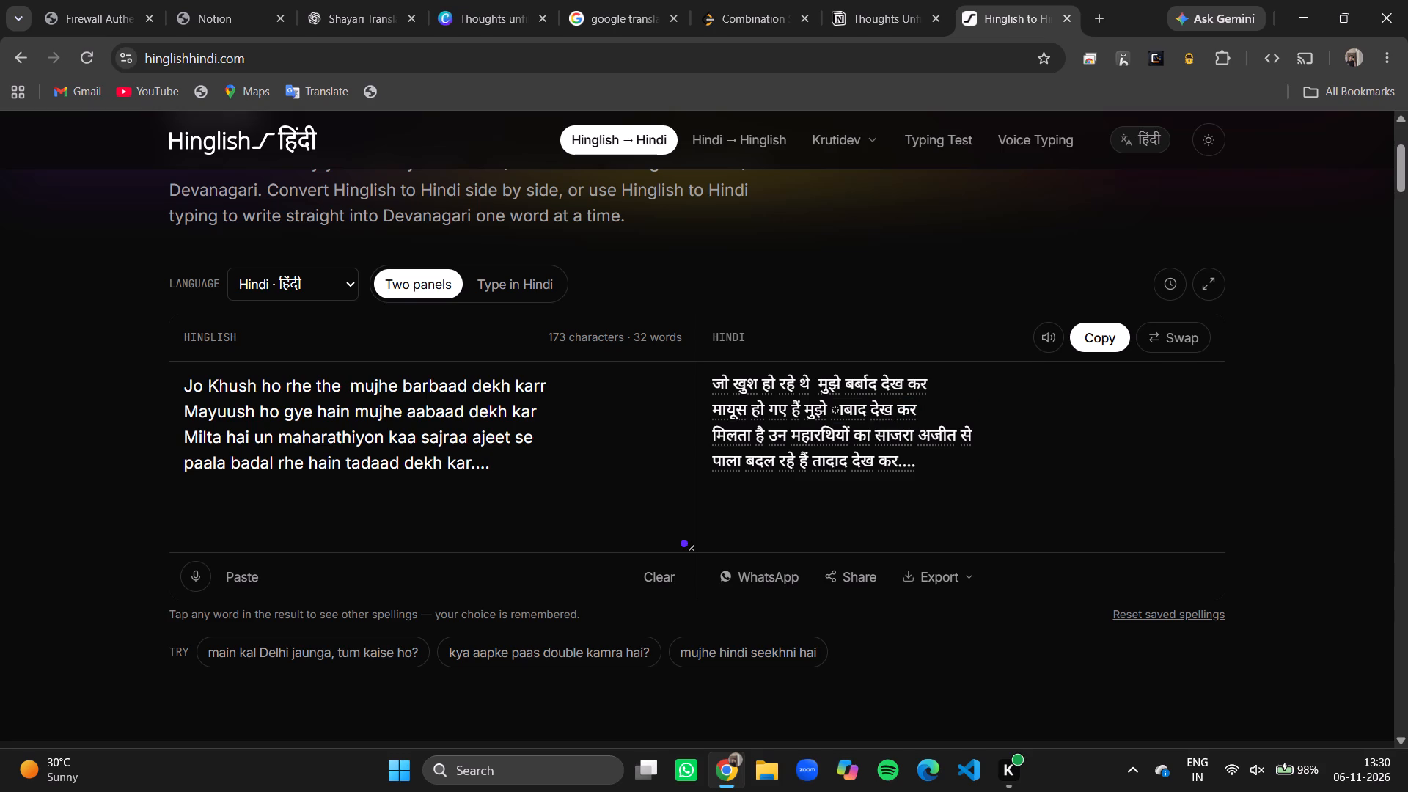
left_click(840, 408)
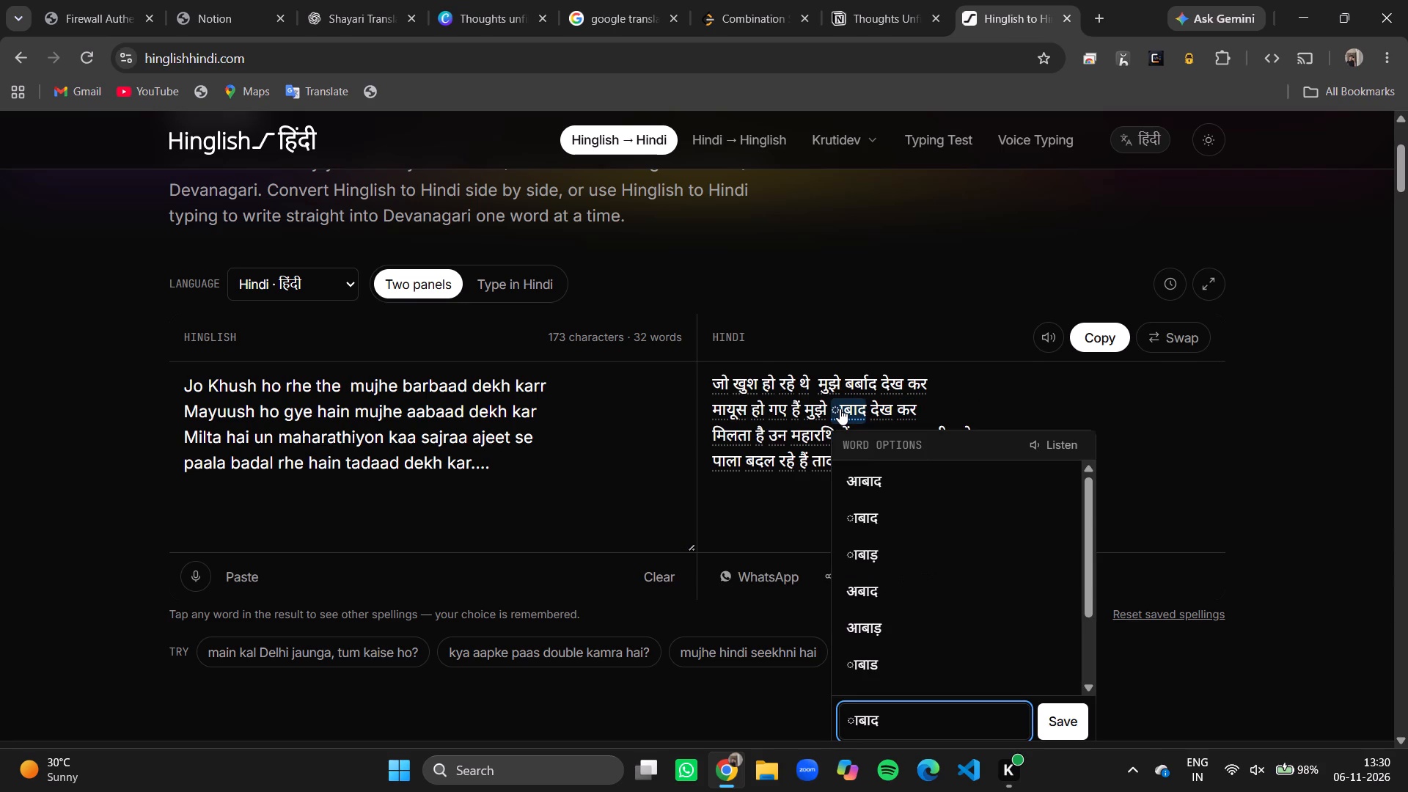
left_click(874, 487)
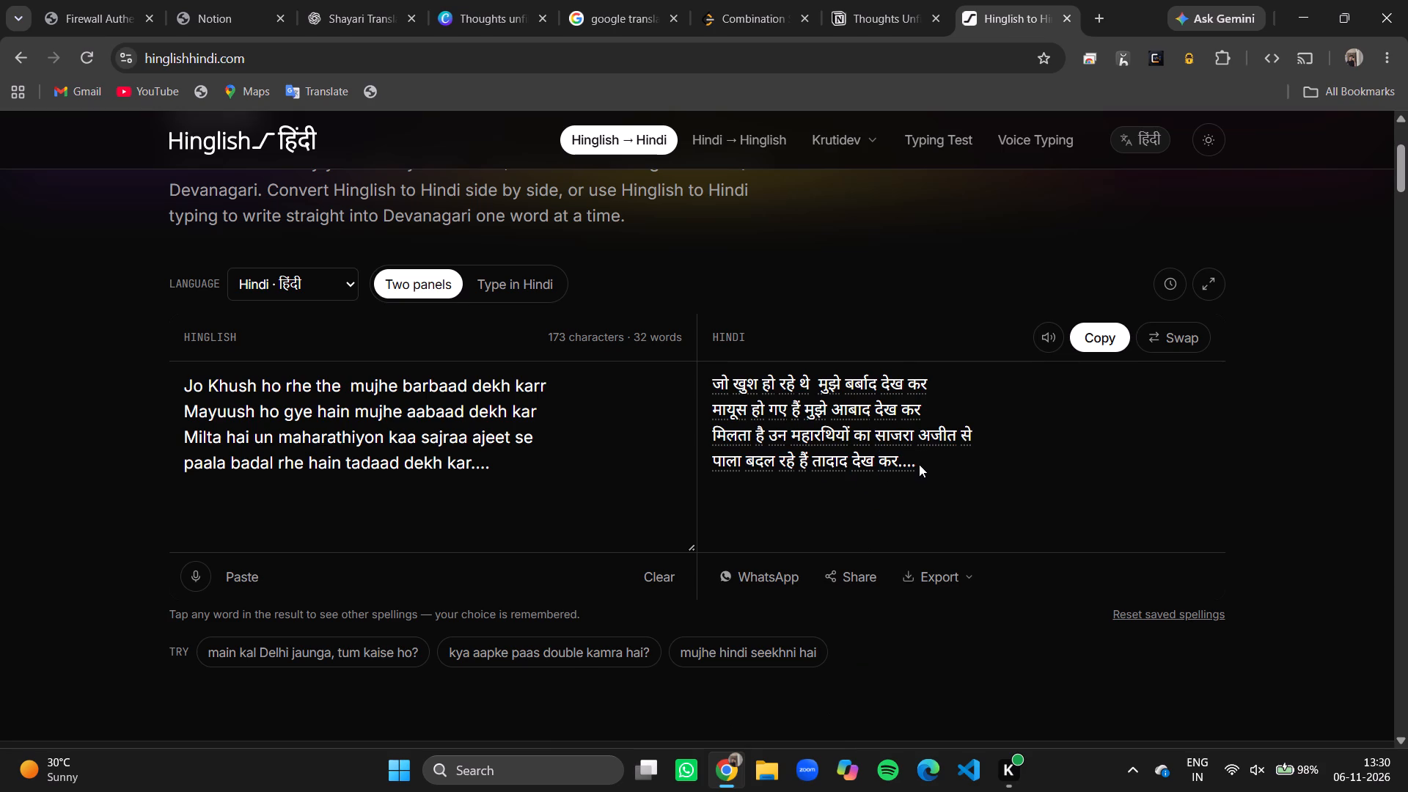
left_click(883, 452)
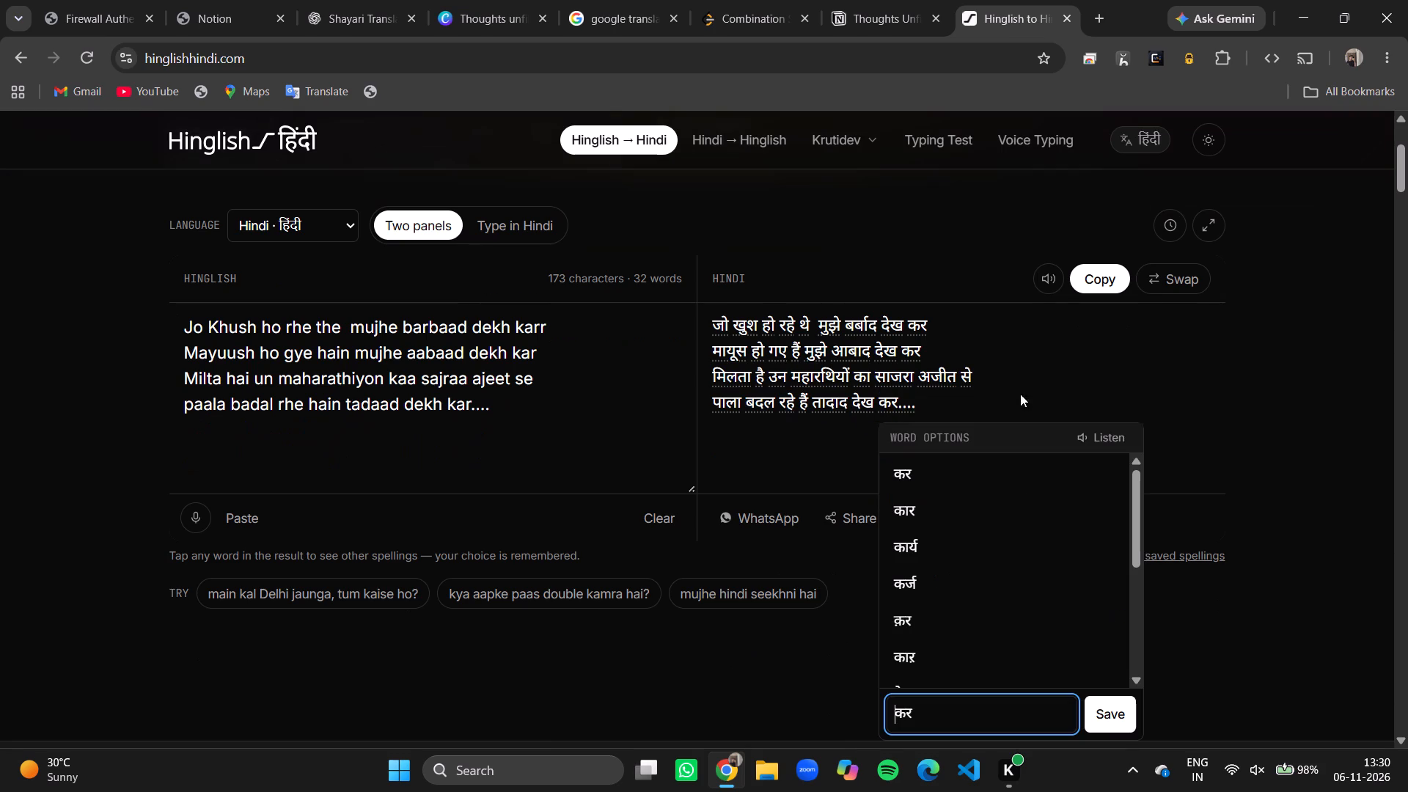
left_click(1169, 320)
Copy the Hindi result, close the Thoughts Unfiltered Notion tab, and paste it over the page 3 shayari in Canva.
left_click(1093, 274)
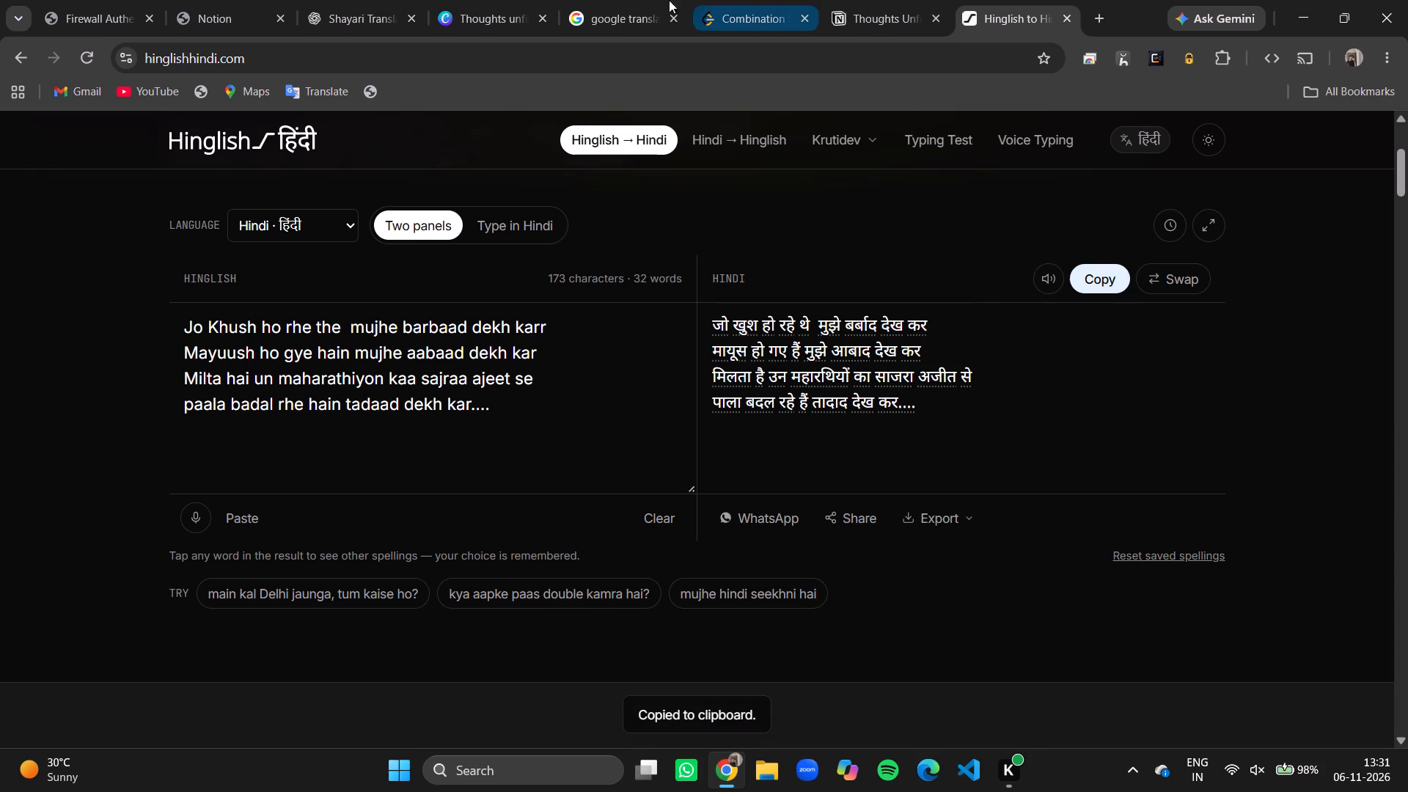
left_click(939, 22)
left_click(496, 3)
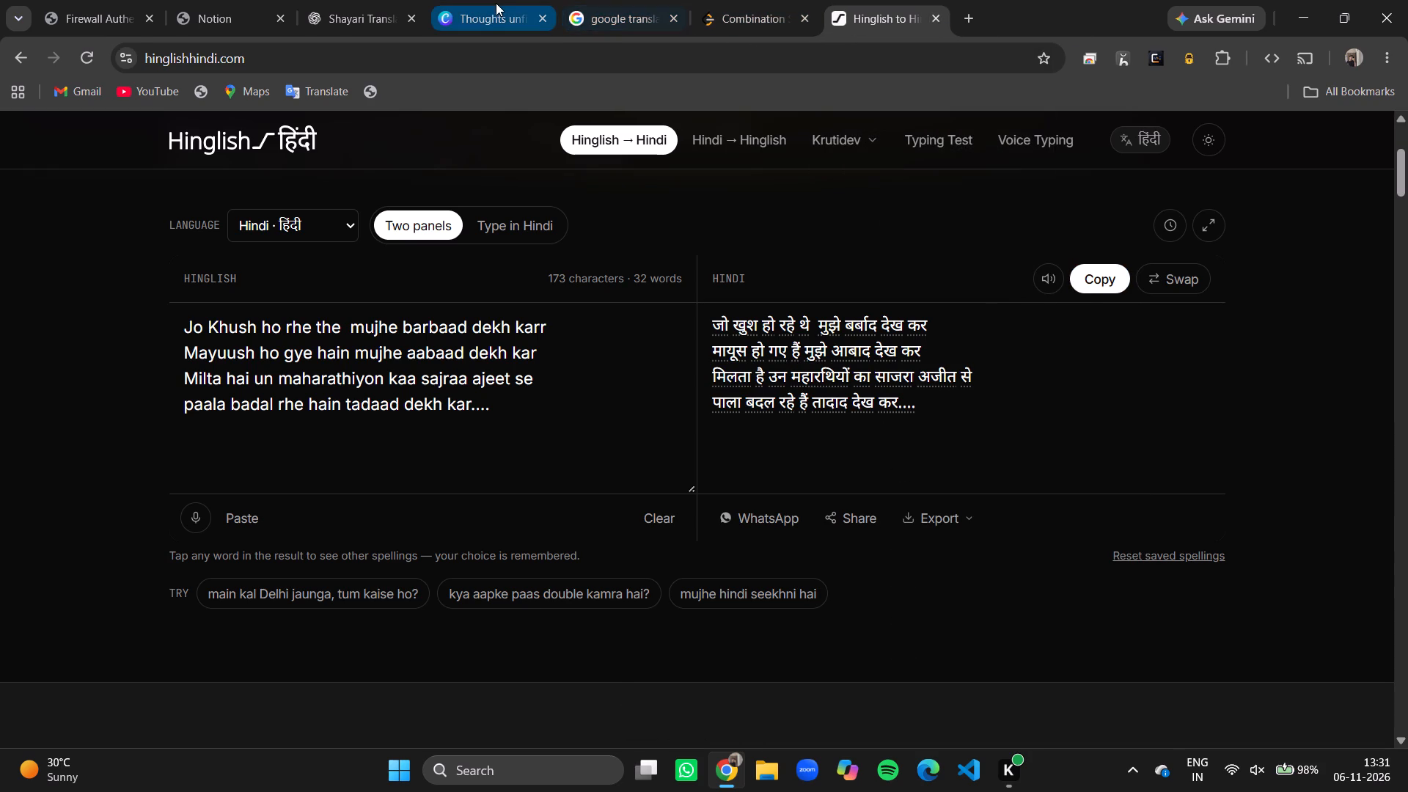
key("ctrl+v")
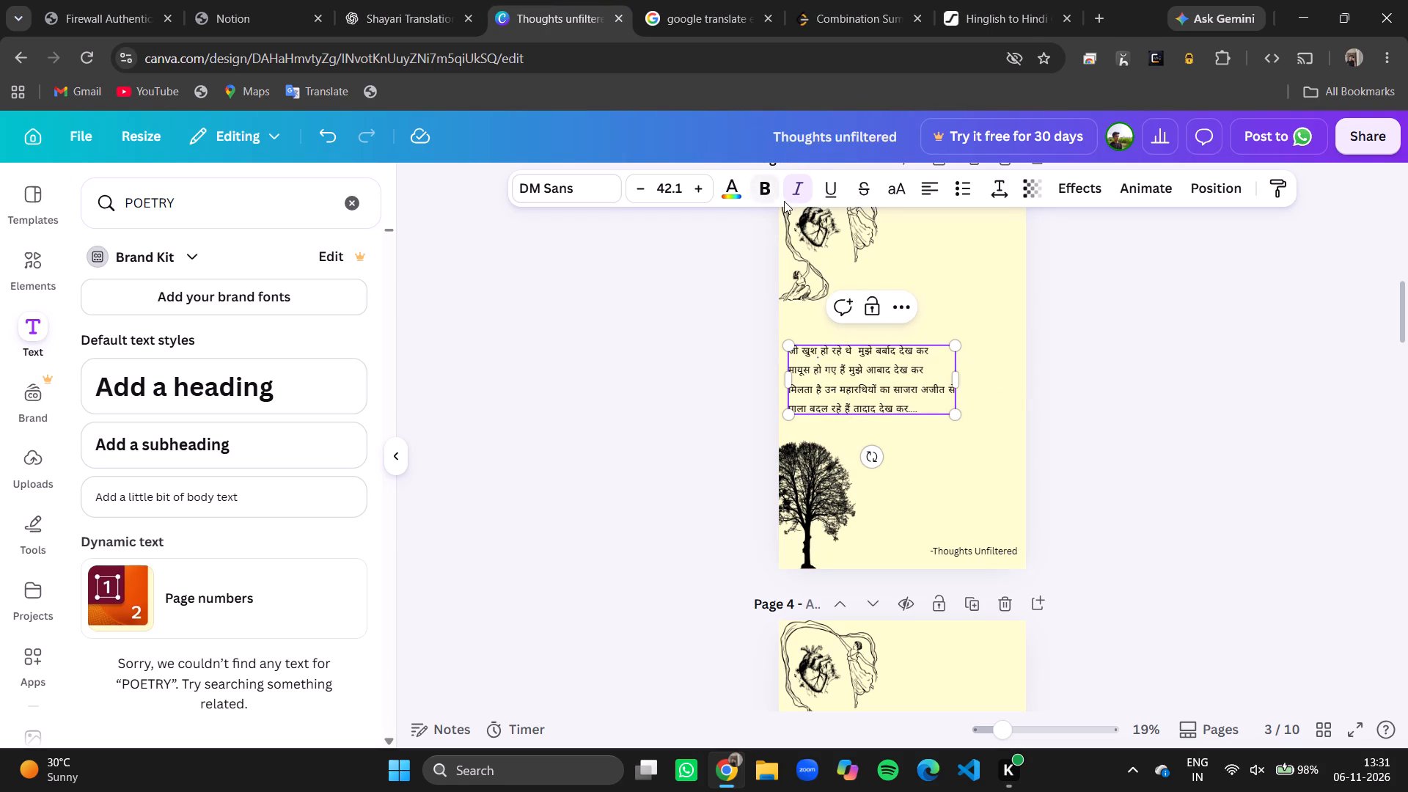
left_click(1167, 314)
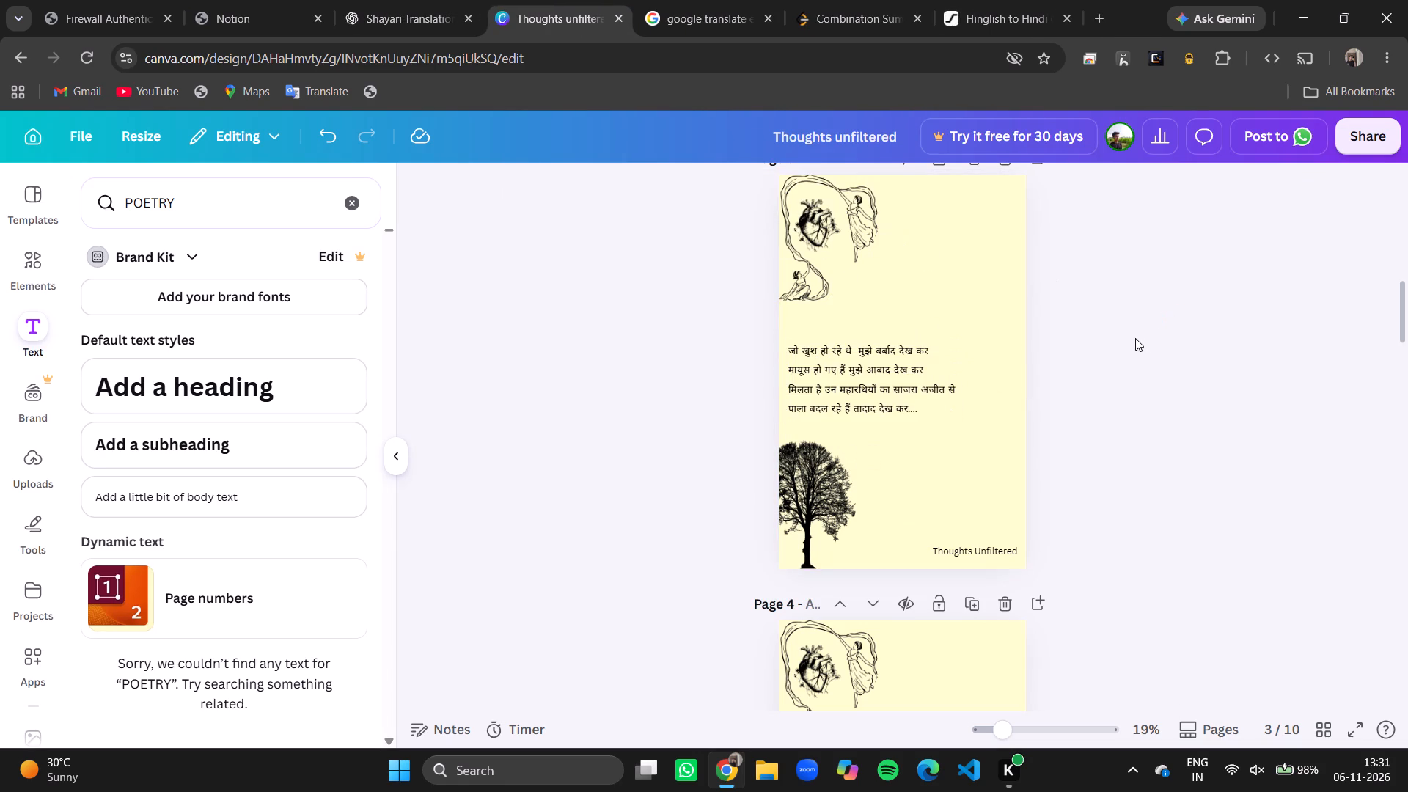
Copy the whole page 4 shayari, from "Har saksh pe tu pyaar lutaaye" to "laathi bhi na tutee".
scroll(1110, 349, "up", 4)
scroll(1110, 349, "down", 1)
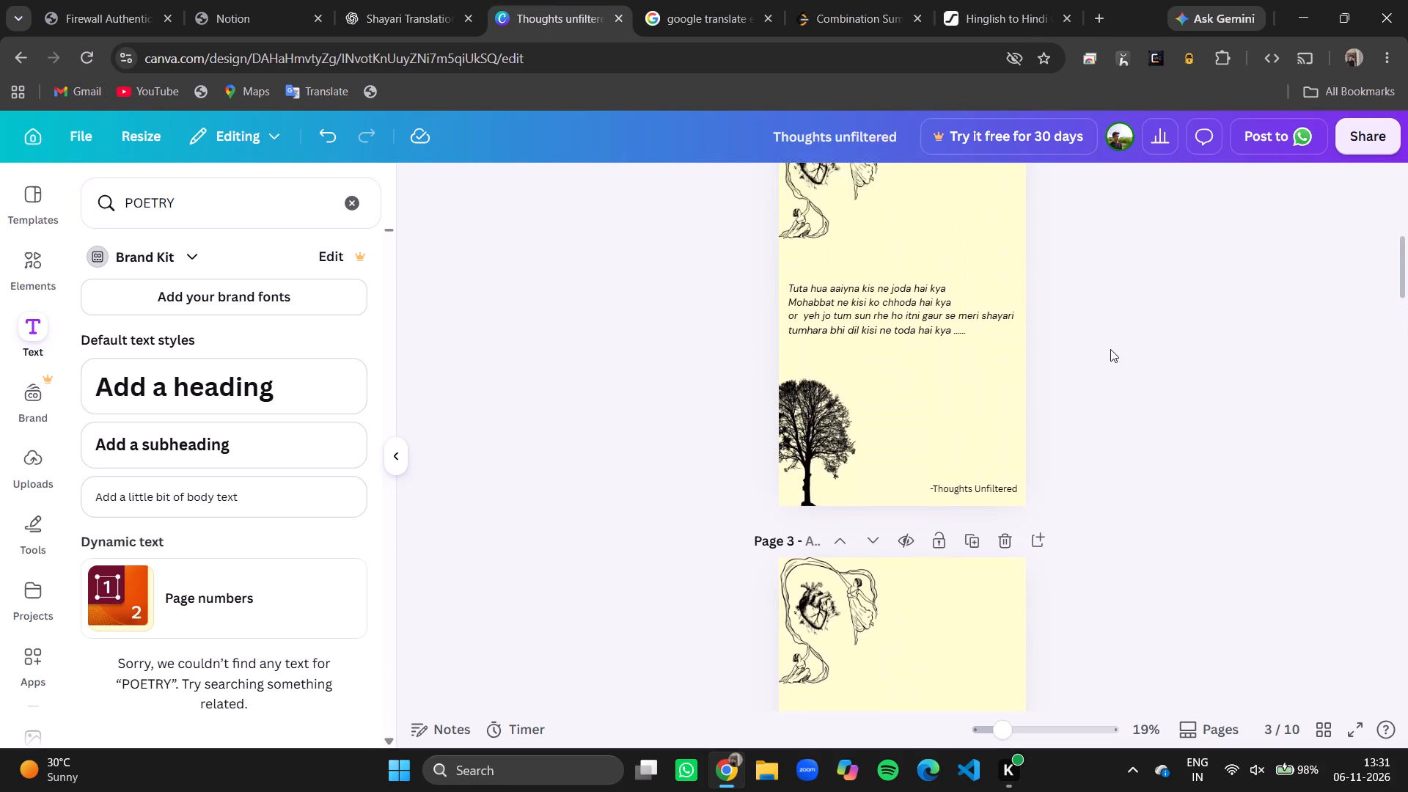
scroll(1110, 349, "down", 2)
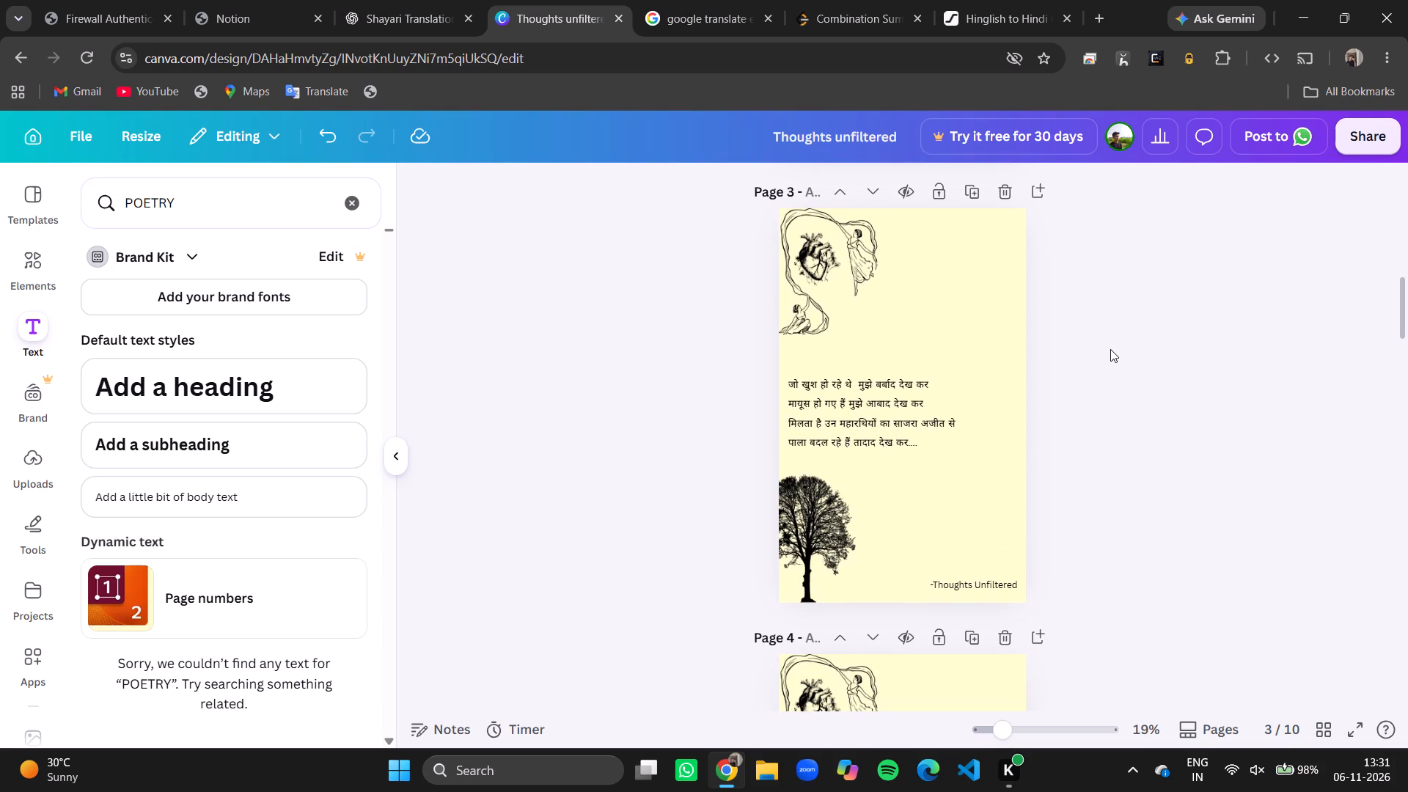
scroll(1110, 349, "down", 1)
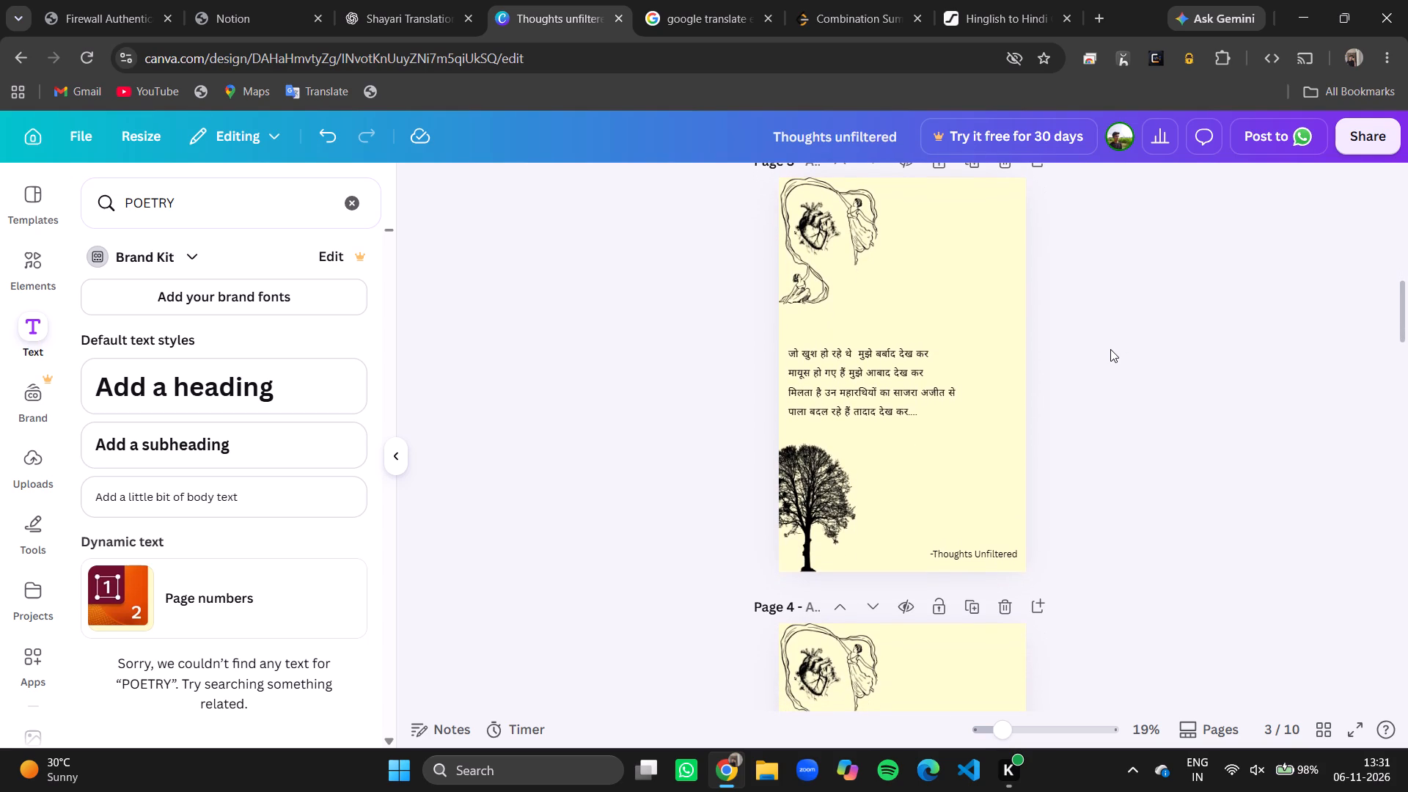
scroll(1110, 349, "down", 1)
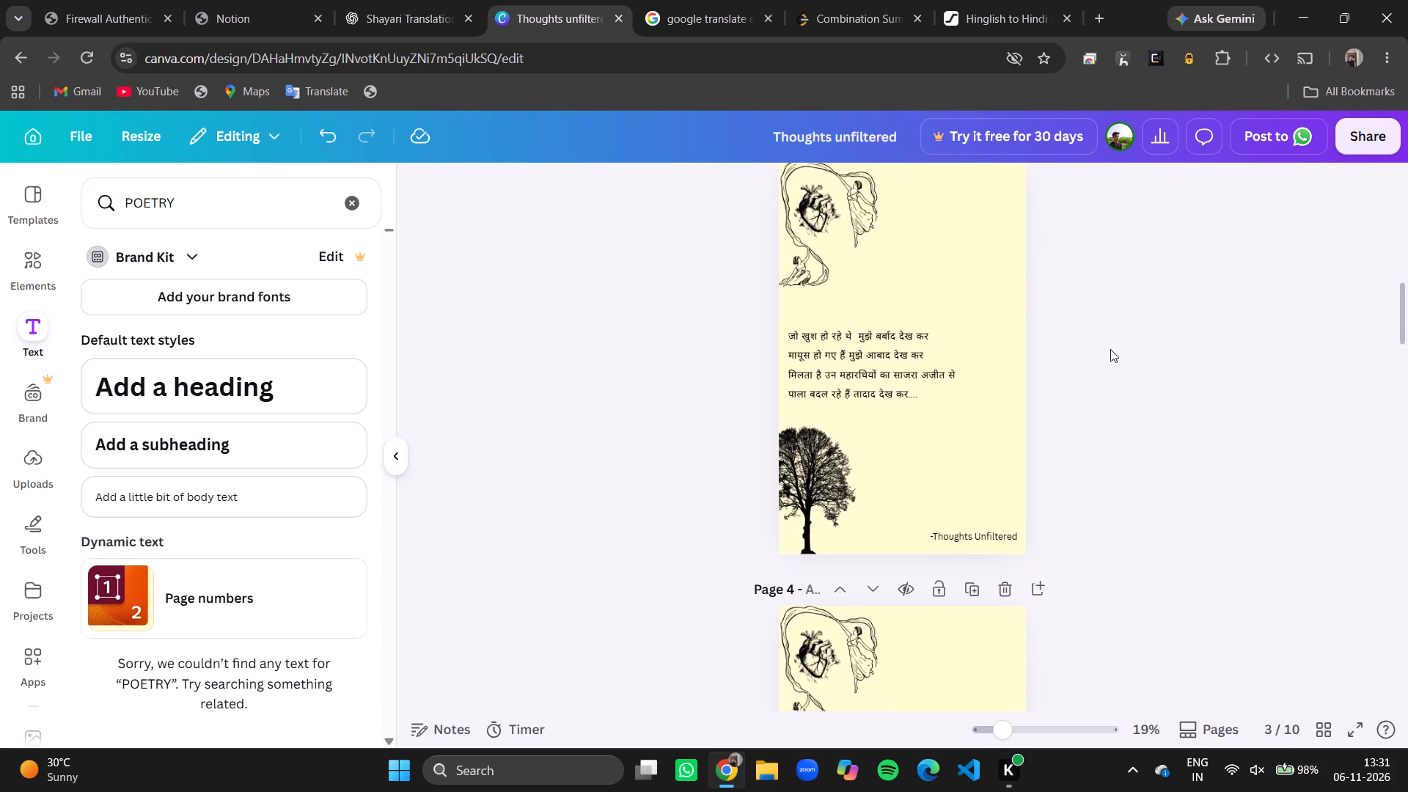
scroll(1110, 349, "down", 2)
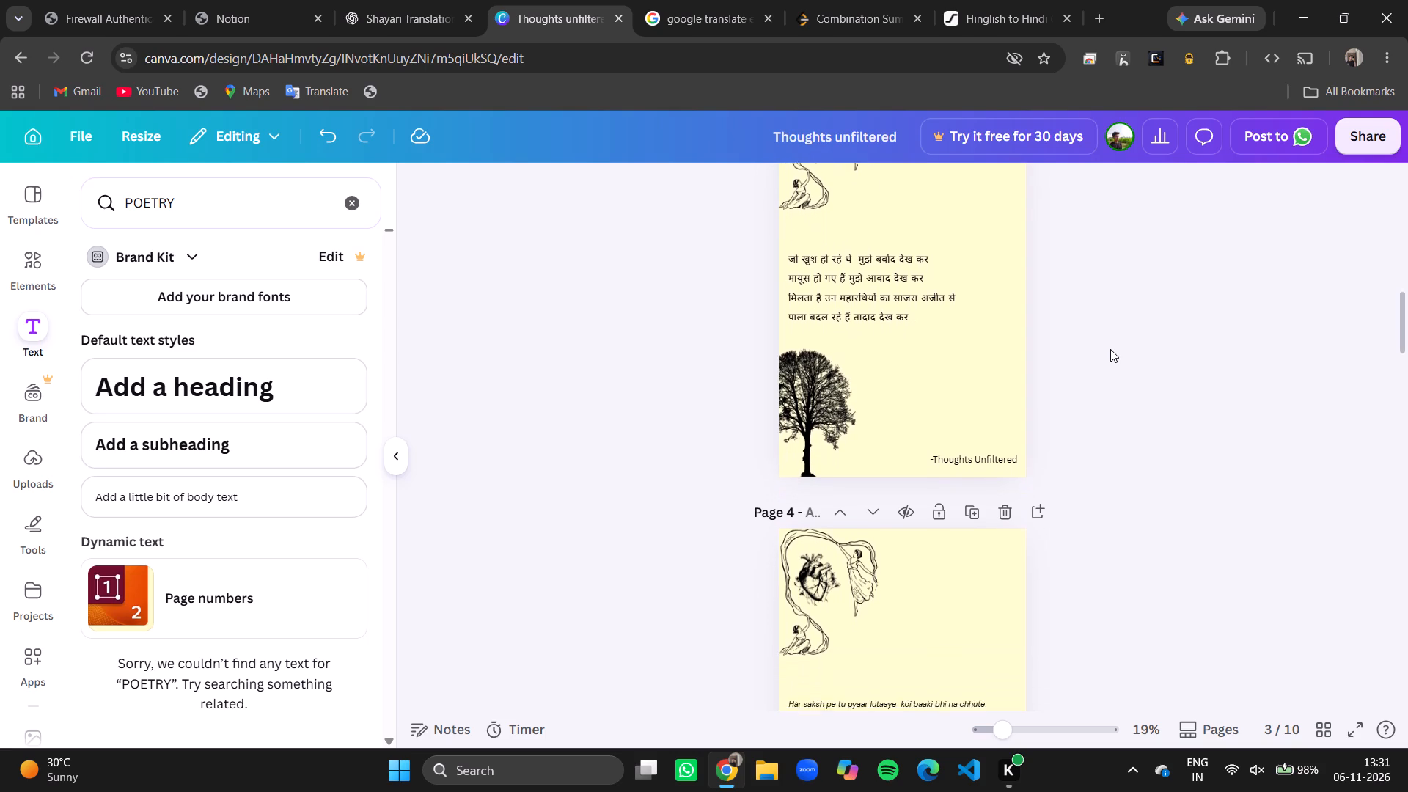
scroll(1110, 349, "down", 5)
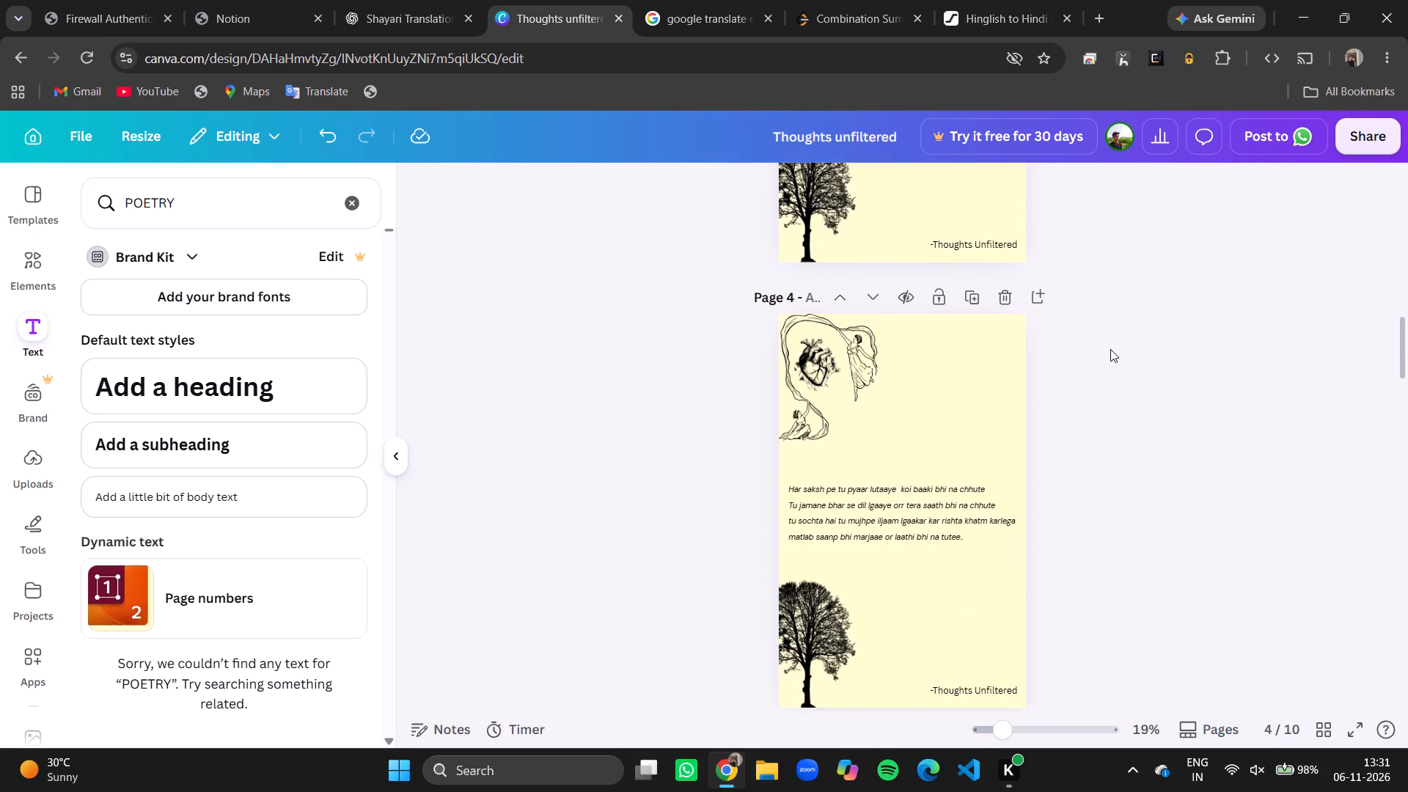
scroll(1110, 349, "down", 1)
left_click(885, 457)
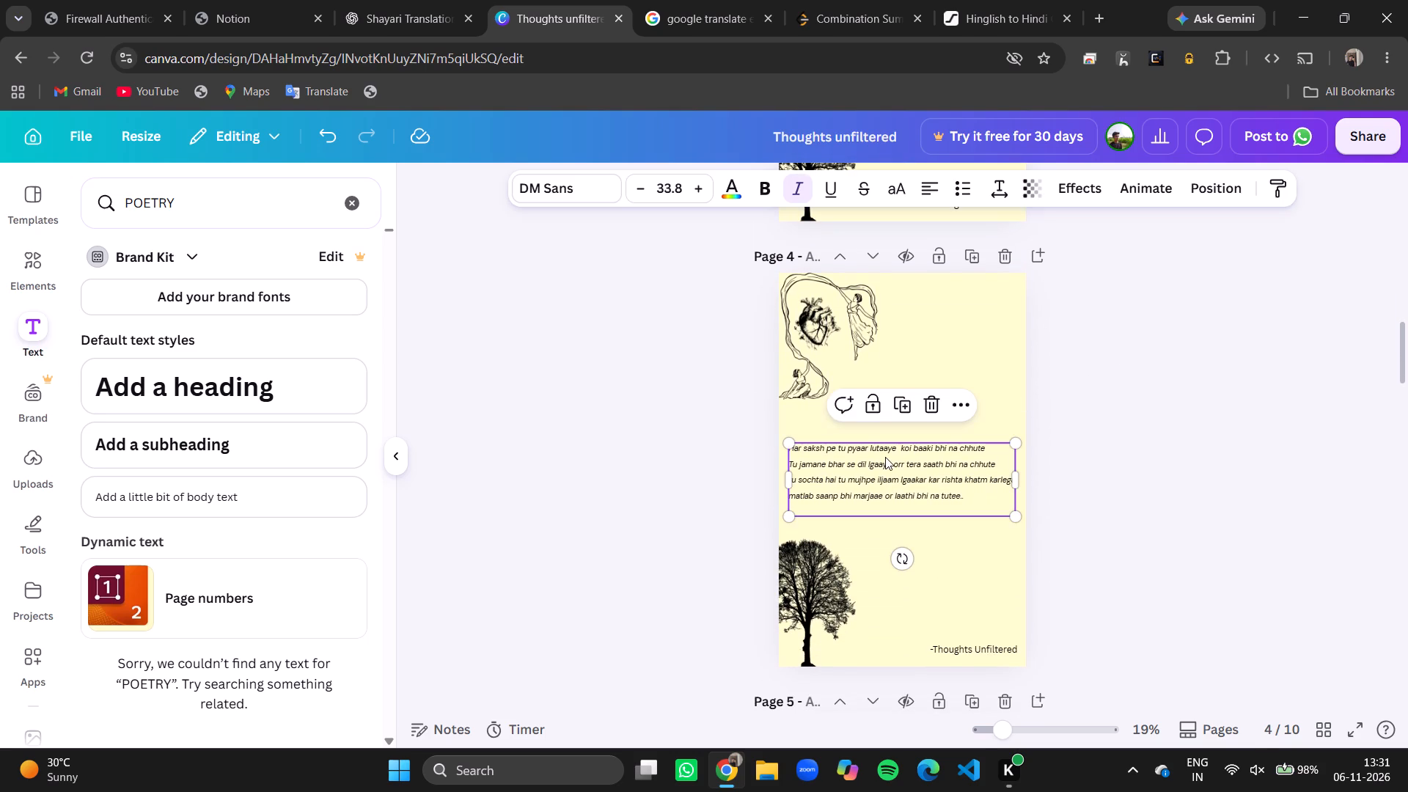
left_click(1117, 448)
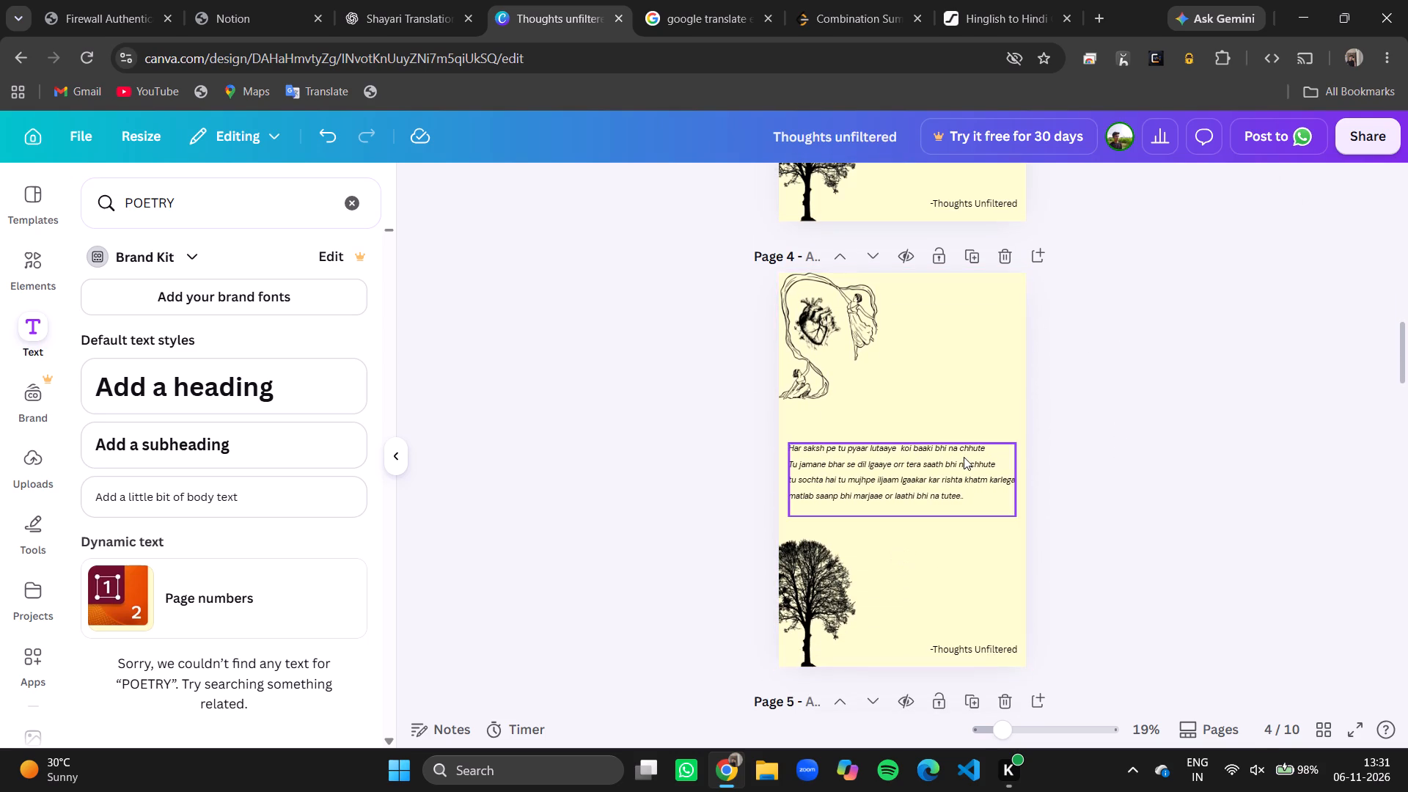
left_click(944, 460)
key("ctrl+a")
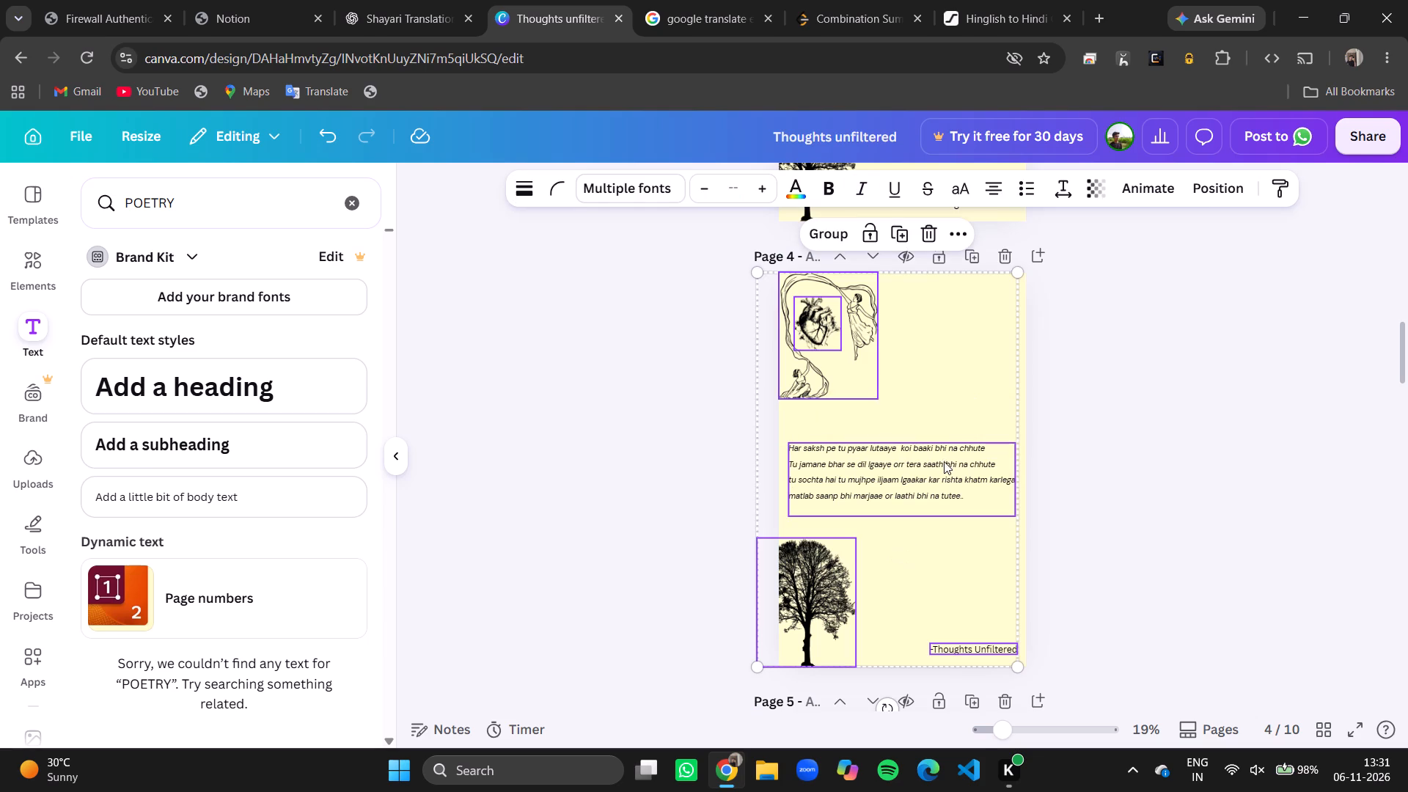
double_click(940, 474)
left_click(1118, 466)
double_click(965, 496)
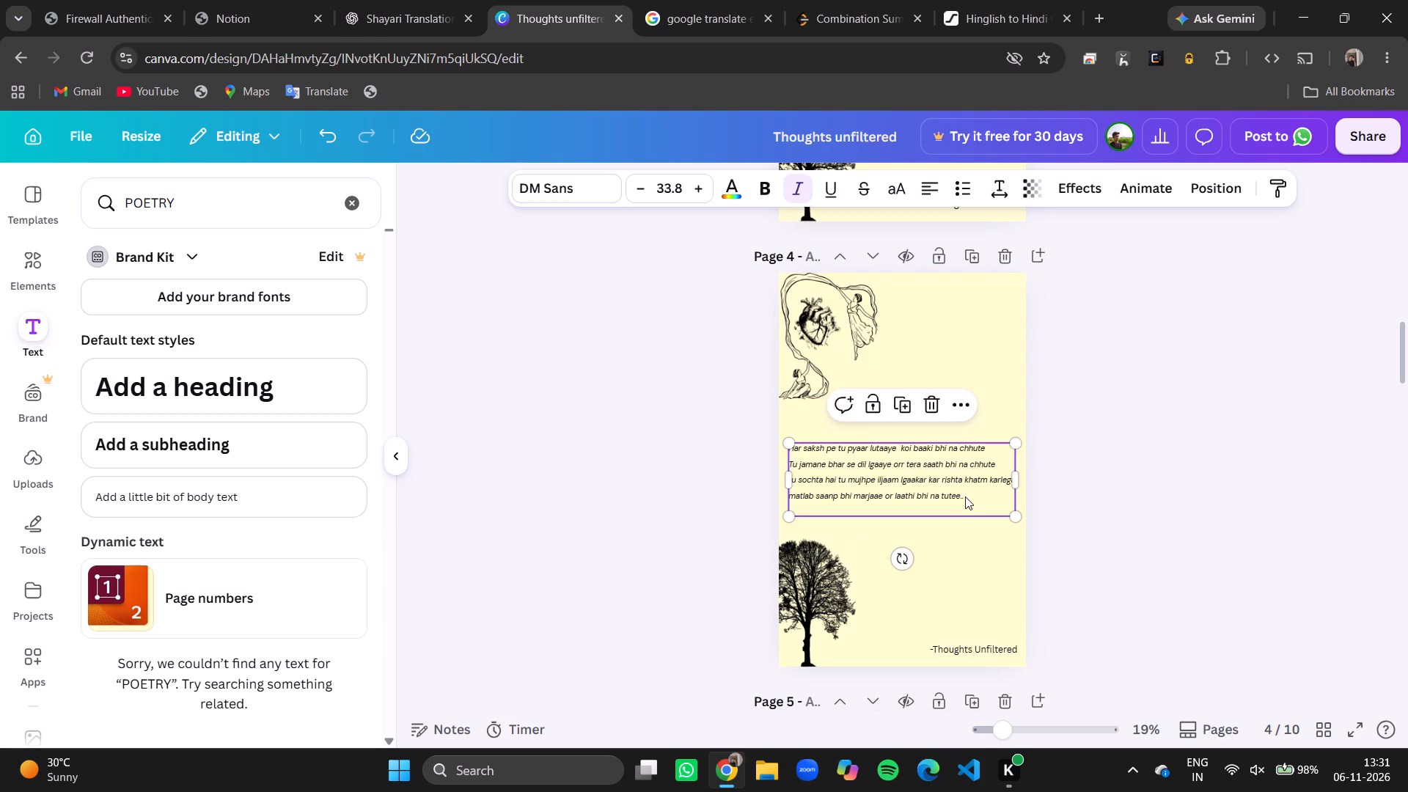
key("ctrl+a")
key("ctrl+c")
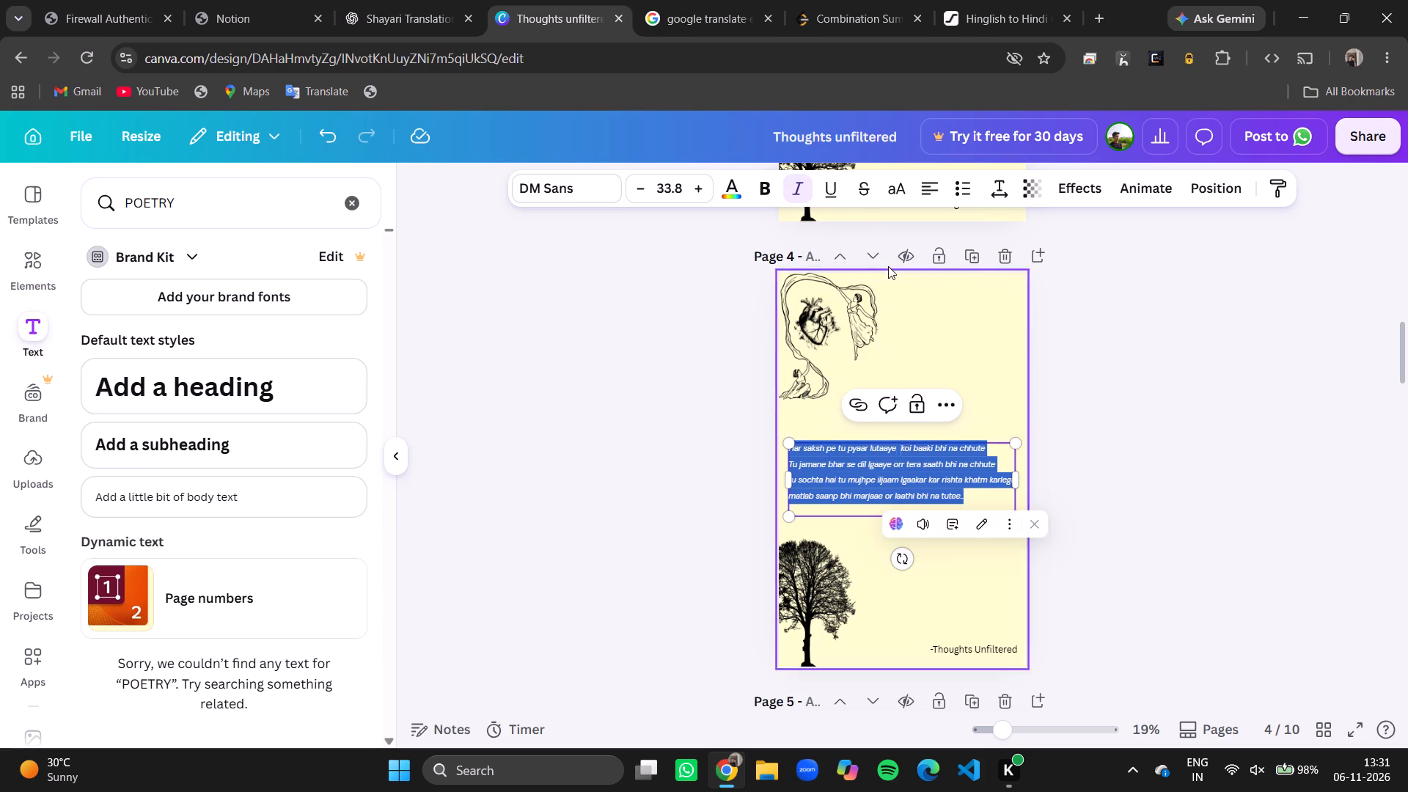
Replace the Hinglish text on hinglishhindi.com with the copied page 4 shayari and choose the spelling "सक्श" for "saksh".
left_click(967, 0)
left_click_drag(986, 6, 706, 5)
left_click(527, 386)
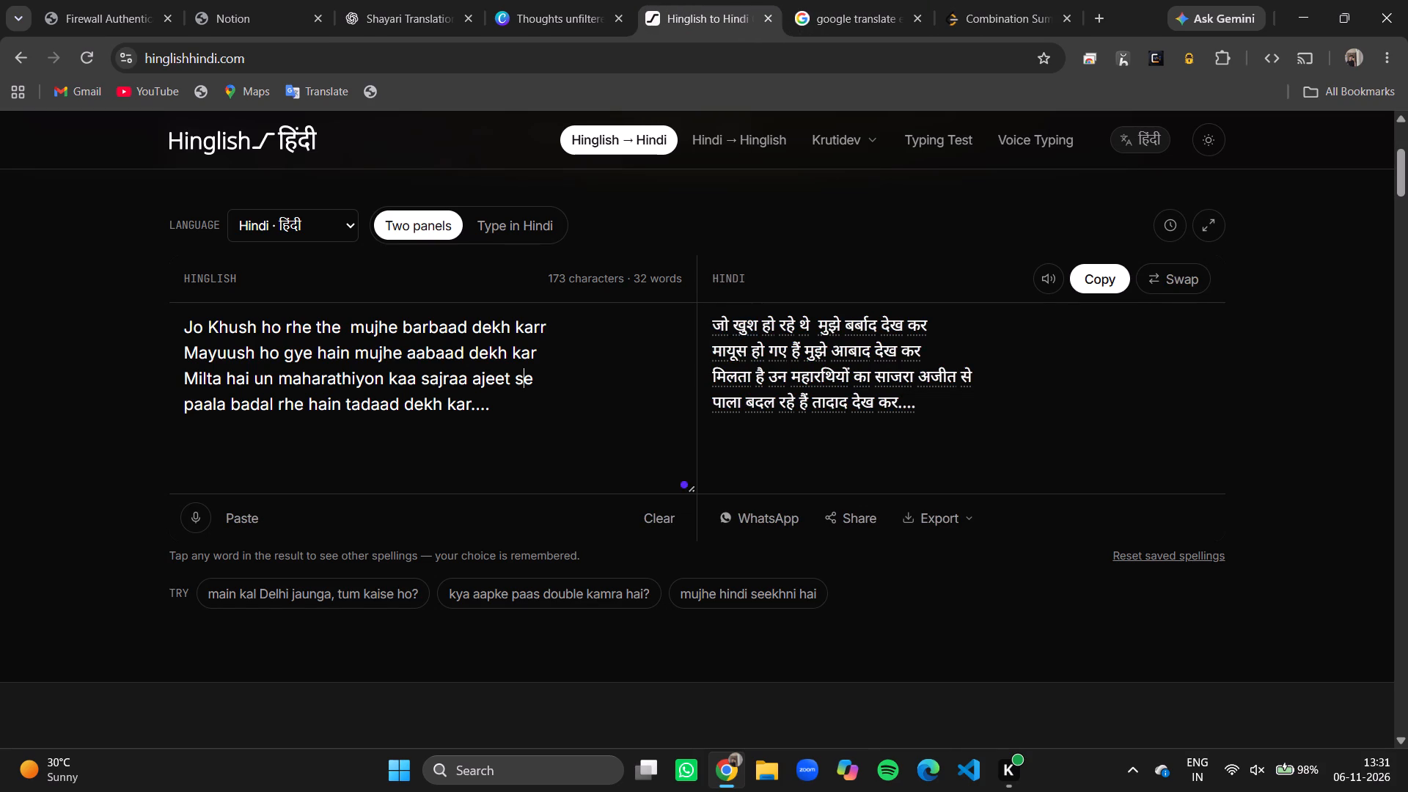
key("ctrl+a")
key("ctrl+v")
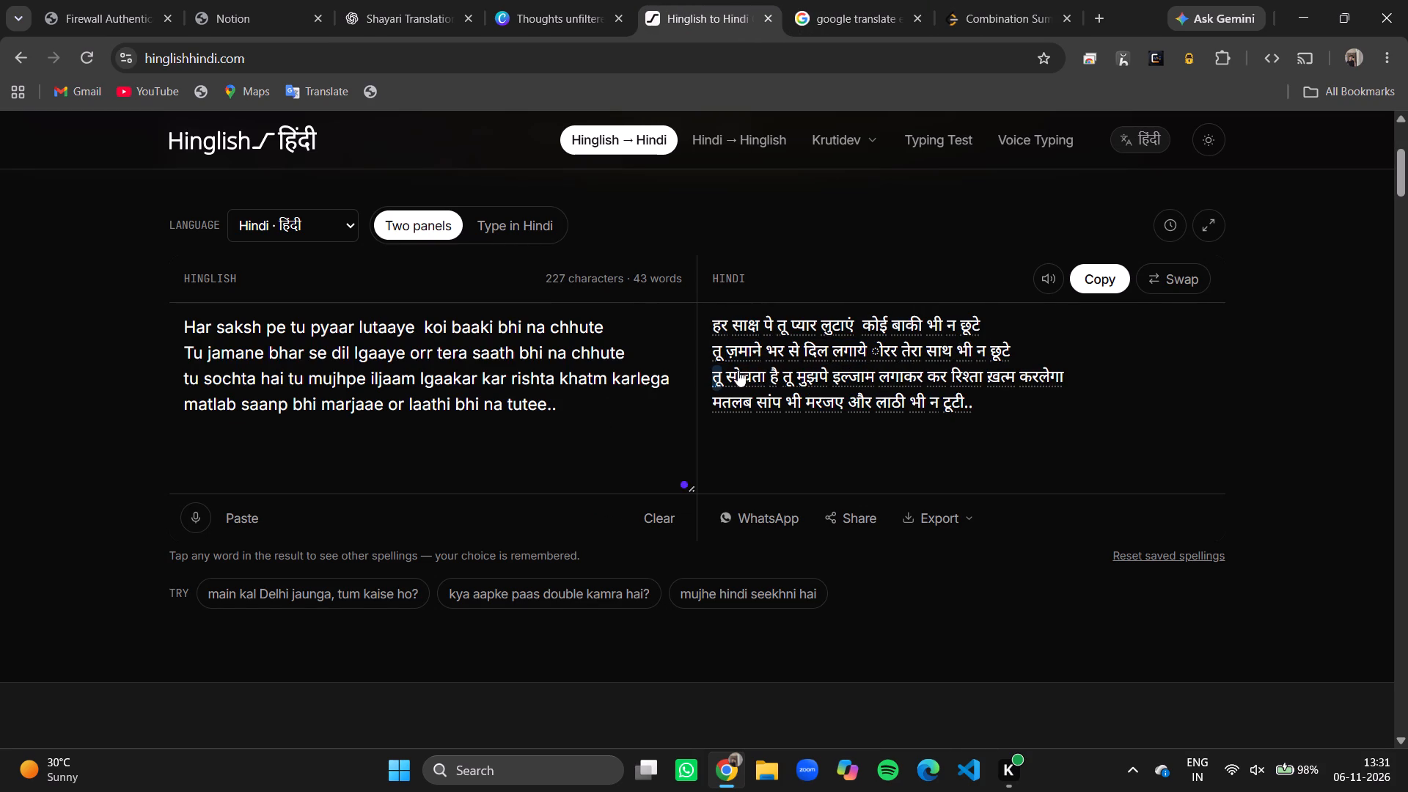
left_click(747, 320)
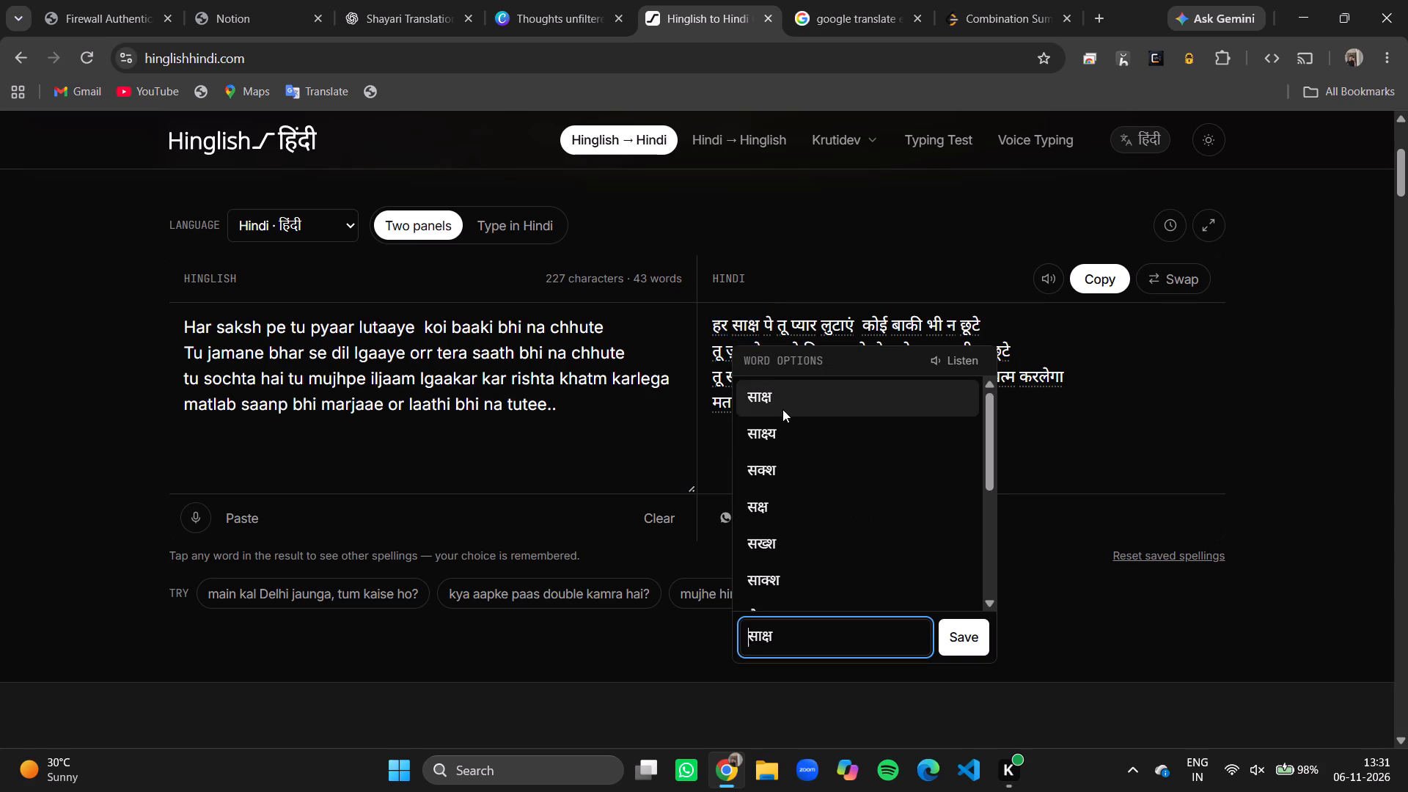
left_click(784, 474)
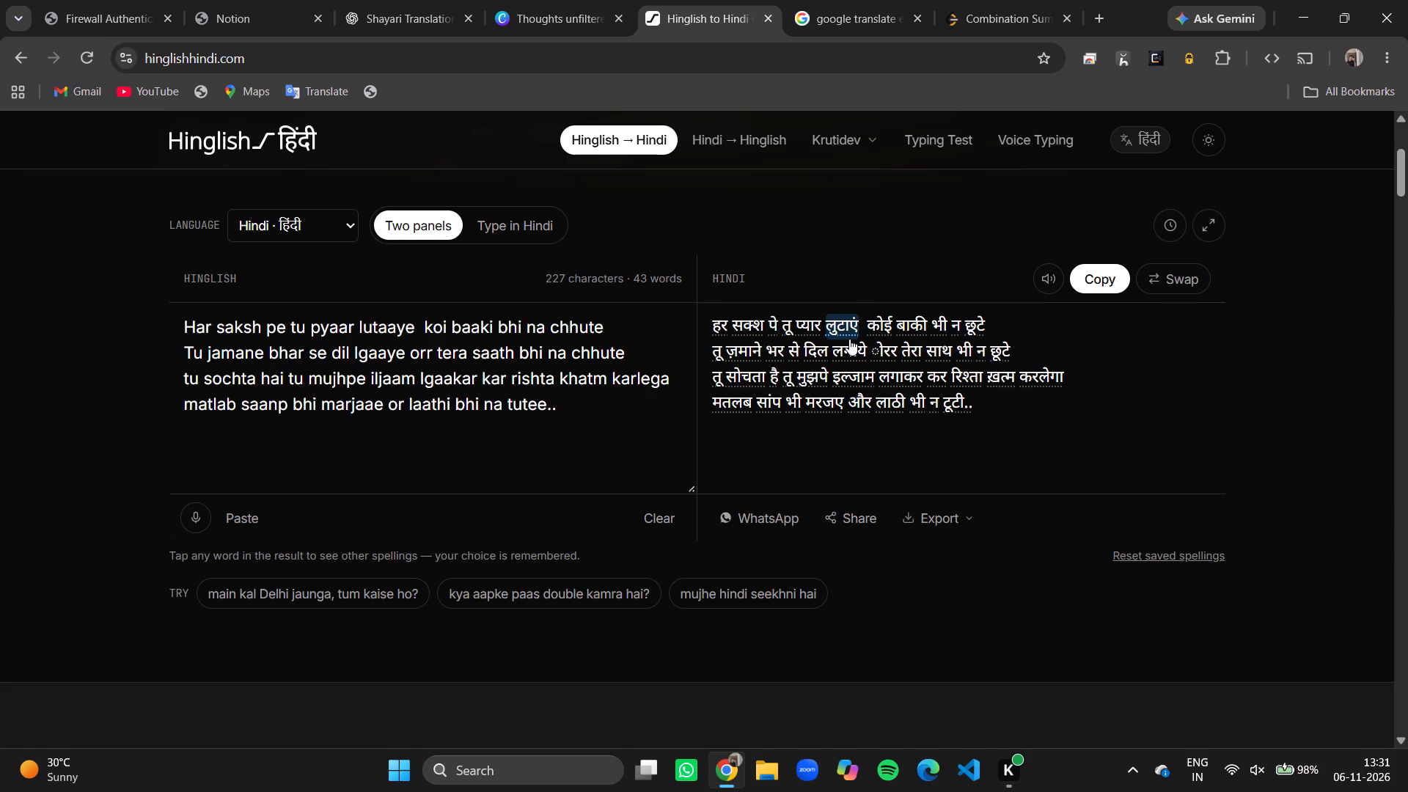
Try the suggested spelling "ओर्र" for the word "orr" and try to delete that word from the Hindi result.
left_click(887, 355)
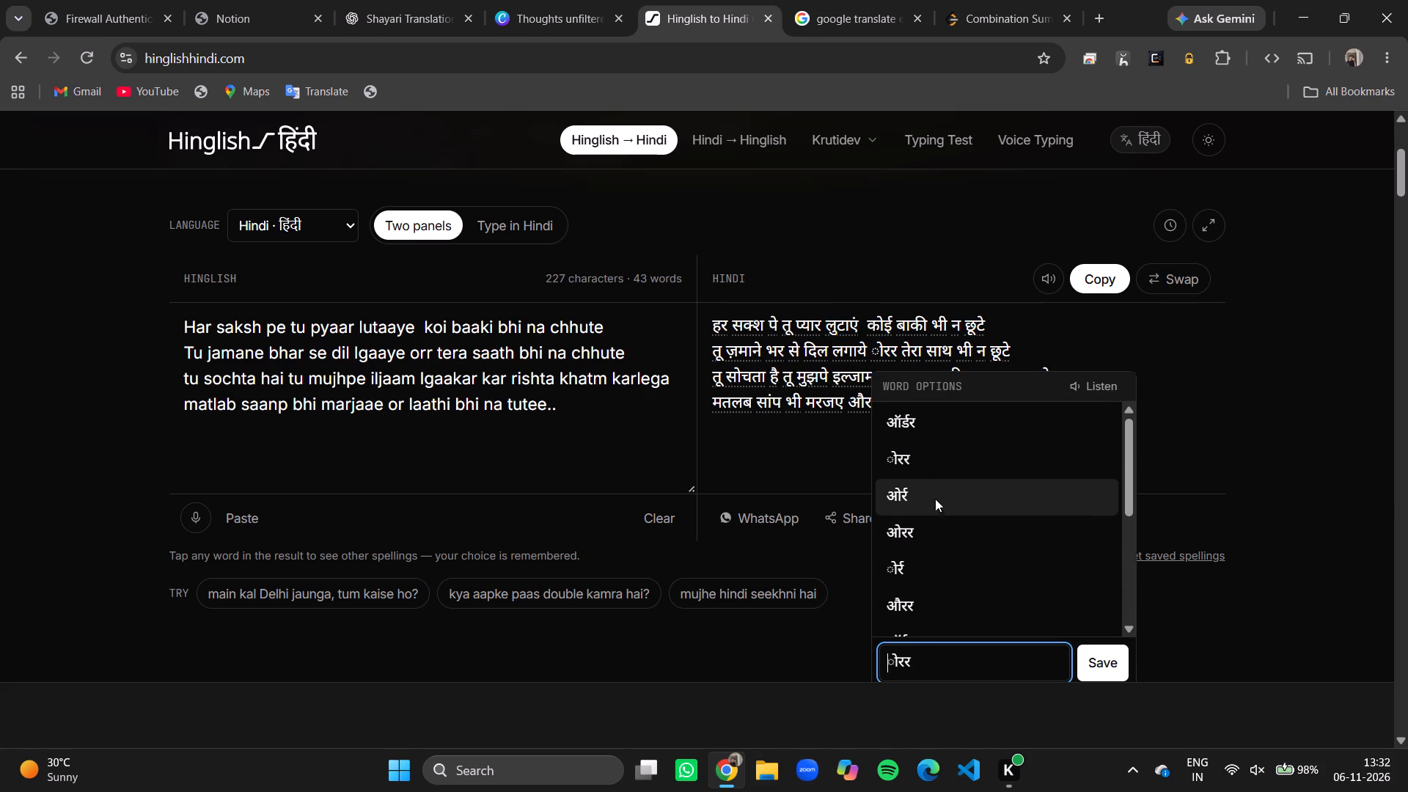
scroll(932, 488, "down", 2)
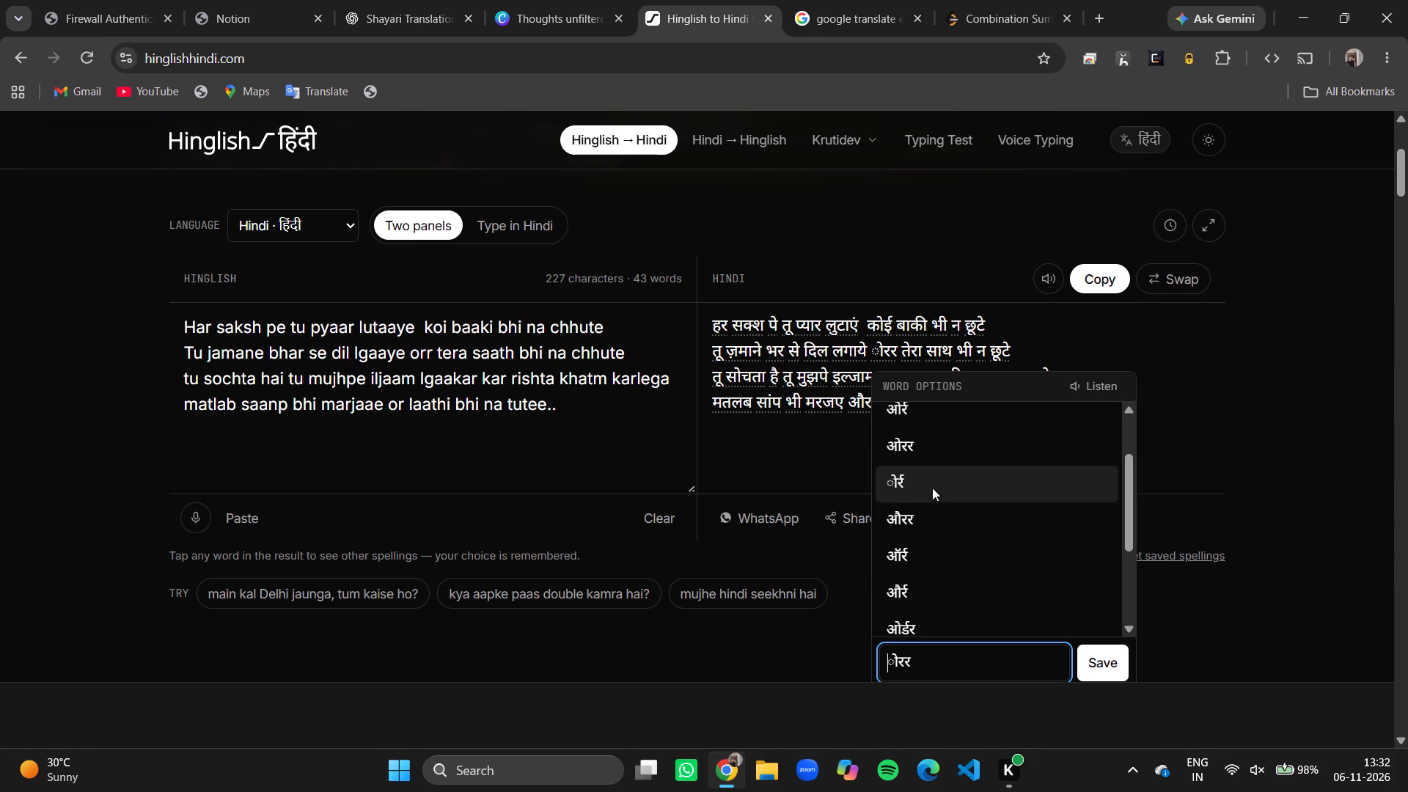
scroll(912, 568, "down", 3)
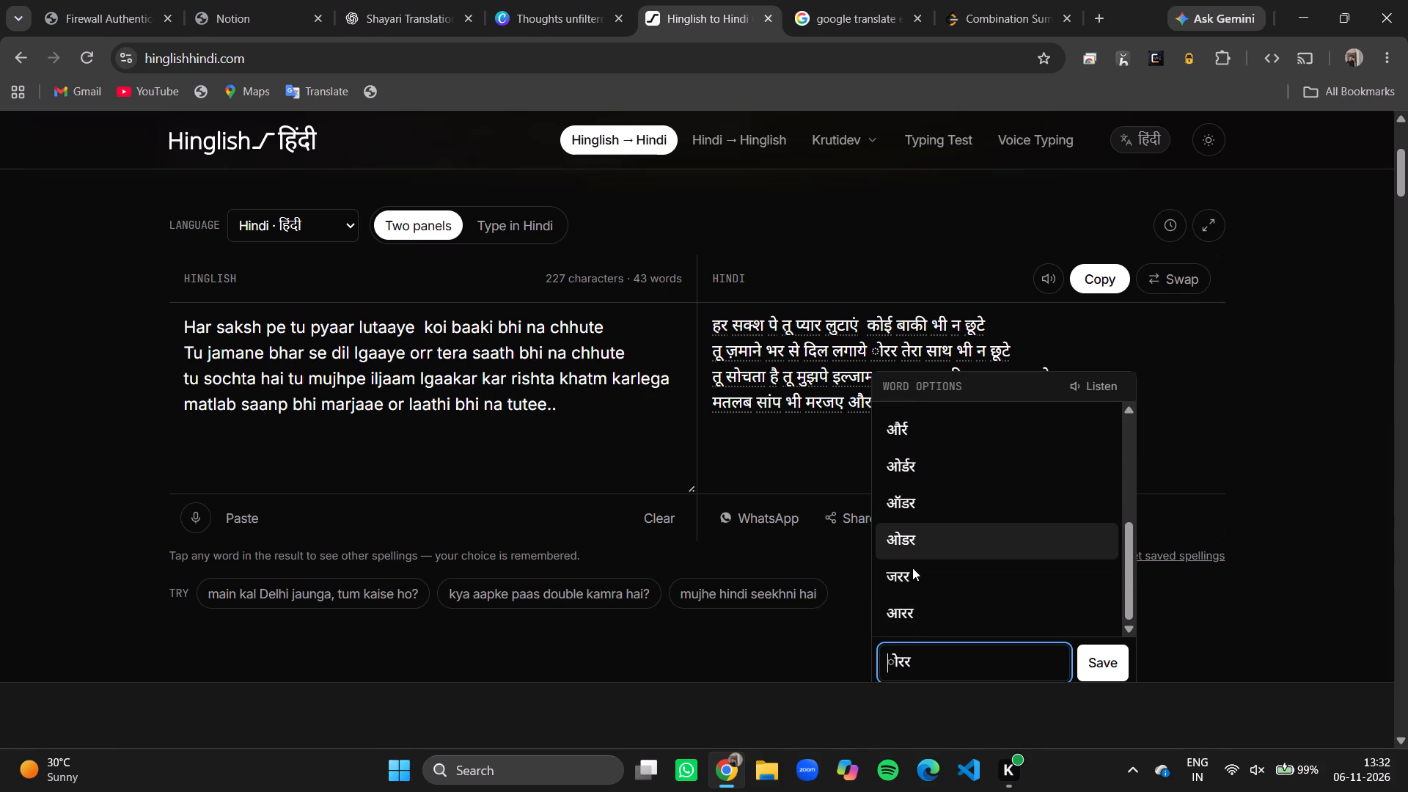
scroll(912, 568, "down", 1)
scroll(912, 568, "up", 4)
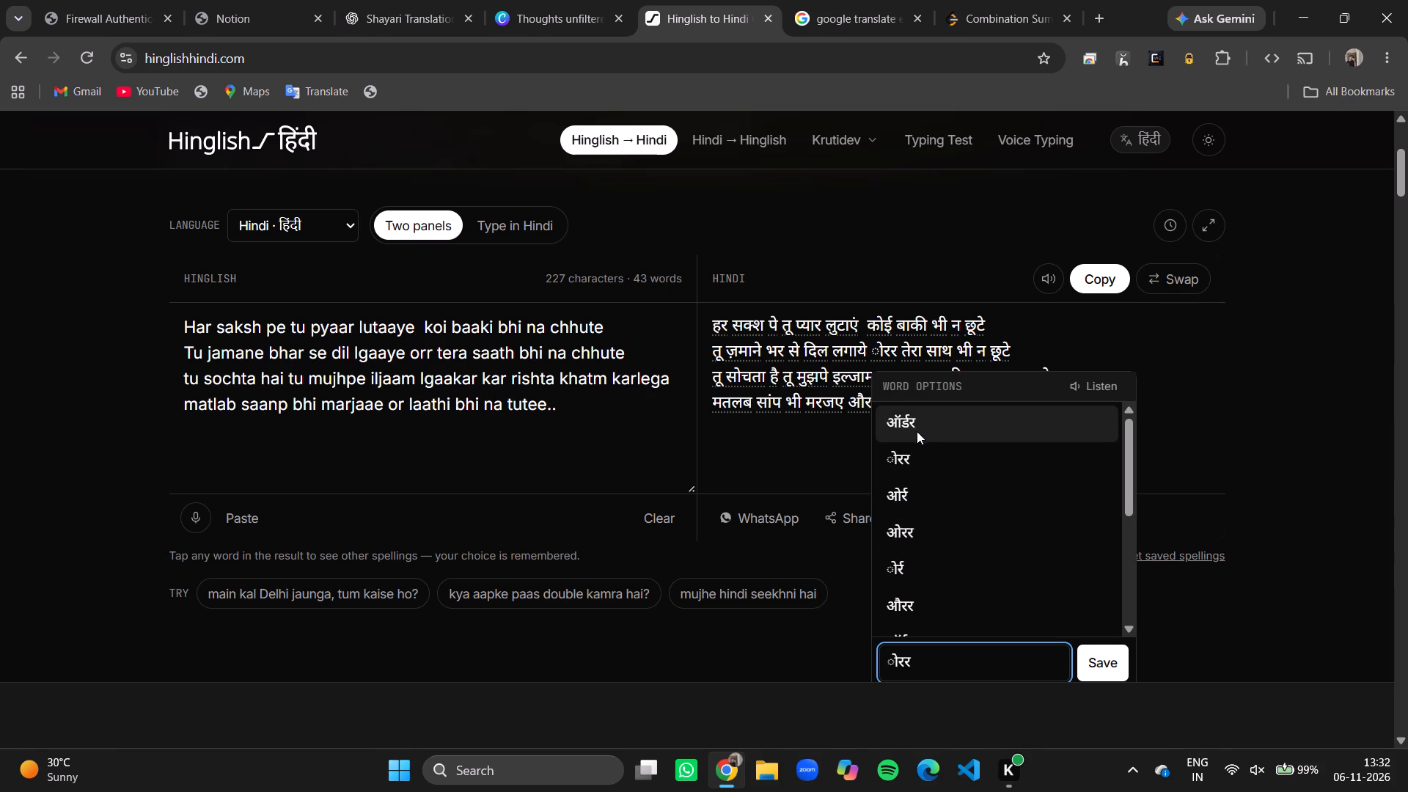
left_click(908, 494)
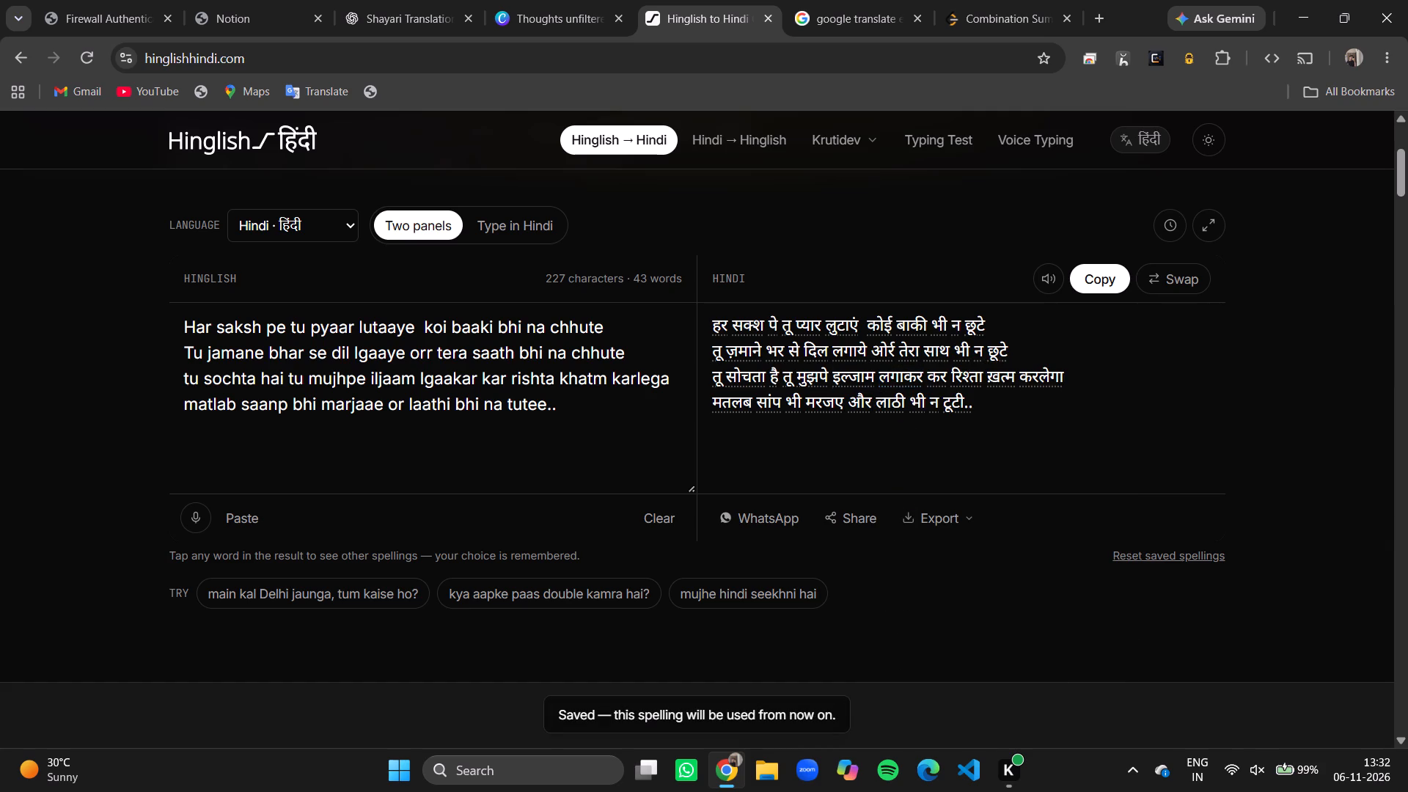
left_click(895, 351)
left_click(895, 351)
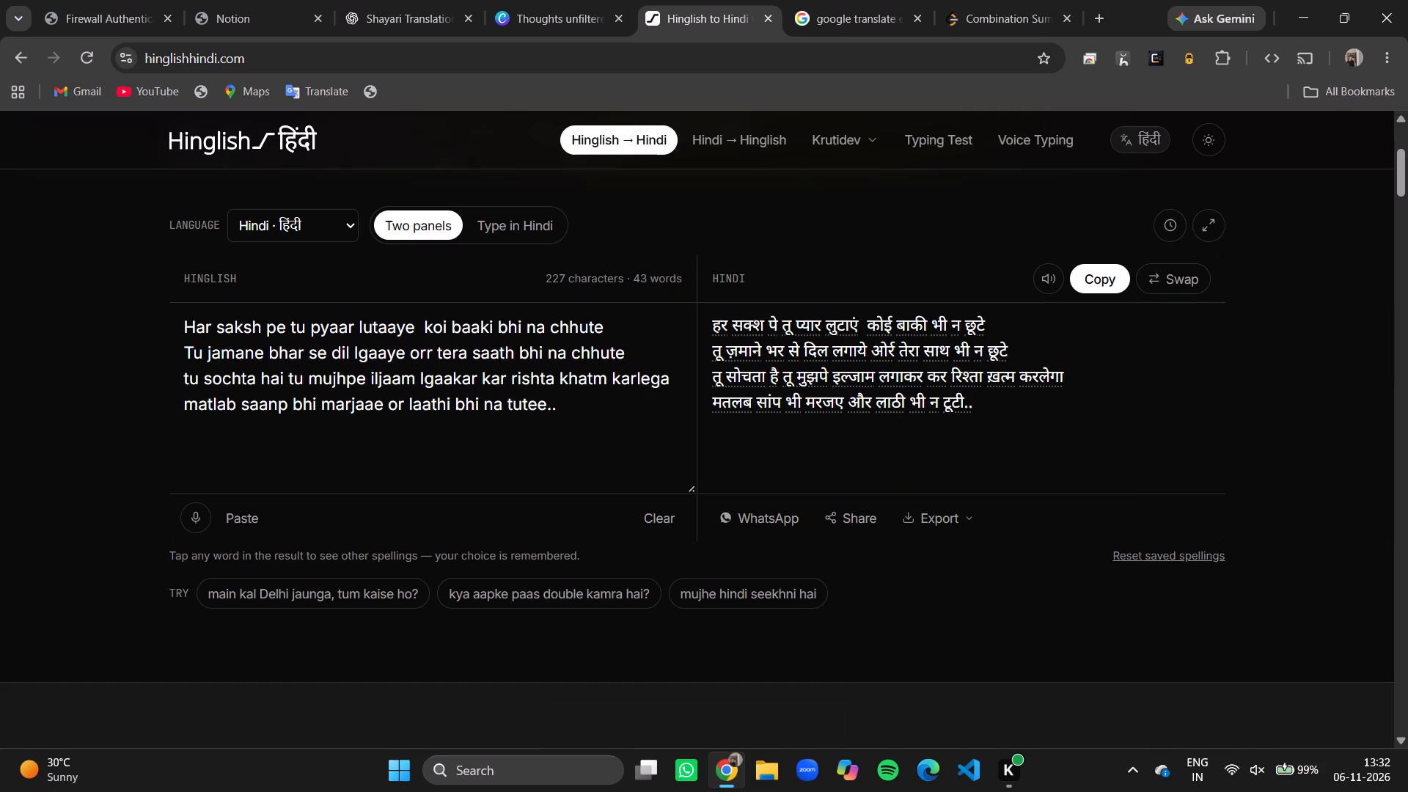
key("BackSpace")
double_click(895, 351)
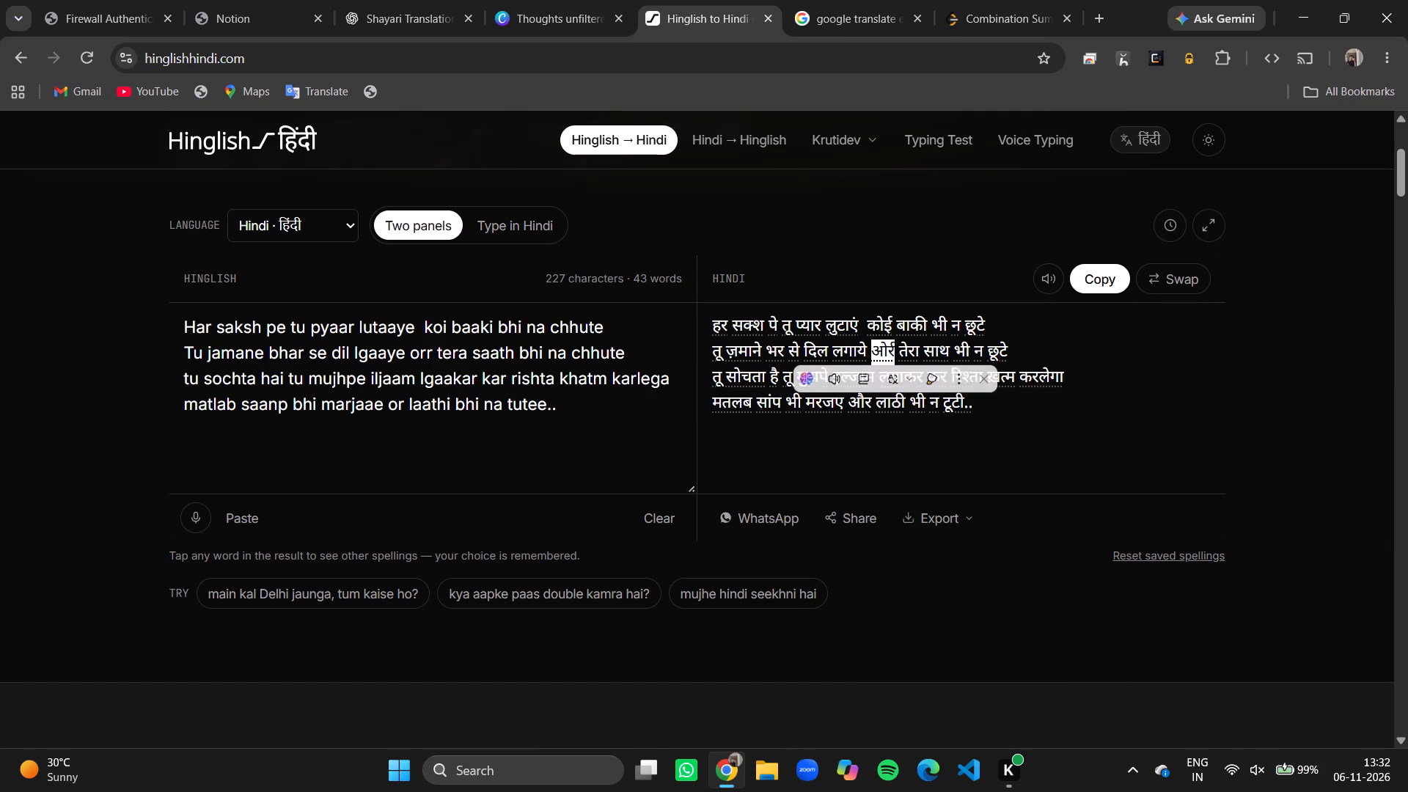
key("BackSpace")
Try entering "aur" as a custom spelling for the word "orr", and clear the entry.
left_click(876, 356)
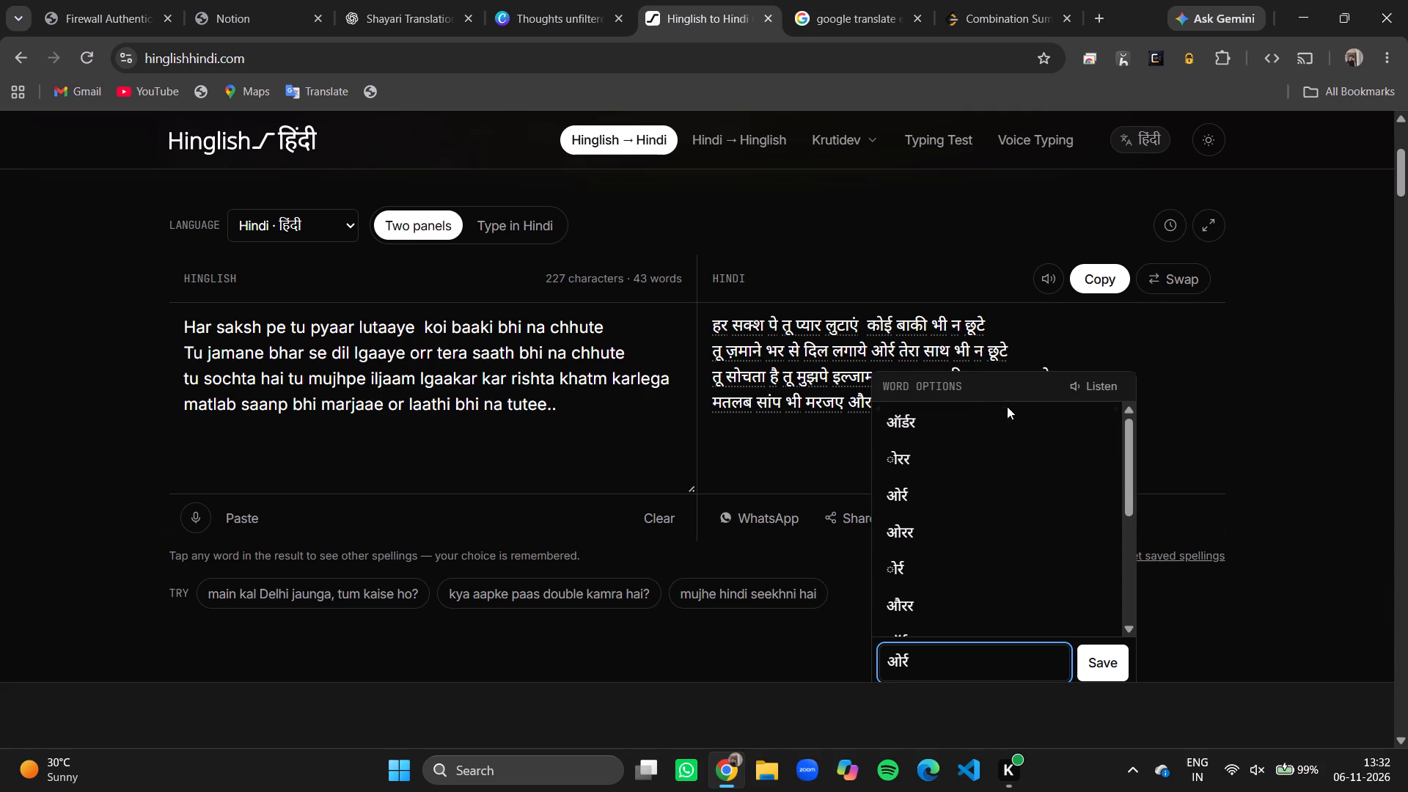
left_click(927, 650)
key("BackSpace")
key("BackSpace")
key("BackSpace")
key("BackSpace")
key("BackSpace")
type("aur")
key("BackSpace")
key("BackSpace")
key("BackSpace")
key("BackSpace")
Choose "औरर" for the word "orr", shorten it to "और", and save that spelling.
scroll(914, 557, "down", 1)
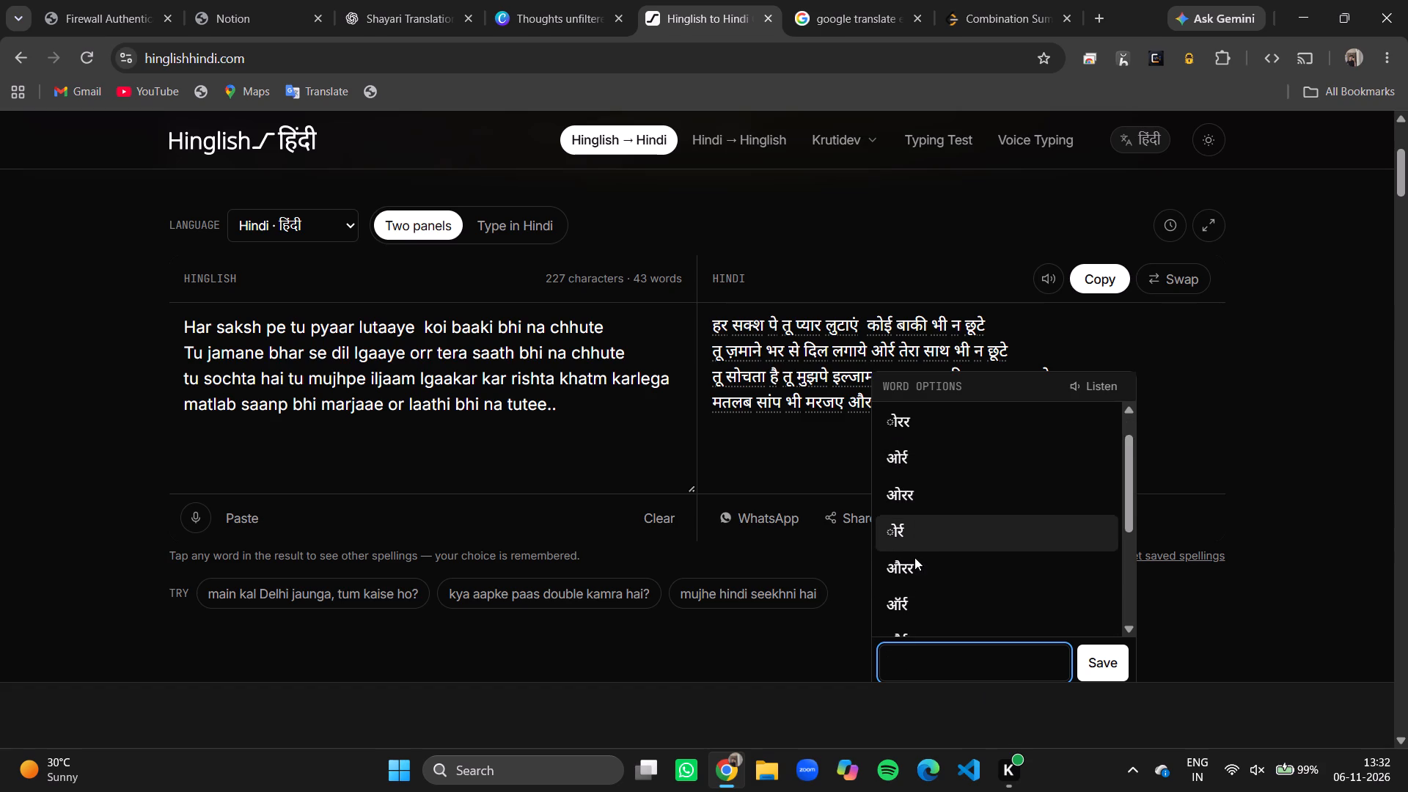
scroll(914, 557, "down", 1)
left_click(923, 543)
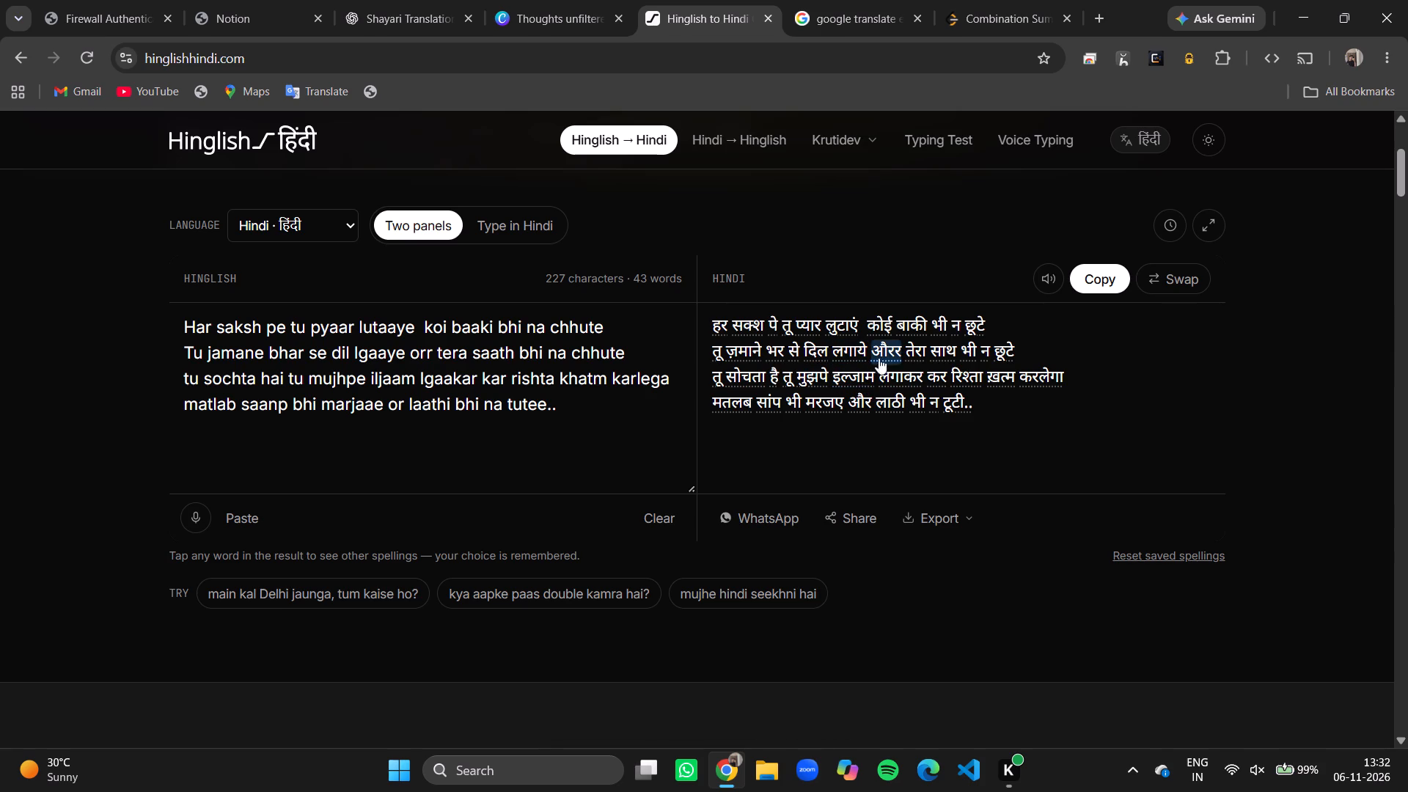
left_click(891, 354)
left_click(922, 657)
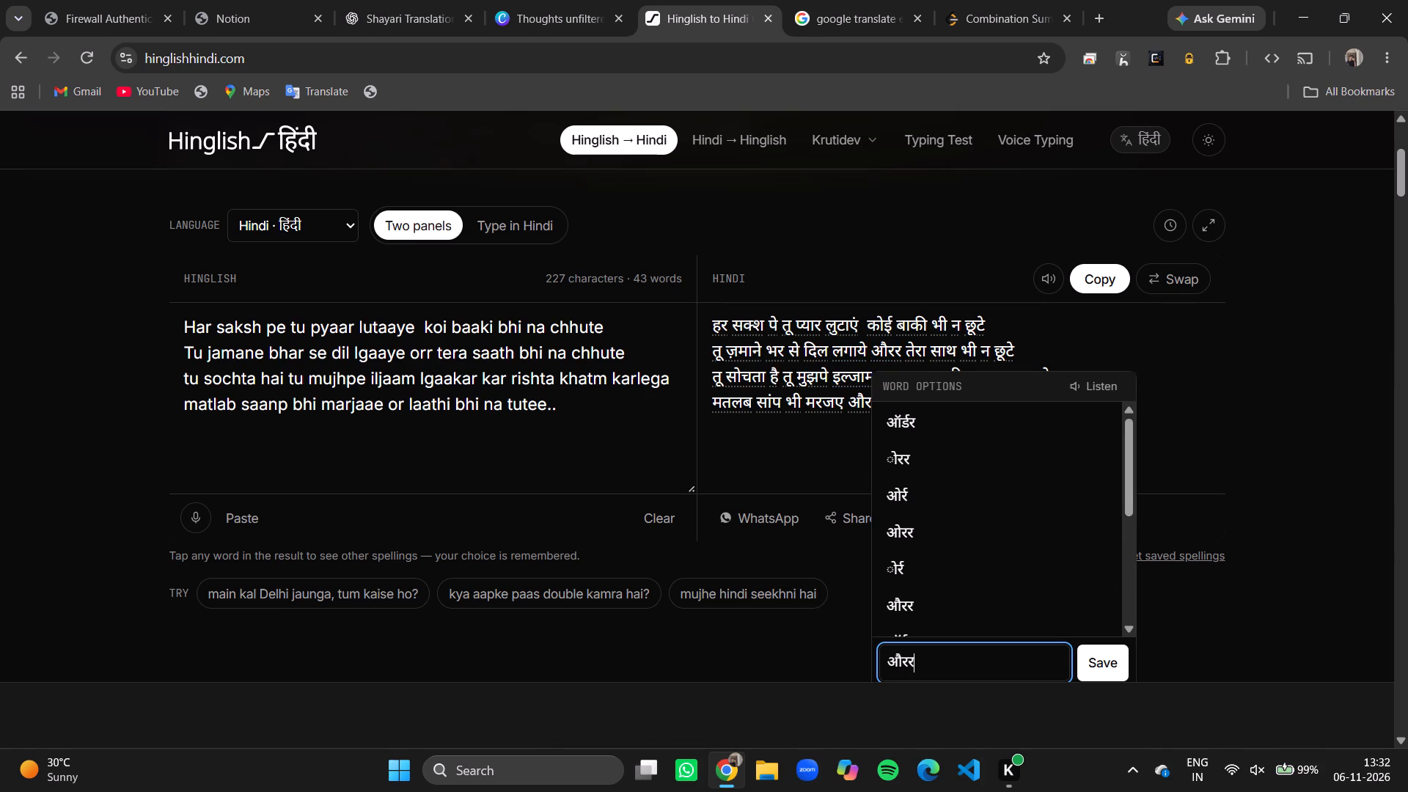
key("BackSpace")
left_click(1090, 665)
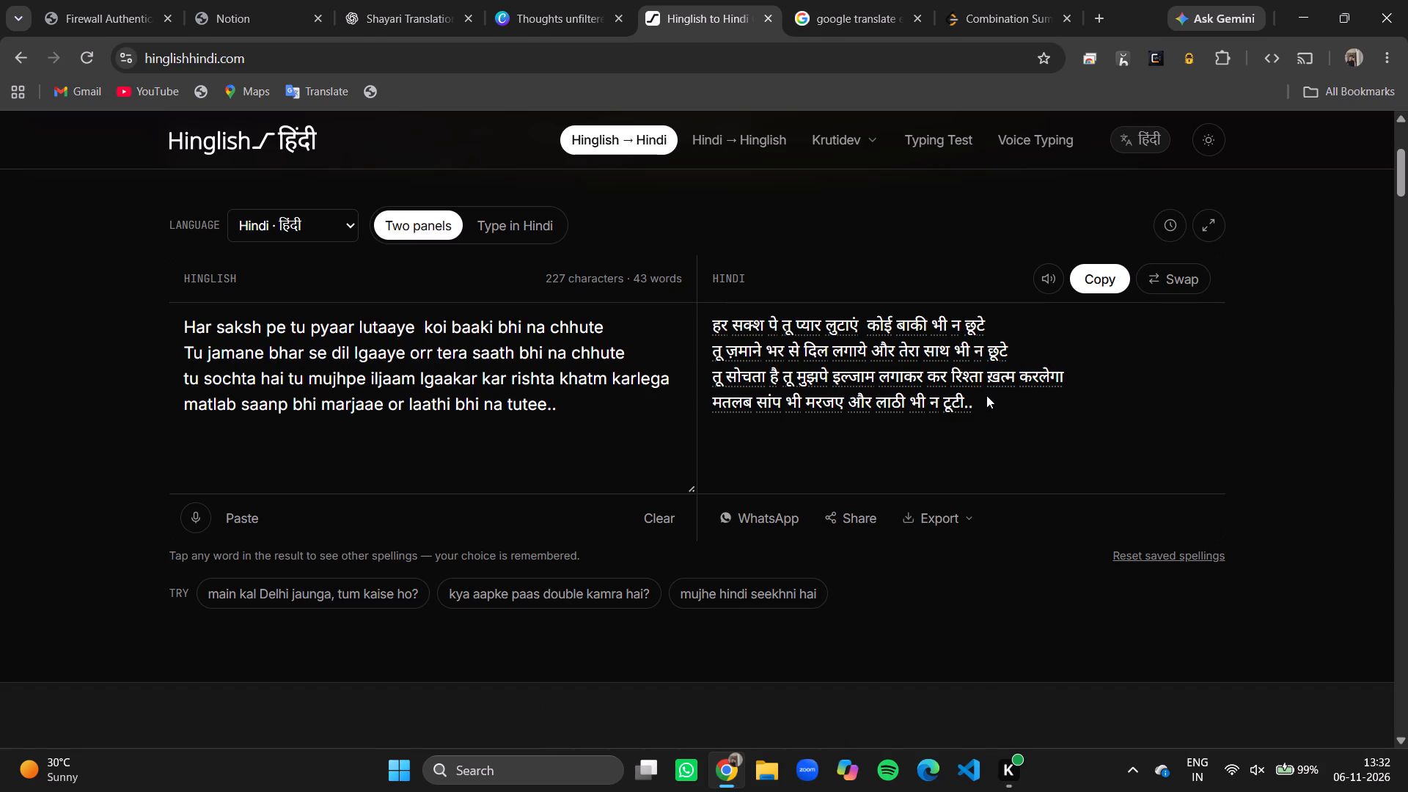
Copy the Hindi result and paste it over the page 4 shayari in Canva.
left_click(1101, 273)
left_click(568, 0)
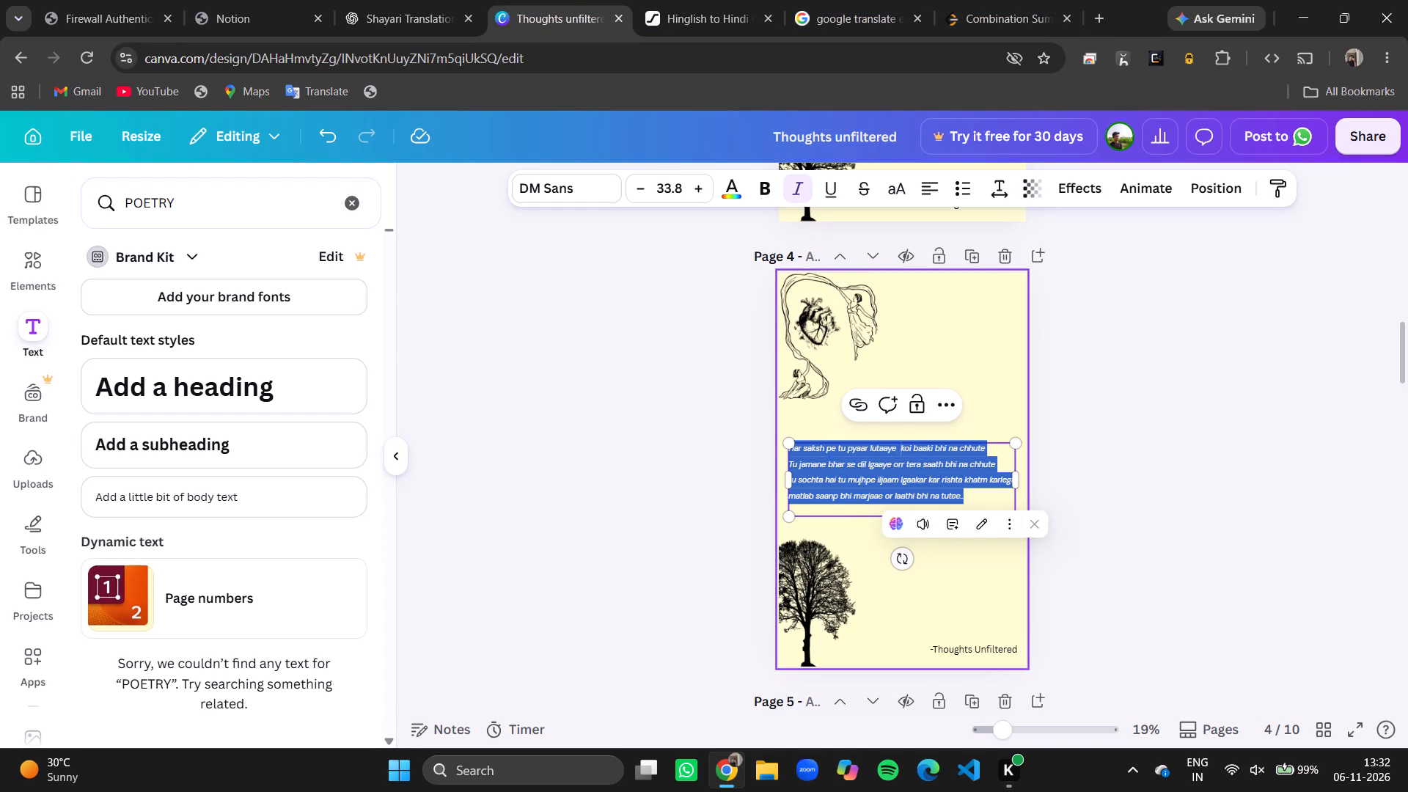
key("ctrl+v")
Enlarge the page 4 Hindi shayari's text box to nearly the page width, at about font size 43.9.
left_click_drag(957, 513, 958, 514)
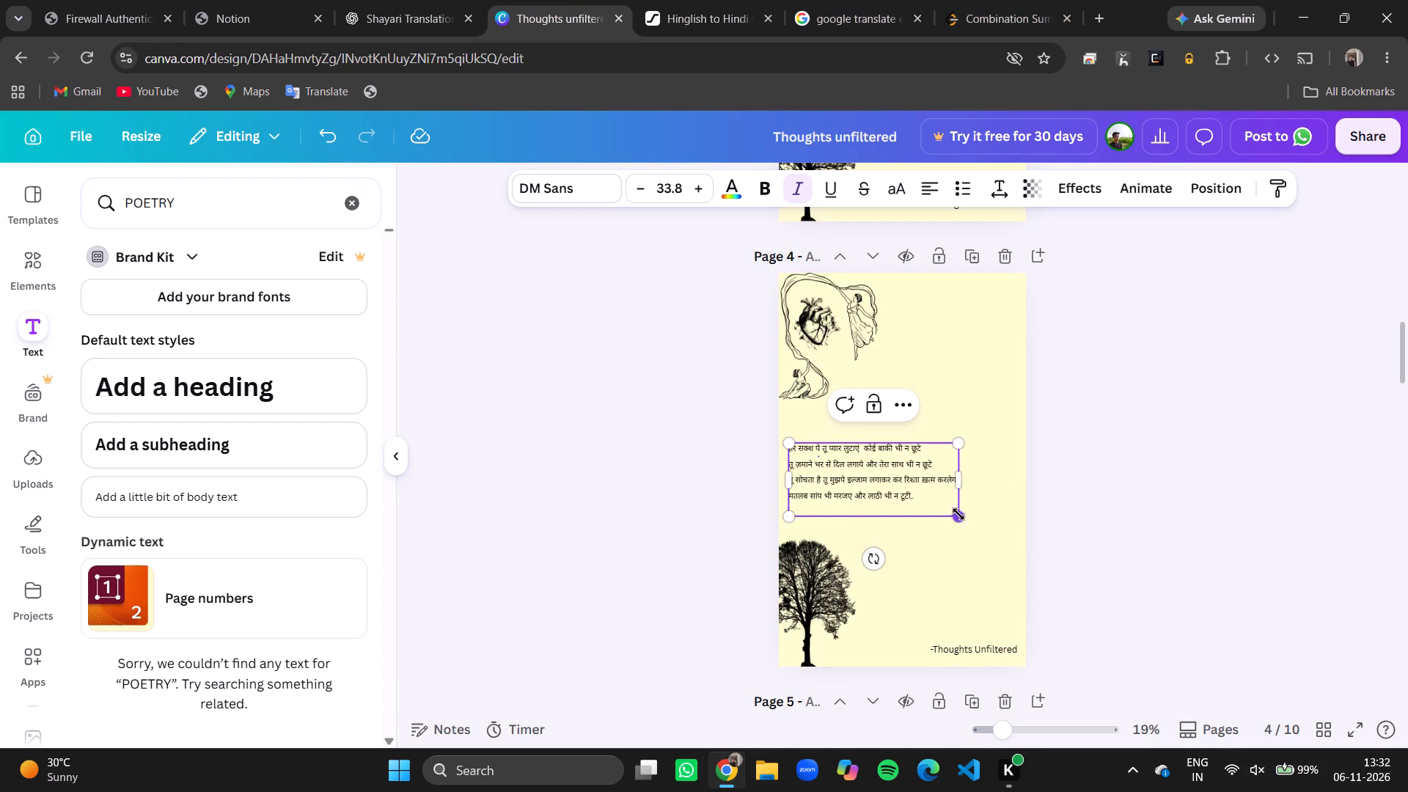
left_click_drag(958, 514, 1018, 539)
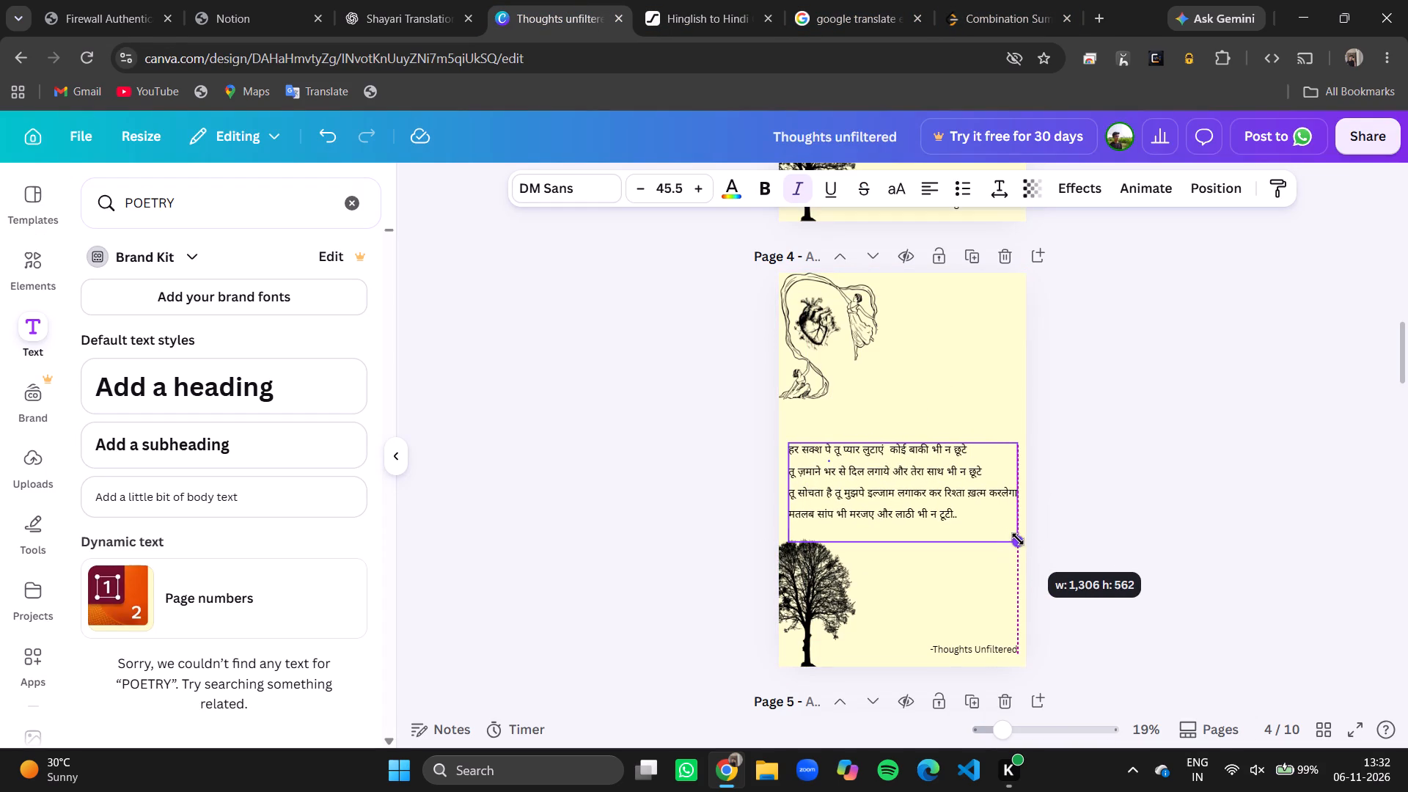
left_click_drag(1018, 539, 1008, 535)
left_click(1075, 514)
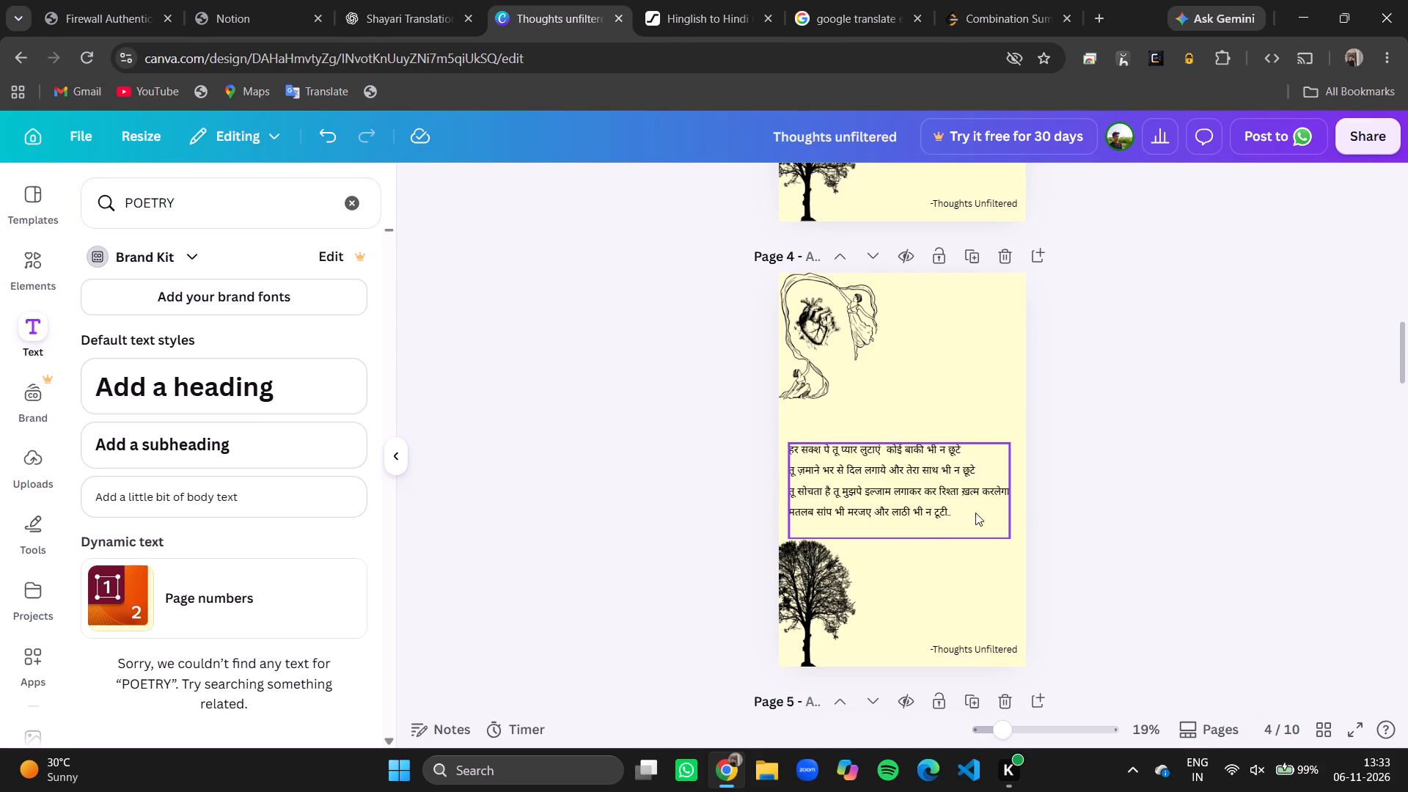
Find the last word of the page 4 shayari on hinglishhindi.com and choose the spelling "टूटे" for "tutee".
left_click(943, 512)
double_click(943, 512)
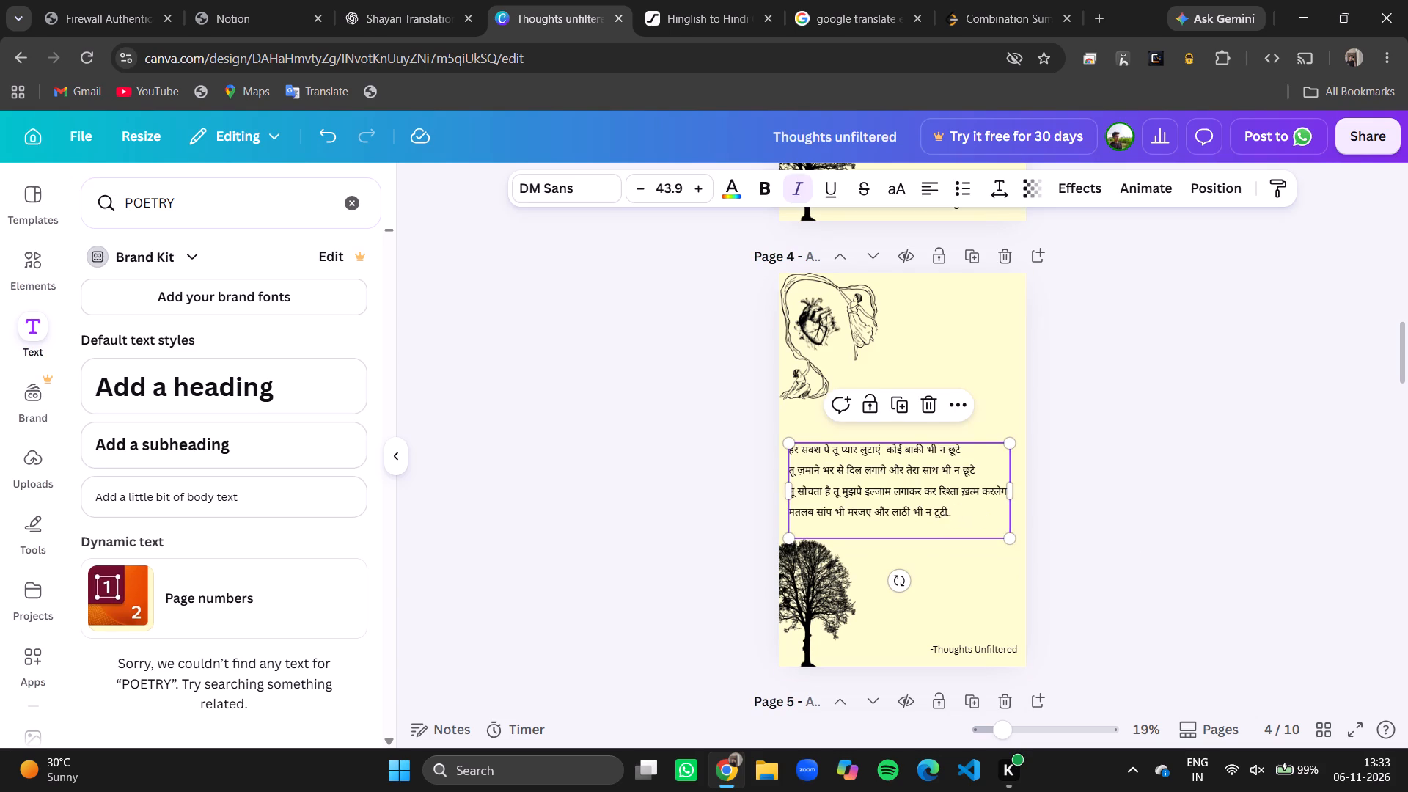
left_click(727, 1)
left_click(958, 400)
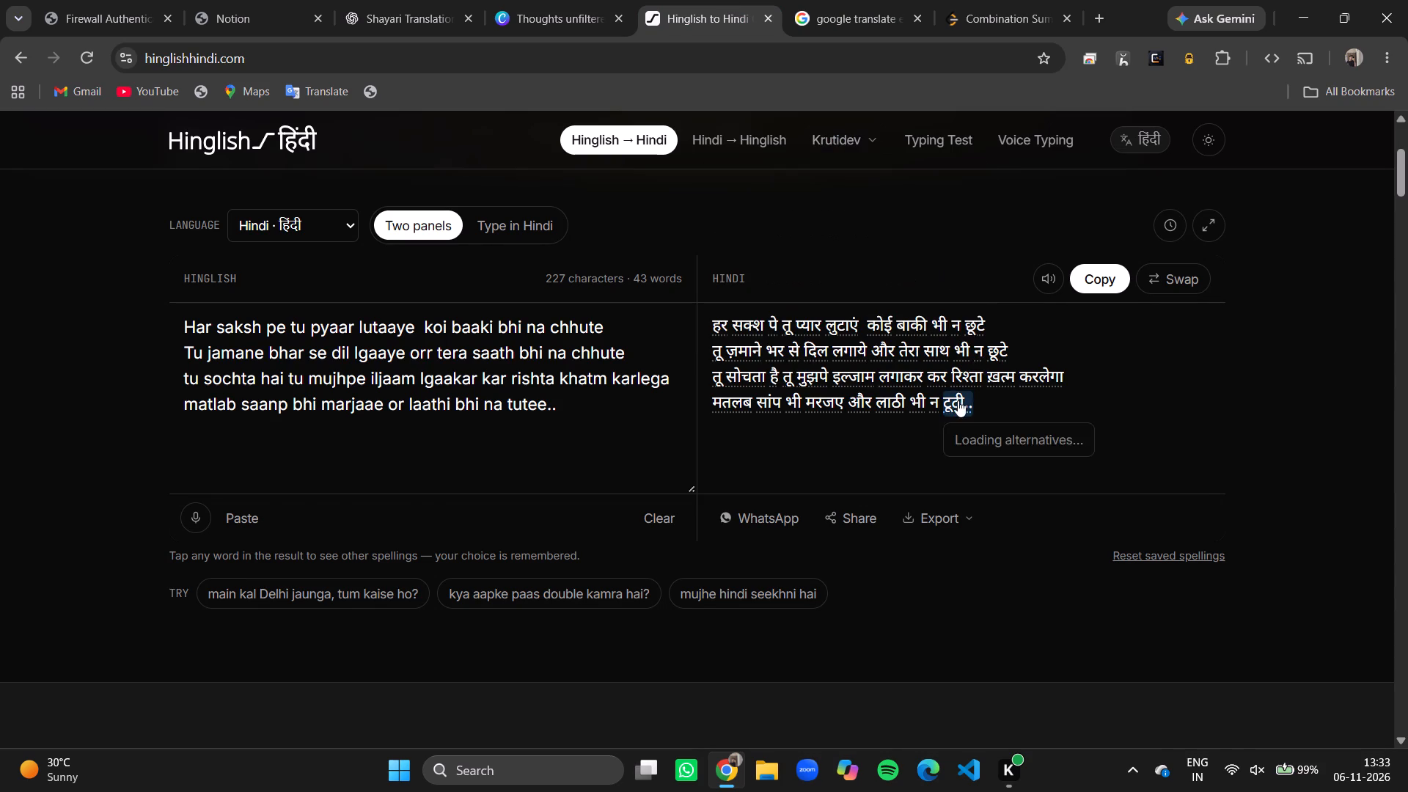
left_click(979, 526)
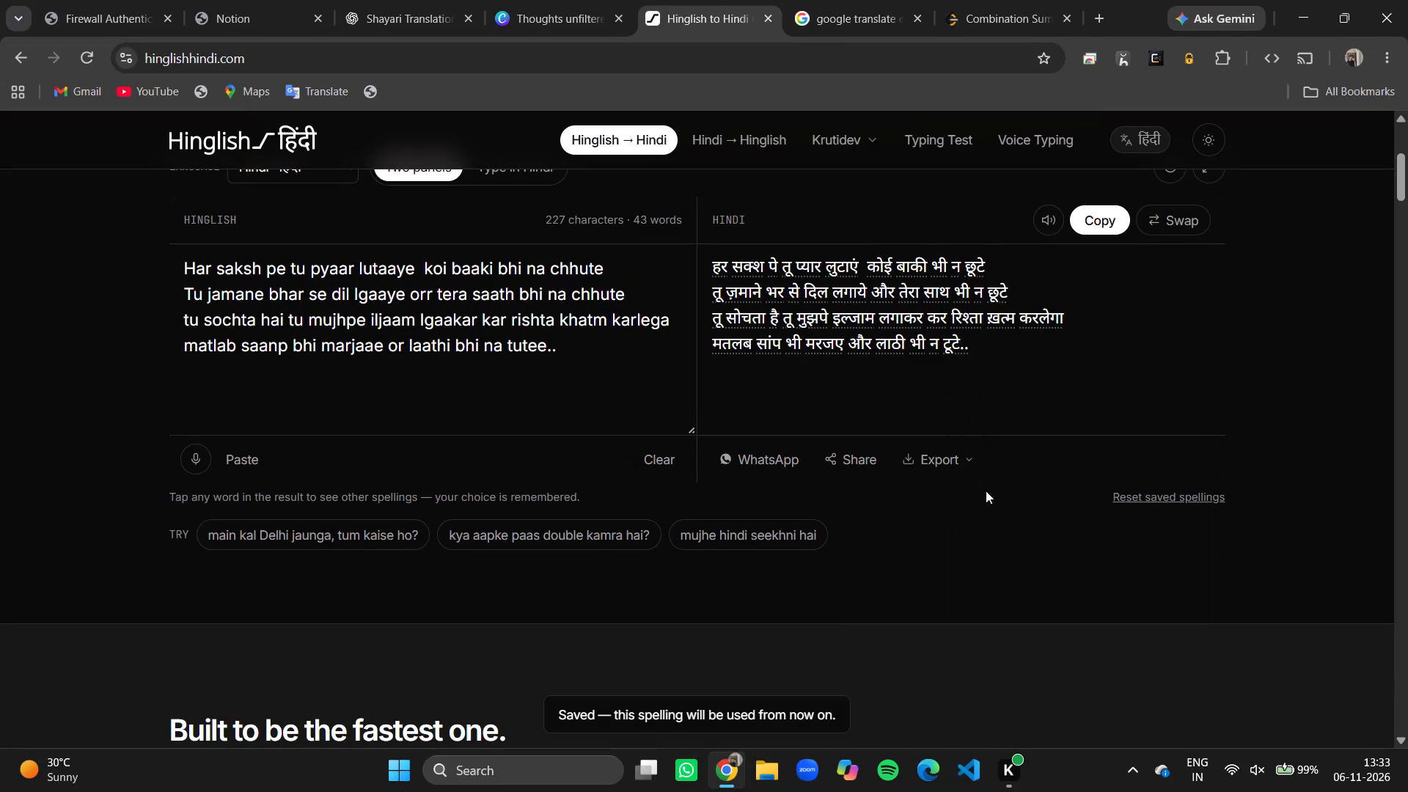
Copy the corrected Hindi result and paste it over the whole page 4 shayari in Canva.
left_click(1087, 217)
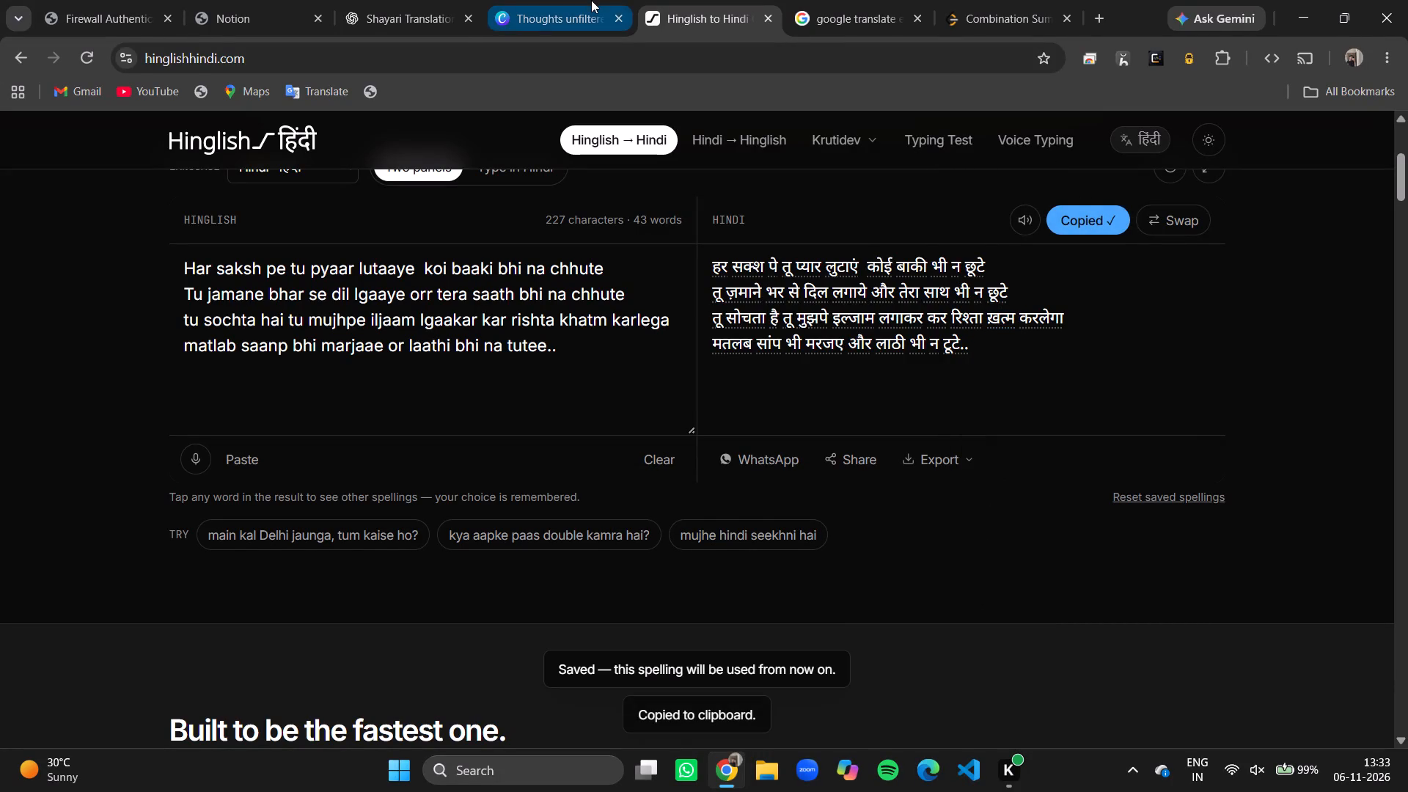
left_click(591, 0)
key("ctrl+a")
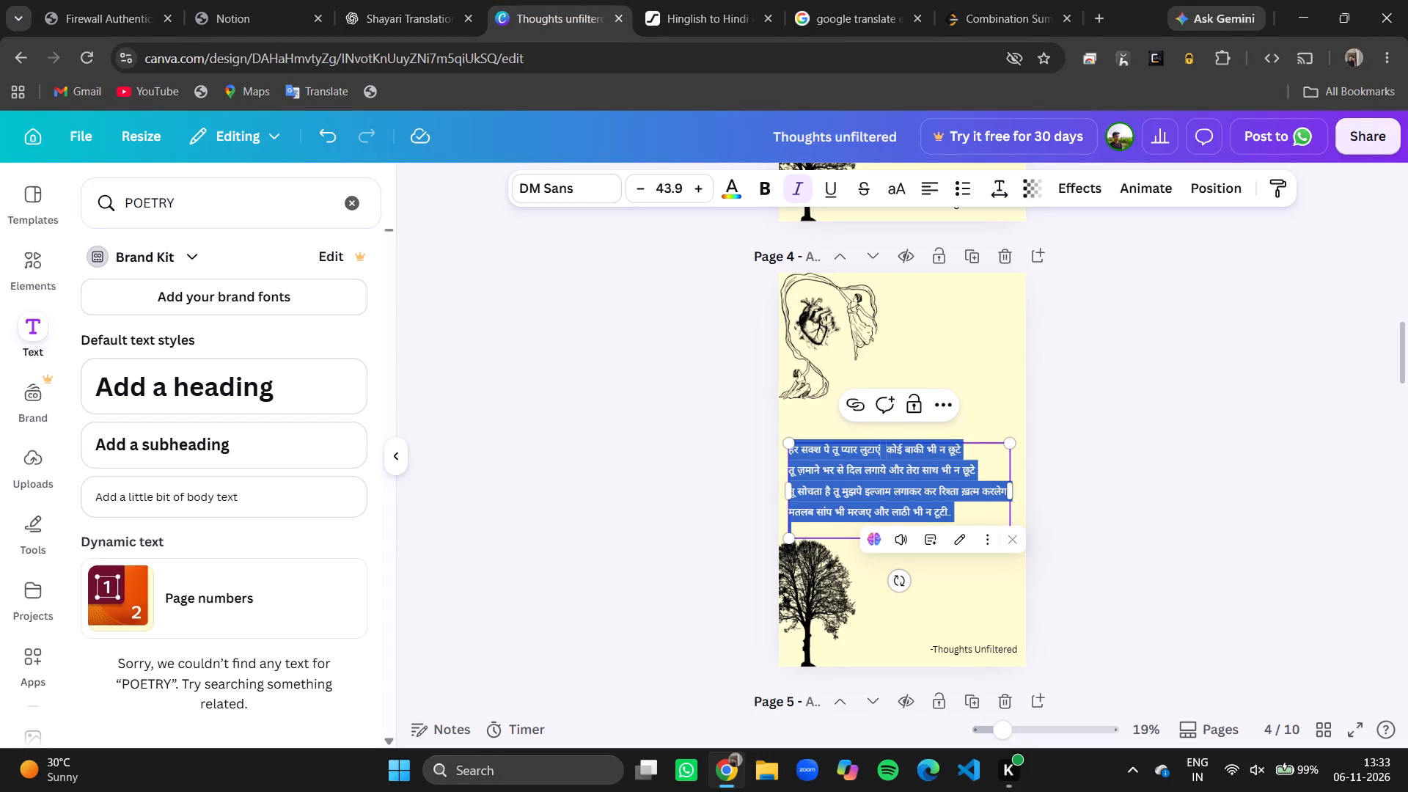
key("ctrl+v")
left_click(1156, 496)
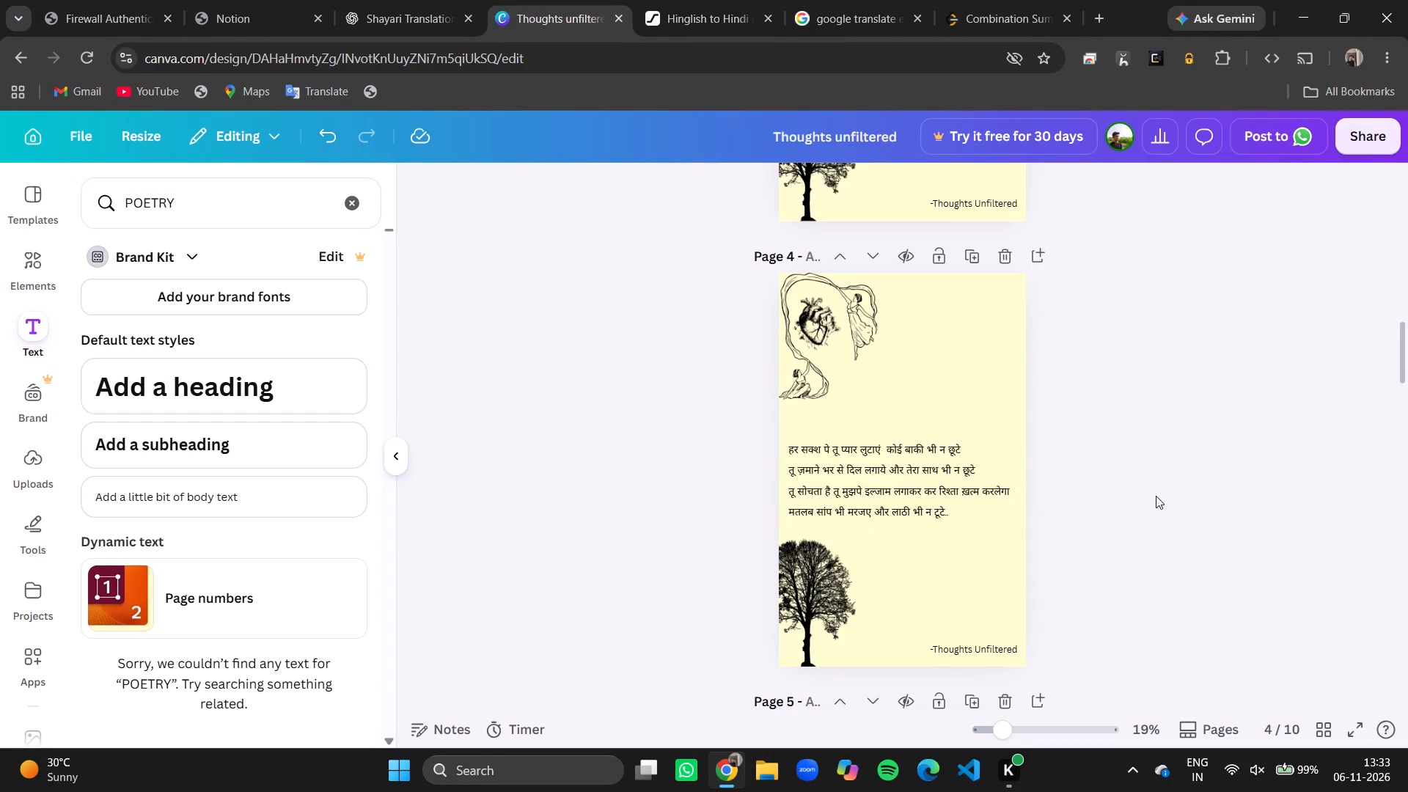
Copy the whole Hinglish shayari from page 2 and paste it over the Hinglish text on hinglishhindi.com.
scroll(1156, 496, "up", 9)
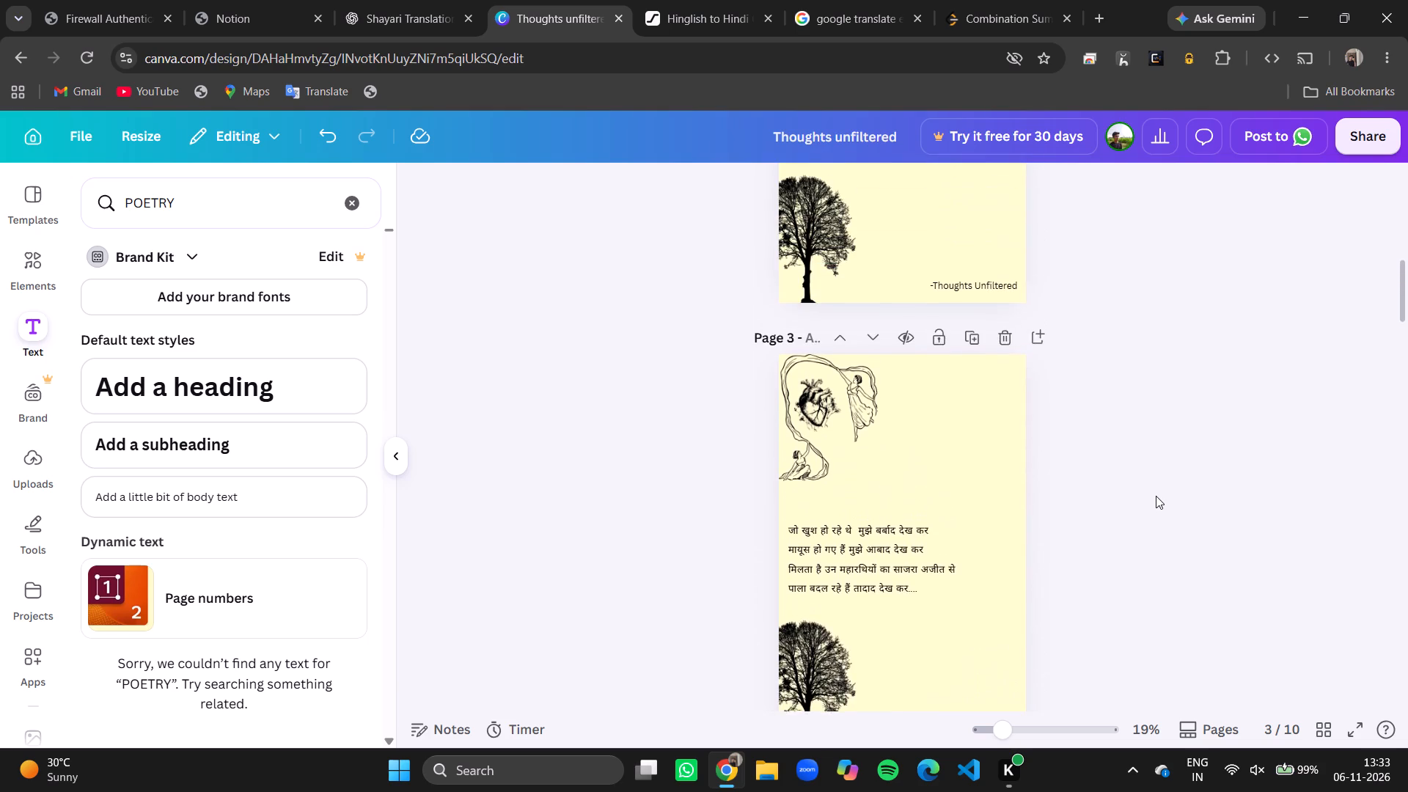
scroll(1156, 496, "up", 3)
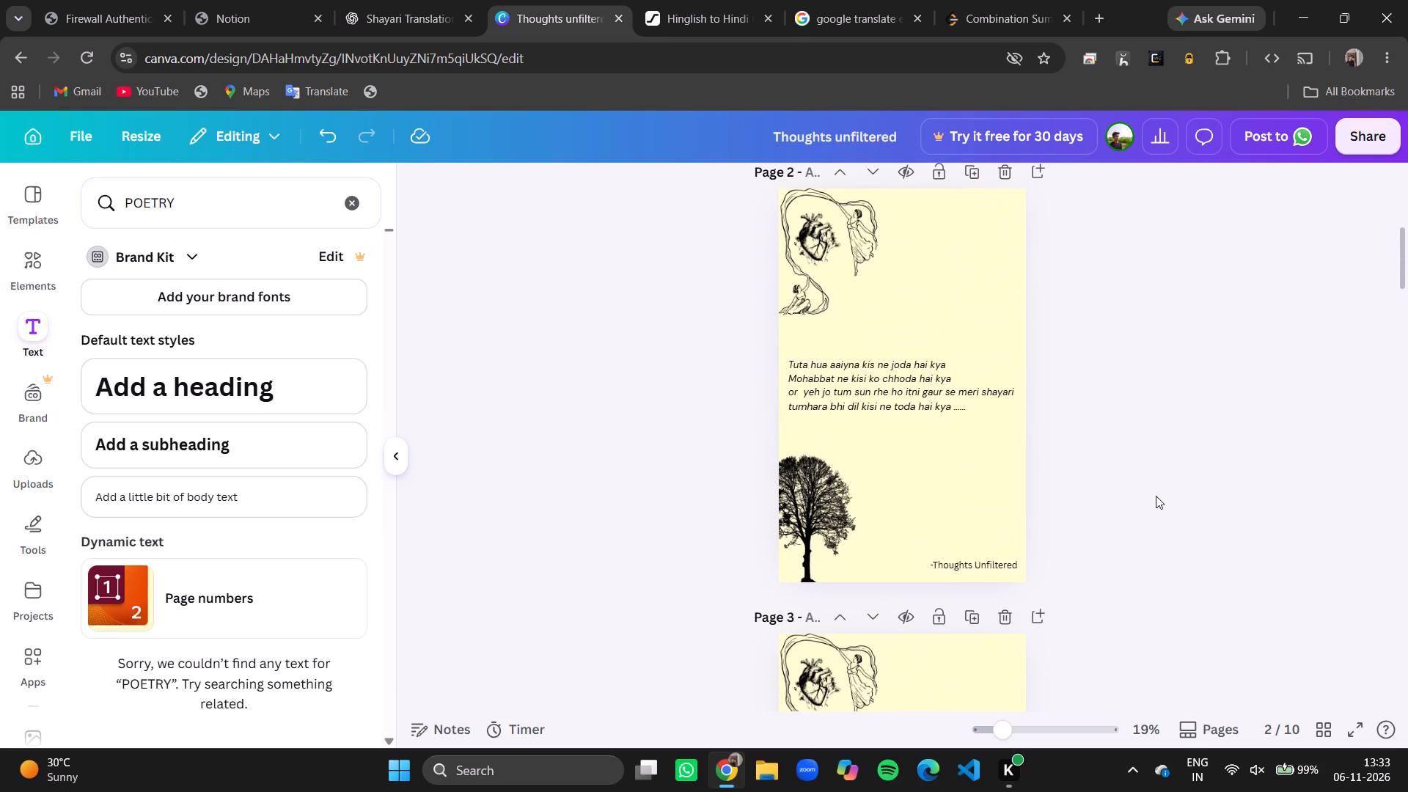
left_click(903, 392)
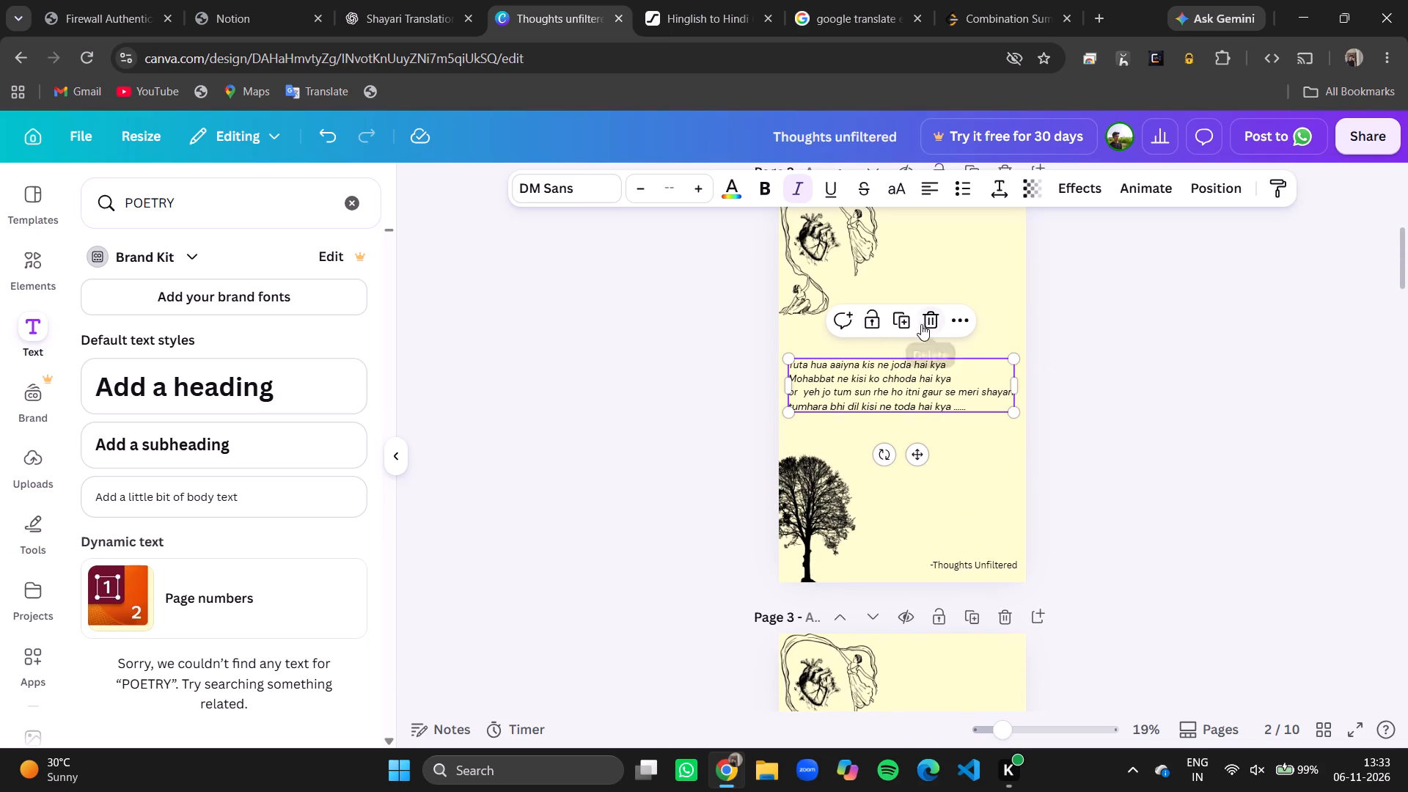
left_click(922, 395)
key("ctrl+a")
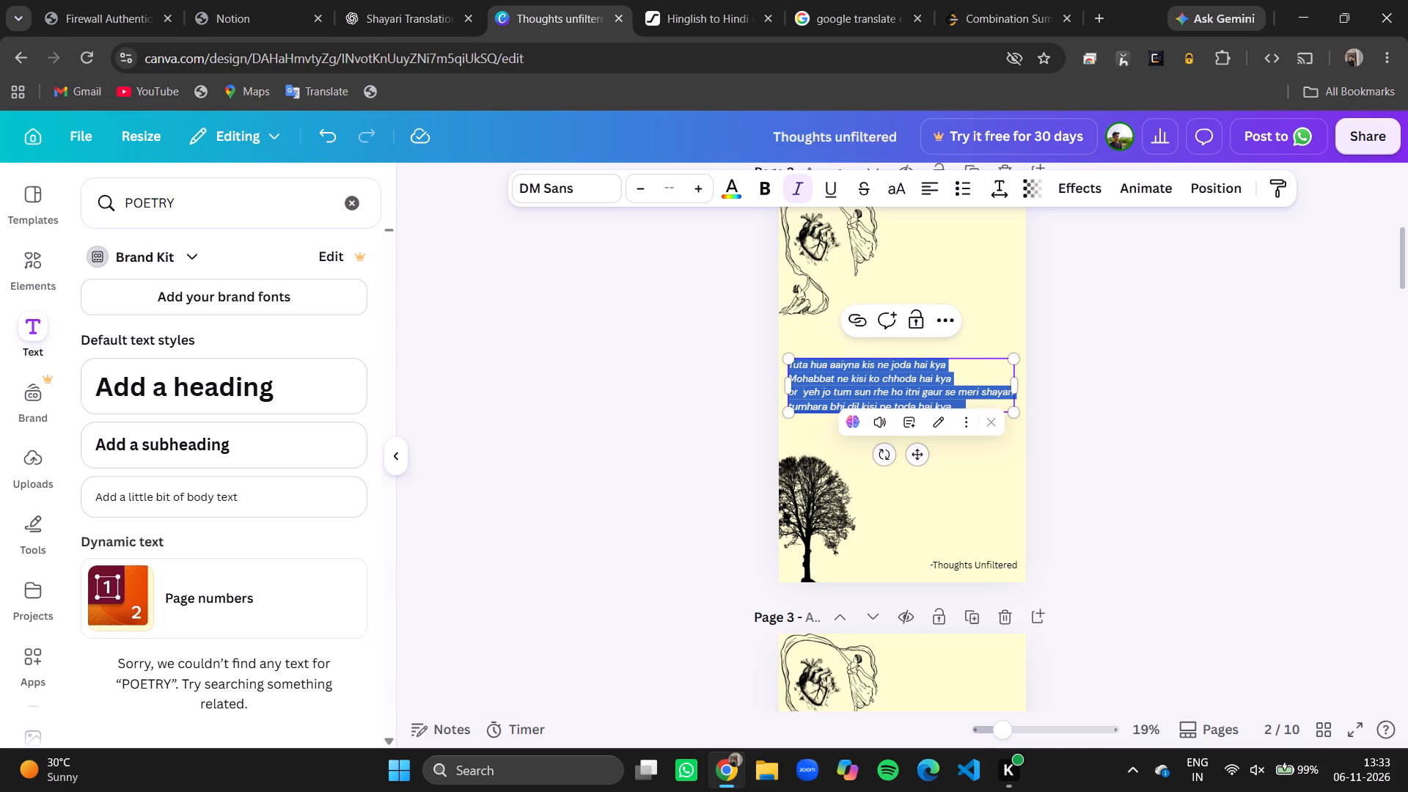
key("ctrl+c")
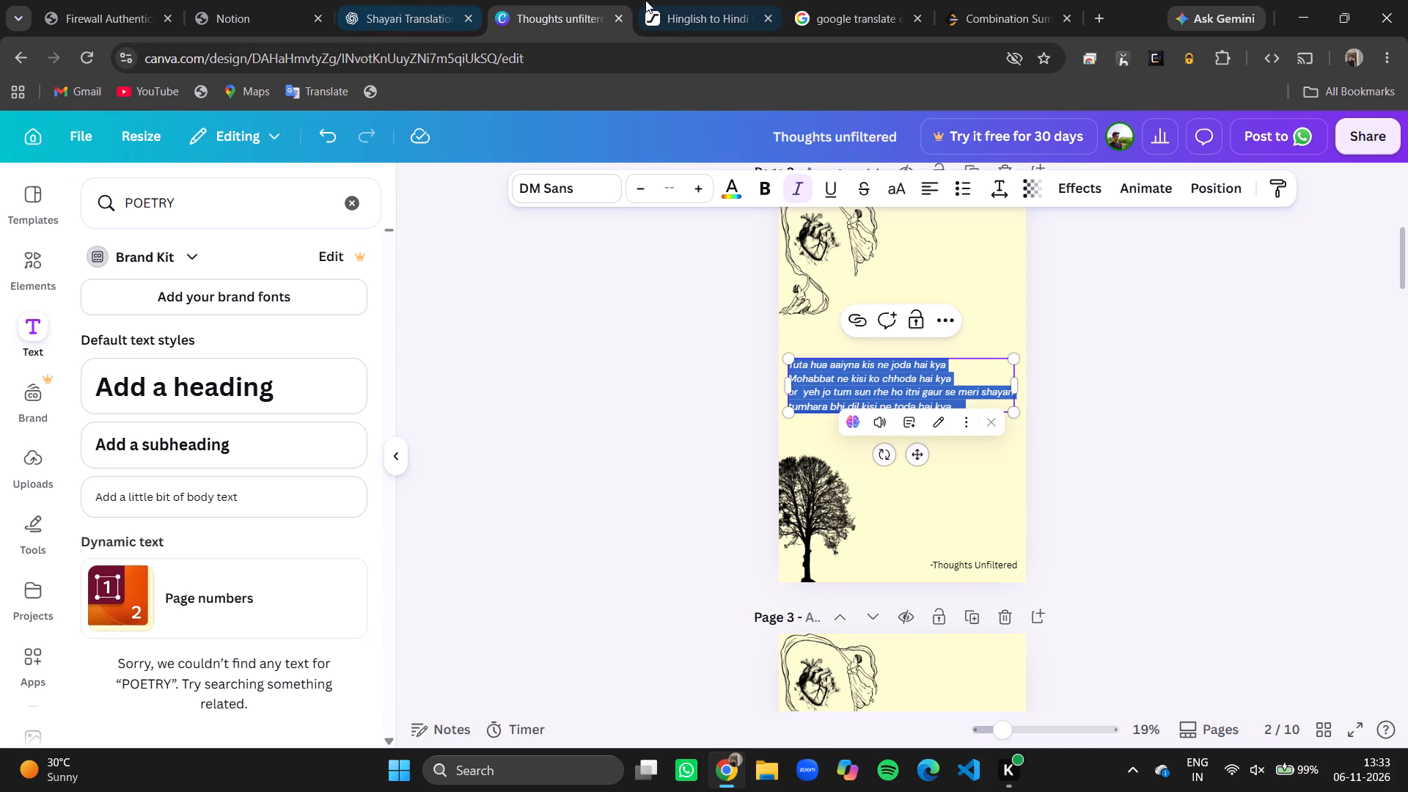
left_click(670, 4)
left_click(606, 340)
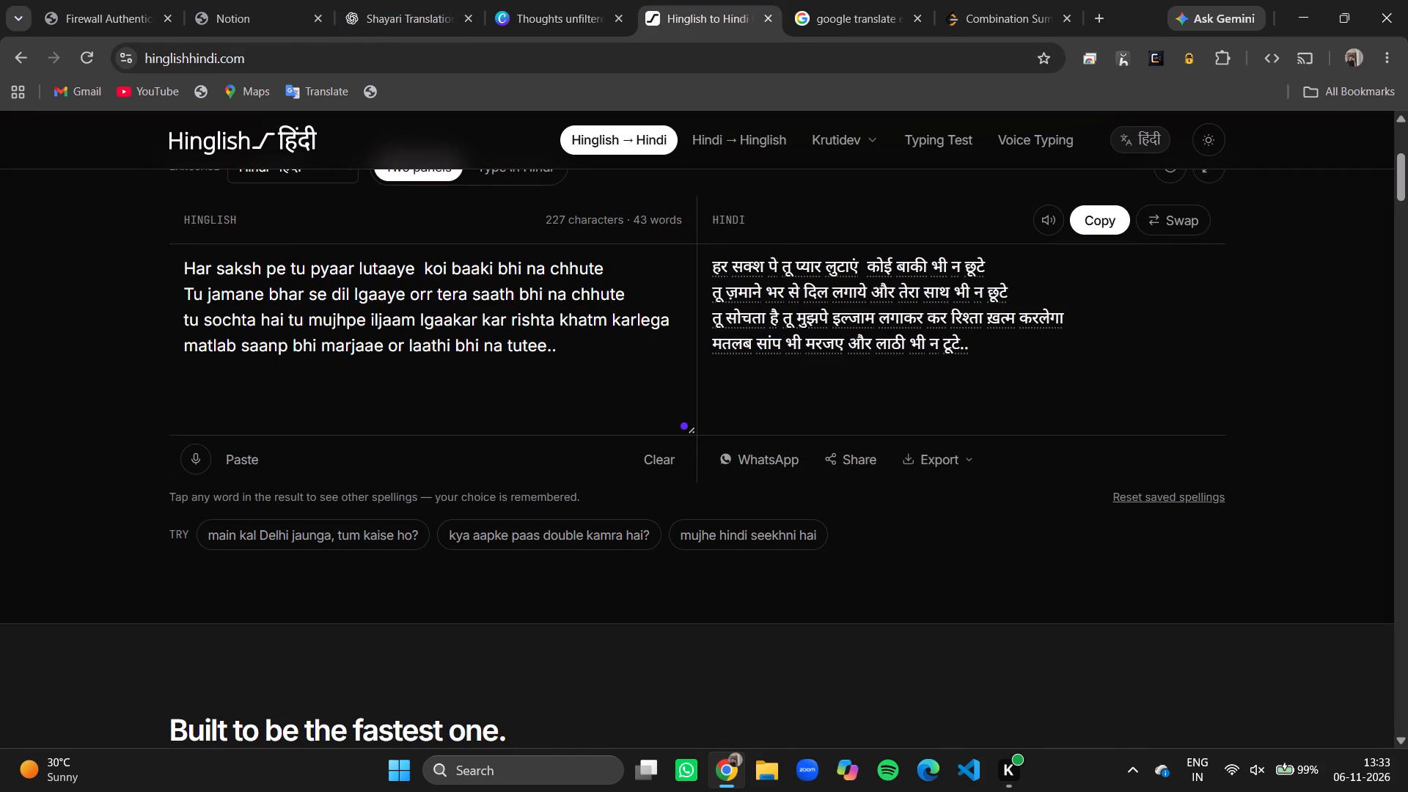
key("ctrl+a")
key("ctrl+v")
left_click(606, 340, "ctrl")
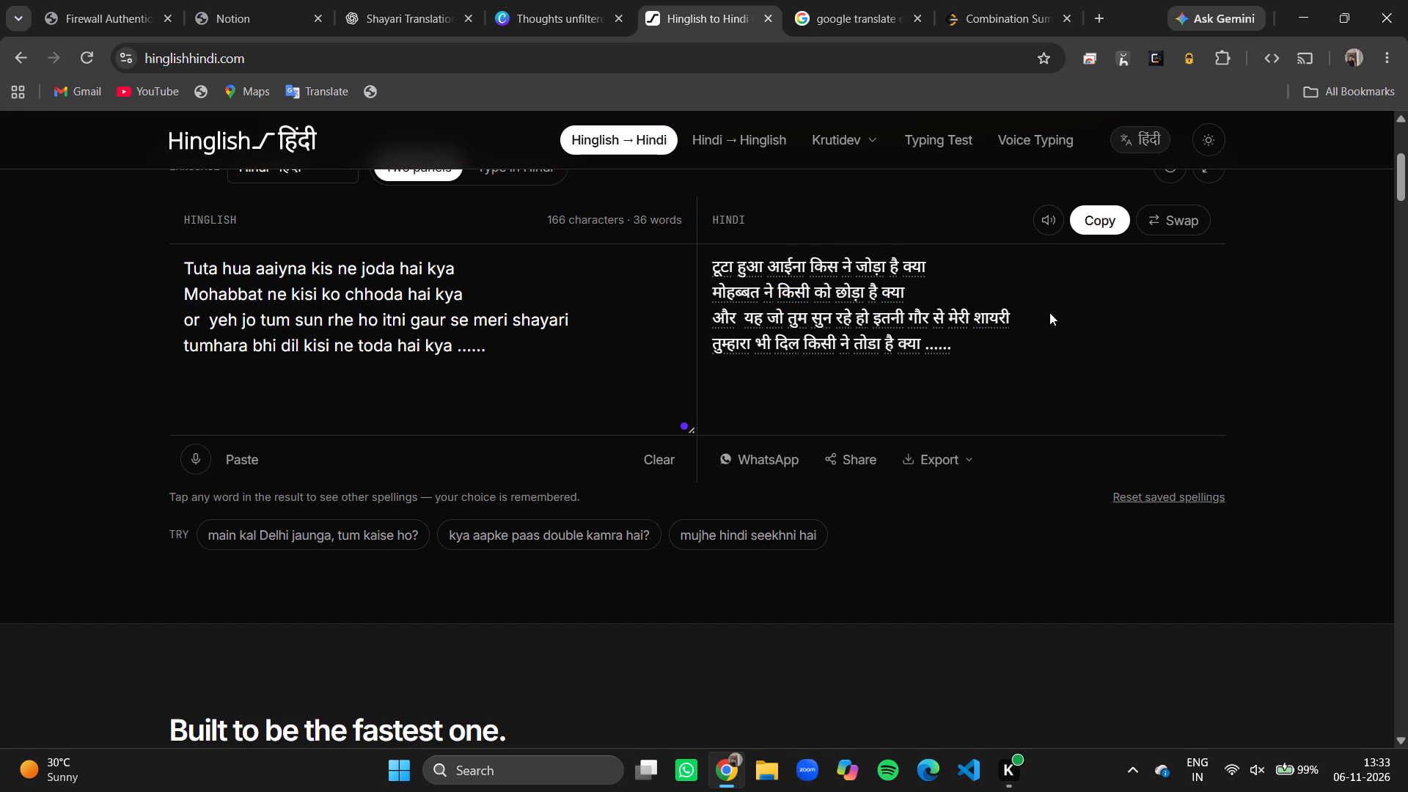
Copy the Hindi result and paste it over the page 2 shayari in Canva.
left_click(1103, 224)
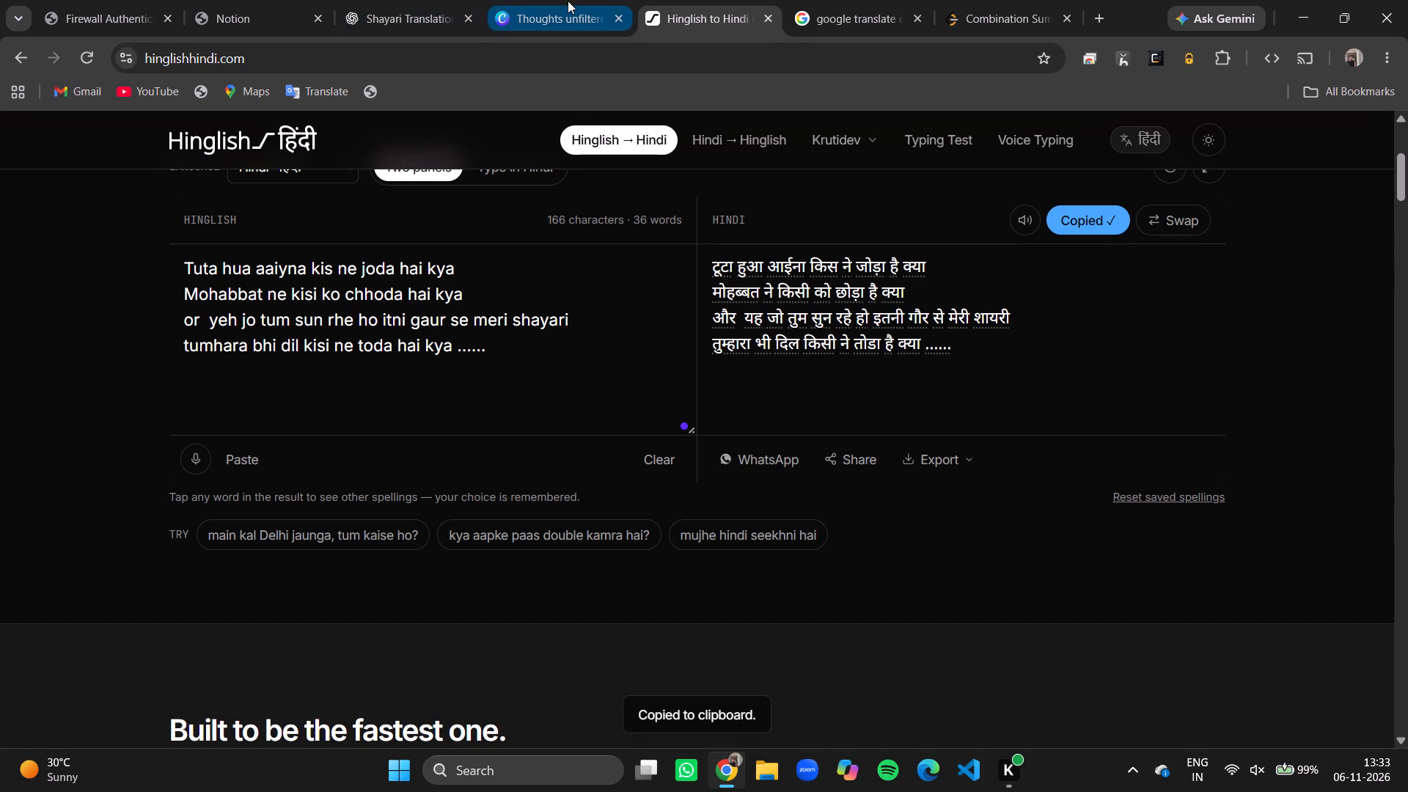
left_click(568, 1)
key("ctrl+v")
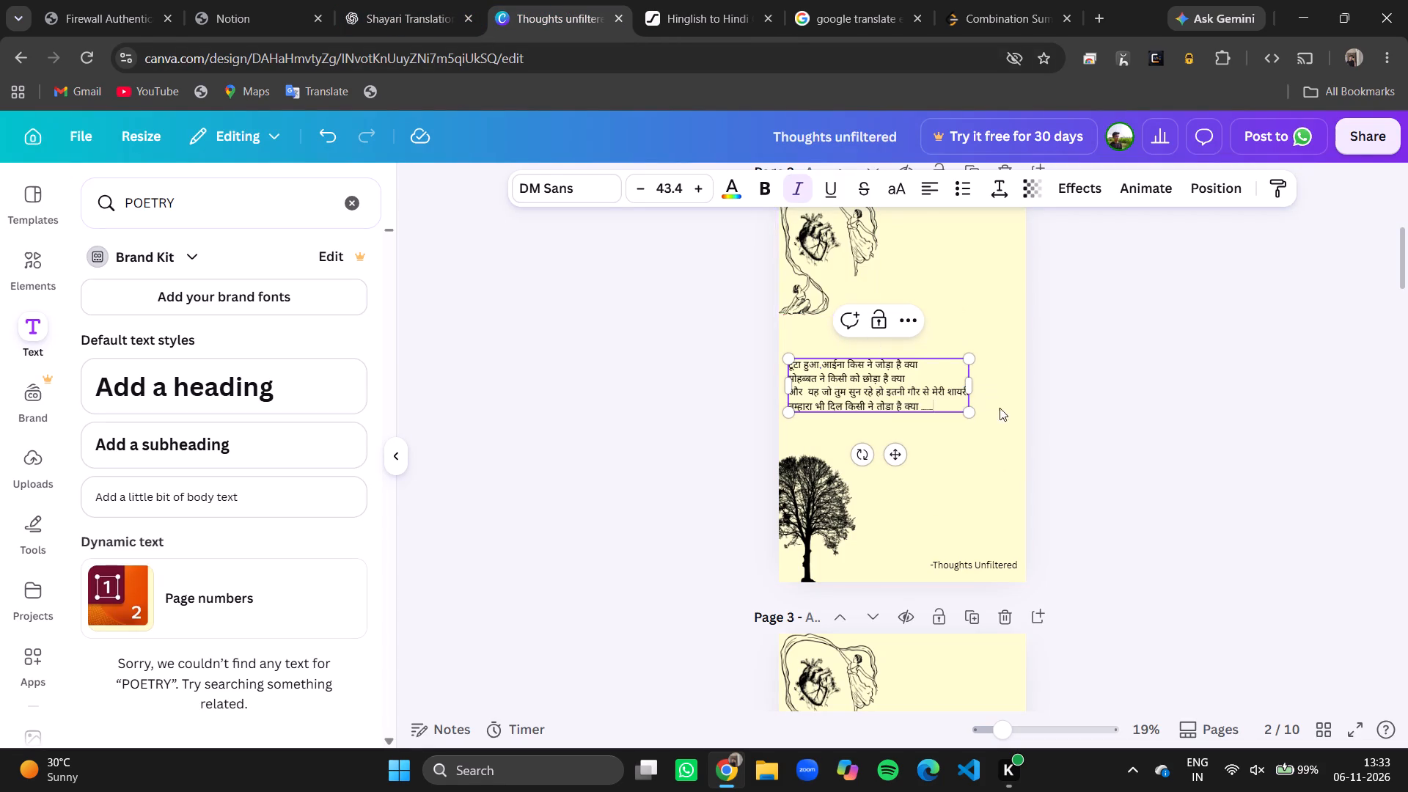
Enlarge the page 2 Hindi shayari's text box to nearly the page width, at about font size 55.
left_click(968, 413)
left_click_drag(968, 413, 1011, 453)
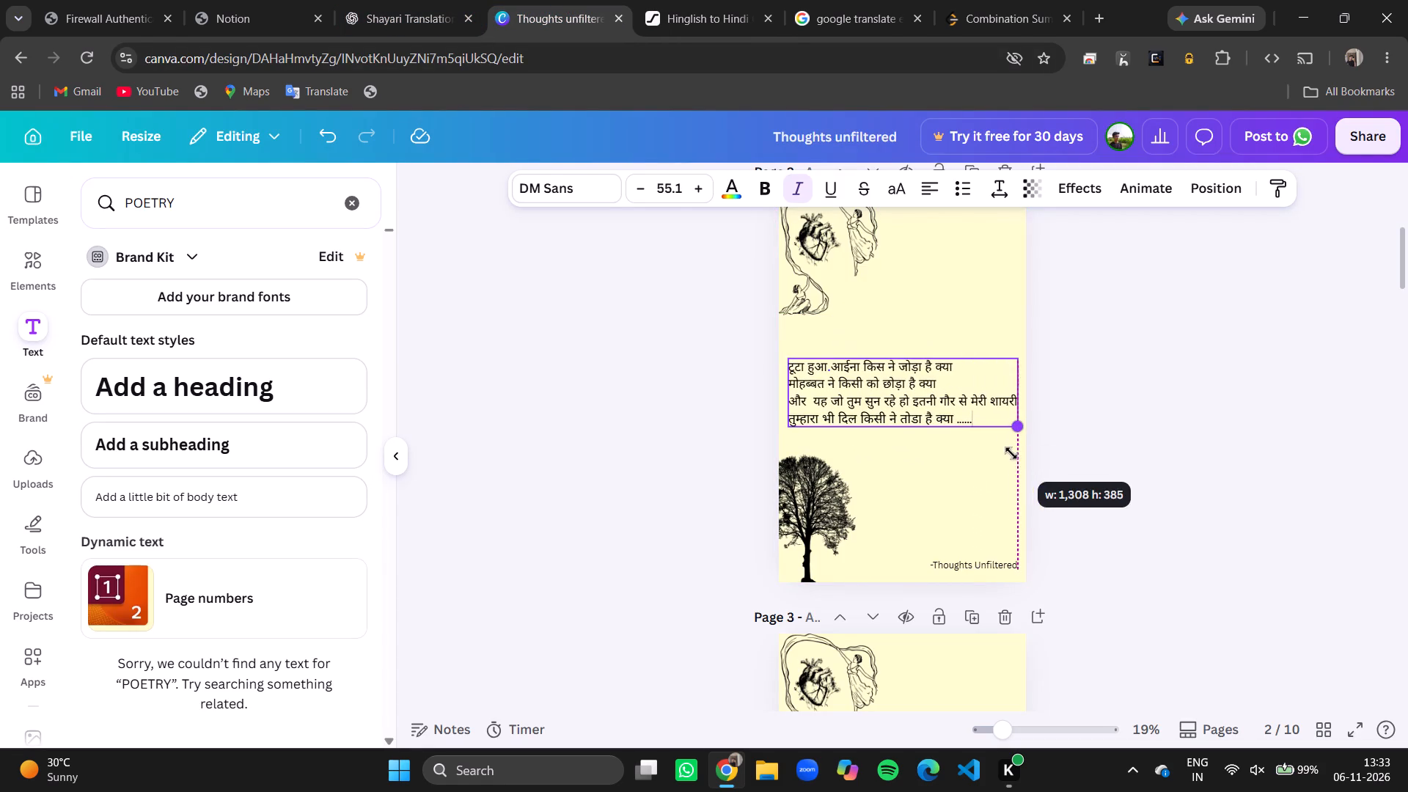
left_click_drag(1011, 453, 1012, 457)
left_click(1112, 434)
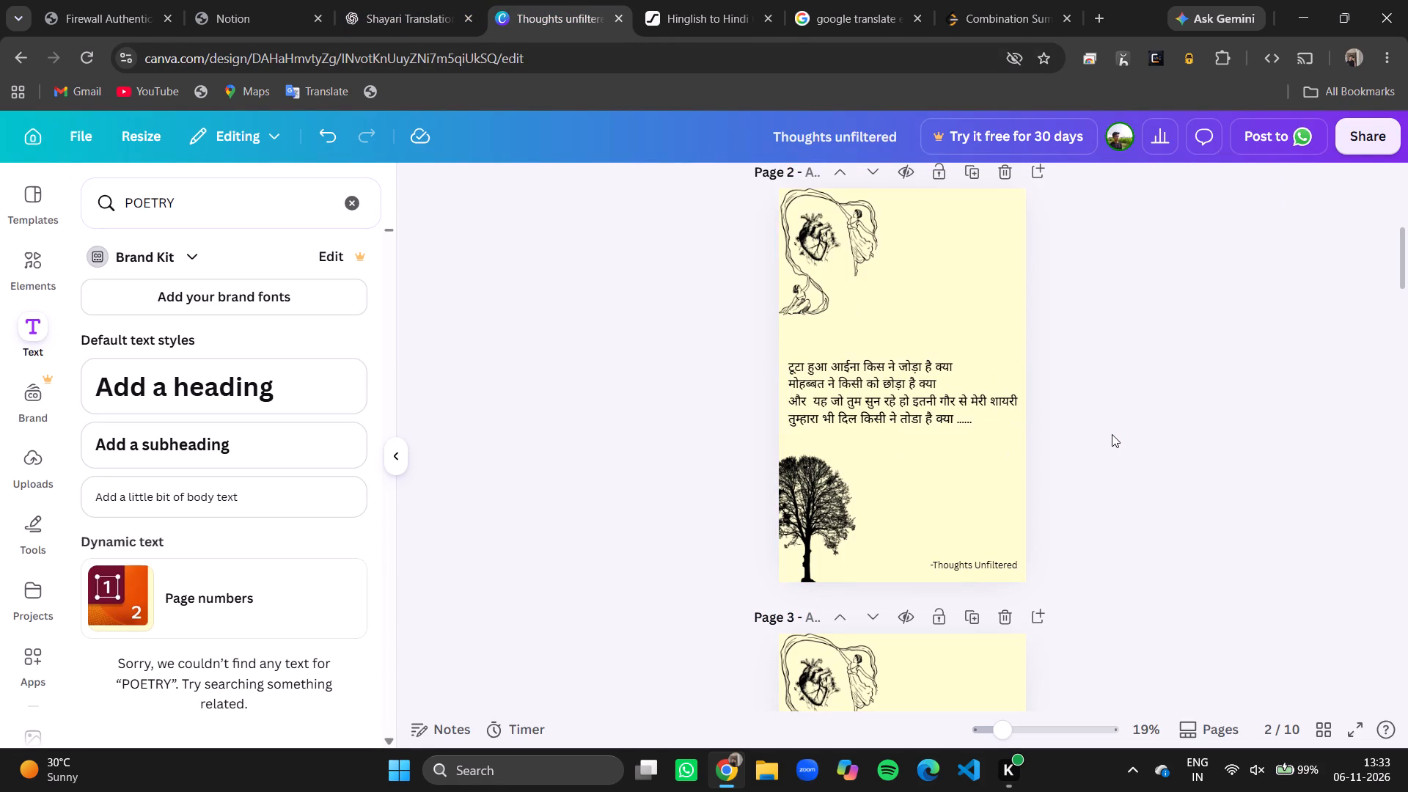
Copy the whole Hinglish shayari from page 5 and paste it over the Hinglish text on hinglishhindi.com.
scroll(1112, 434, "down", 5)
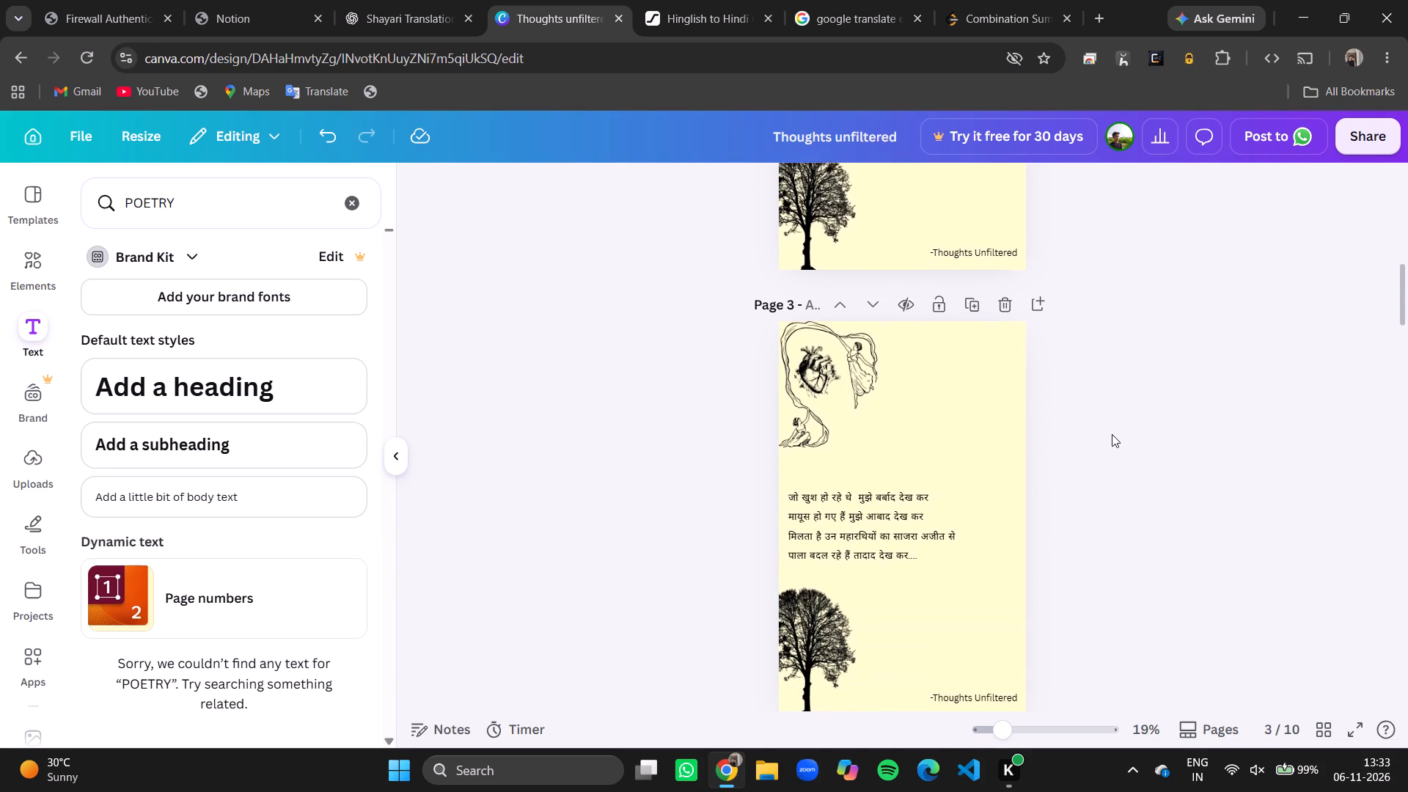
scroll(1112, 434, "down", 2)
scroll(1112, 434, "up", 2)
scroll(1112, 434, "down", 1)
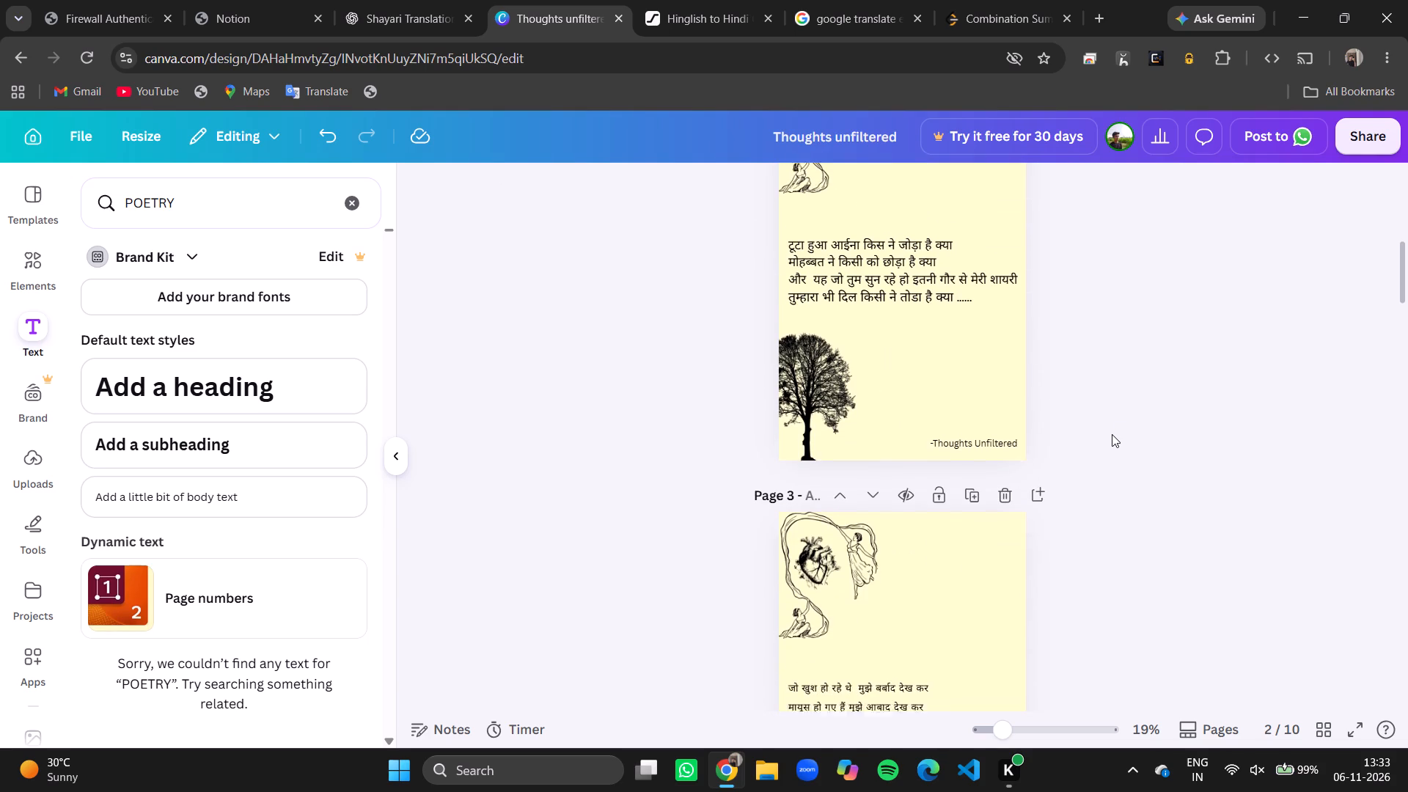
scroll(1112, 434, "down", 9)
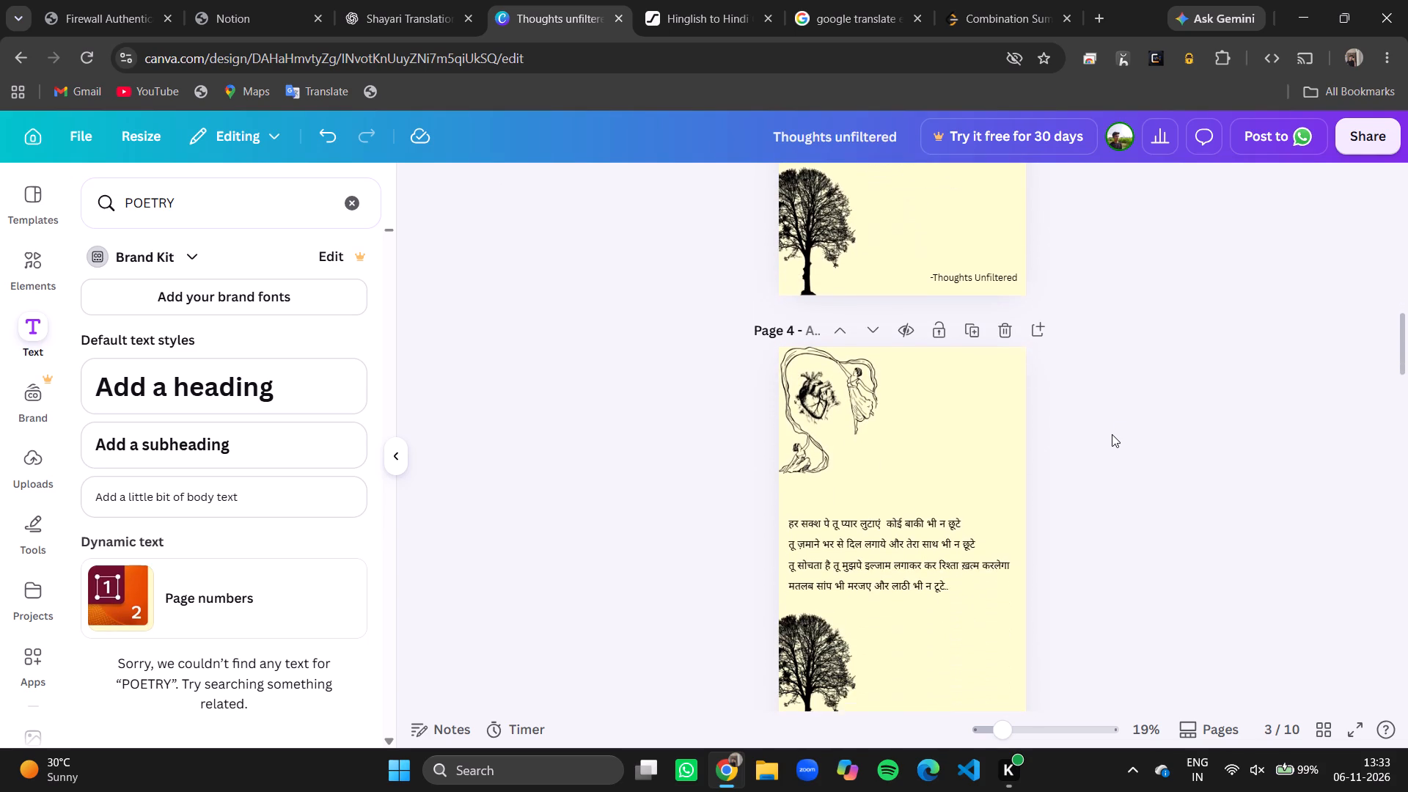
scroll(1112, 434, "down", 1)
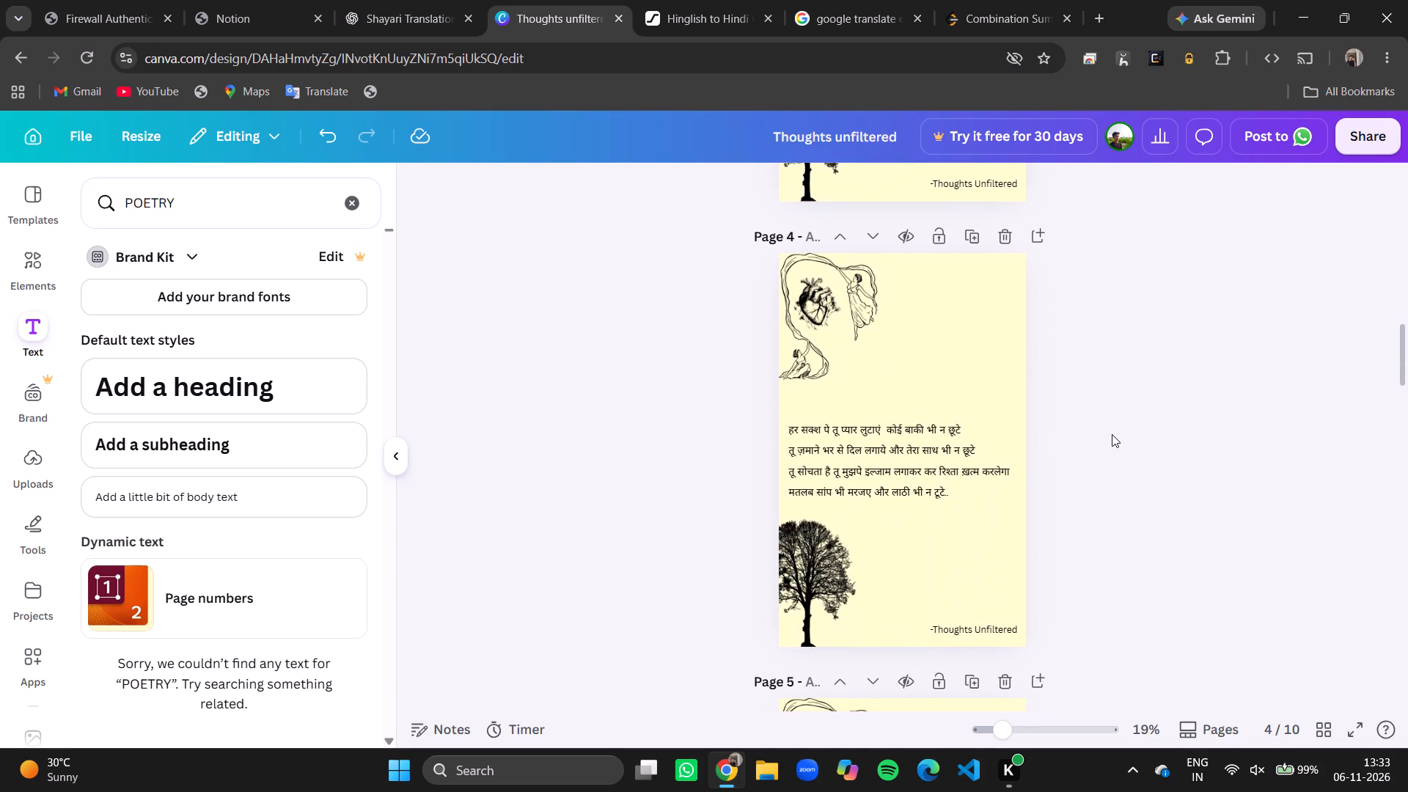
scroll(1023, 483, "down", 6)
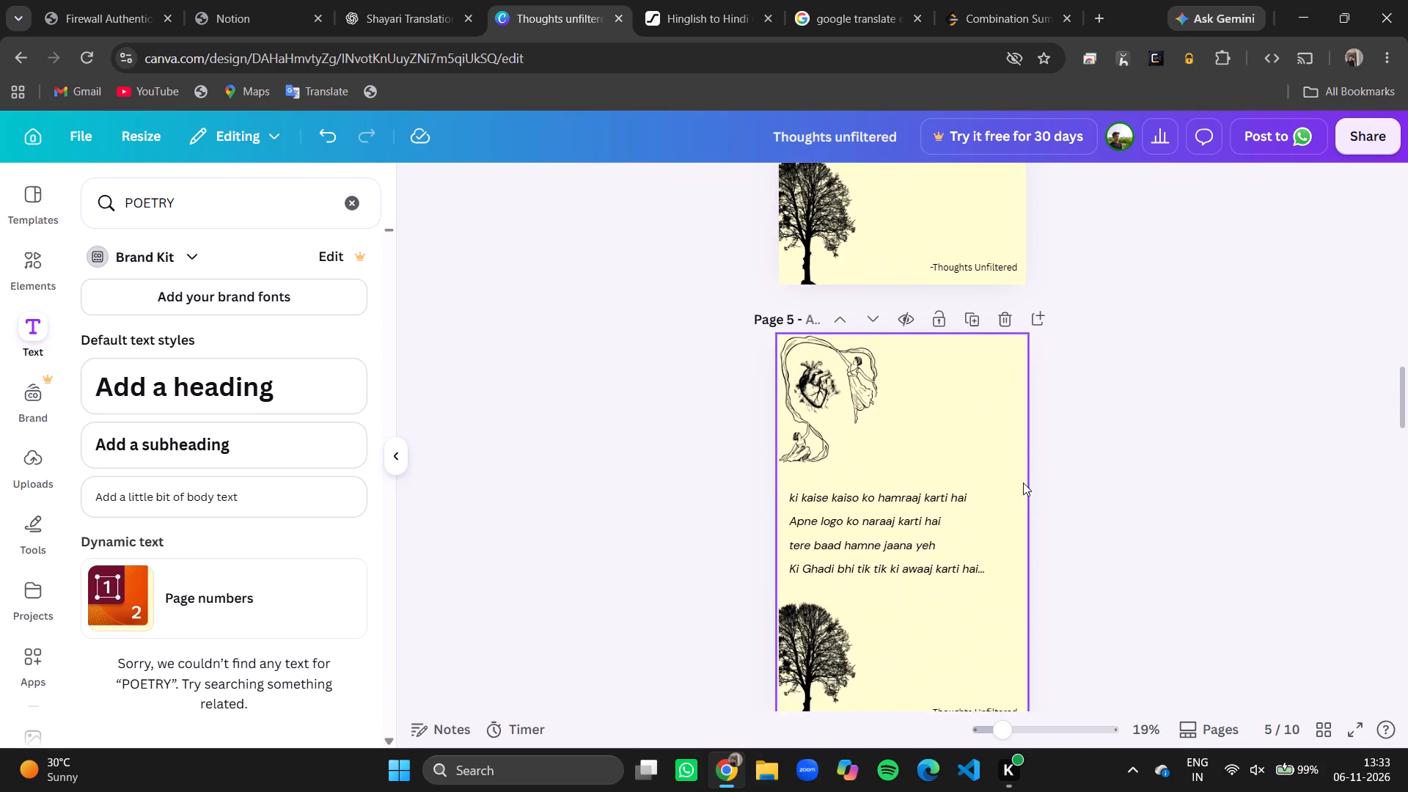
scroll(1023, 483, "down", 1)
left_click(890, 439)
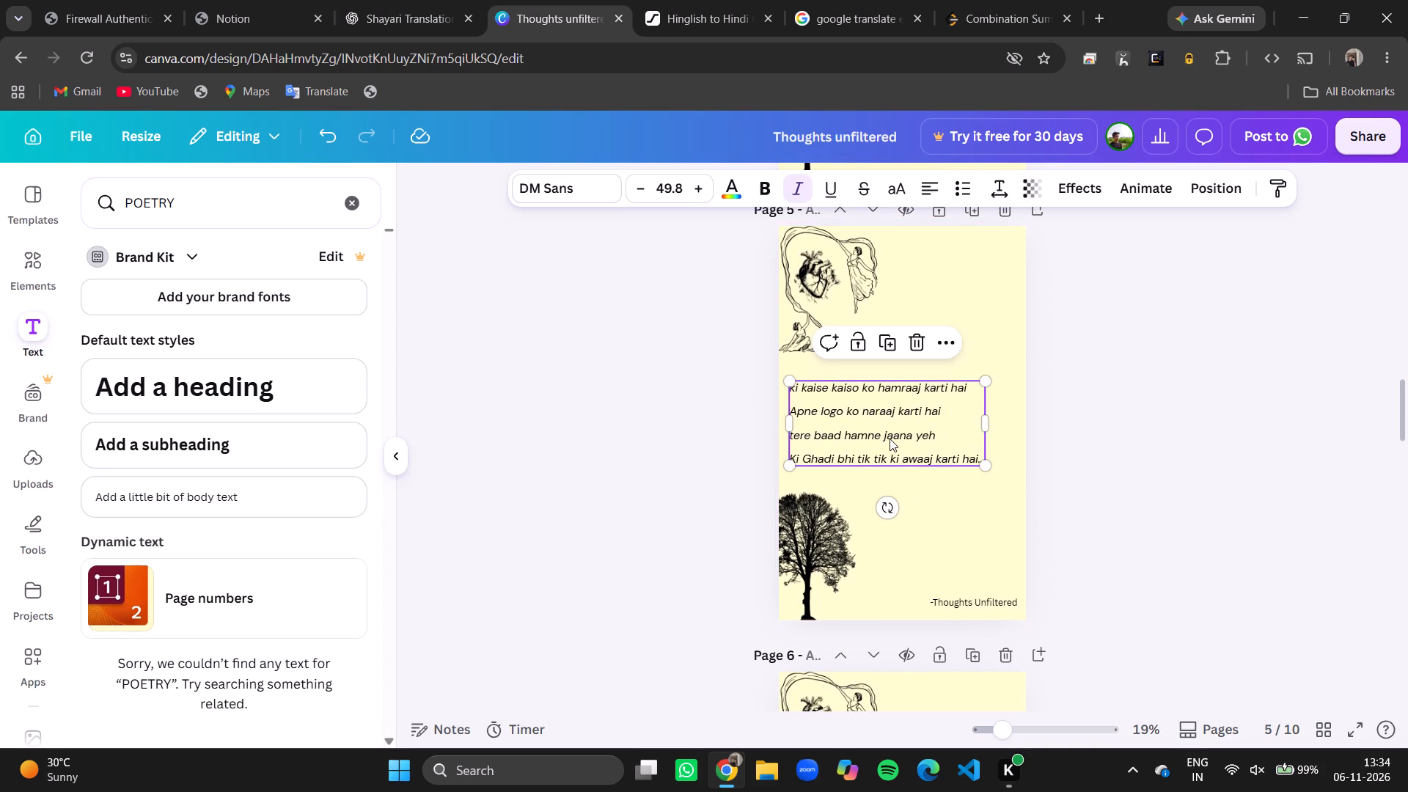
key("ctrl+a")
key("ctrl+c")
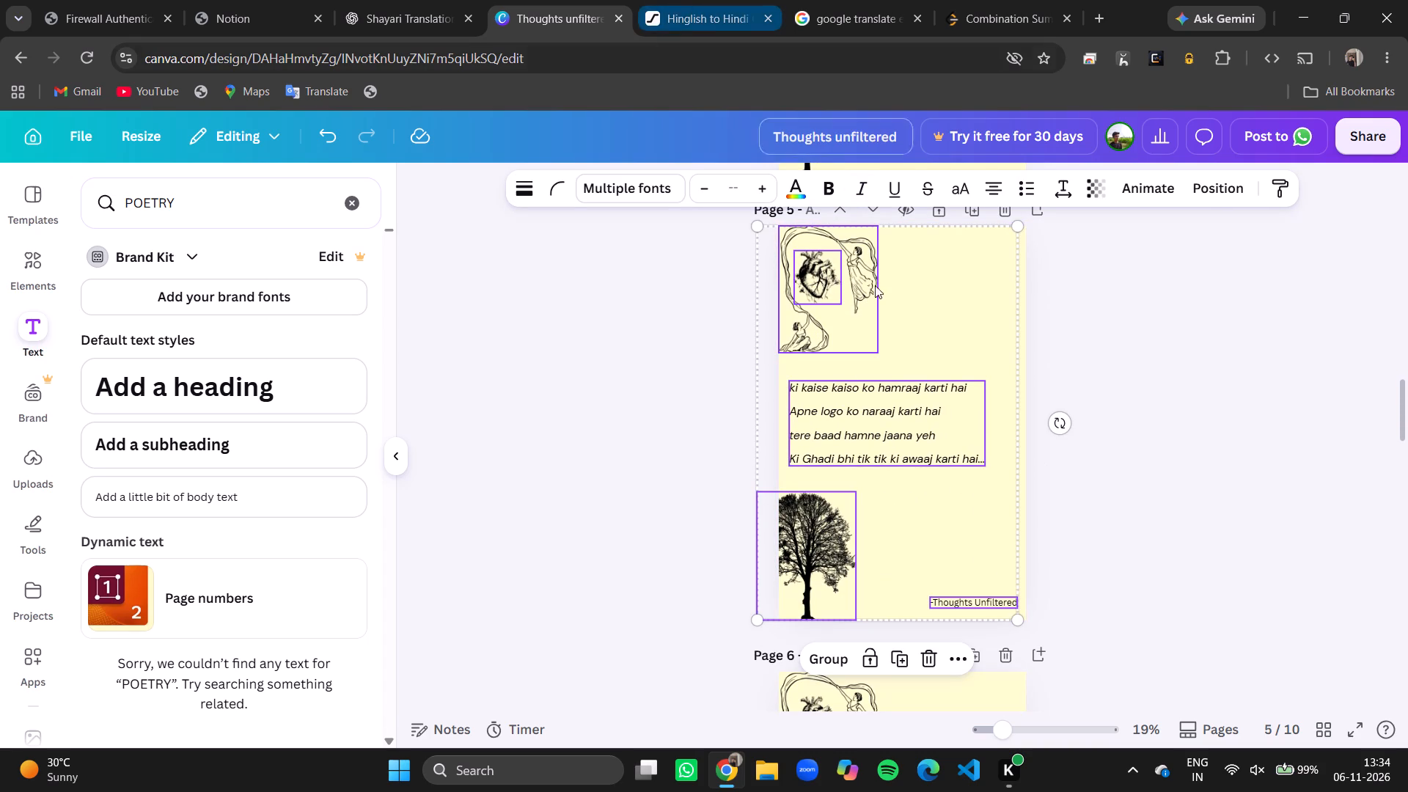
left_click(1210, 406)
double_click(939, 424)
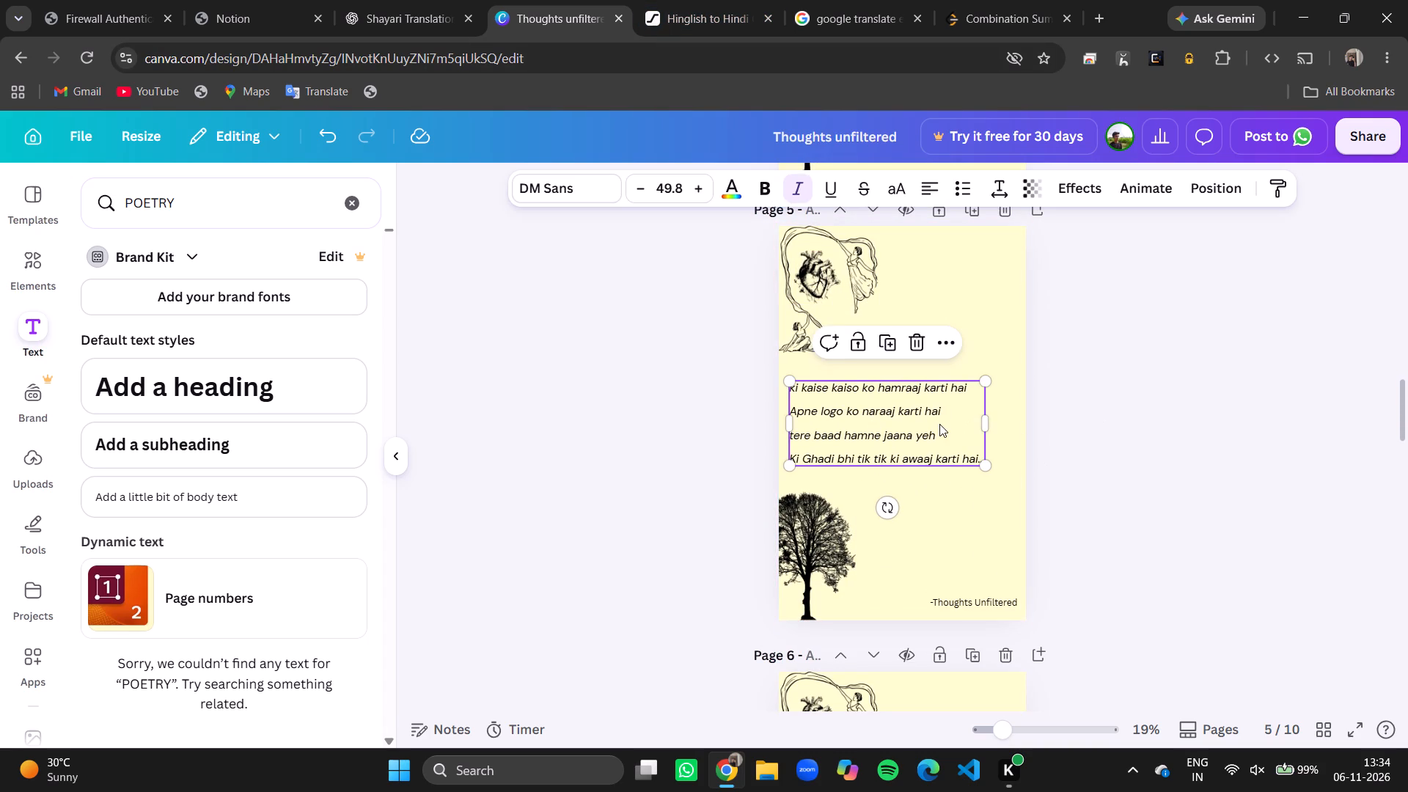
key("ctrl+a")
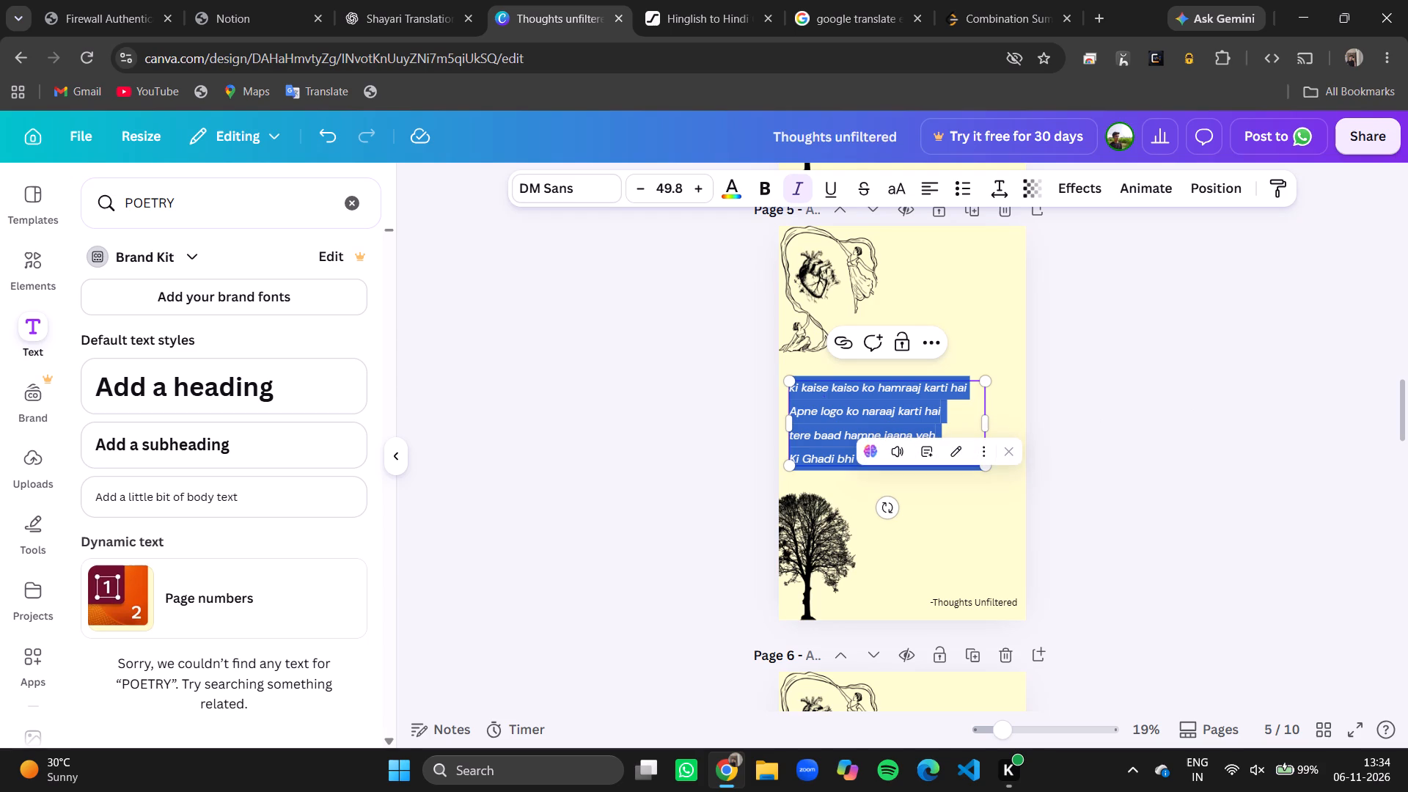
key("ctrl+c")
left_click(724, 5)
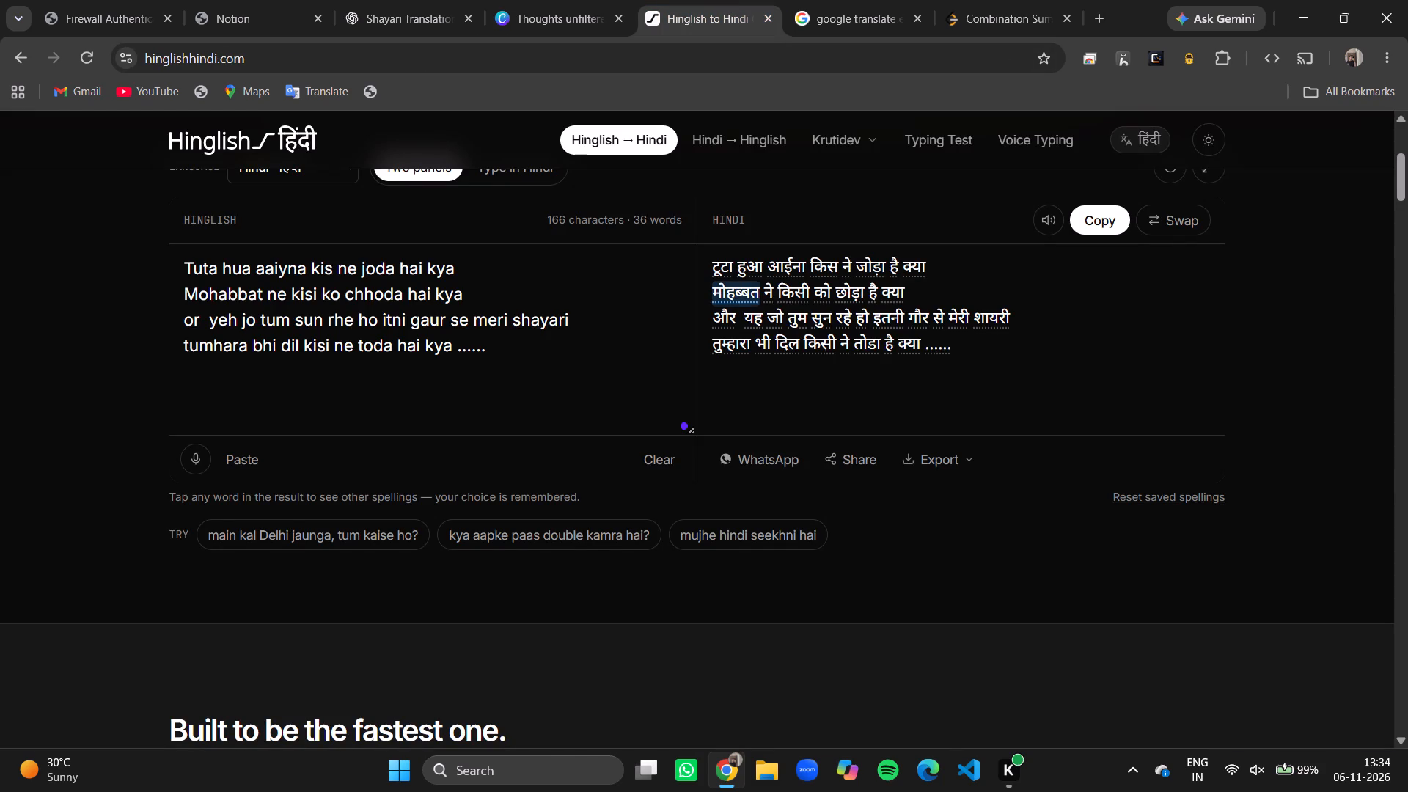
left_click(612, 315)
key("ctrl+a")
key("ctrl+v")
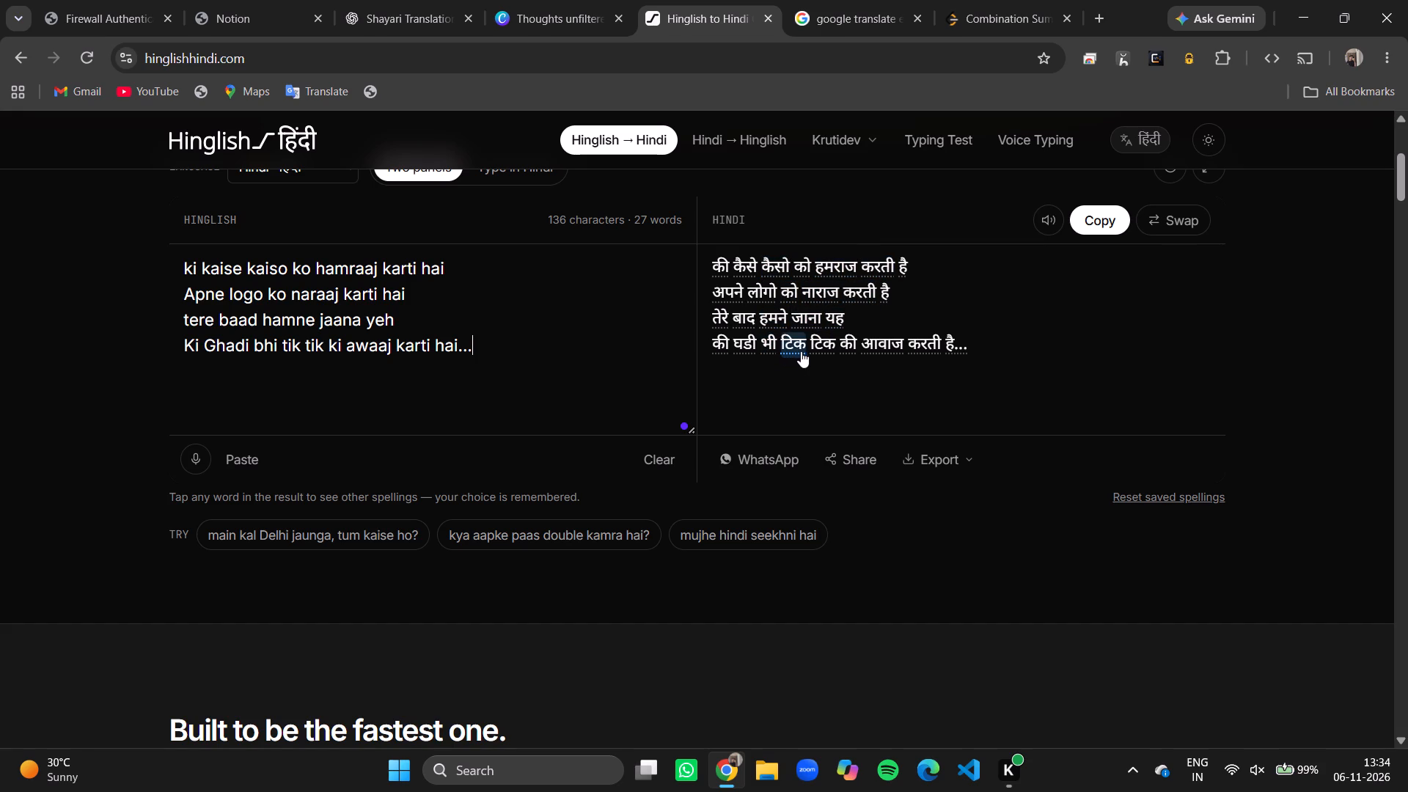
Copy the Hindi result and paste it over the page 5 shayari in Canva.
left_click(1108, 211)
left_click(575, 1)
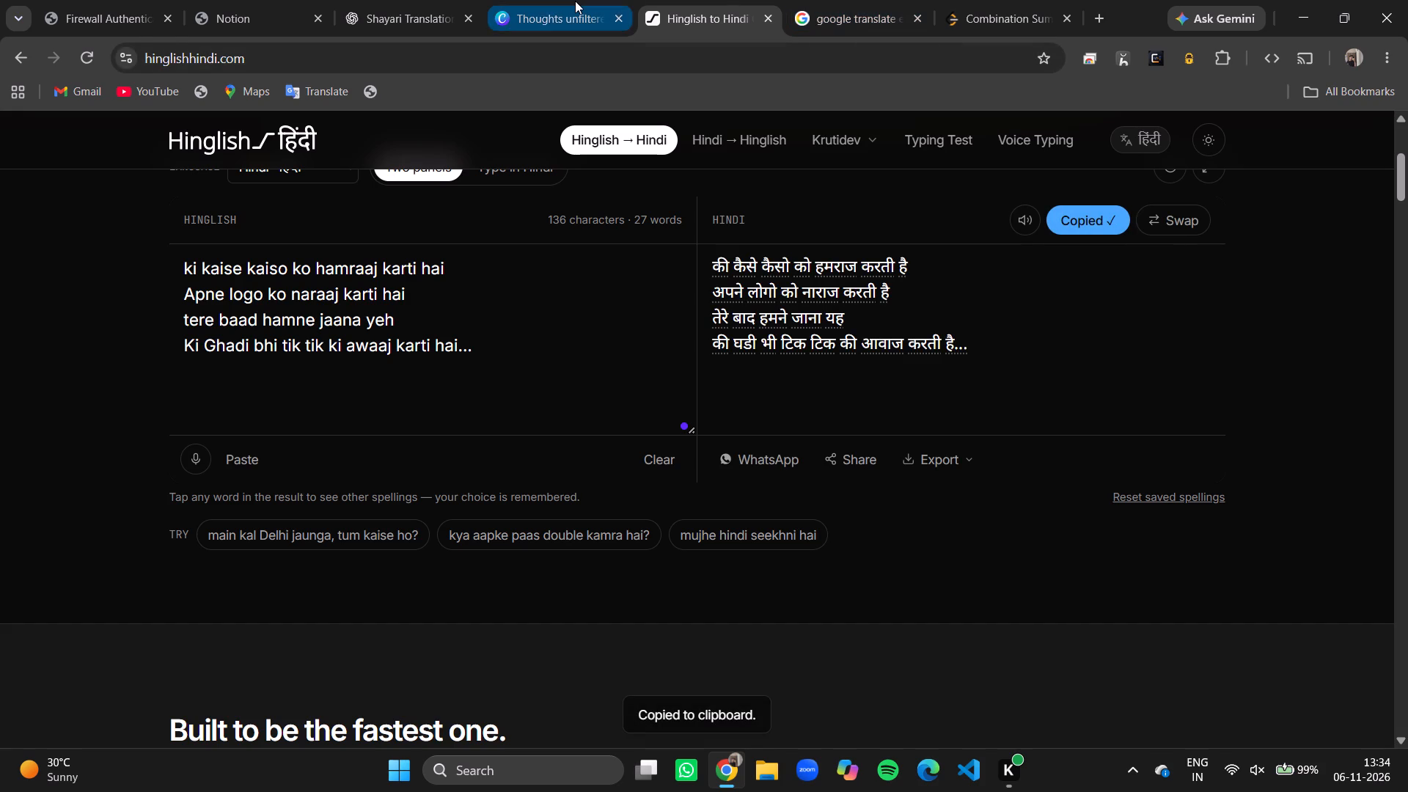
key("ctrl+v")
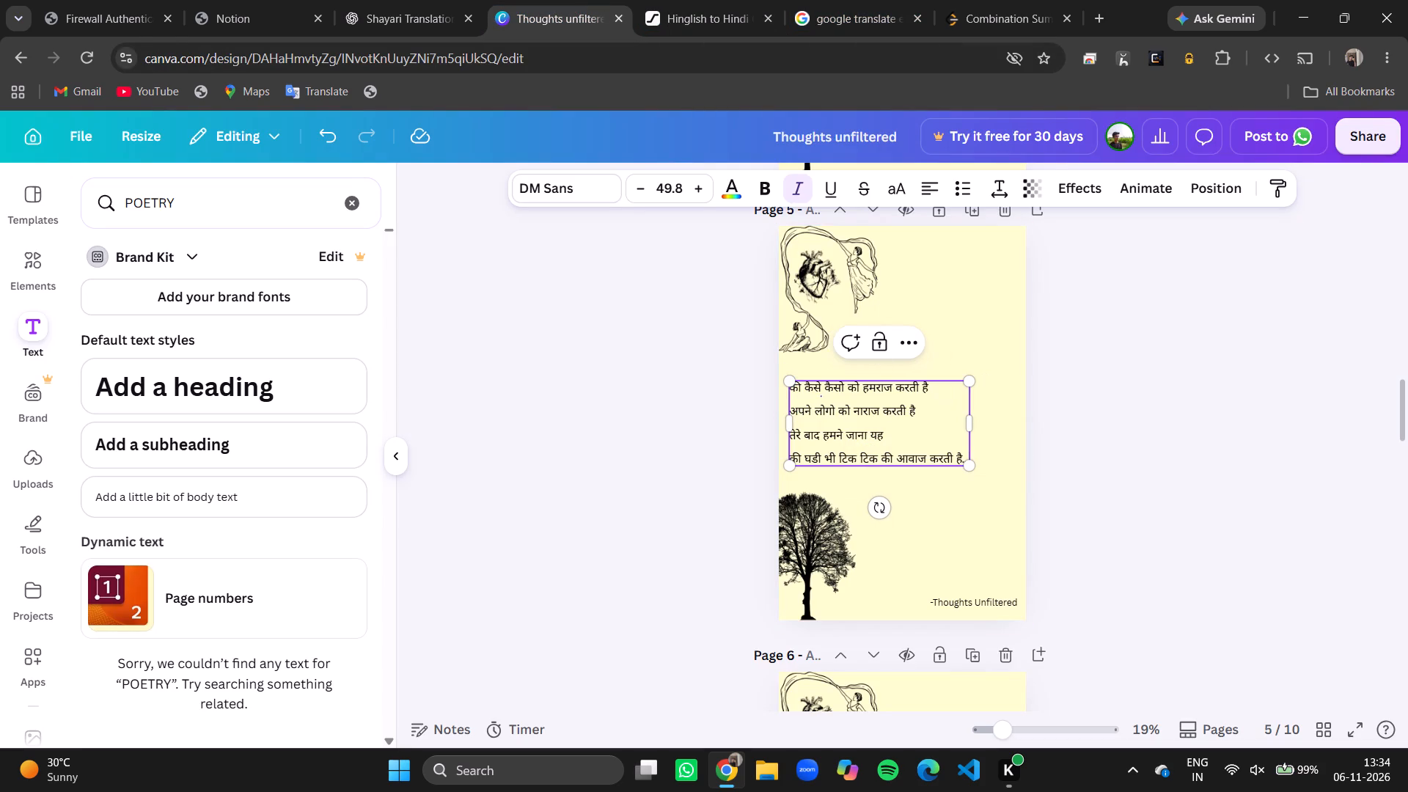
Enlarge the page 5 Hindi shayari's text box to about font size 58.7, keeping it above the tree.
left_click_drag(969, 463, 988, 476)
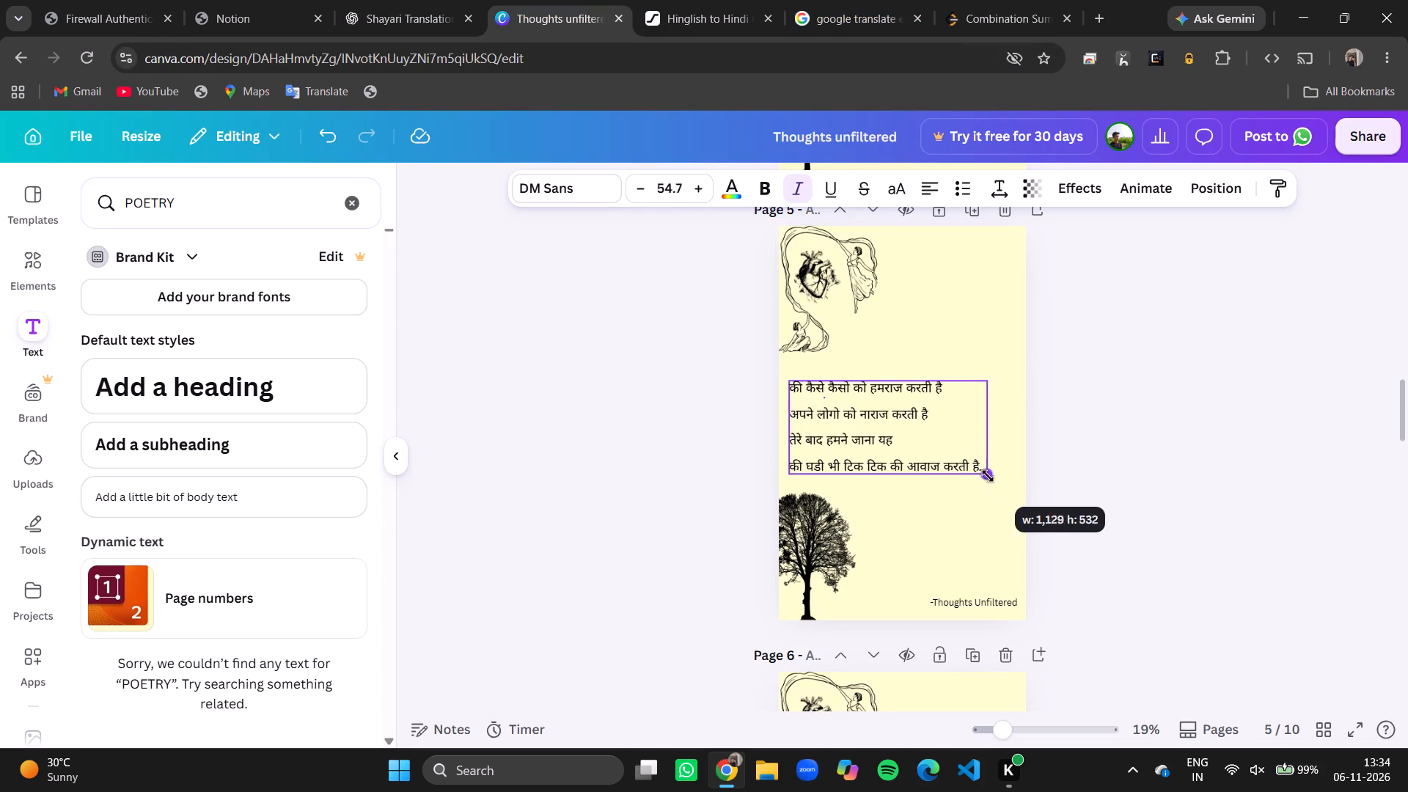
left_click_drag(988, 476, 994, 484)
left_click(1126, 466)
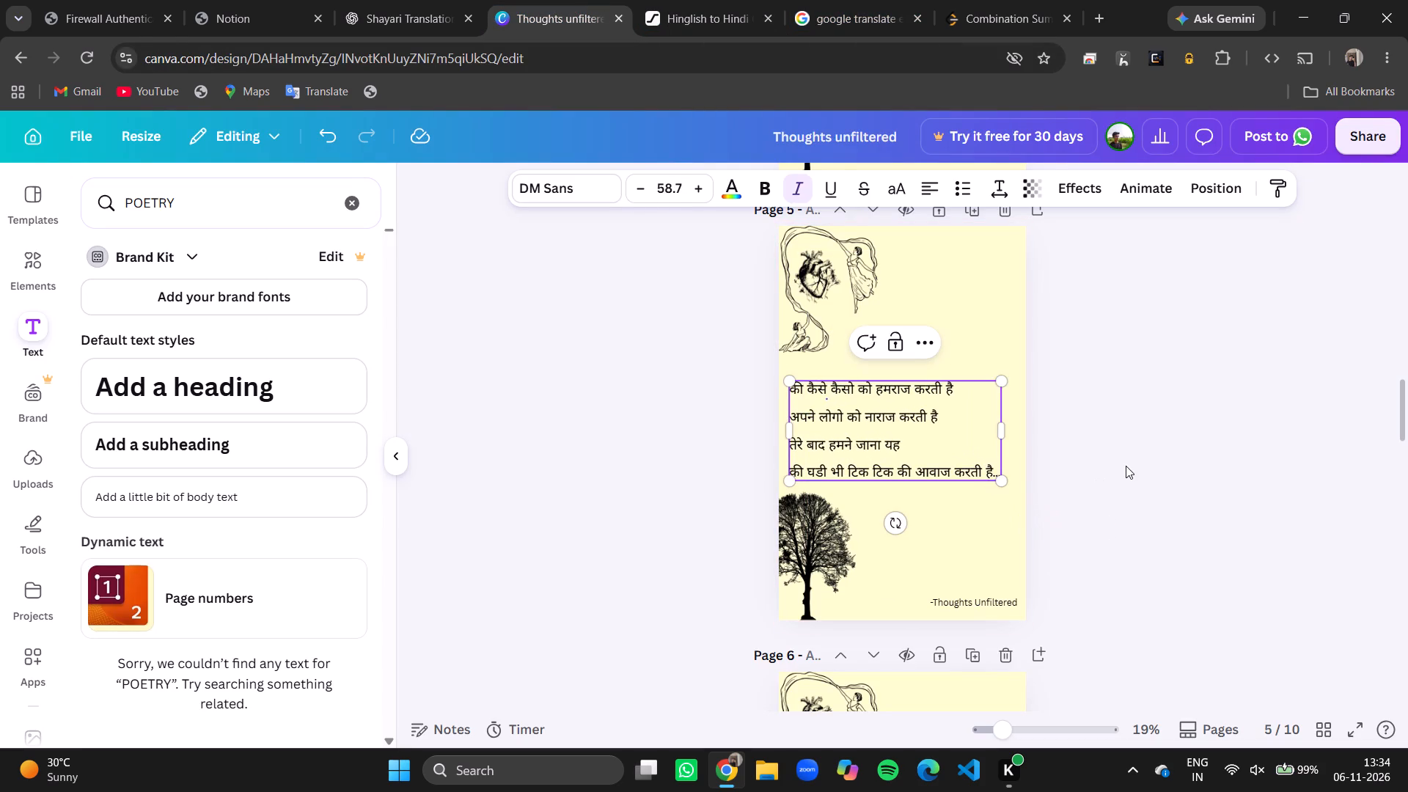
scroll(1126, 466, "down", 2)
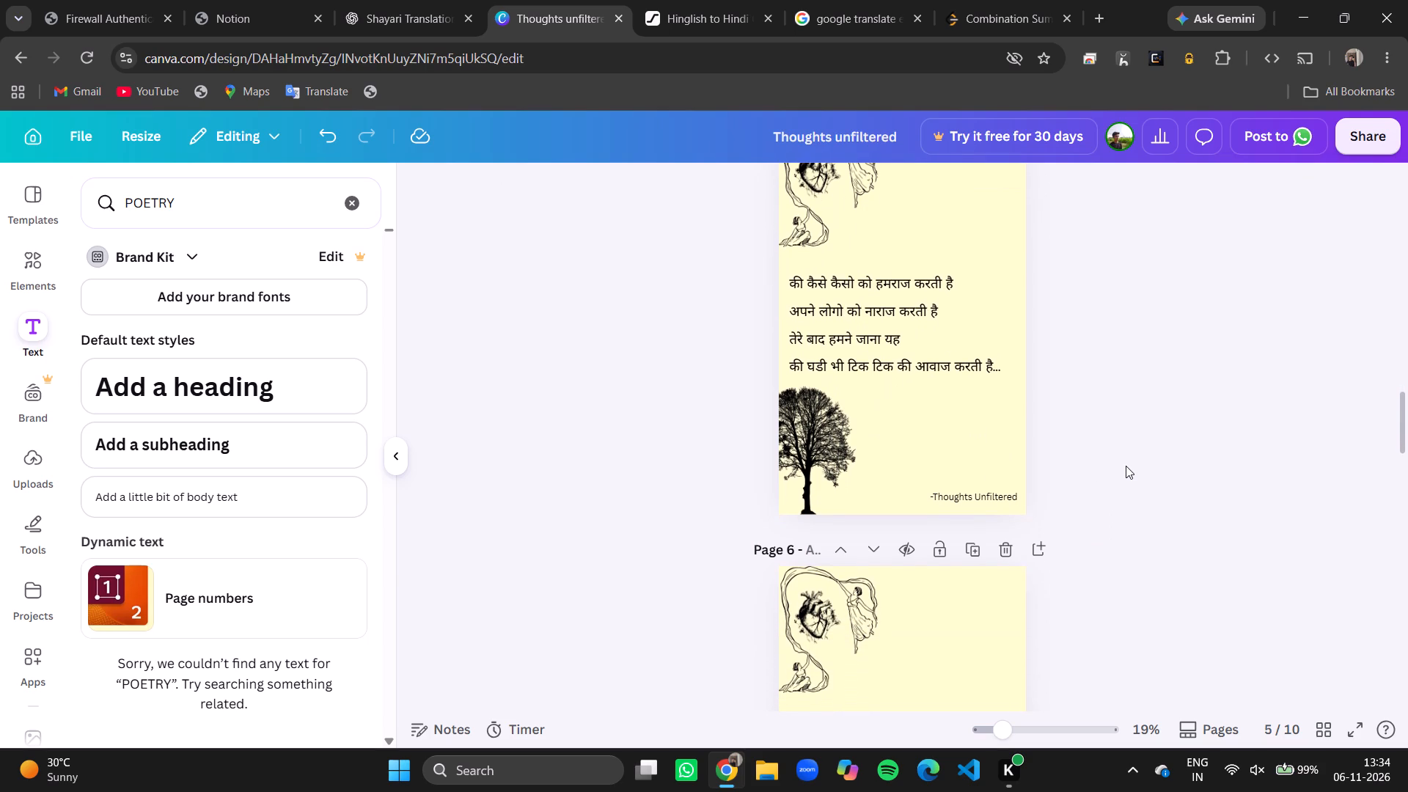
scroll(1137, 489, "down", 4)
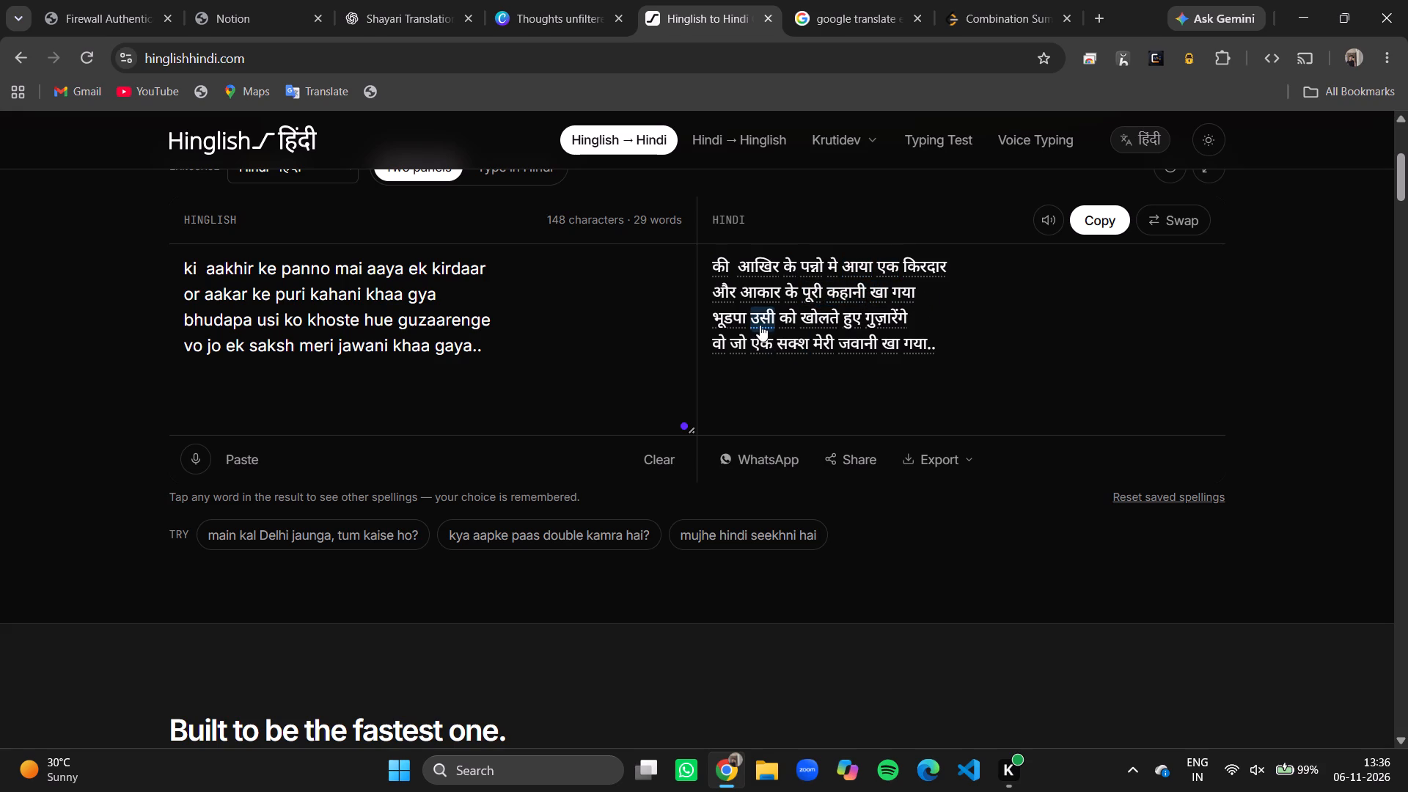
left_click(326, 318)
key("BackSpace")
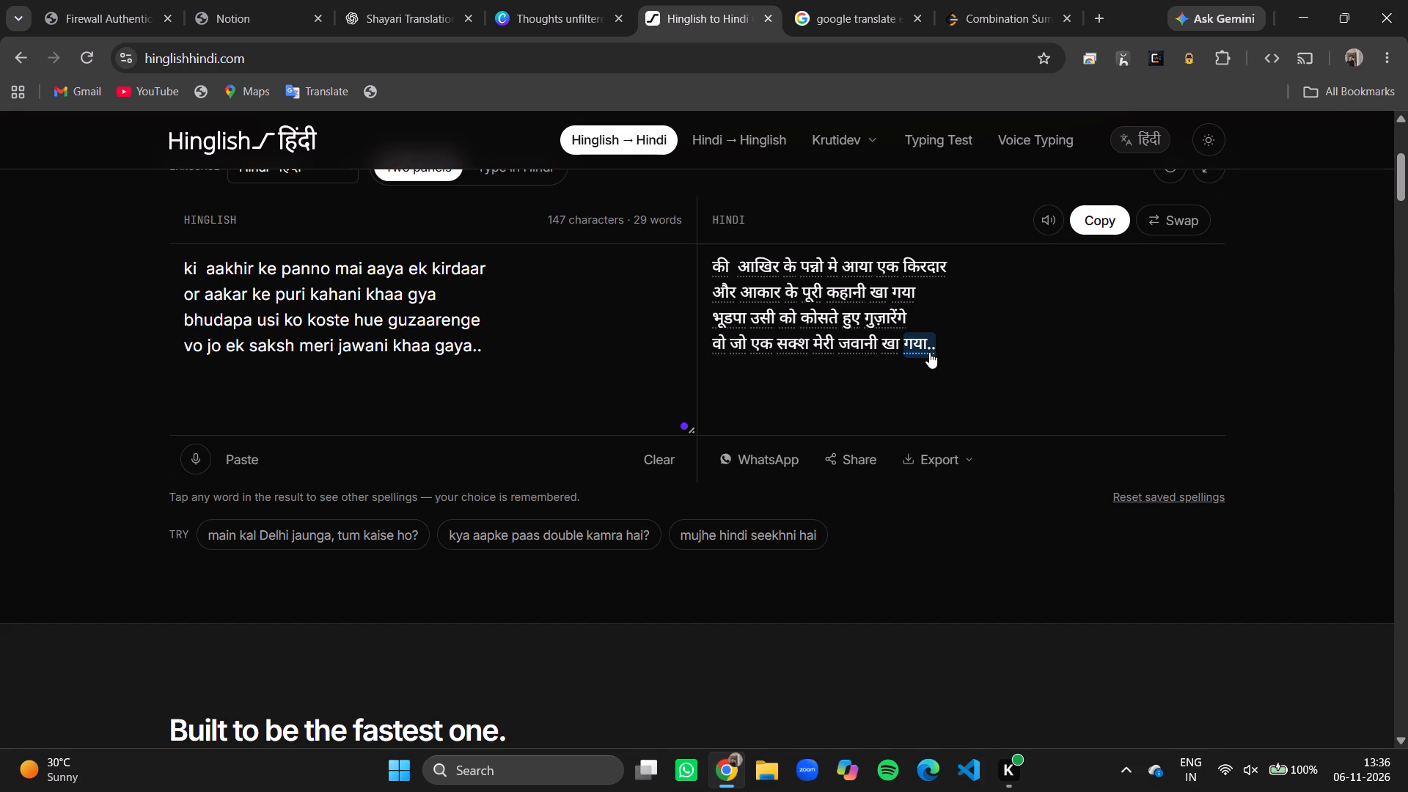
Insert the word "puri" before "jawani" in the last line of the page 7 Hinglish shayari.
left_click(338, 346)
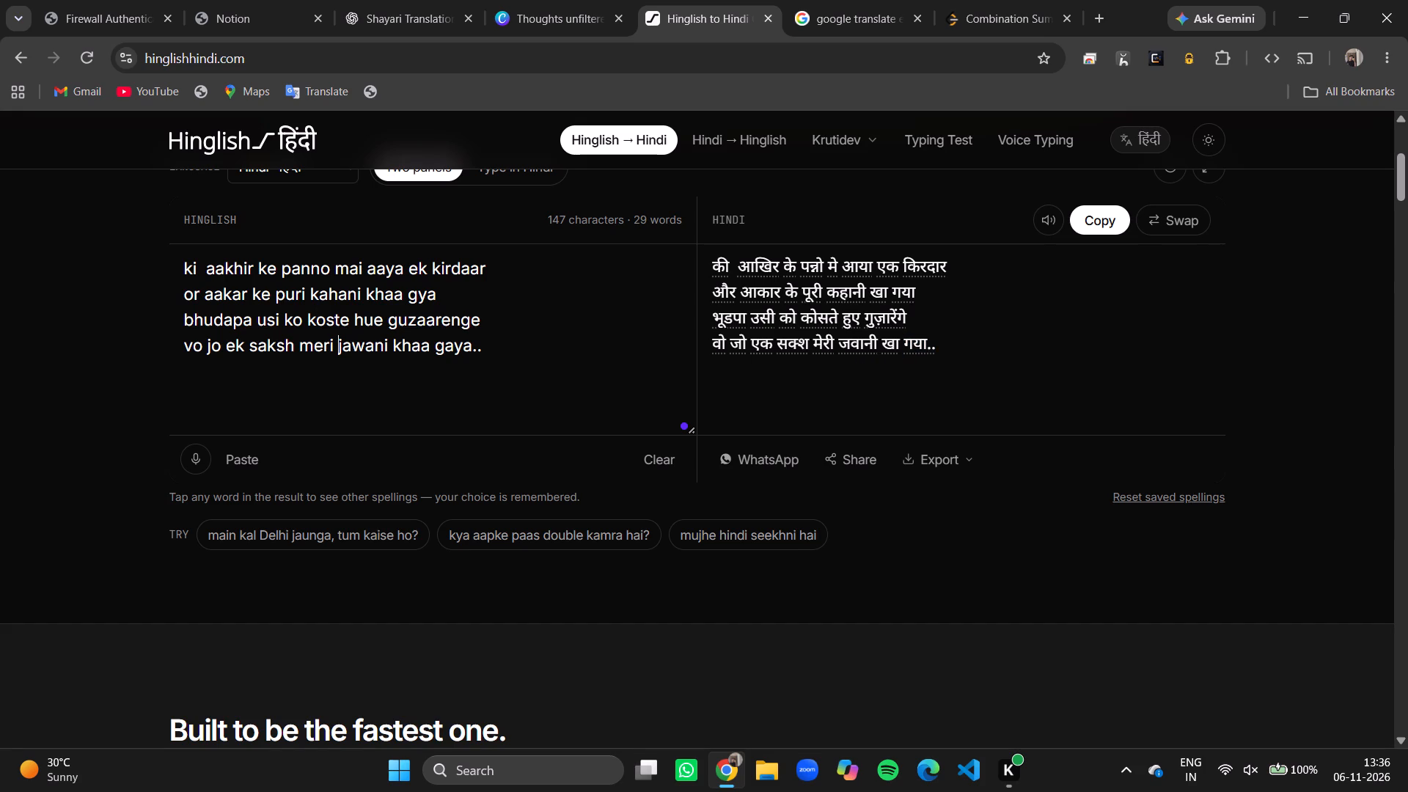
type("puri")
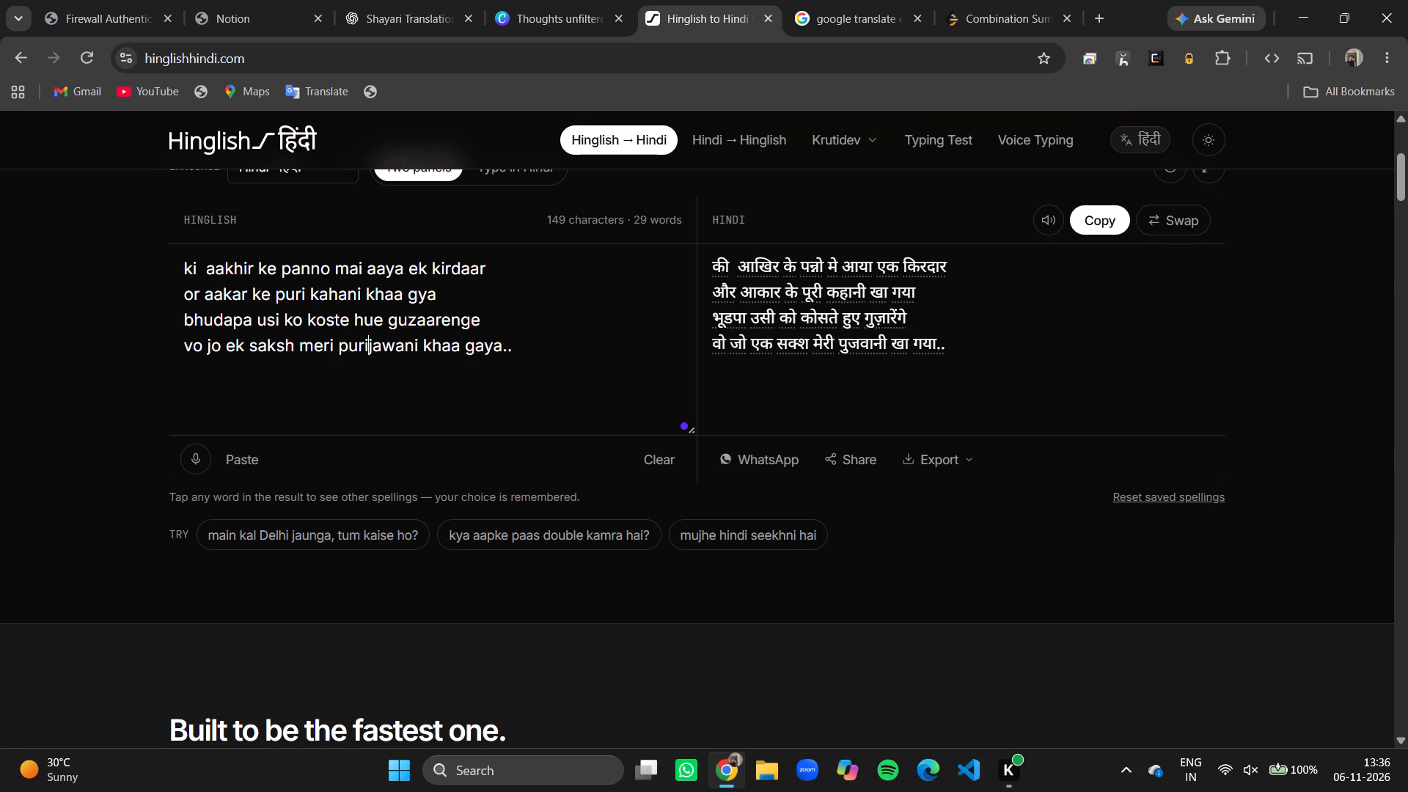
key("space")
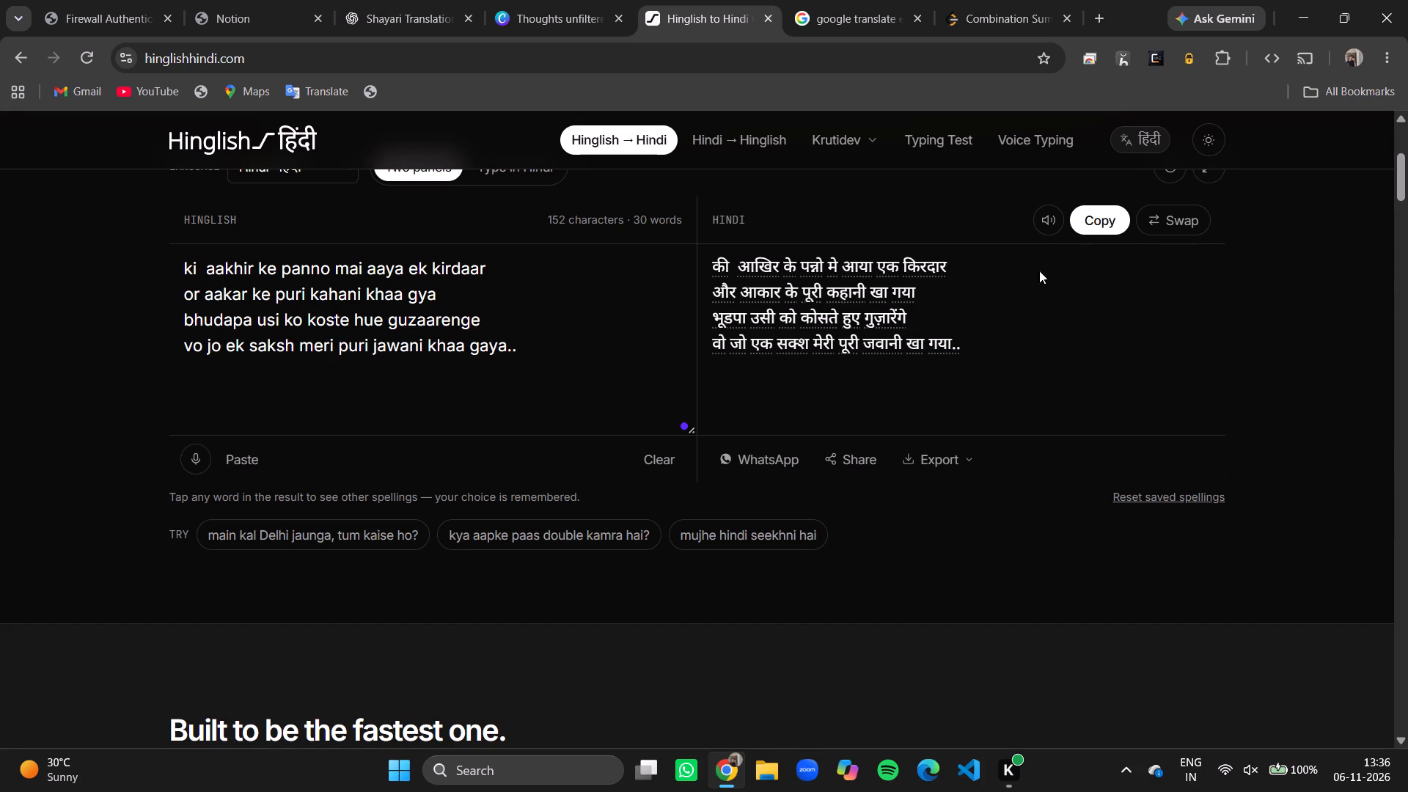
Copy the converted Hindi shayari and paste it over the whole Hinglish text on page 7 in Canva.
left_click(1083, 224)
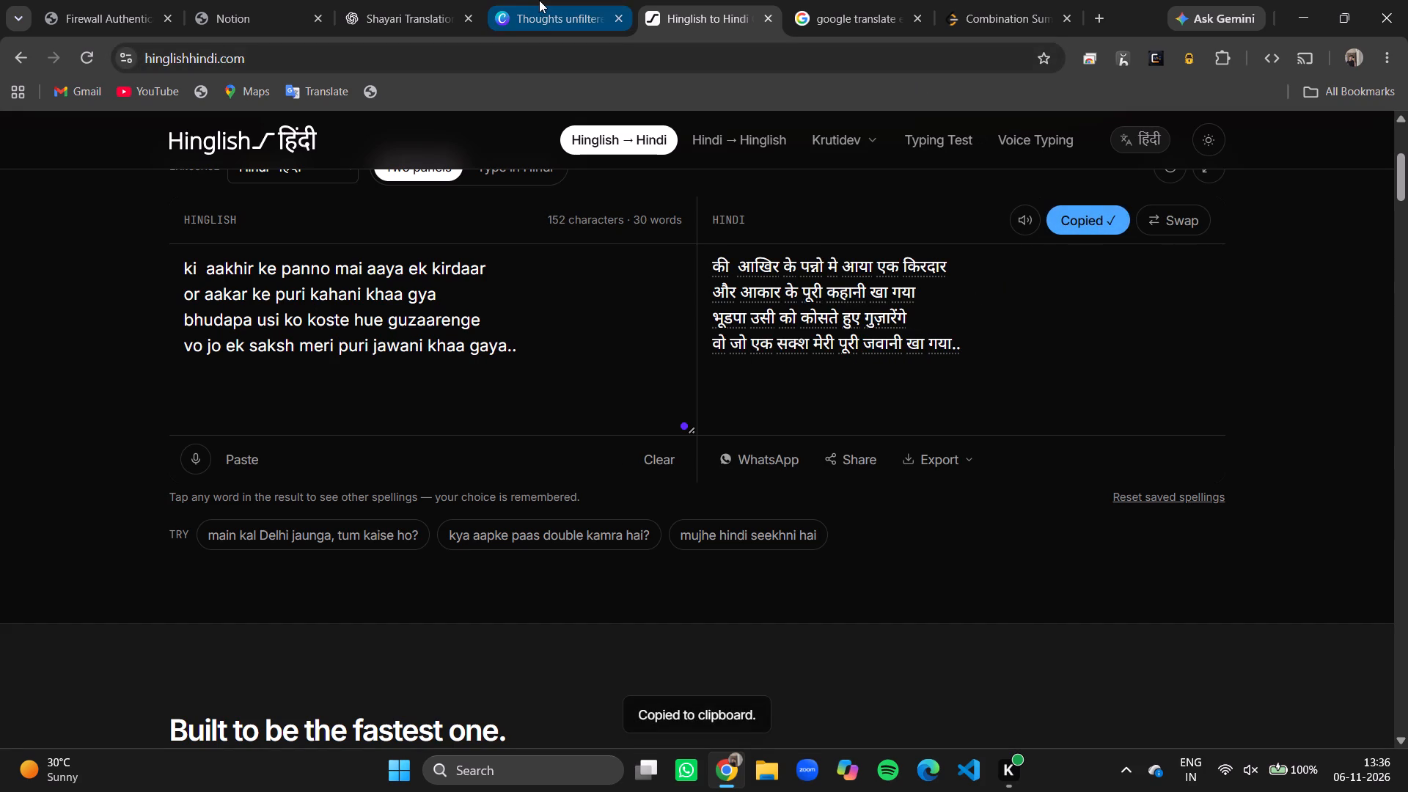
left_click(538, 0)
key("ctrl+v")
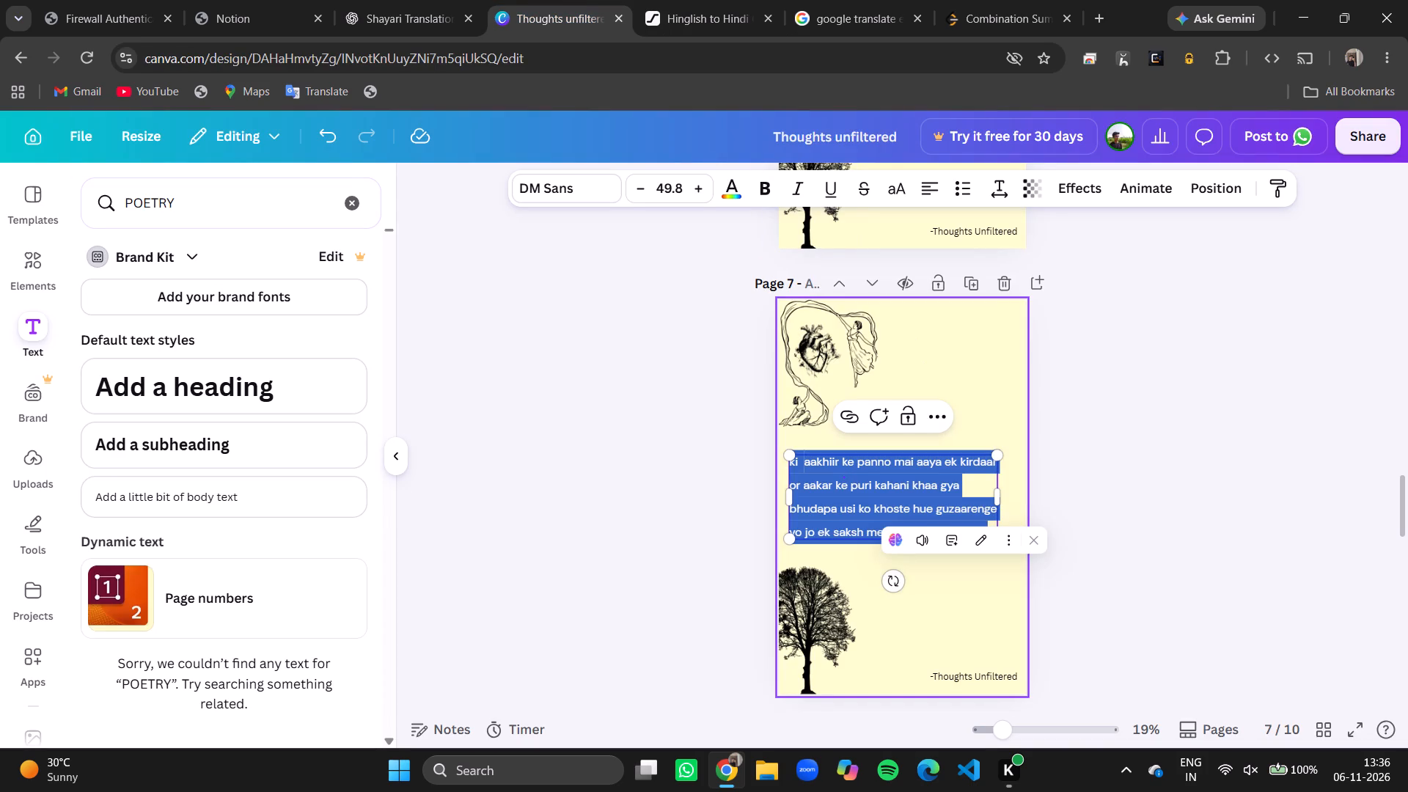
left_click(1107, 496)
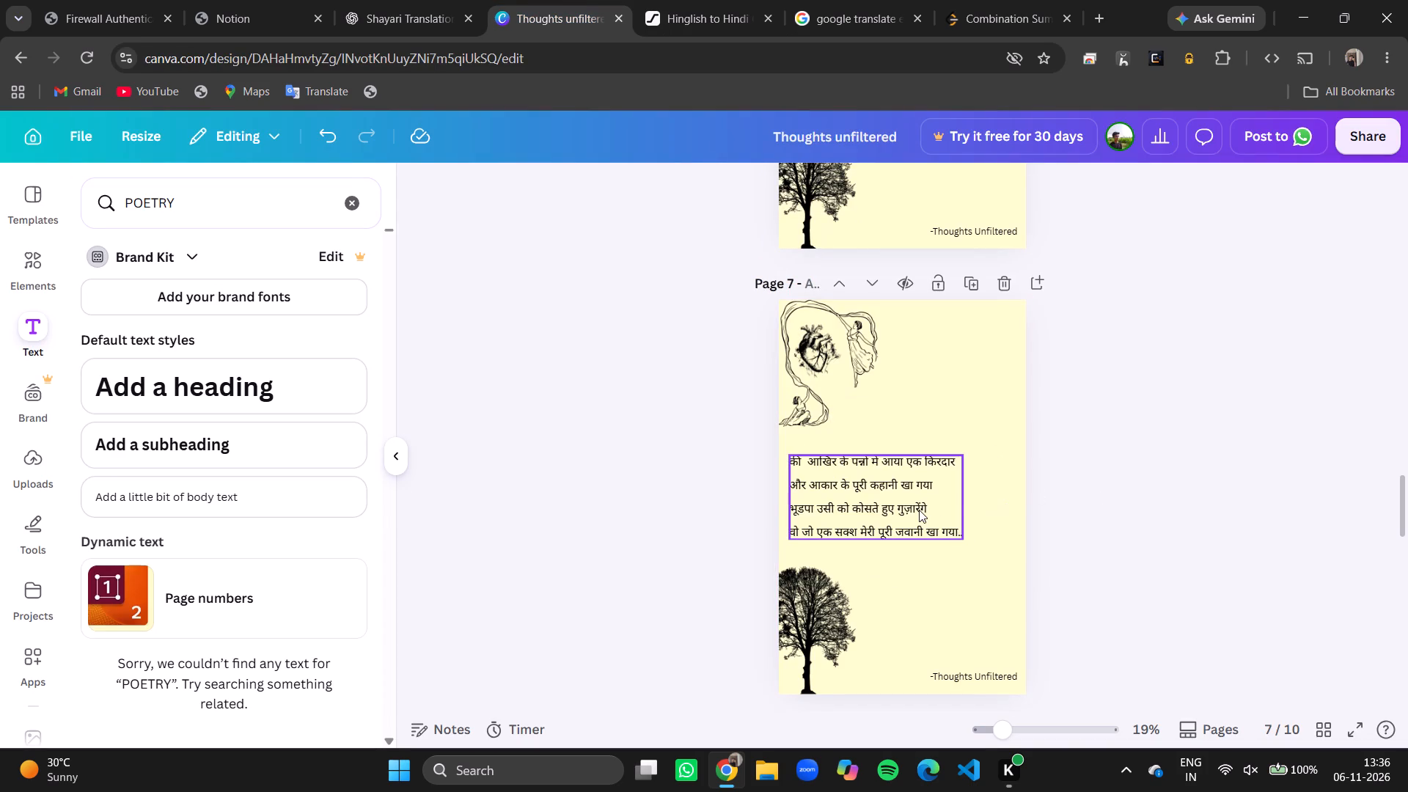
Slightly enlarge the Hindi shayari's text box on page 7.
left_click(919, 510)
left_click_drag(964, 539, 975, 546)
left_click(1148, 533)
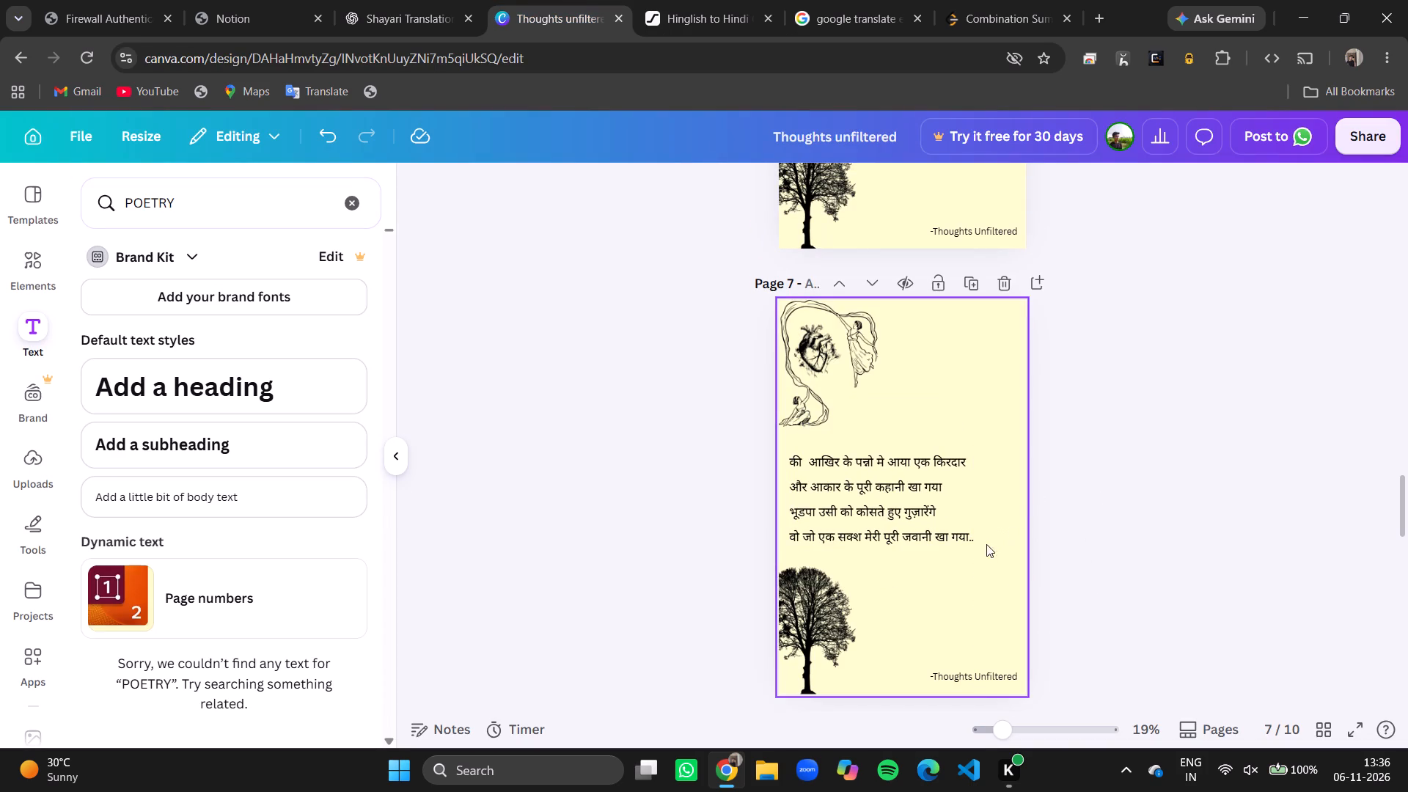
Copy the whole Hinglish shayari from page 8 and paste it over the Hinglish text on hinglishhindi.com.
scroll(982, 565, "down", 6)
left_click(914, 557)
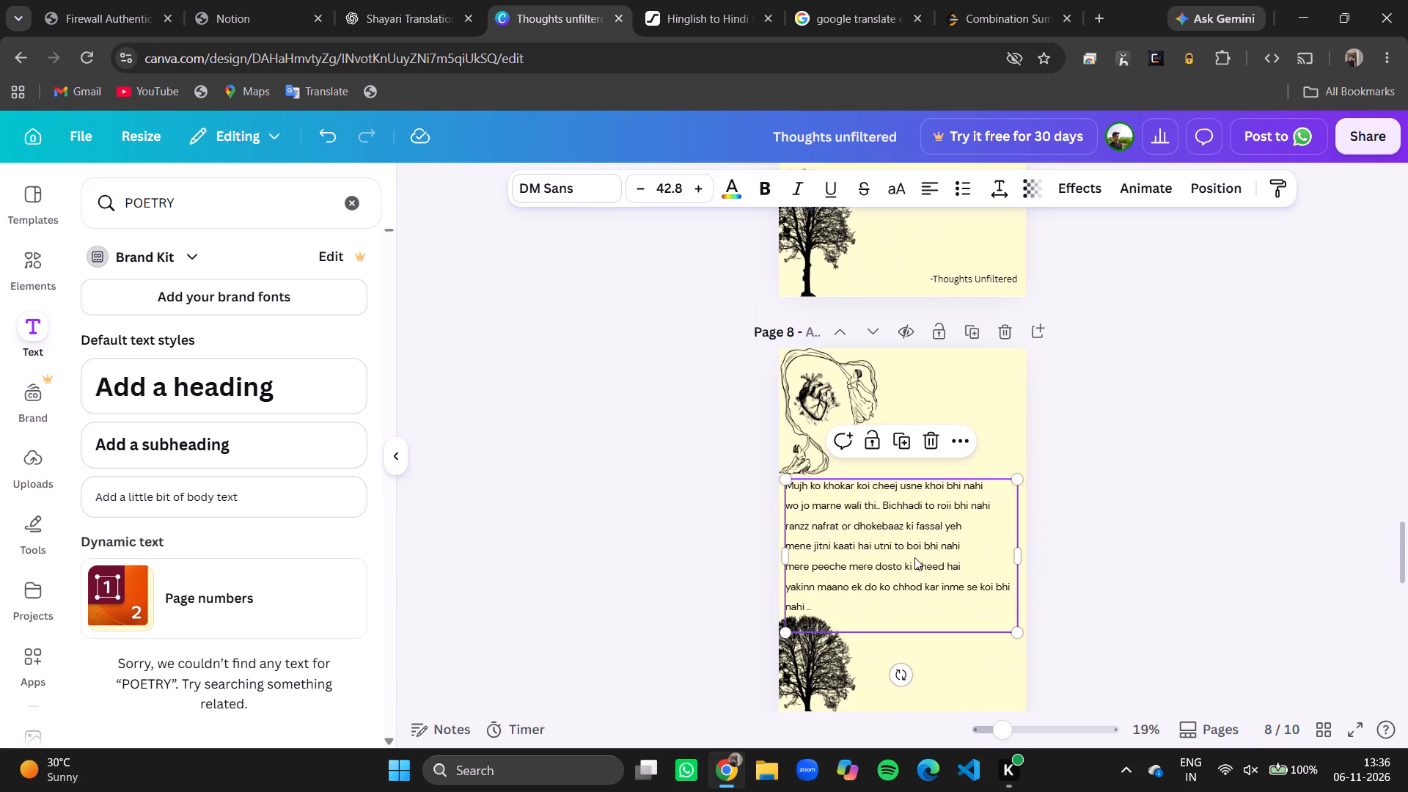
left_click(1168, 538)
double_click(950, 576)
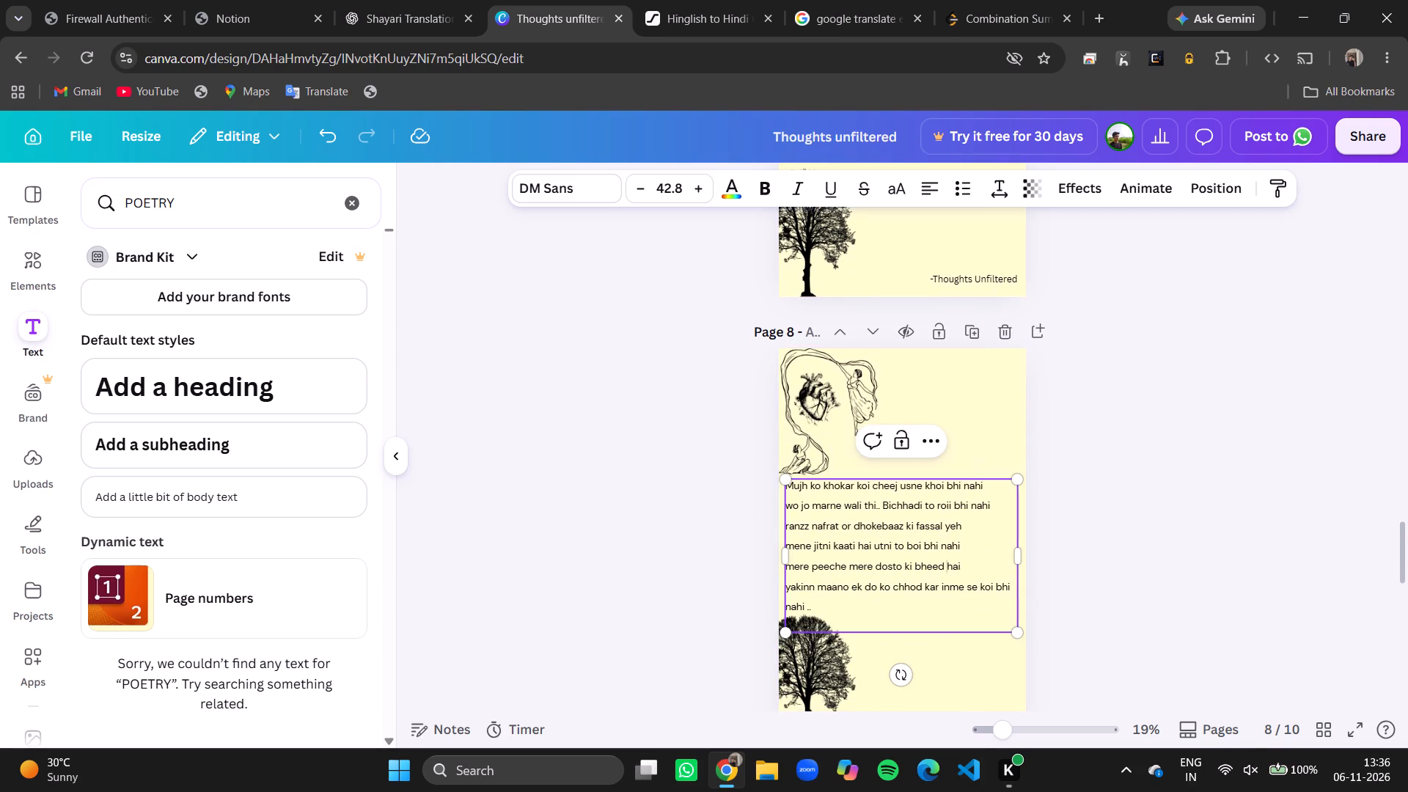
key("ctrl+a")
key("ctrl+c")
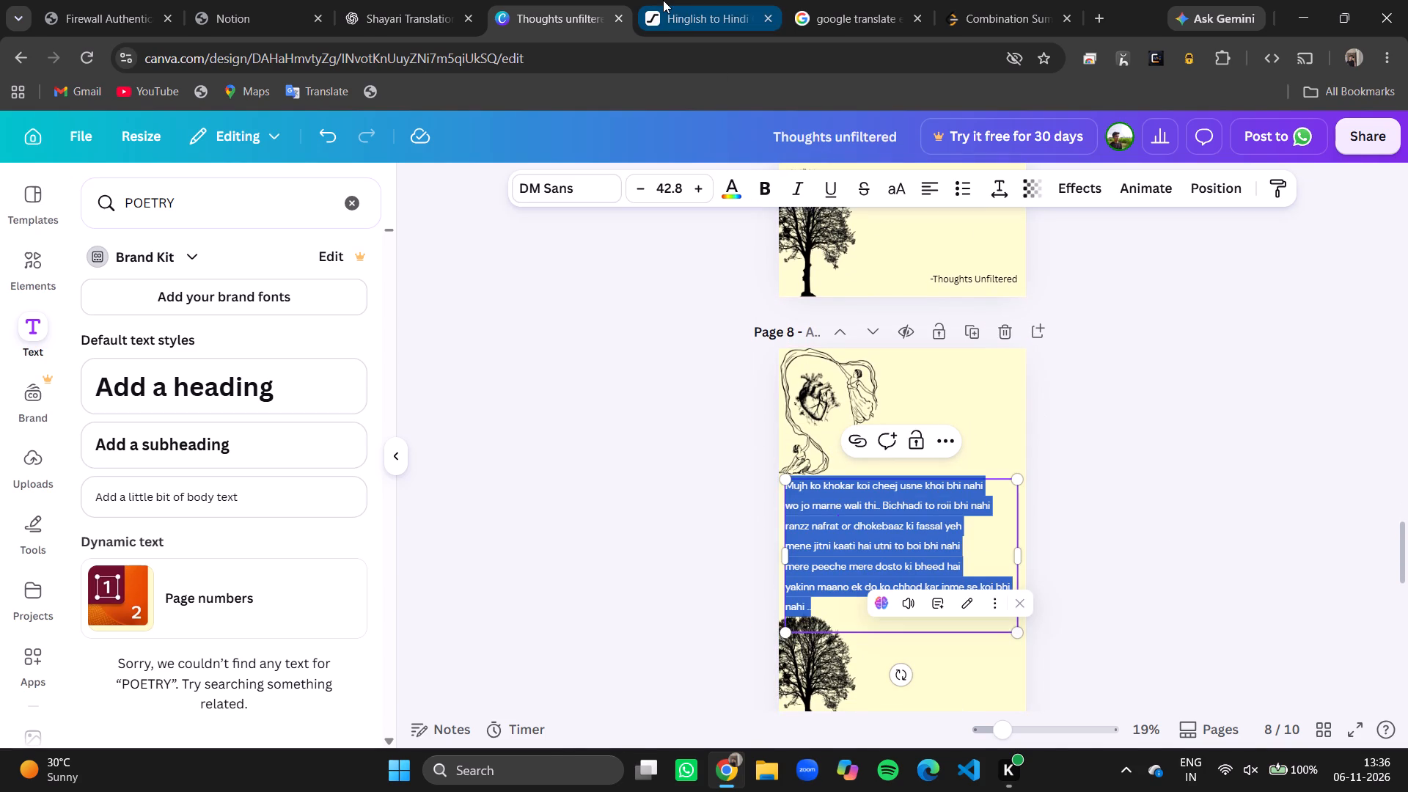
left_click(663, 0)
left_click(508, 301)
key("ctrl+a")
key("ctrl+v")
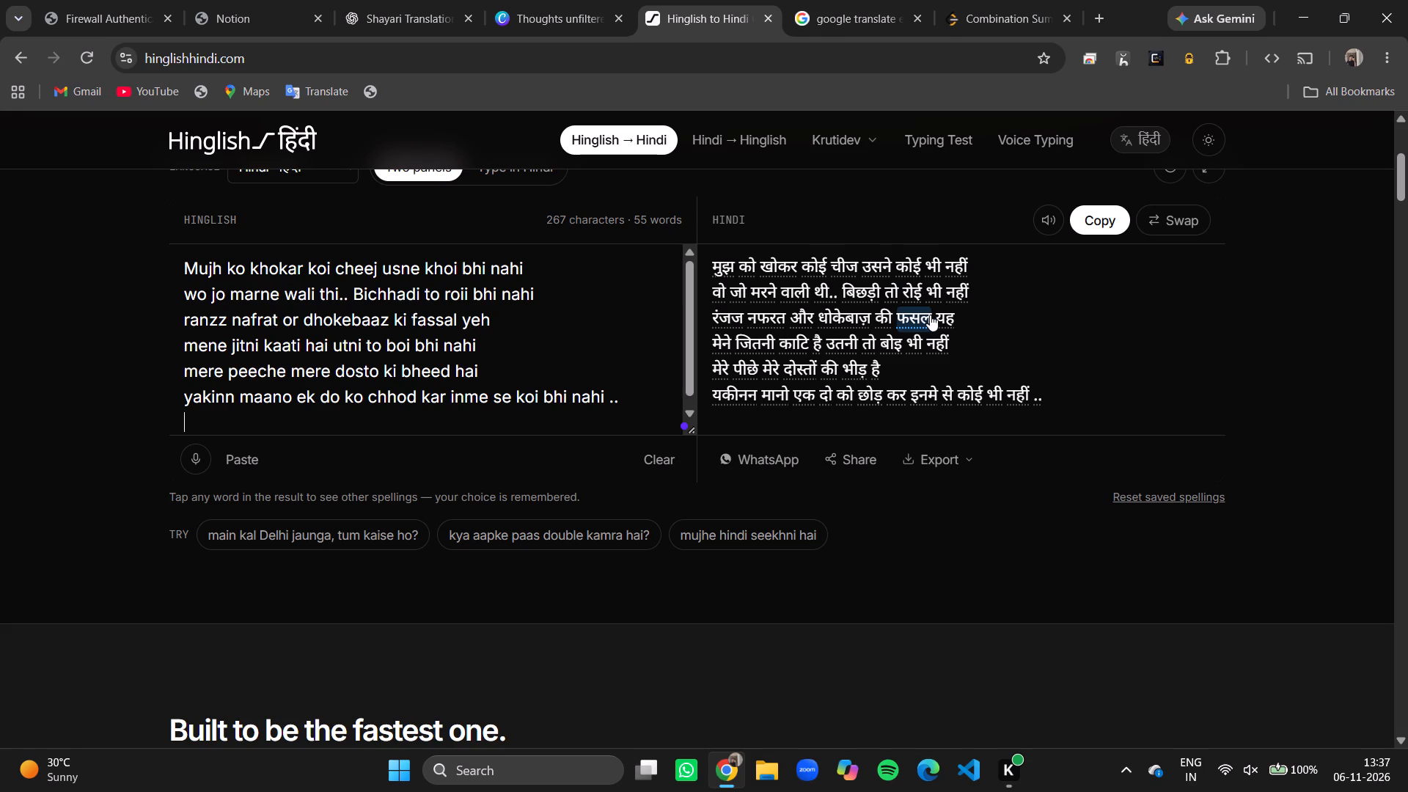
Correct the Hinglish spellings to "ranz" in the third line and "kaatii" in the fourth line.
left_click(746, 316)
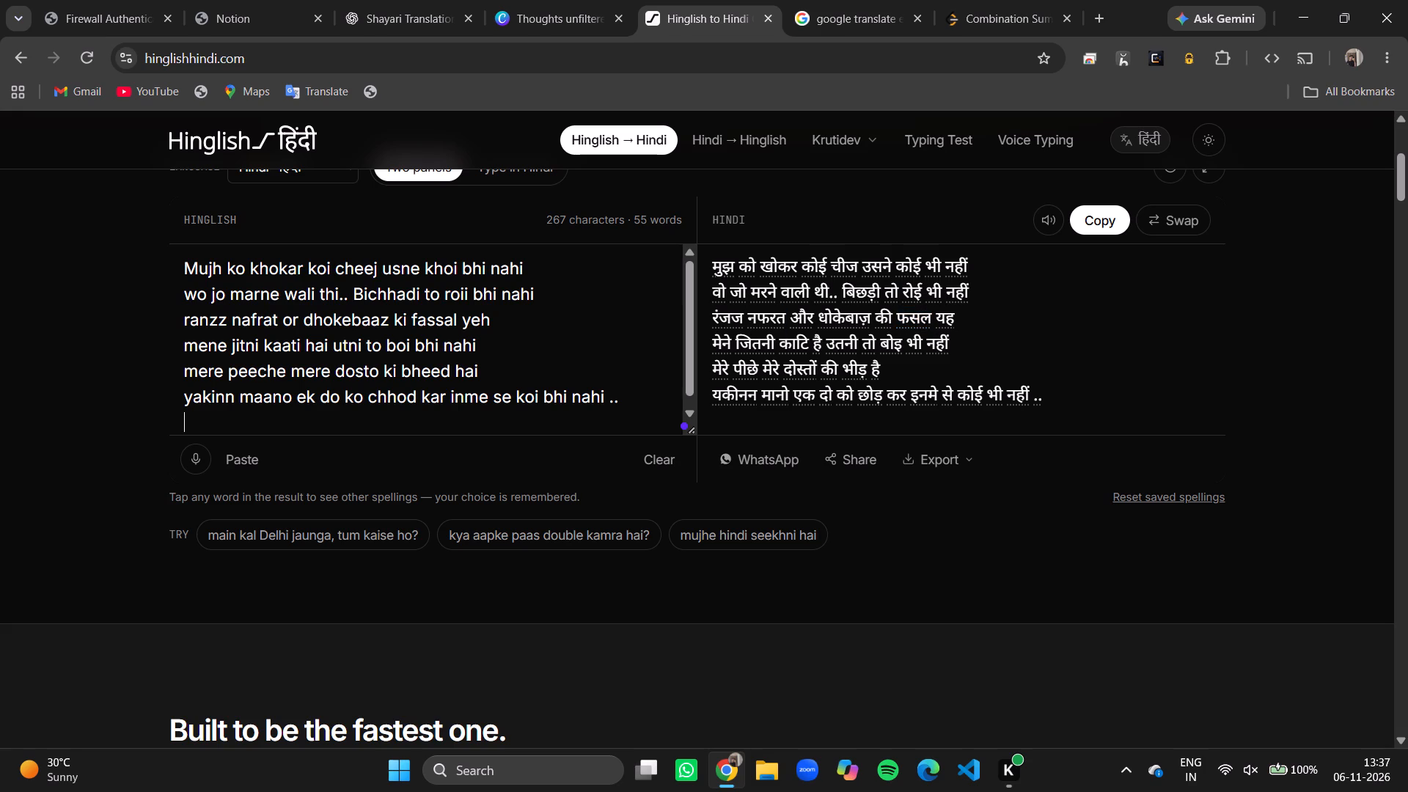
left_click(218, 328)
key("BackSpace")
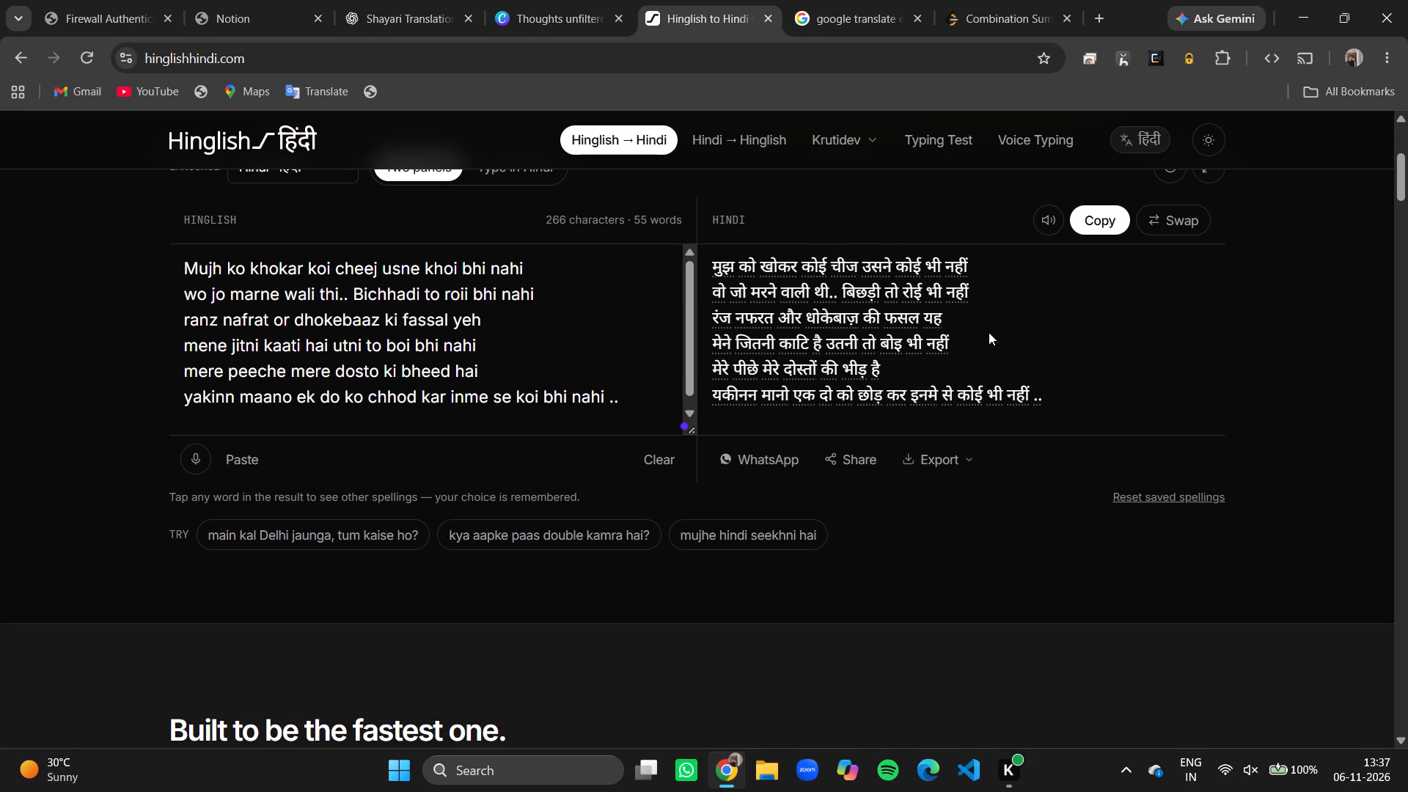
left_click(301, 347)
key("i")
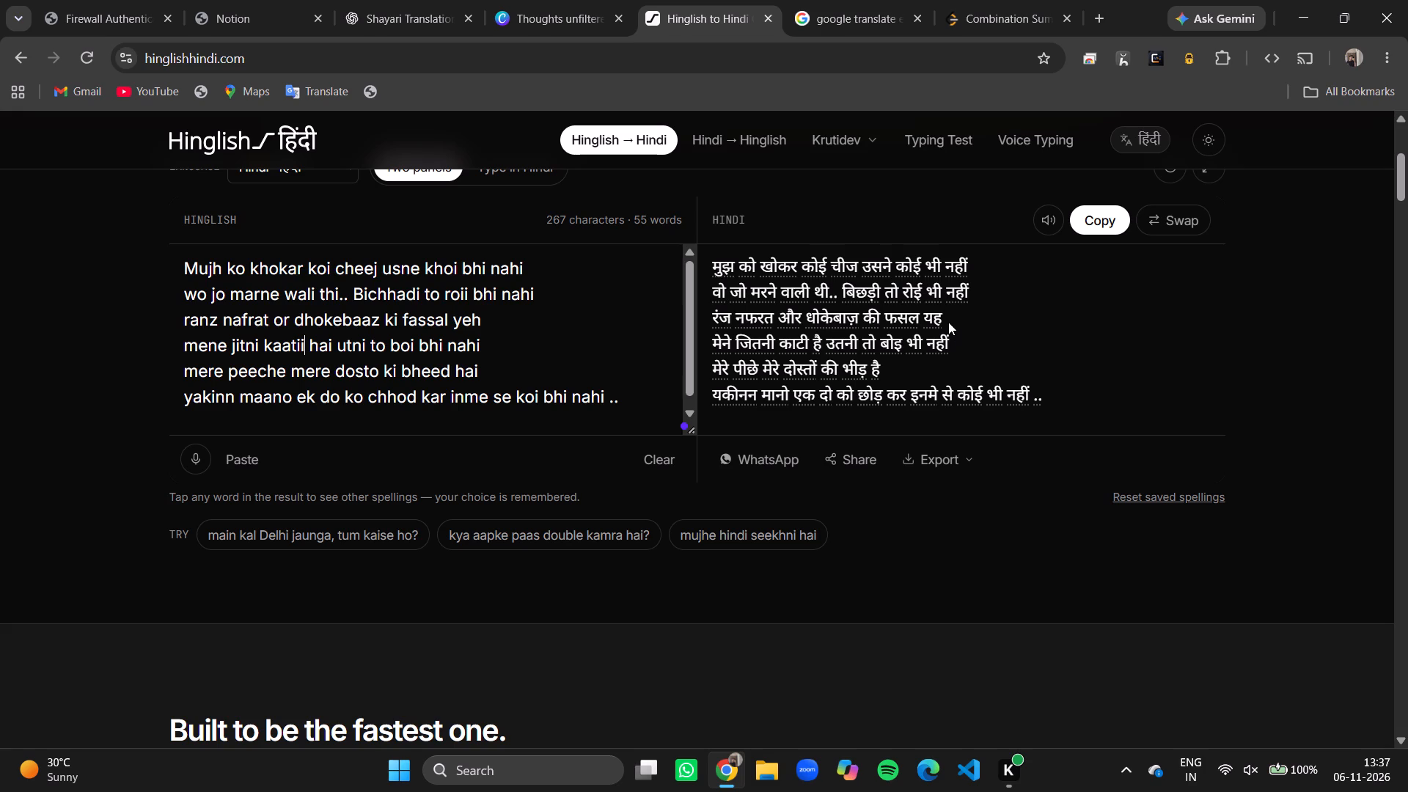
scroll(948, 322, "down", 1)
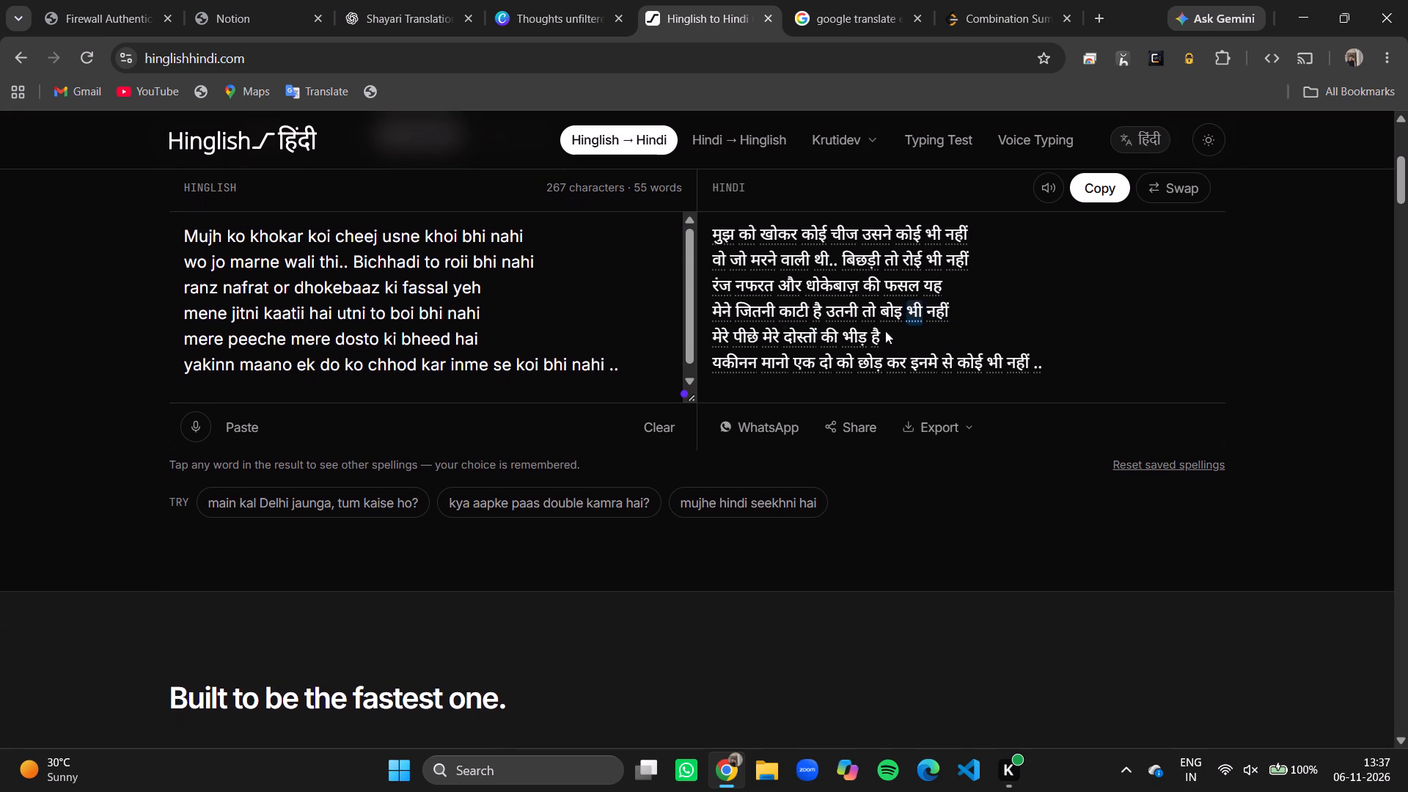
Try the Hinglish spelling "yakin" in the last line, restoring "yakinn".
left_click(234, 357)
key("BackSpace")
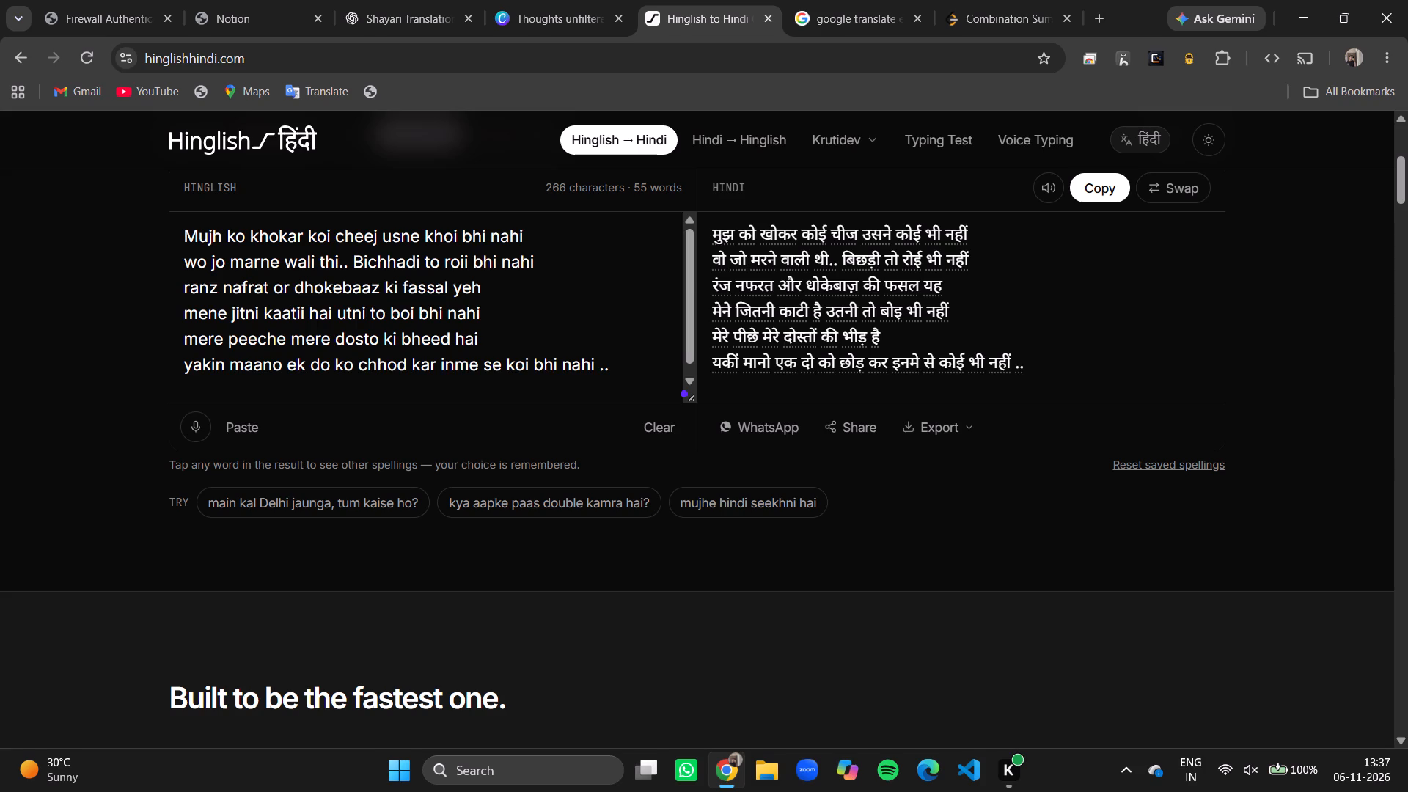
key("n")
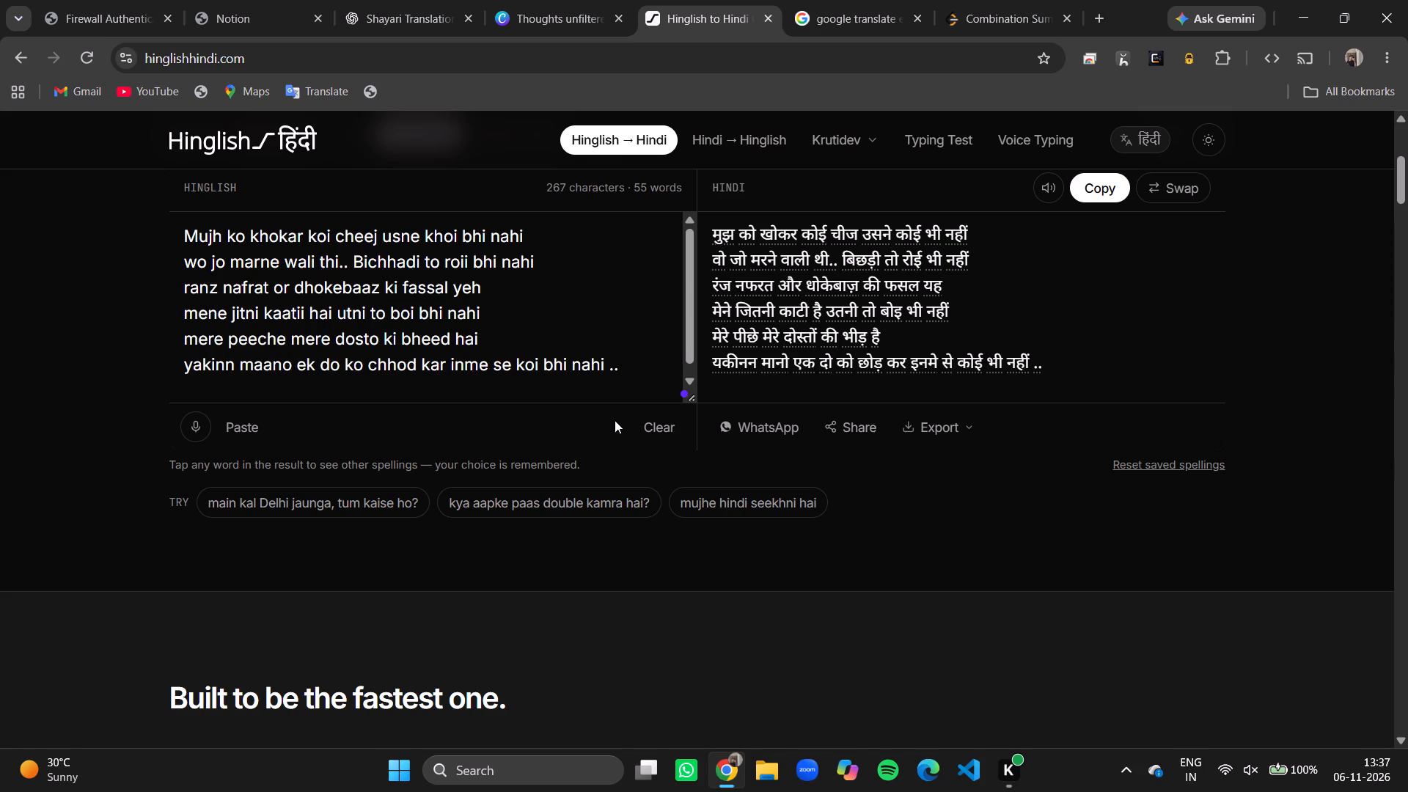
Choose the alternative spelling "यकींन" for the first word of the last Hindi line.
left_click(750, 356)
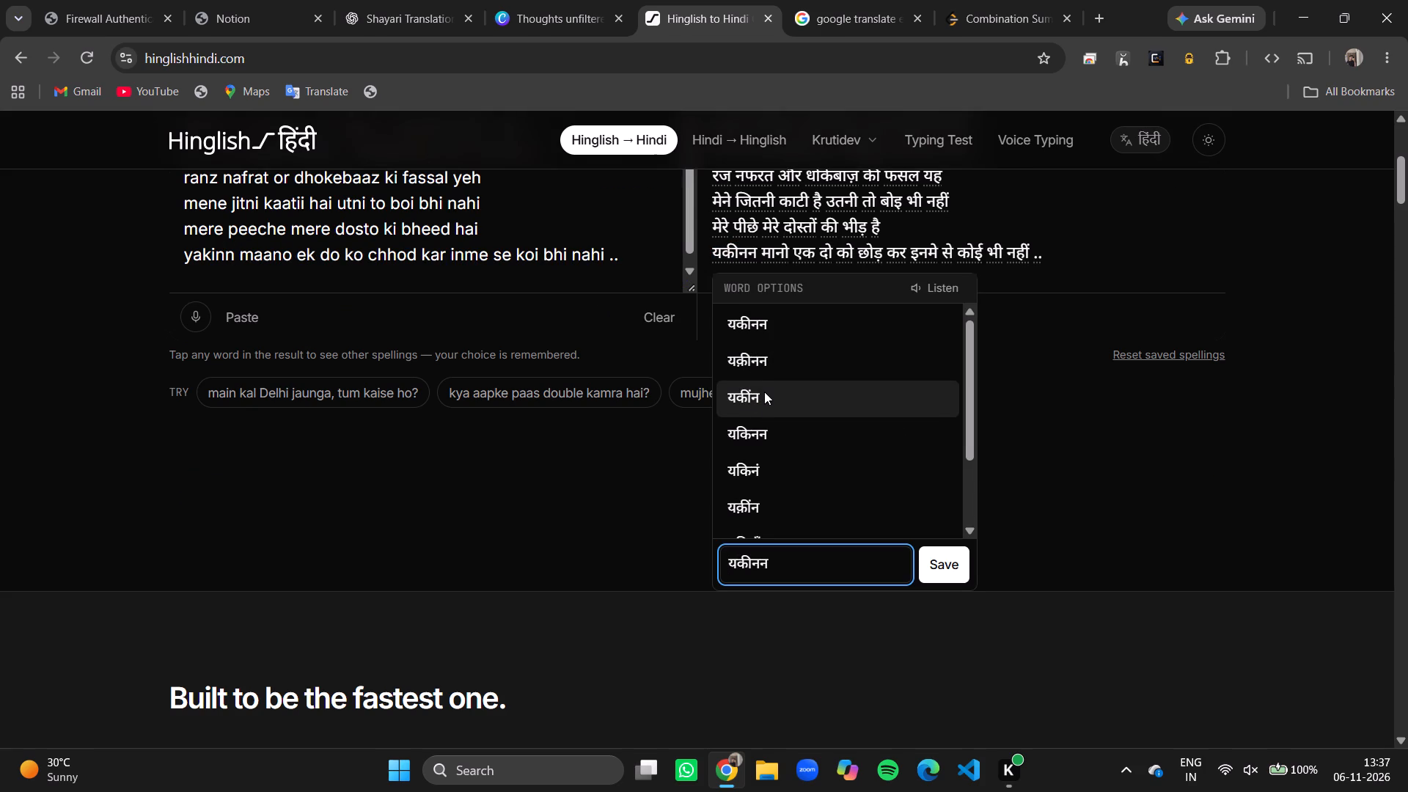
left_click(764, 392)
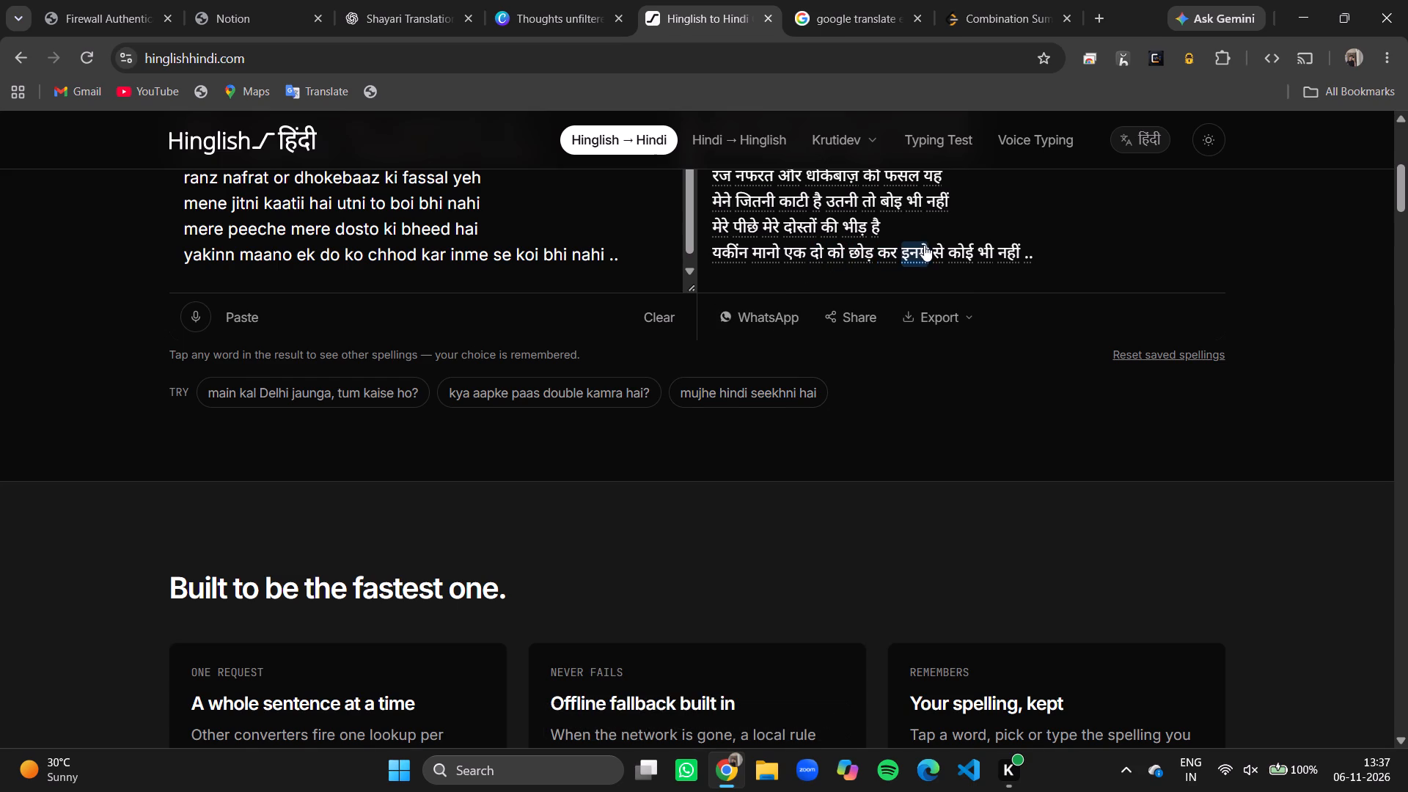
Copy the six converted Hindi lines and paste them over the whole Hinglish shayari on page 8 in Canva.
left_click(1056, 257)
key("ctrl+a")
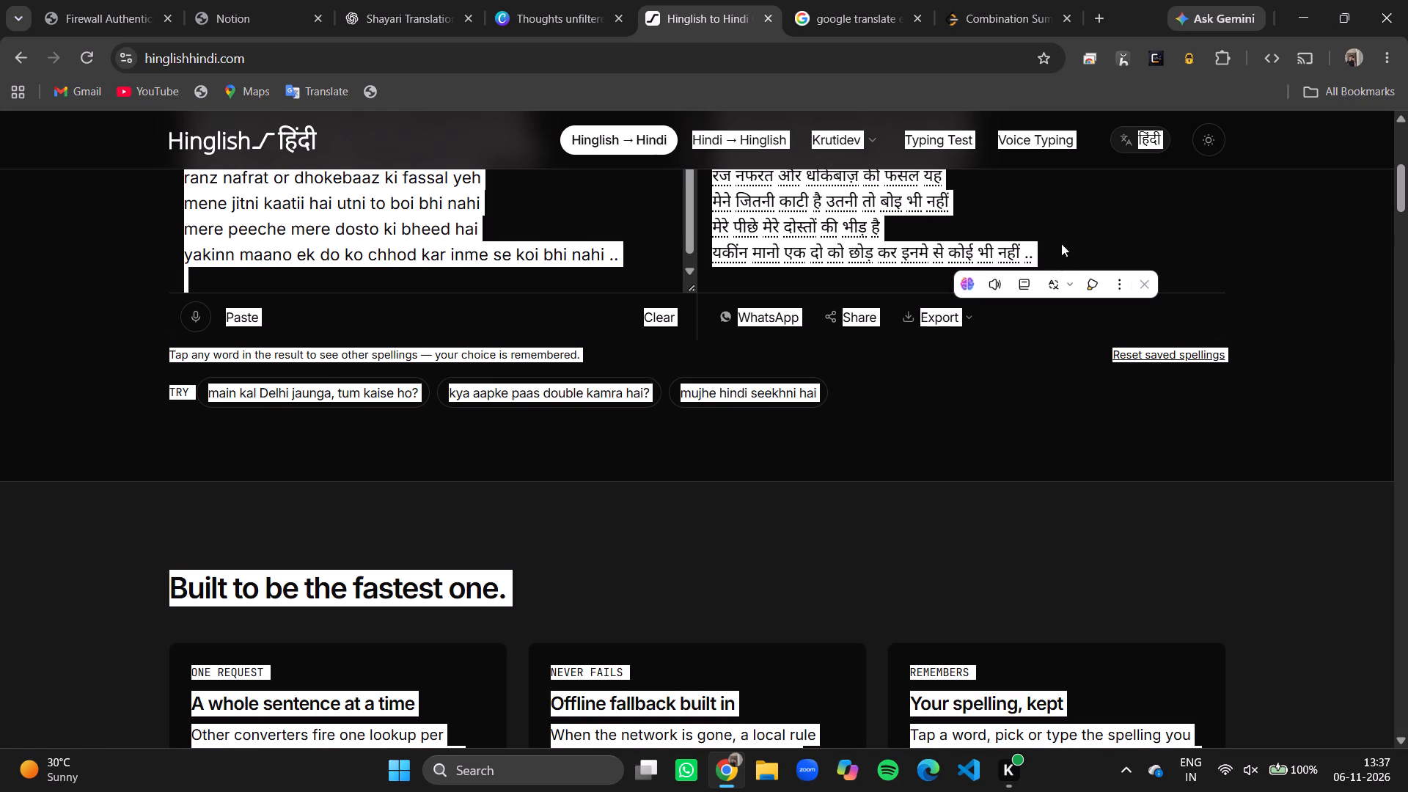
left_click(1081, 221)
scroll(1081, 221, "up", 2)
left_click(1118, 213)
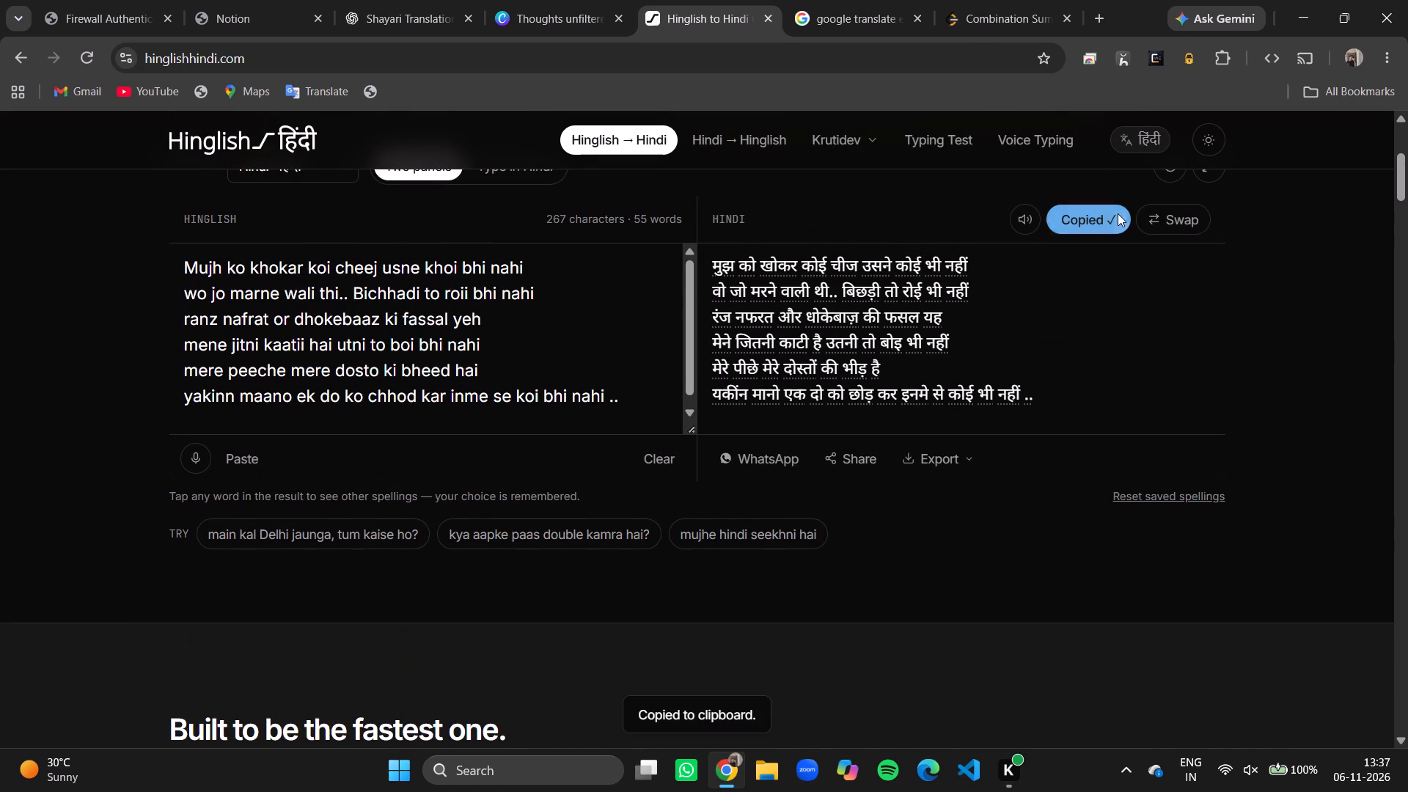
left_click(569, 4)
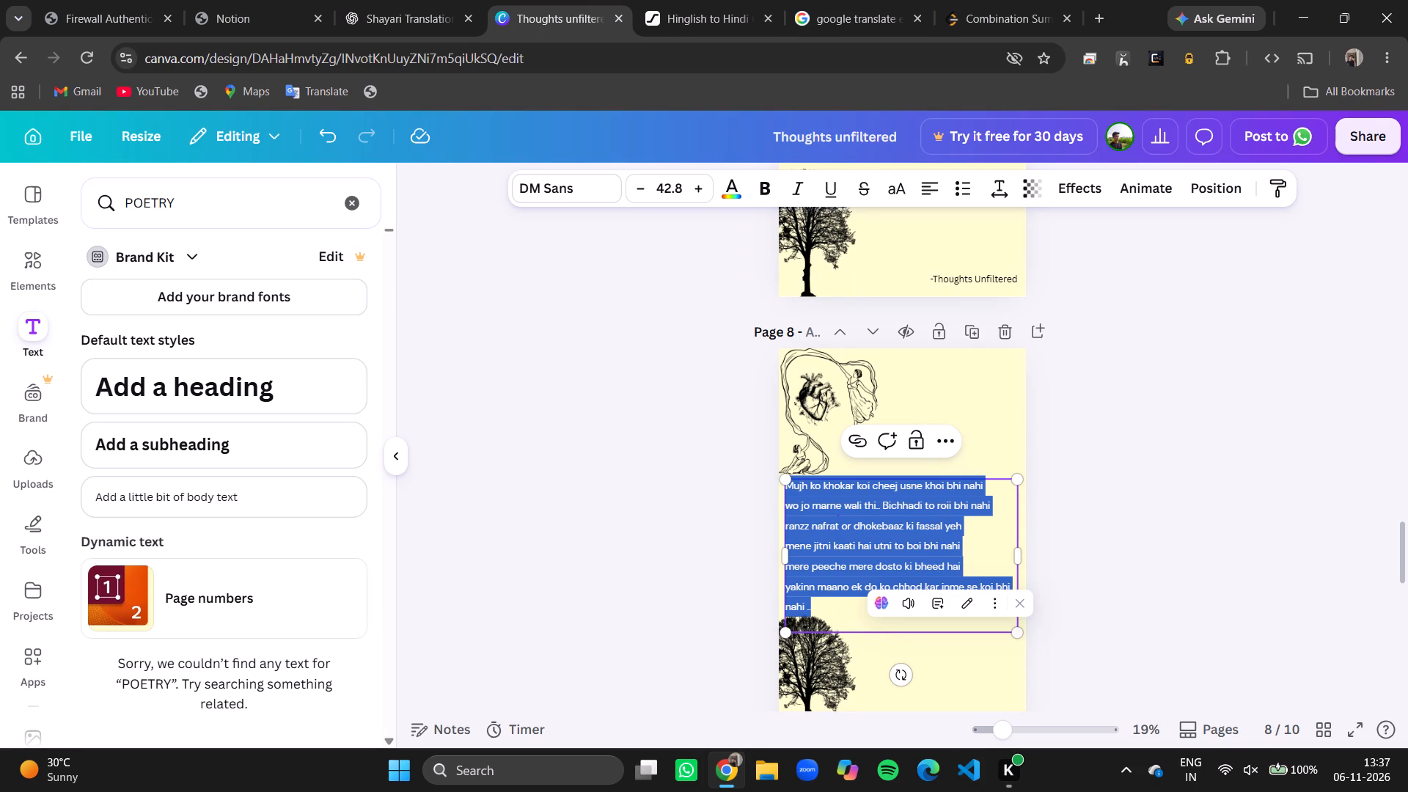
key("ctrl+v")
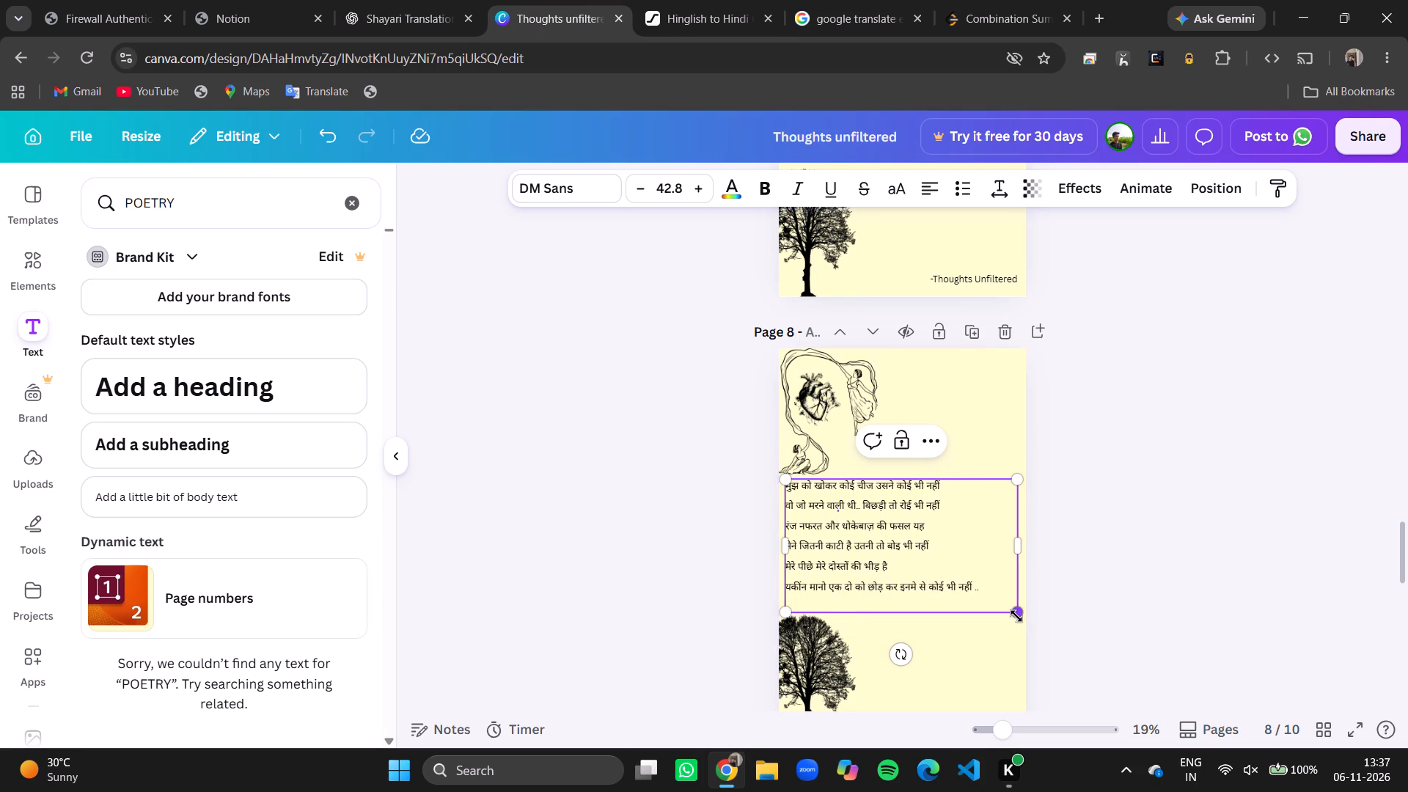
Enlarge the page 8 Hindi shayari's text box to about font size 44.3.
left_click_drag(1016, 616, 1025, 626)
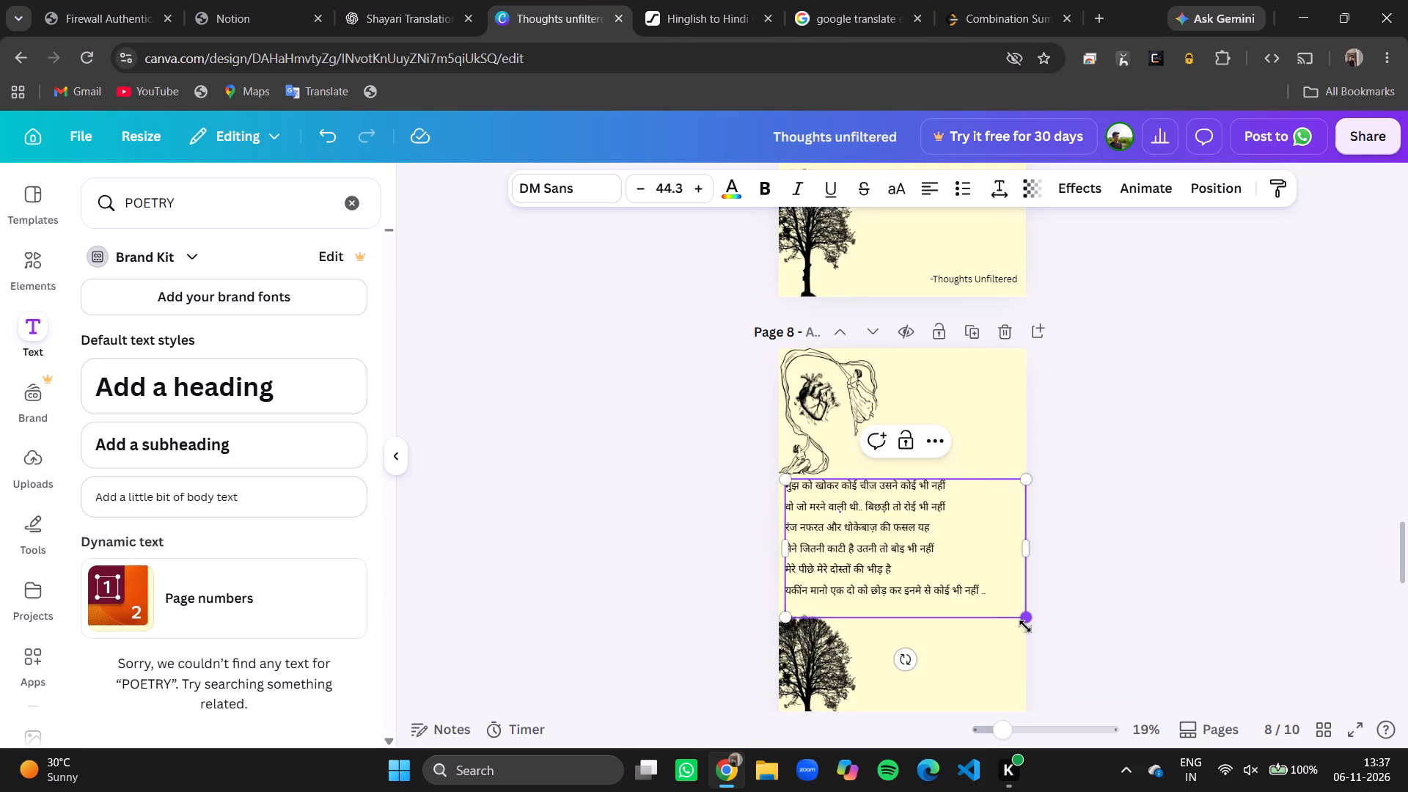
left_click(1099, 611)
Move the page 8 Hindi shayari slightly inward, away from the page's left edge.
scroll(1099, 611, "down", 1)
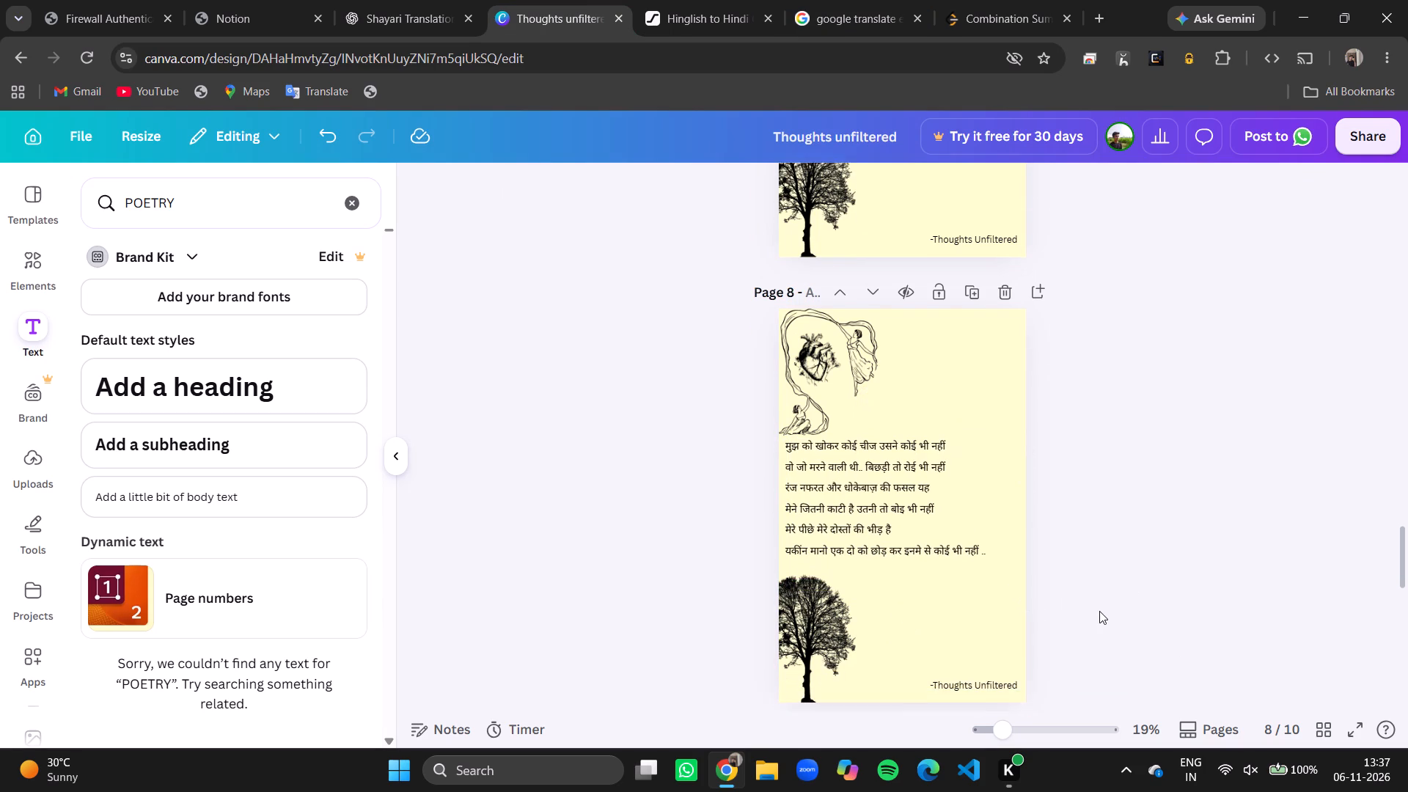
scroll(1099, 611, "down", 3)
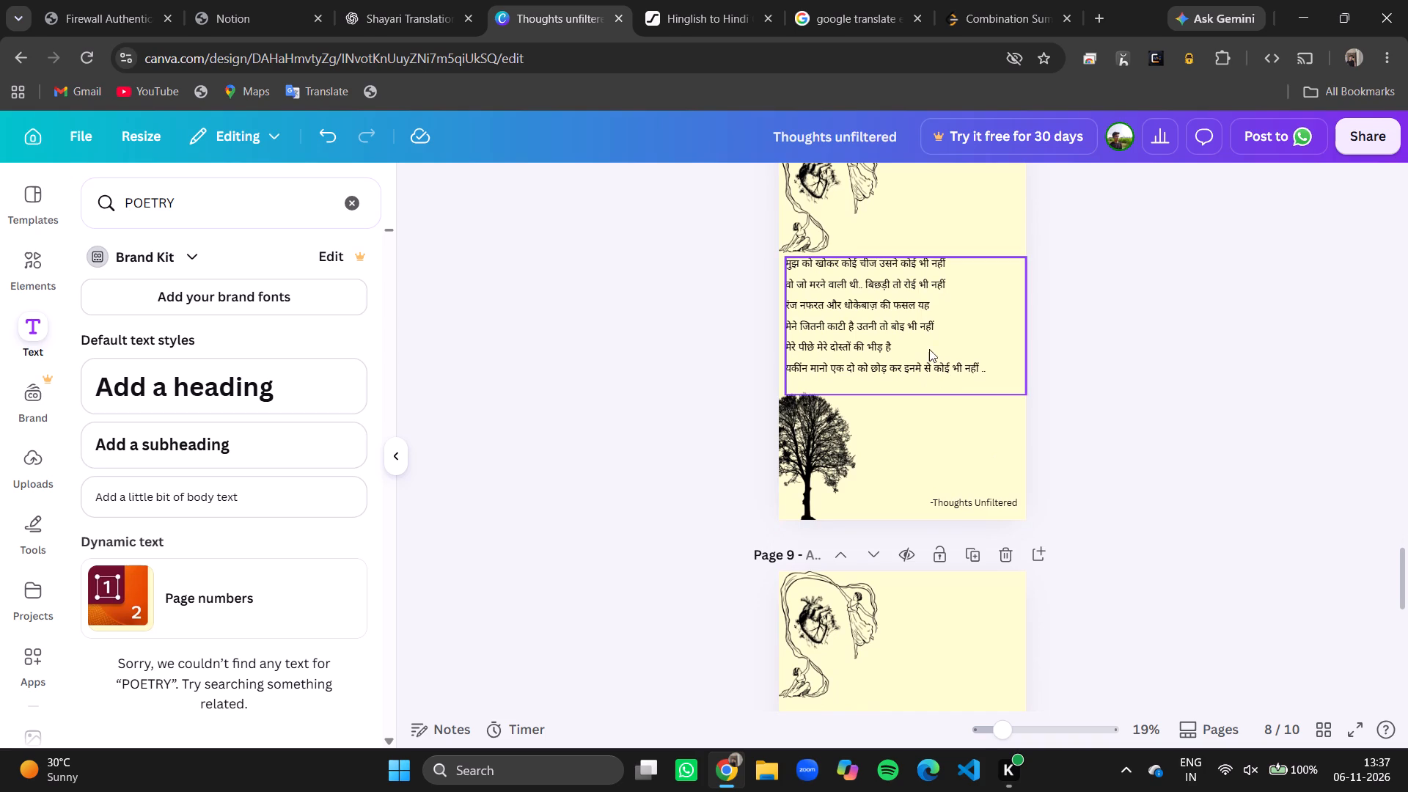
left_click(918, 338)
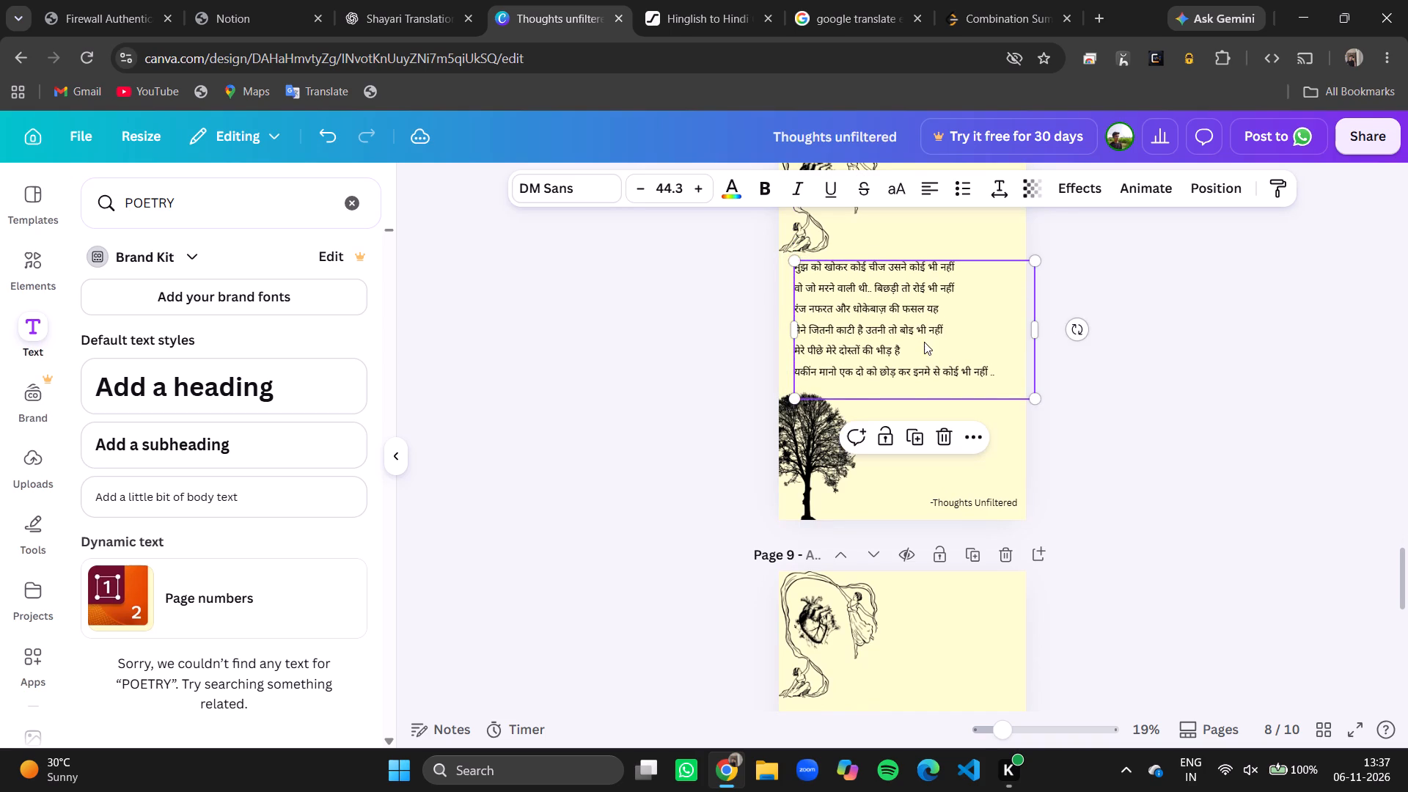
left_click(1160, 364)
Select the Hinglish shayari's text box on page 9, beginning "Dhaage mangoge haath jodoge".
scroll(1160, 364, "down", 2)
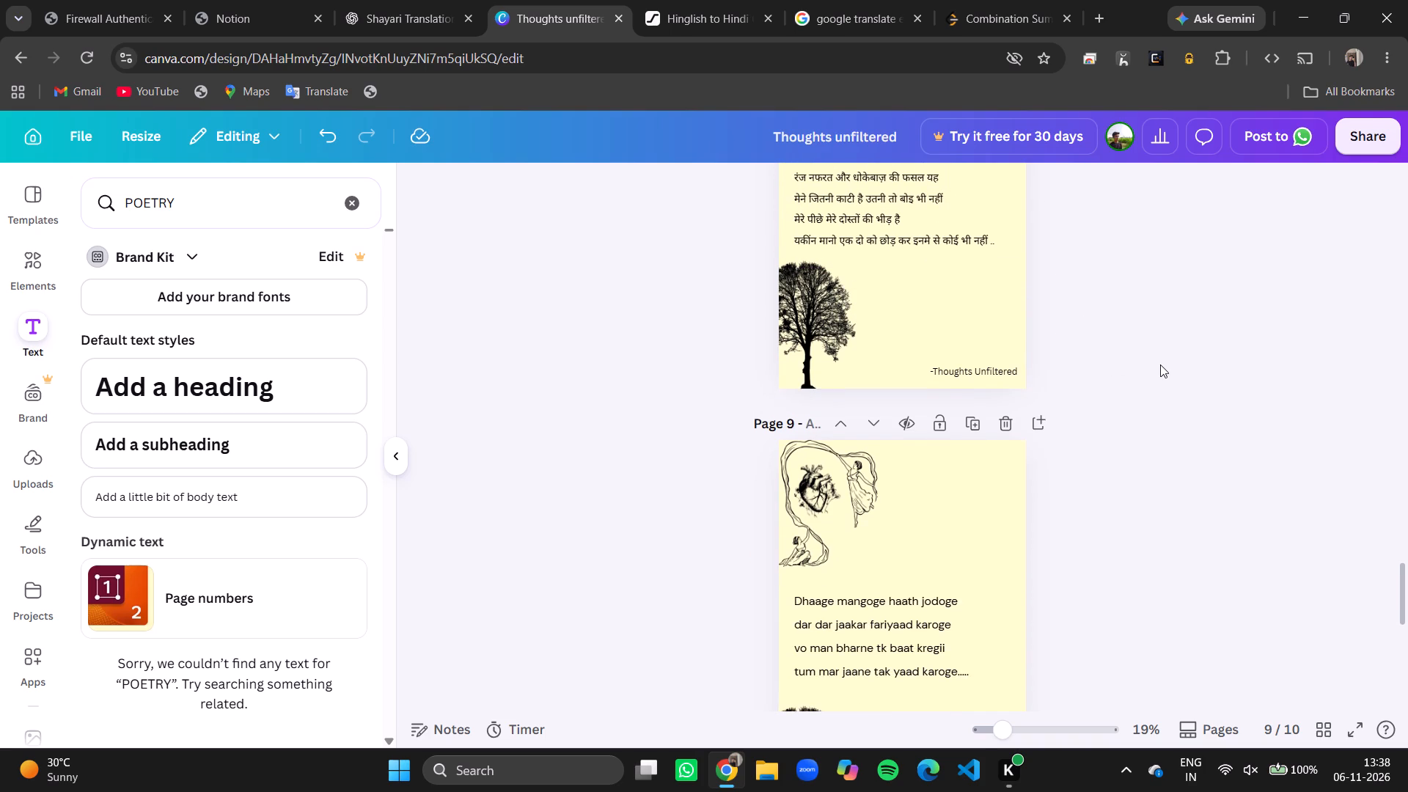
scroll(1160, 364, "up", 2)
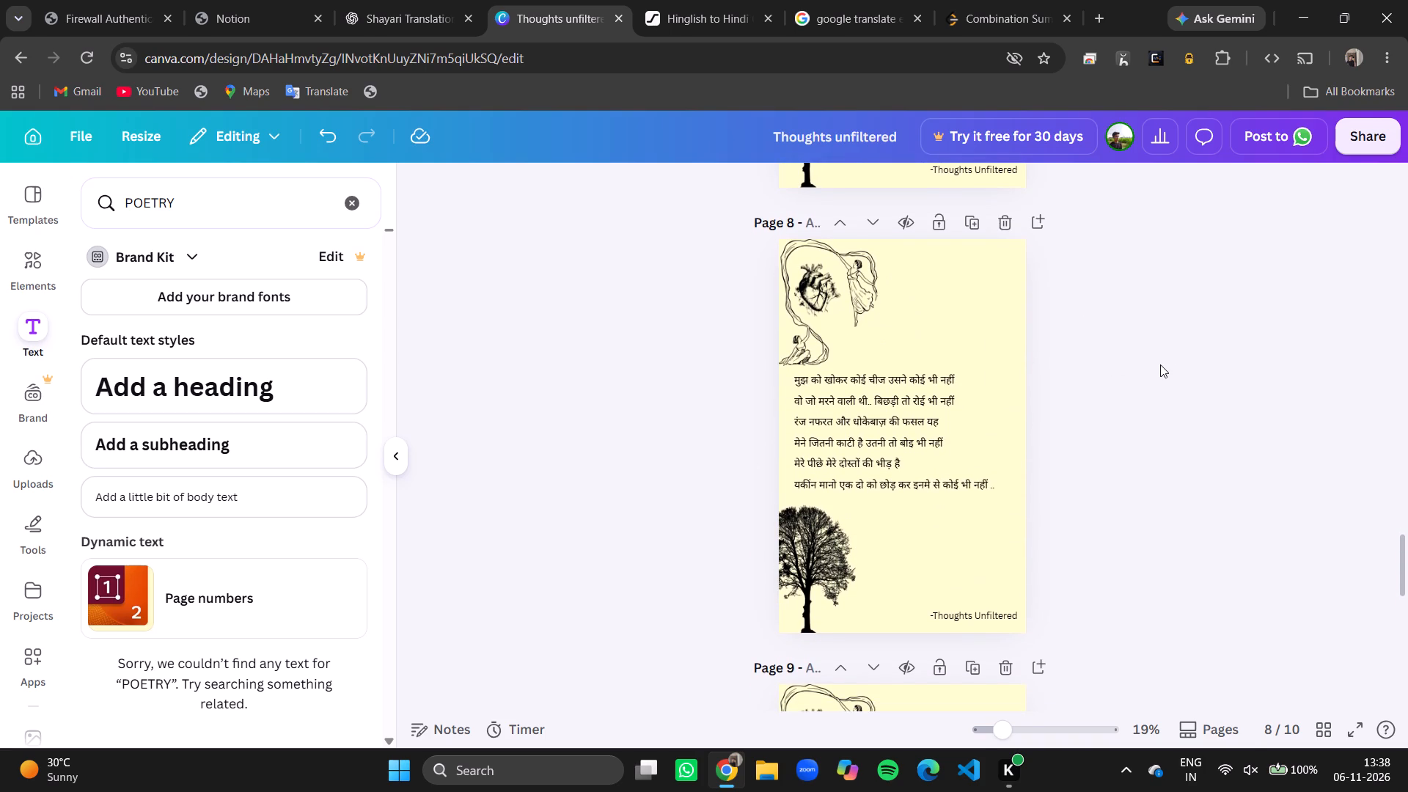
scroll(1160, 364, "up", 1)
scroll(1160, 364, "down", 5)
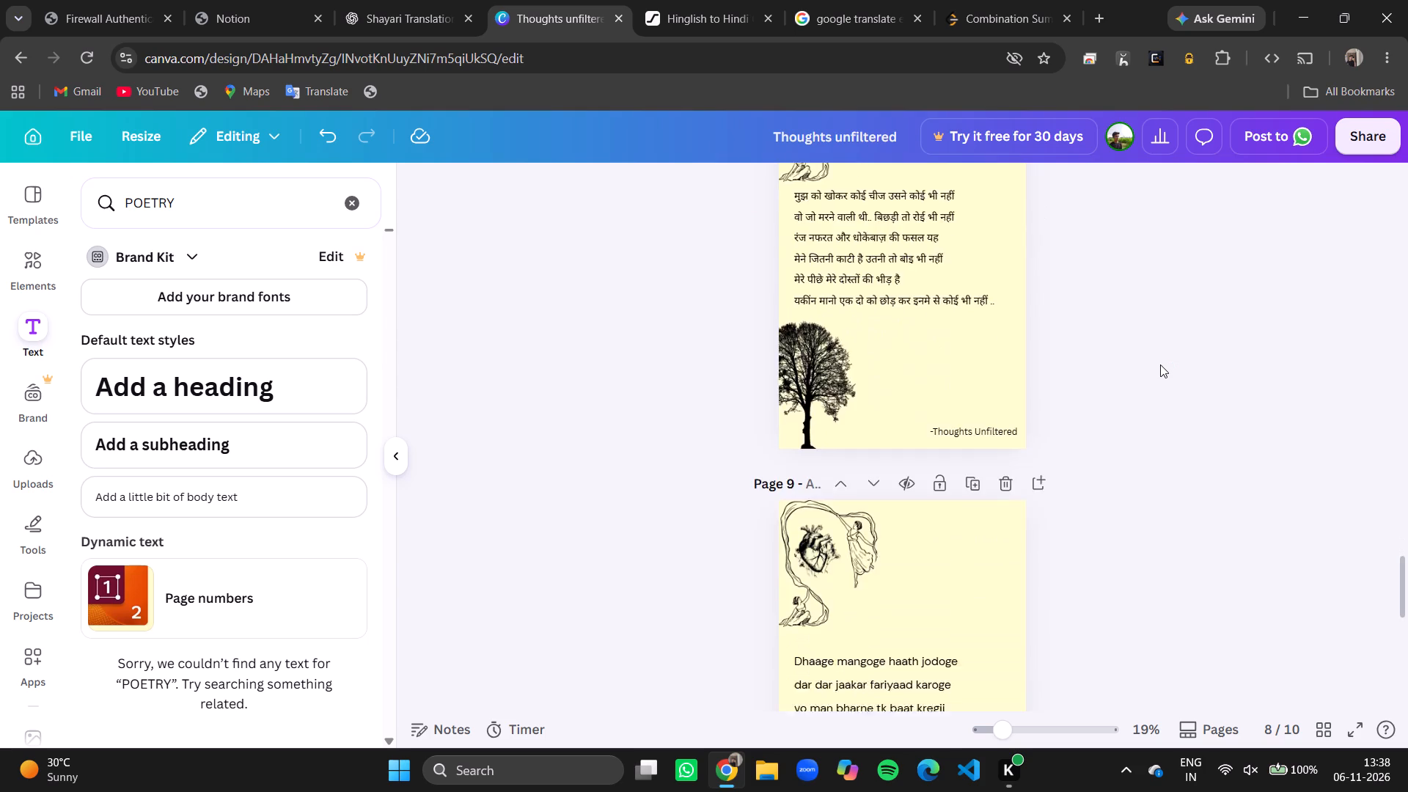
scroll(1160, 364, "down", 1)
left_click(923, 375)
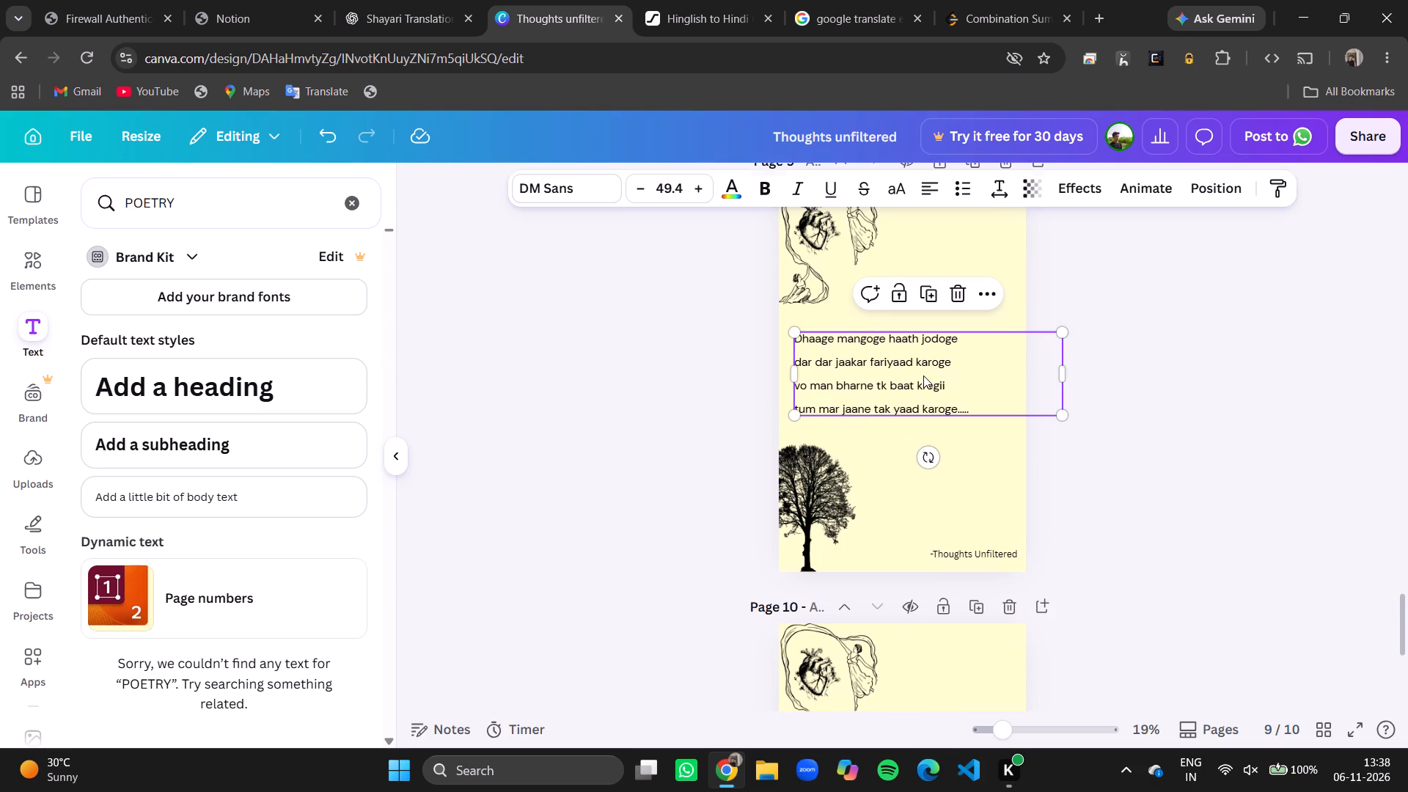
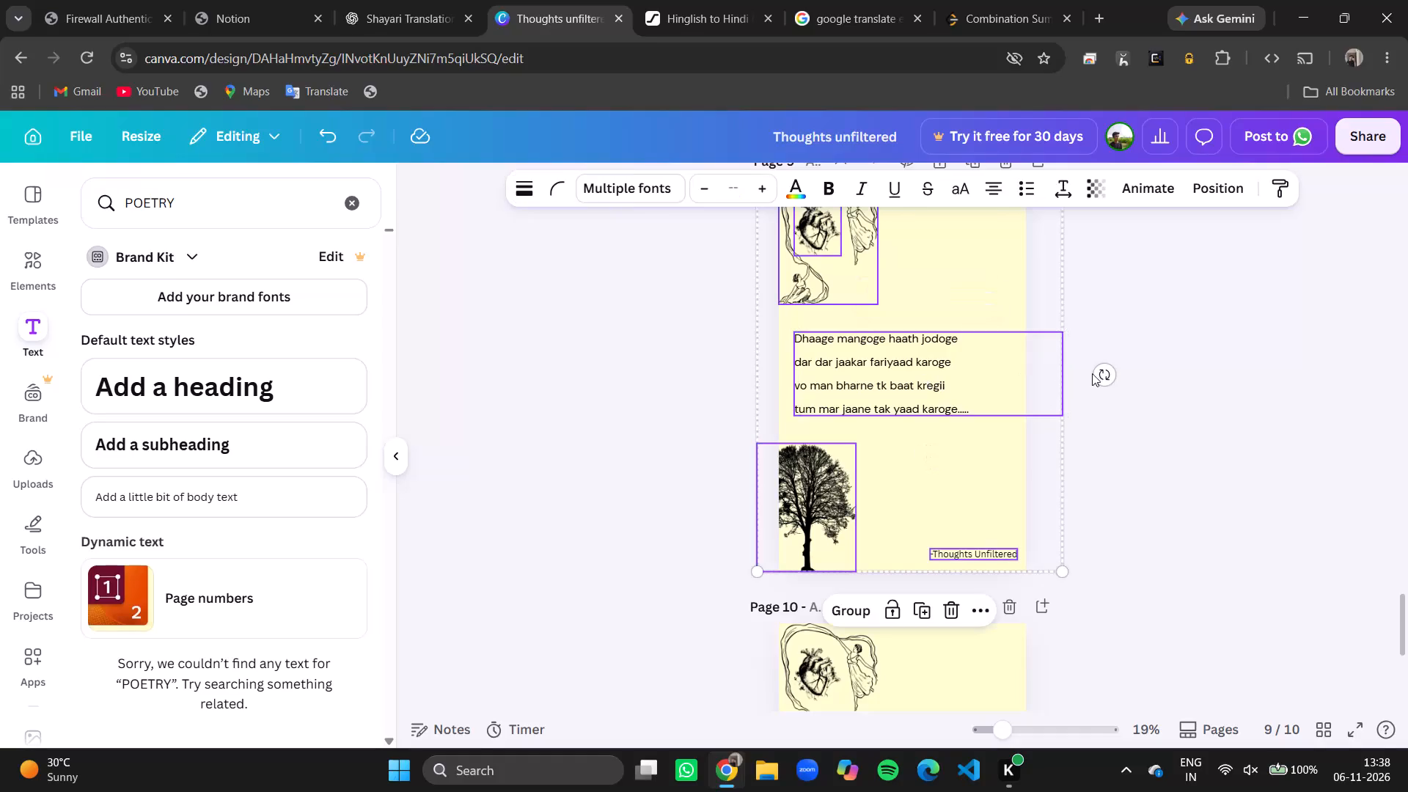
Copy the whole Hinglish shayari on page 9 and paste it over the existing text in the Hinglish to Hindi converter.
left_click(1208, 373)
double_click(954, 375)
key("ctrl+a")
key("ctrl+c")
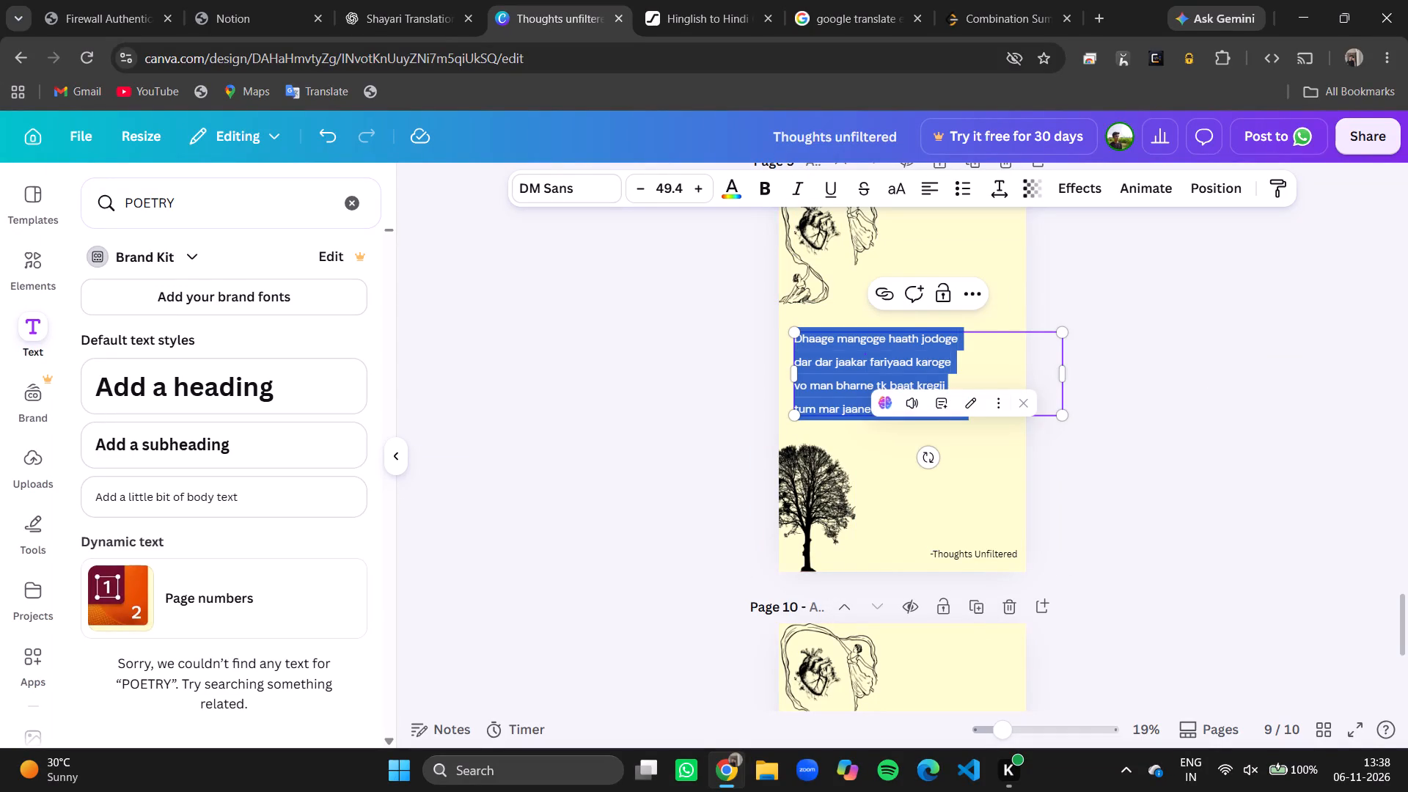
left_click(736, 4)
left_click(552, 299)
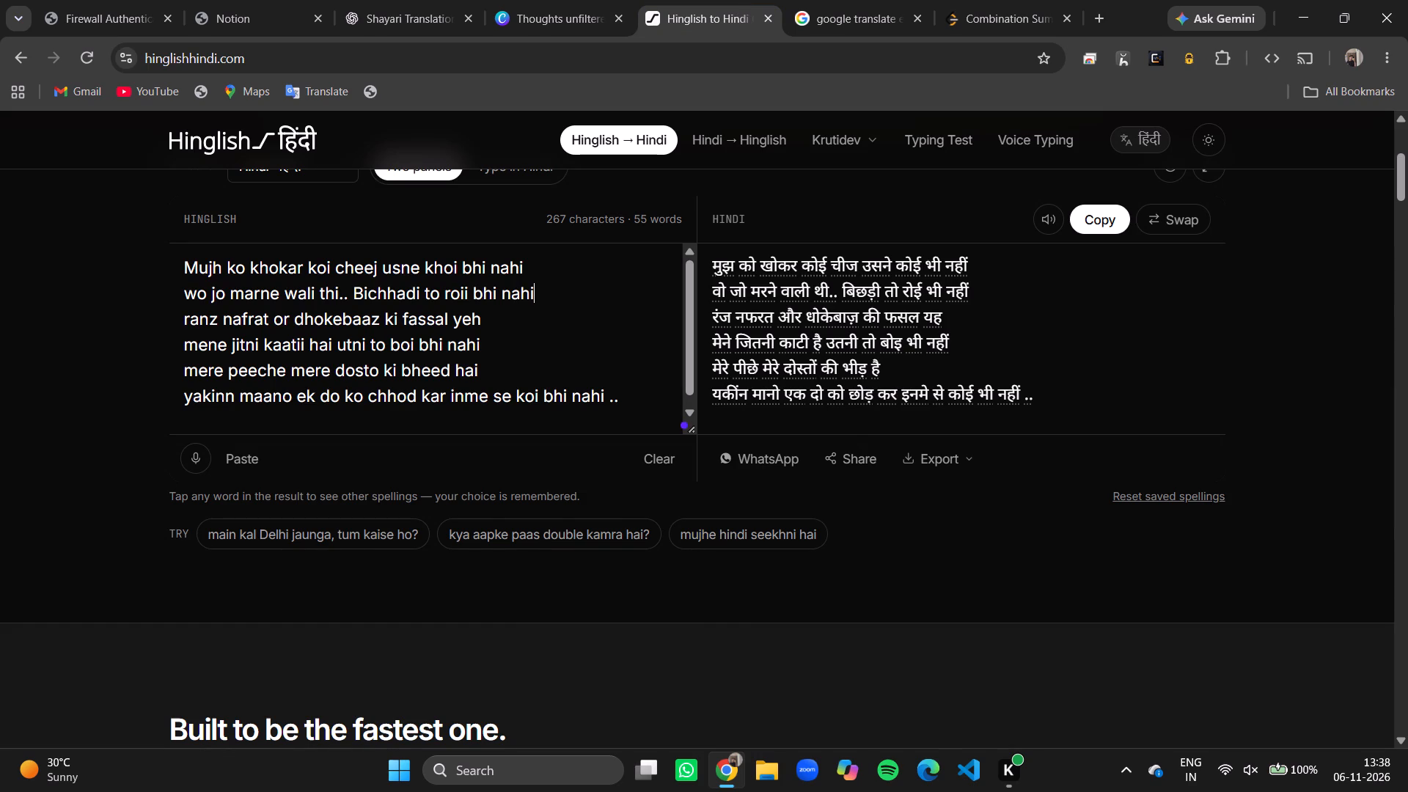
key("ctrl+a")
key("ctrl+v")
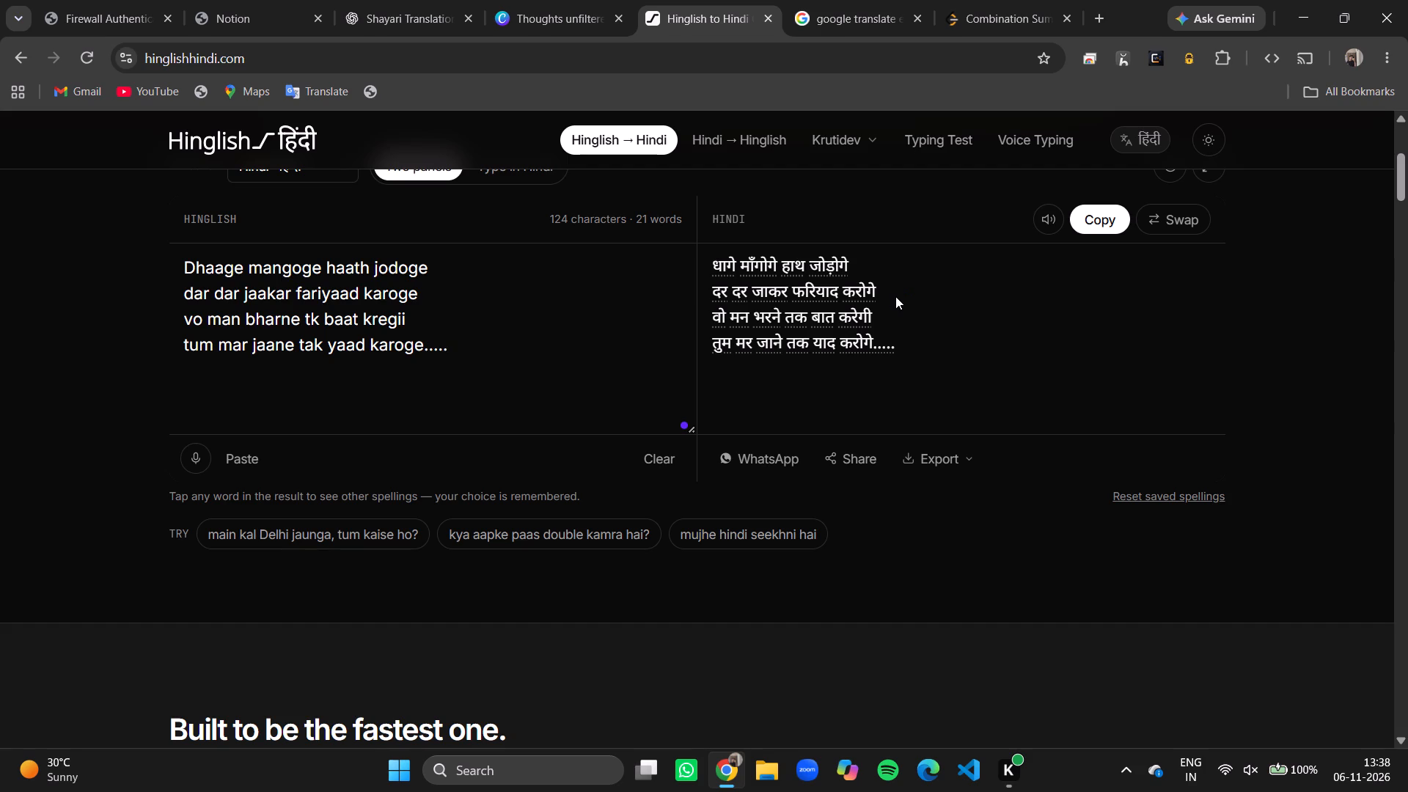
Copy the four converted Hindi lines and paste them over the Hinglish shayari on page 9 in Canva.
left_click(1088, 230)
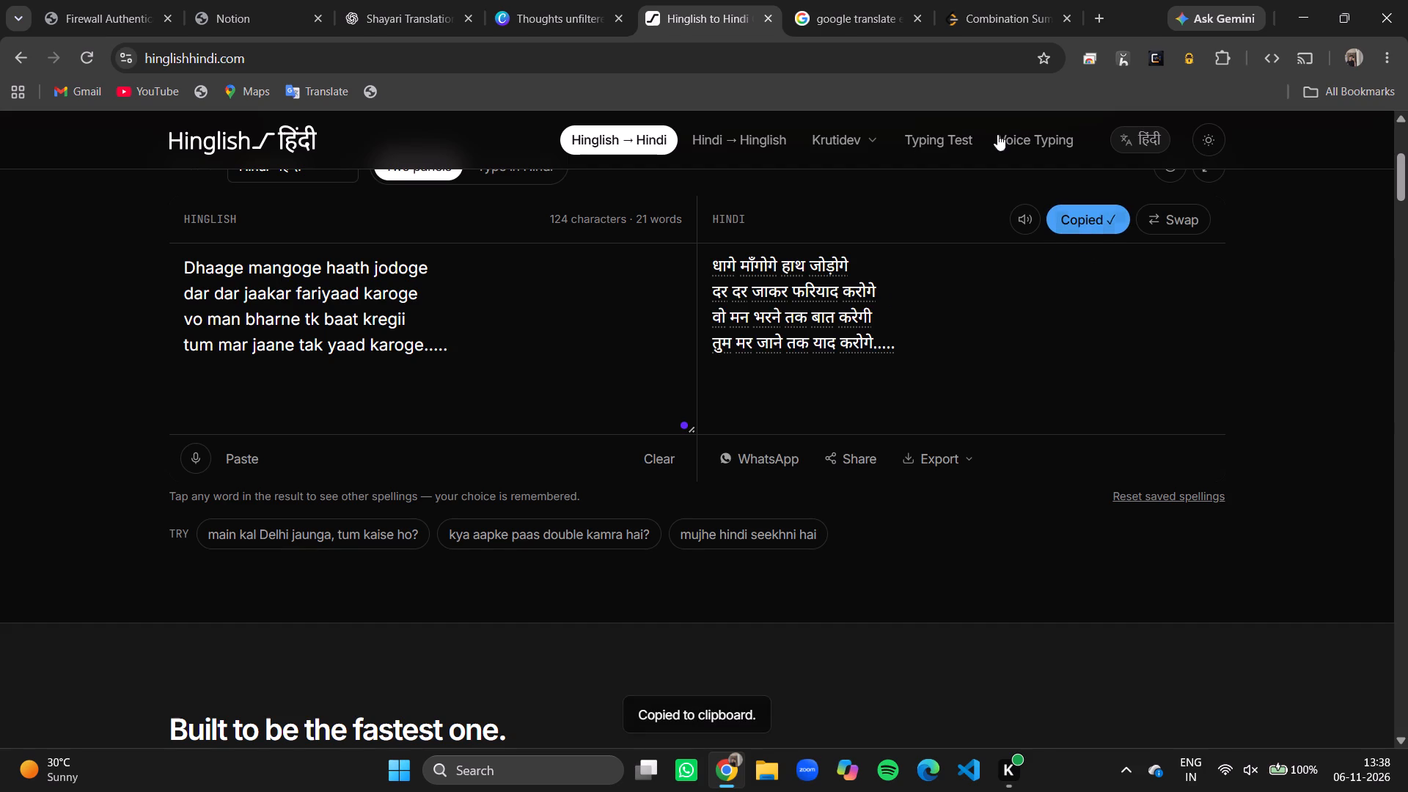
left_click(587, 0)
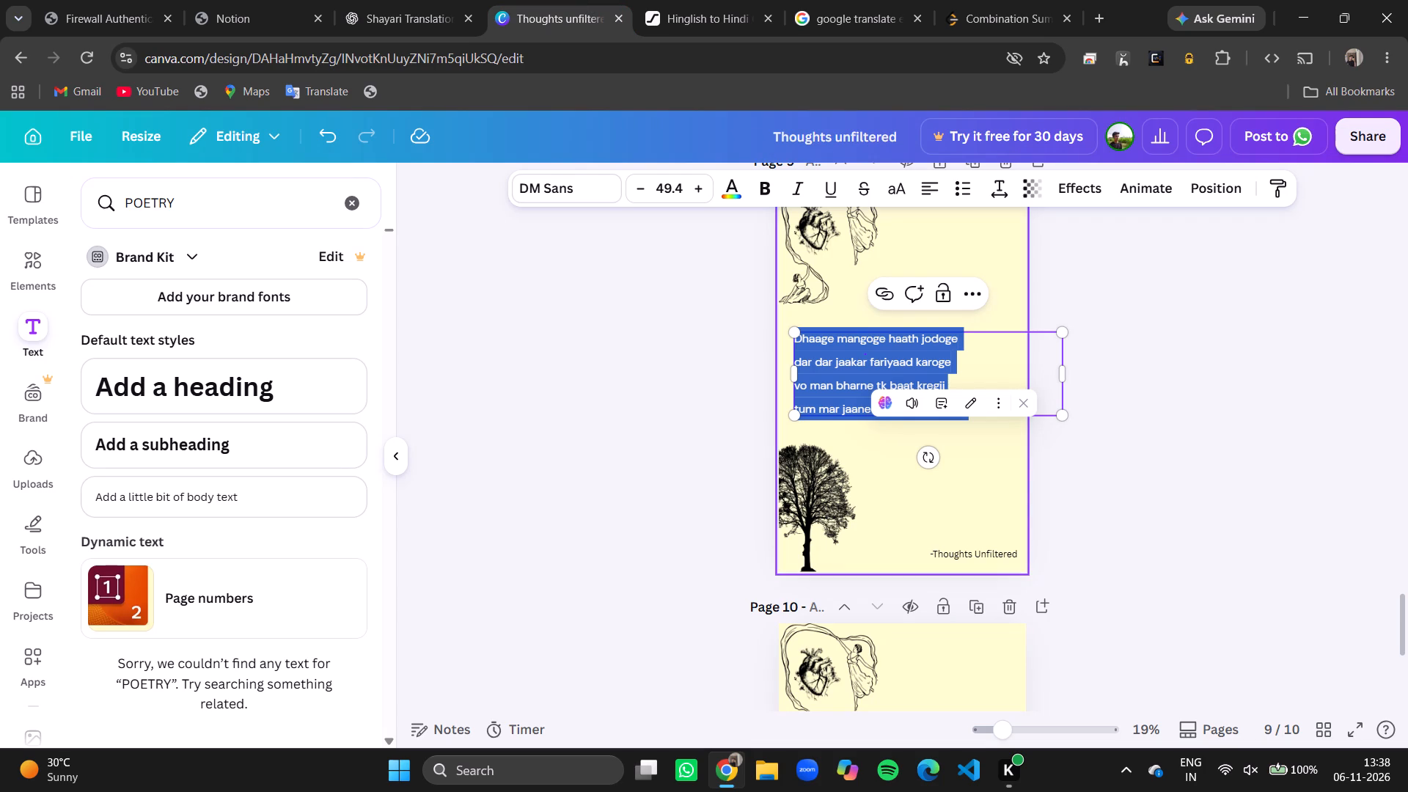
key("ctrl+v")
left_click(1099, 444)
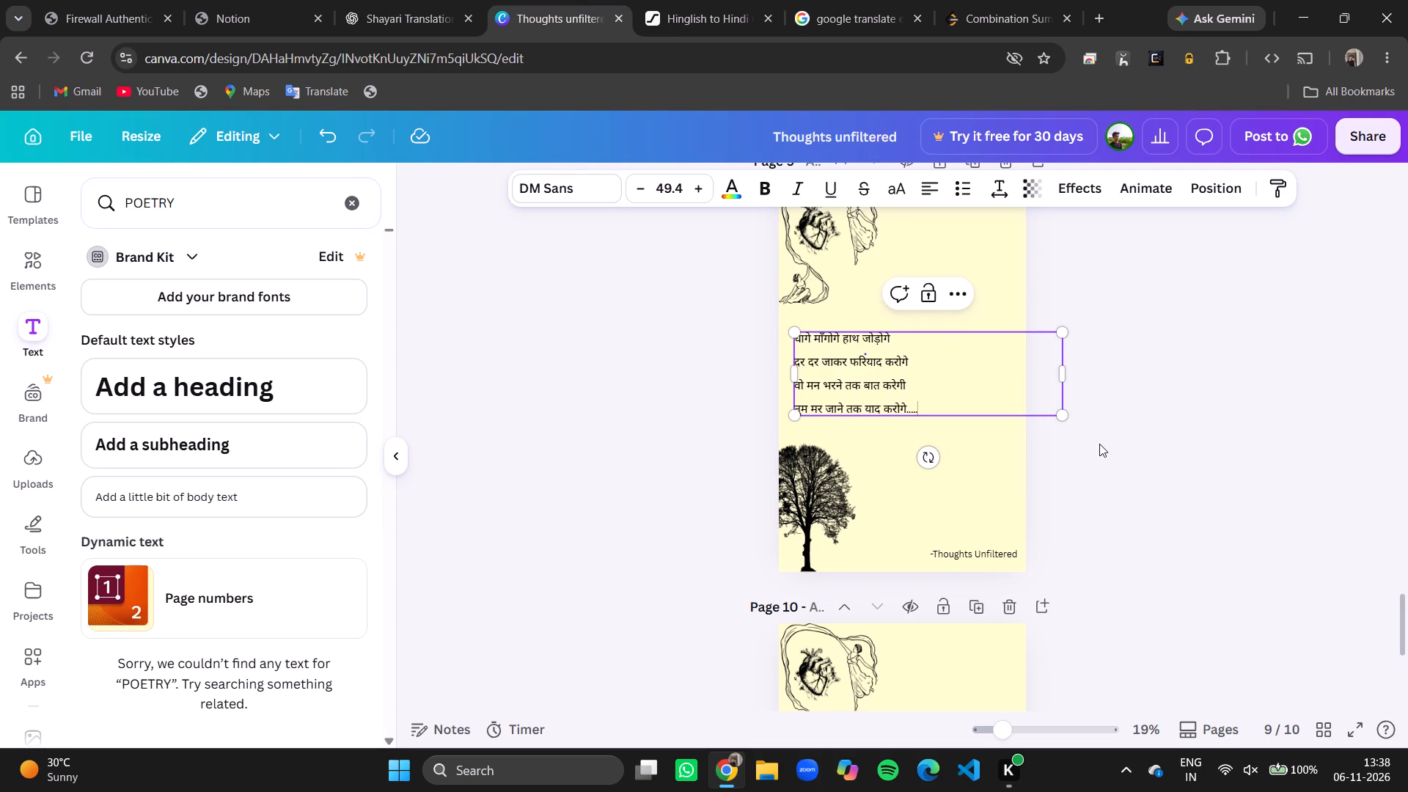
Select and copy the whole Hinglish shayari on page 10, beginning "Ki ek lat chhut rhi hai".
scroll(1099, 444, "down", 6)
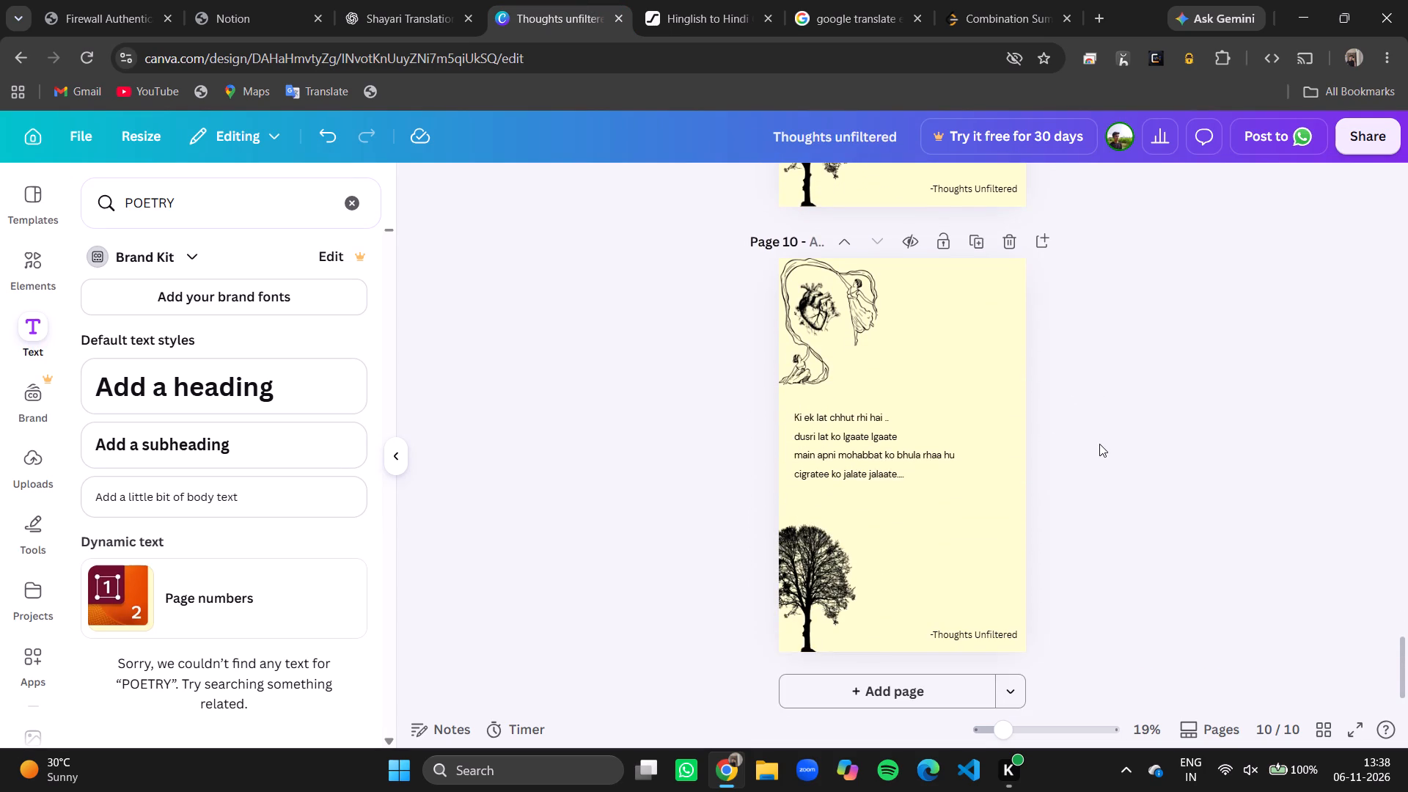
left_click(868, 417)
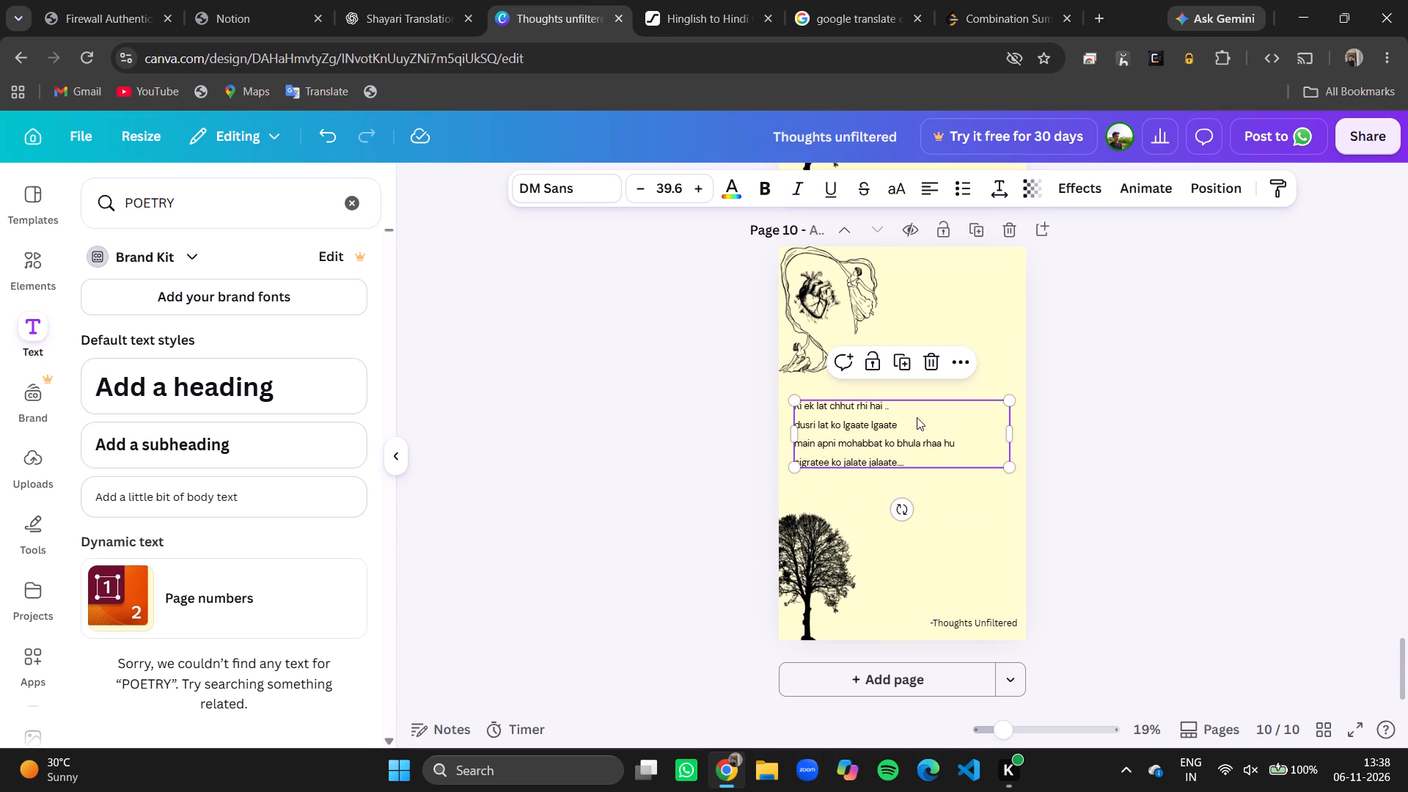
left_click(1170, 434)
double_click(925, 433)
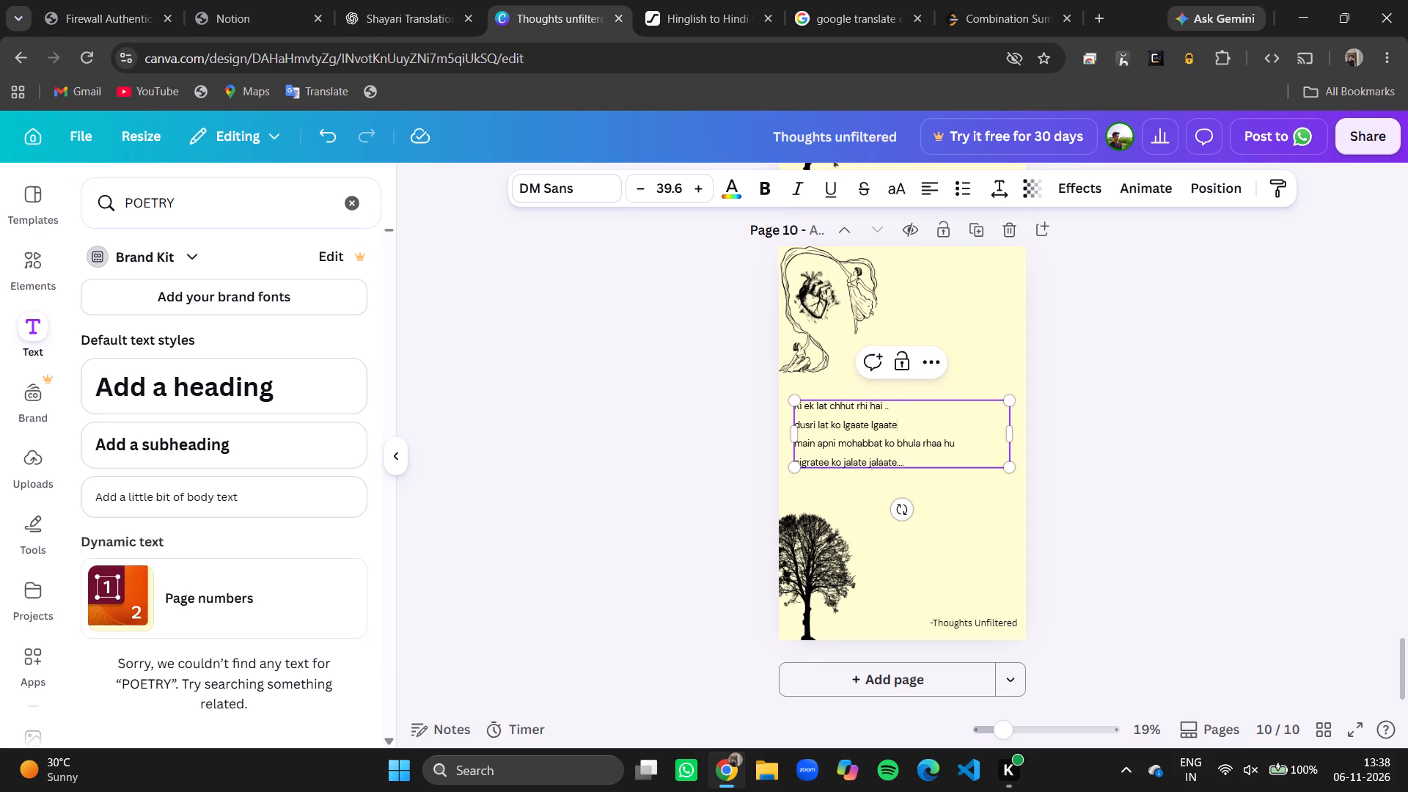
key("ctrl+a")
key("ctrl+c")
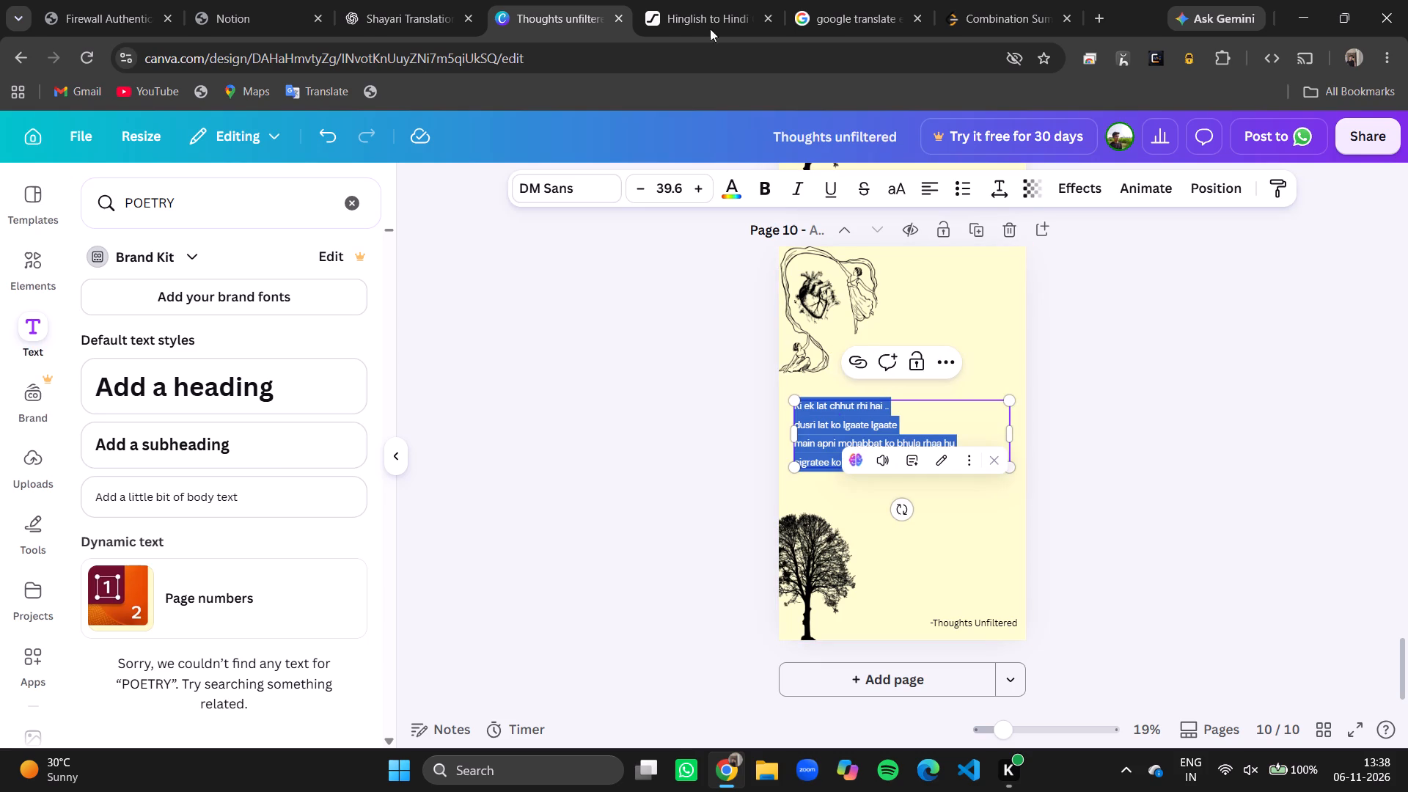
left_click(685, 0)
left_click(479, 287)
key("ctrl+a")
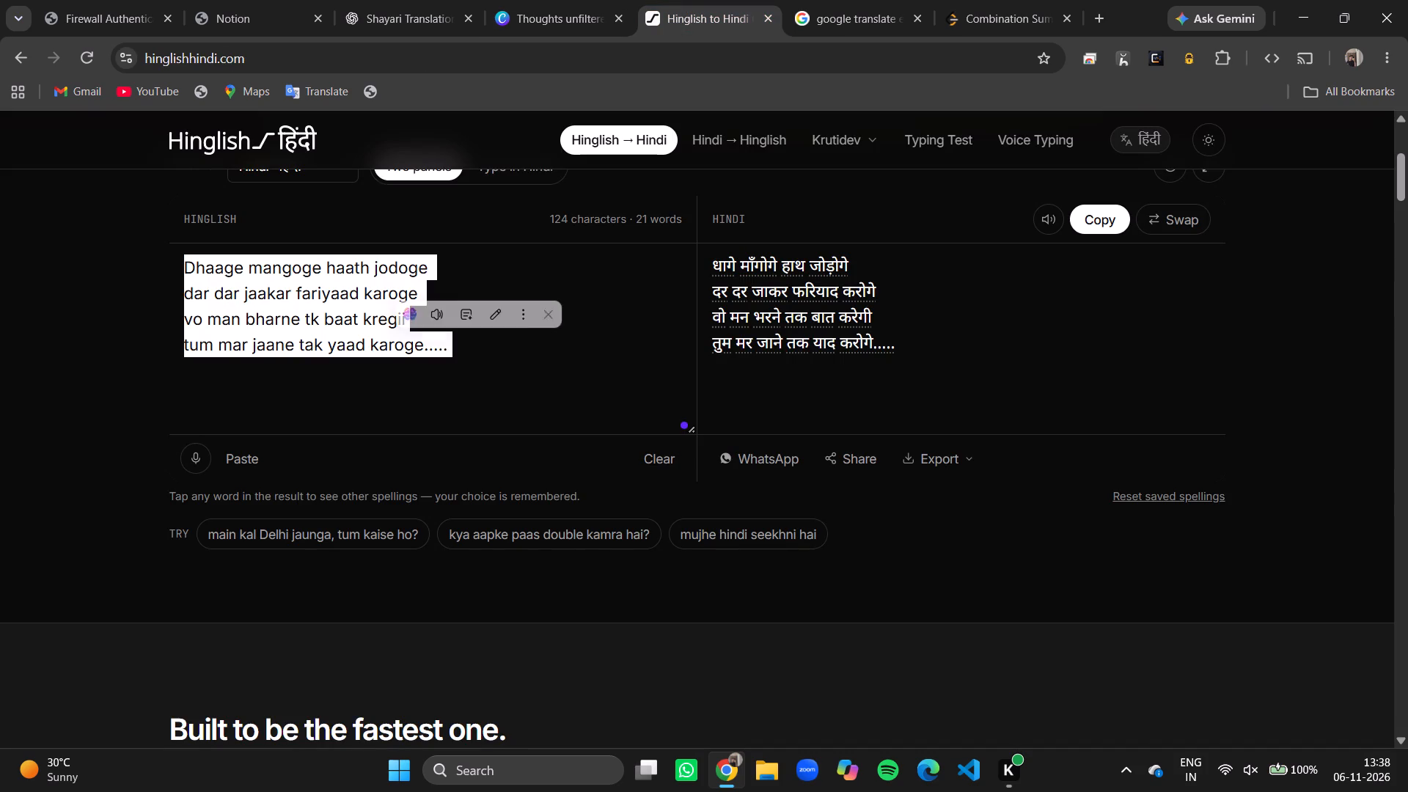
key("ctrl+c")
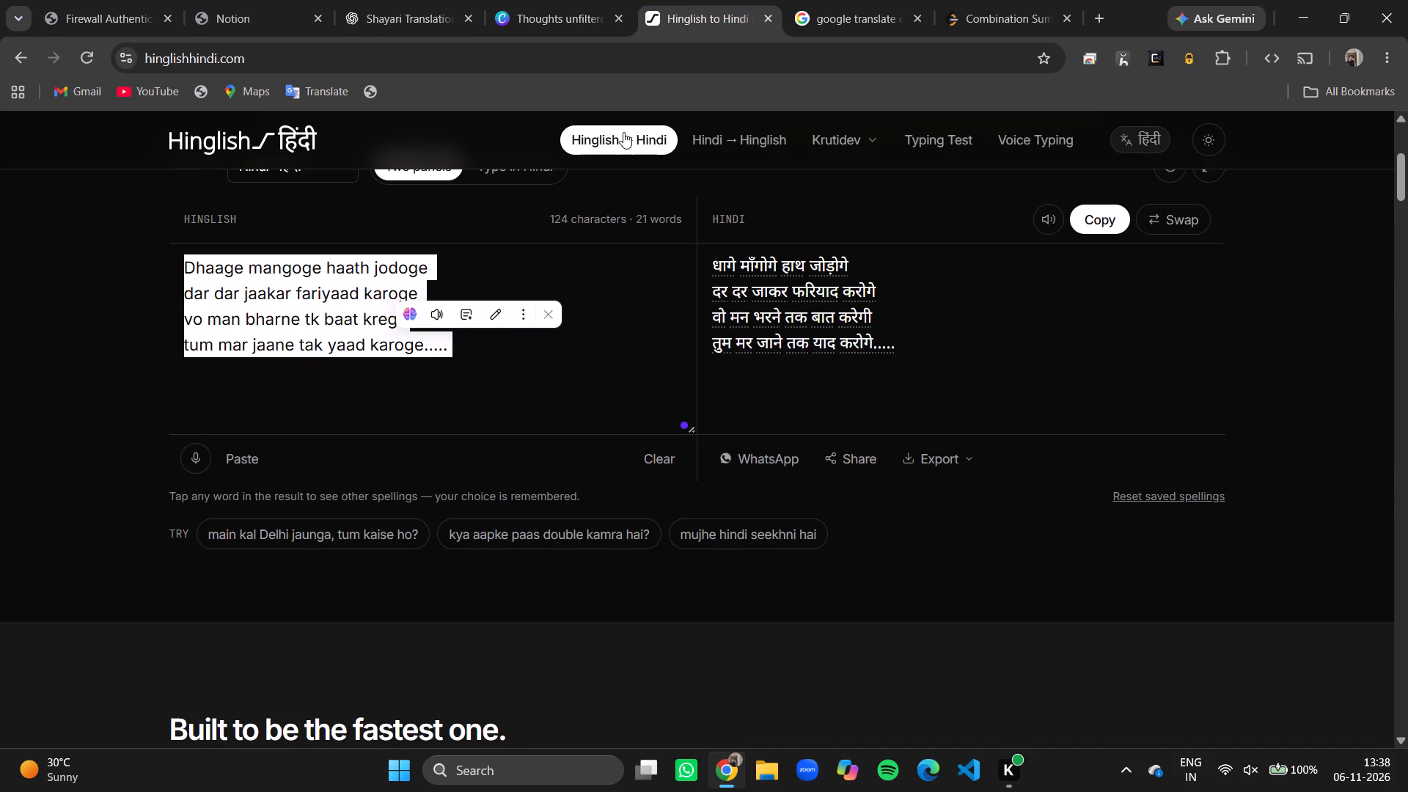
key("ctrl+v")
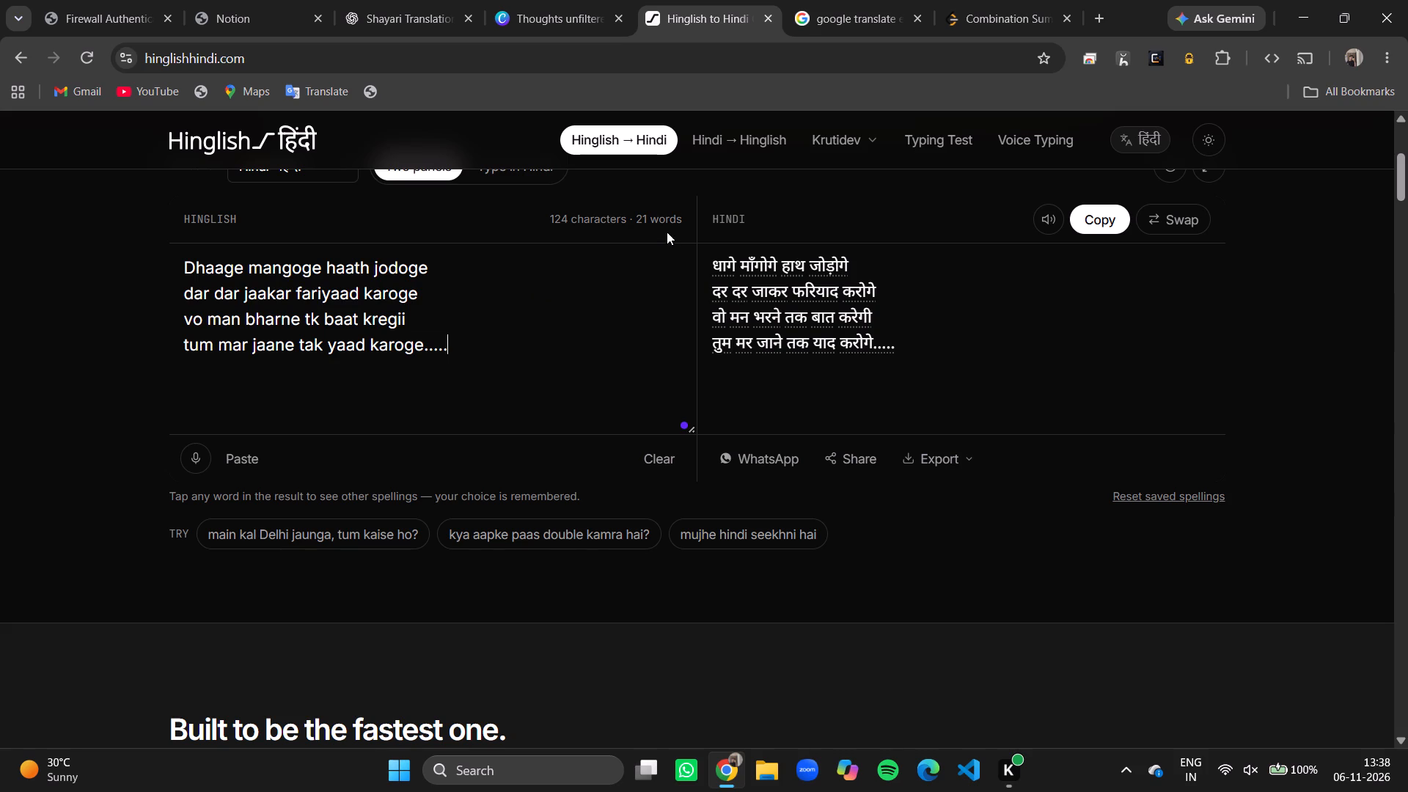
Copy the selected page 10 shayari from Canva again and paste it over the page 9 lines in the Hinglish to Hindi converter.
left_click(604, 4)
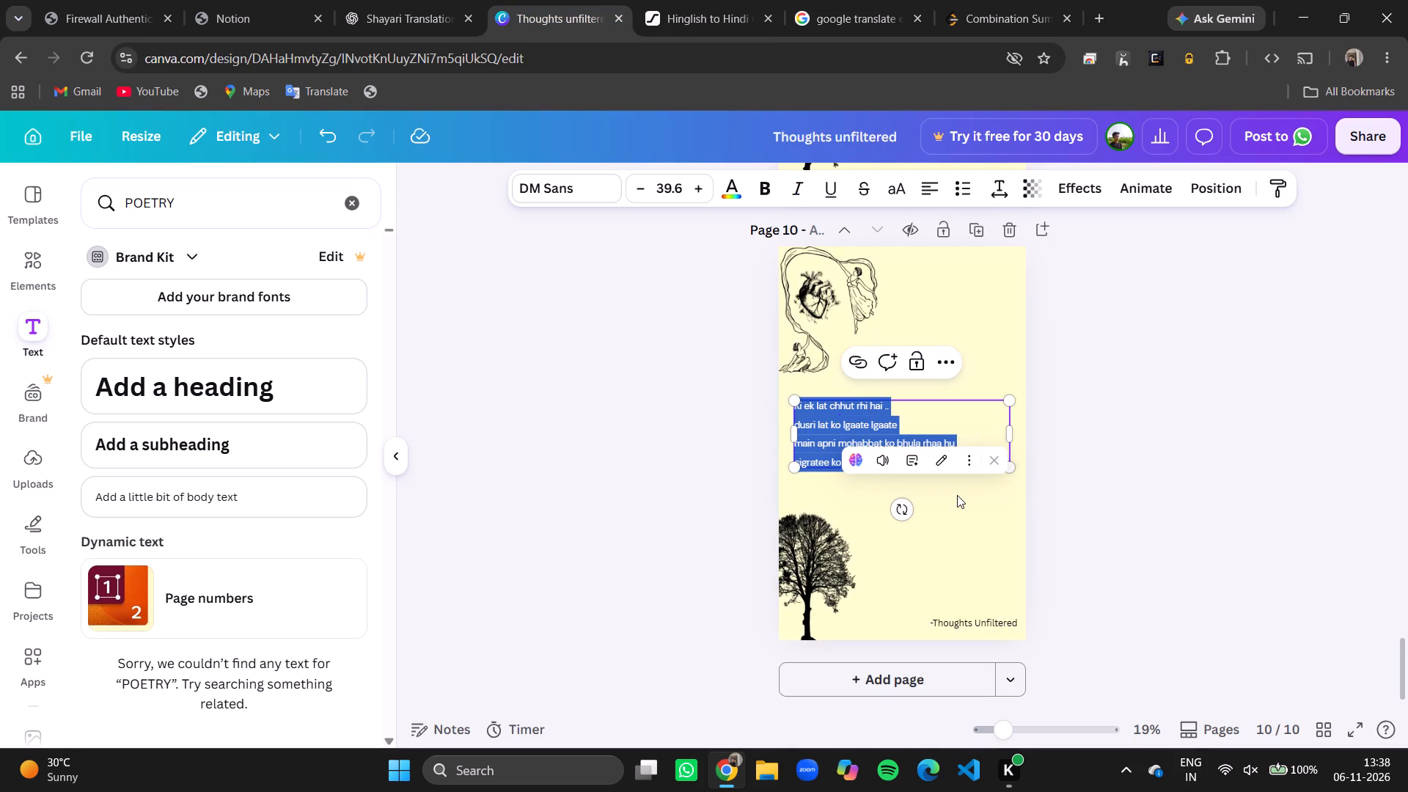
key("ctrl+c")
left_click(659, 0)
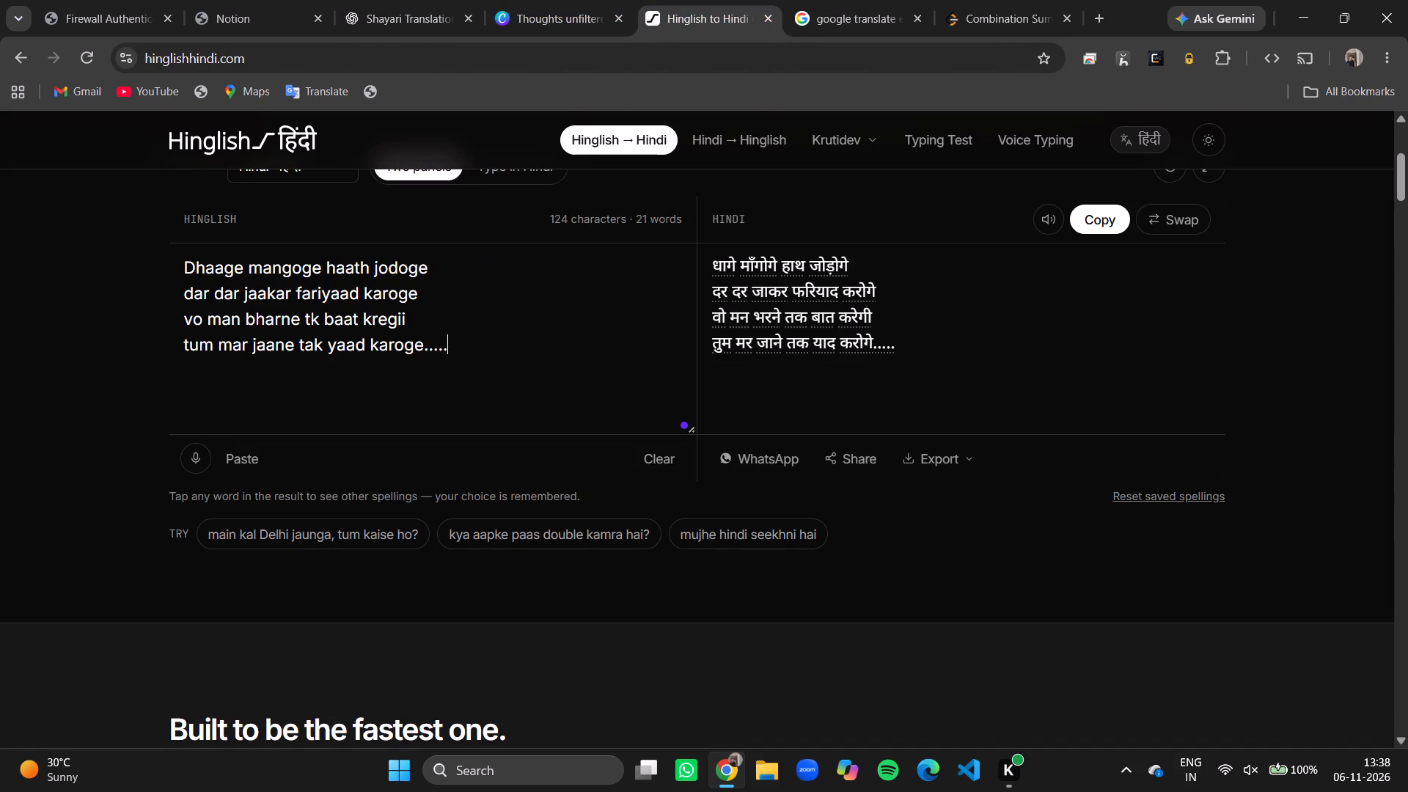
key("ctrl+a")
key("ctrl+v")
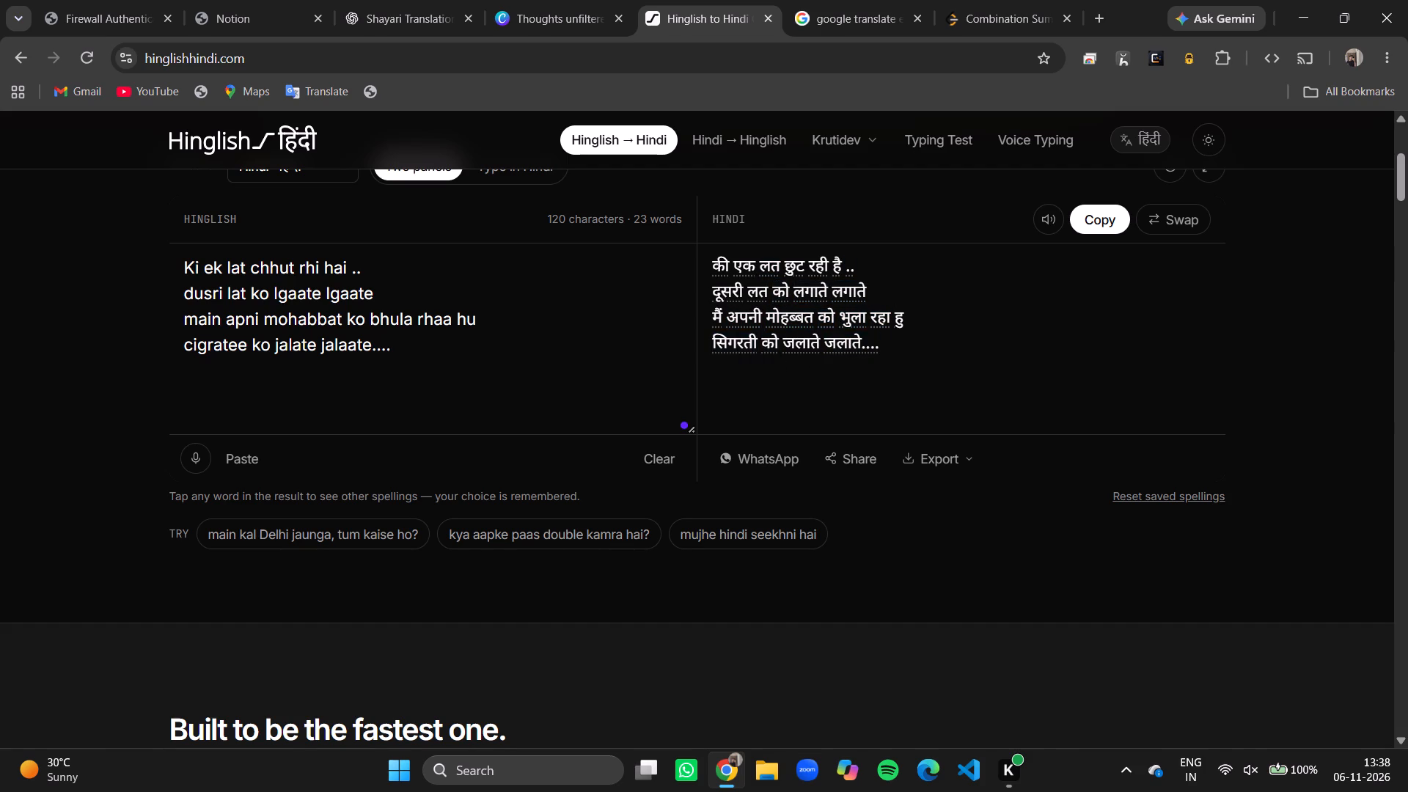
Correct "cigratee" to "cigrate" in the last Hinglish line in the converter.
left_click(247, 351)
key("BackSpace")
key("BackSpace")
key("BackSpace")
key("BackSpace")
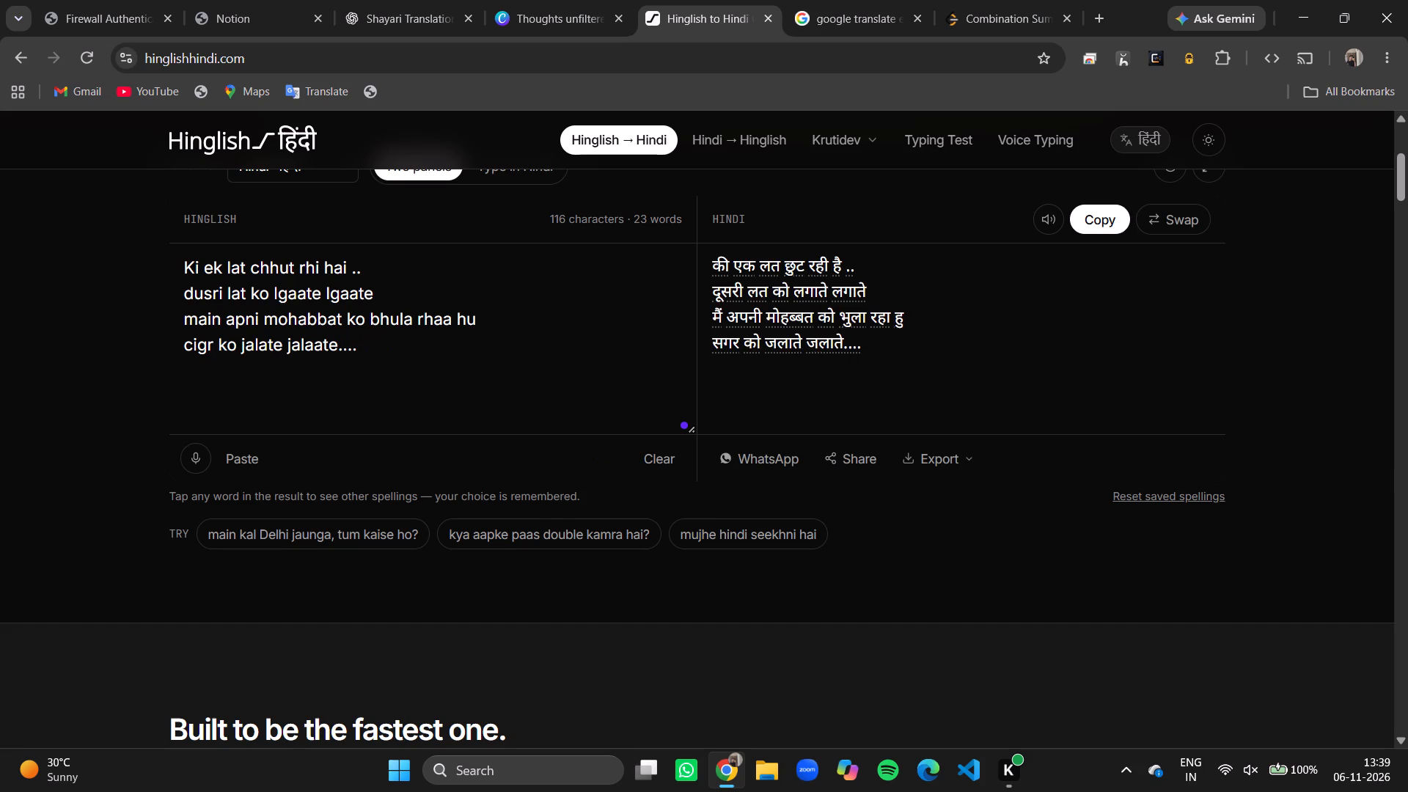
type("ate")
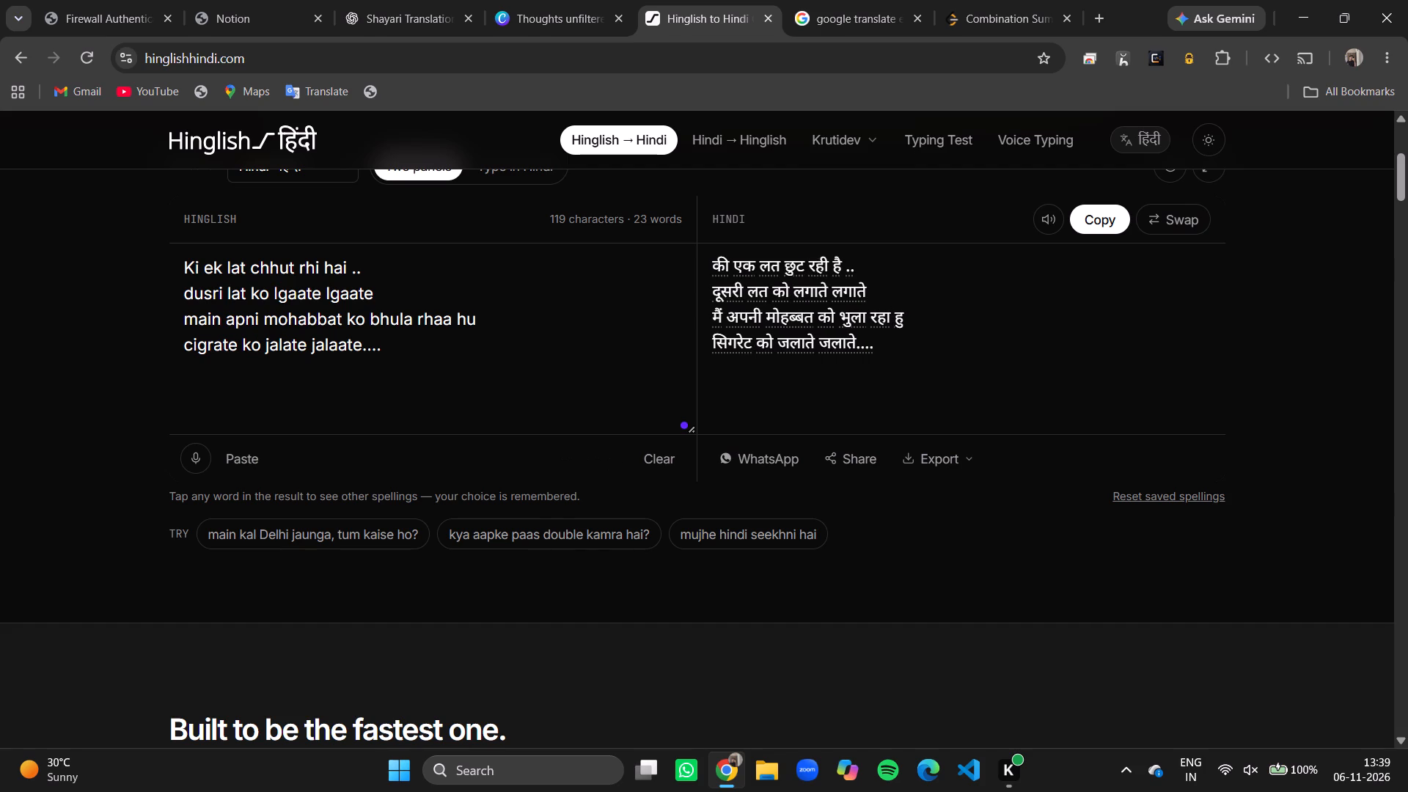
Copy the four converted Hindi lines and paste them over the Hinglish shayari on page 10 in Canva.
left_click(1090, 224)
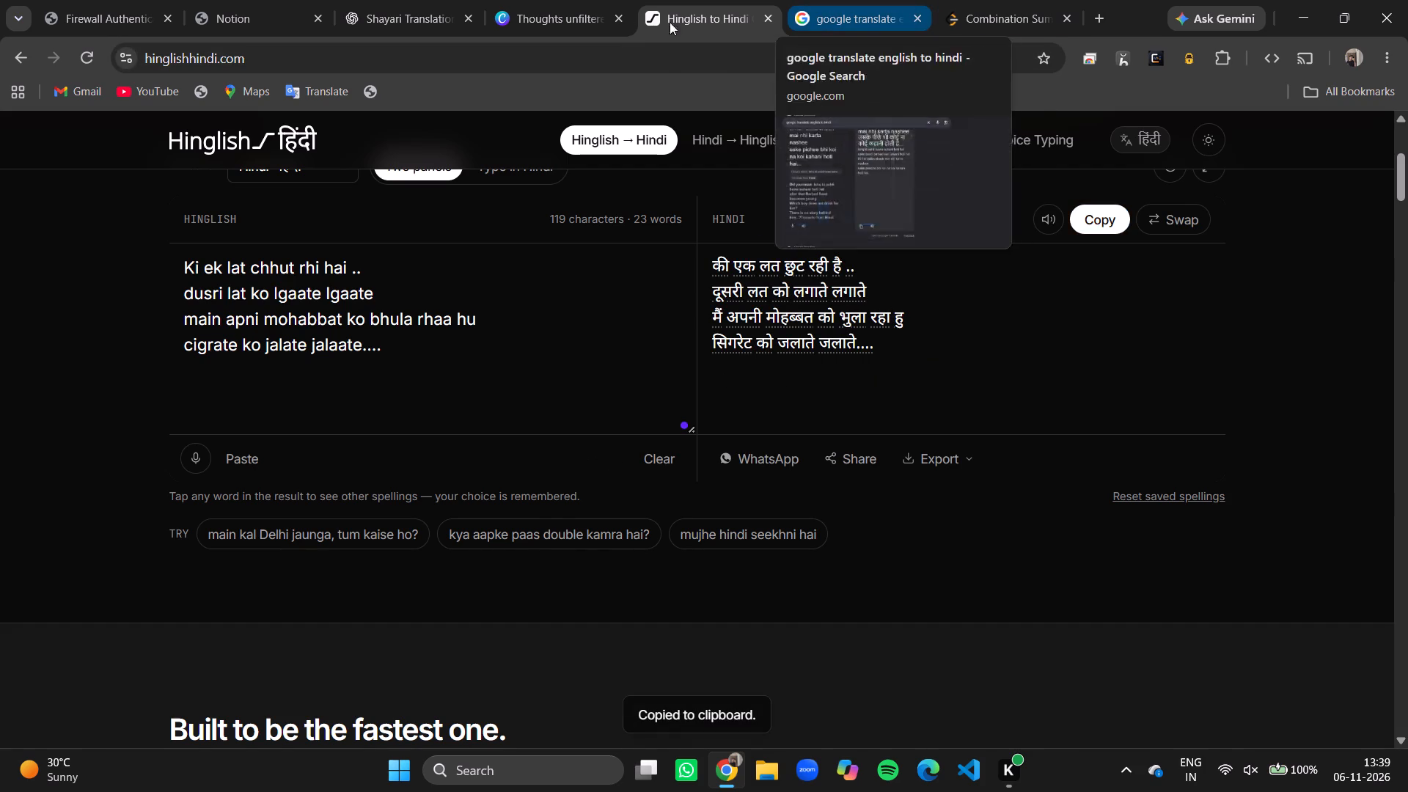
left_click(536, 0)
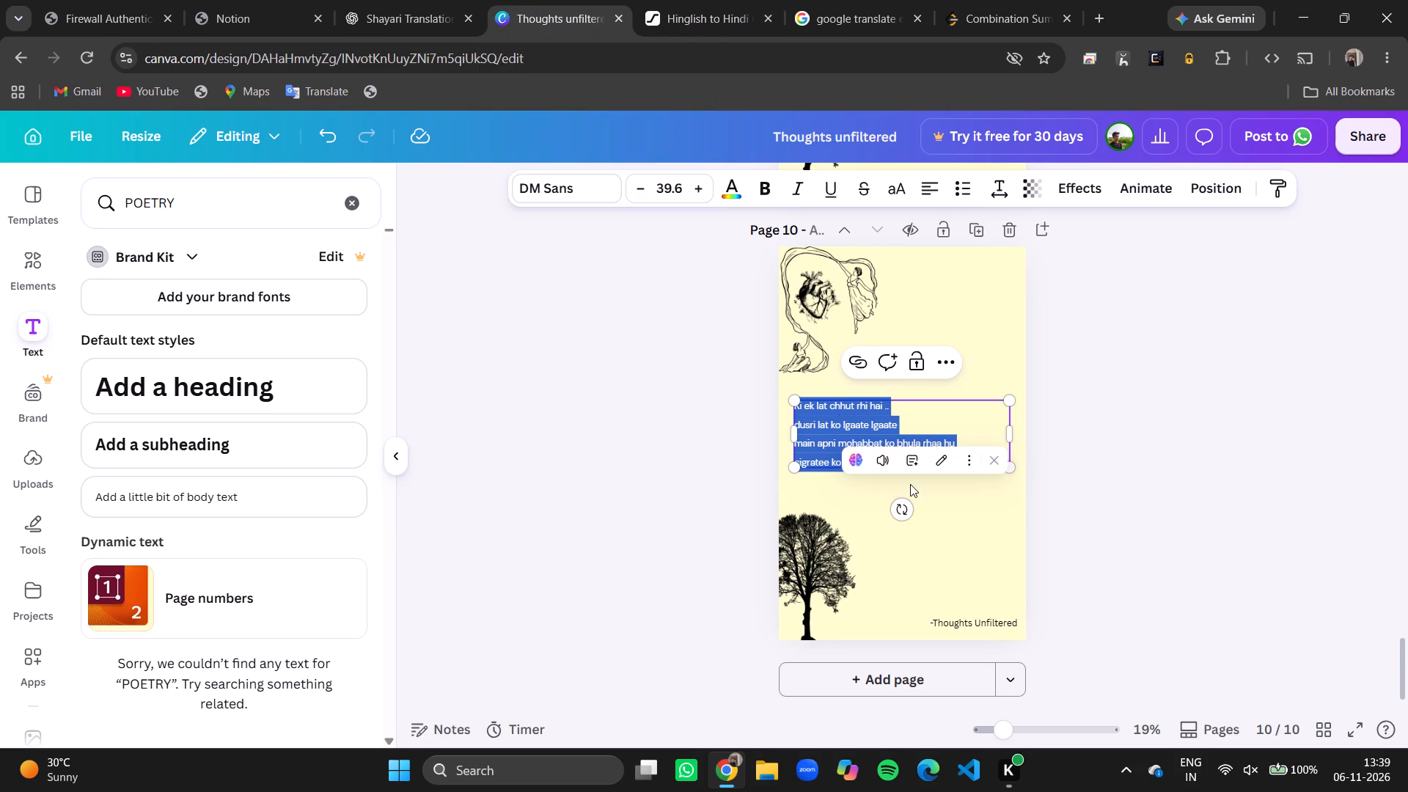
key("ctrl+v")
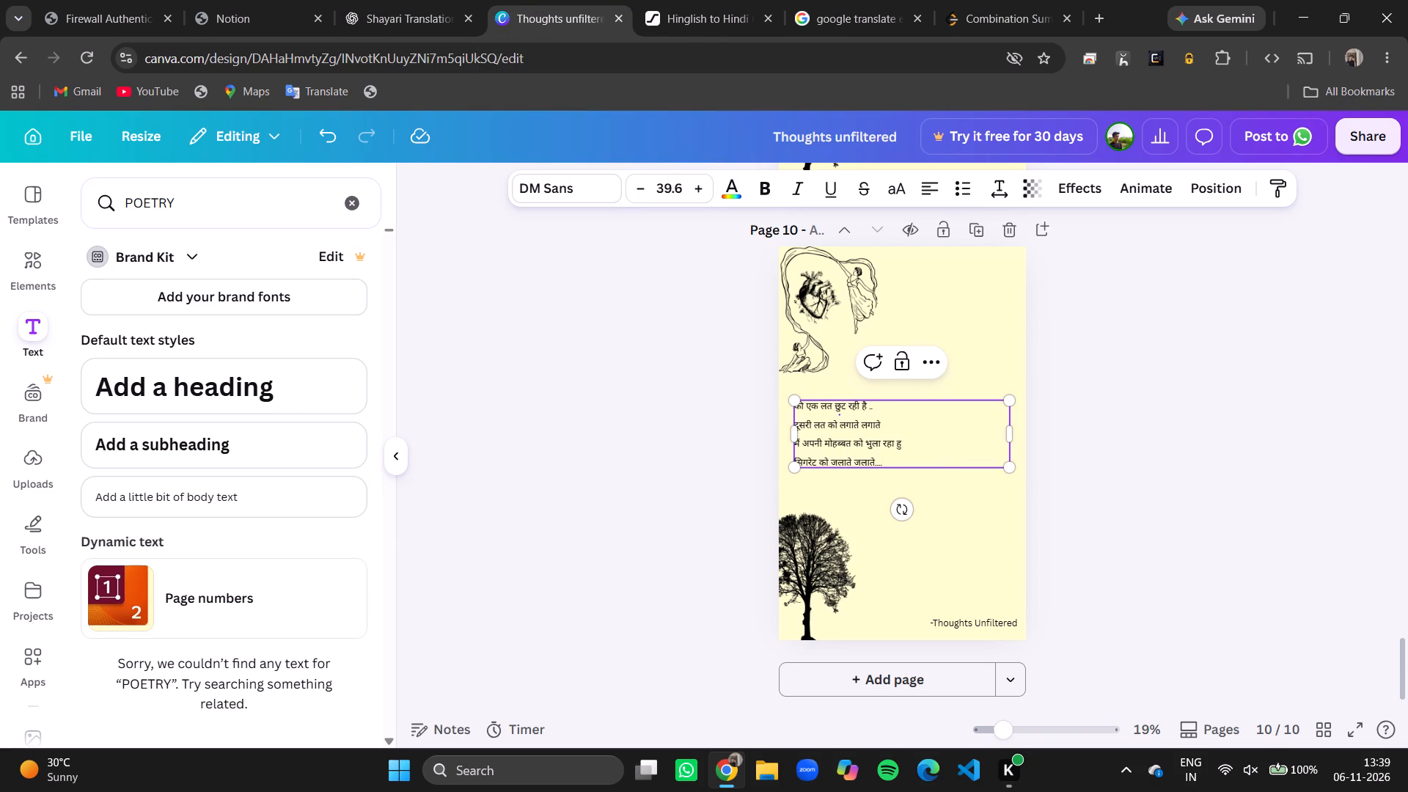
Add "(2)" after a space at the end of the second line of the page 10 Hindi shayari.
left_click(887, 422)
key("space")
key("Down")
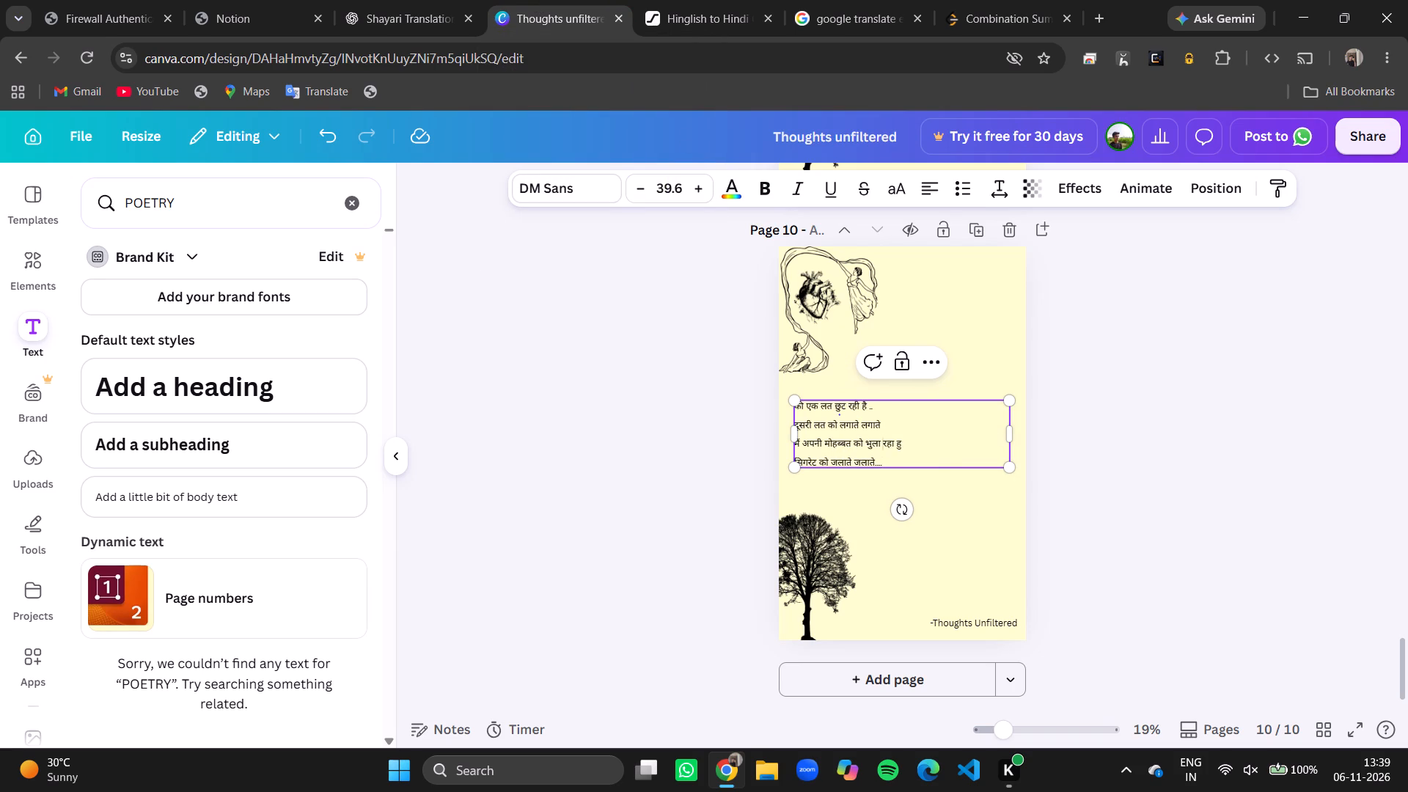
left_click(887, 425)
key("shift+parenleft")
key("2")
key("shift+parenright")
left_click(1176, 576)
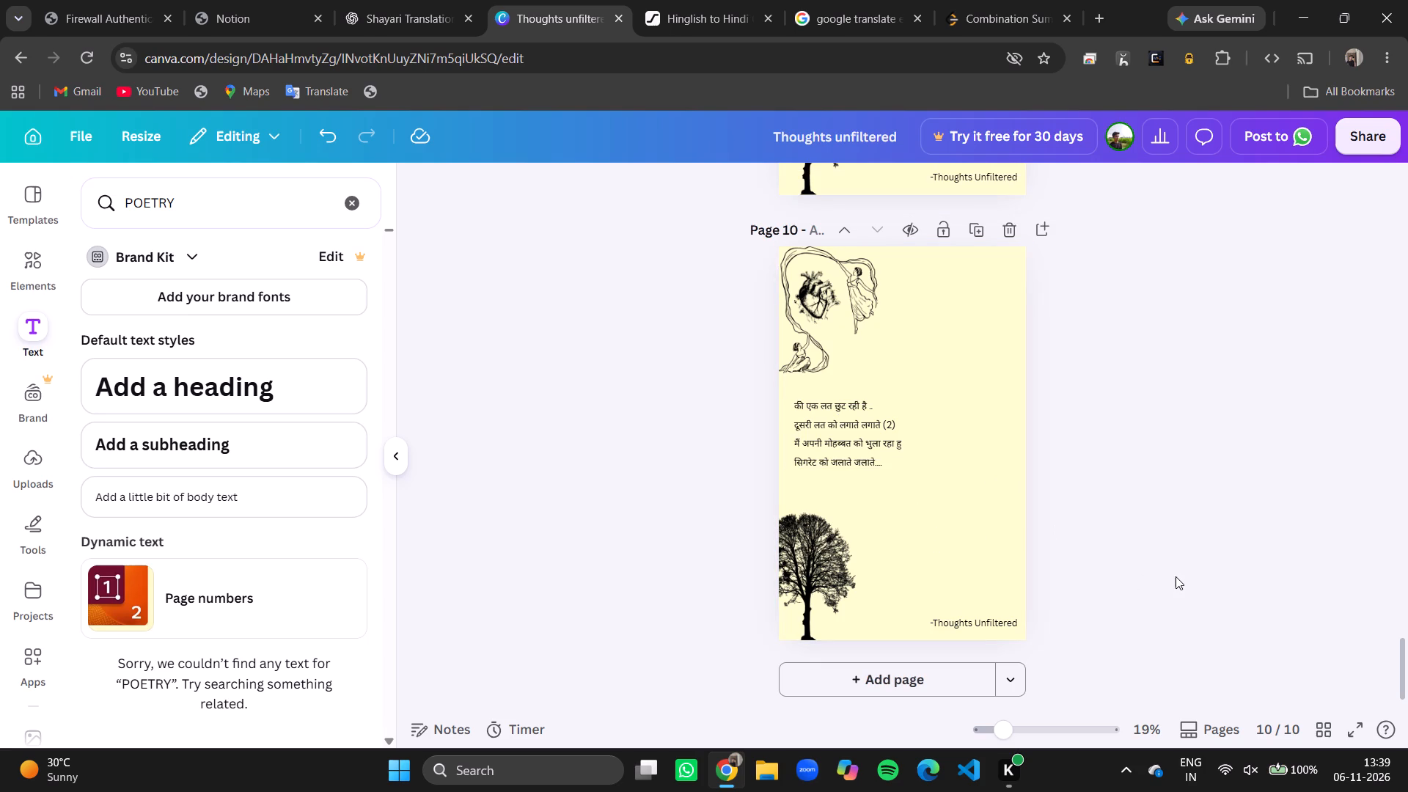
Enlarge the page 10 Hindi shayari's text box slightly, scaling its text up with it.
left_click(857, 455)
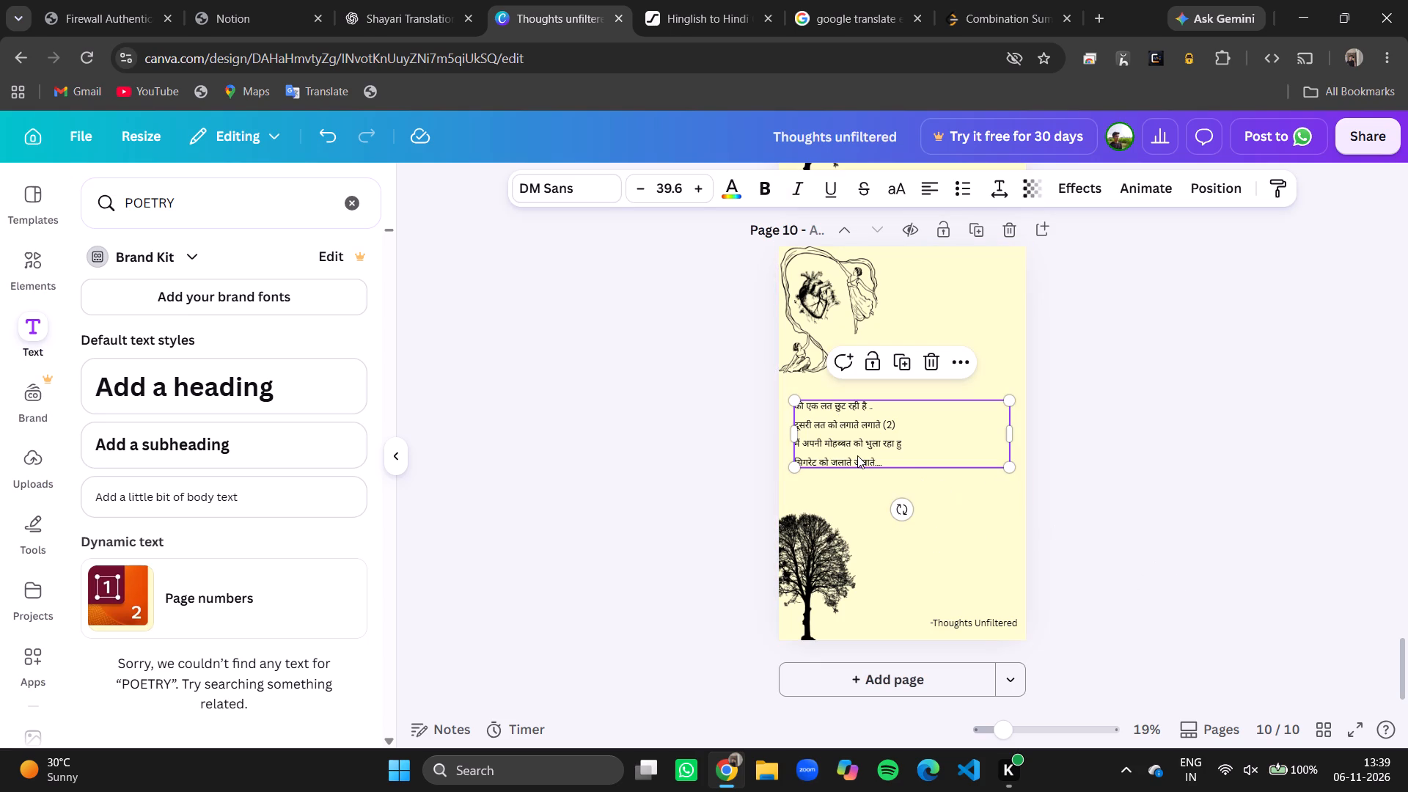
left_click(1017, 474)
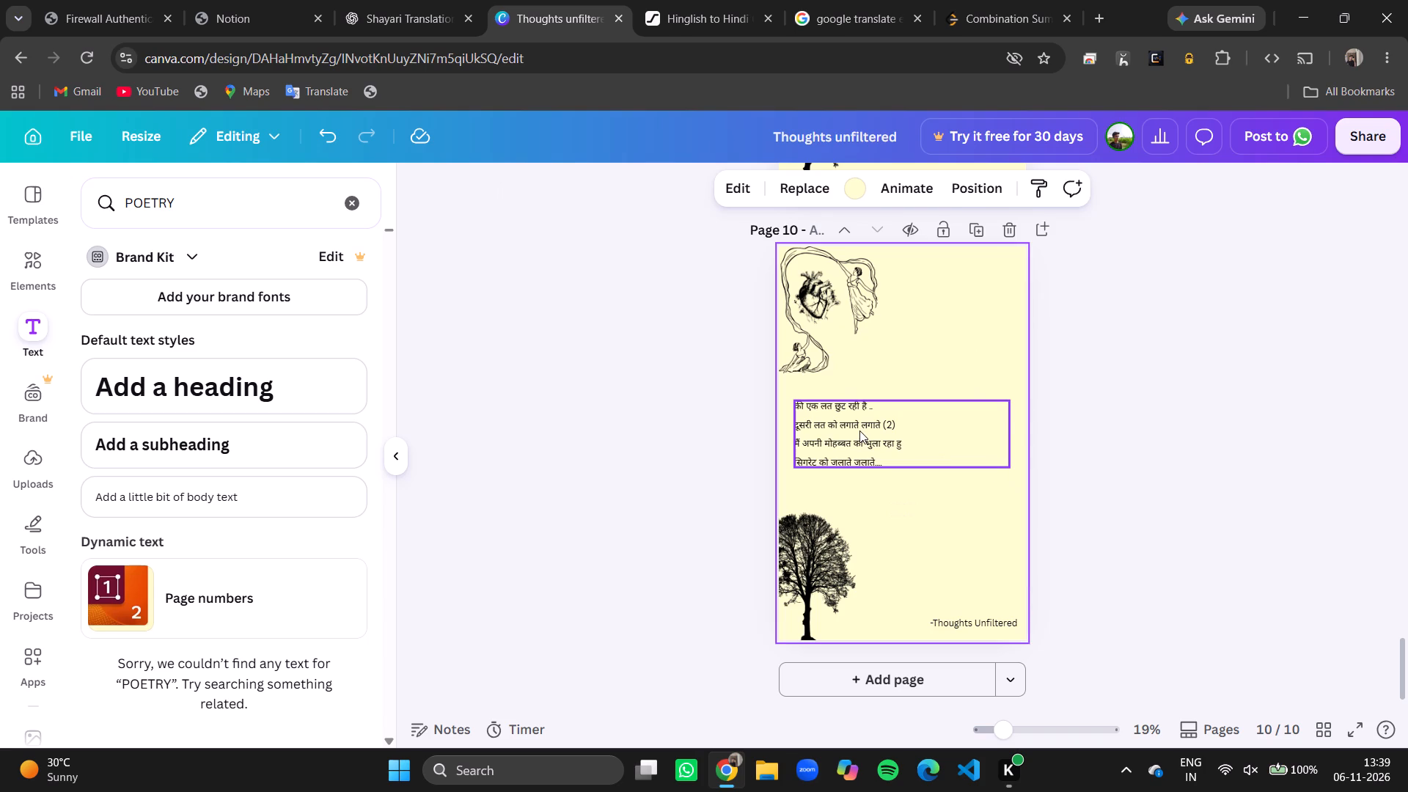
left_click(859, 430)
left_click_drag(1010, 470, 1021, 479)
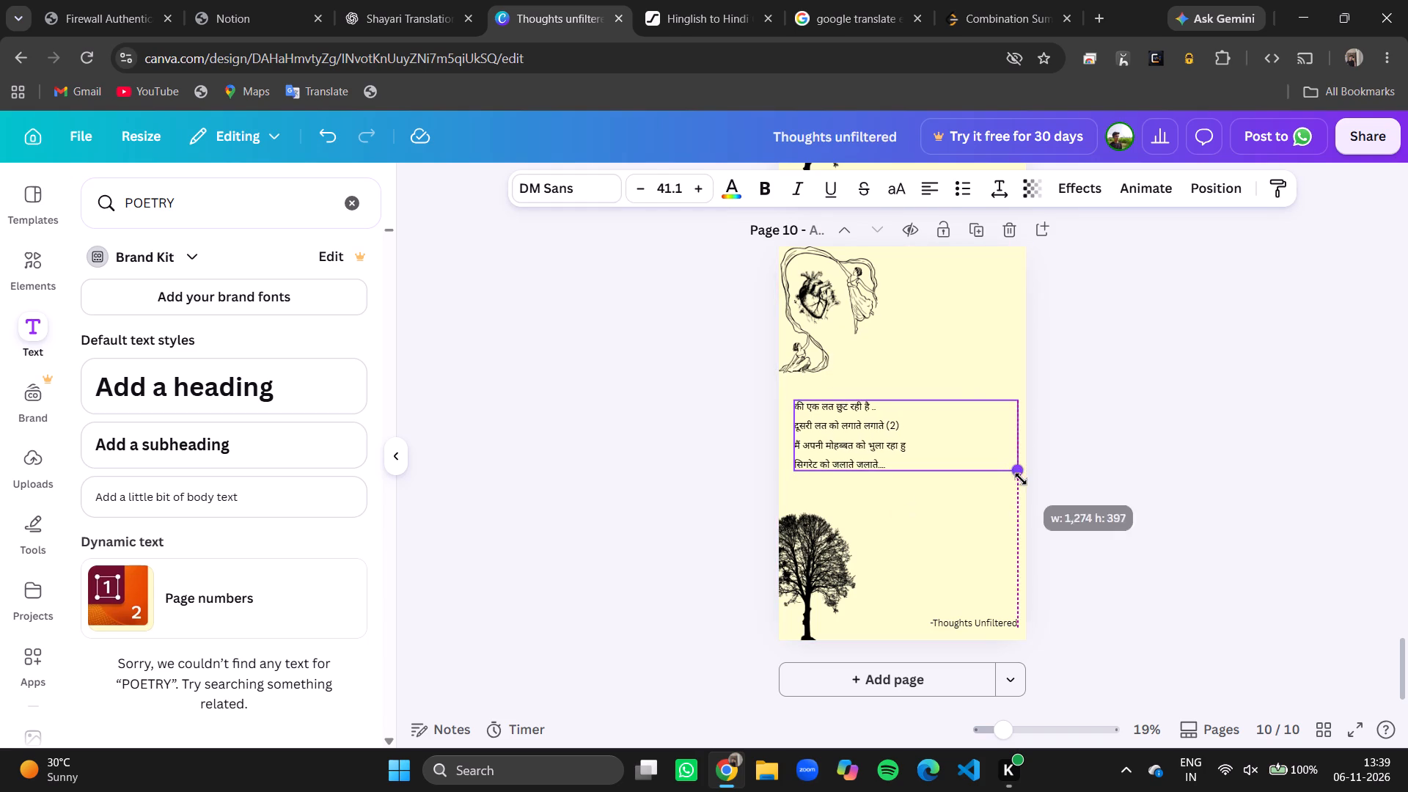
left_click_drag(1021, 479, 1034, 491)
left_click(980, 618)
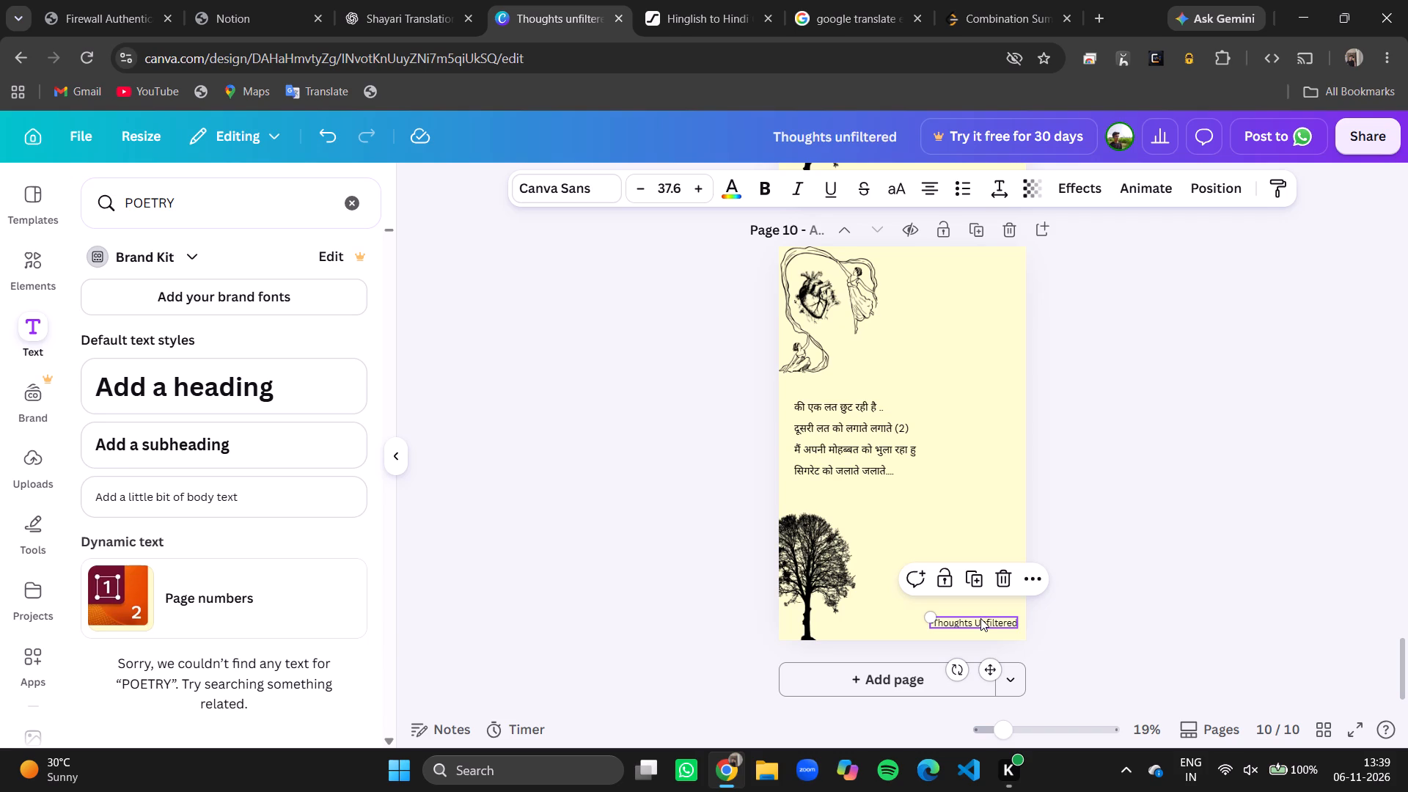
left_click(1151, 503)
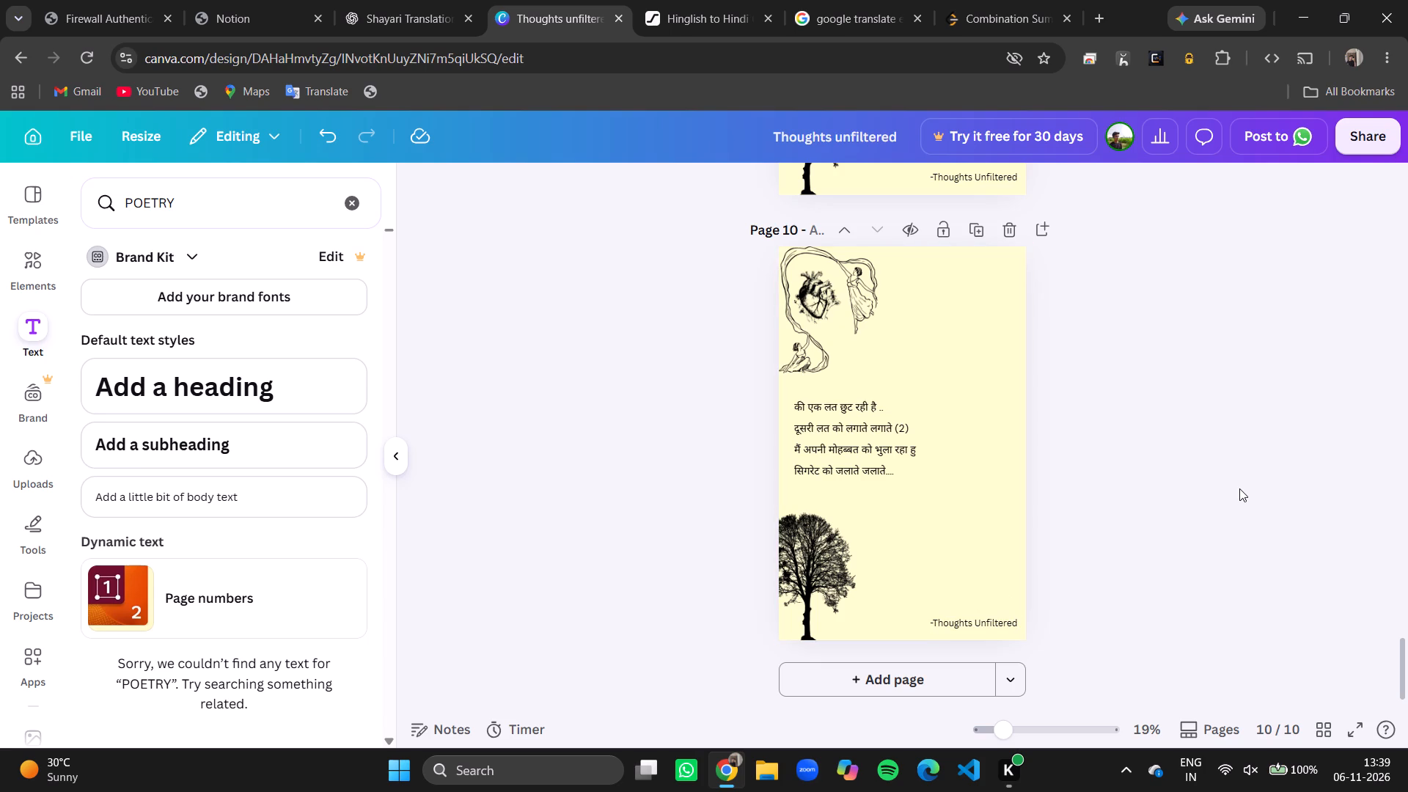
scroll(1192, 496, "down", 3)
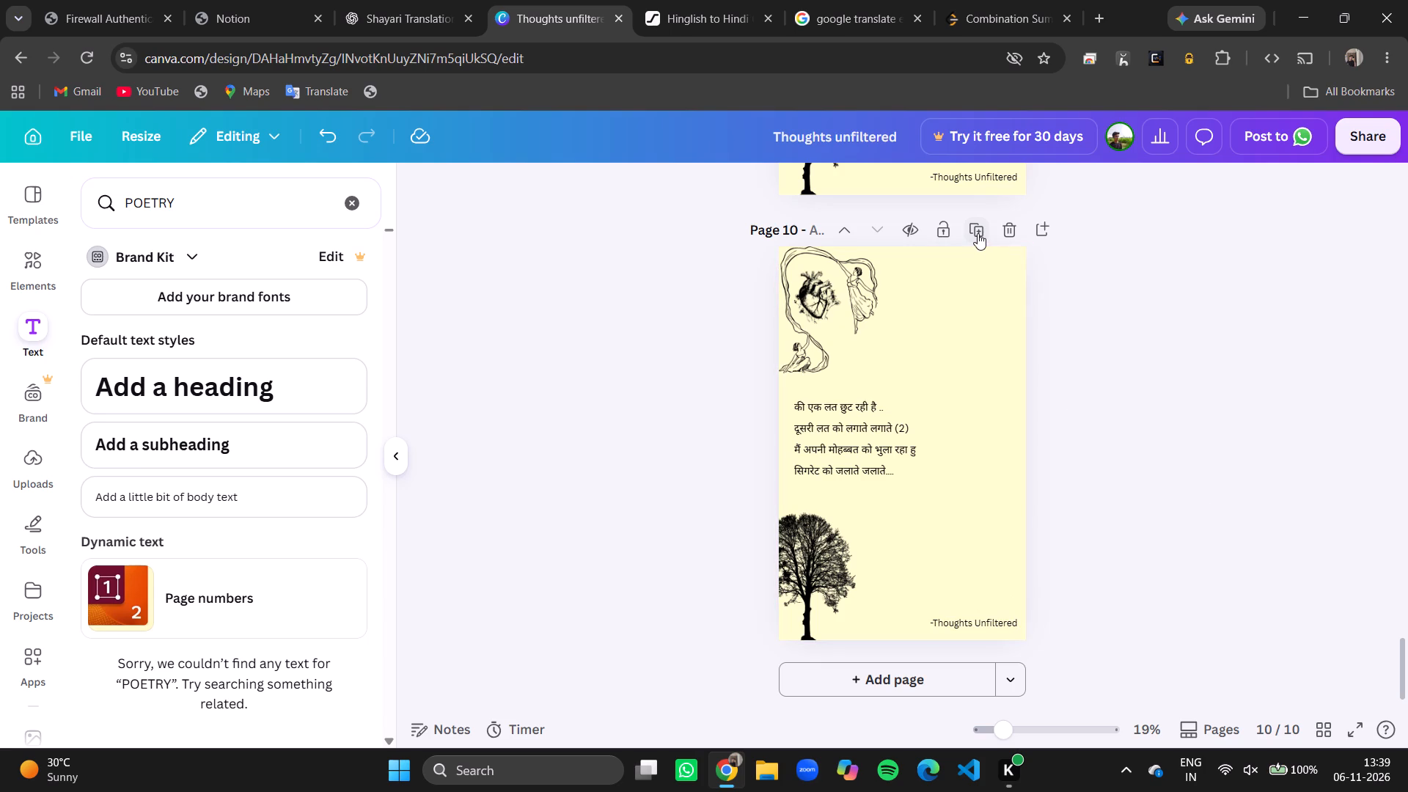
Duplicate page 10 as a new page 11 and select the Hindi shayari text on the copy.
left_click(978, 233)
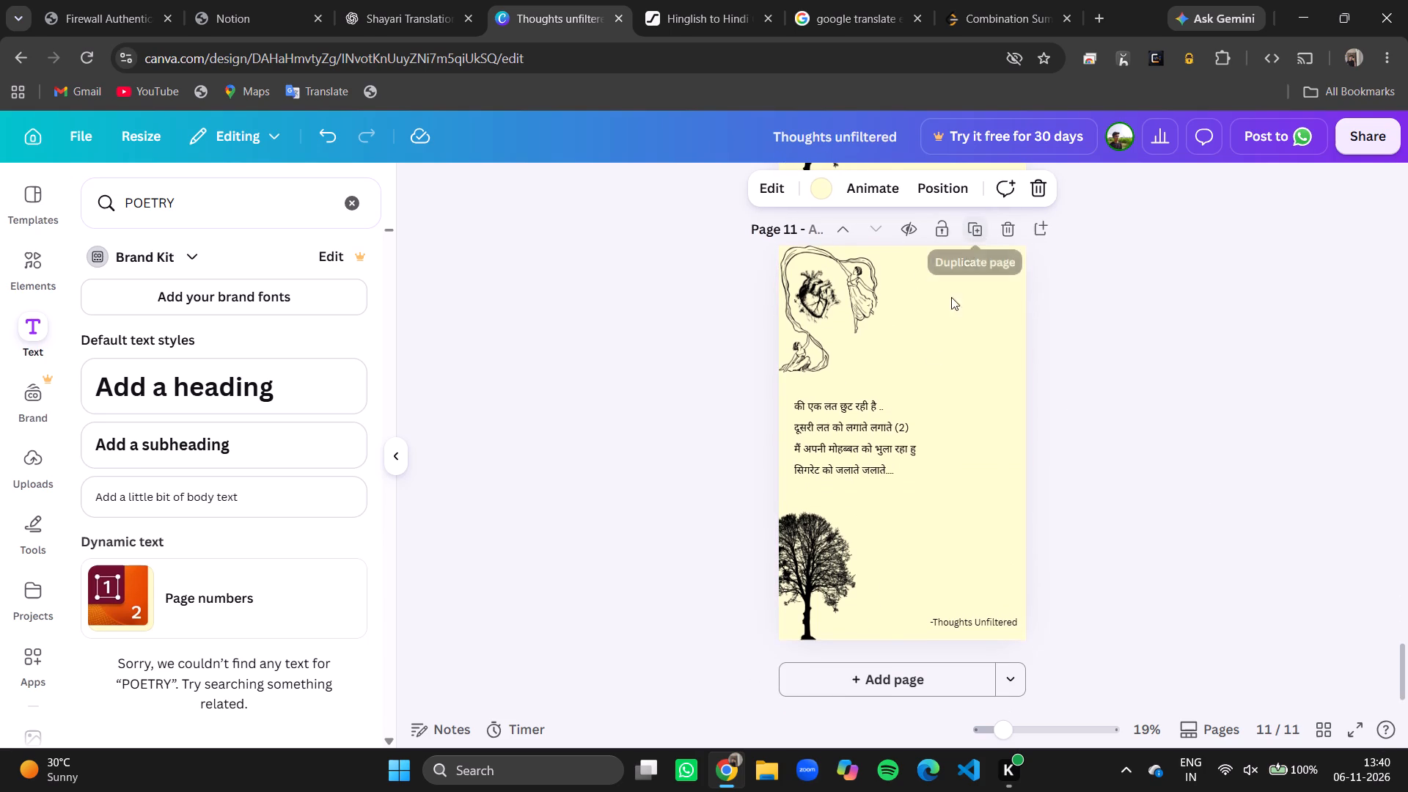
left_click(850, 457)
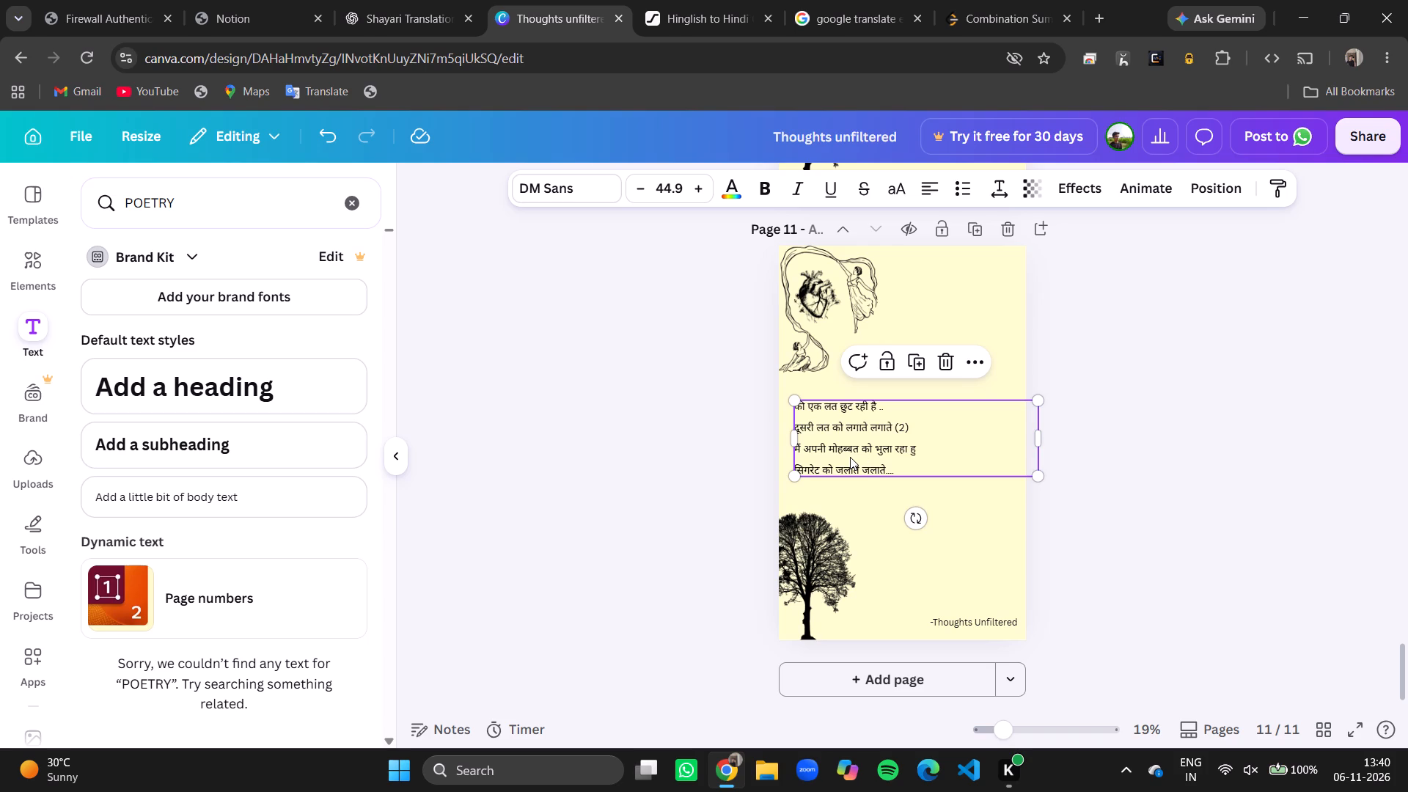
In the Hinglish to Hindi converter, replace the old shayari with the first line "Muh jawani naa jatata ke mohabbat kya hai".
left_click(724, 0)
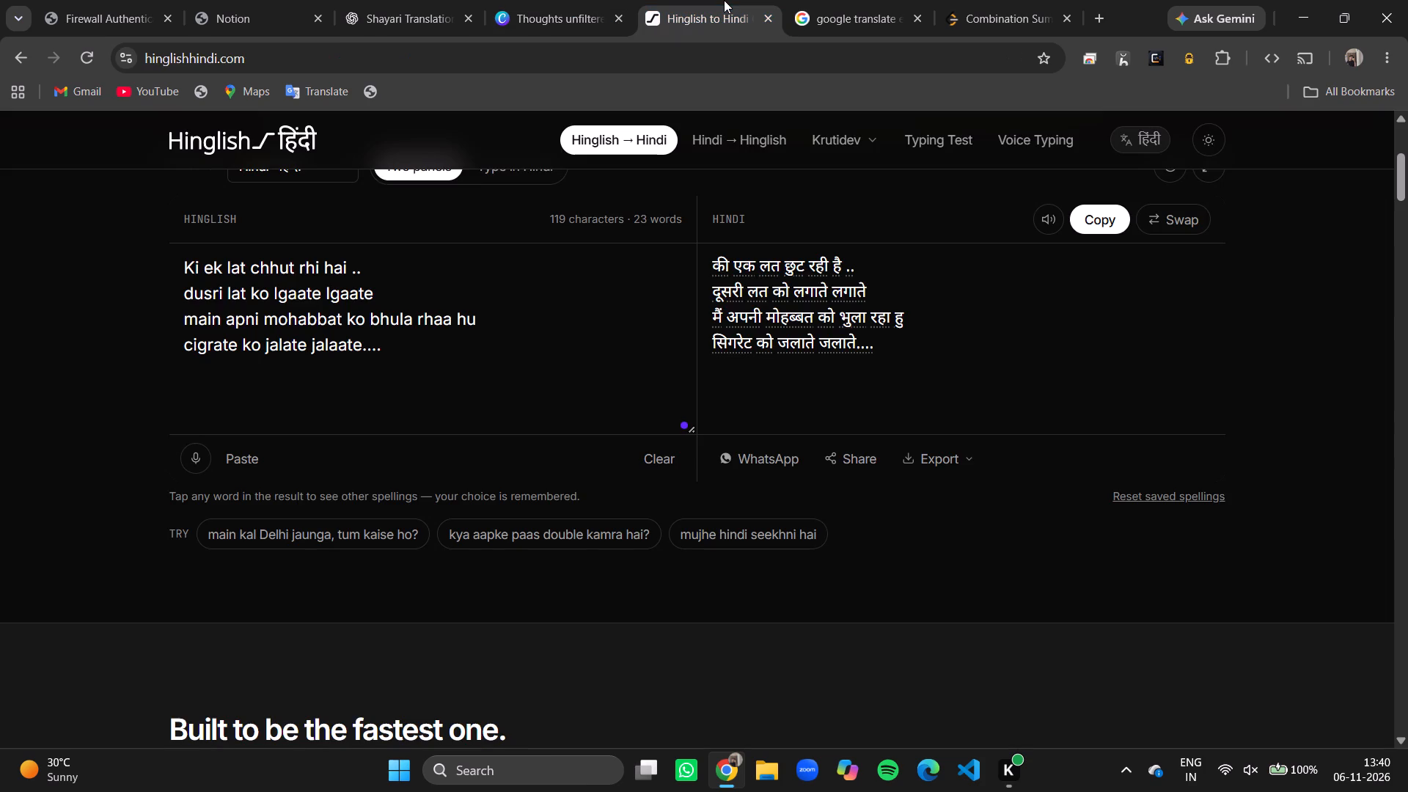
left_click(430, 359)
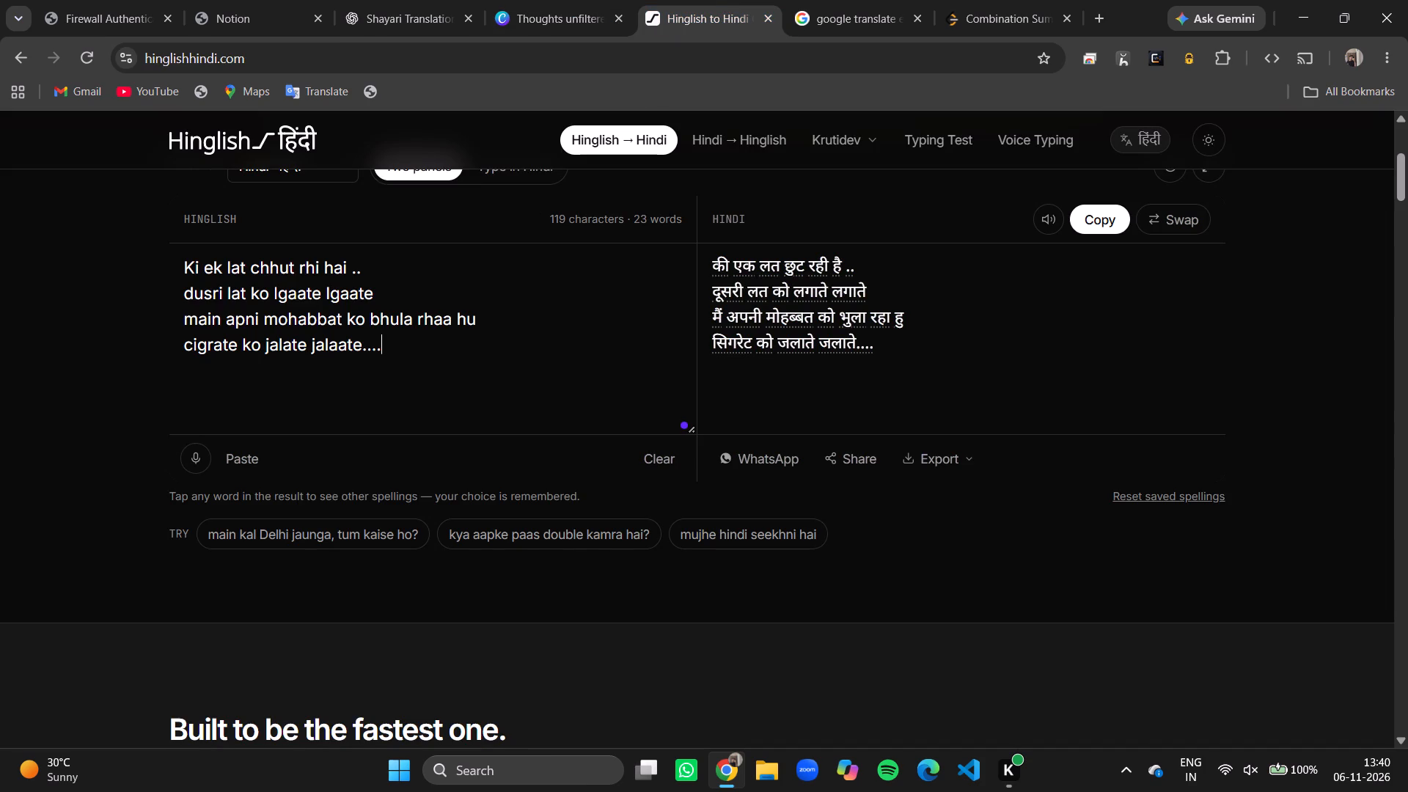
key("ctrl+a")
key("ctrl+BackSpace")
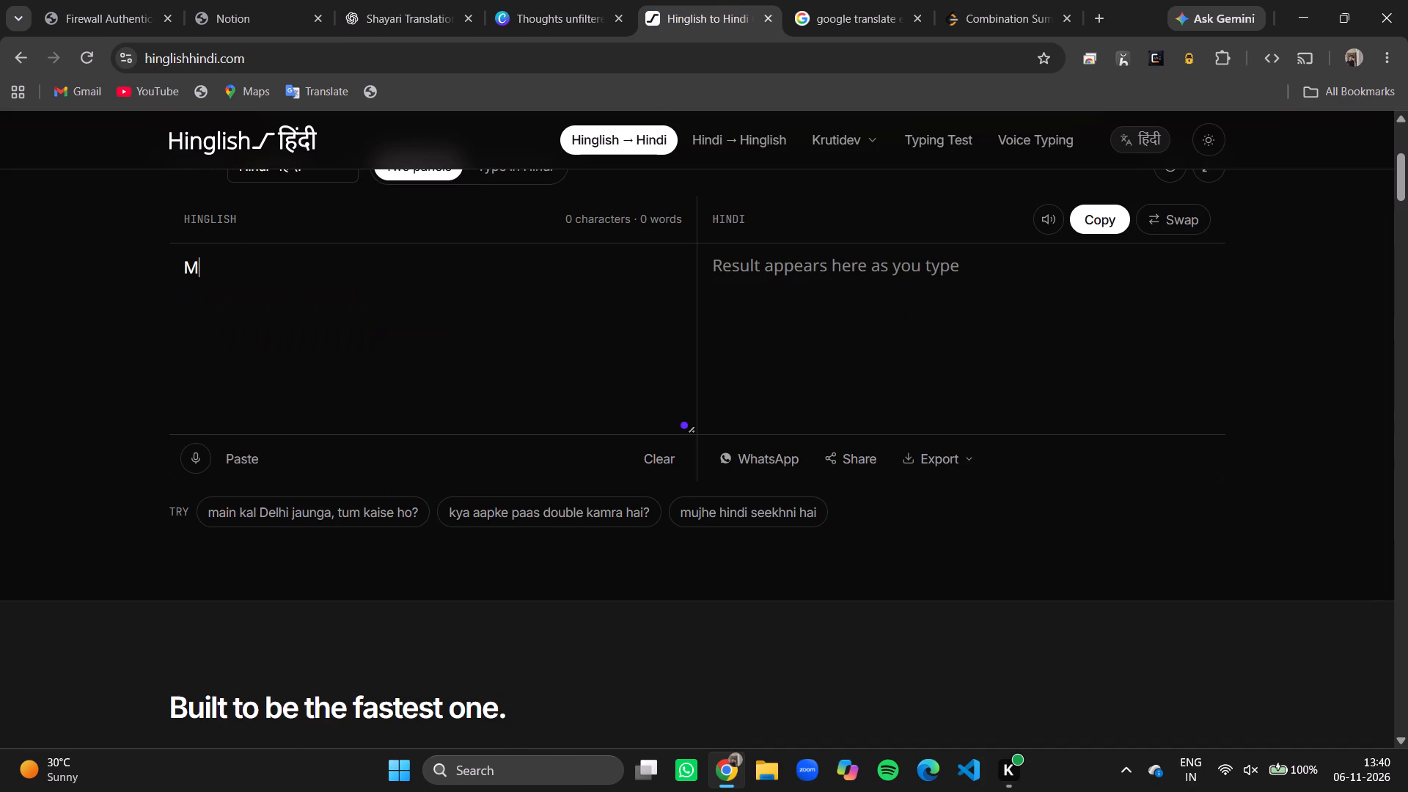
type("uh jawani")
key("space")
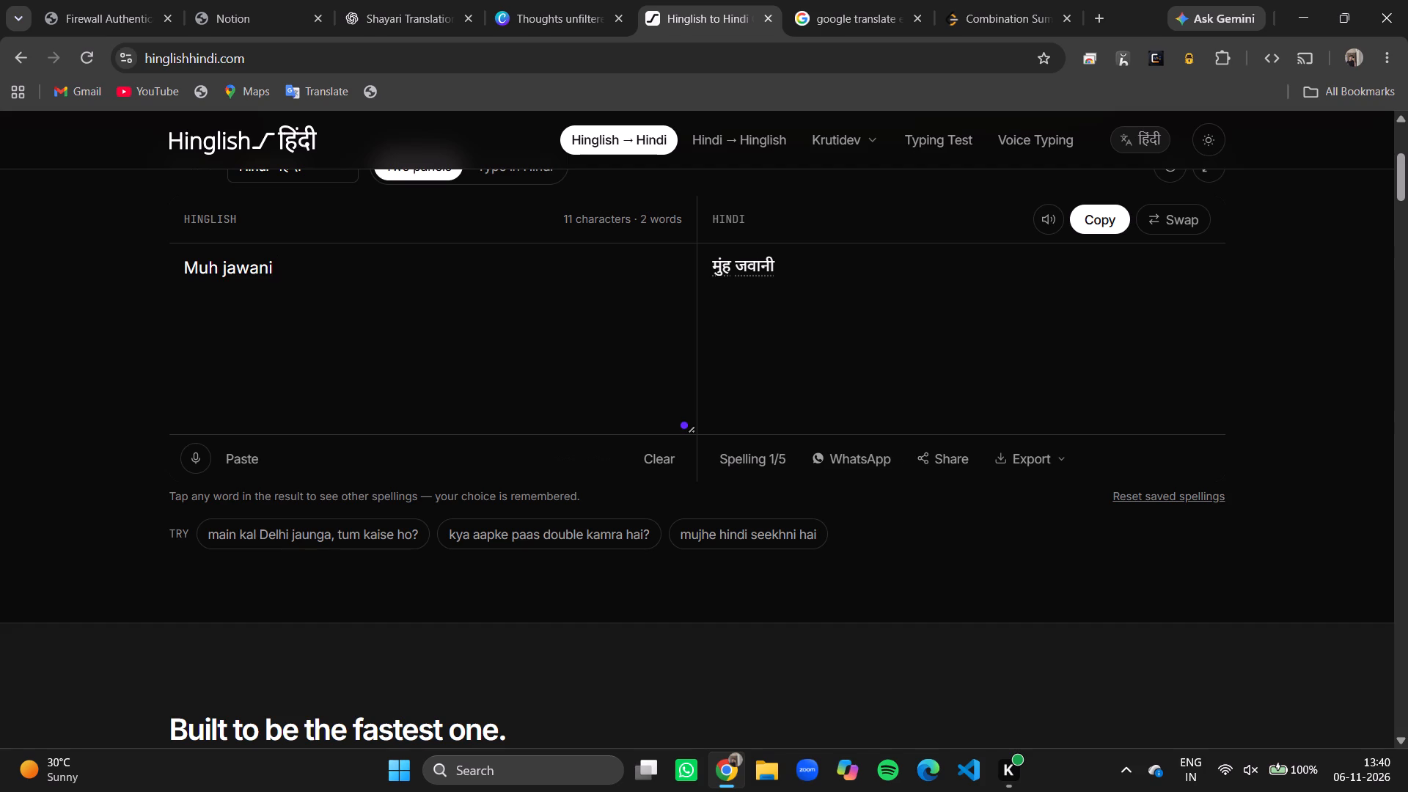
type("naa jatata ke mohabbat kya hai")
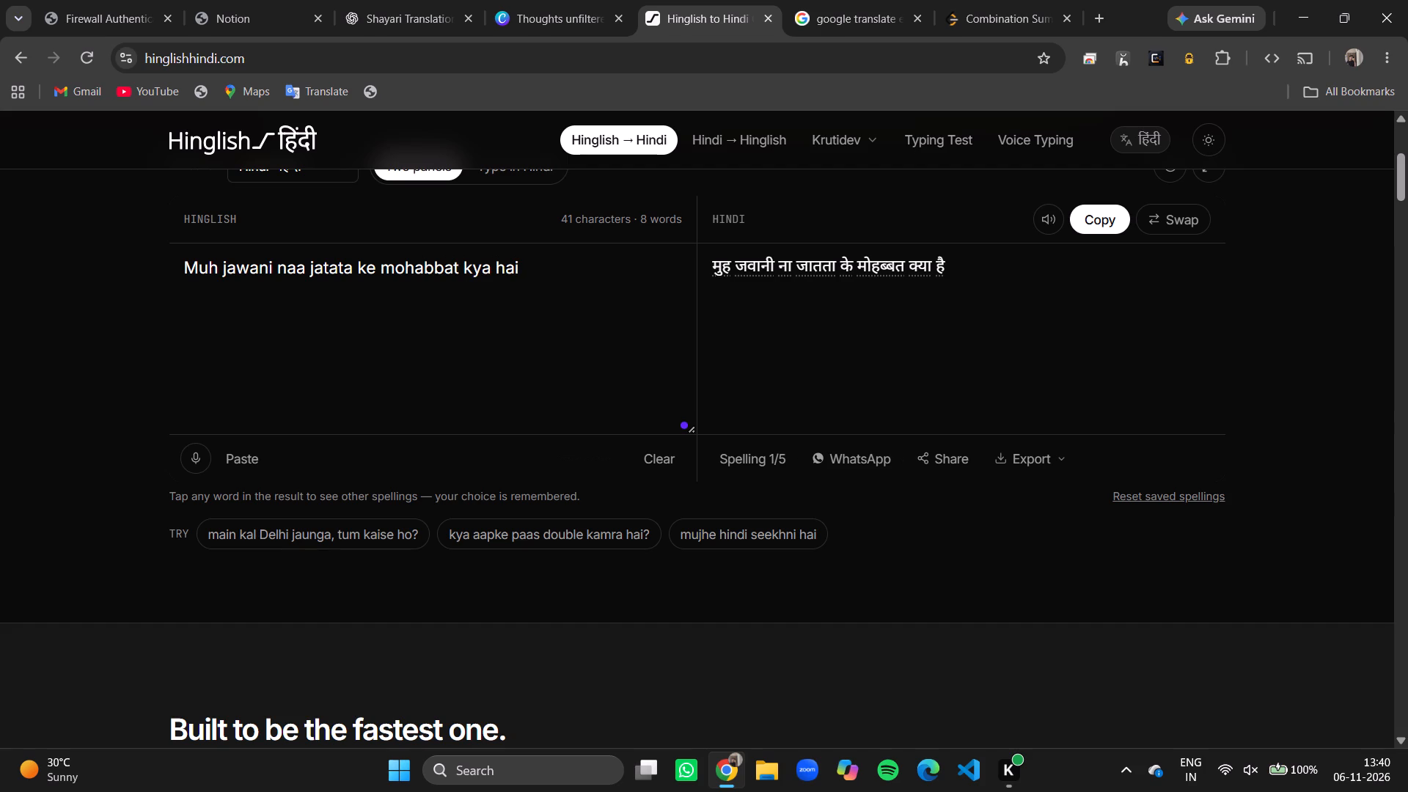
key("Return")
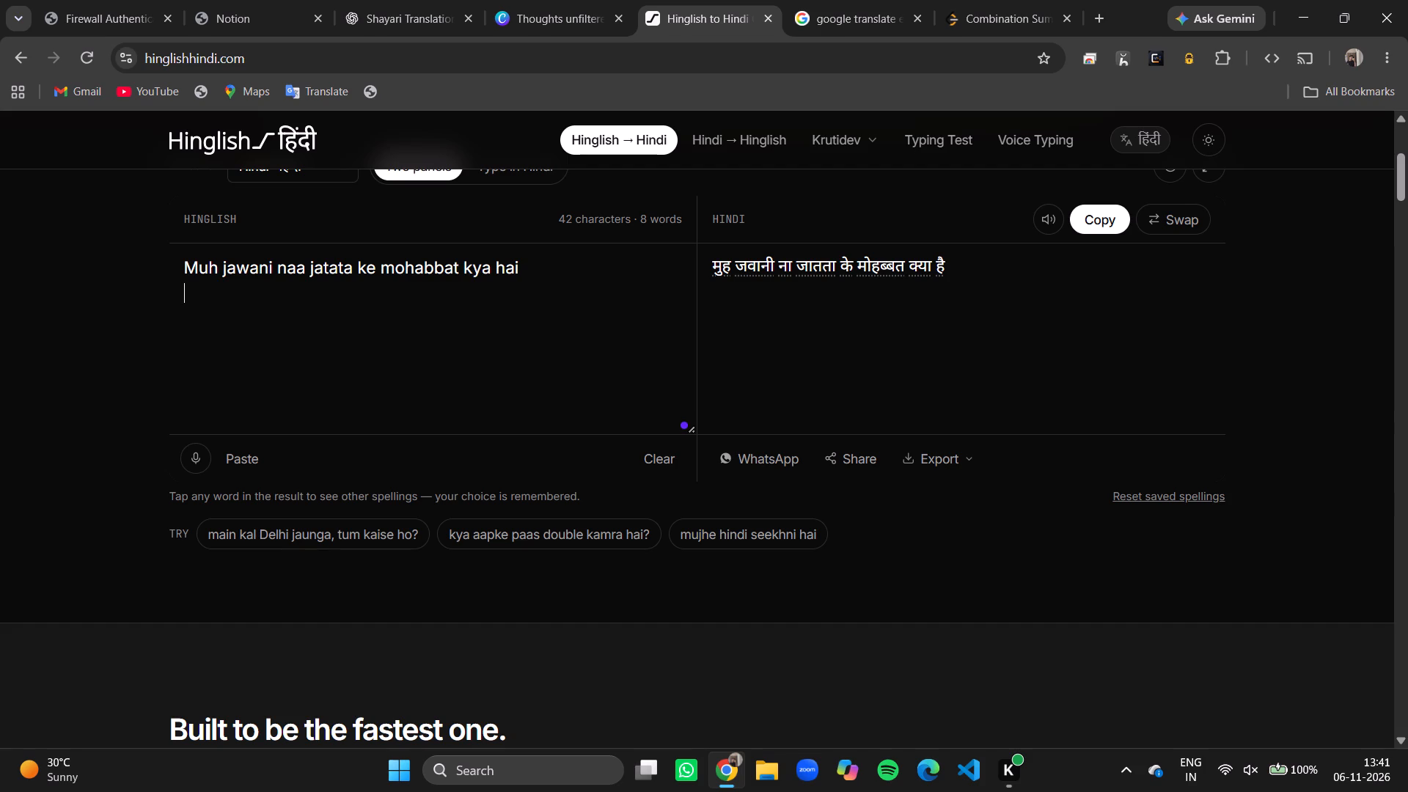
Add the second Hinglish line "main tujhe karke dikhata ke mohabbat kya hai" in the converter.
type("ma")
type("in")
key("space")
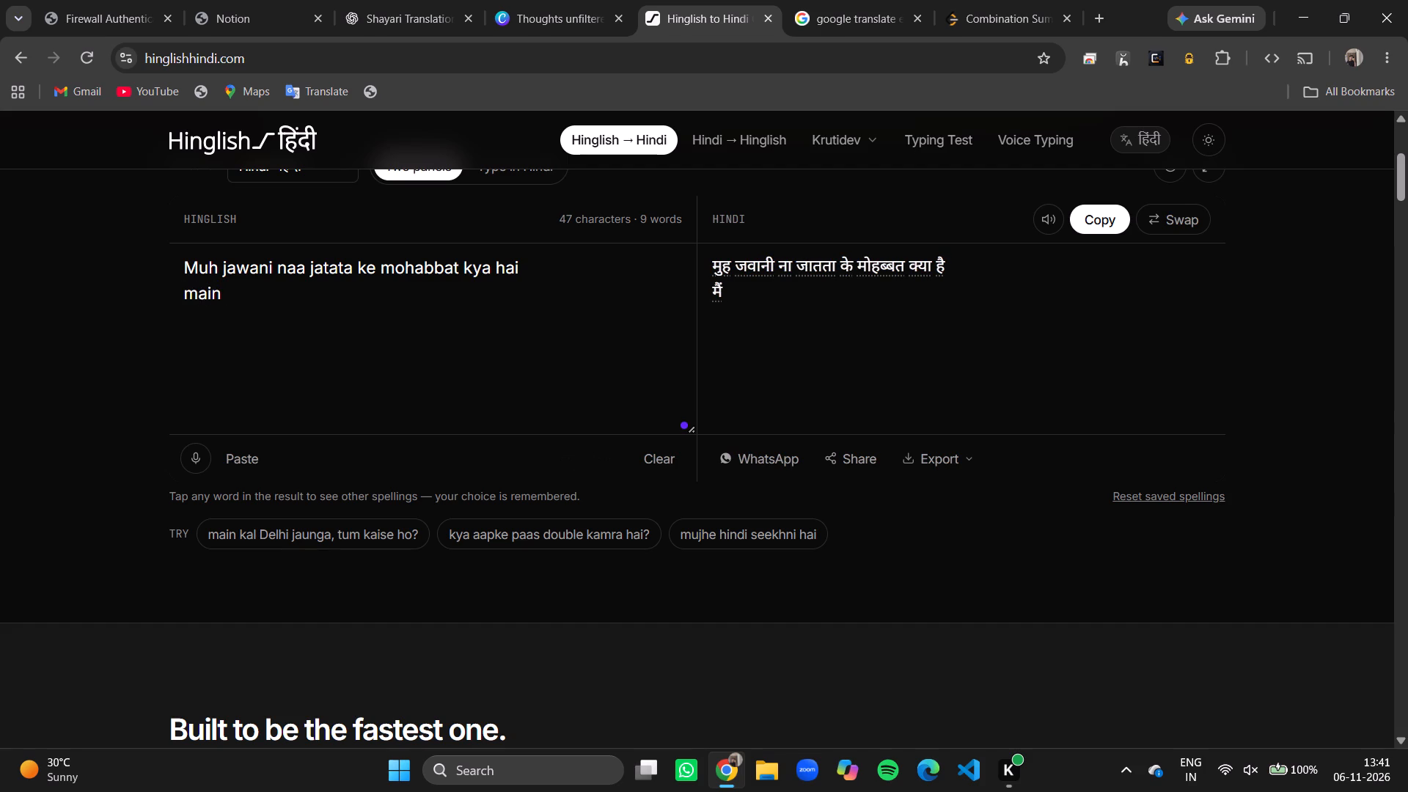
type("tujhe")
key("space")
type("karke dikahata")
key("space")
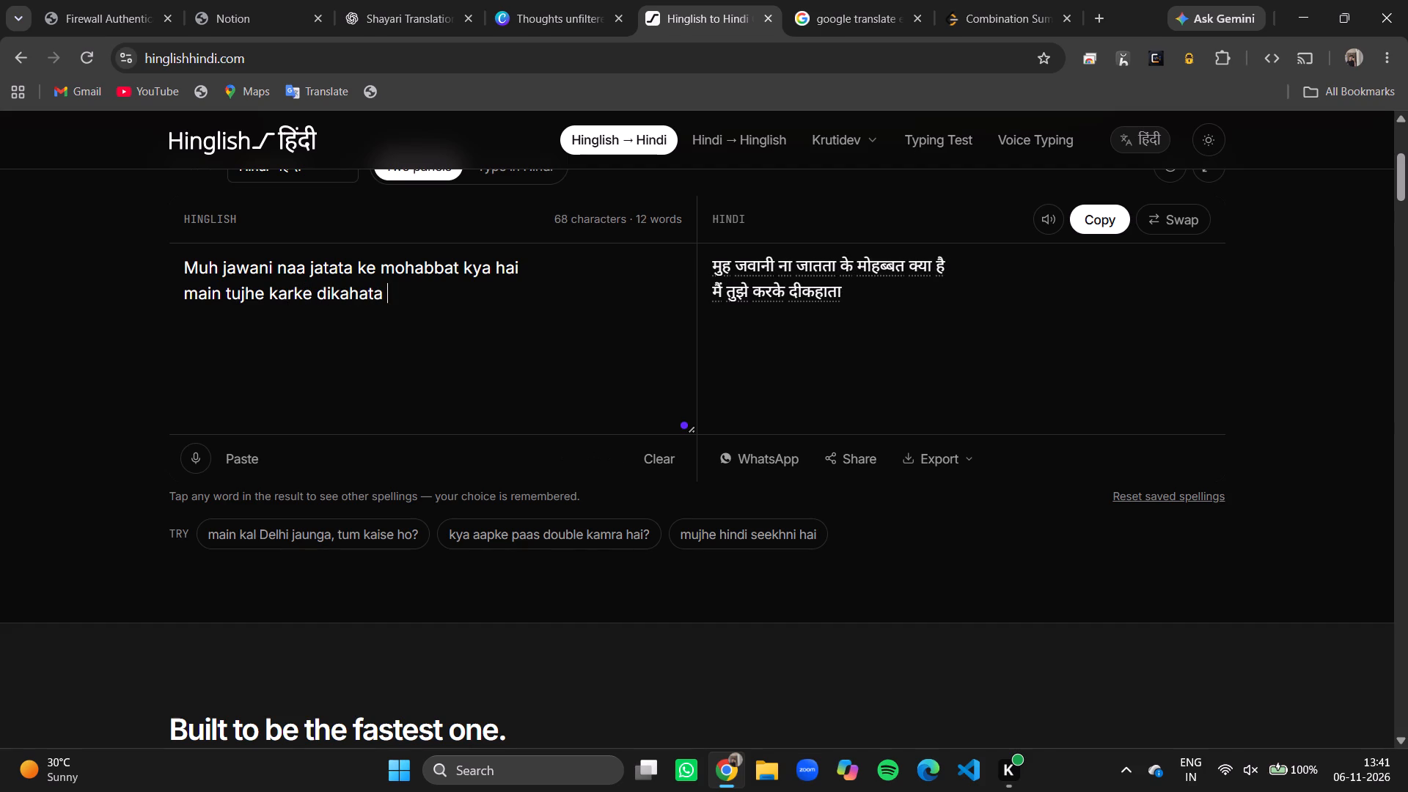
key("BackSpace")
key("BackSpace")
key("BackSpace")
key("BackSpace")
key("BackSpace")
key("BackSpace")
type("hata ke mohabbat kya hai")
key("space")
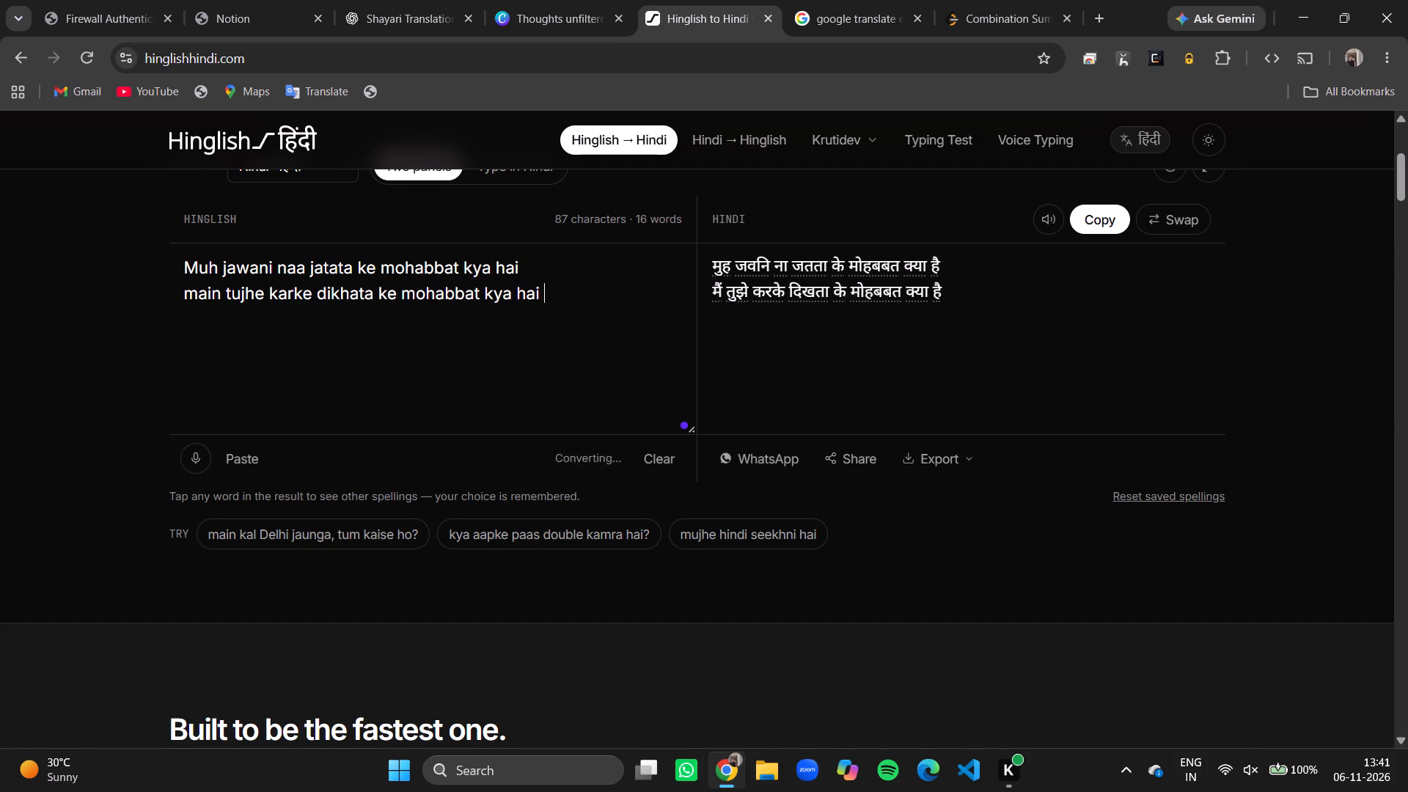
key("Return")
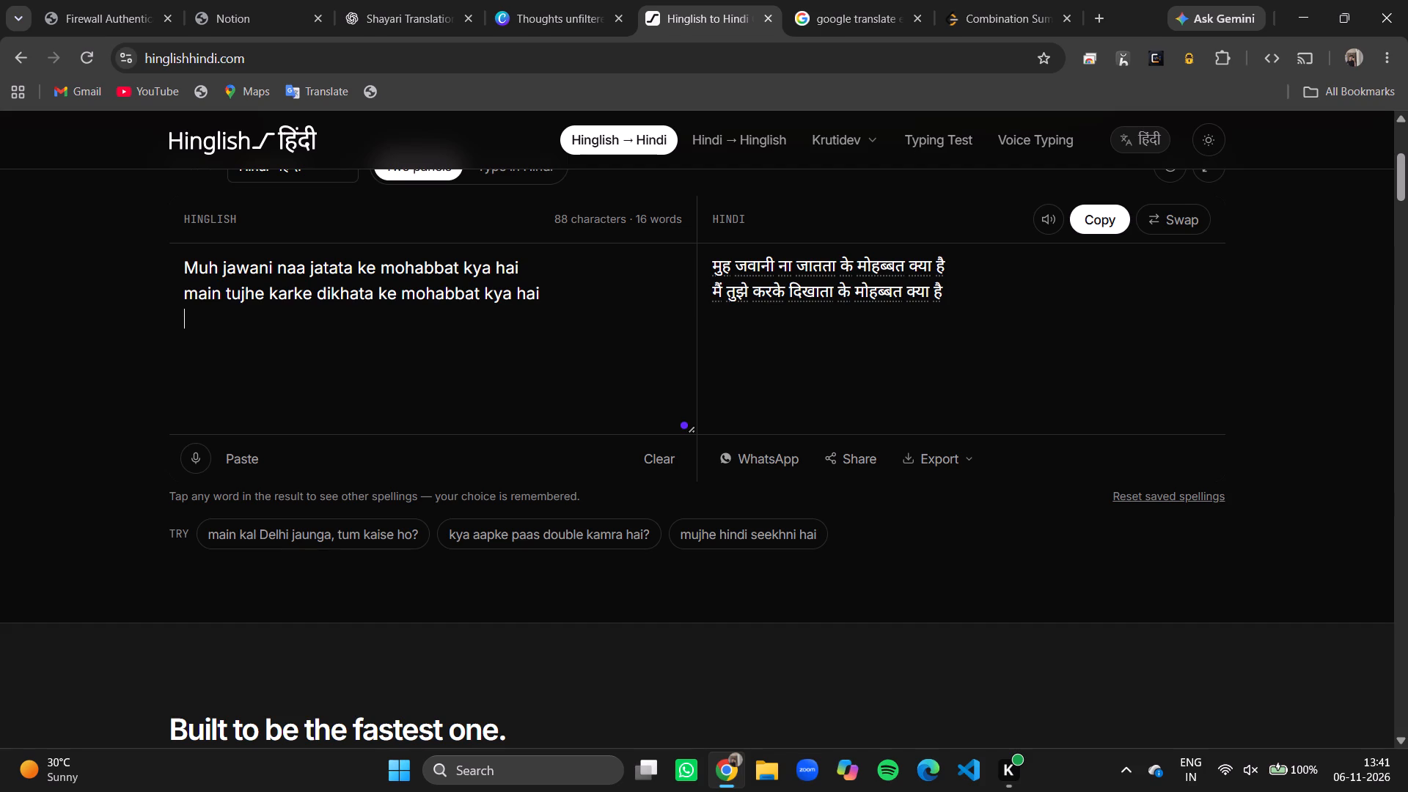
Add the third Hinglish line "kaise seene se lgaau ki kisi aur ke ho" in the converter.
type("kaise")
key("space")
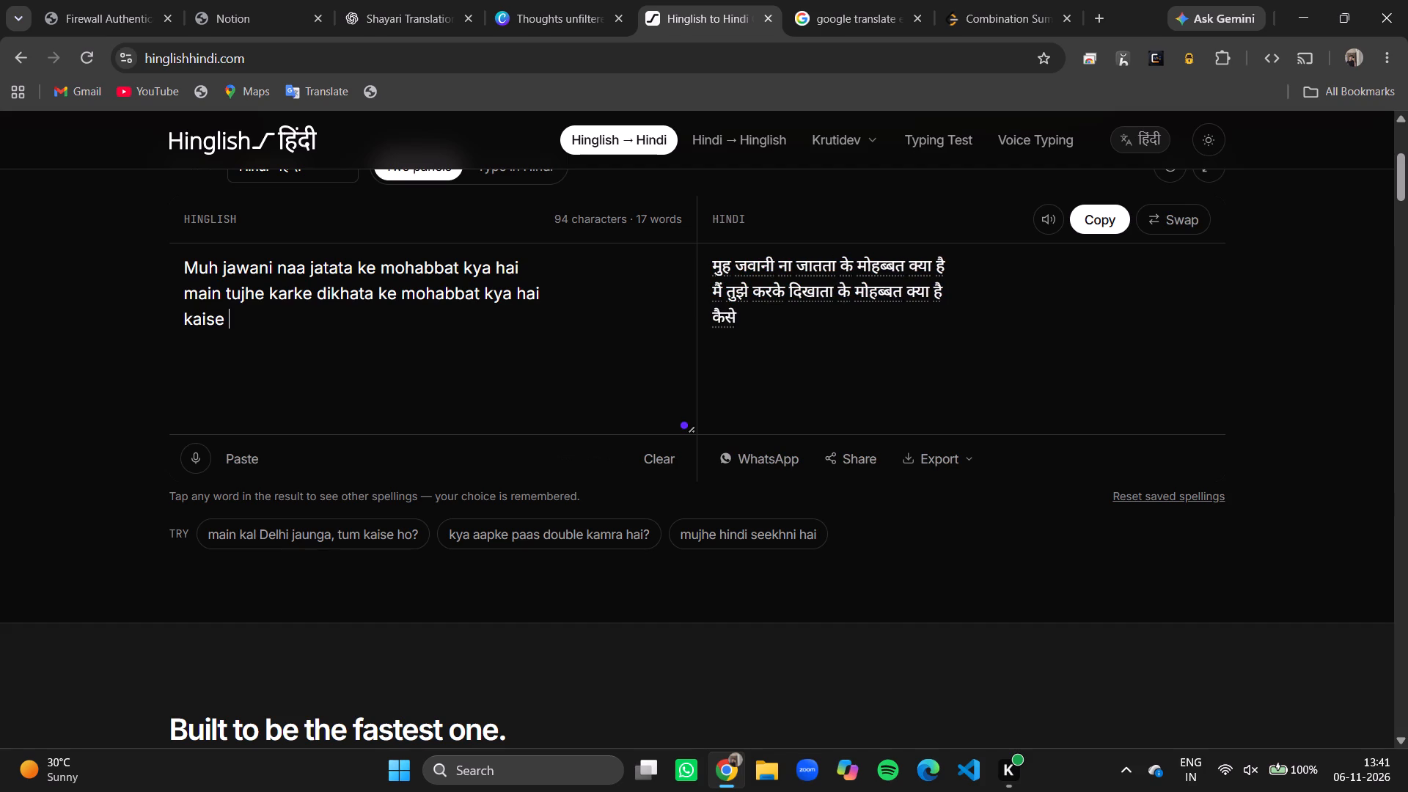
type("seene")
key("space")
type("se lgaau ki kisi orr")
key("BackSpace")
key("BackSpace")
key("BackSpace")
type("aur ke ho")
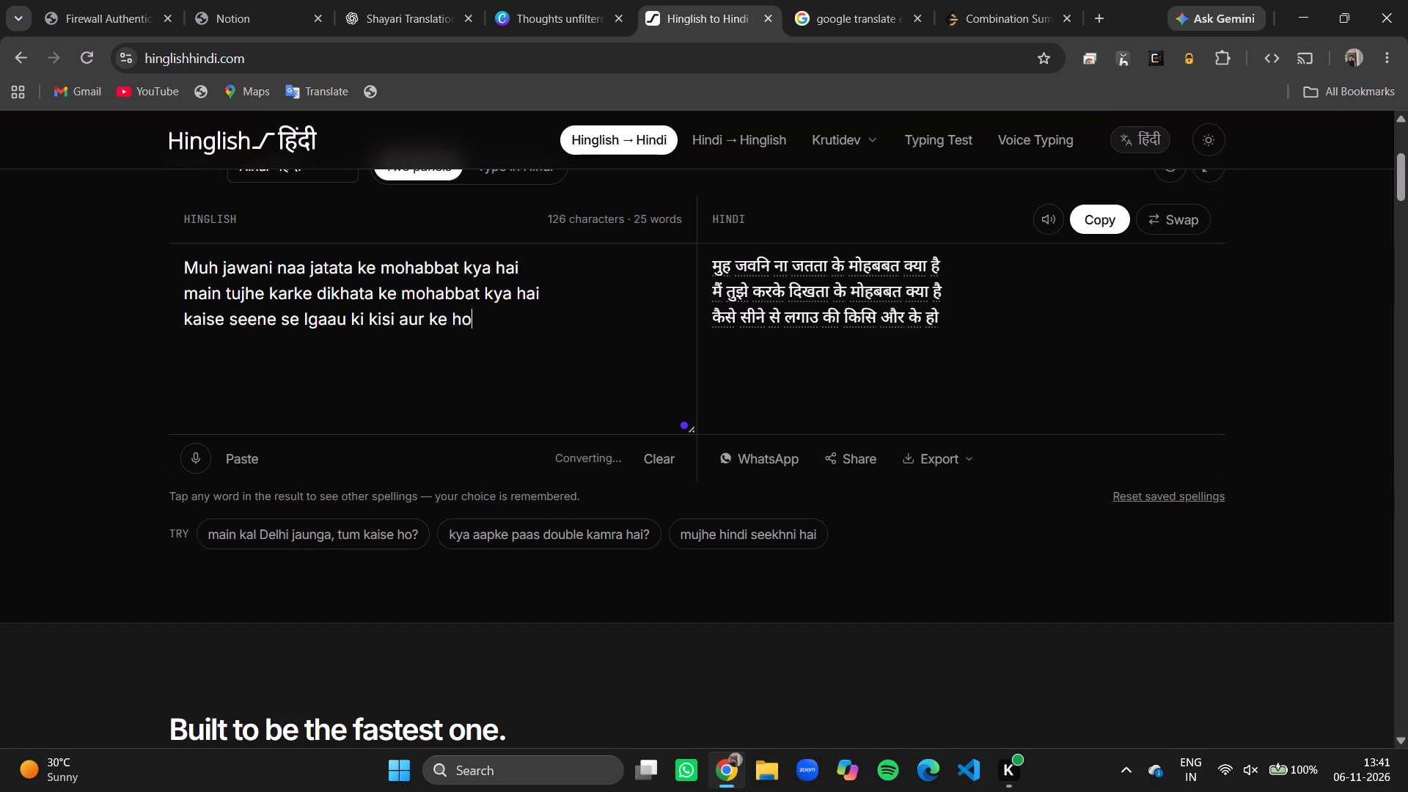
key("Return")
Add the fourth Hinglish line "mere hote to batataa mohabbat kya hai...." in the converter.
type("mere hote to bataa")
key("BackSpace")
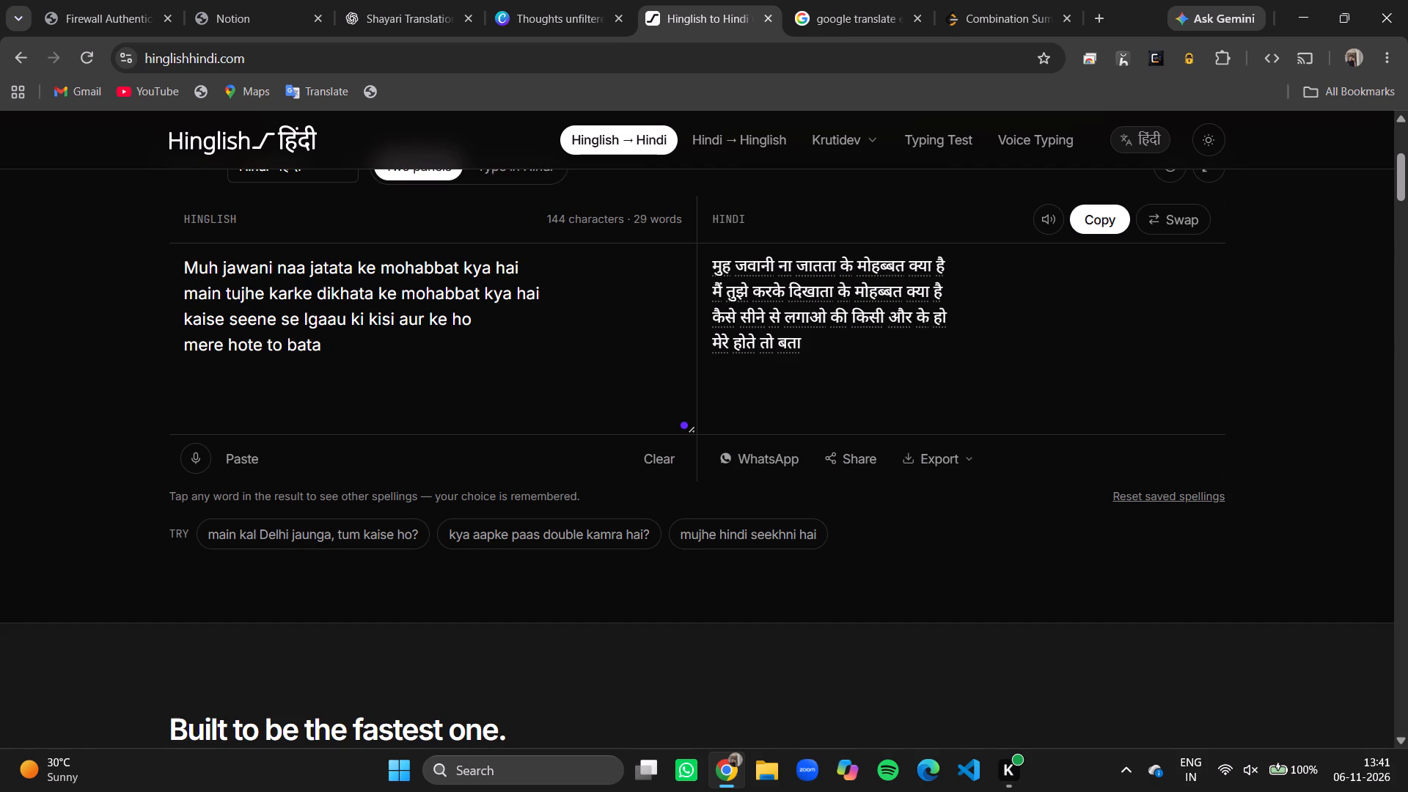
type("taa moh")
key("a")
type("baa")
key("BackSpace")
type("tt")
key("space")
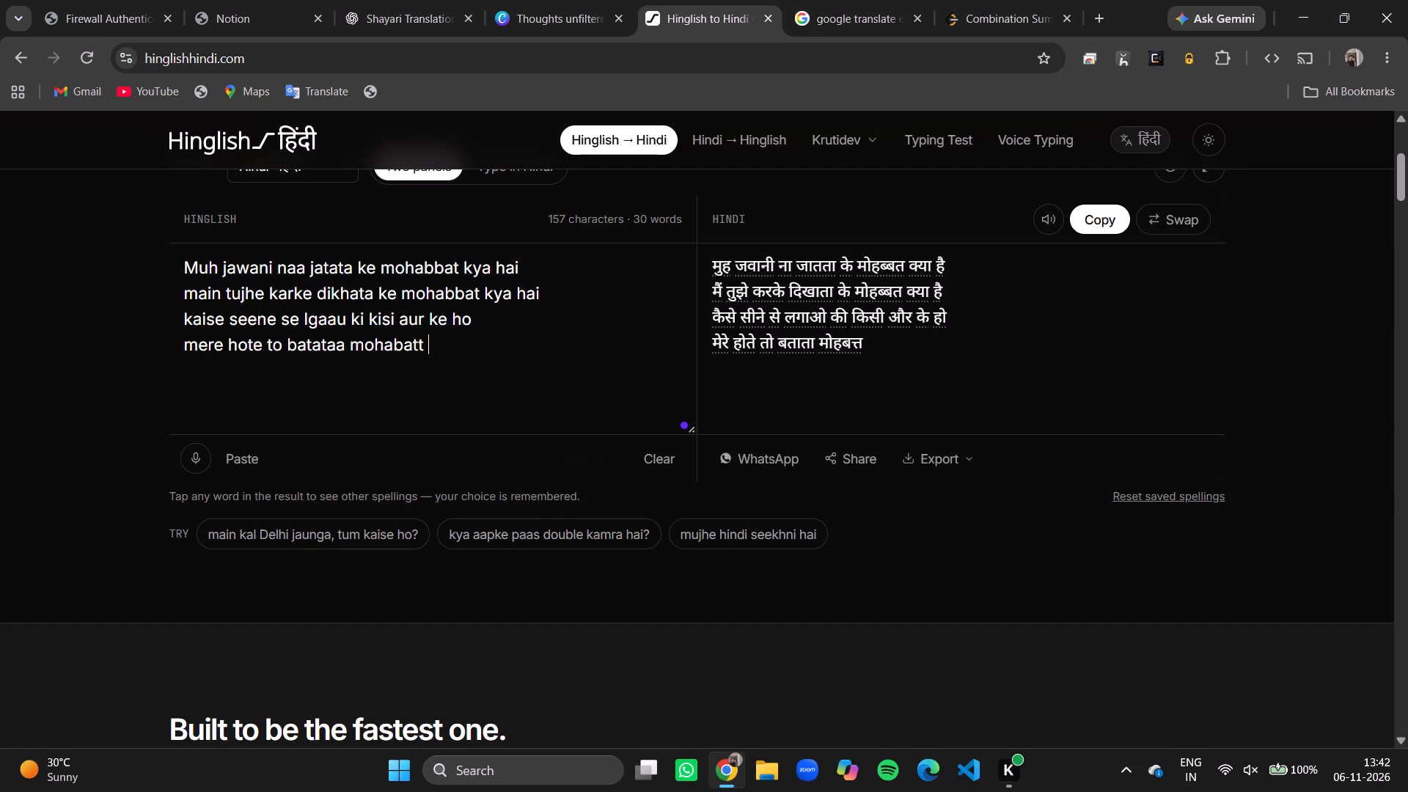
key("BackSpace")
key("BackSpace")
key("BackSpace")
key("BackSpace")
type("bat kya hai")
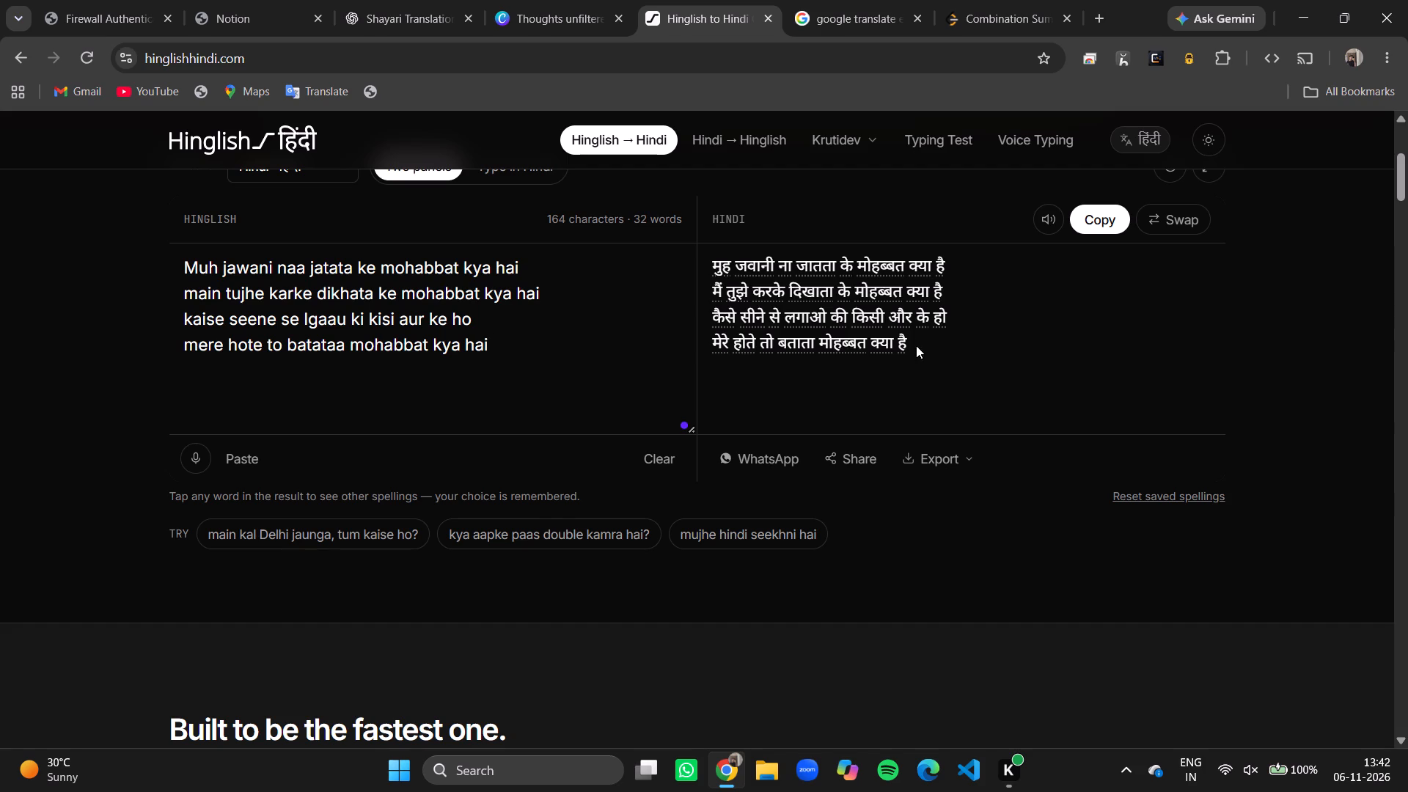
type("....")
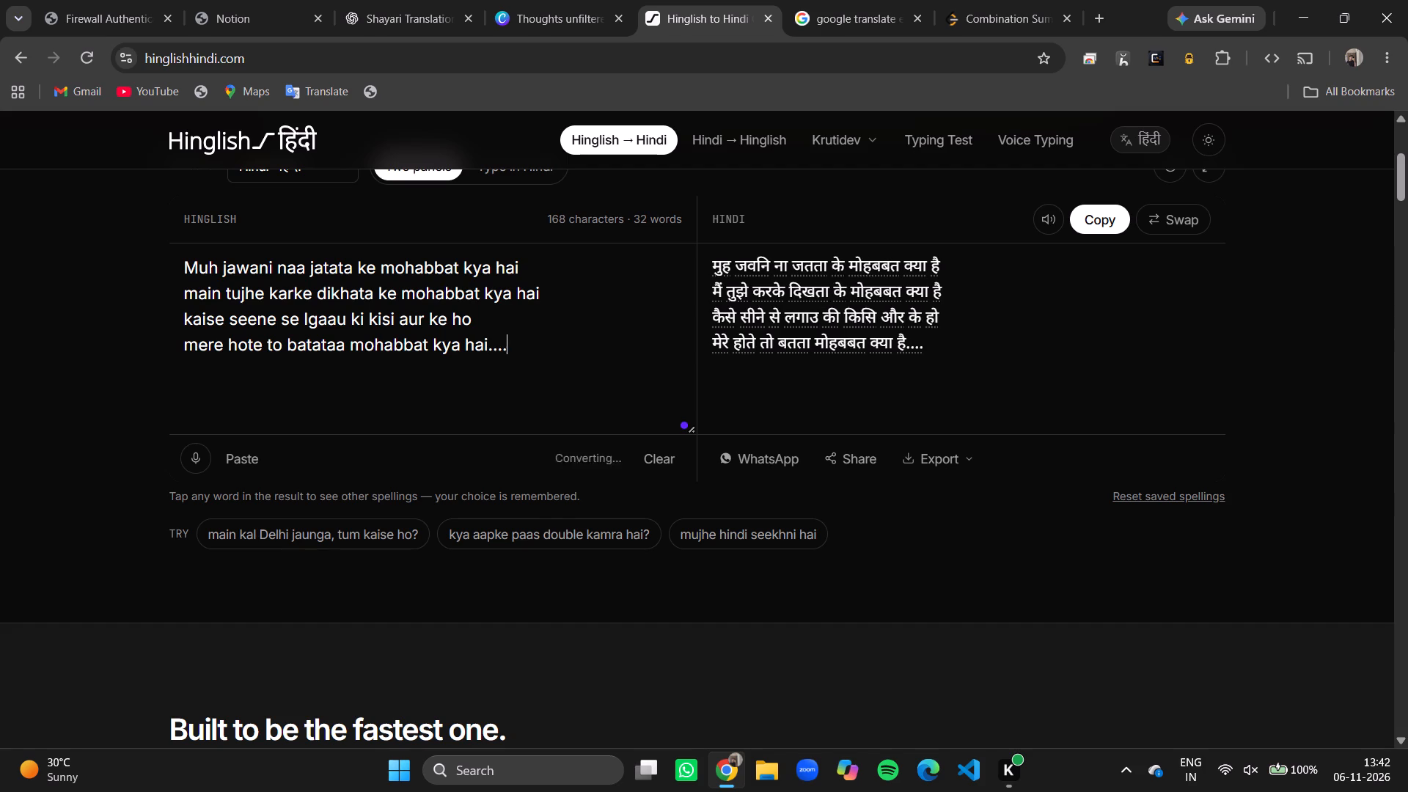
Copy the four converted Hindi lines and paste them over the duplicated shayari on page 11 in Canva.
left_click(1103, 219)
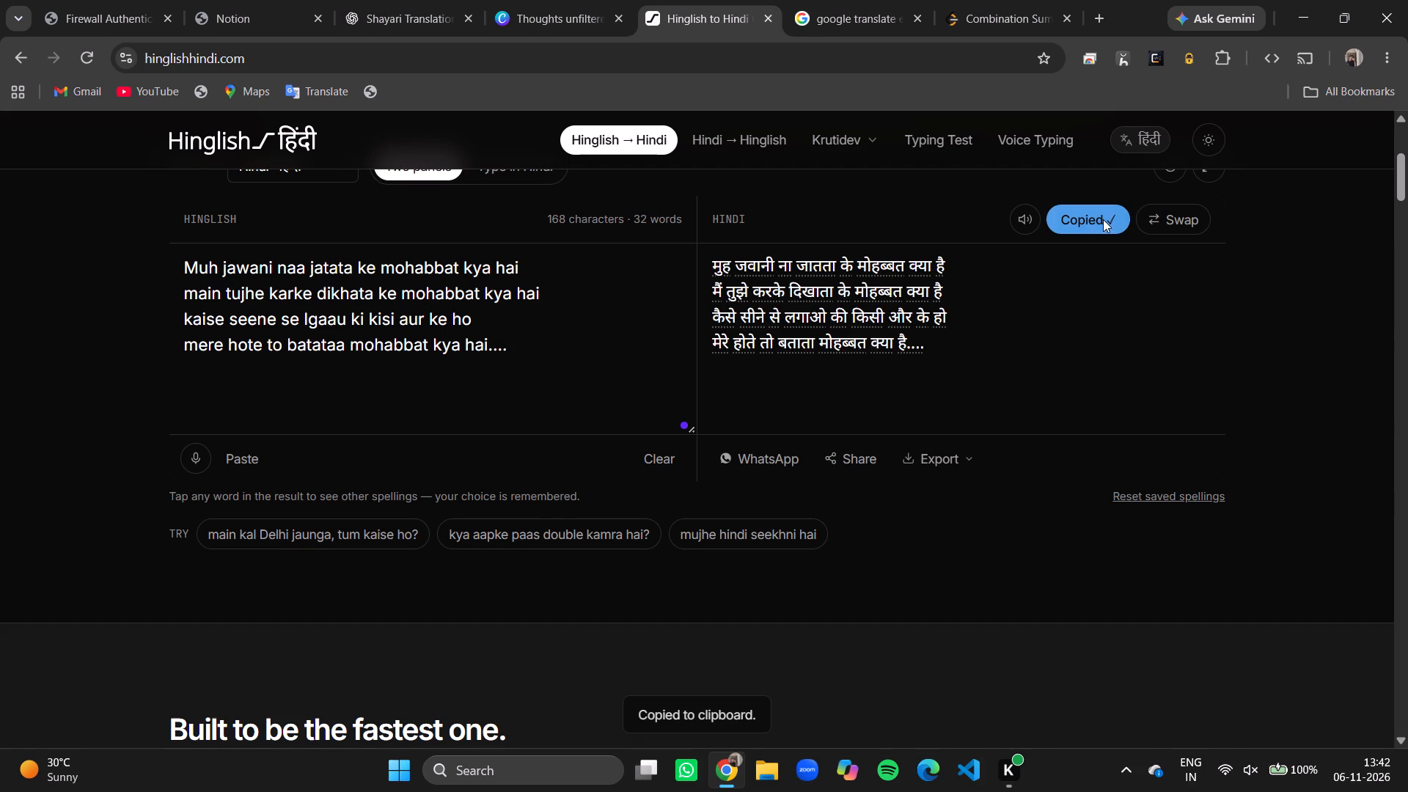
left_click(583, 0)
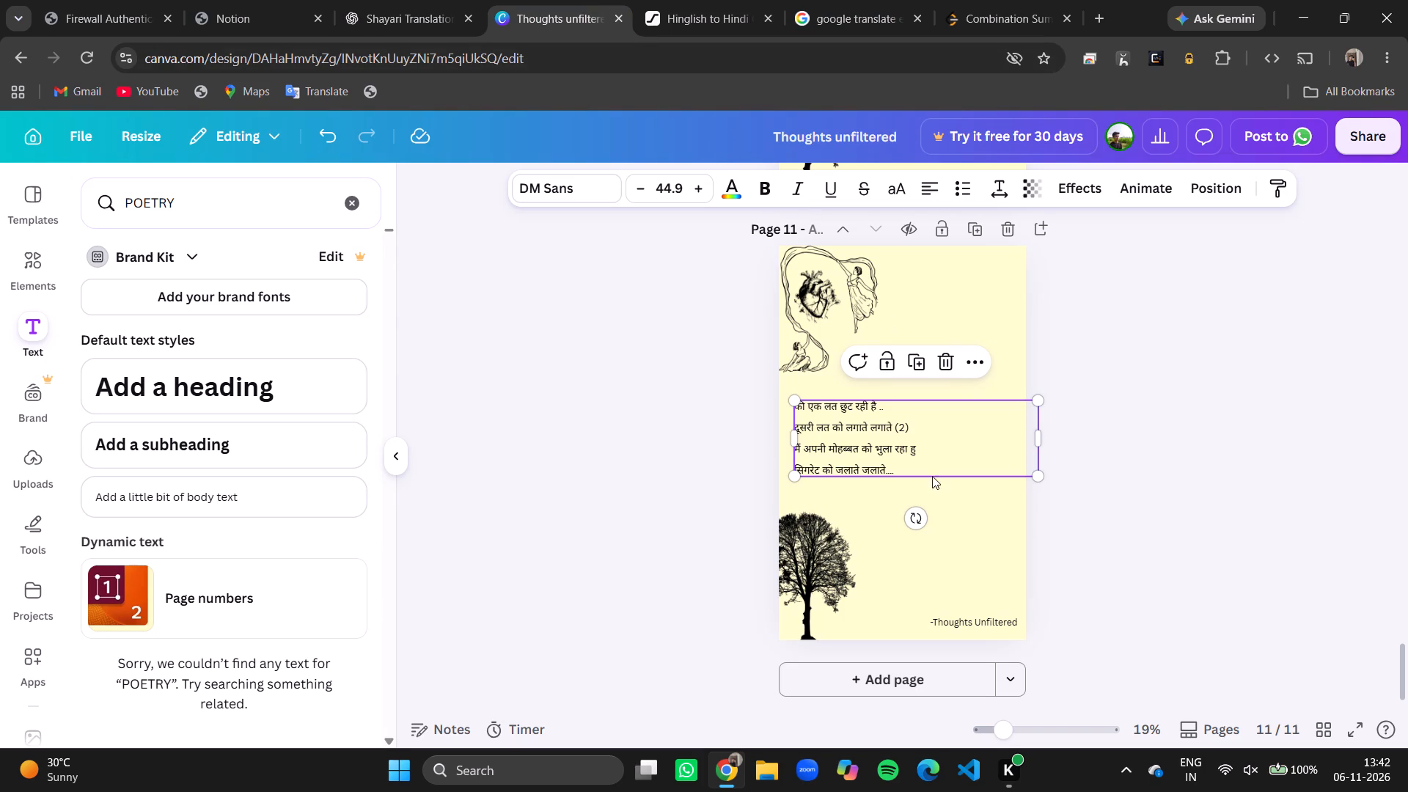
left_click(917, 450)
key("ctrl+a")
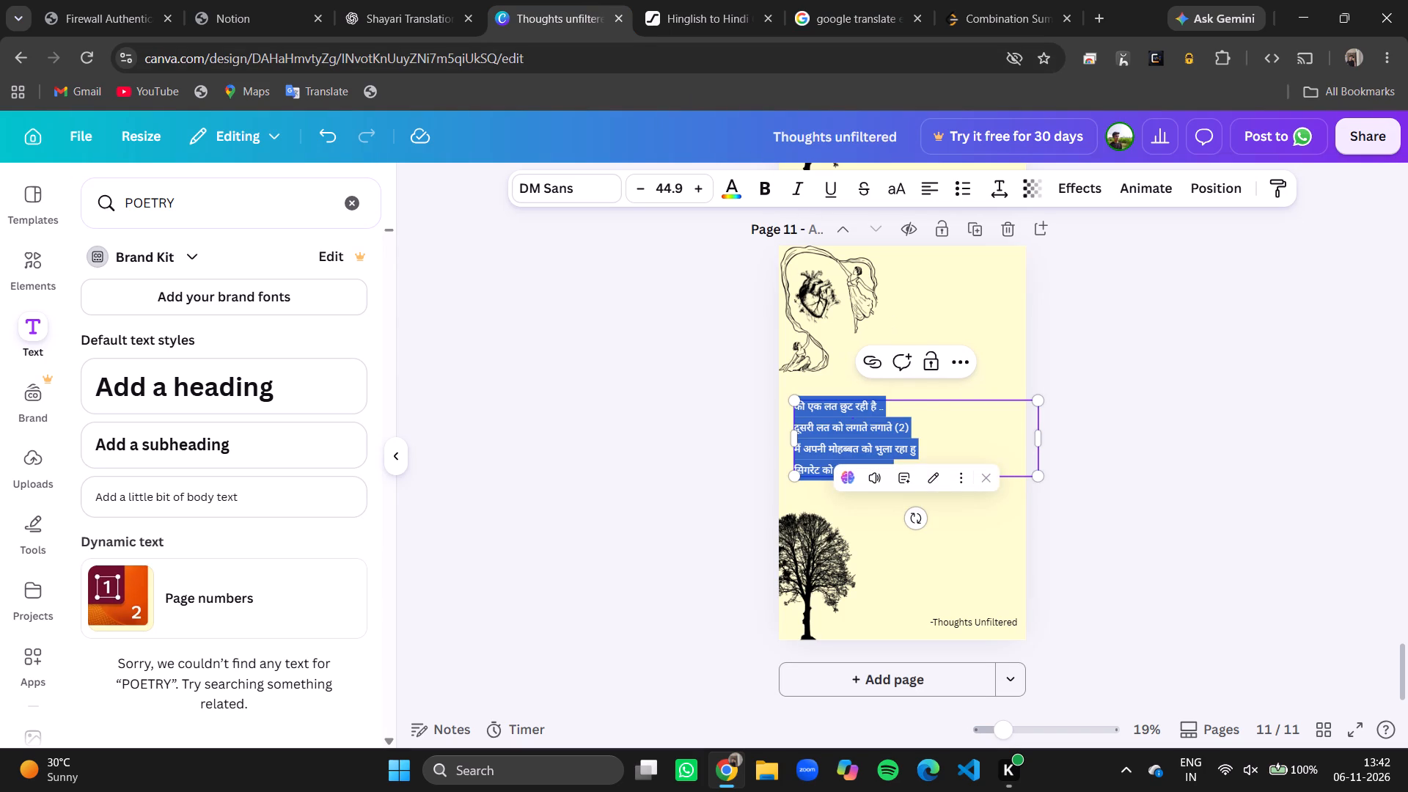
key("ctrl+v")
Enlarge the page 11 shayari's text box, scaling its text to about size 50.3.
left_click_drag(1041, 475, 1041, 476)
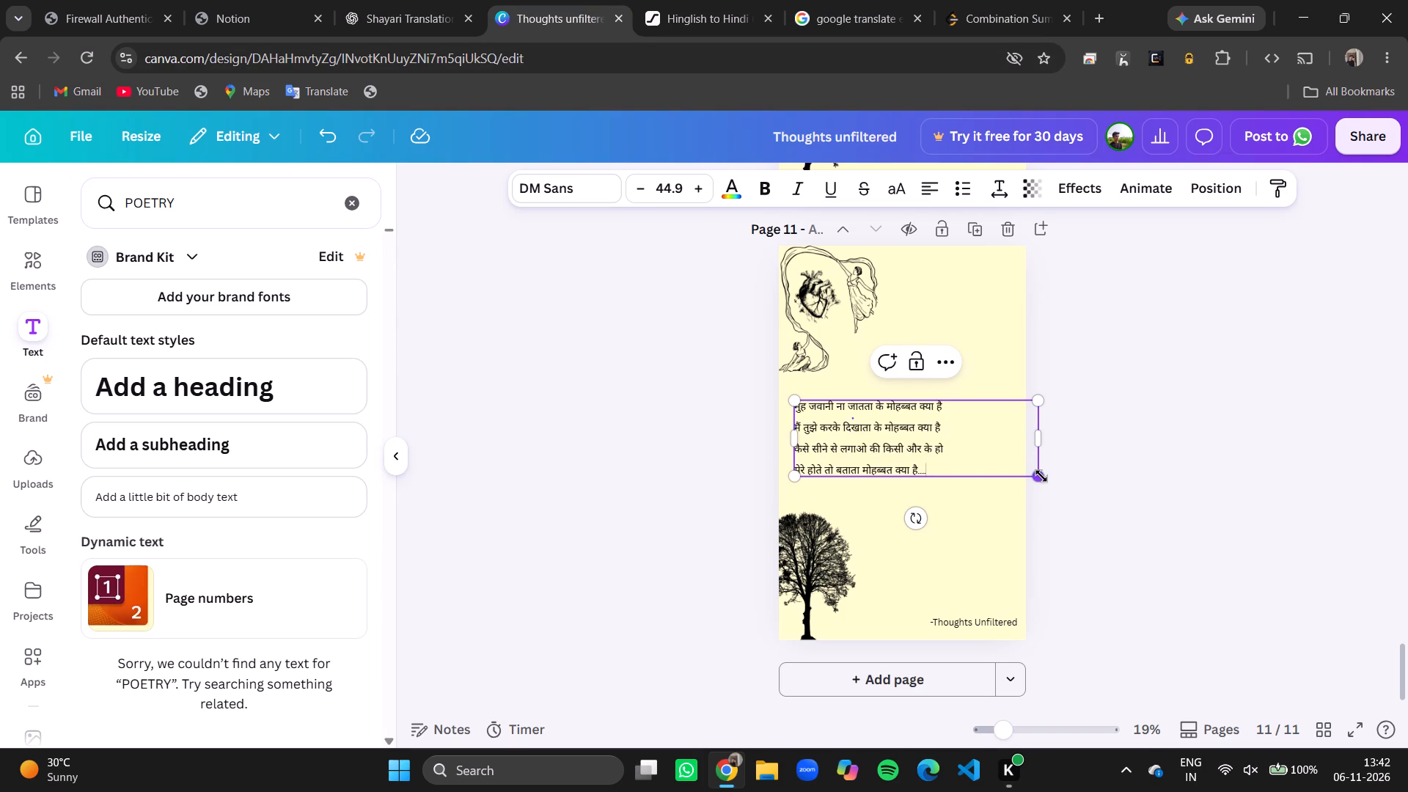
left_click_drag(1041, 476, 1066, 496)
left_click(1150, 443)
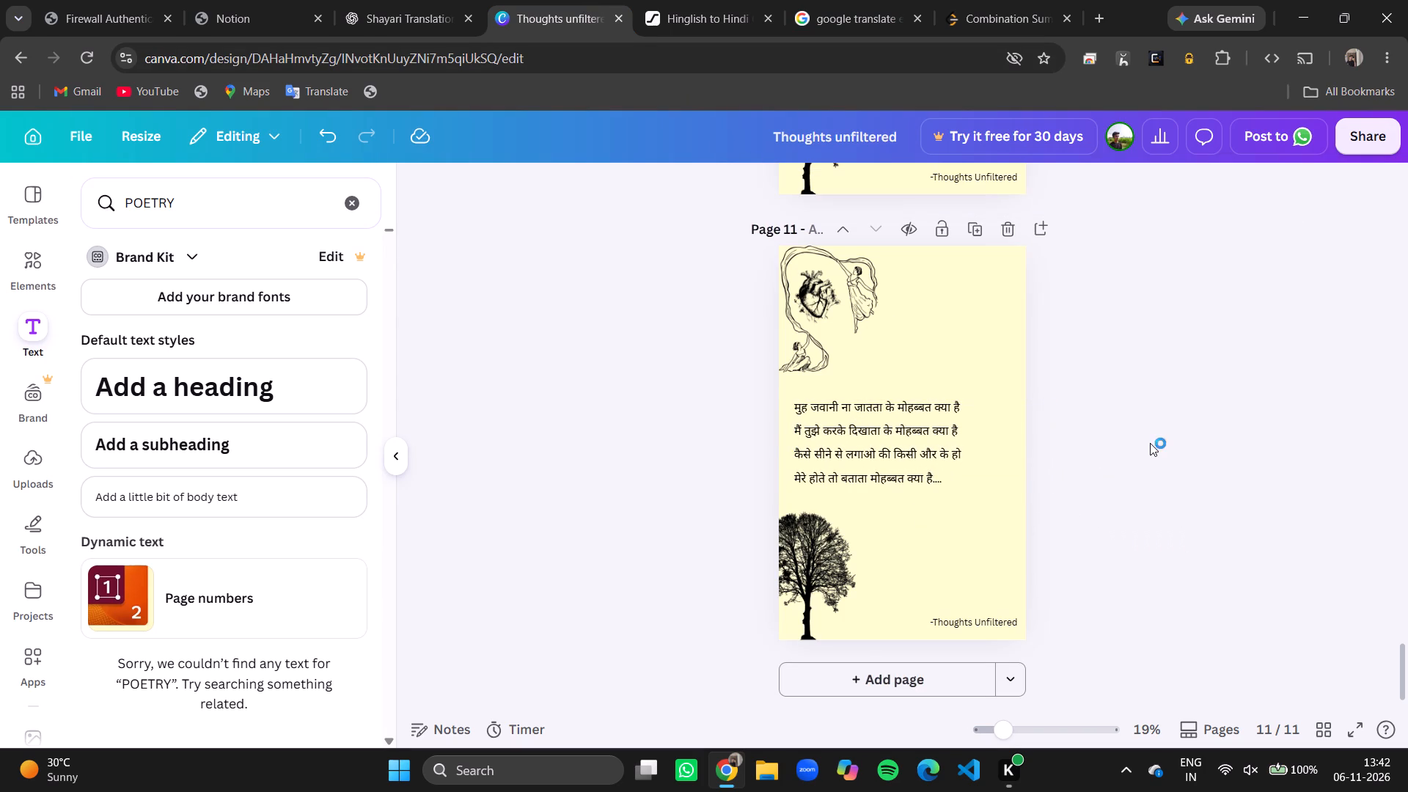
Duplicate page 11 as a new page 12 and select all of the shayari text on the copy.
left_click(975, 234)
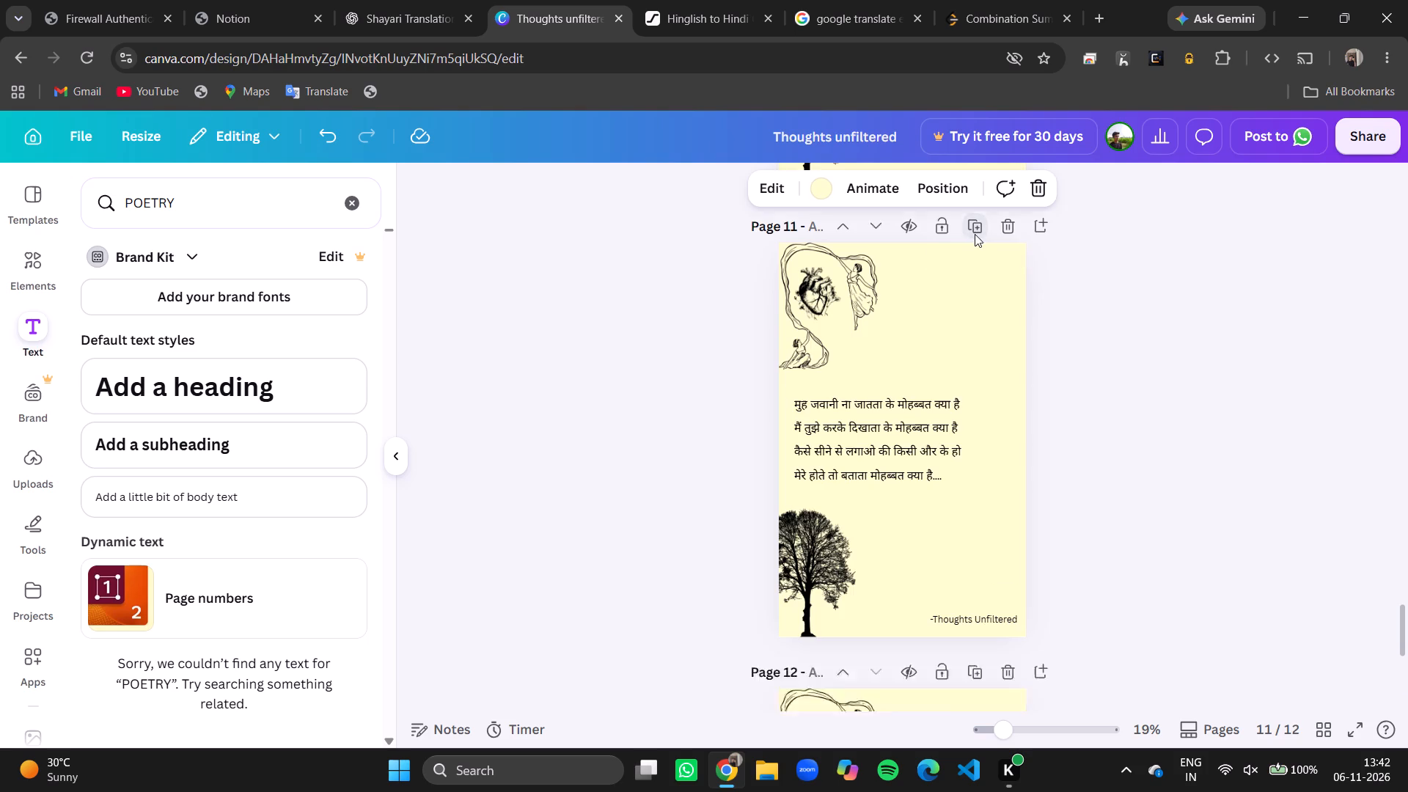
left_click(906, 441)
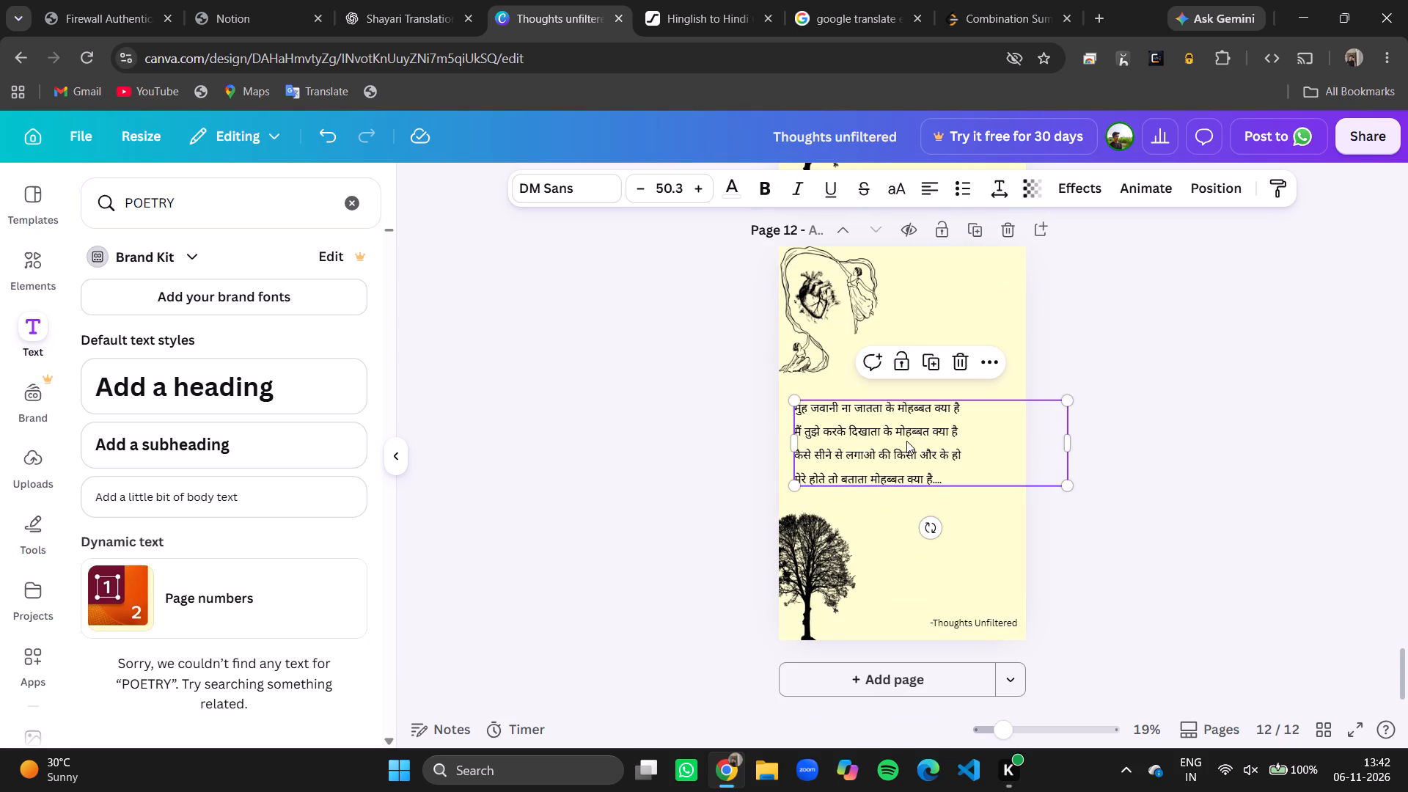
left_click(906, 441)
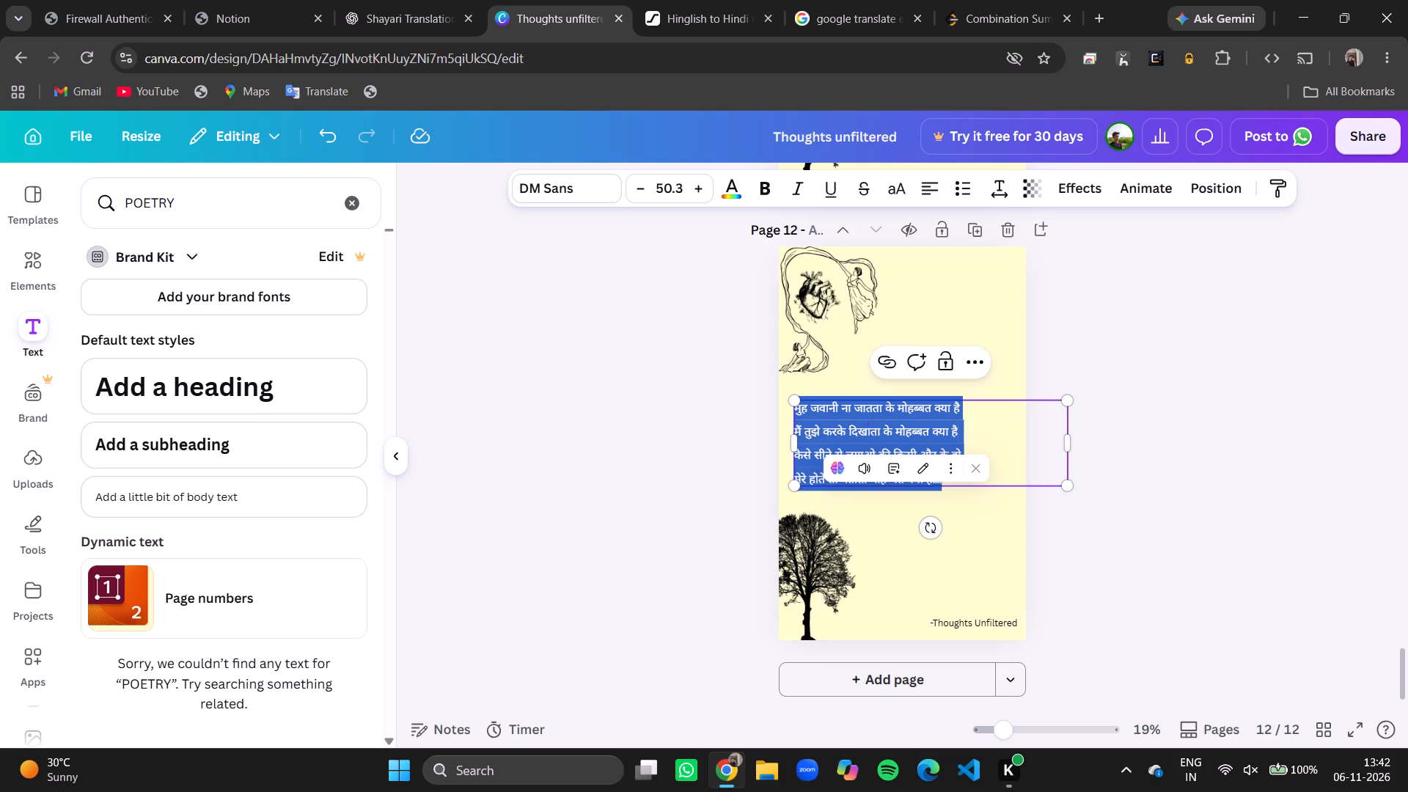
In the Hinglish to Hindi converter, clear the old shayari and begin a new one with "Ki chehre par".
left_click(709, 0)
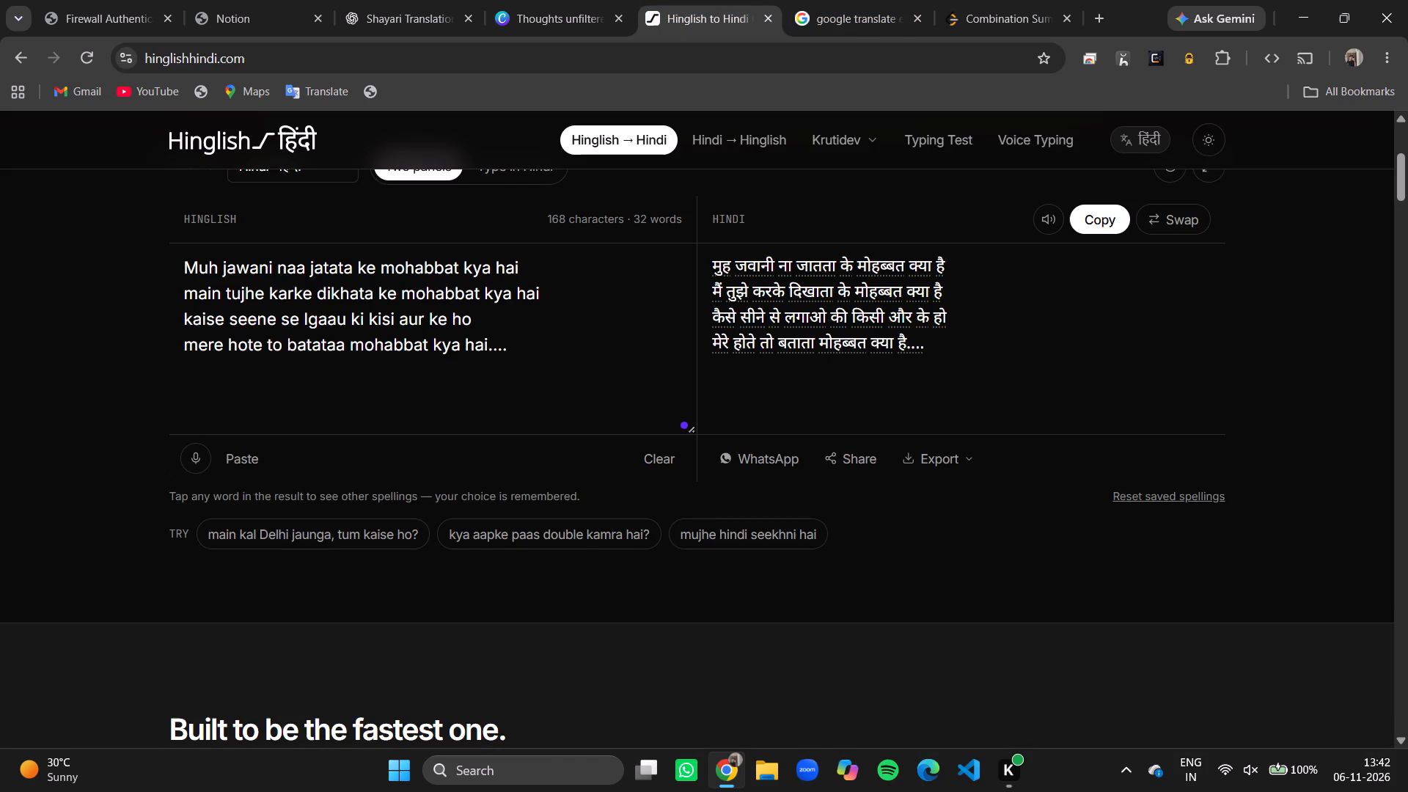
left_click(517, 354)
key("ctrl+a")
key("BackSpace")
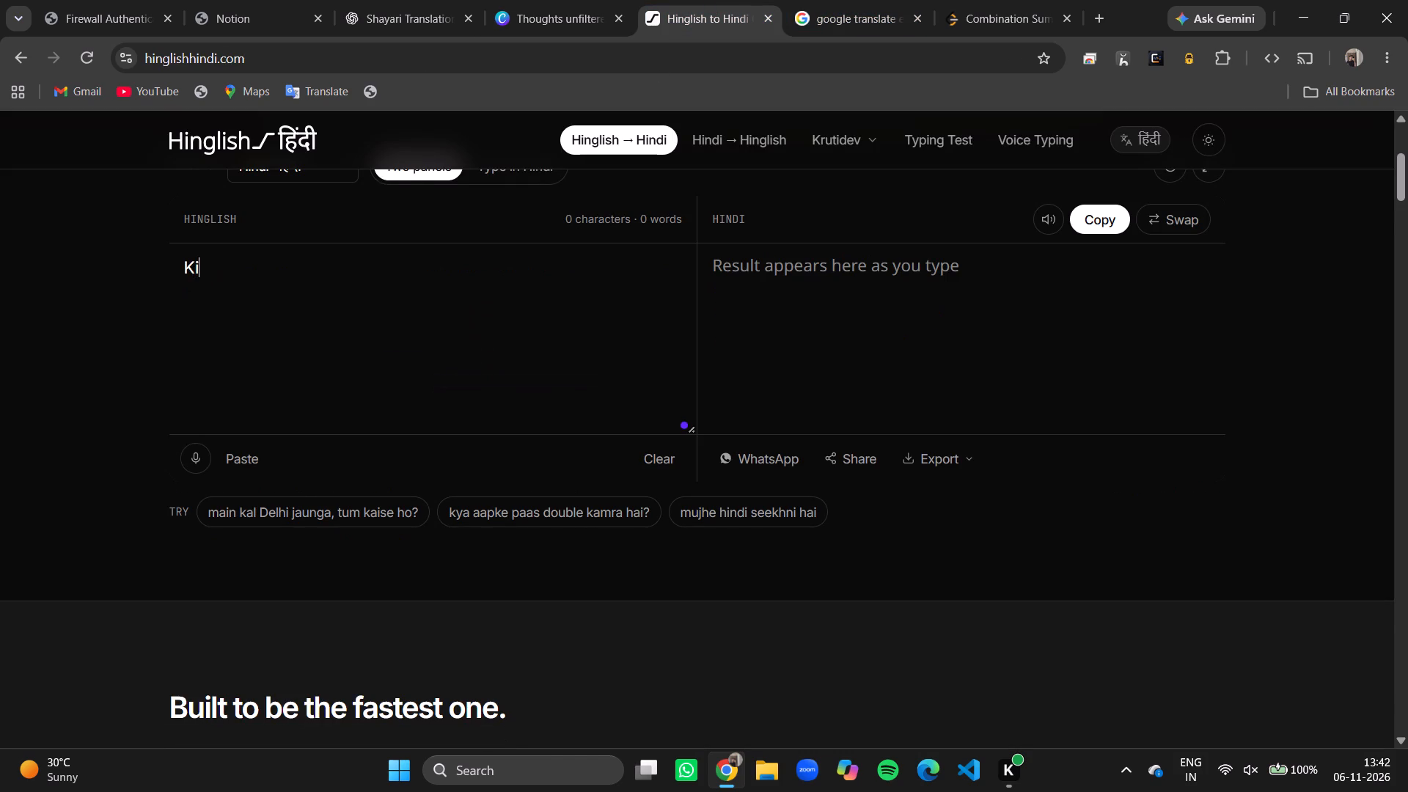
type("che")
type("hre")
key("space")
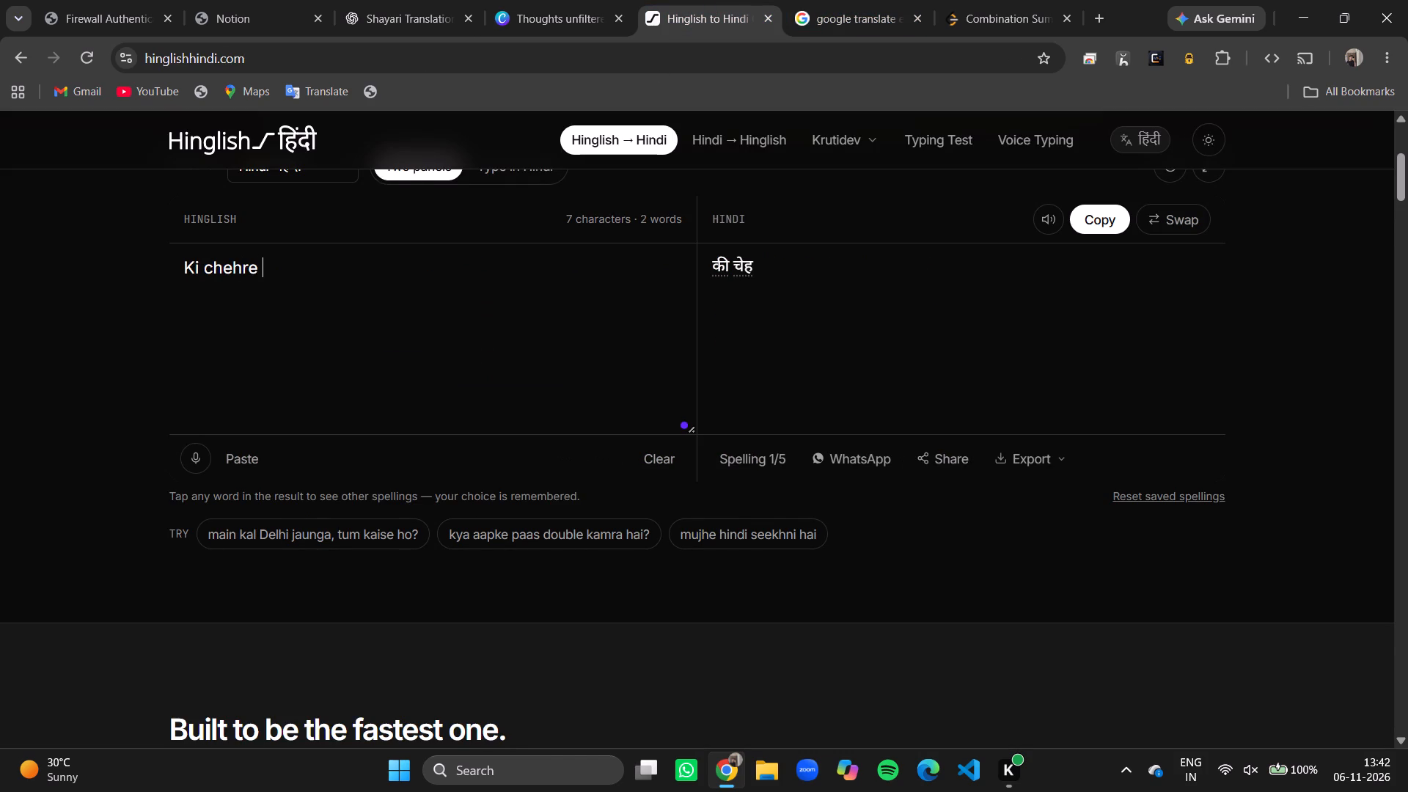
type("par")
key("space")
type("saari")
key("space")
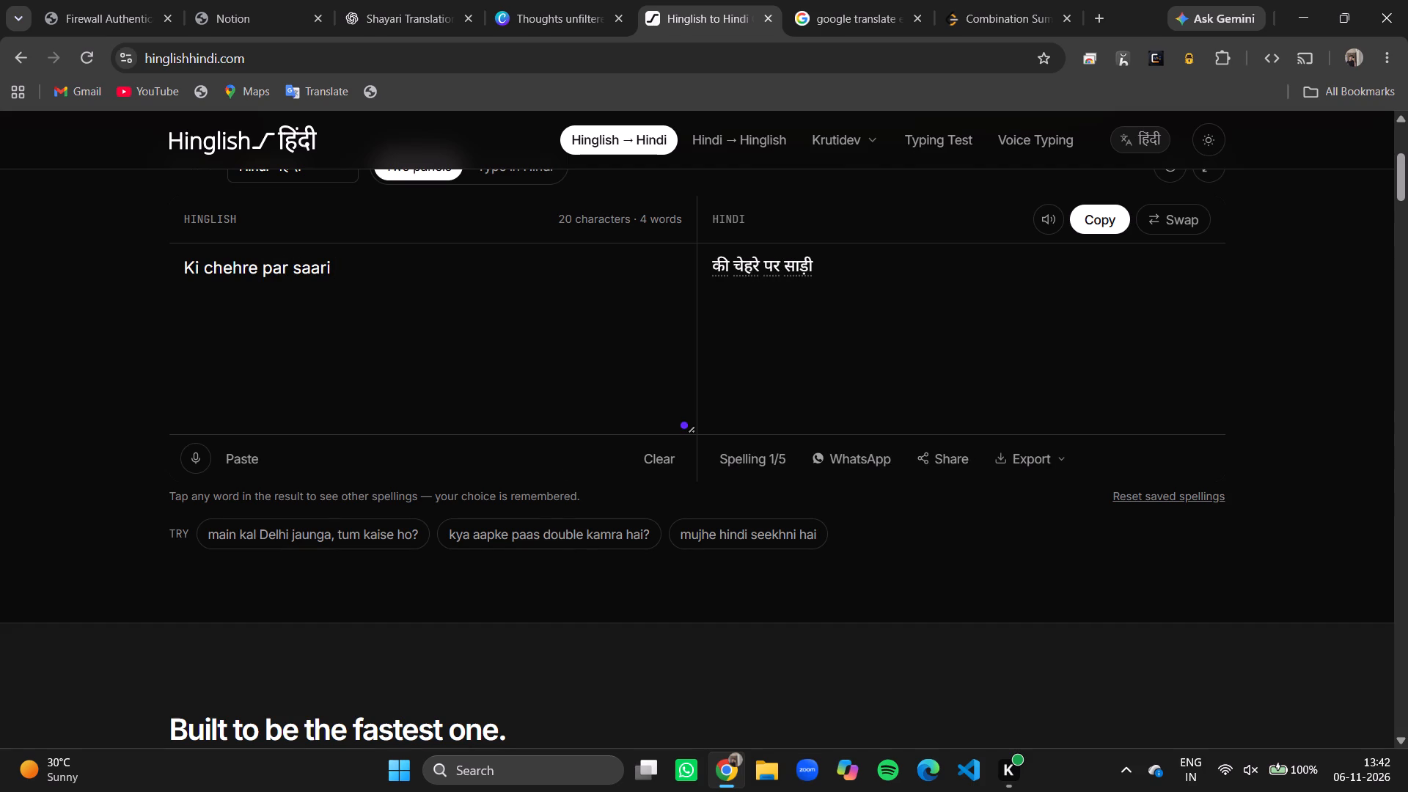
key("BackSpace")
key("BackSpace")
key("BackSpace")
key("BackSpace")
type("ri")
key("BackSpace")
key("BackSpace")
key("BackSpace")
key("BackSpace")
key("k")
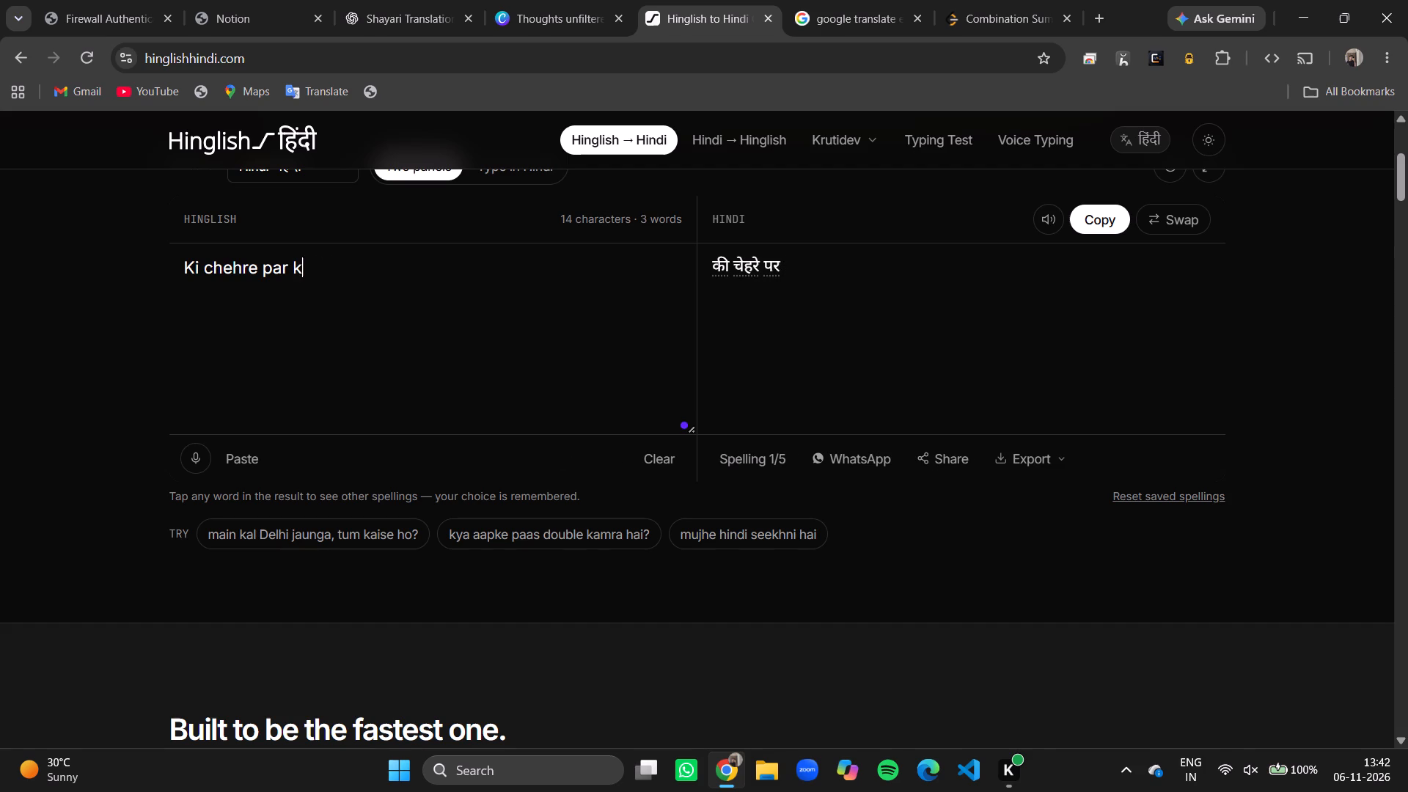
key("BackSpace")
Complete the first Hinglish line in the converter by adding "jhuti hasi sajhaa kar baitha hu" after "Ki chehre par".
type("jhuti")
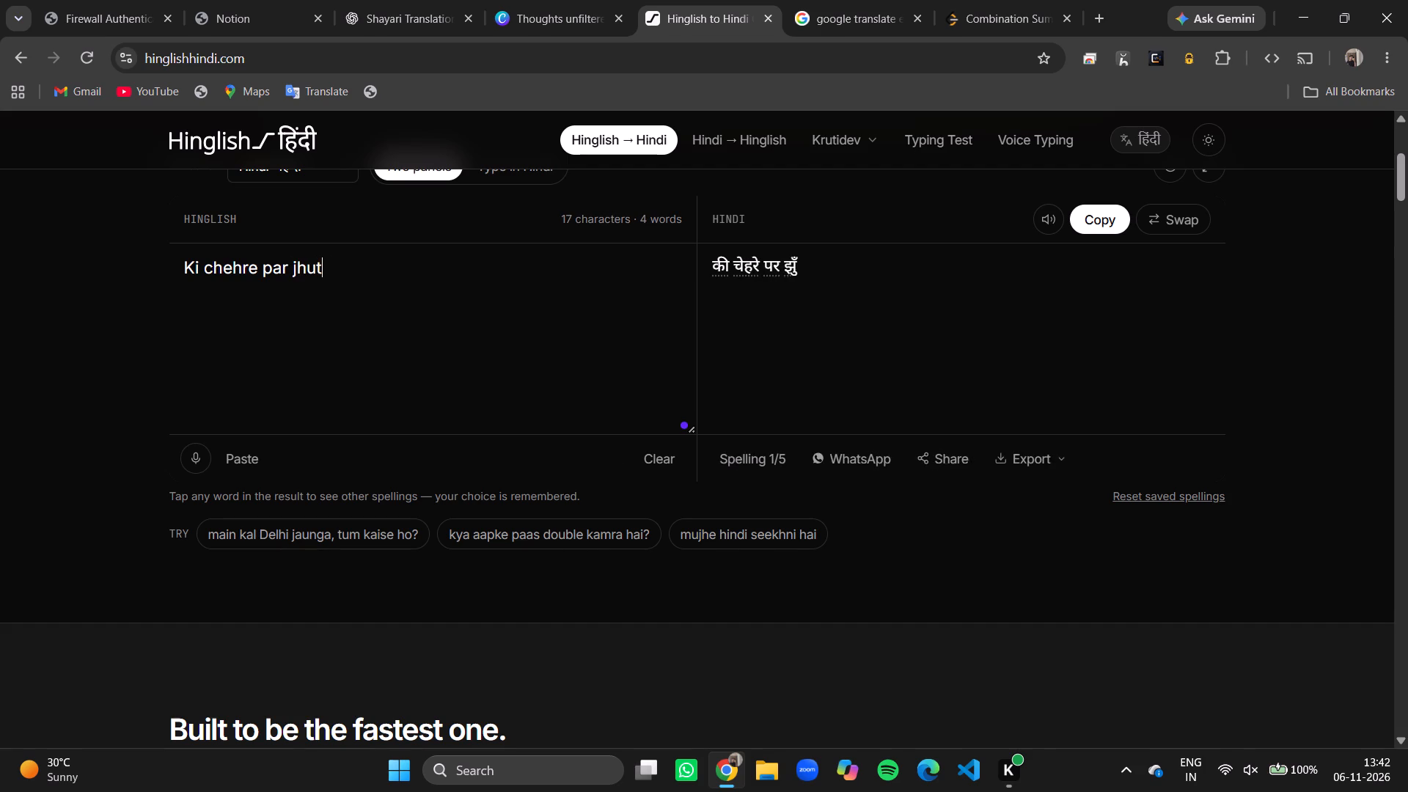
key("space")
type("hasi")
key("space")
type("sajhaa kar baitha hu")
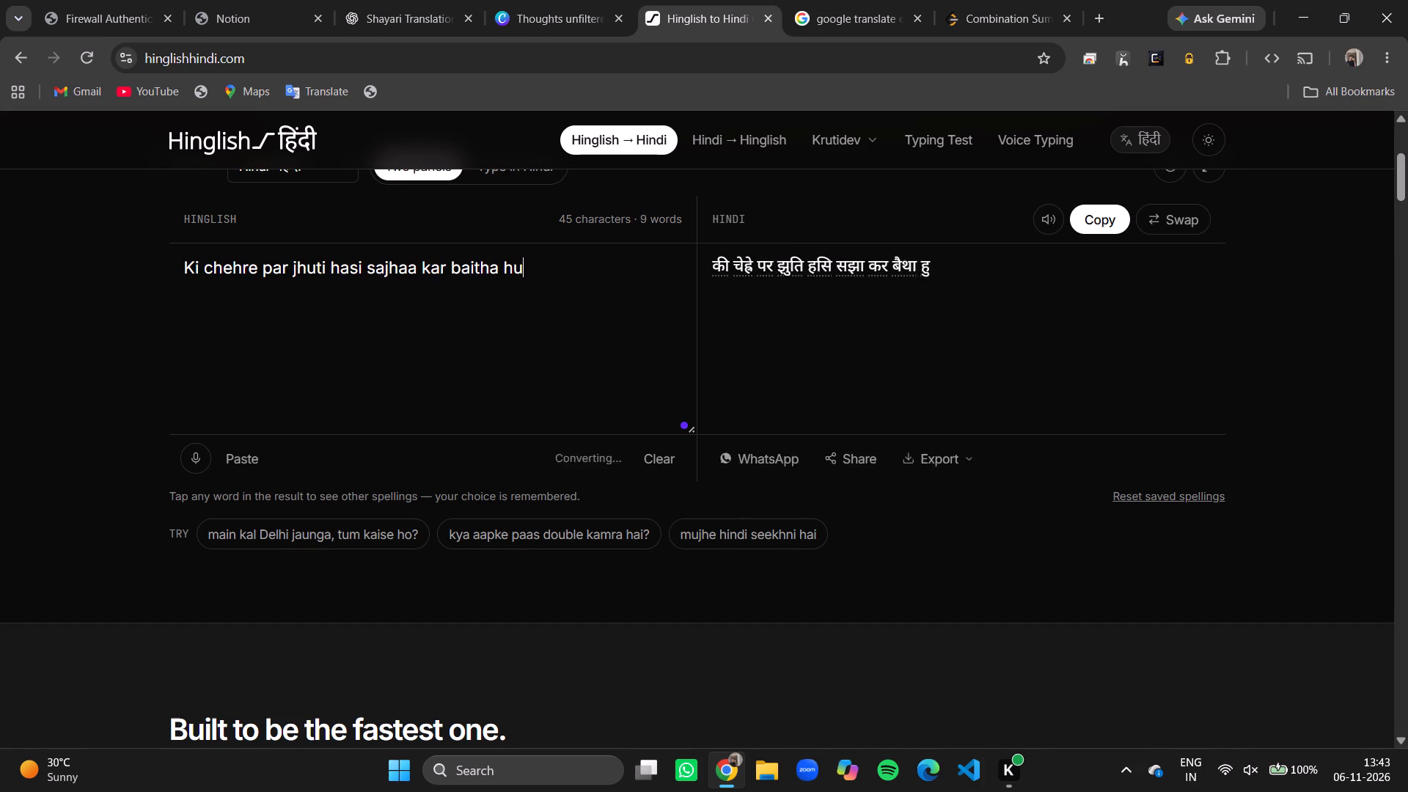
Correct the word "sajhaa" to "sajaa" in the first Hinglish line.
key("Return")
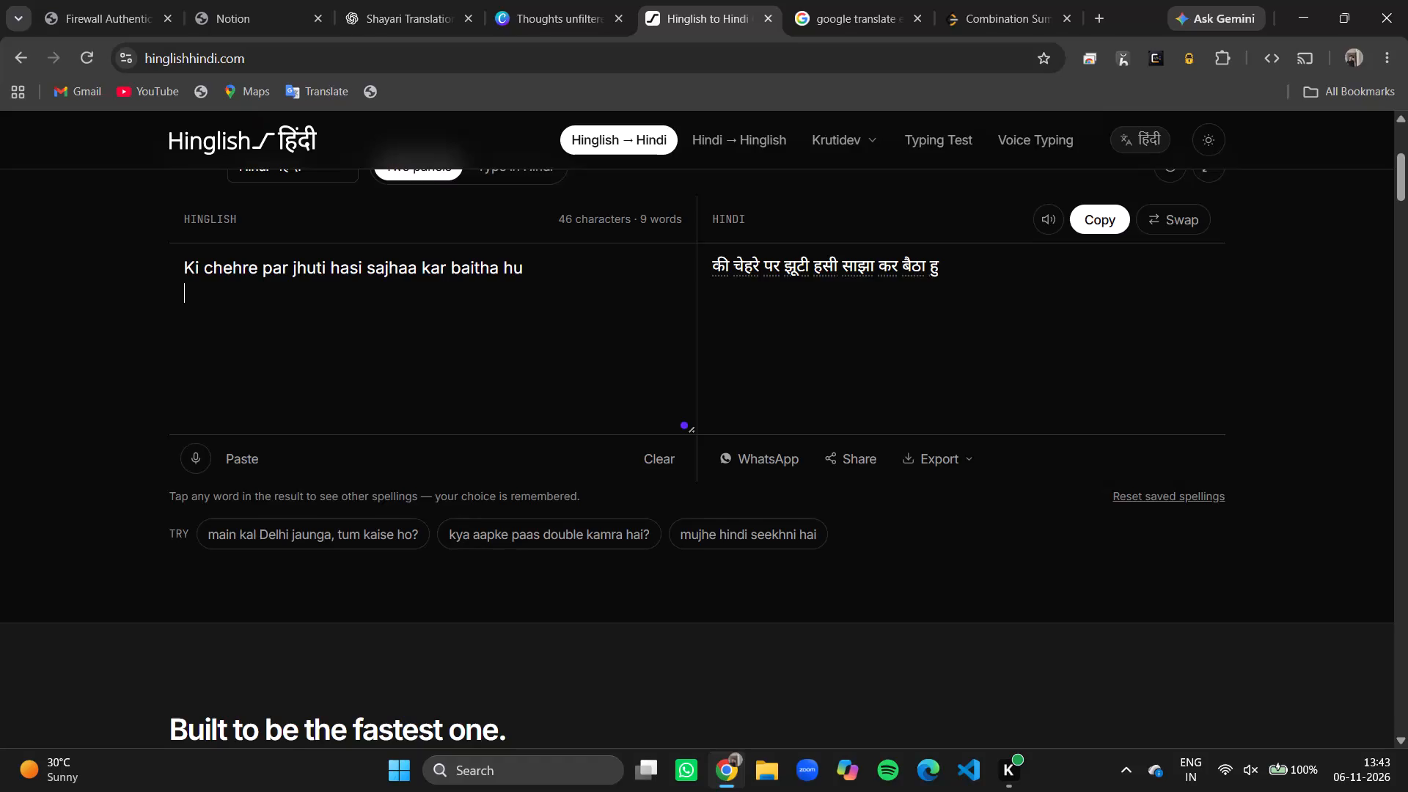
left_click(400, 274)
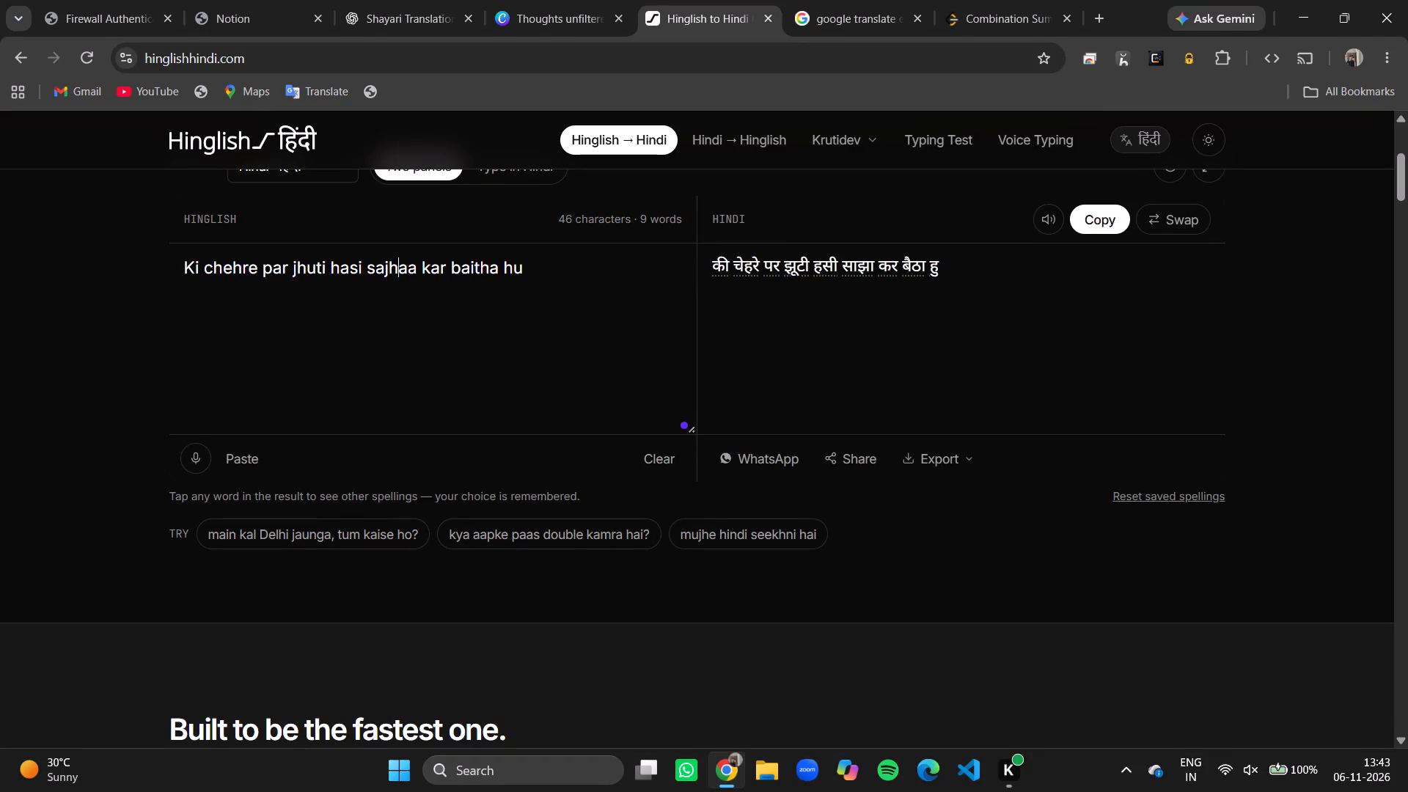
key("BackSpace")
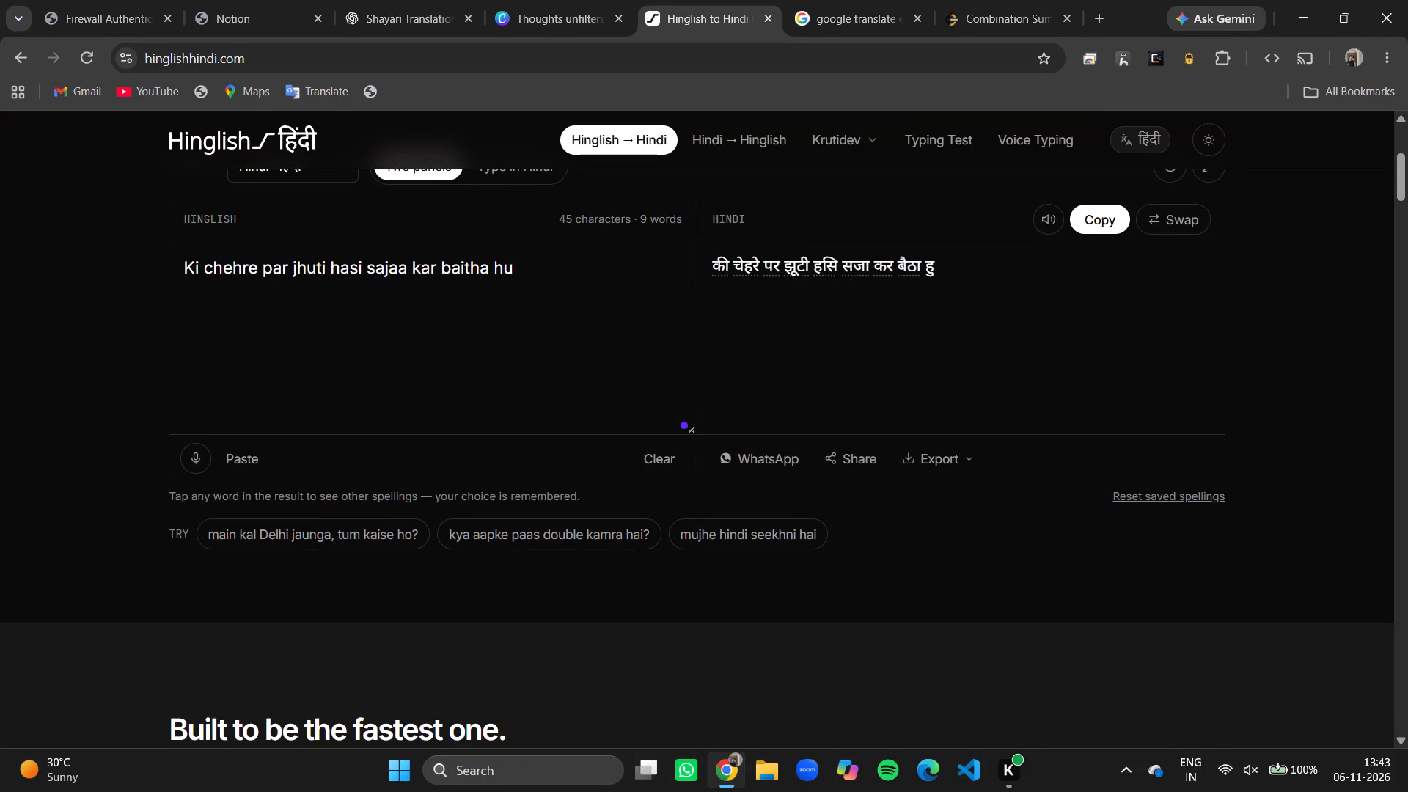
Add the second Hinglish line "saaare iljaam khud par lgaake baitha hu" below the first.
left_click(540, 274)
key("Return")
type("saaare")
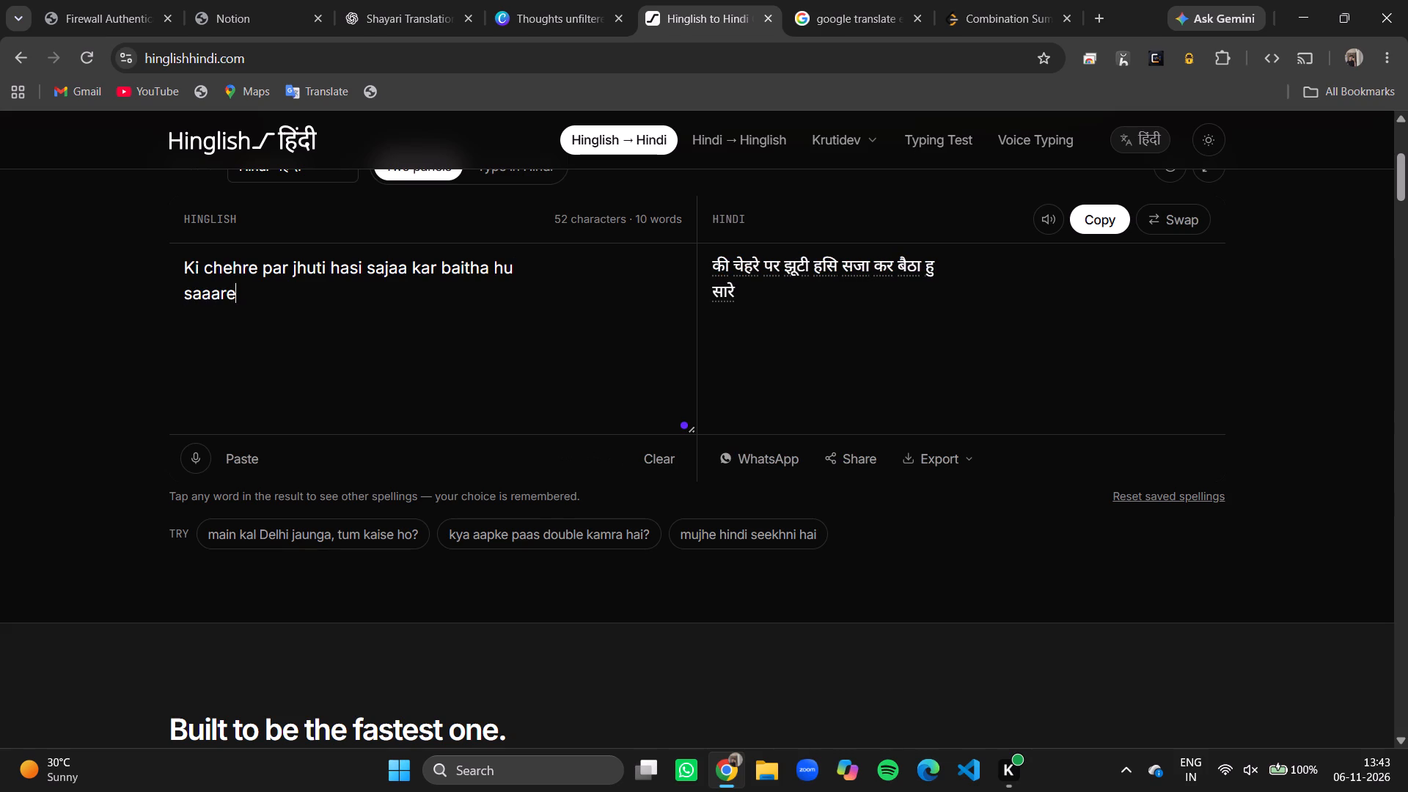
key("space")
type("iljaam khud par lgaake baitha")
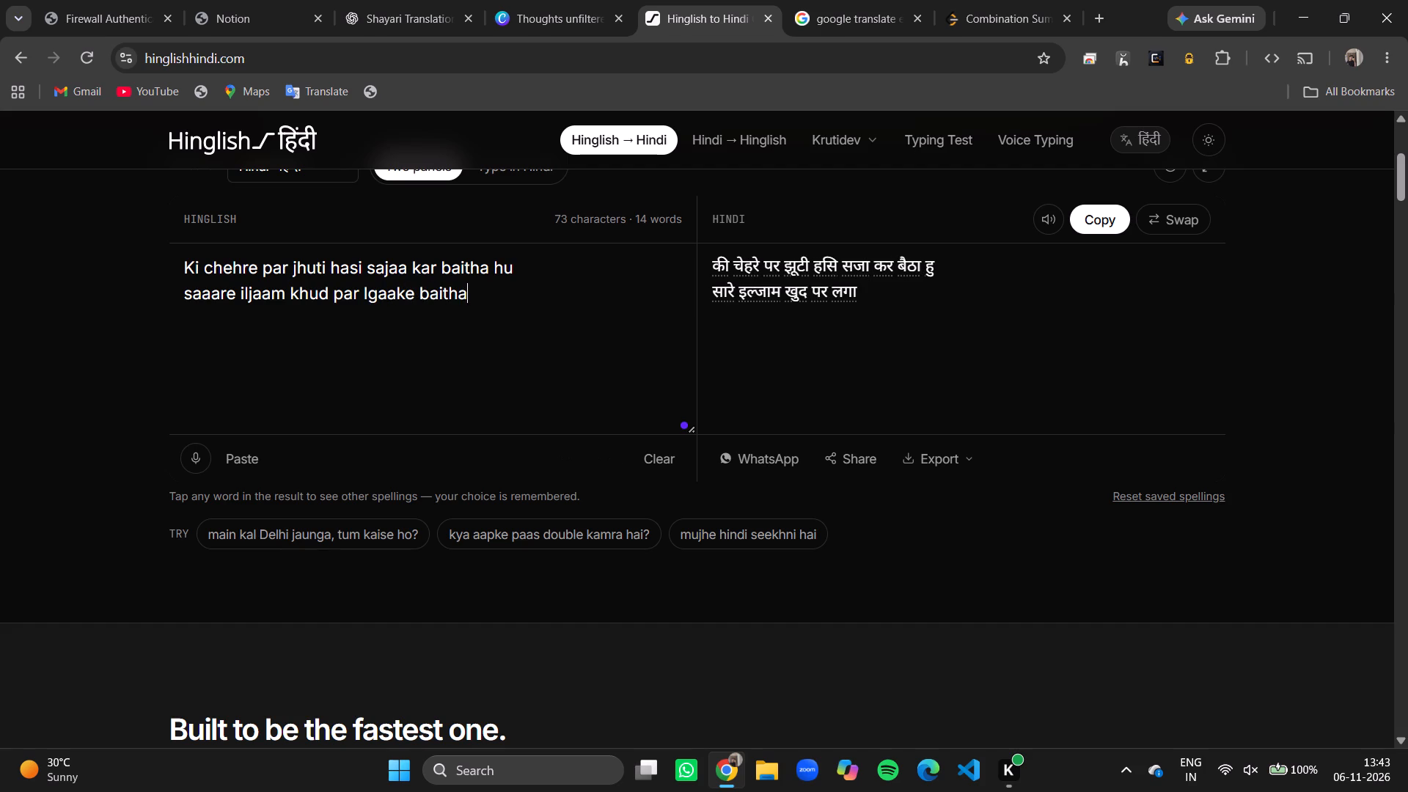
key("space")
type("hu")
key("space")
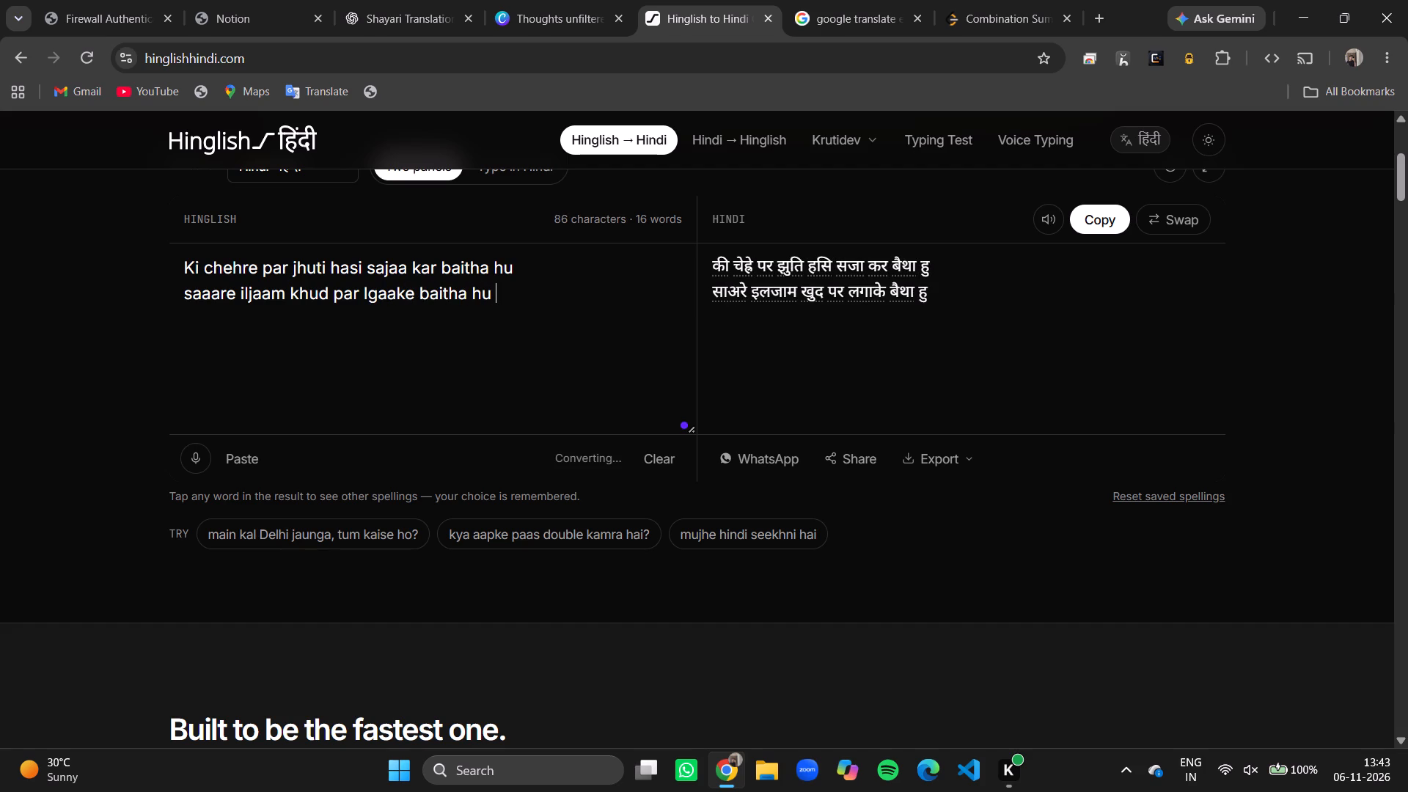
Add the third Hinglish line "orr haatho ka kaanpna laazmi hai mere dost".
key("Return")
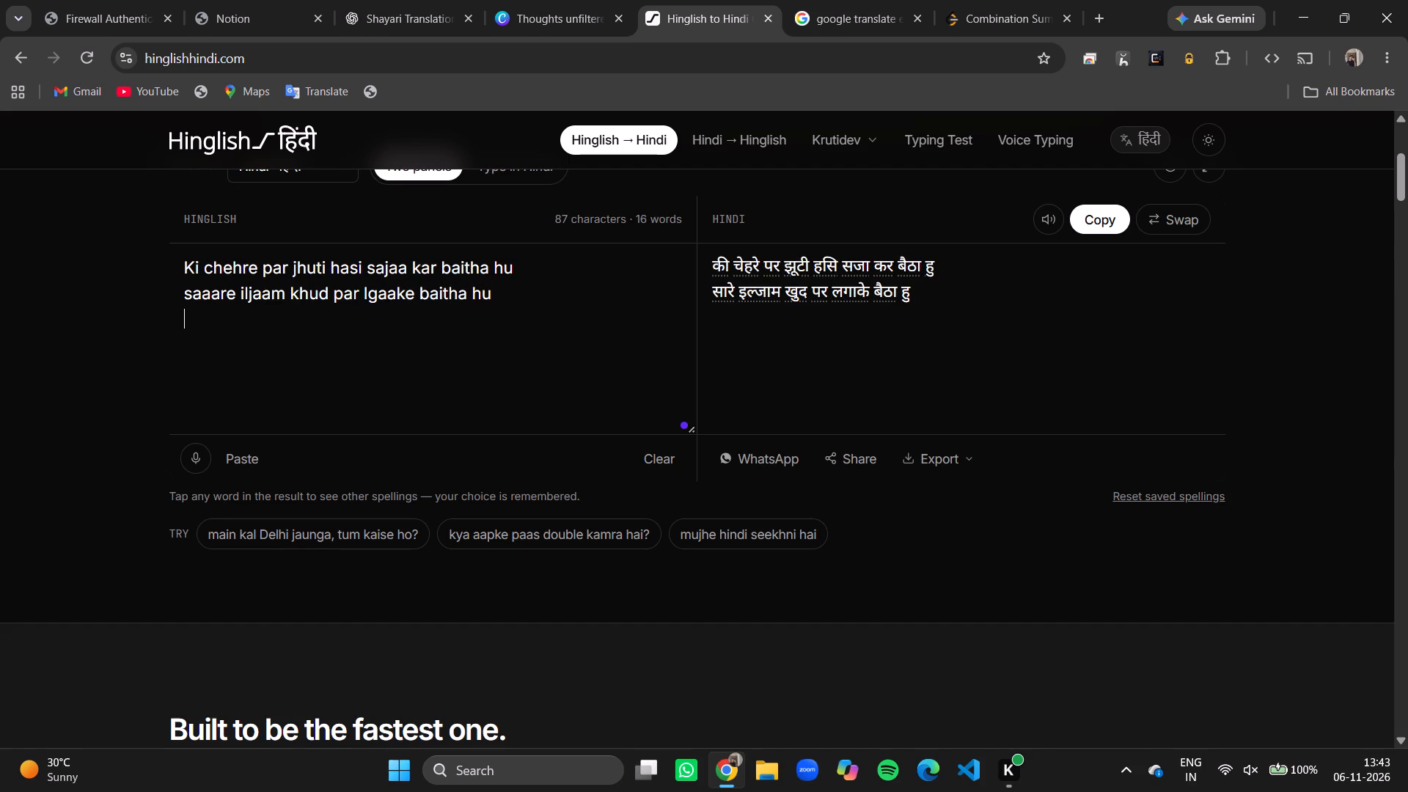
type("orr haatho")
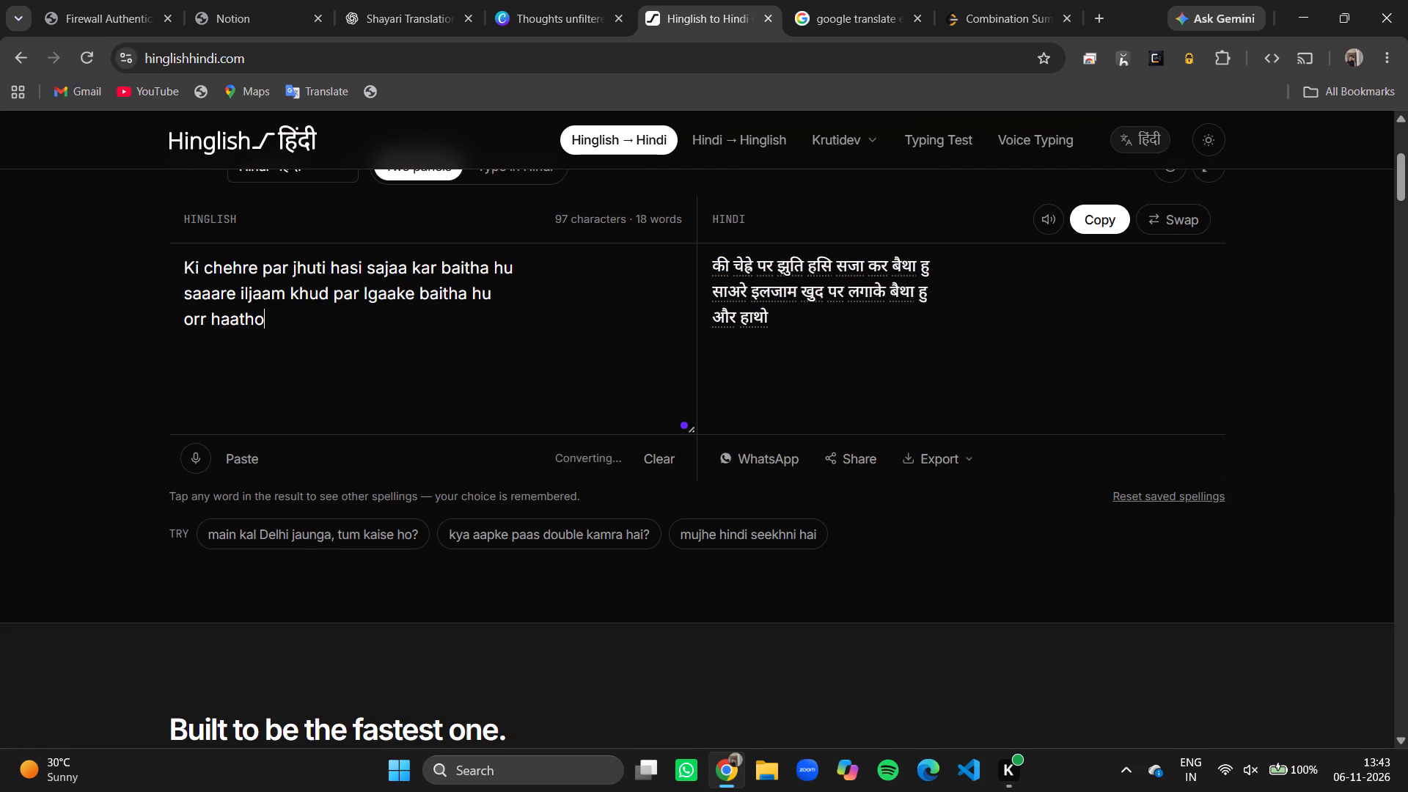
key("space")
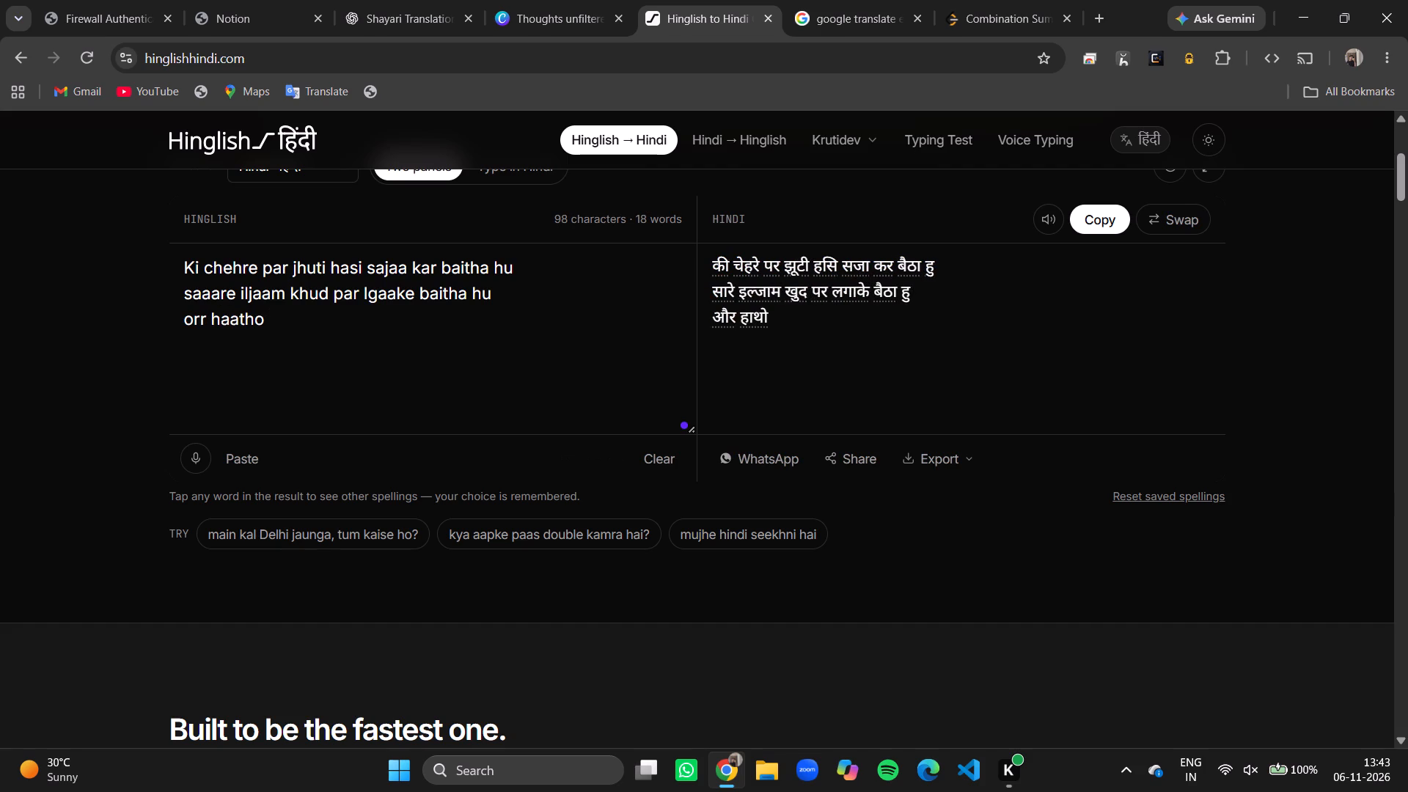
type("ka kaanpna")
key("space")
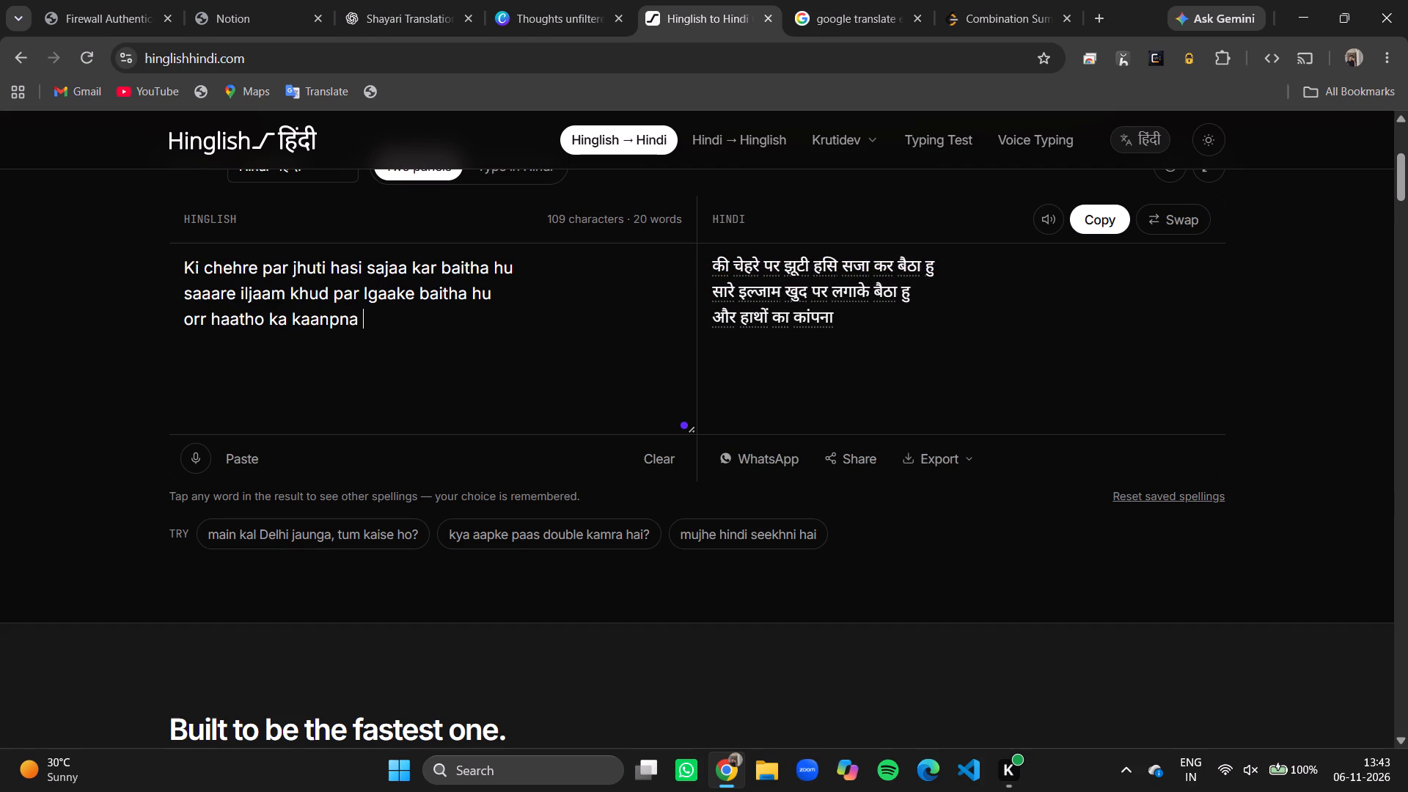
type("laaz")
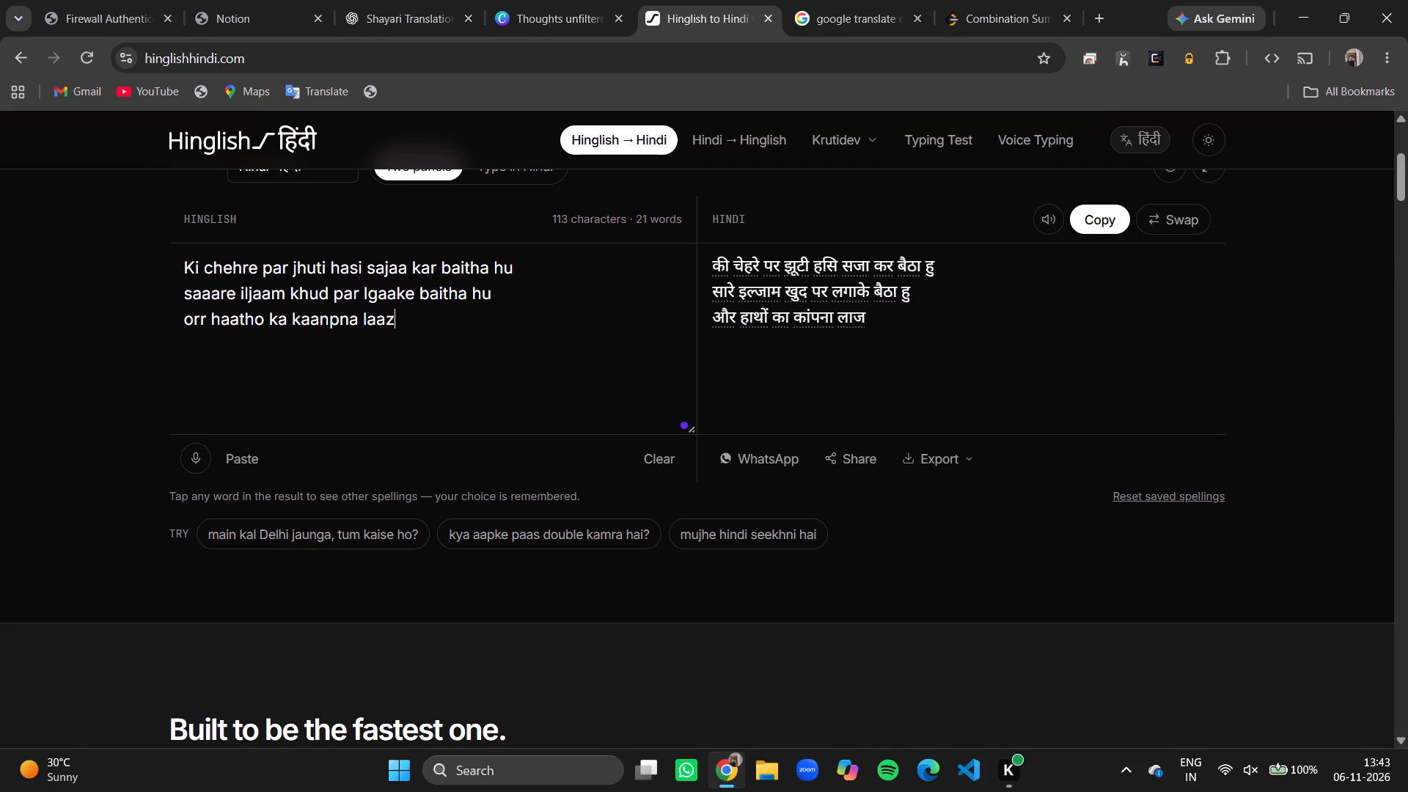
key("BackSpace")
type("zmi")
key("space")
type("hai")
key("space")
type("mere dost")
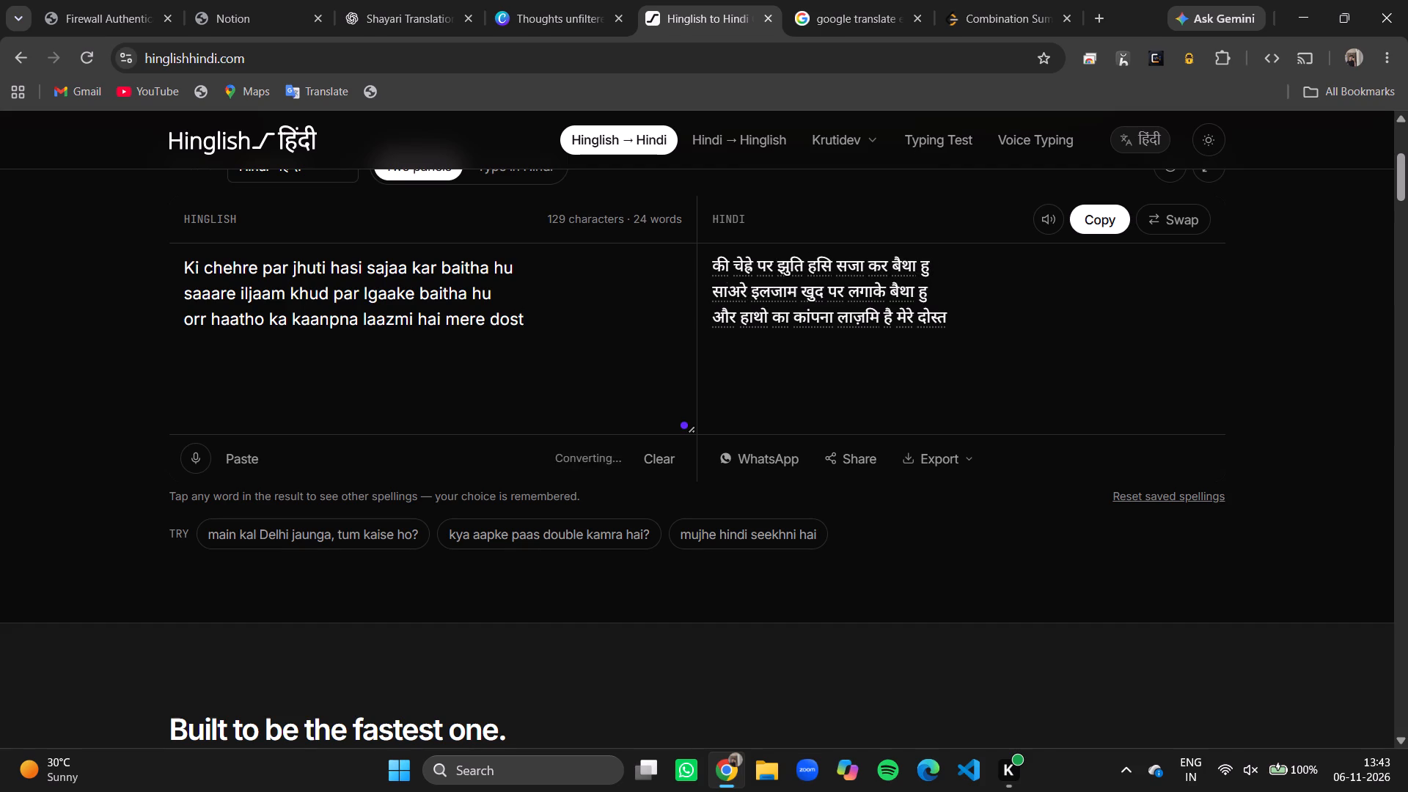
Begin the fourth Hinglish line with "main khilone nahi mehboob".
key("Return")
type("main")
key("space")
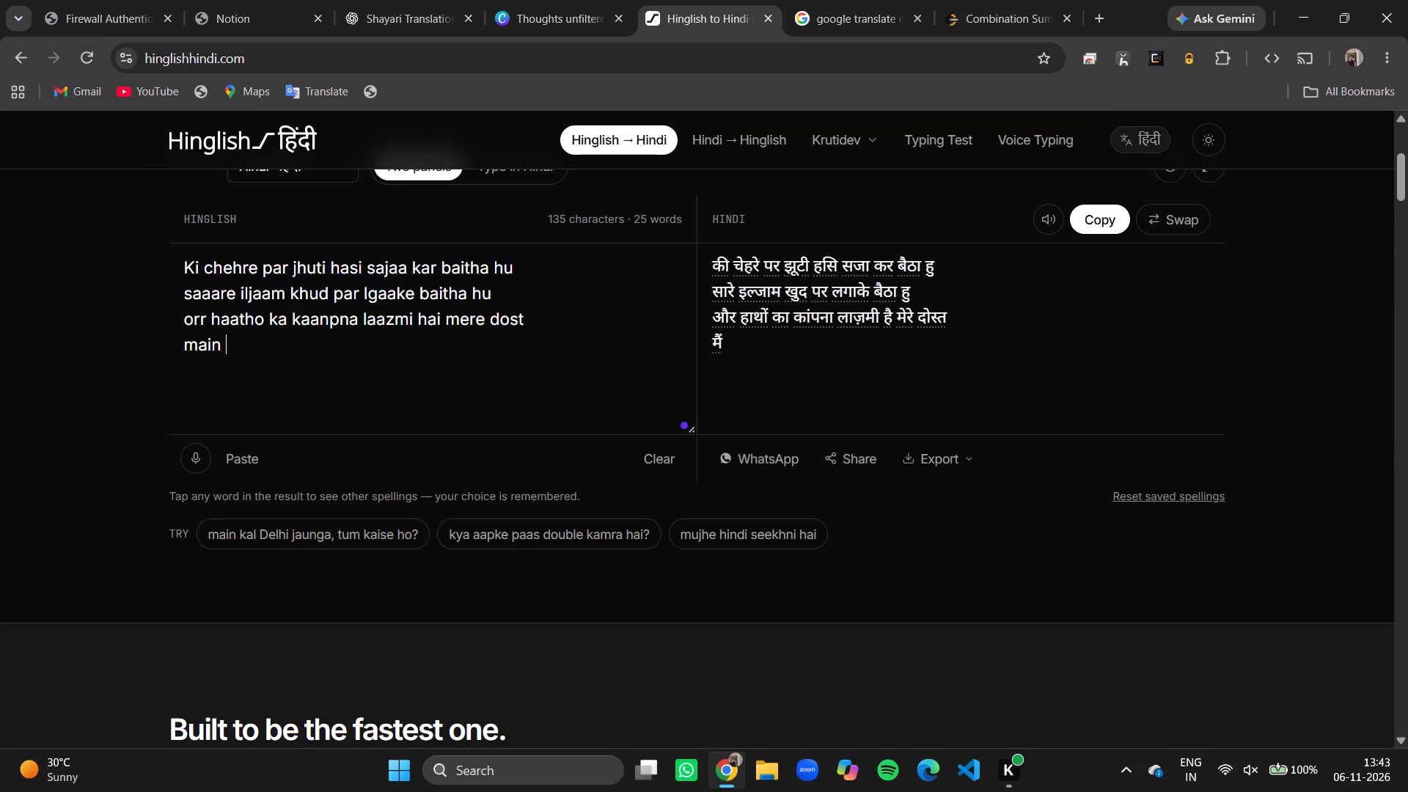
type("khilone ahi")
key("BackSpace")
key("BackSpace")
key("BackSpace")
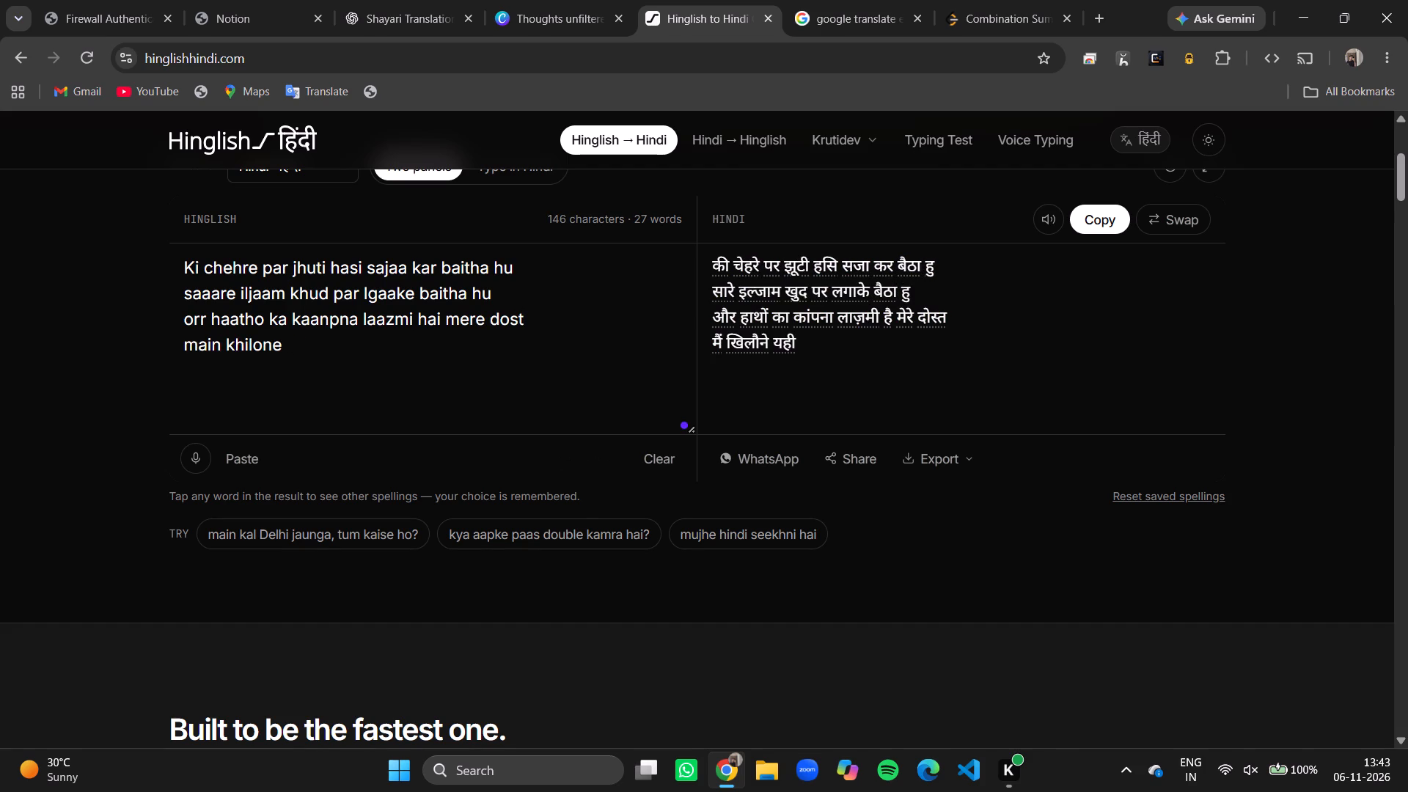
type("nahi mehboob")
key("space")
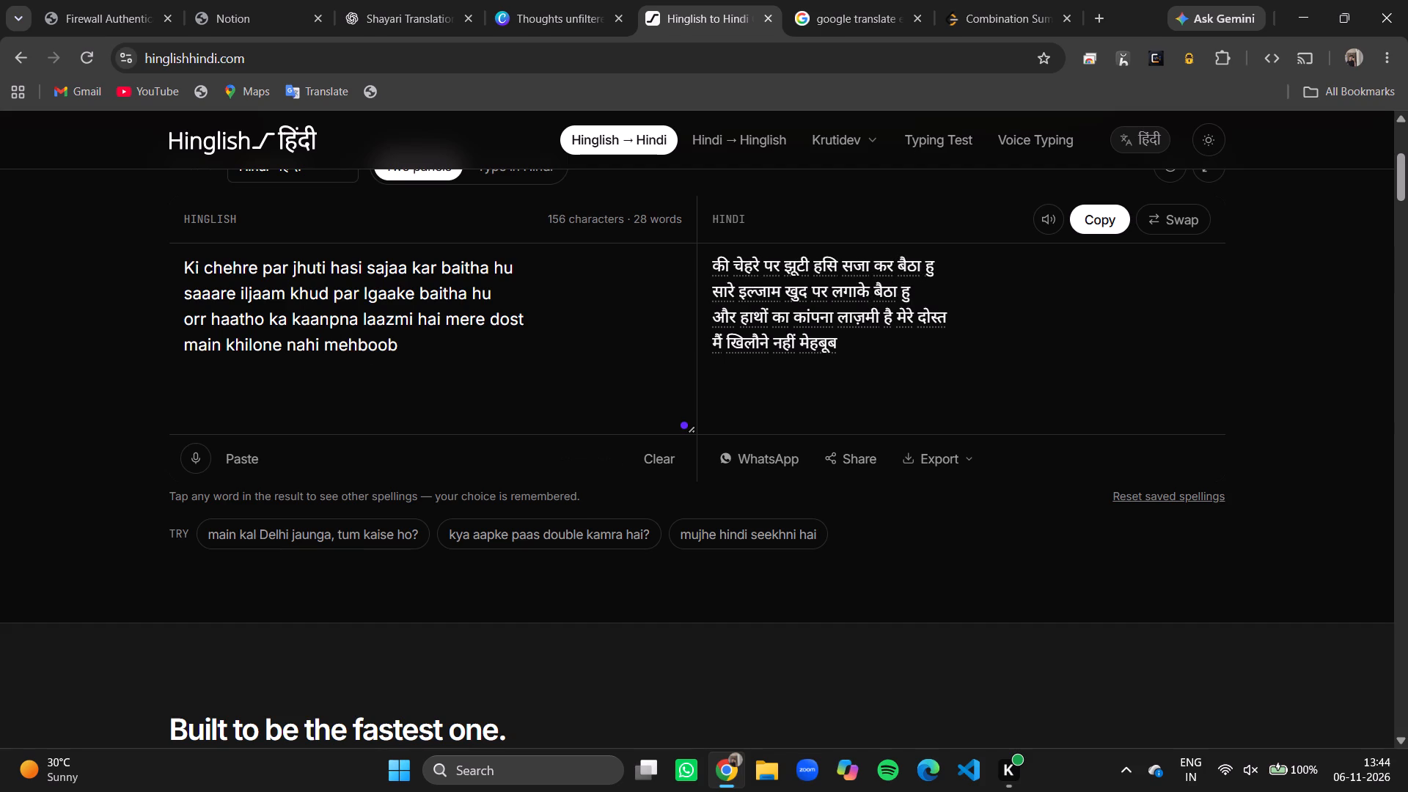
Complete the fourth Hinglish line by adding "gawaan ke baitha hu" after "mehboob".
type("ga")
type("wa")
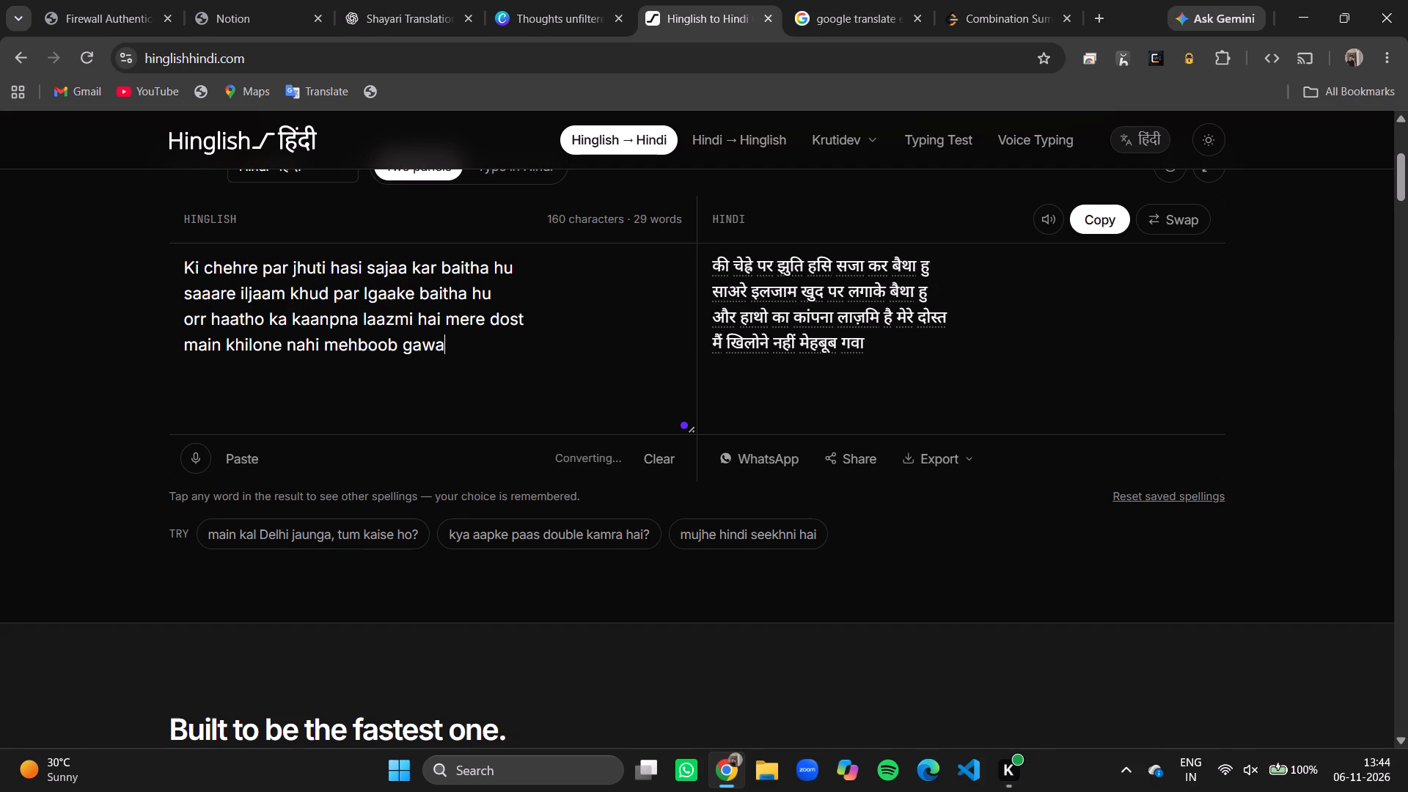
key("b")
key("BackSpace")
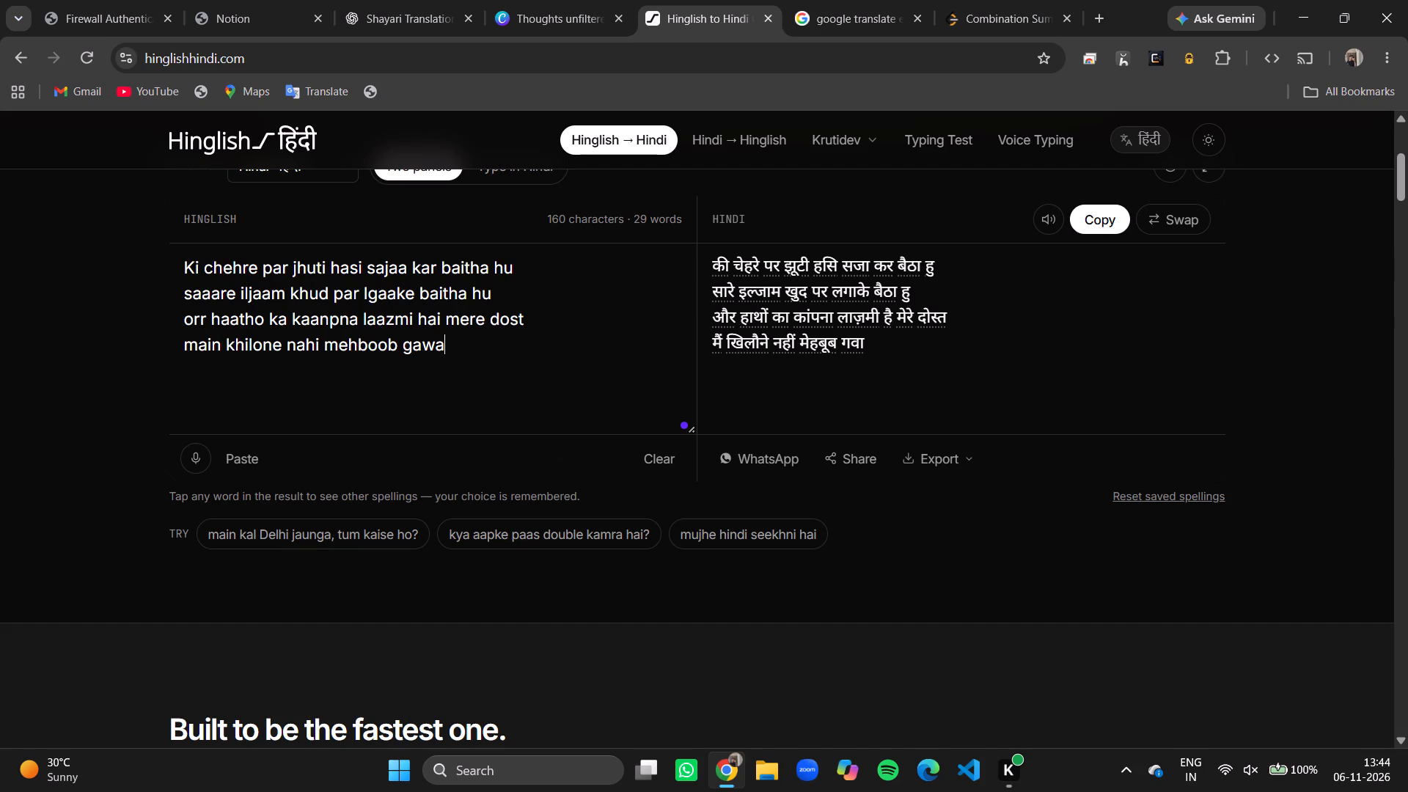
type("n")
key("space")
key("BackSpace")
key("BackSpace")
type("an")
key("space")
type("ke baitha hu")
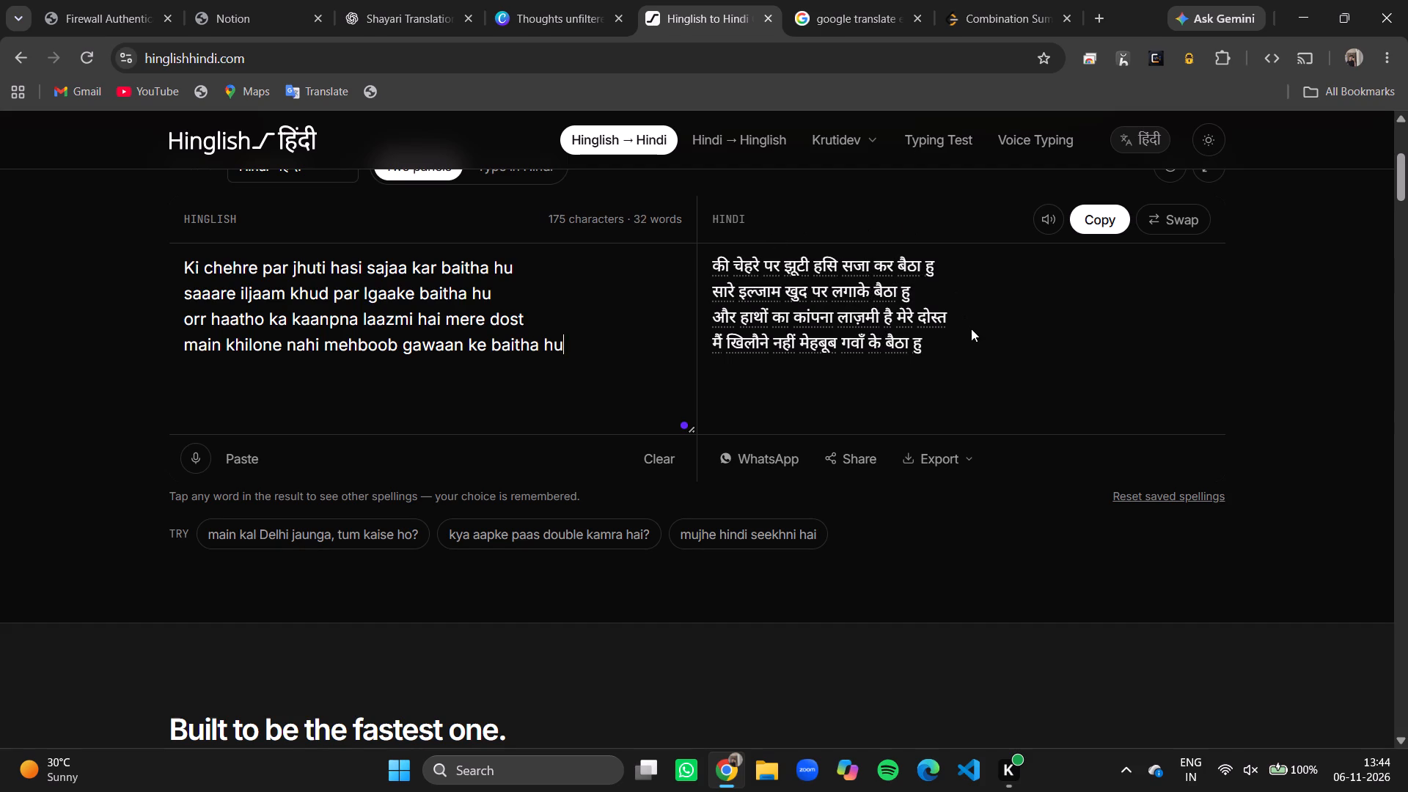
Add "..." to the end of the last Hinglish line and copy the converted Hindi shayari.
left_click(1099, 216)
left_click(595, 350)
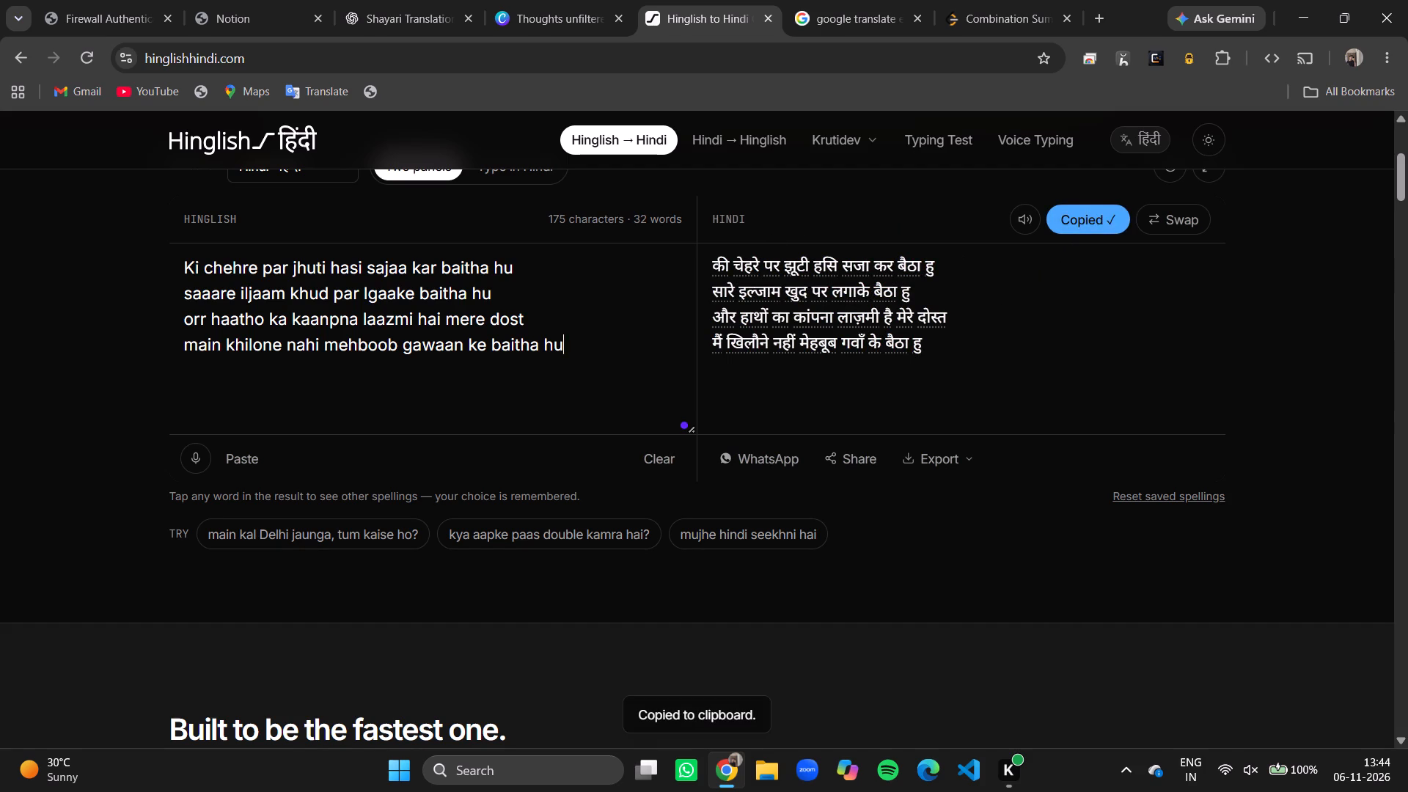
type("...")
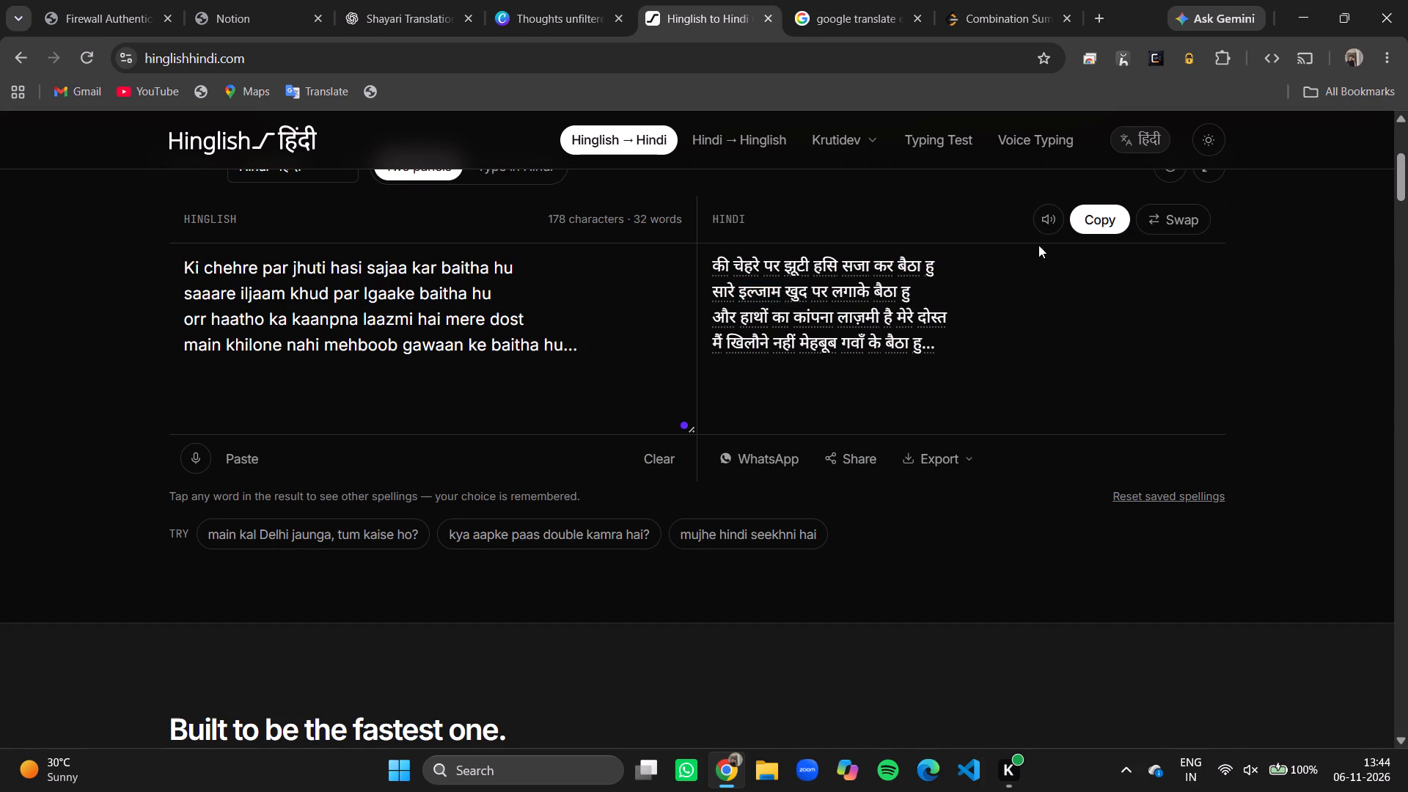
left_click(1110, 216)
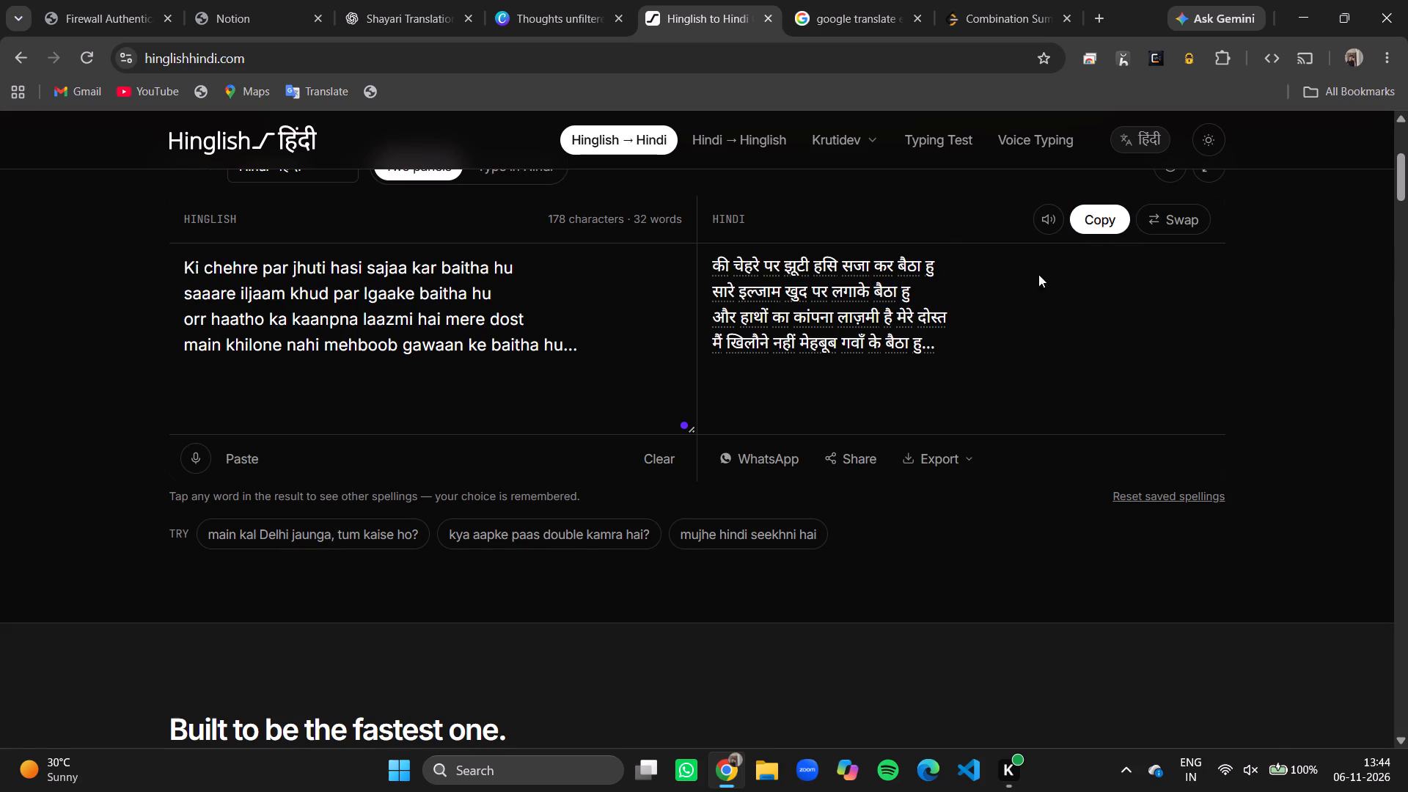
left_click(1093, 224)
In the Canva "Thoughts unfiltered" design, replace the selected shayari on page 12 with the copied Hindi text.
left_click(579, 0)
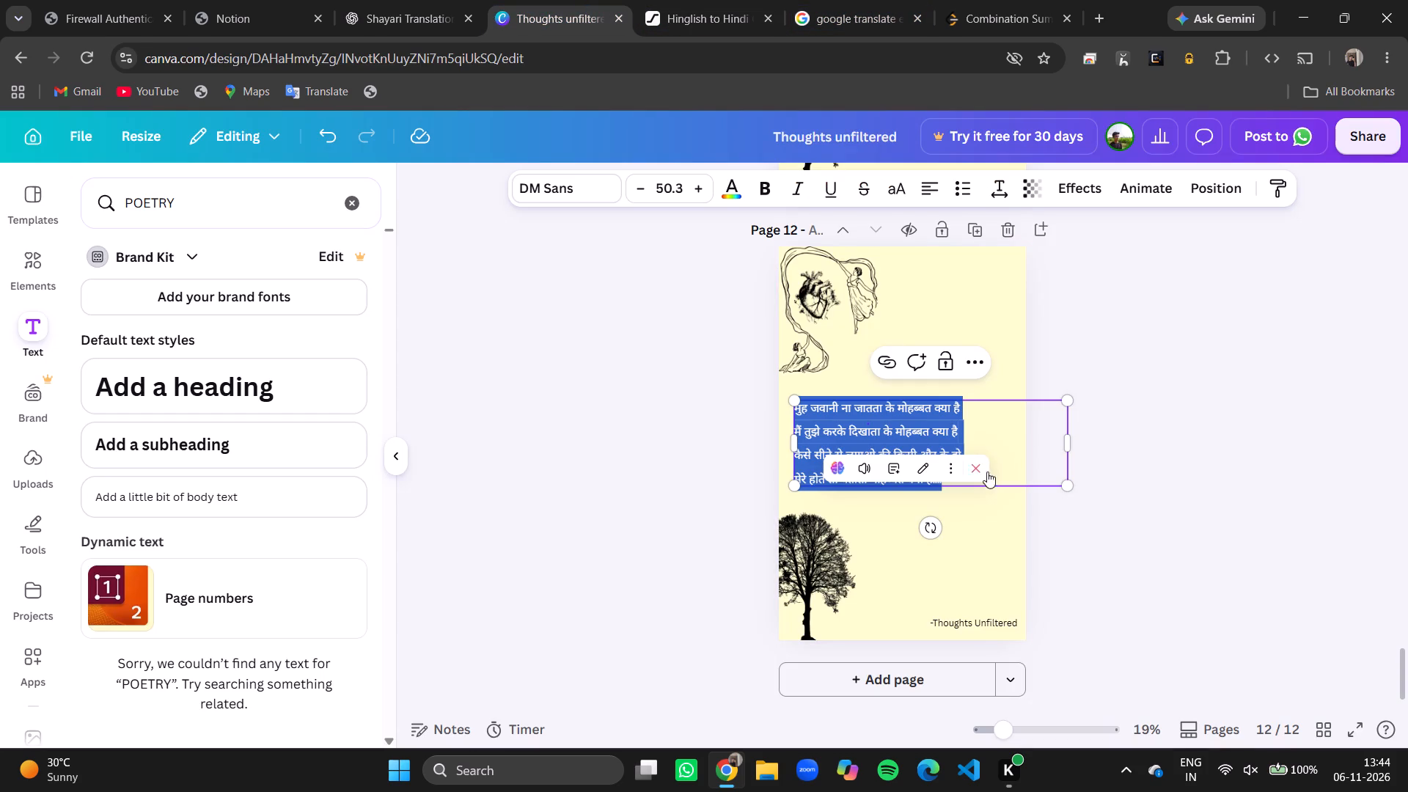
key("ctrl+v")
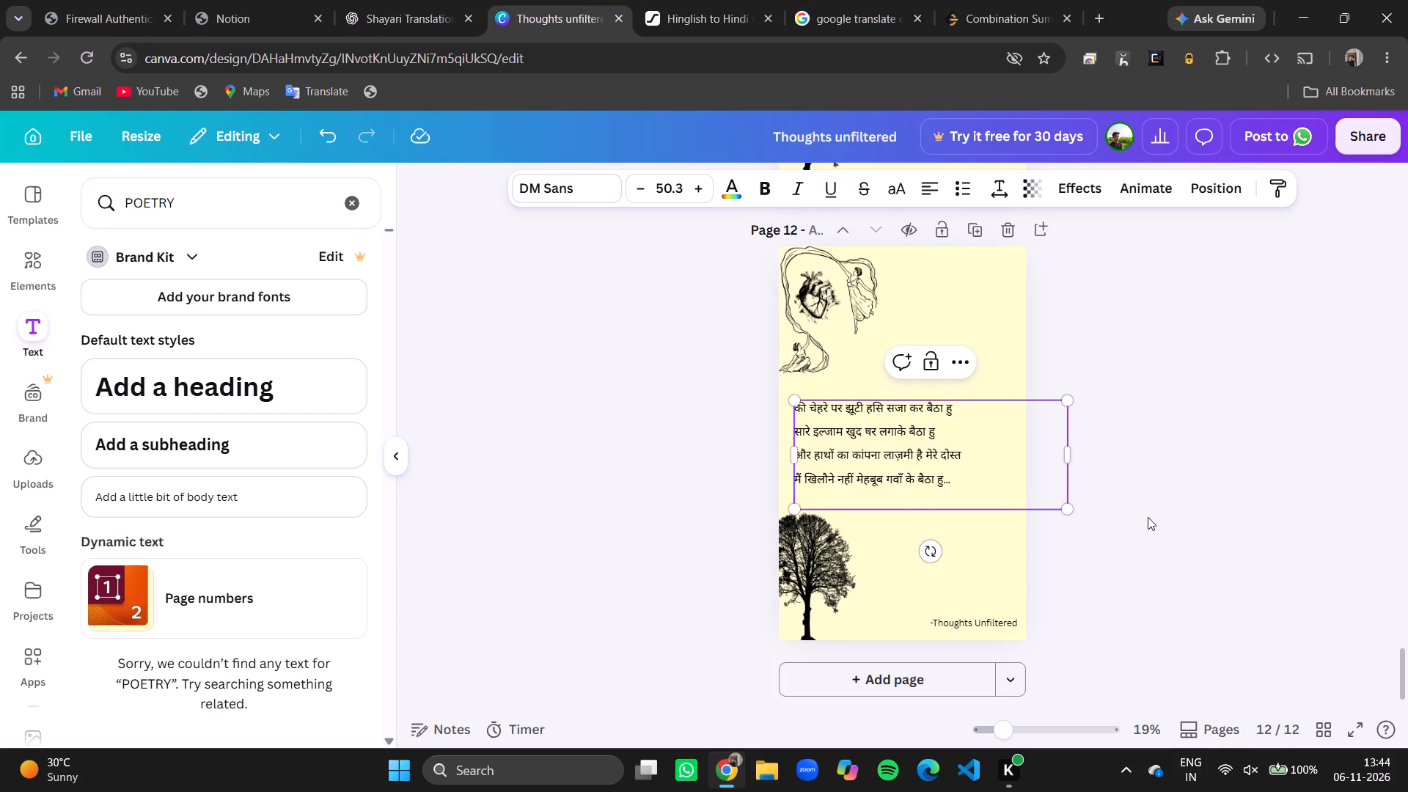
left_click(1150, 518)
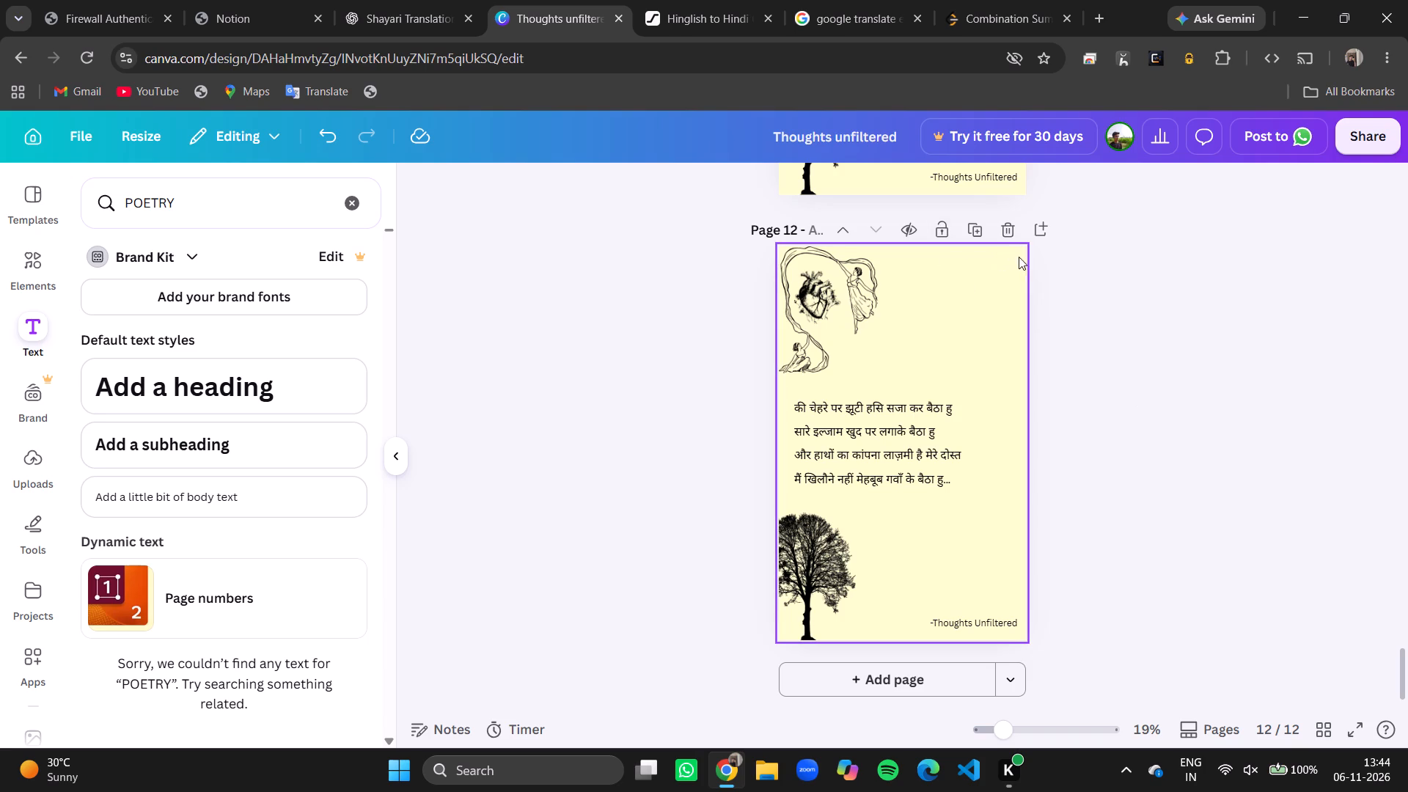
Duplicate page 12 as a new page 13.
left_click(970, 232)
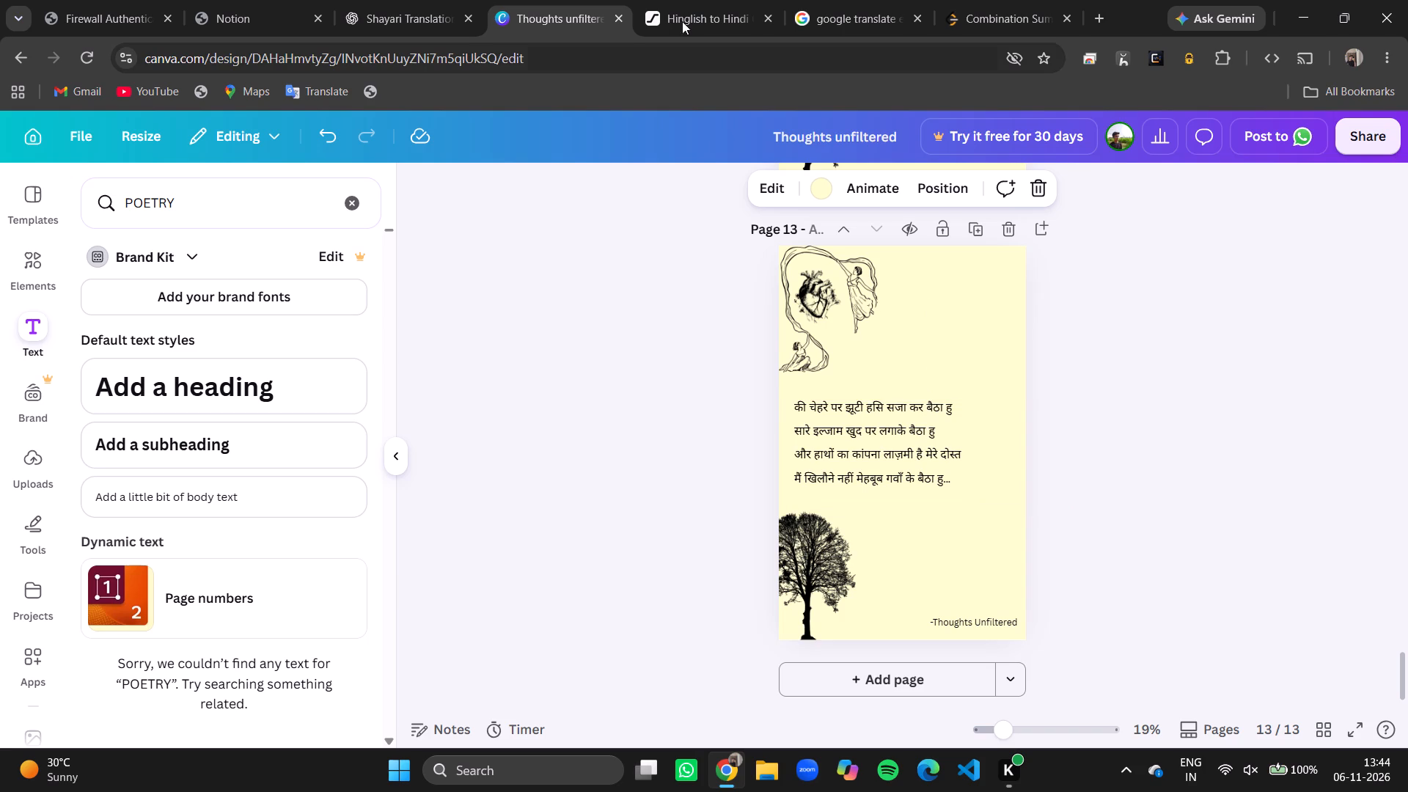
In the Hinglish to Hindi converter, replace the old shayari with the first line "Uski har ek yadd mai labjat hoti hai" and start a second line.
left_click(714, 11)
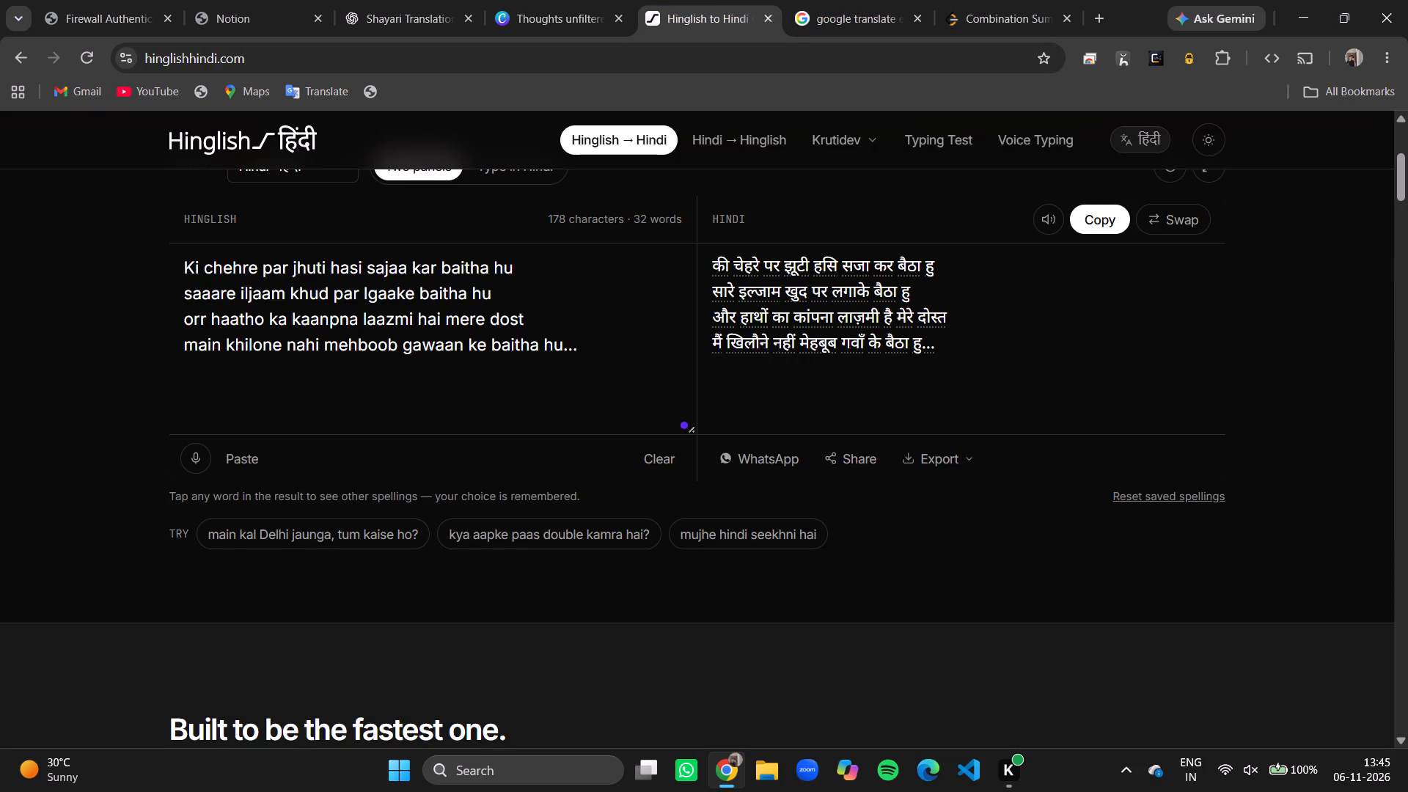
left_click(579, 353)
key("ctrl+a")
key("BackSpace")
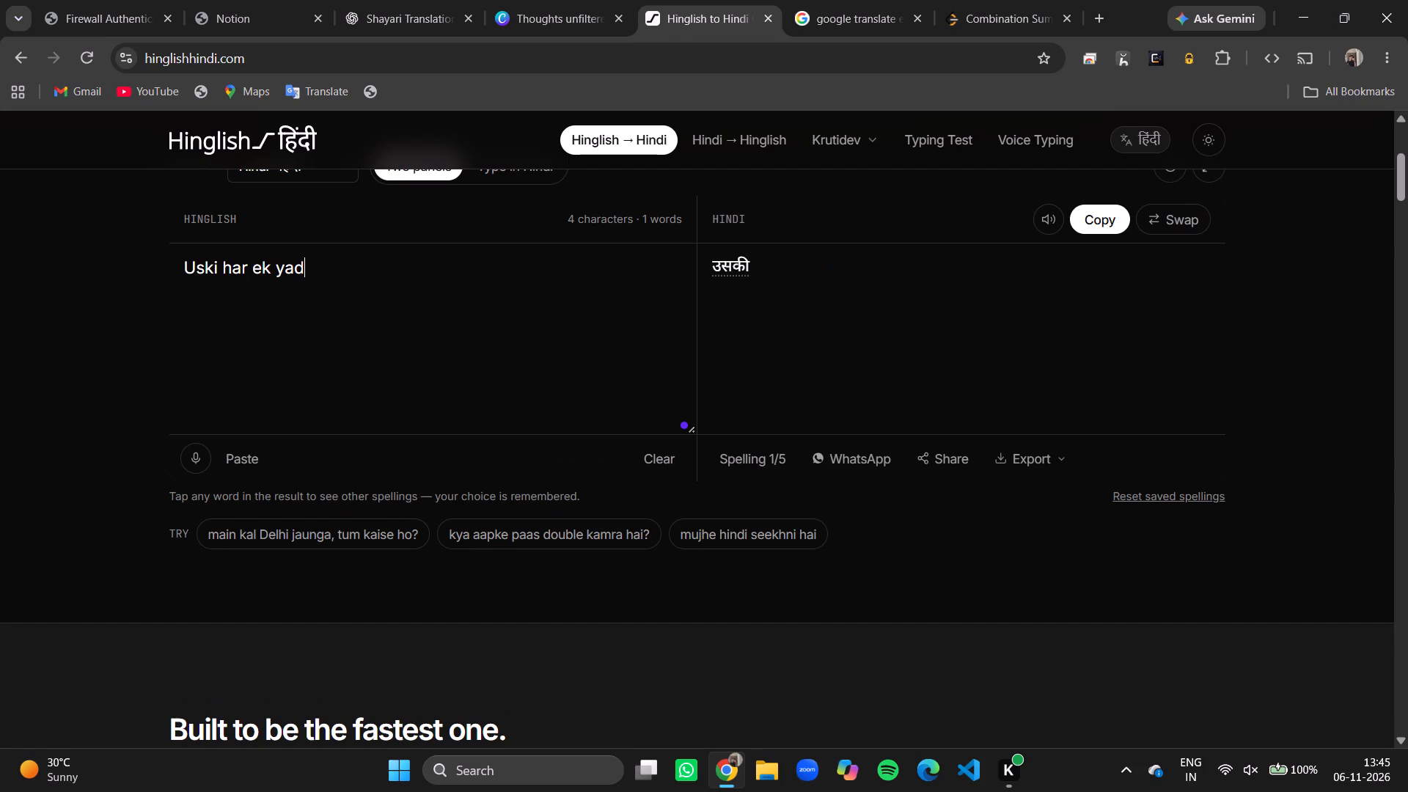
type("mai labjat")
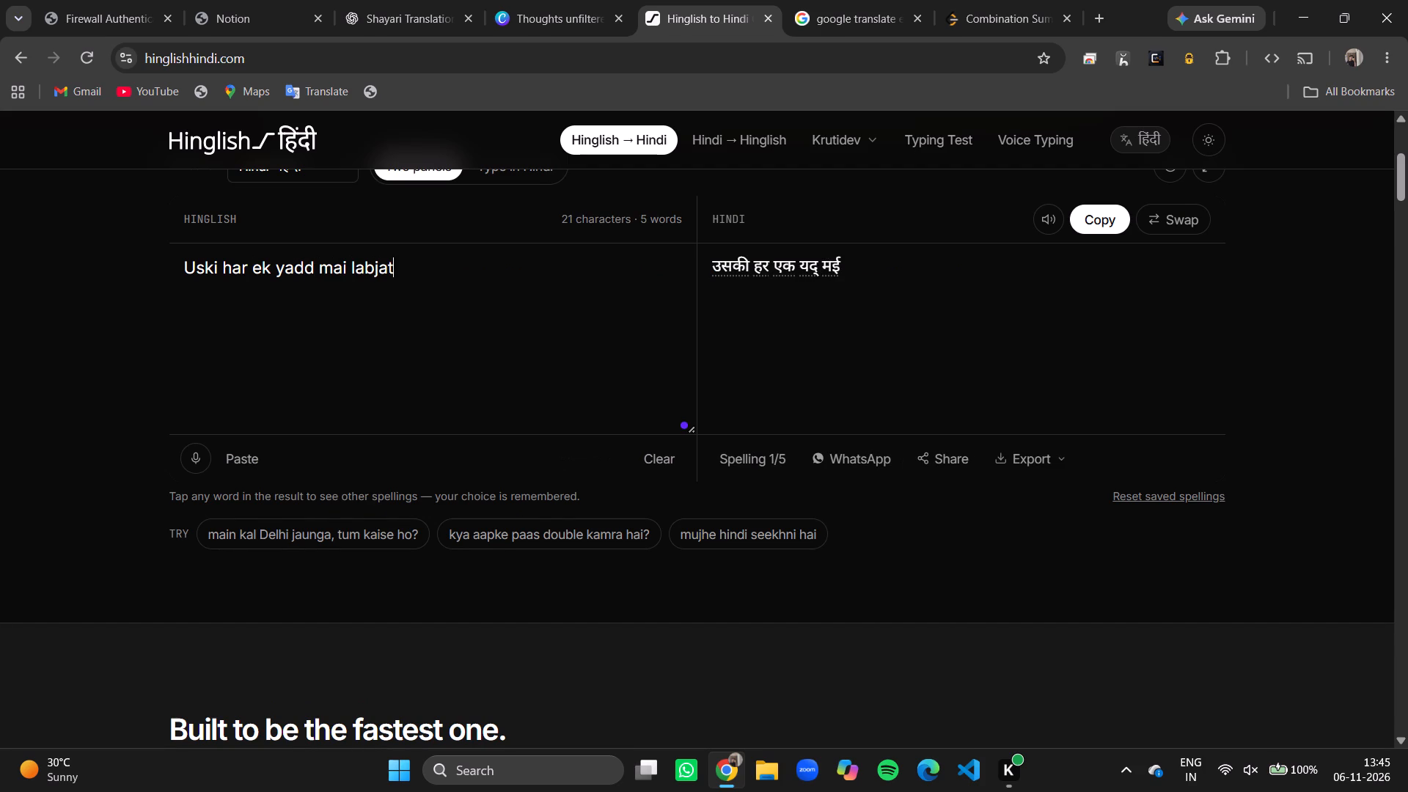
key("space")
key("BackSpace")
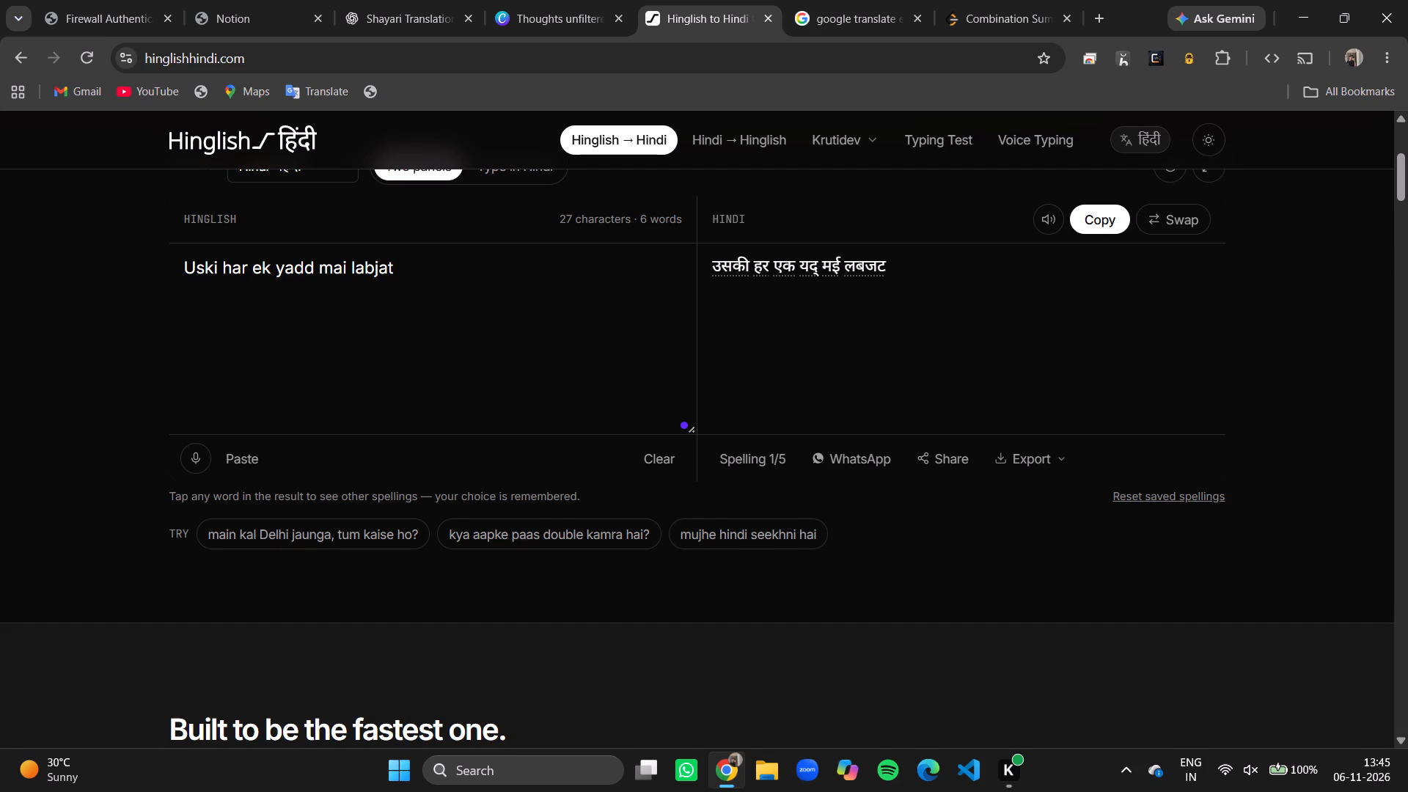
key("space")
type("hoti hai")
key("Return")
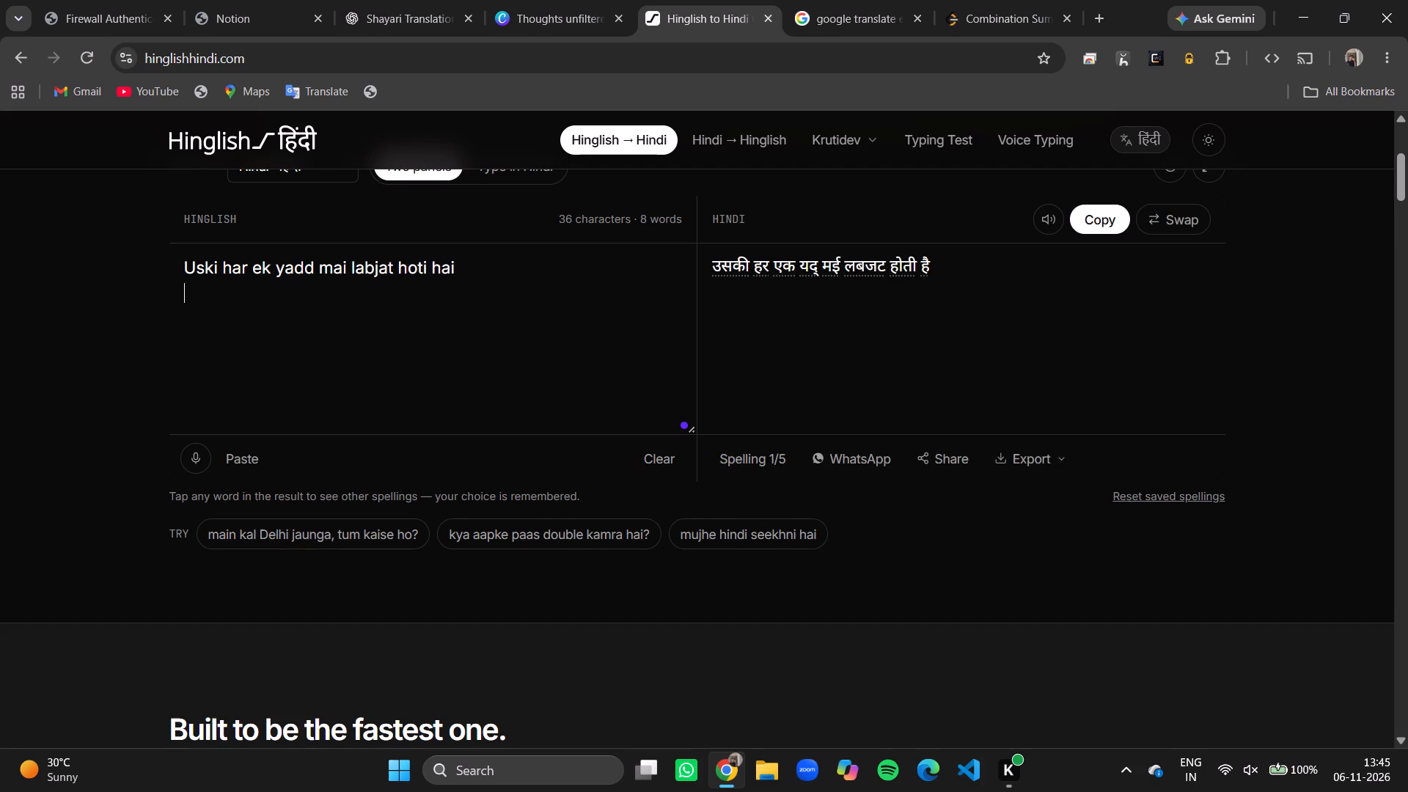
Enter "pehli mohabbat - pehli mohabbat hoti hai" as the second line of the Hinglish shayari.
type("pehli mohabbat")
key("space")
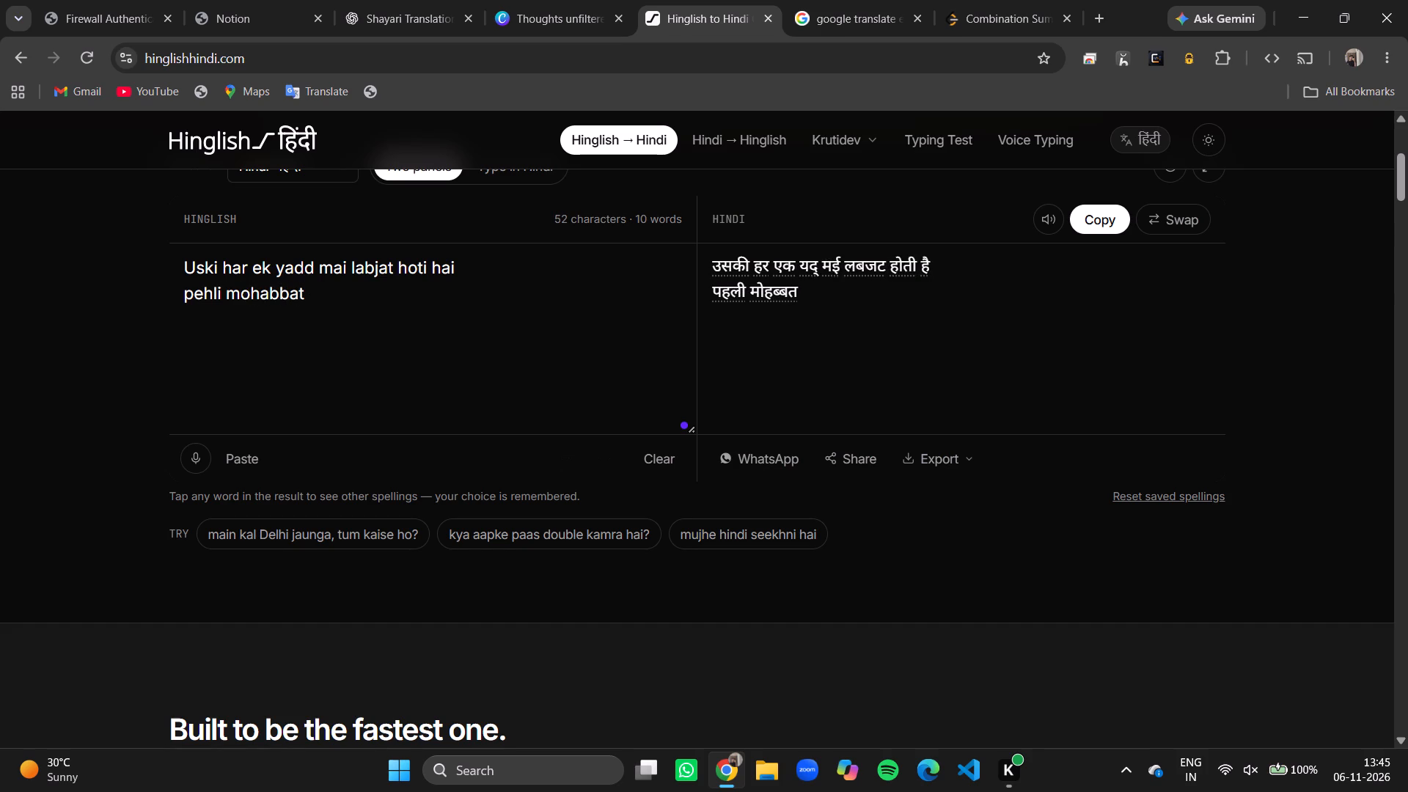
type("- peg")
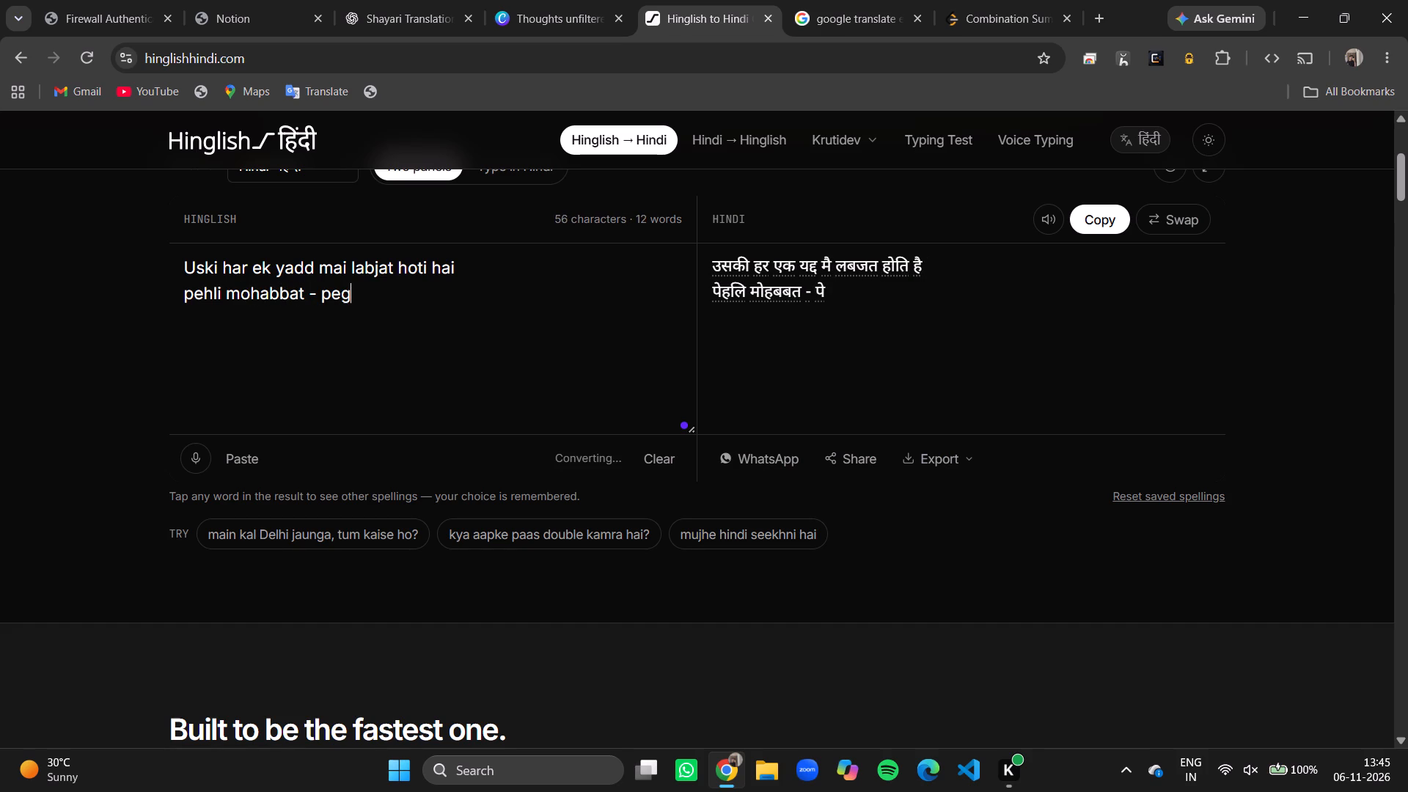
key("BackSpace")
type("hli mohabbat htoi")
key("space")
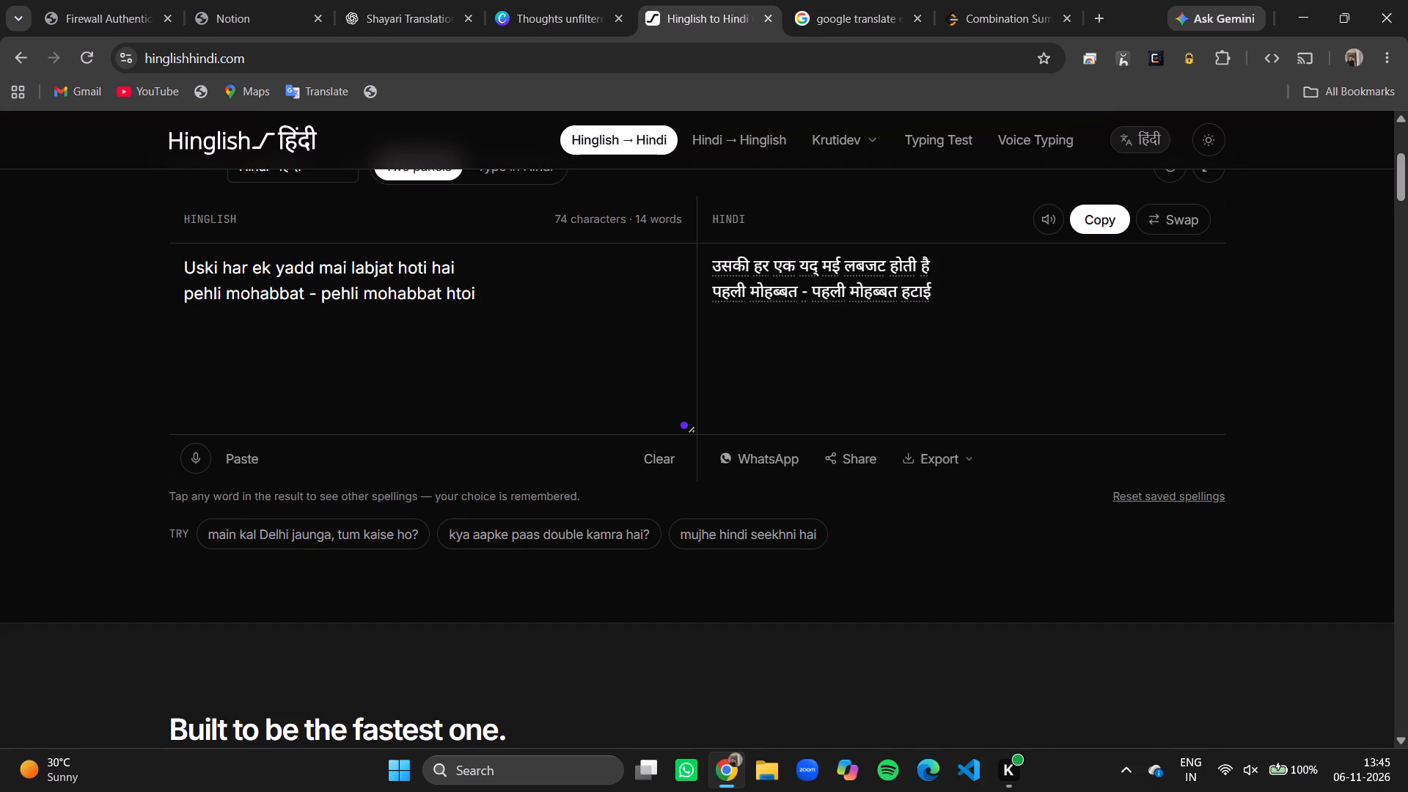
key("BackSpace")
key("BackSpace")
key("BackSpace")
key("BackSpace")
type("oti hai")
key("space")
key("Return")
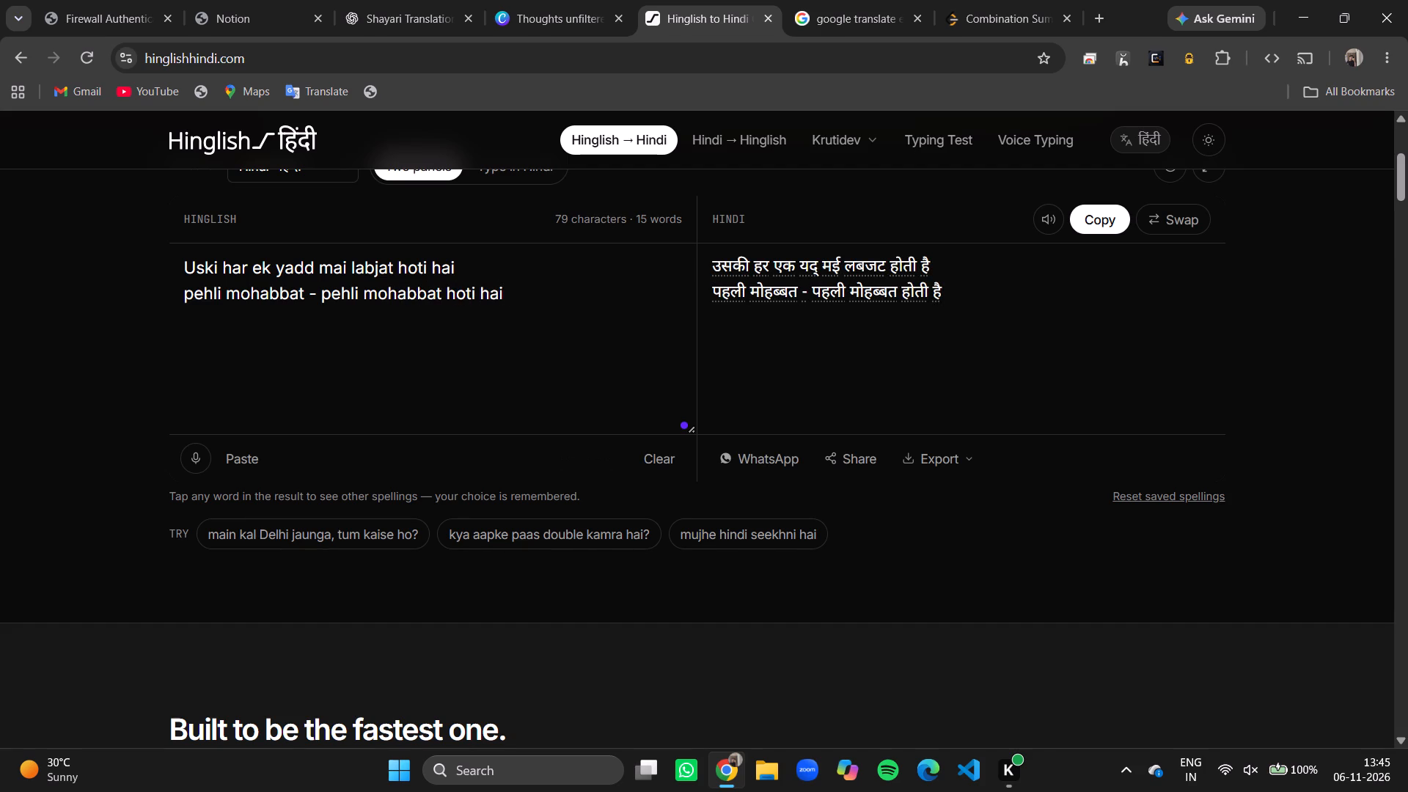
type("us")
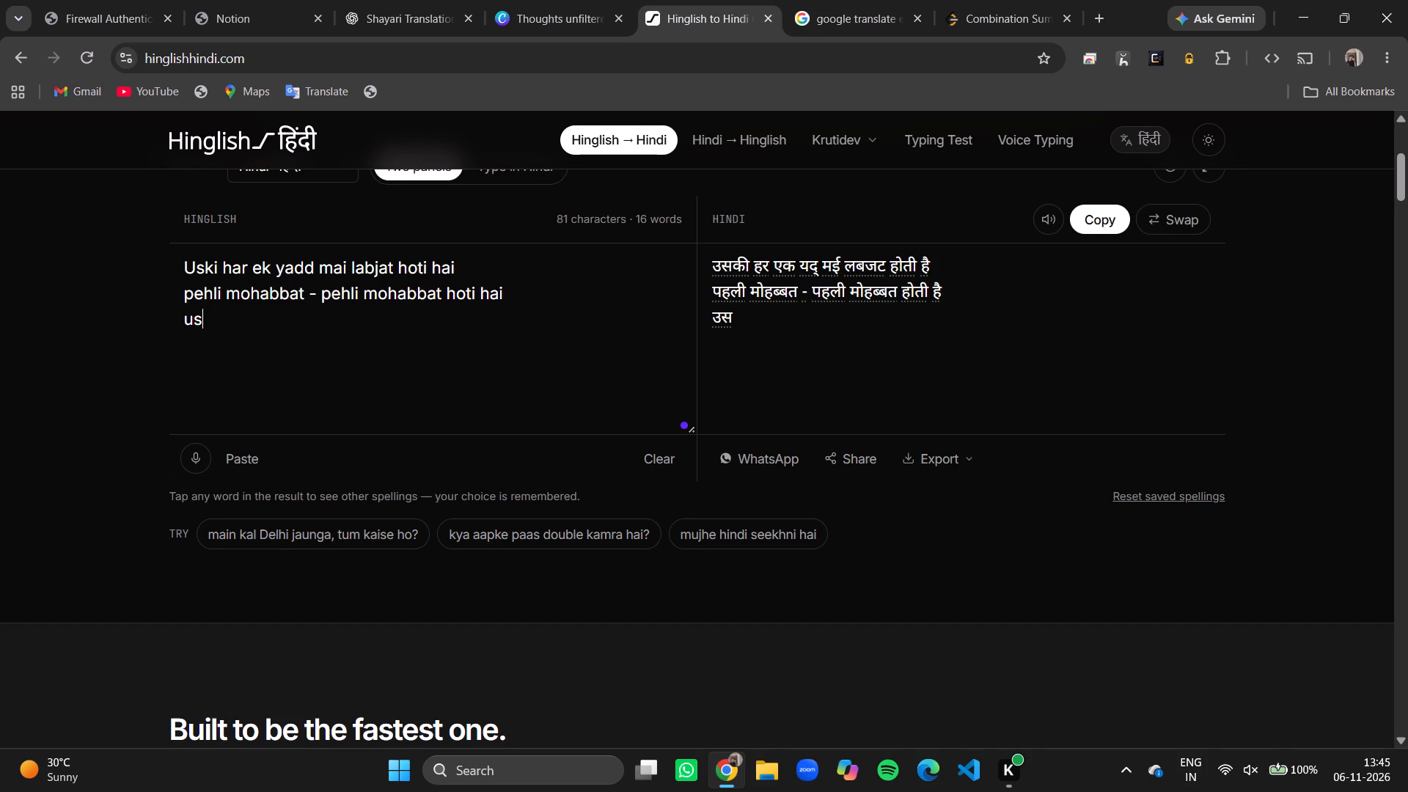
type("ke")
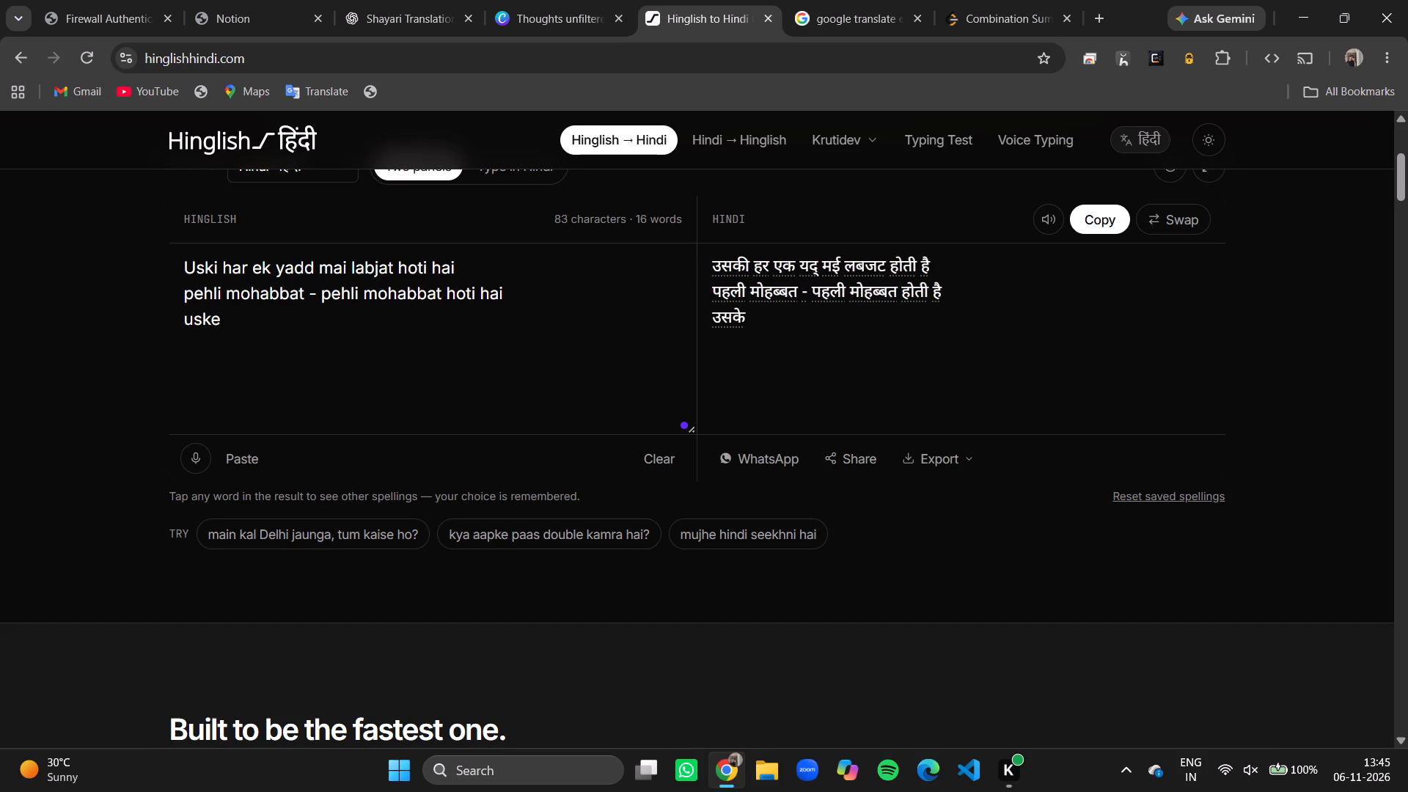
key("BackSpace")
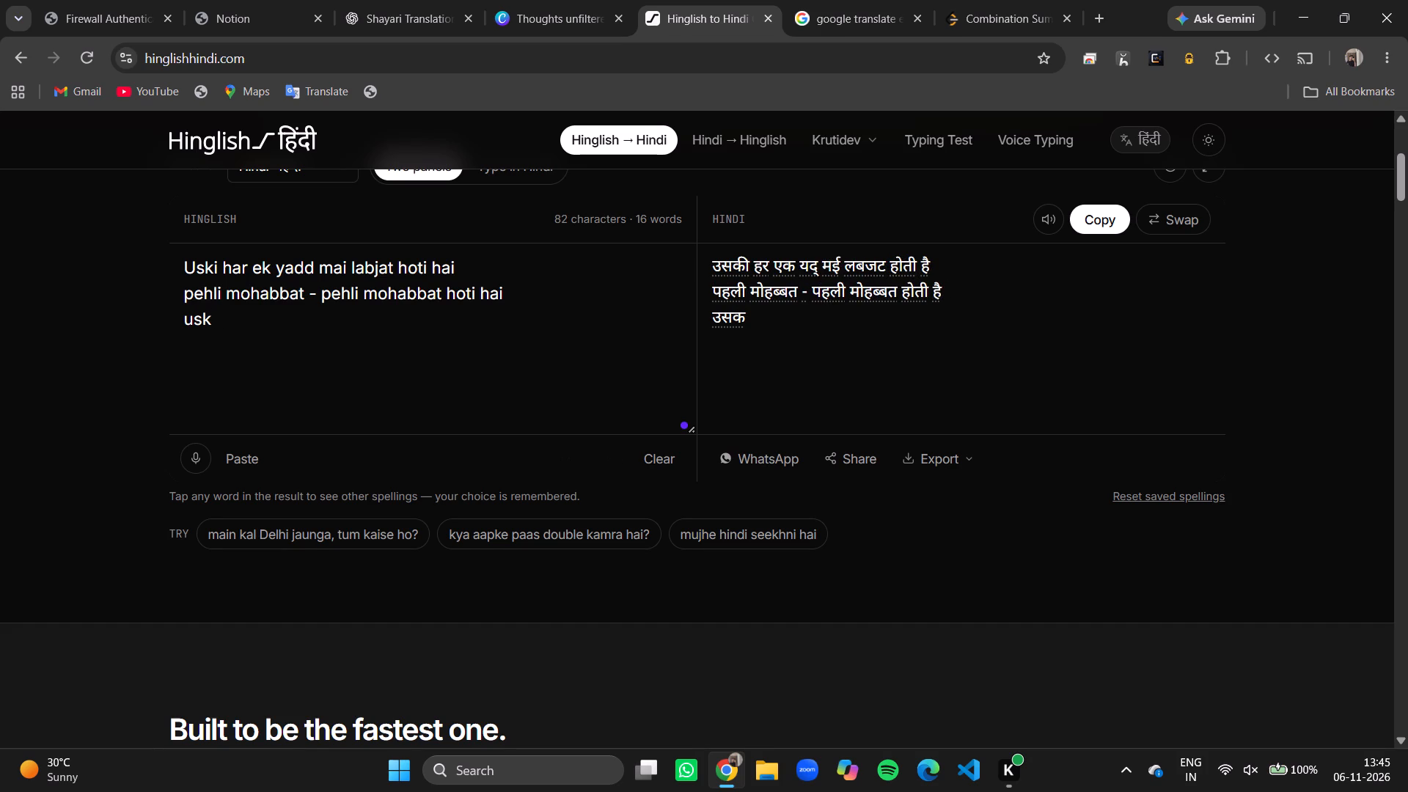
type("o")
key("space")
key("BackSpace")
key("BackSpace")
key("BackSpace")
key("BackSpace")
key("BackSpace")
Enter "tera saath nahi hai to ehsaas hua" as the third line of the Hinglish shayari.
type("tere")
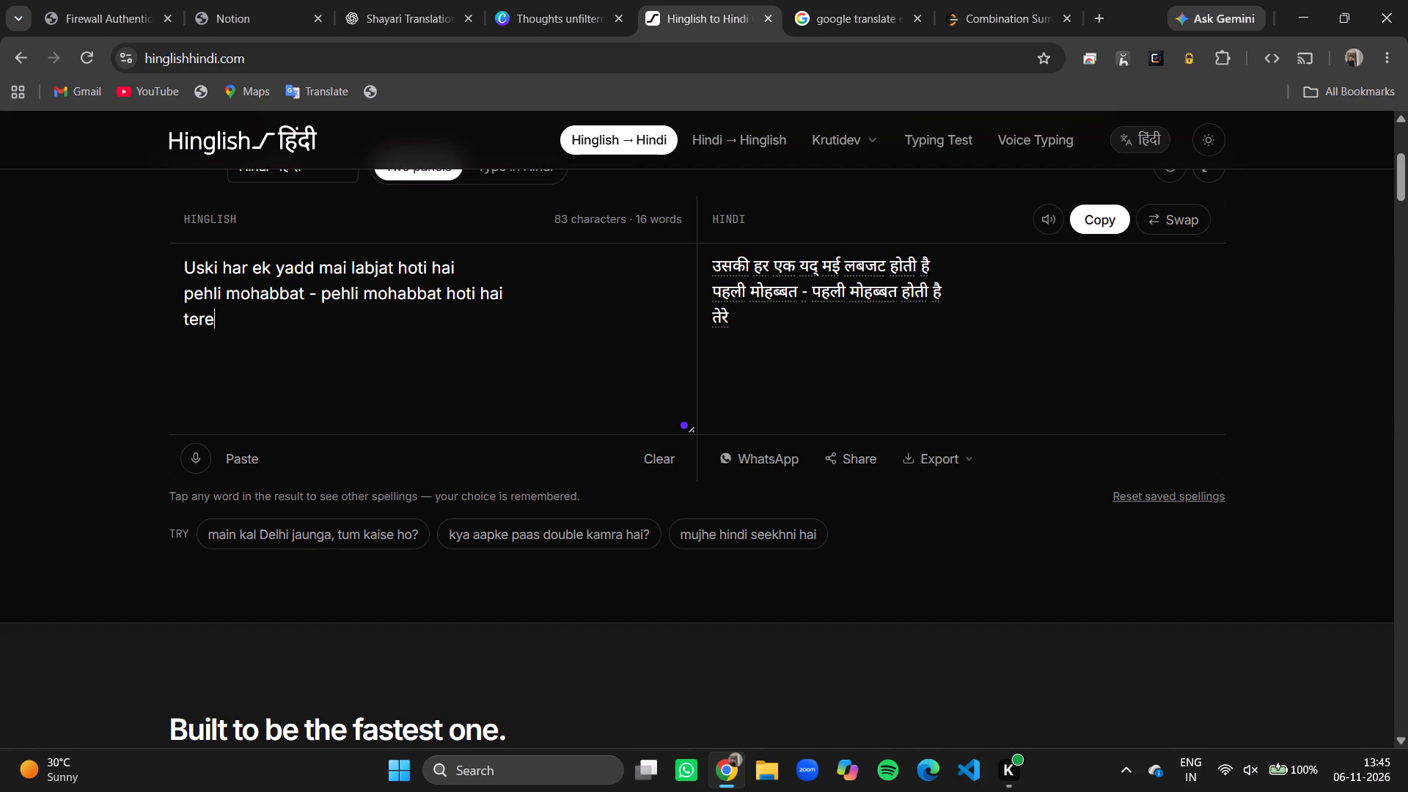
key("space")
key("BackSpace")
key("BackSpace")
type("a saath")
key("space")
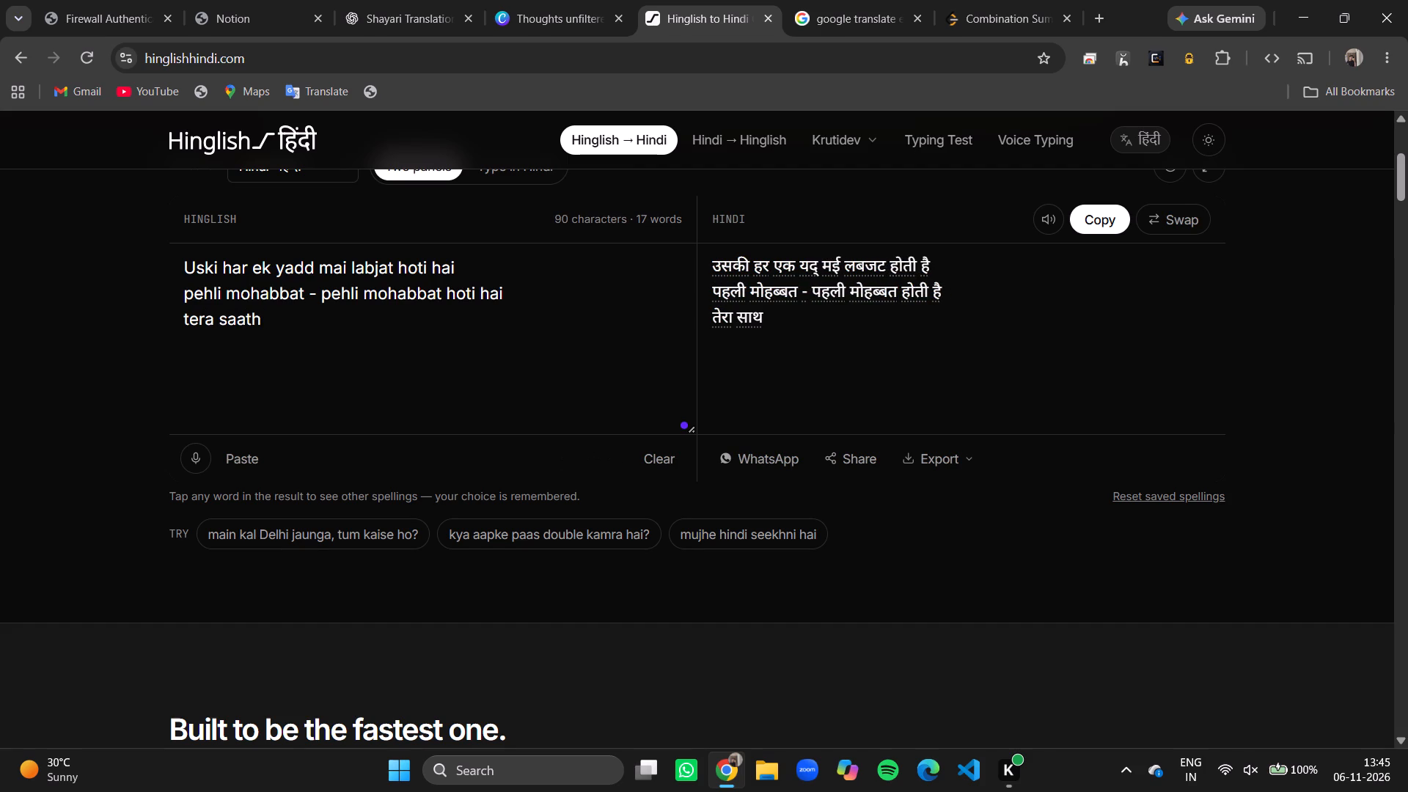
type("nahi hai")
key("space")
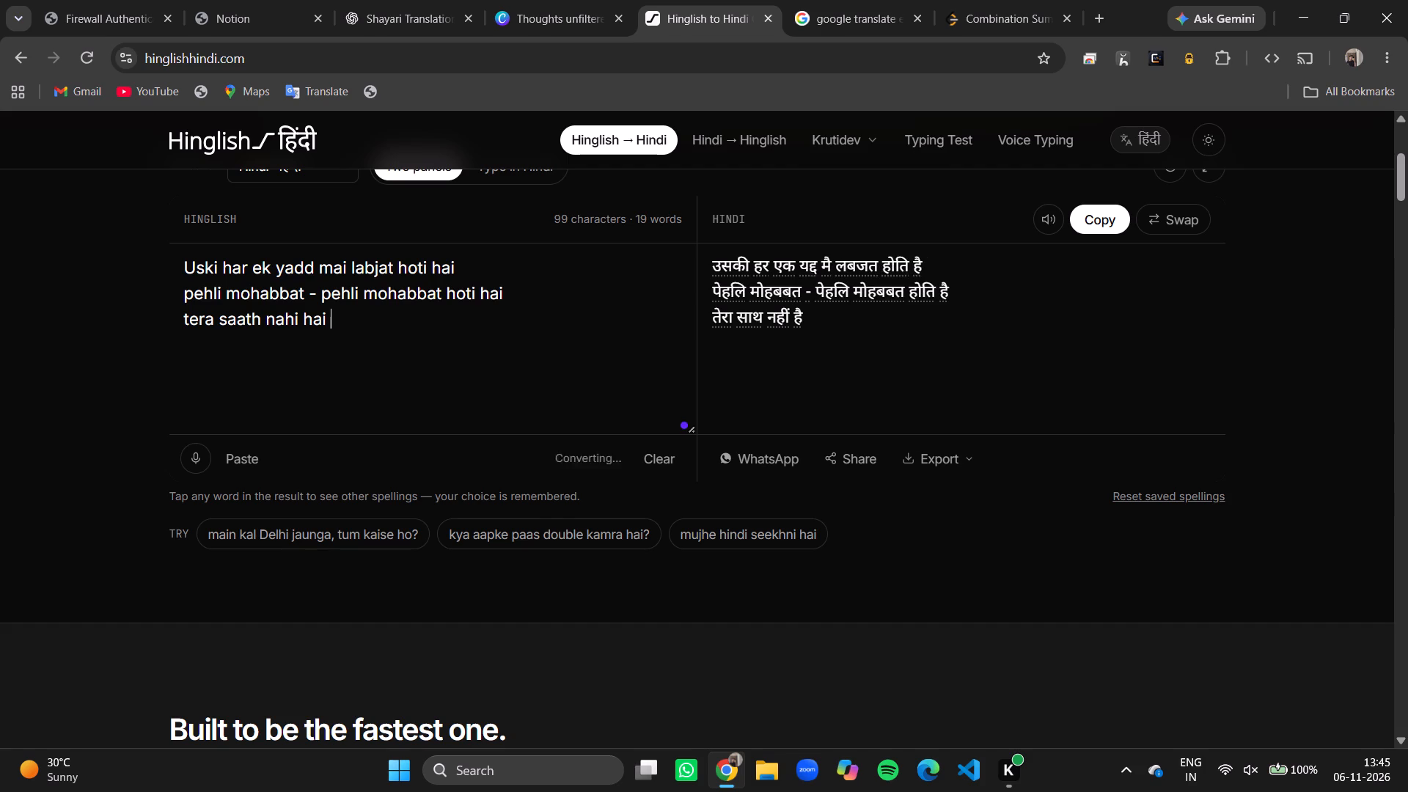
type("to u")
key("BackSpace")
type("ehs")
type("aas hua to to")
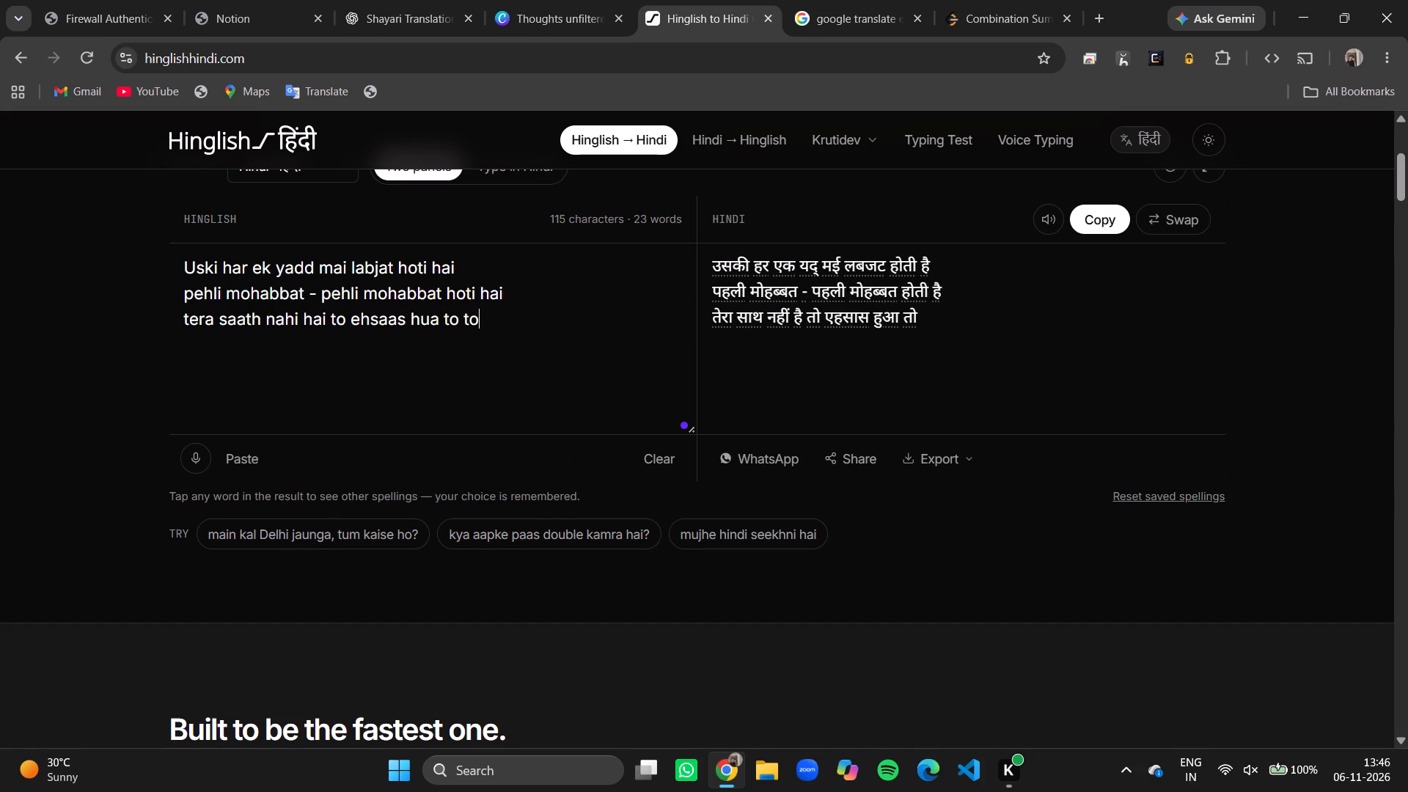
key("space")
key("BackSpace")
key("BackSpace")
key("BackSpace")
key("BackSpace")
key("BackSpace")
key("BackSpace")
key("Return")
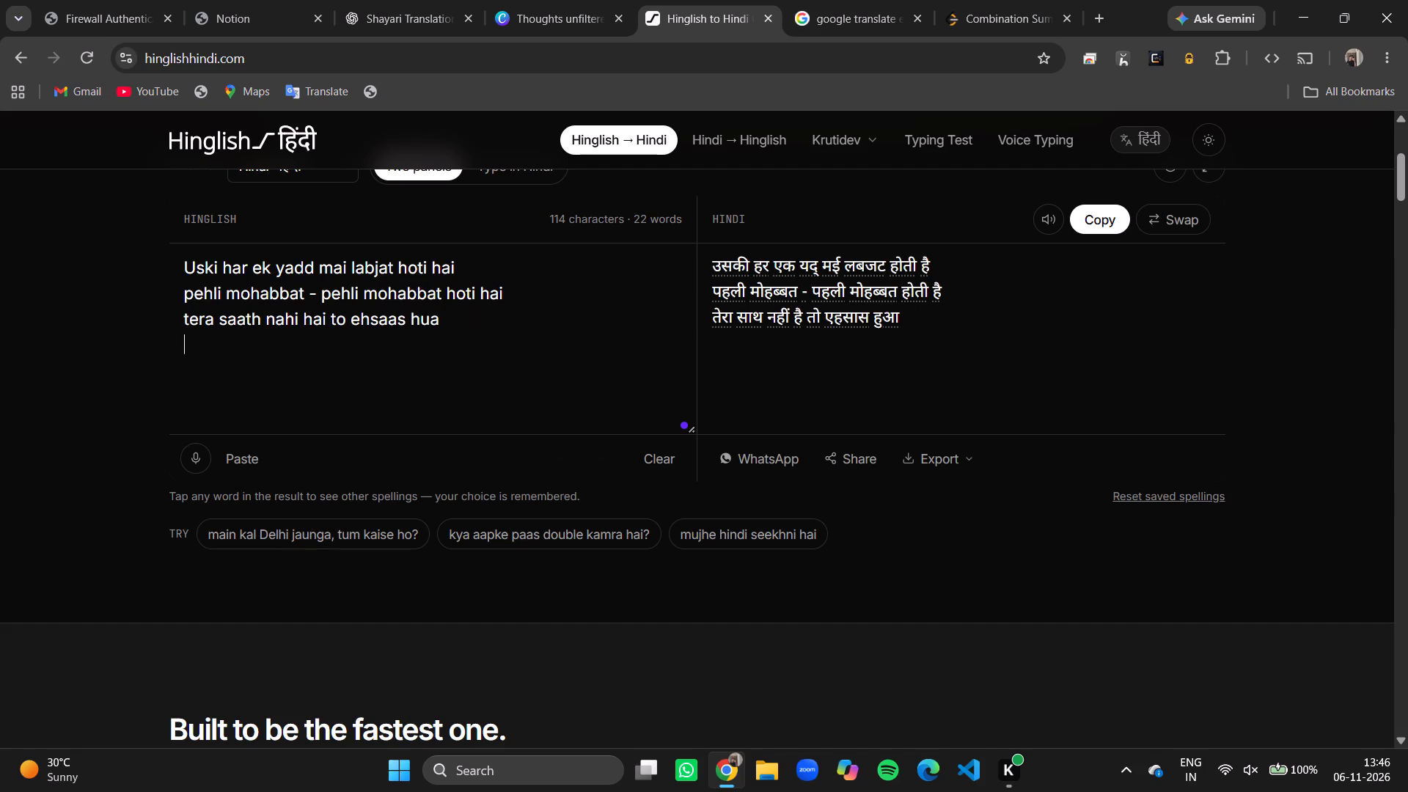
Enter "ki ek tasveer ki kitni keemat hoti hai" as the fourth line of the Hinglish shayari.
type("ki e")
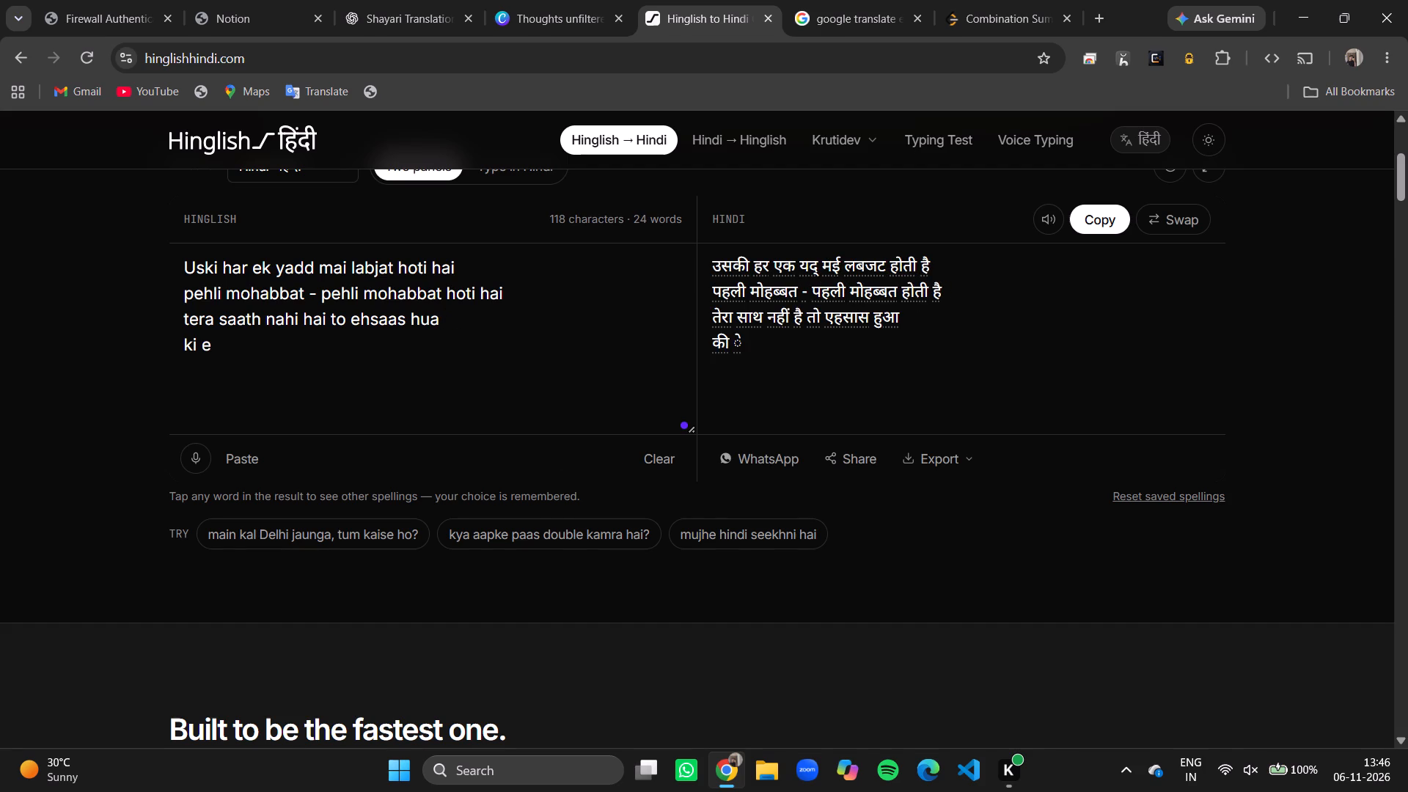
key("BackSpace")
type("ek tasveer kik")
key("BackSpace")
key("space")
type("kitni keemat hoti hai")
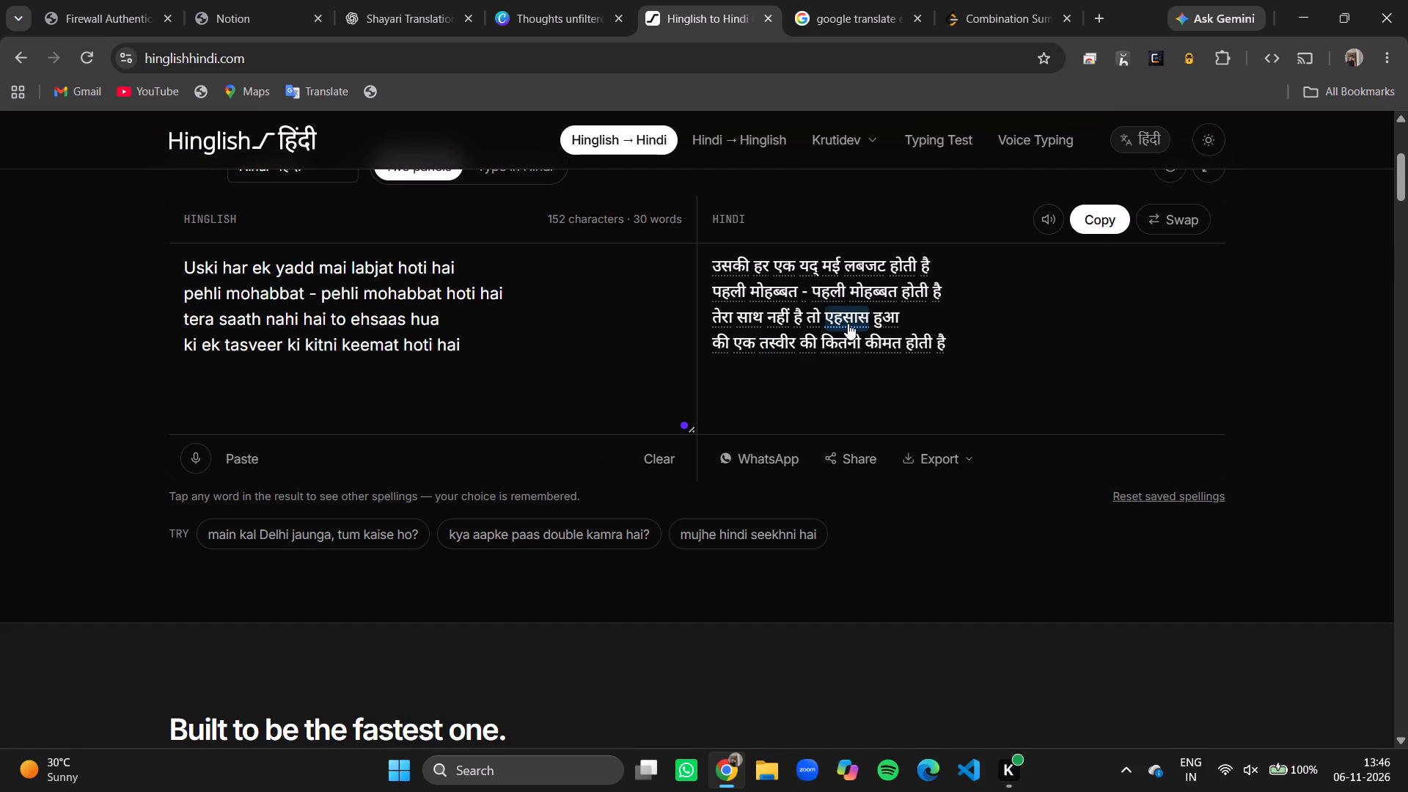
Correct the Hindi spelling of "yadd" in the first line to याद and save it.
left_click(818, 263)
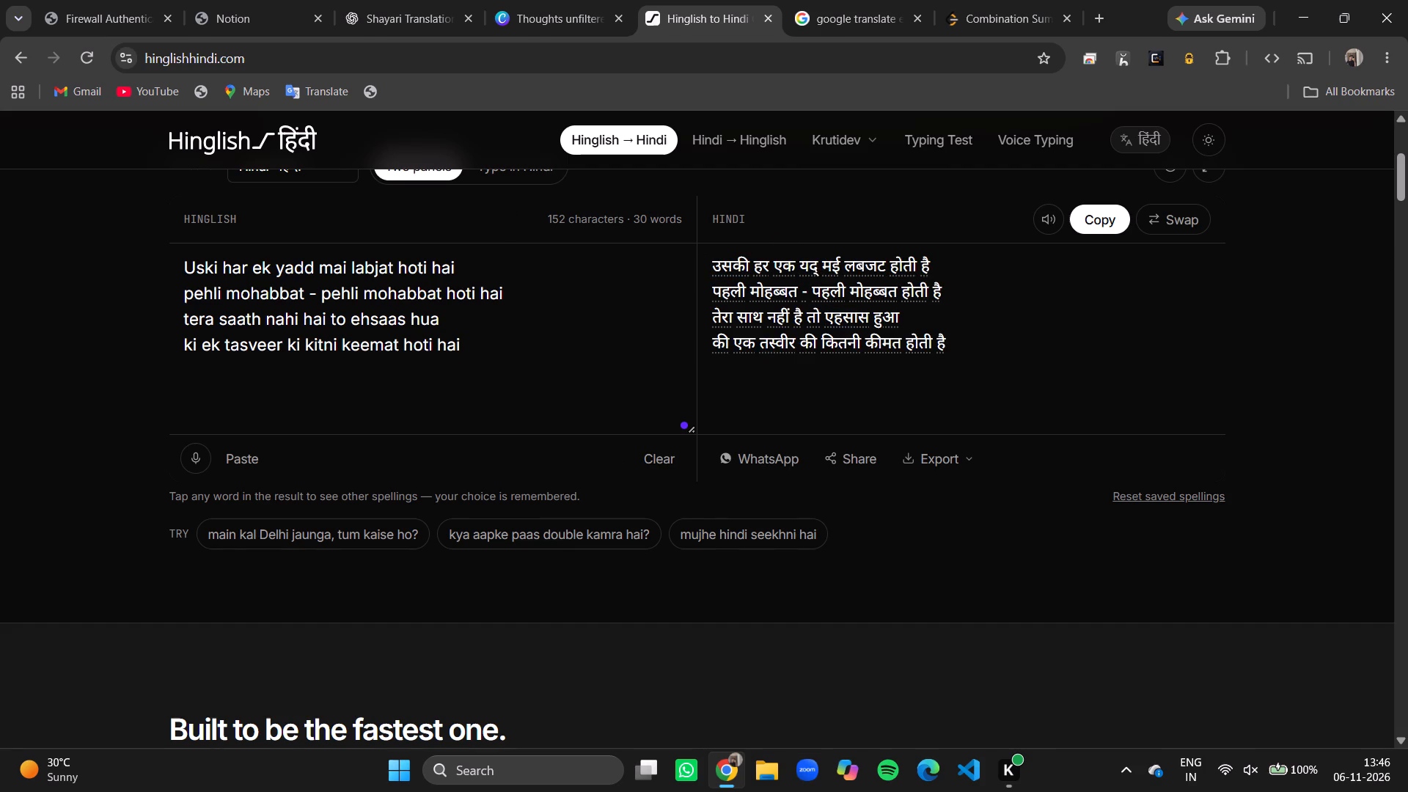
left_click(814, 265)
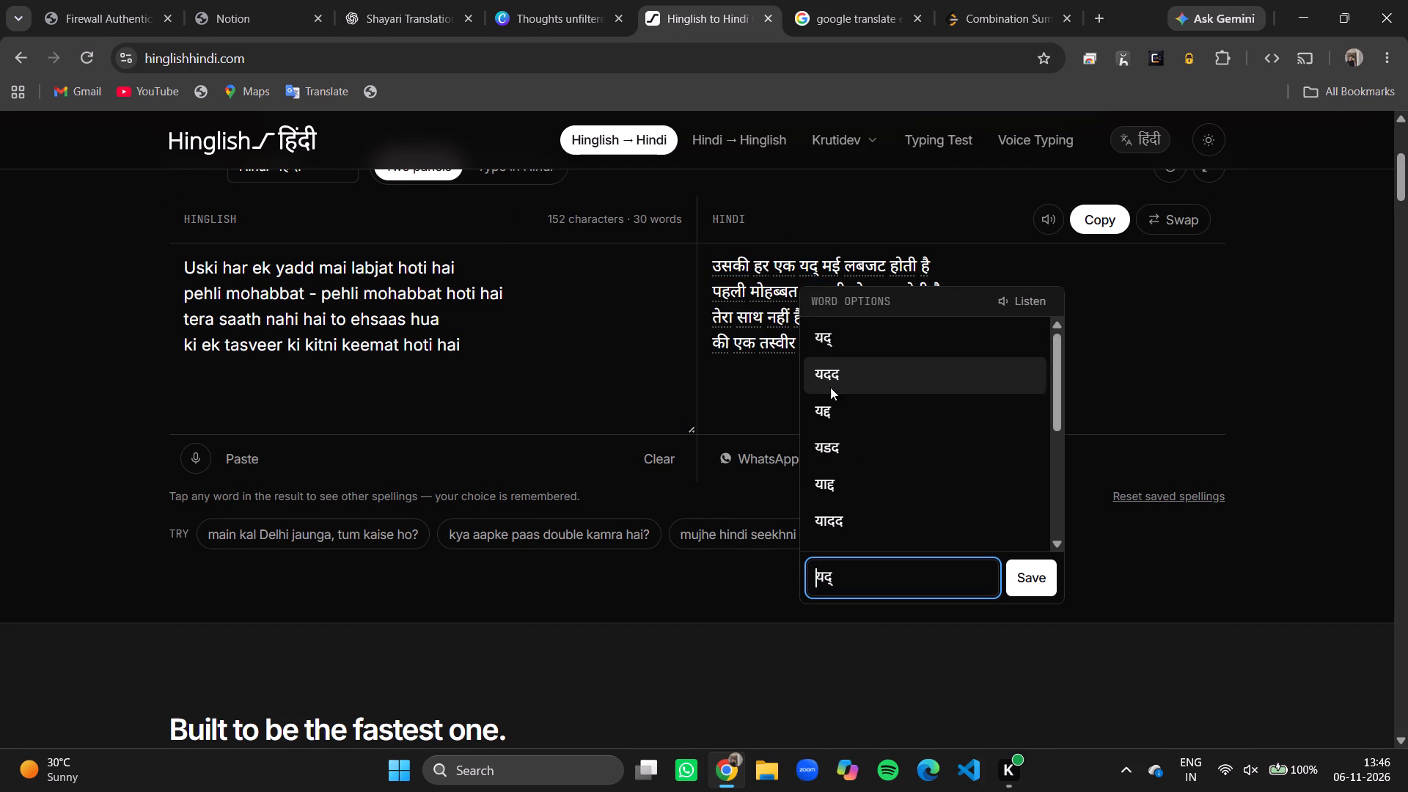
scroll(831, 444, "down", 2)
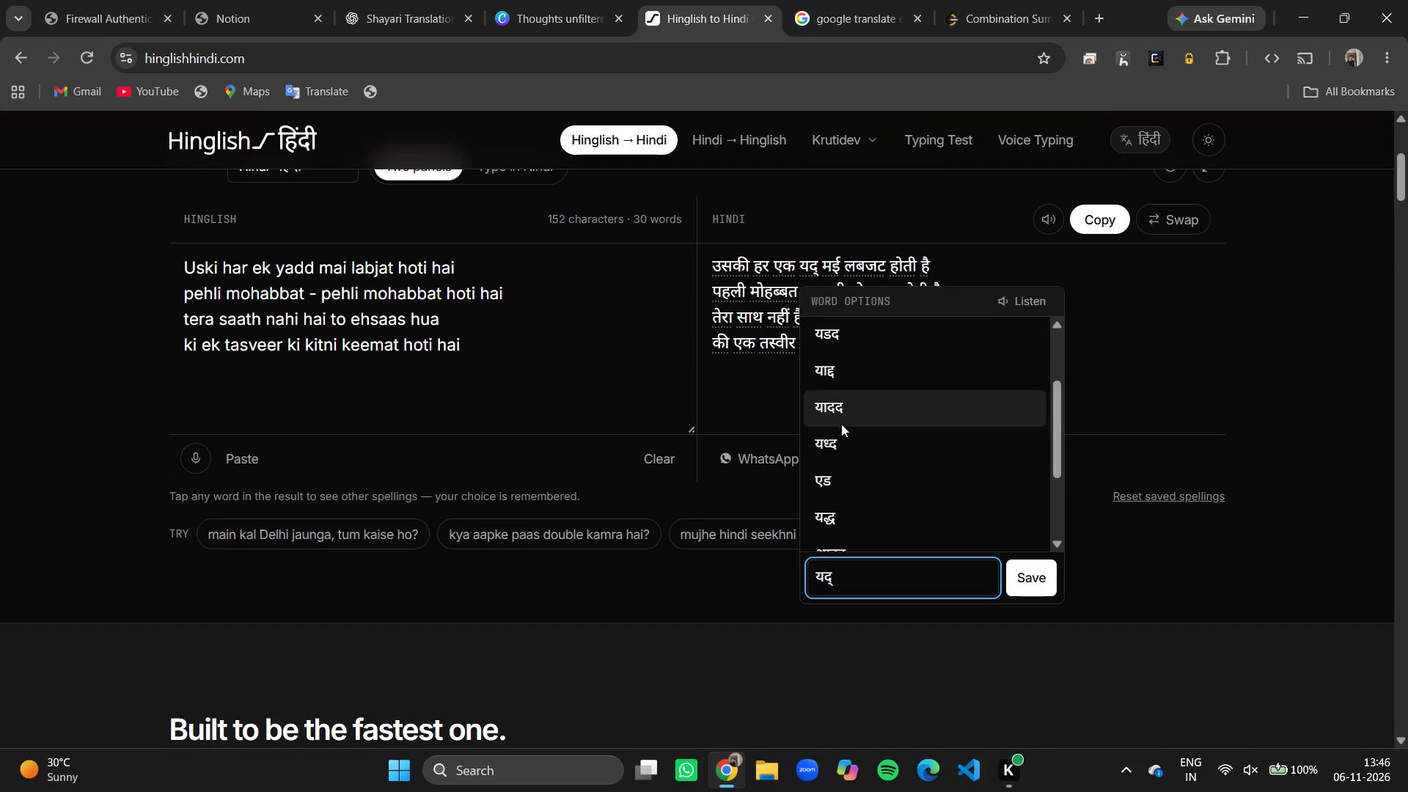
left_click(847, 414)
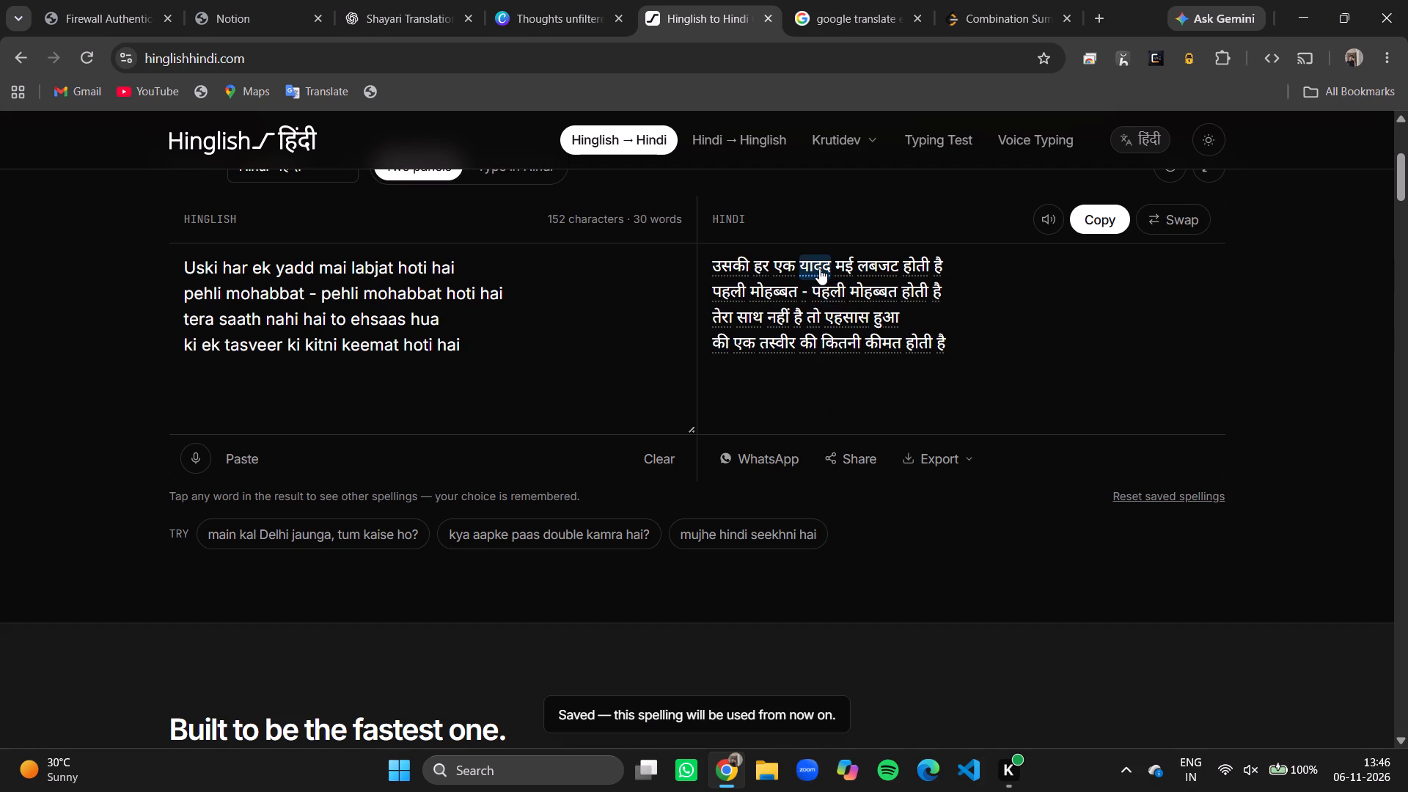
left_click(819, 268)
left_click(849, 572)
key("BackSpace")
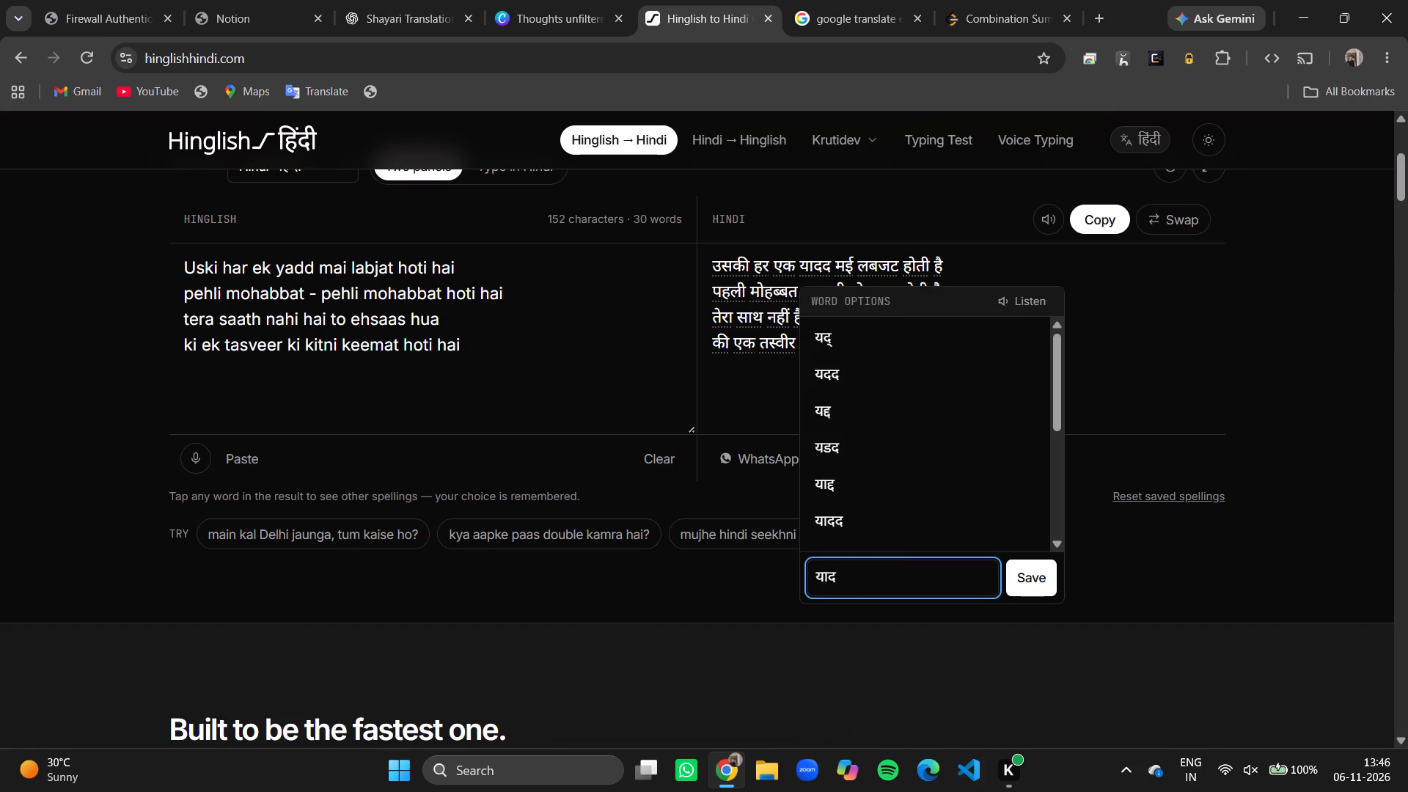
left_click(1032, 587)
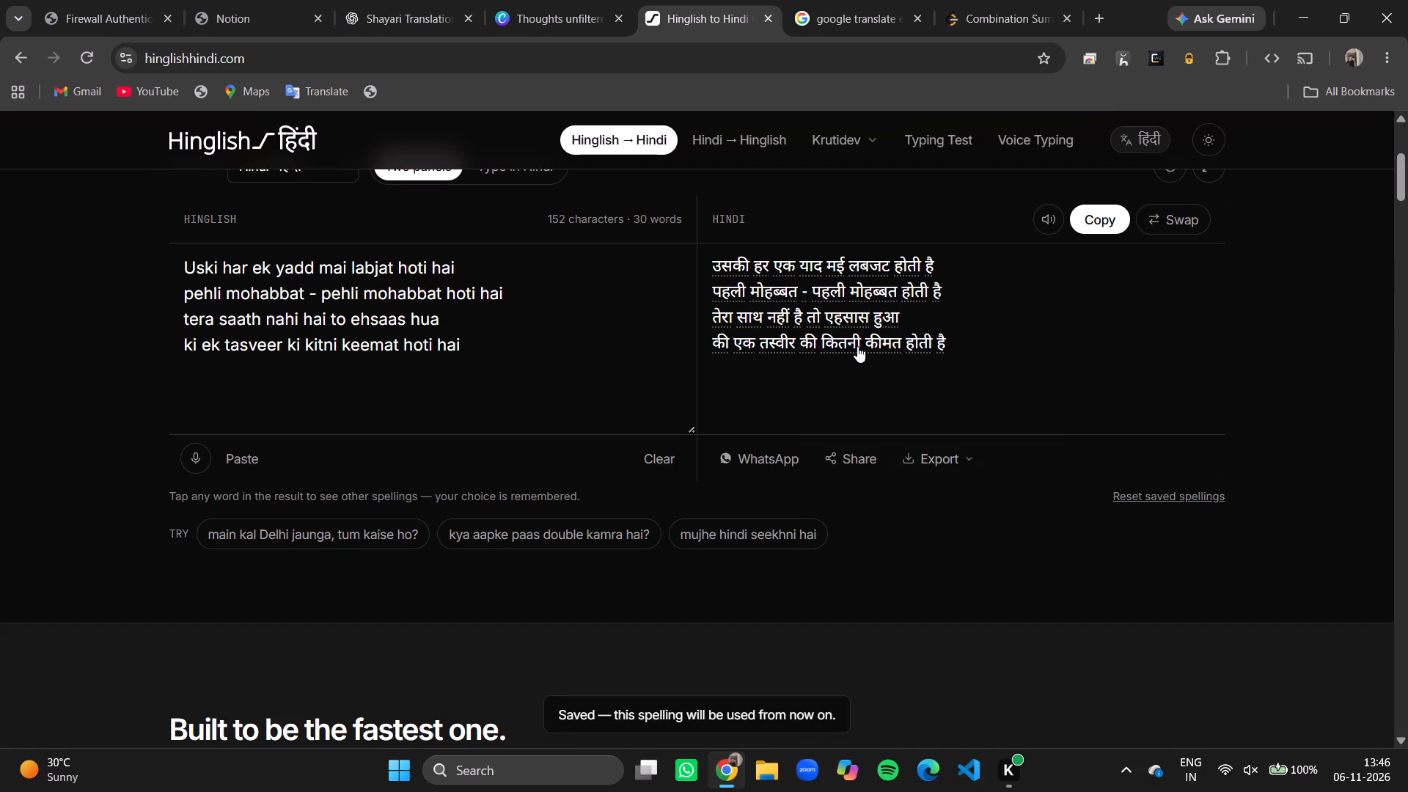
Change "mai" to "mein" in the first Hinglish line.
left_click(350, 257)
key("BackSpace")
key("BackSpace")
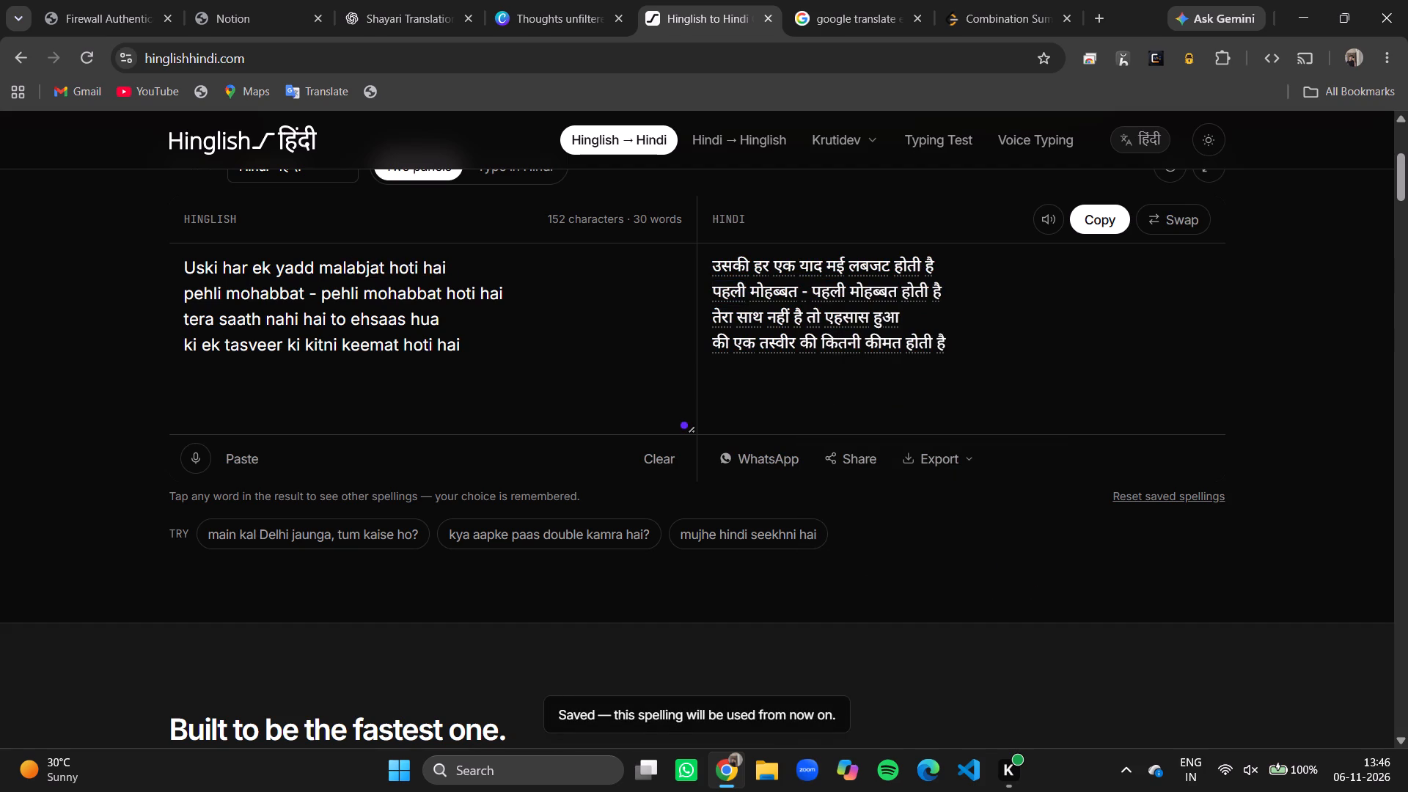
key("BackSpace")
type("ein")
key("space")
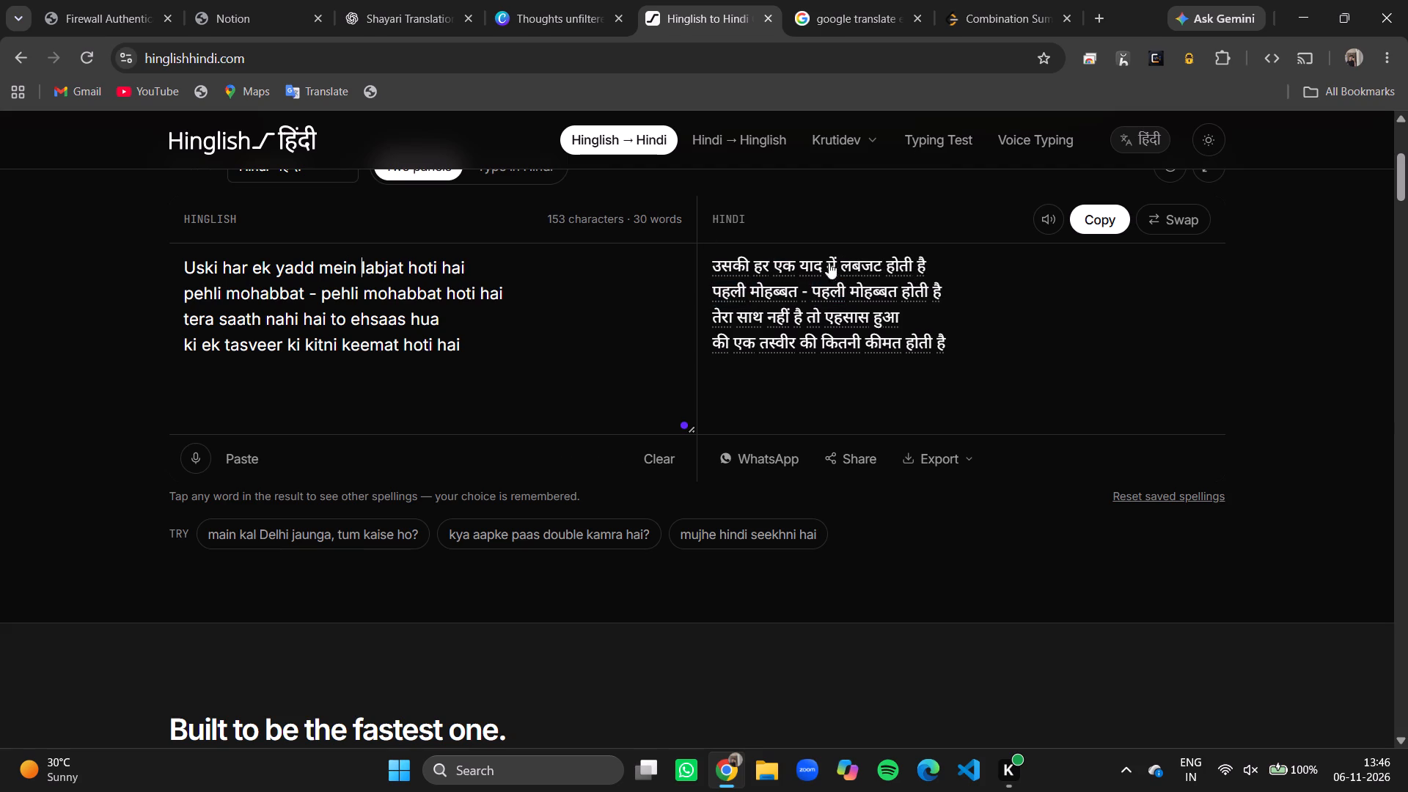
Correct the Hindi spelling of "labjat" in the first line to लबजत and save it.
left_click(855, 265)
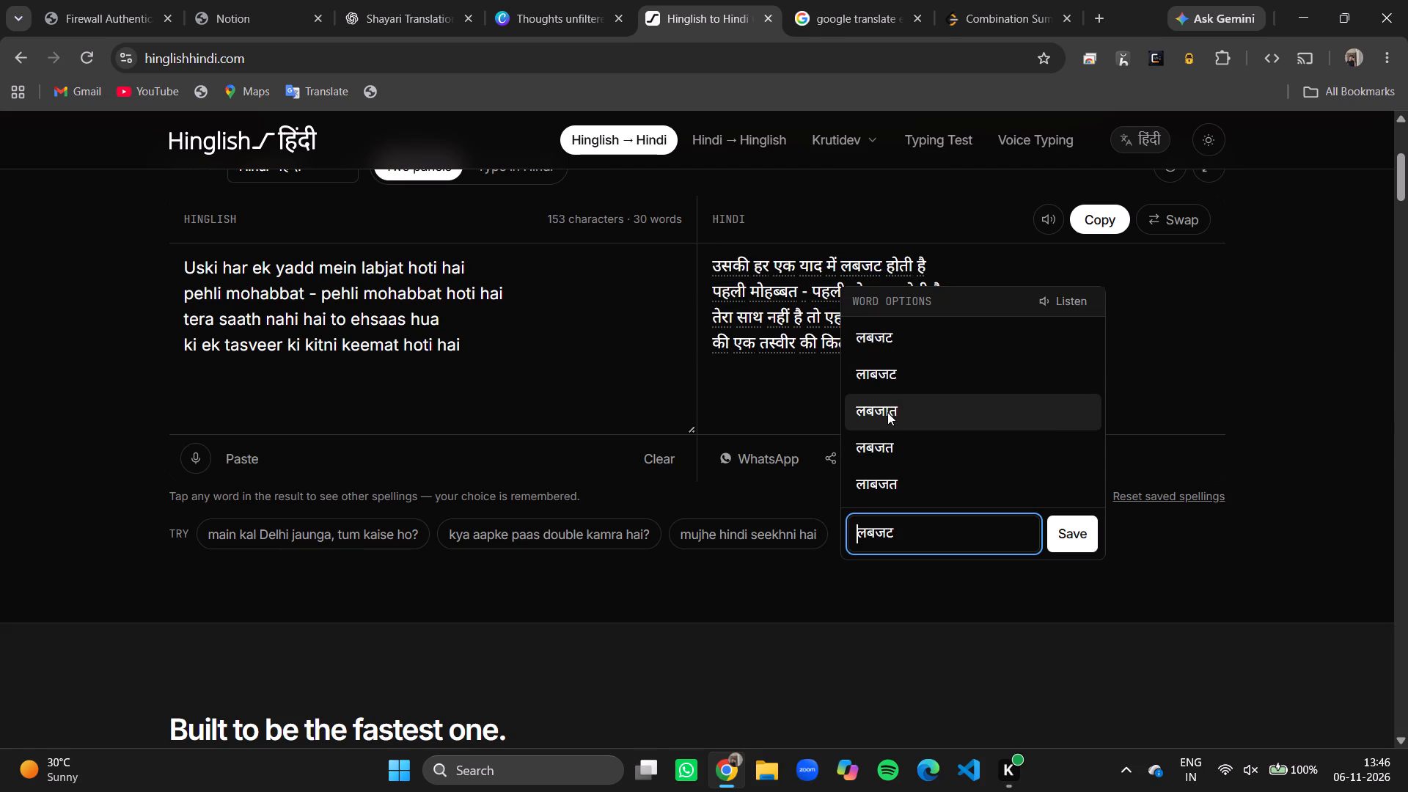
left_click(898, 477)
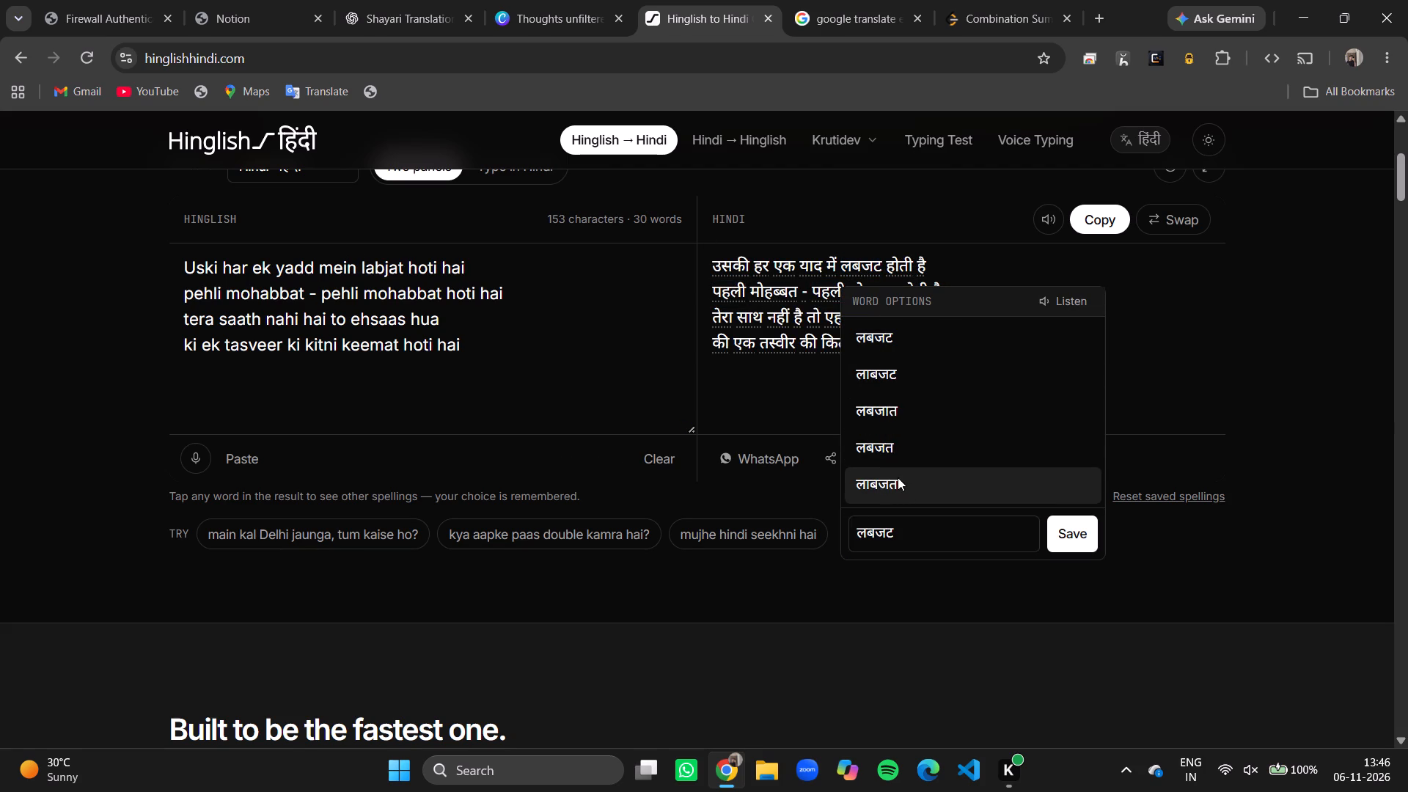
left_click(862, 270)
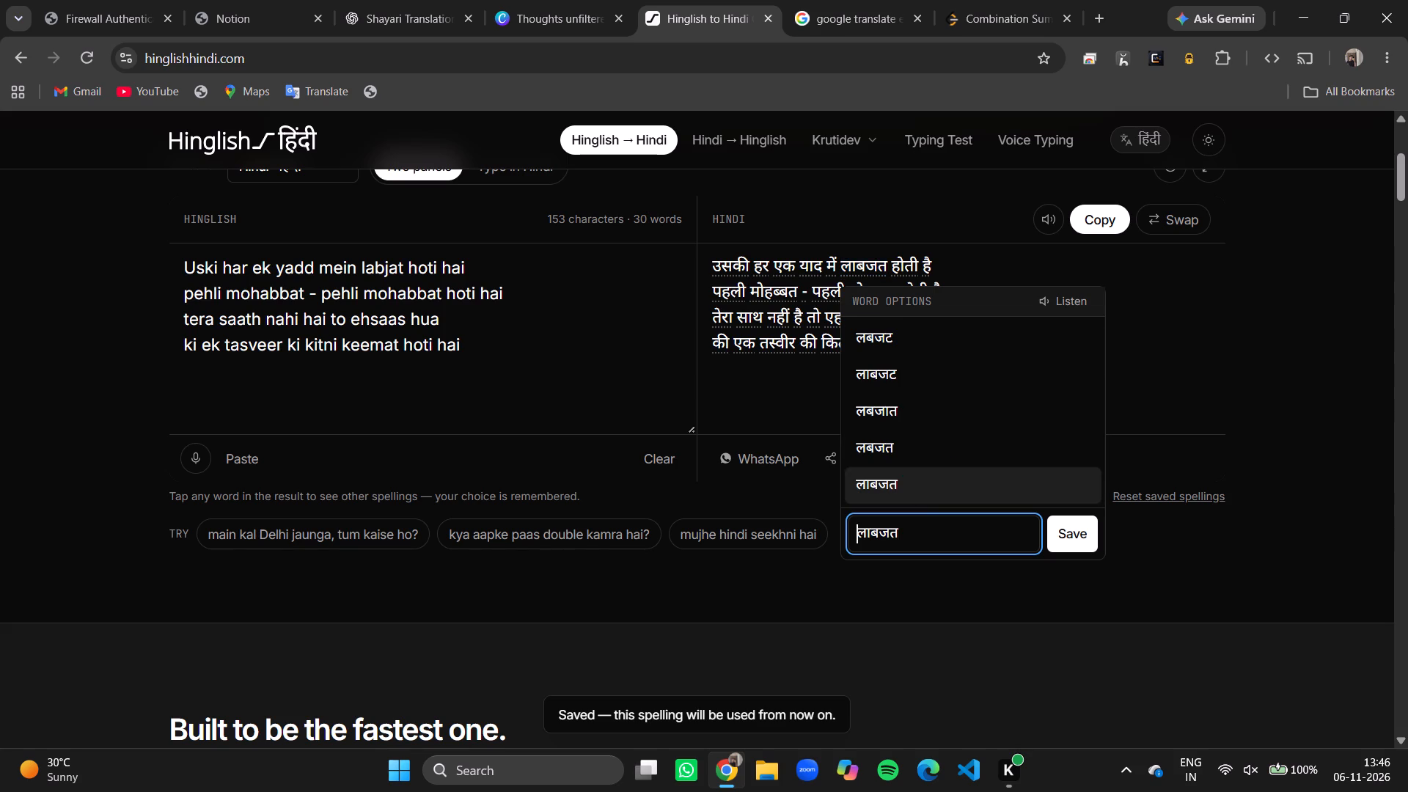
left_click(871, 529)
key("BackSpace")
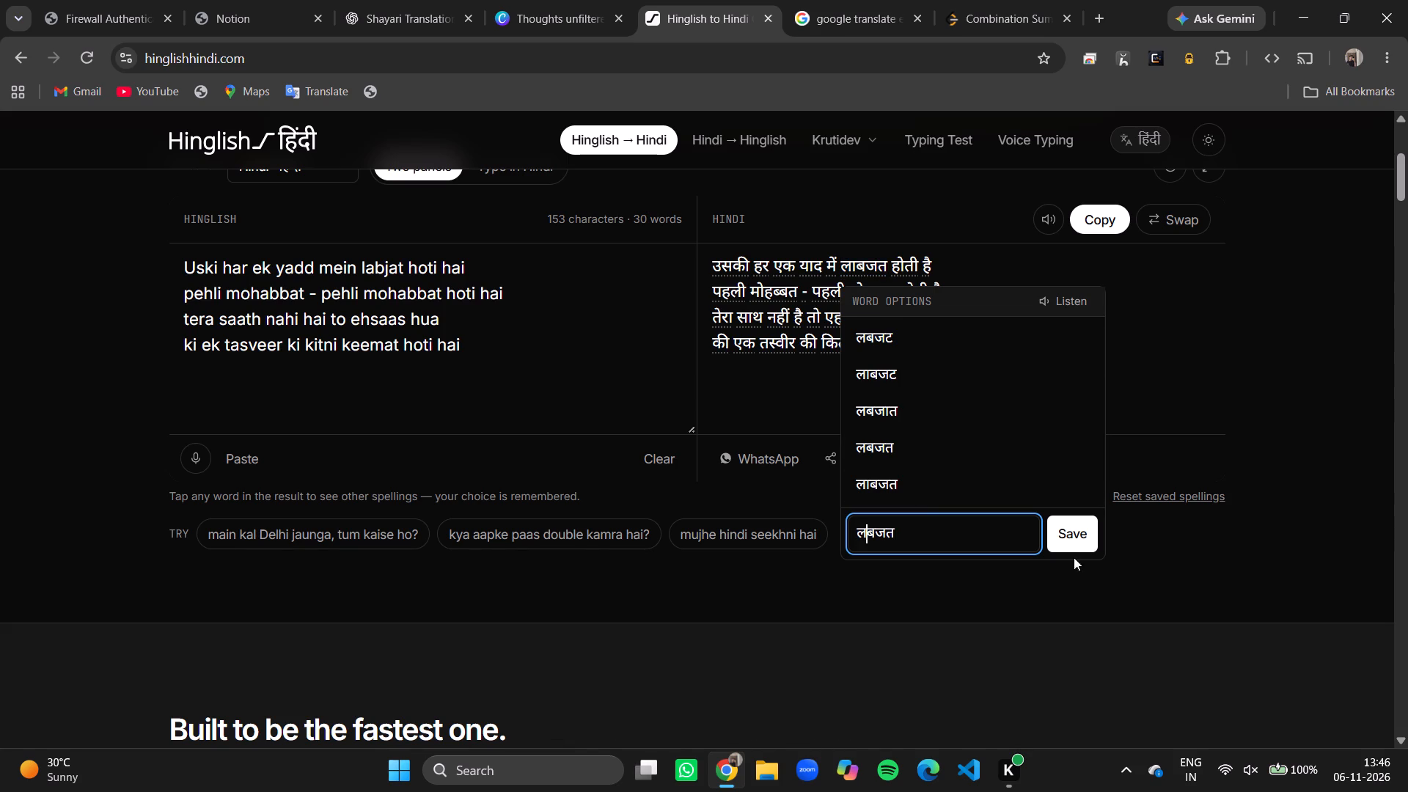
left_click(1082, 538)
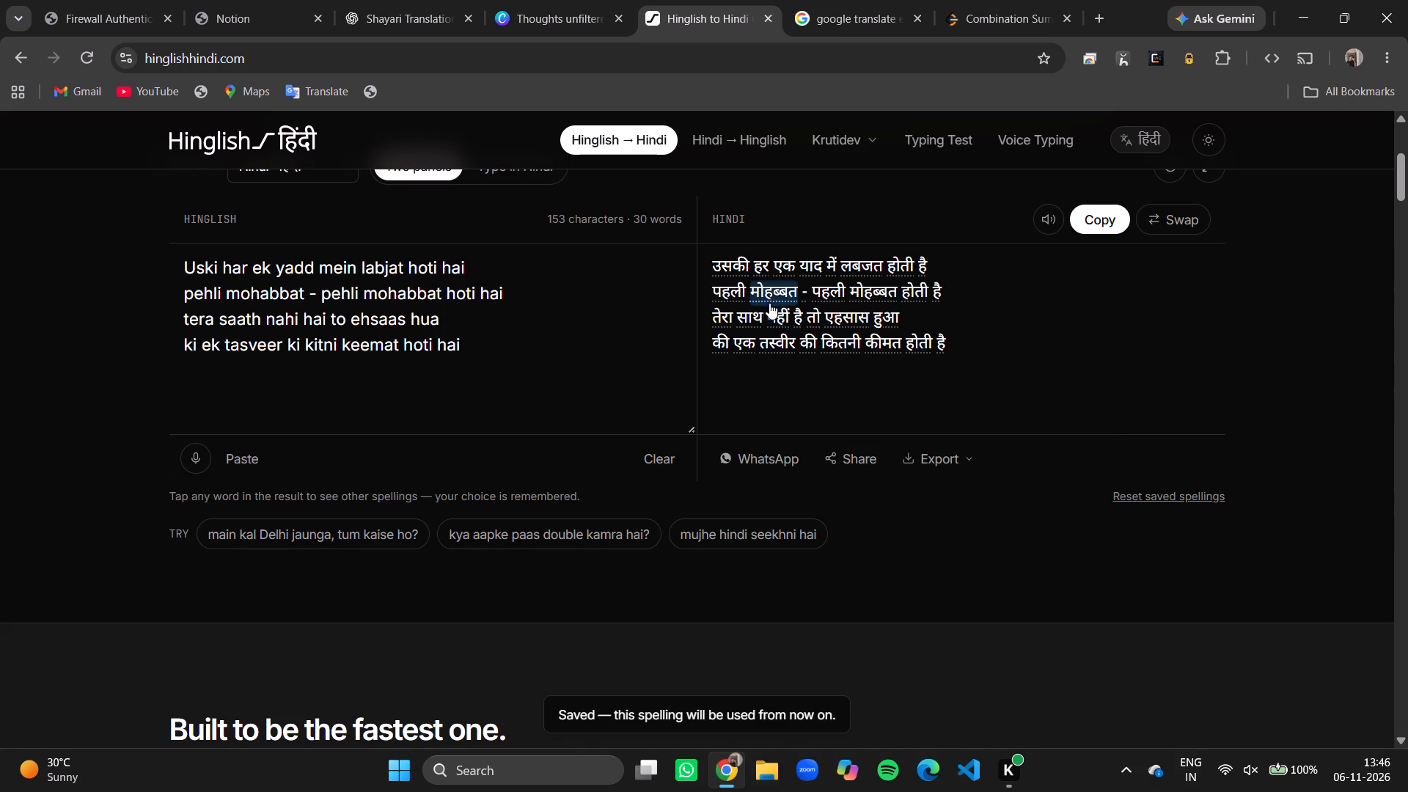
Choose the spelling पेहली for "pehli" in the second Hindi line.
left_click(741, 285)
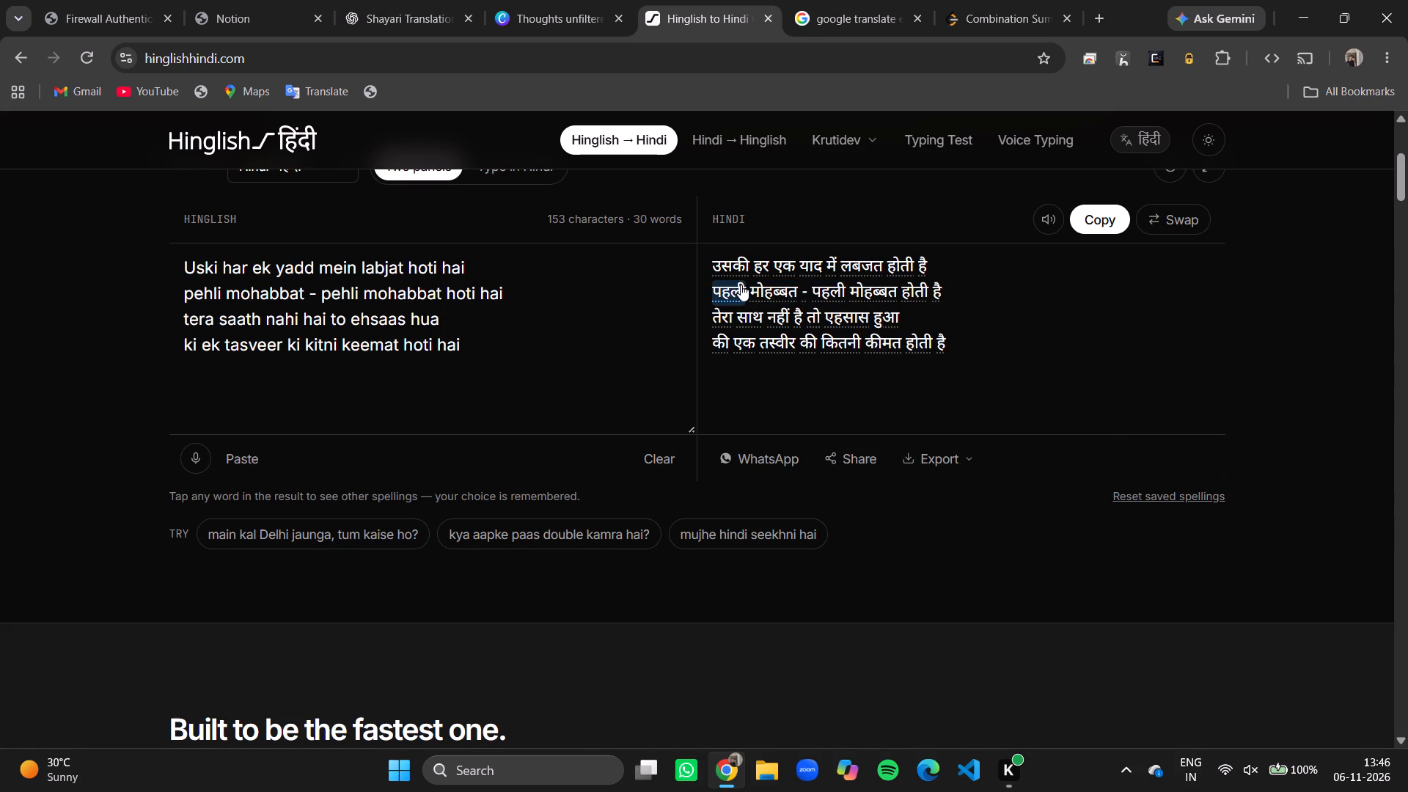
left_click(743, 393)
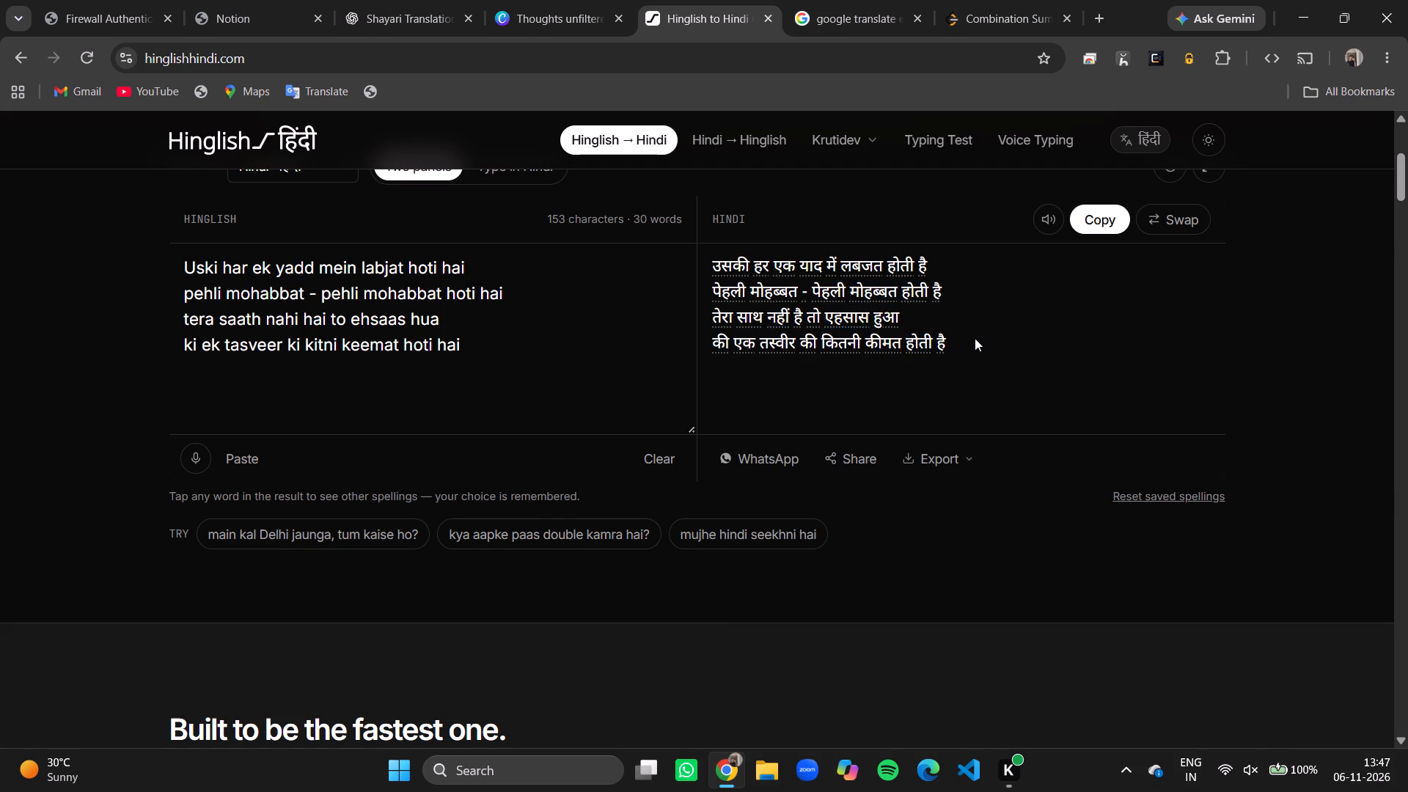
left_click(953, 344)
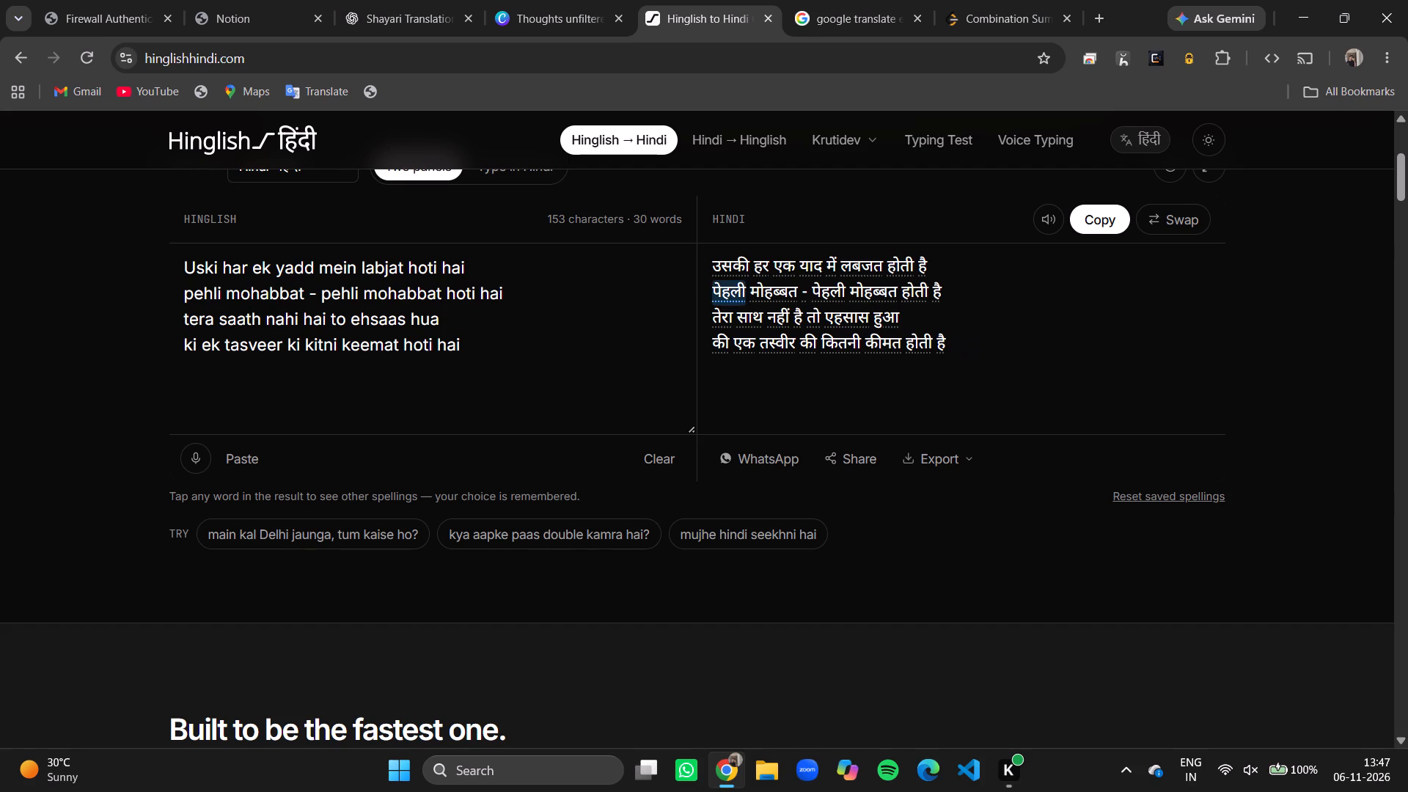
Add "...." to the end of the last Hinglish line and copy the converted Hindi shayari.
left_click(503, 343)
type("....")
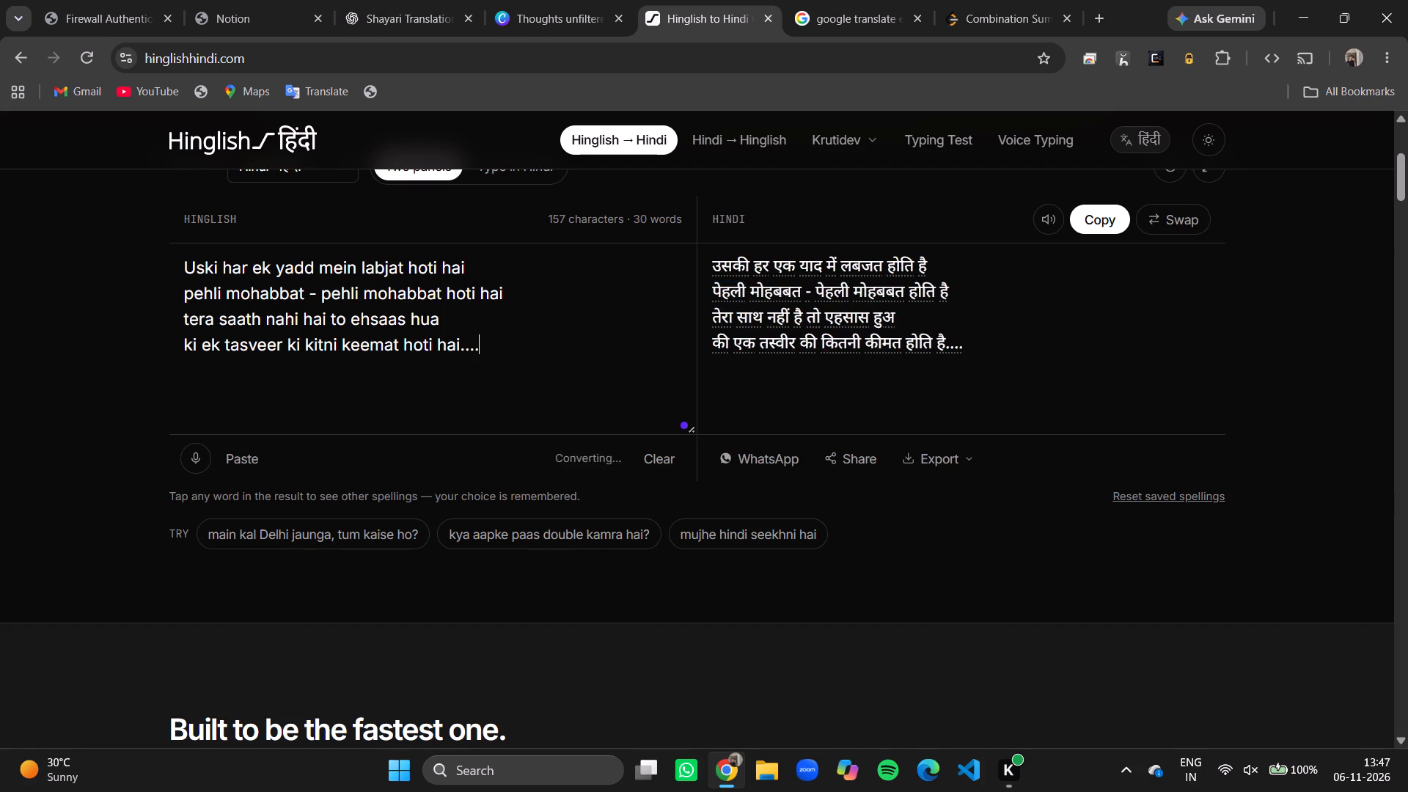
left_click(1090, 227)
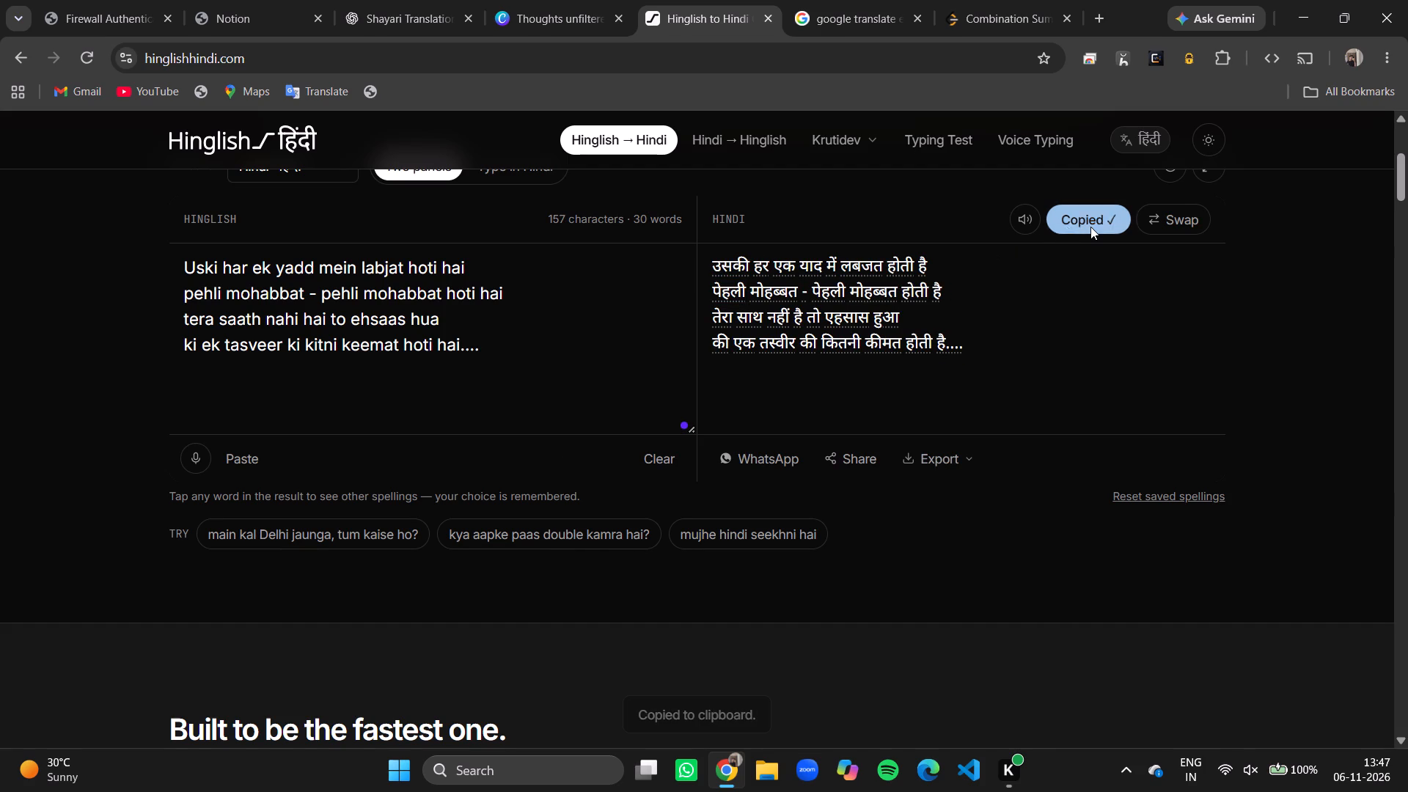
Switch to the Canva design and replace the shayari text on page 13 with the copied Hindi shayari.
left_click(527, 8)
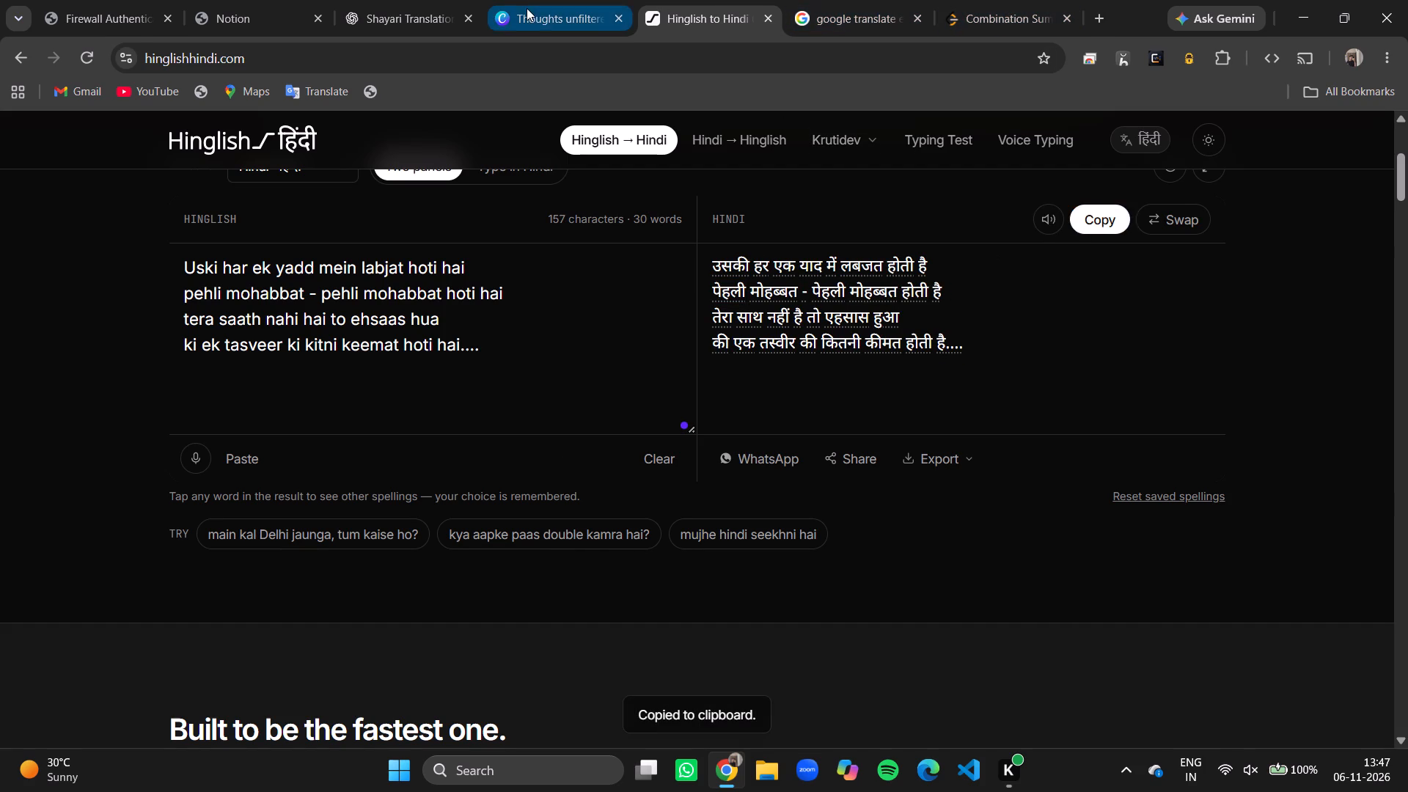
double_click(953, 450)
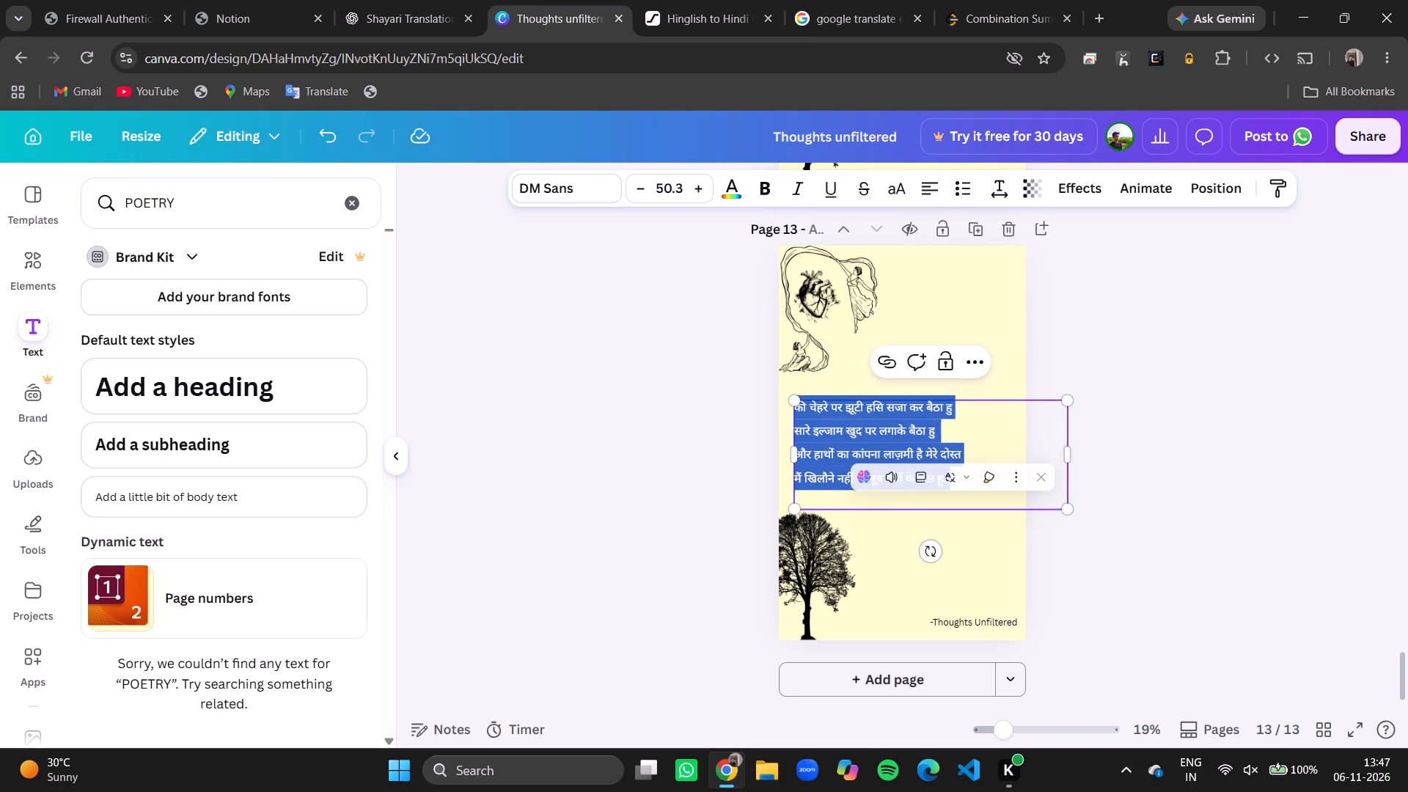
left_click(953, 450, "ctrl")
key("ctrl+v")
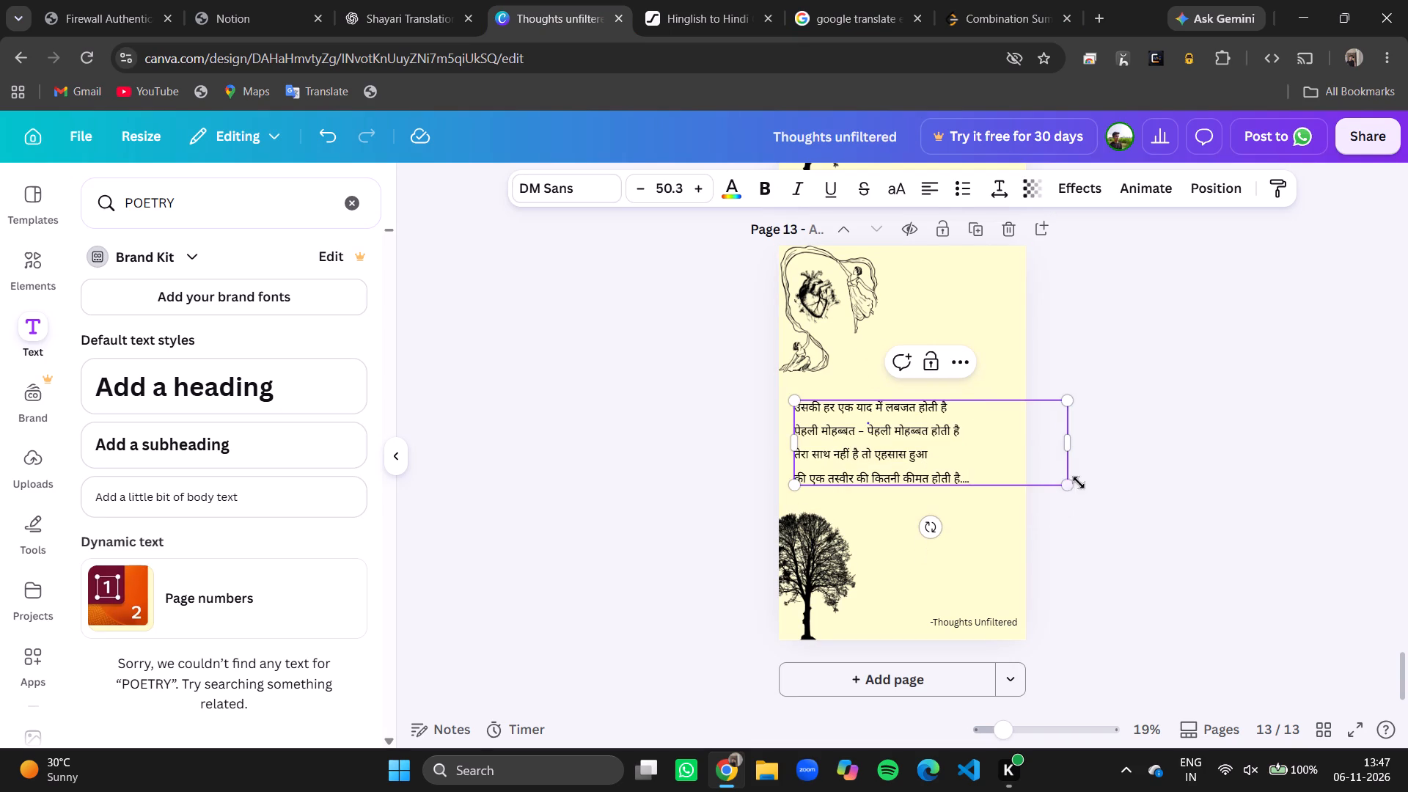
left_click(1161, 470)
Duplicate page 13 and select the whole shayari text on the new page 14.
scroll(1145, 386, "up", 1)
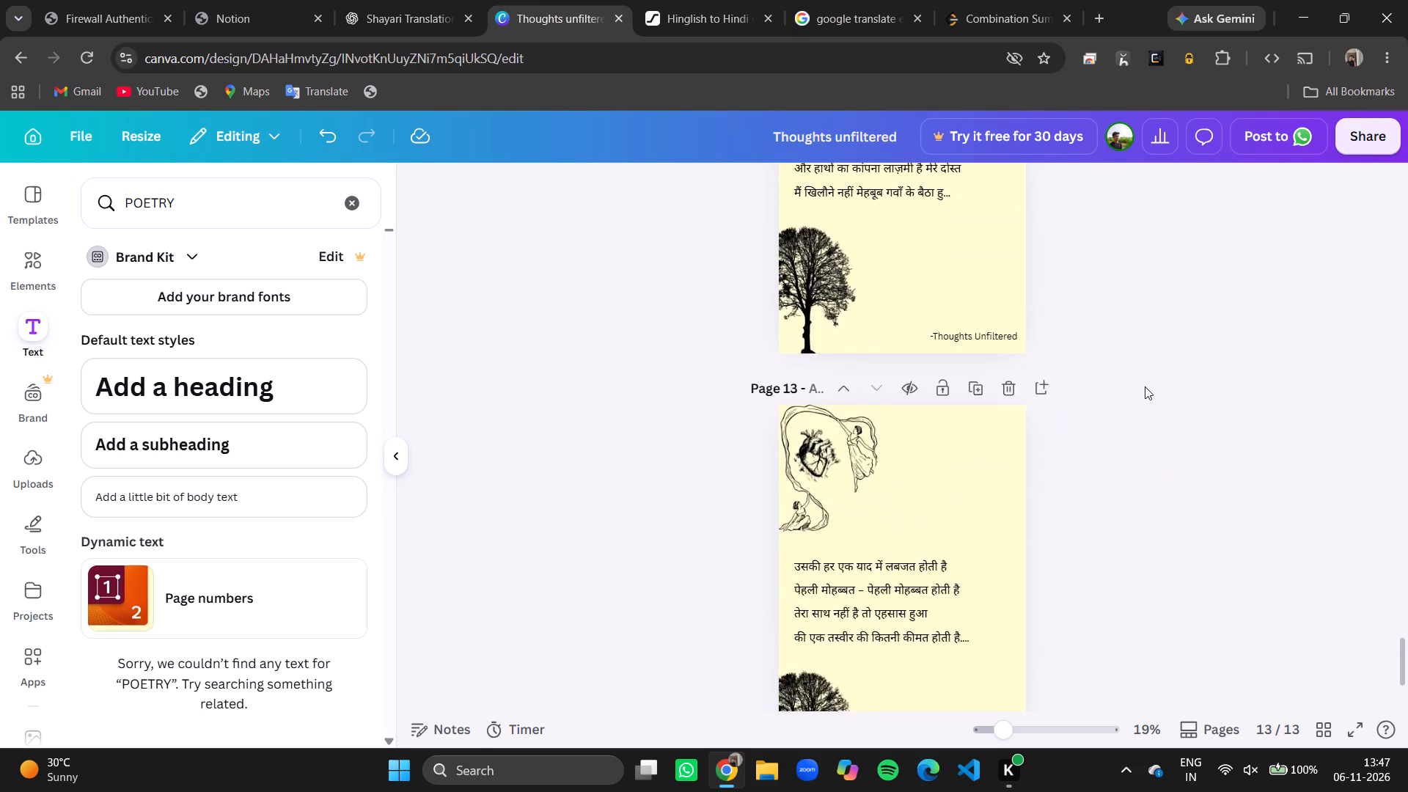
scroll(1145, 386, "up", 1)
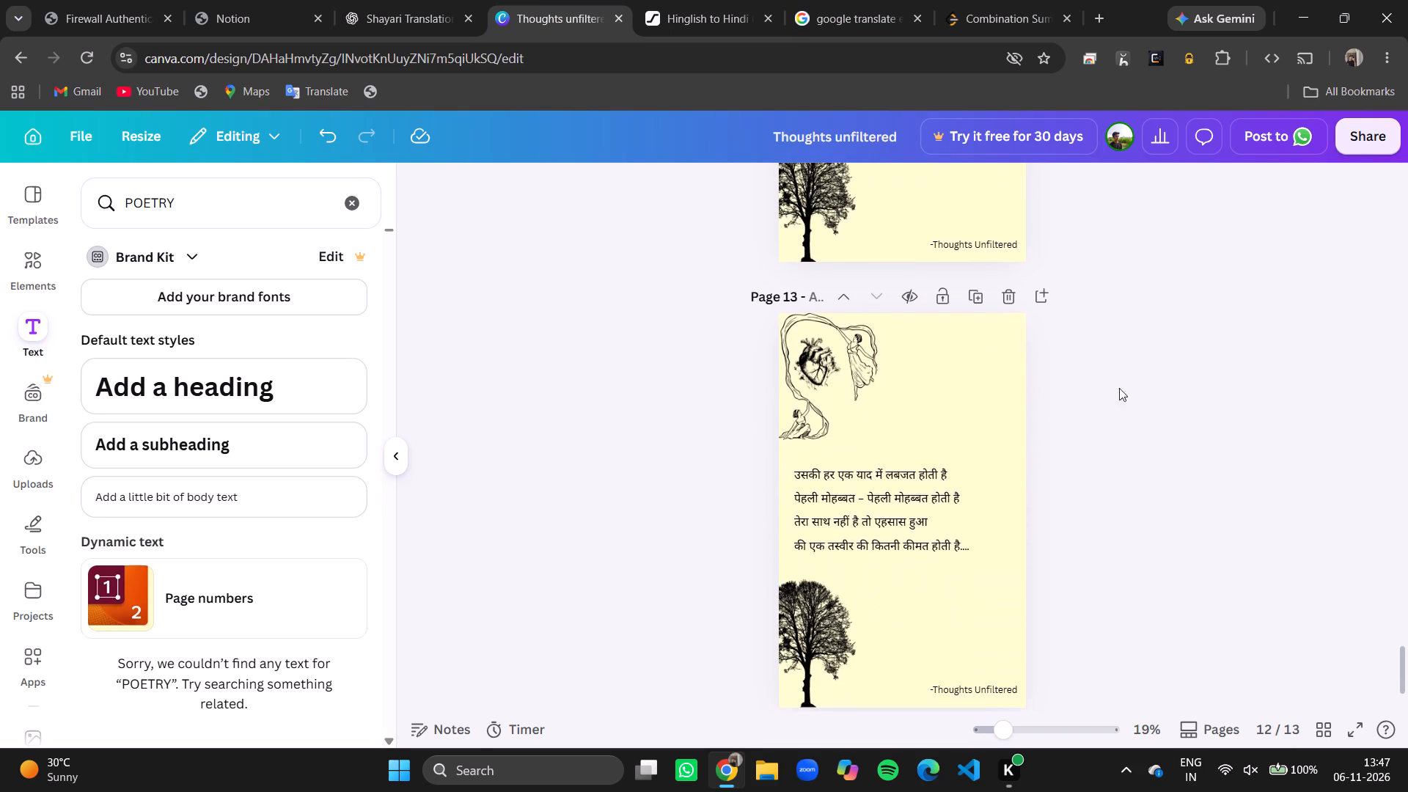
left_click(976, 300)
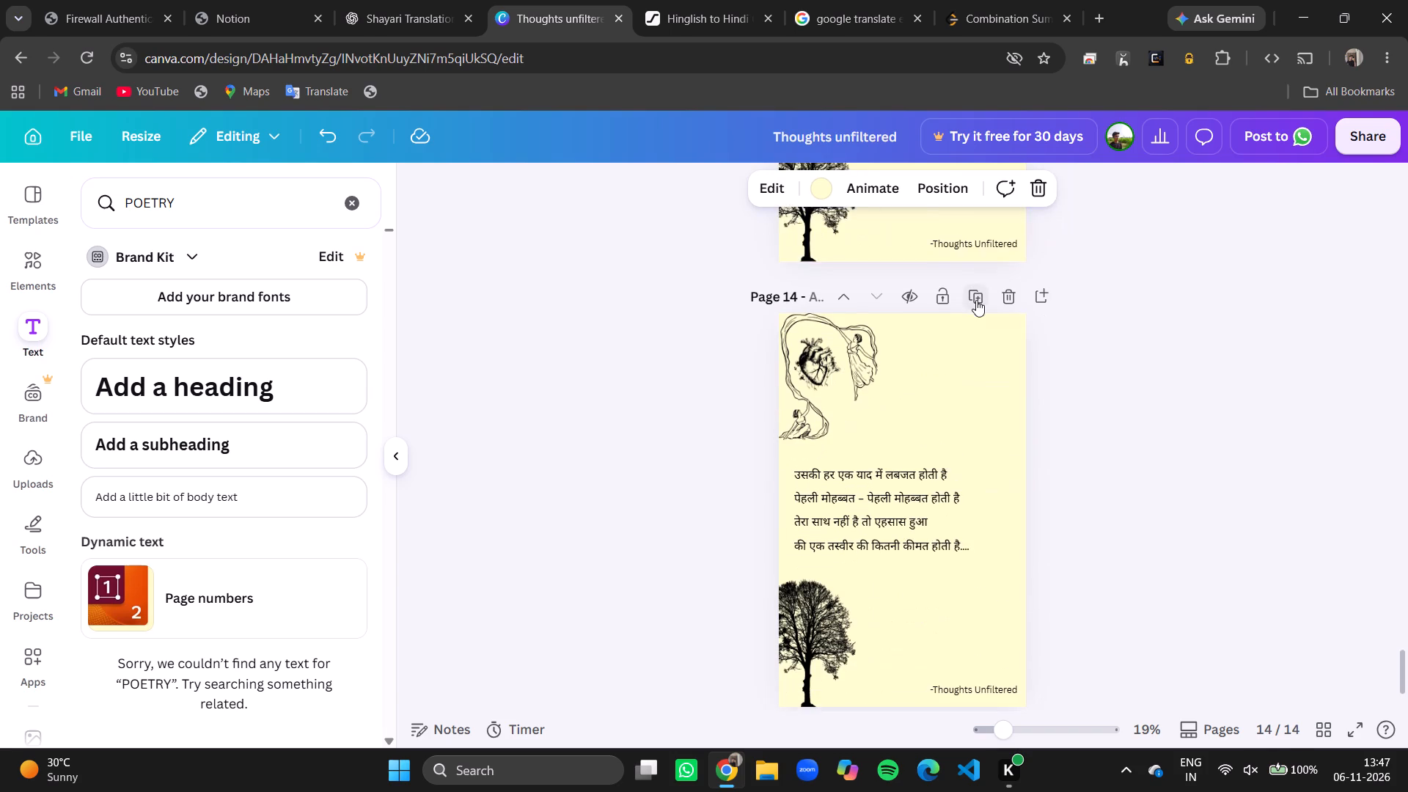
scroll(976, 300, "down", 1)
left_click(893, 461)
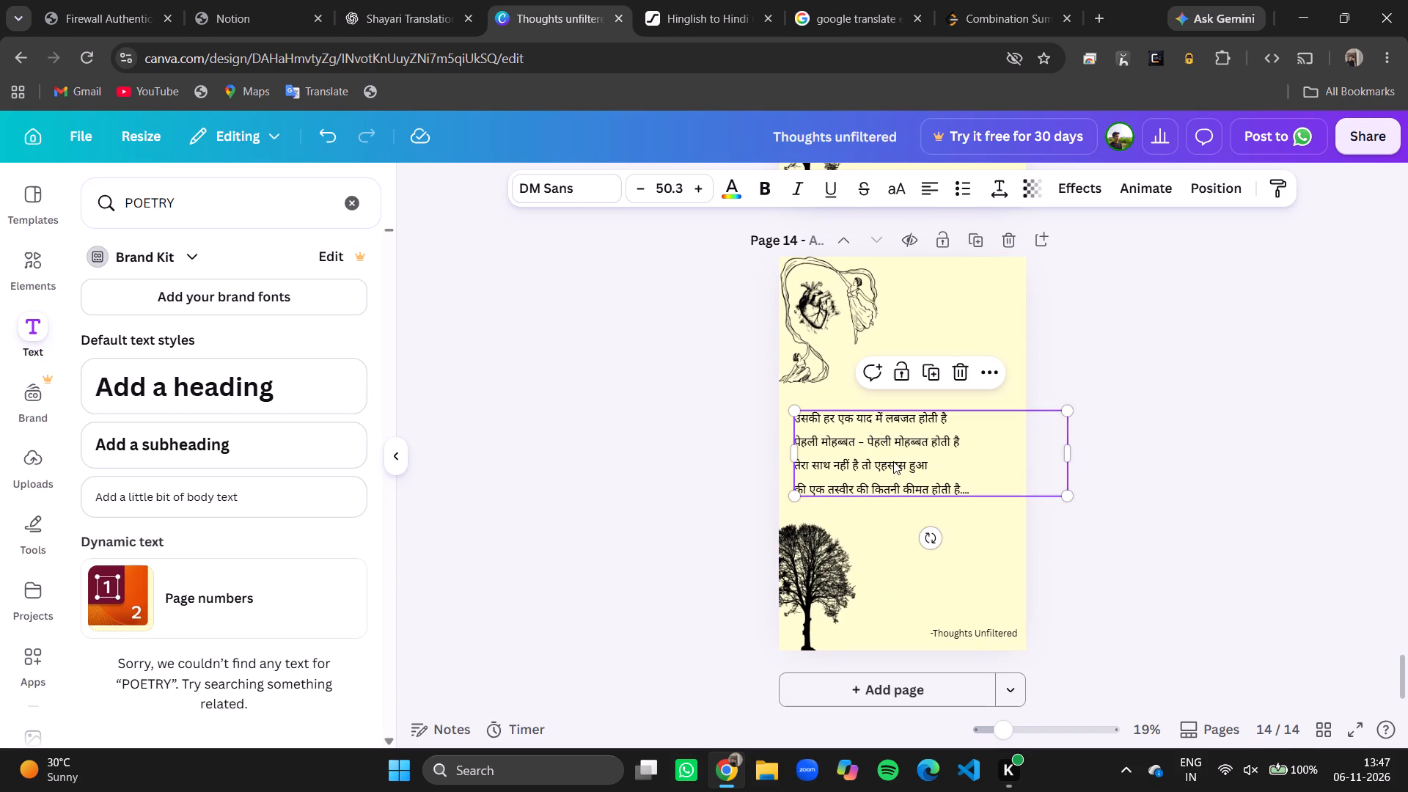
left_click(893, 461)
right_click(893, 461)
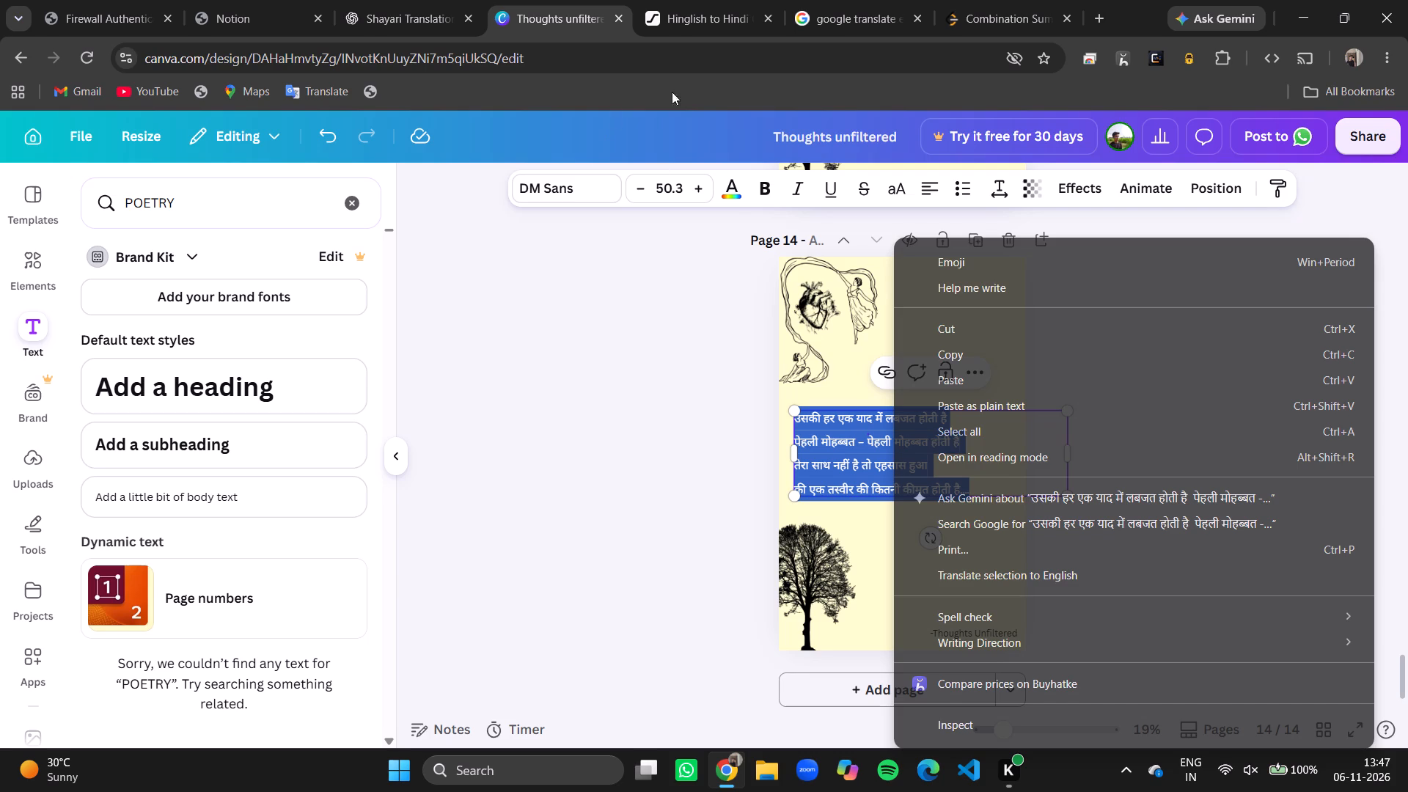
Switch to the Hinglish to Hindi converter and clear the previous shayari from the Hinglish input.
left_click(719, 2)
left_click(497, 361)
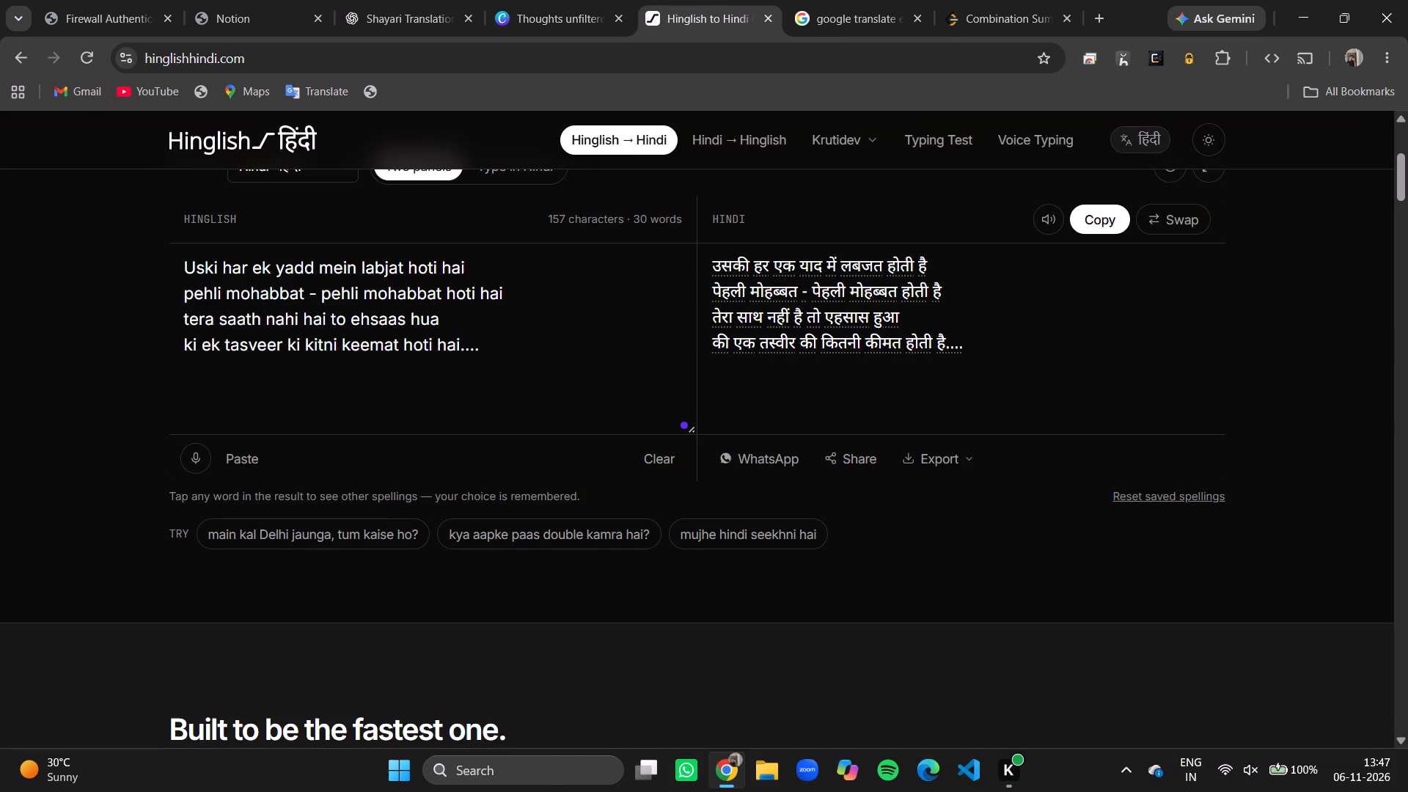
key("ctrl+a")
key("BackSpace")
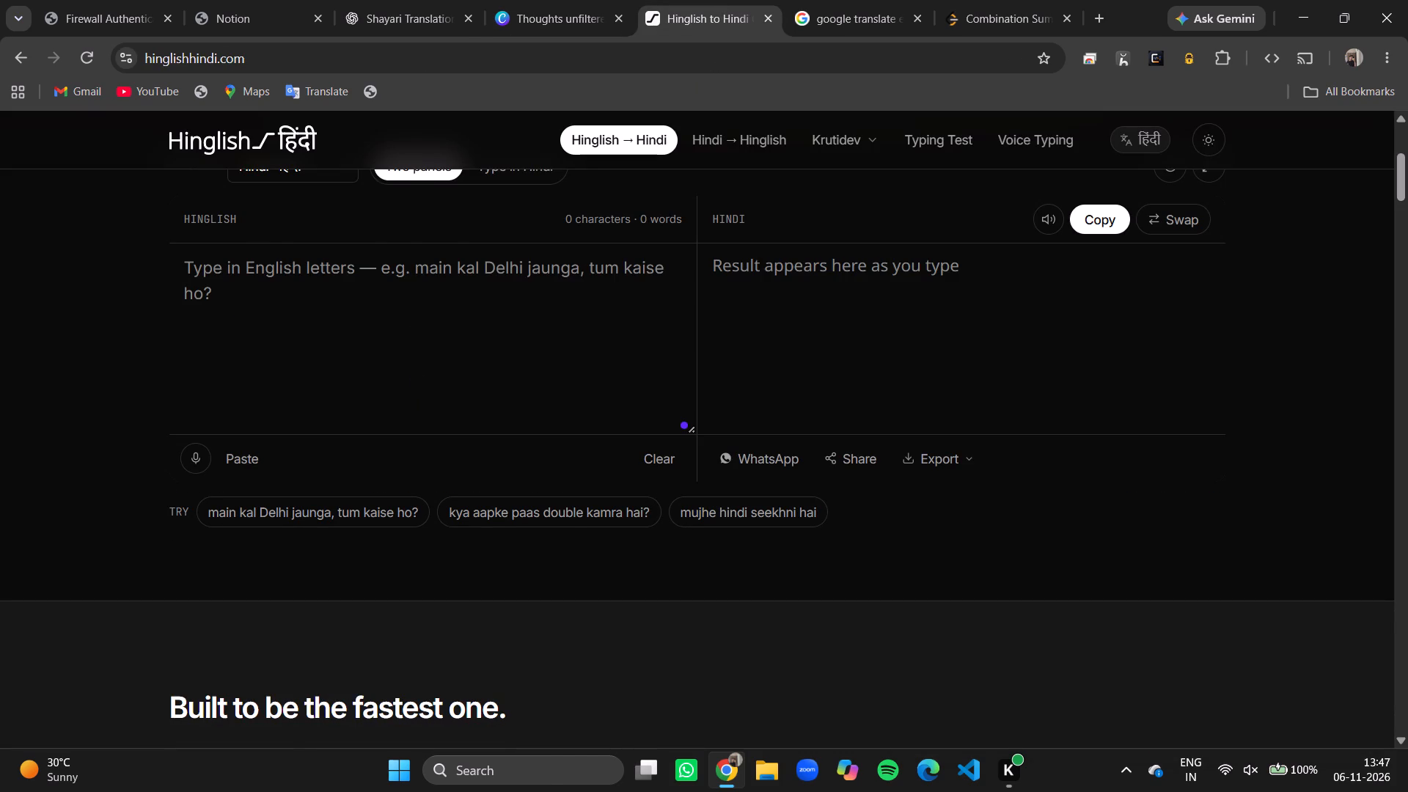
Enter the first Hinglish line "Vo najaro se na gire hote to najar aur utha leta" and start a new line.
type("najaro")
key("space")
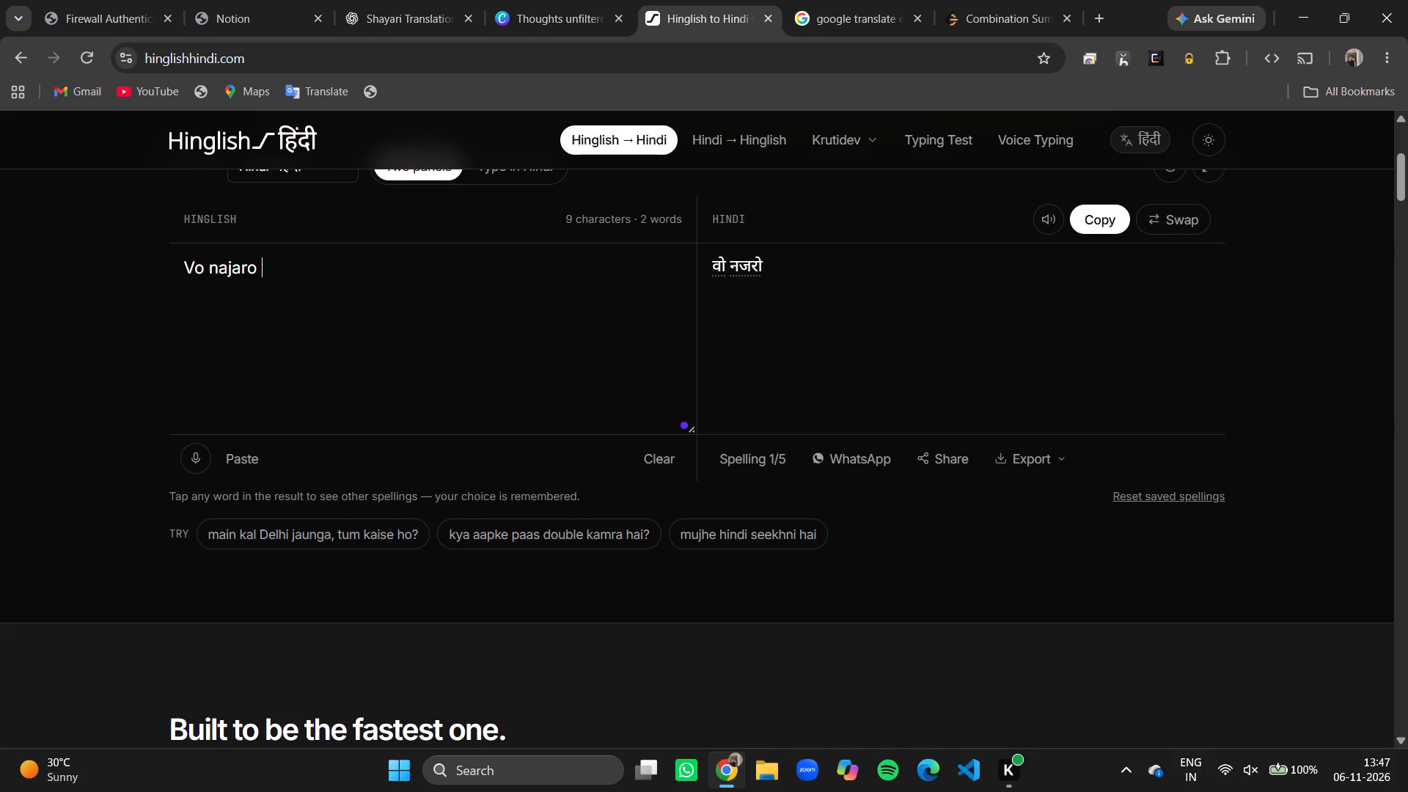
type("se na gire hote o")
key("space")
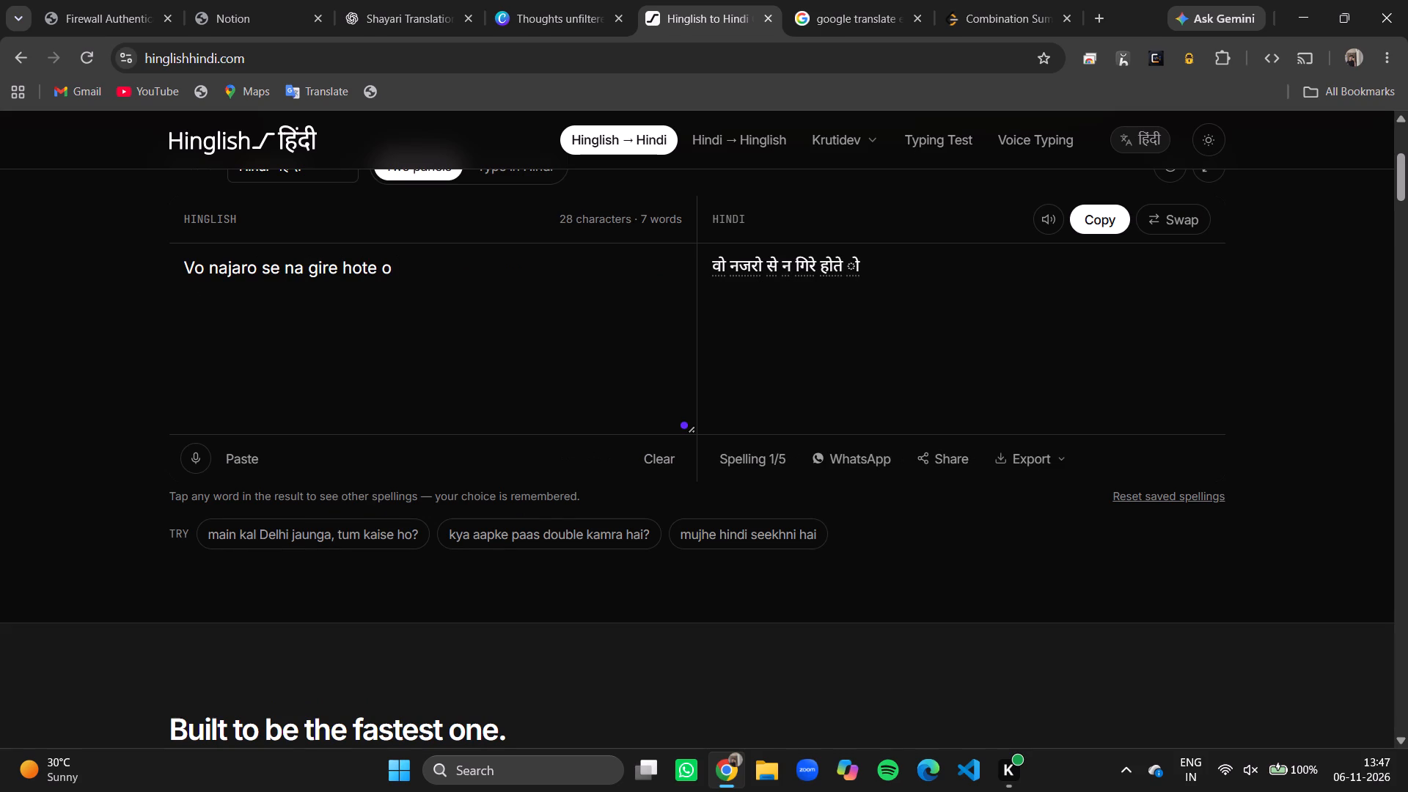
key("BackSpace")
key("BackSpace")
key("t")
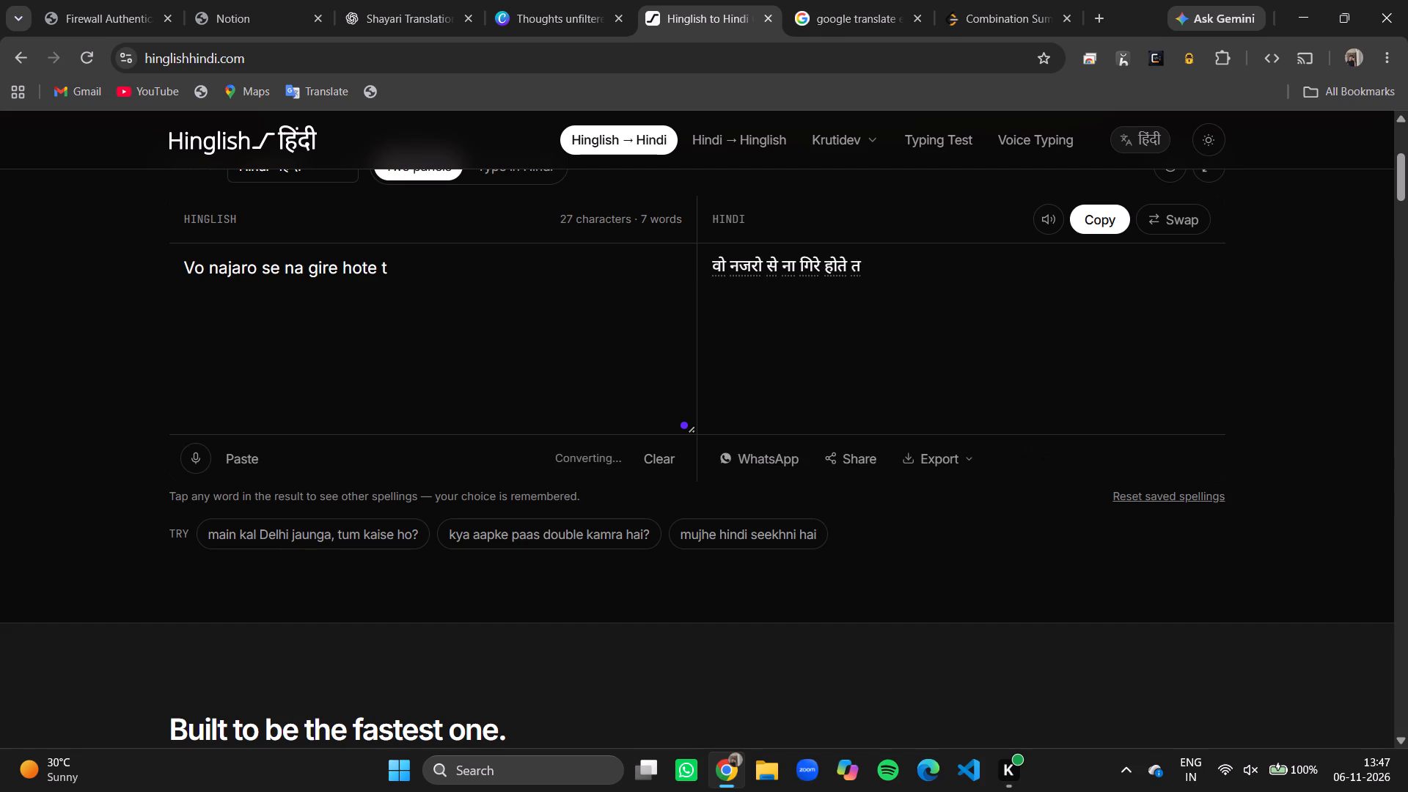
key("o")
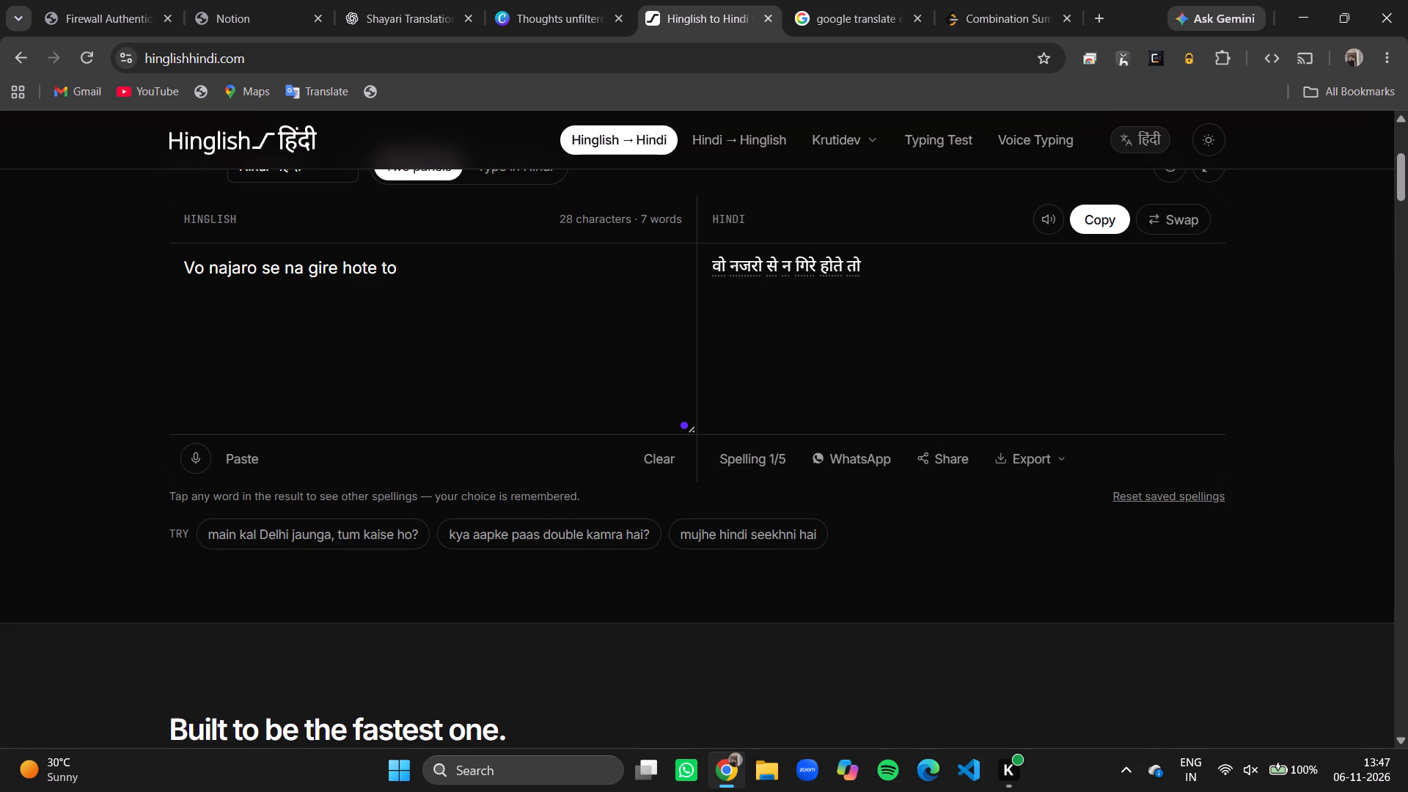
key("space")
type("najar")
key("space")
type("or")
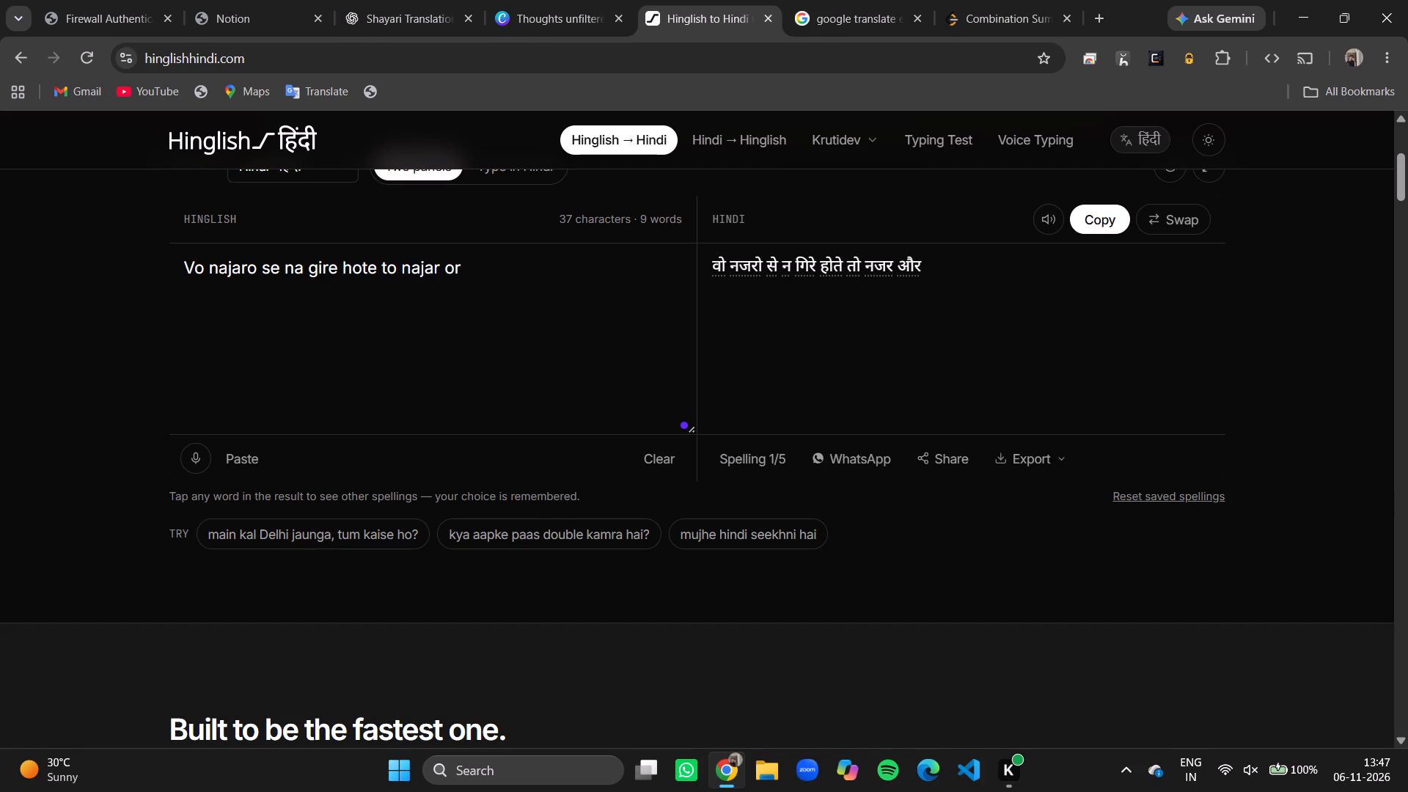
key("BackSpace")
key("BackSpace")
type("aur utha leta")
key("Return")
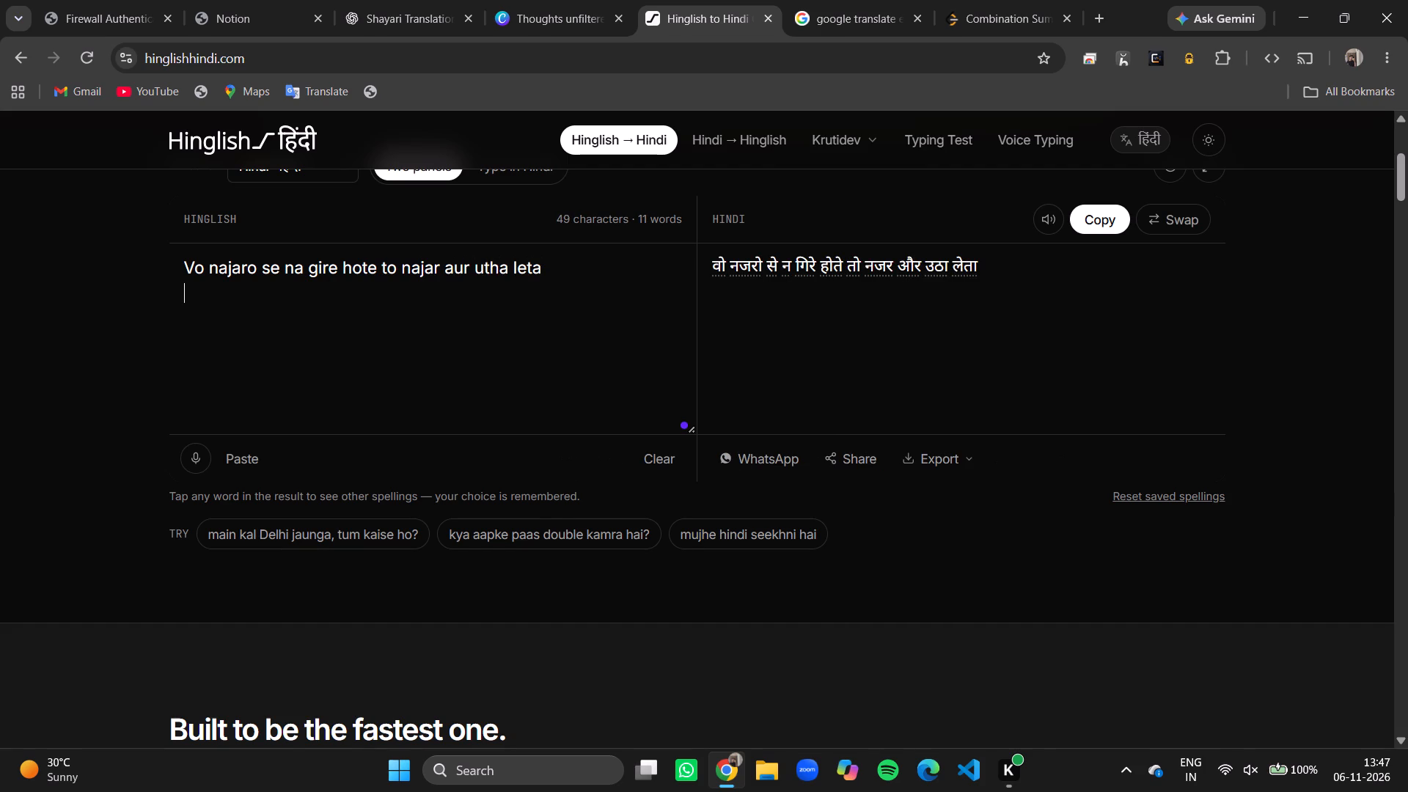
Begin the second Hinglish line with "ishq itna tha ki".
type("ishq")
key("space")
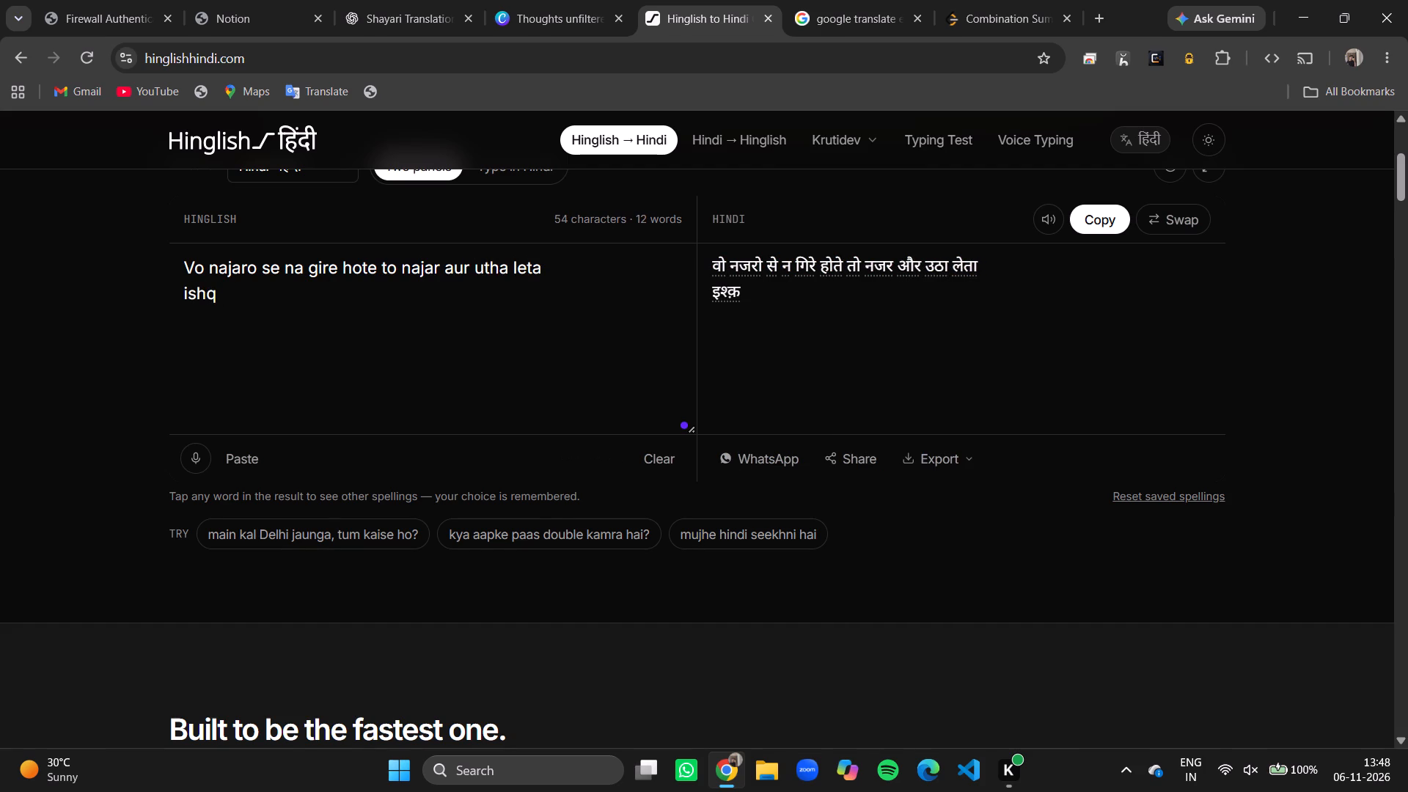
type("itne")
key("space")
key("BackSpace")
key("BackSpace")
type("a tha ki ta")
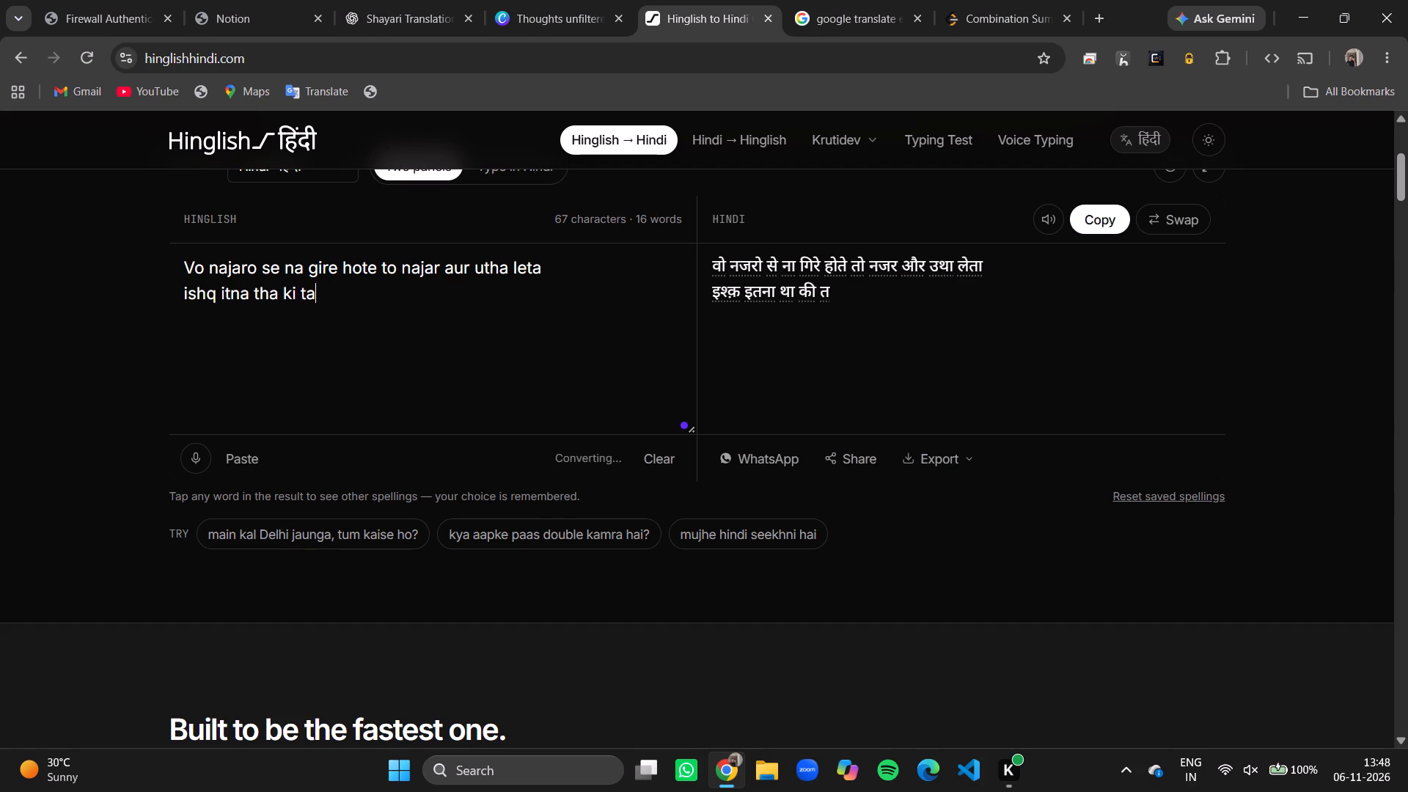
key("BackSpace")
key("BackSpace")
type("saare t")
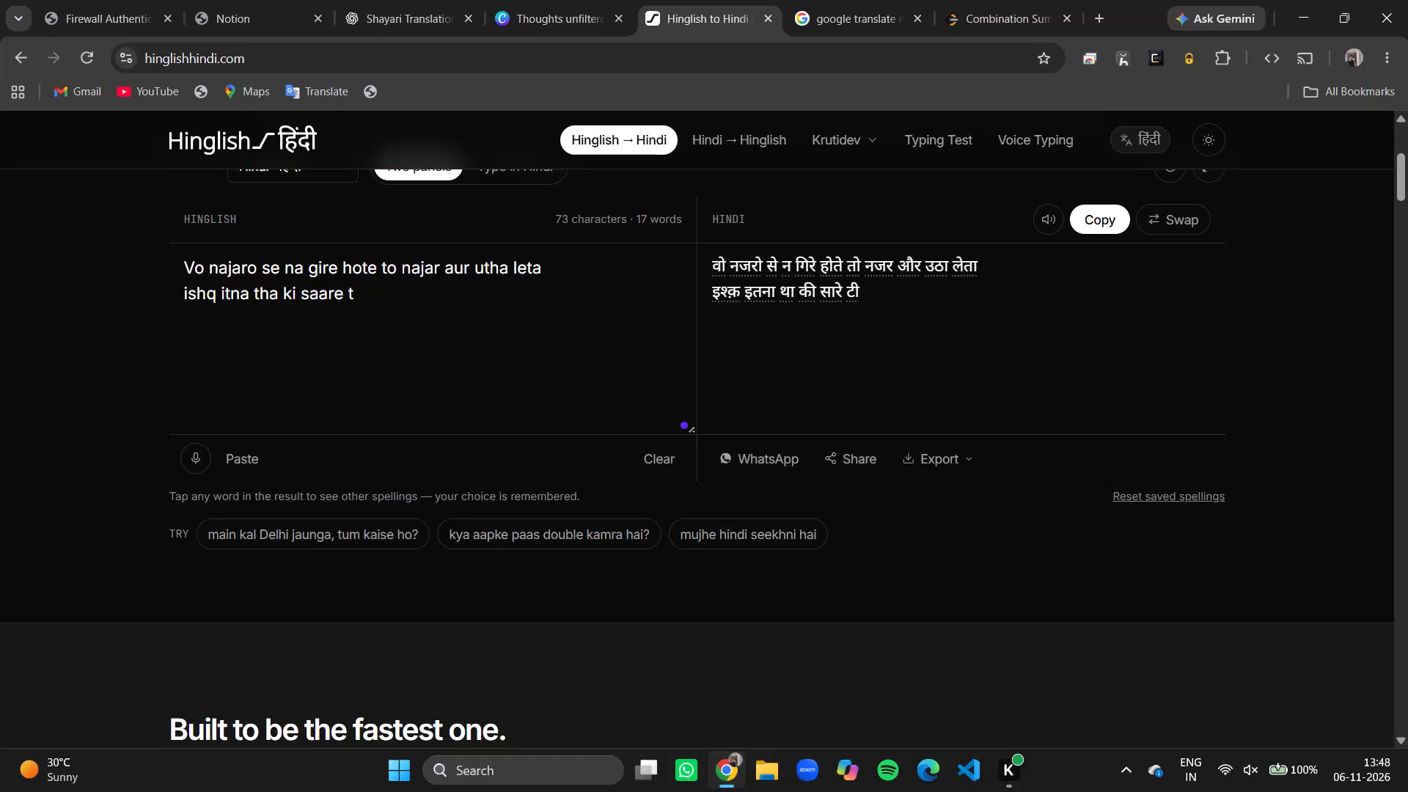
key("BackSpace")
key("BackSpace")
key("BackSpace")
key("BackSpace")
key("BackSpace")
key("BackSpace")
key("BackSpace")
Complete the second Hinglish line with "aasaman ke saare taare juta leta" and start a new line.
type("aasaman")
key("space")
type("ke ssa")
key("BackSpace")
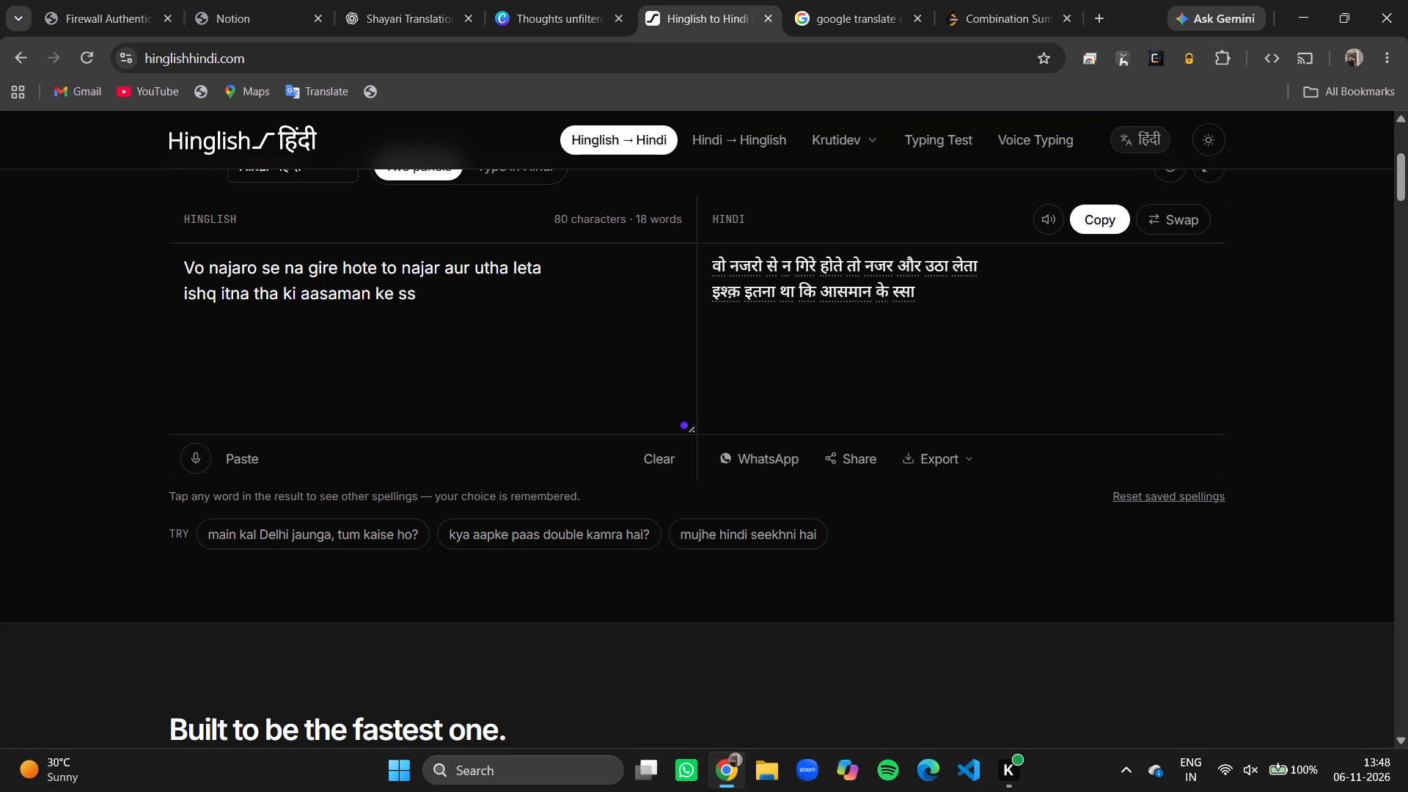
key("BackSpace")
type("aare")
key("space")
type("taare")
key("space")
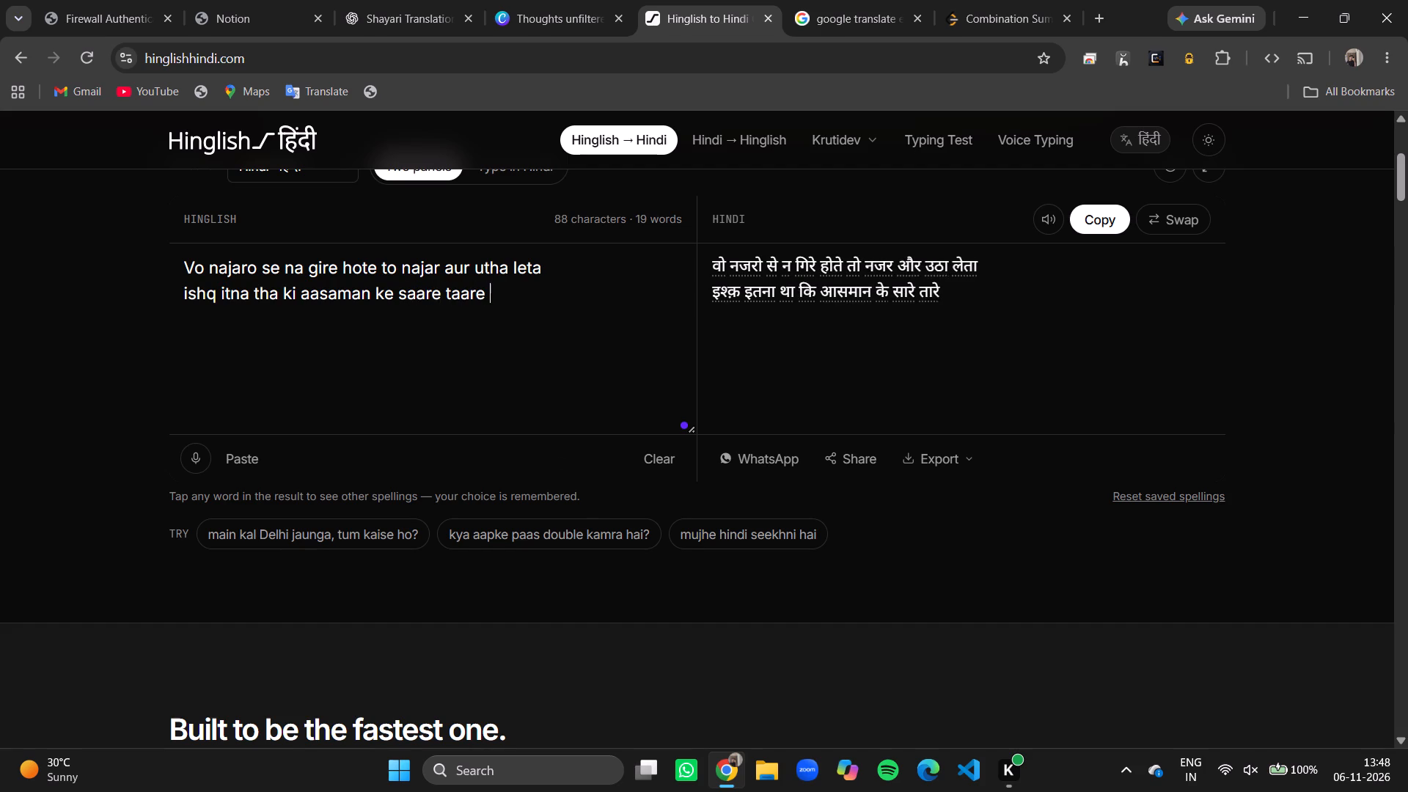
type("juta leta")
key("Return")
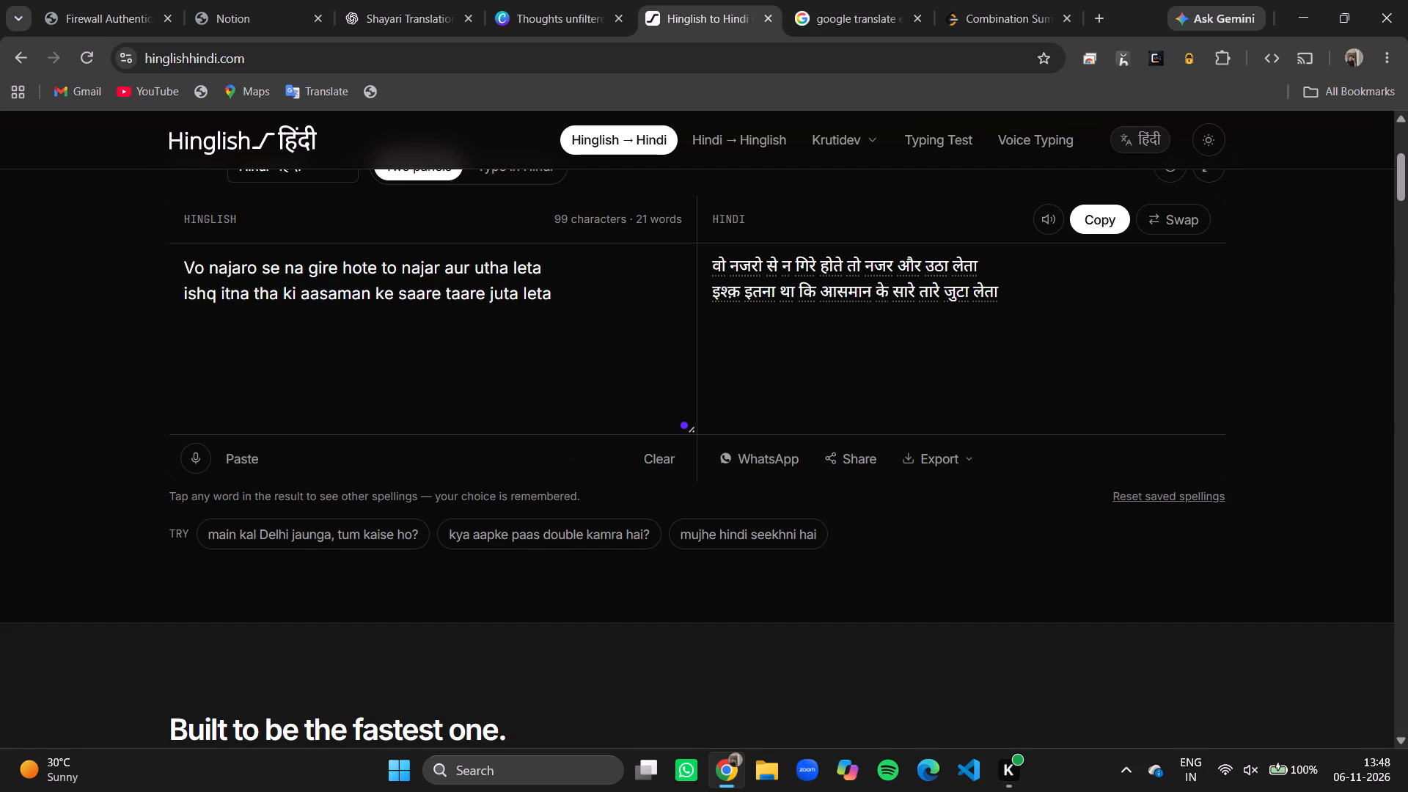
Enter the third Hinglish line "achha hai uss waqt nahi thi yeh daulat hampar" and start a new line.
type("achha hua")
key("space")
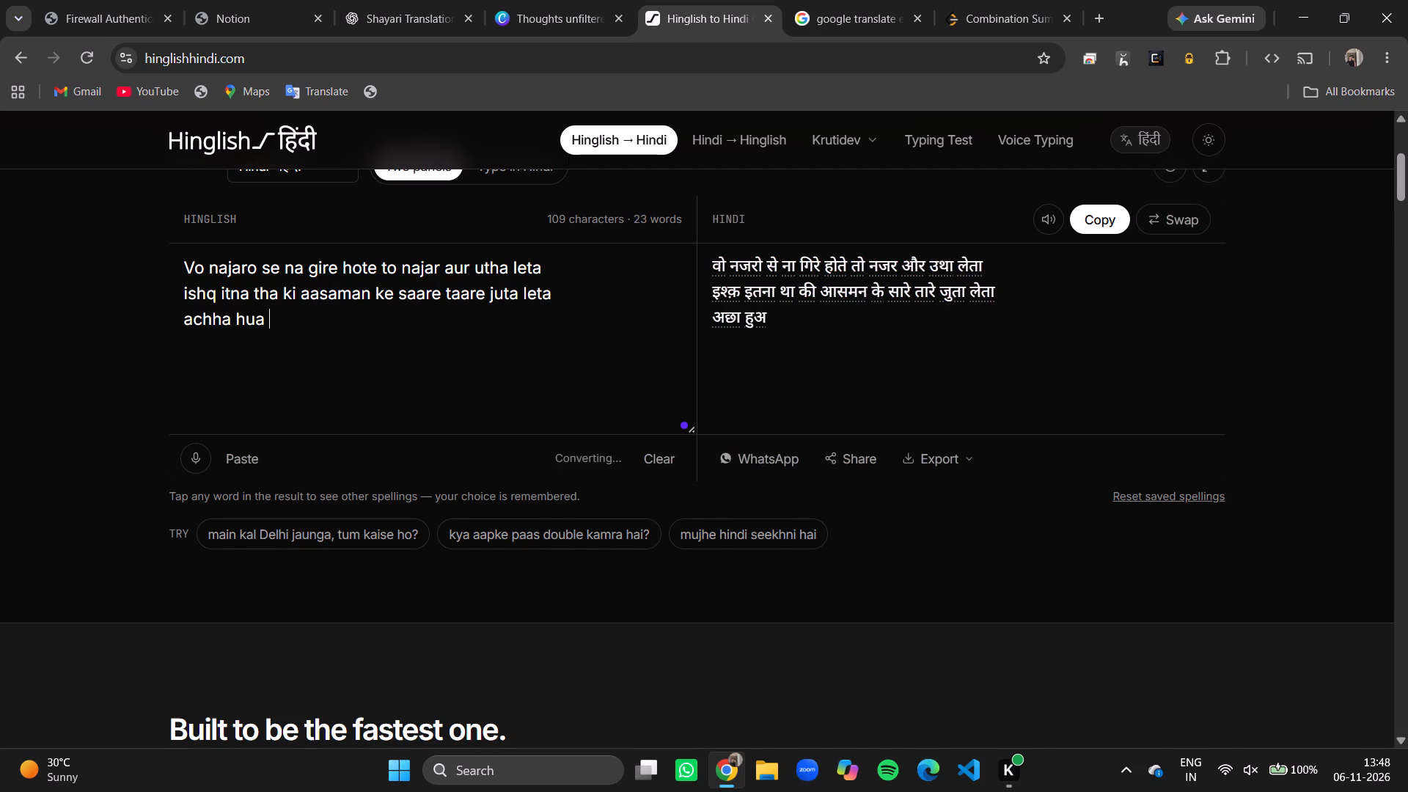
type("nahi")
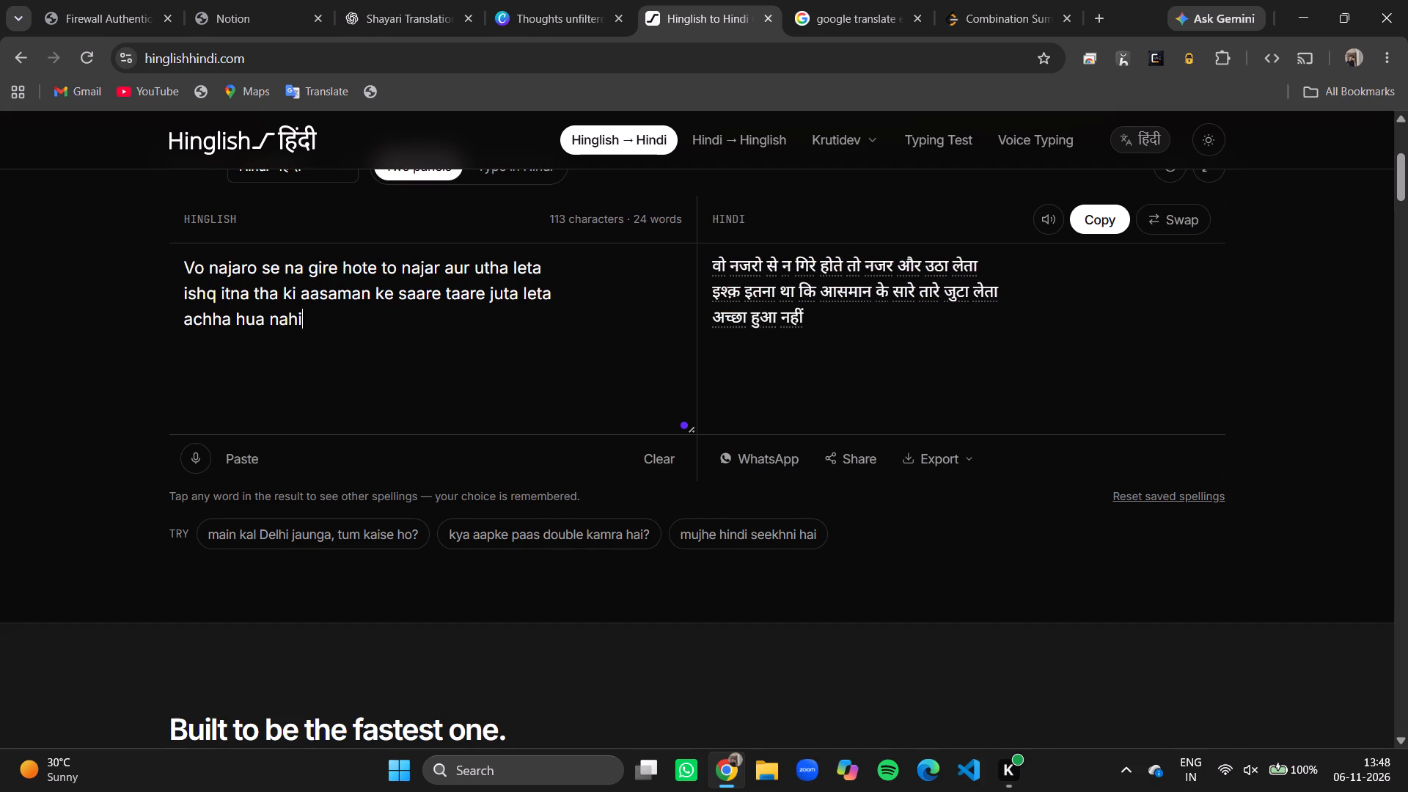
key("BackSpace")
key("BackSpace")
key("BackSpace")
key("BackSpace")
key("BackSpace")
key("BackSpace")
key("BackSpace")
key("BackSpace")
type("hai uss")
key("space")
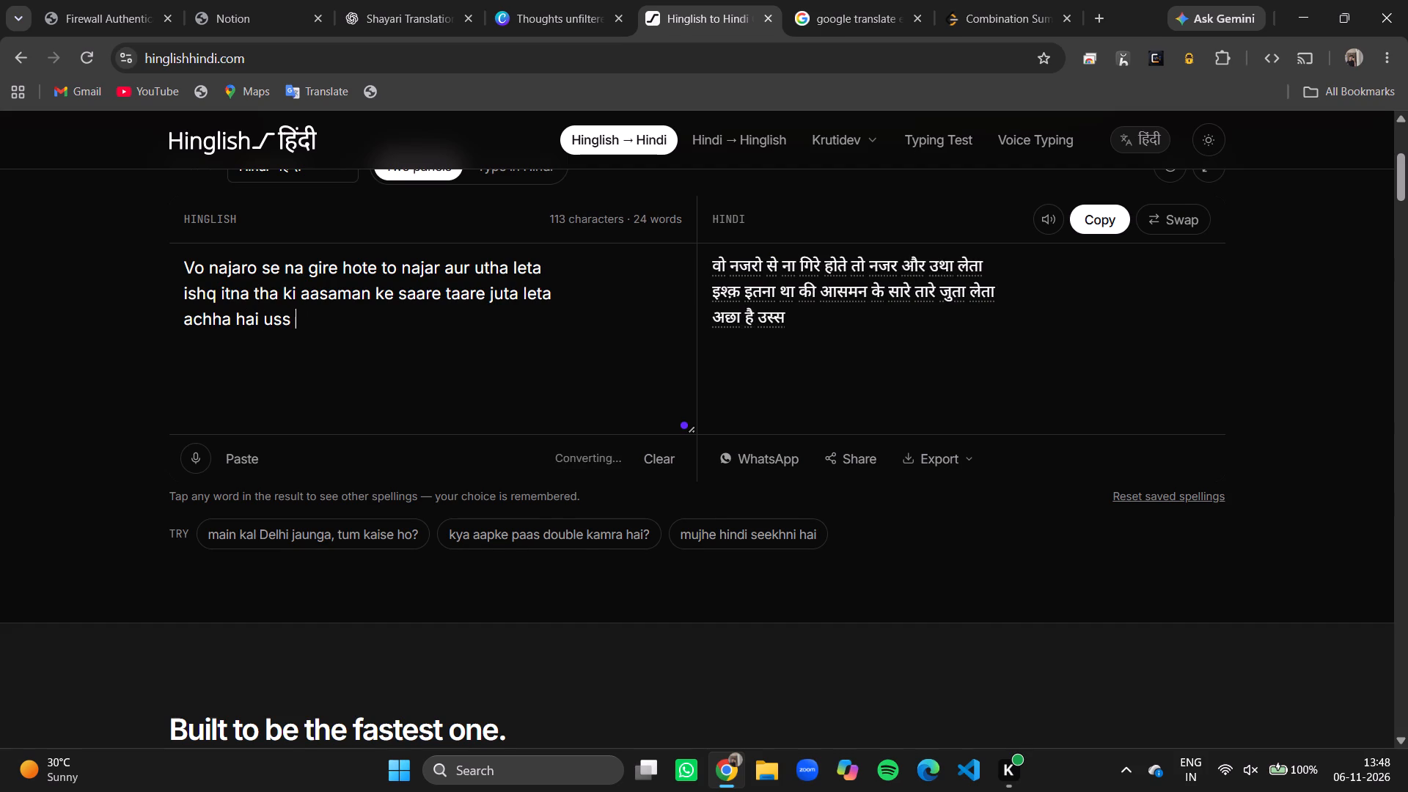
type("waq")
type("t nahi")
key("space")
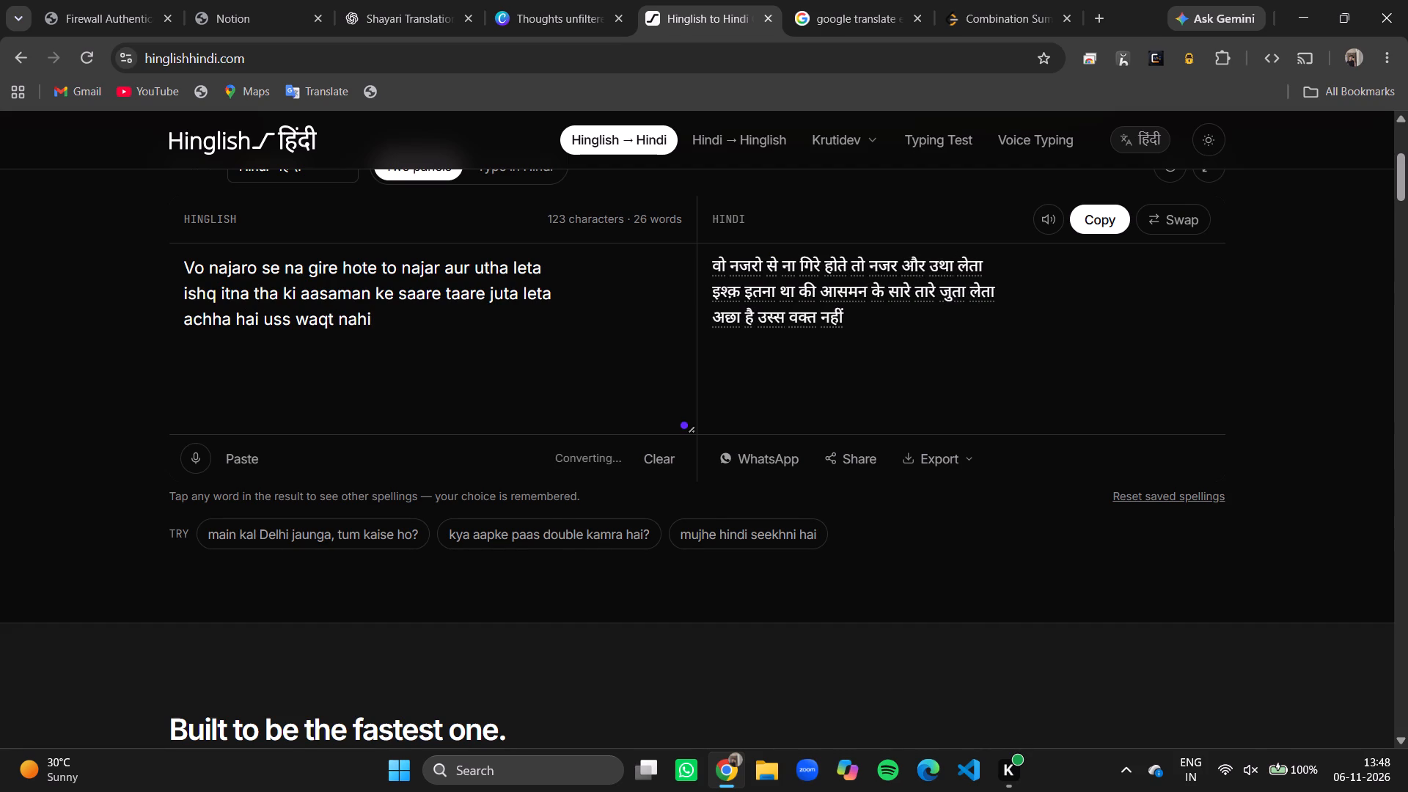
type("thi")
key("space")
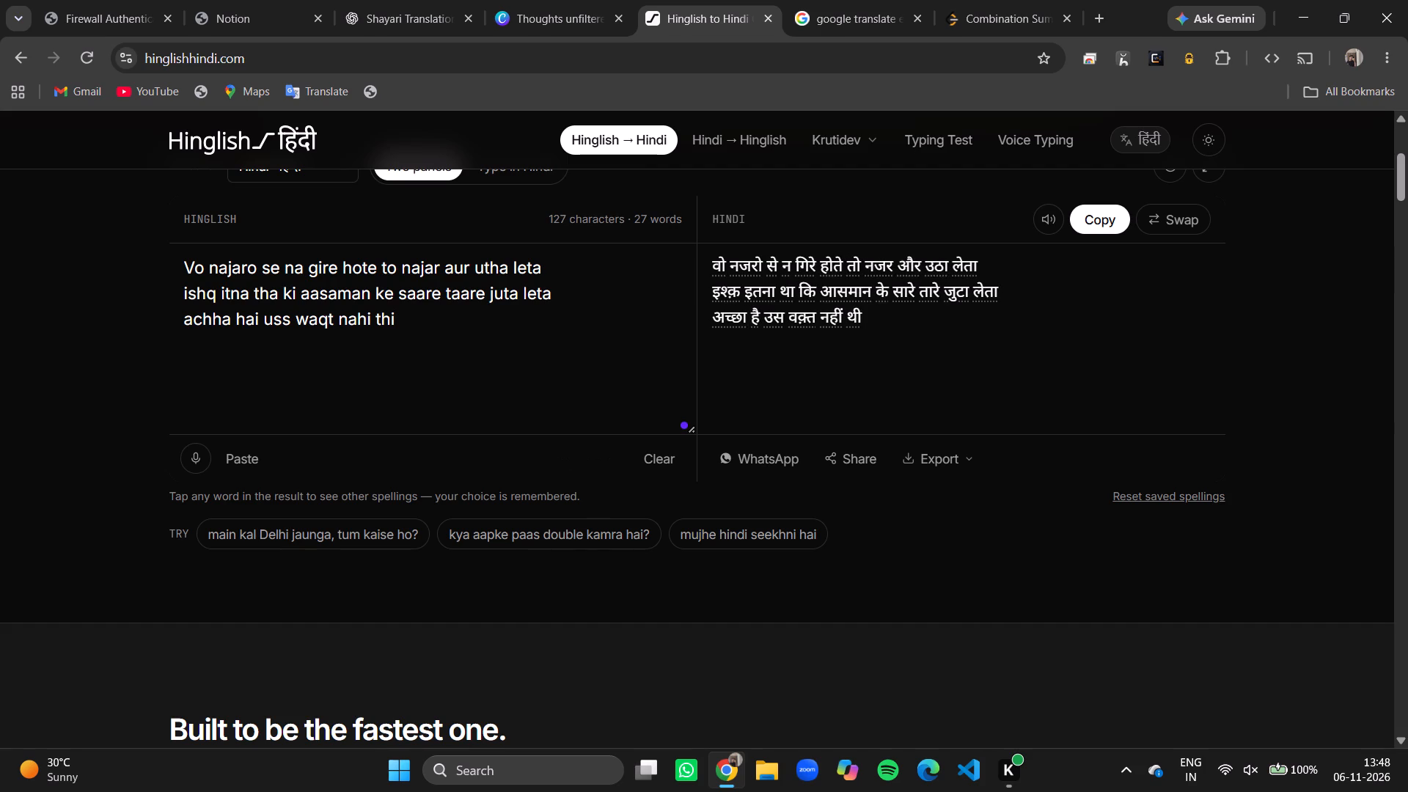
type("yeh daulat")
key("space")
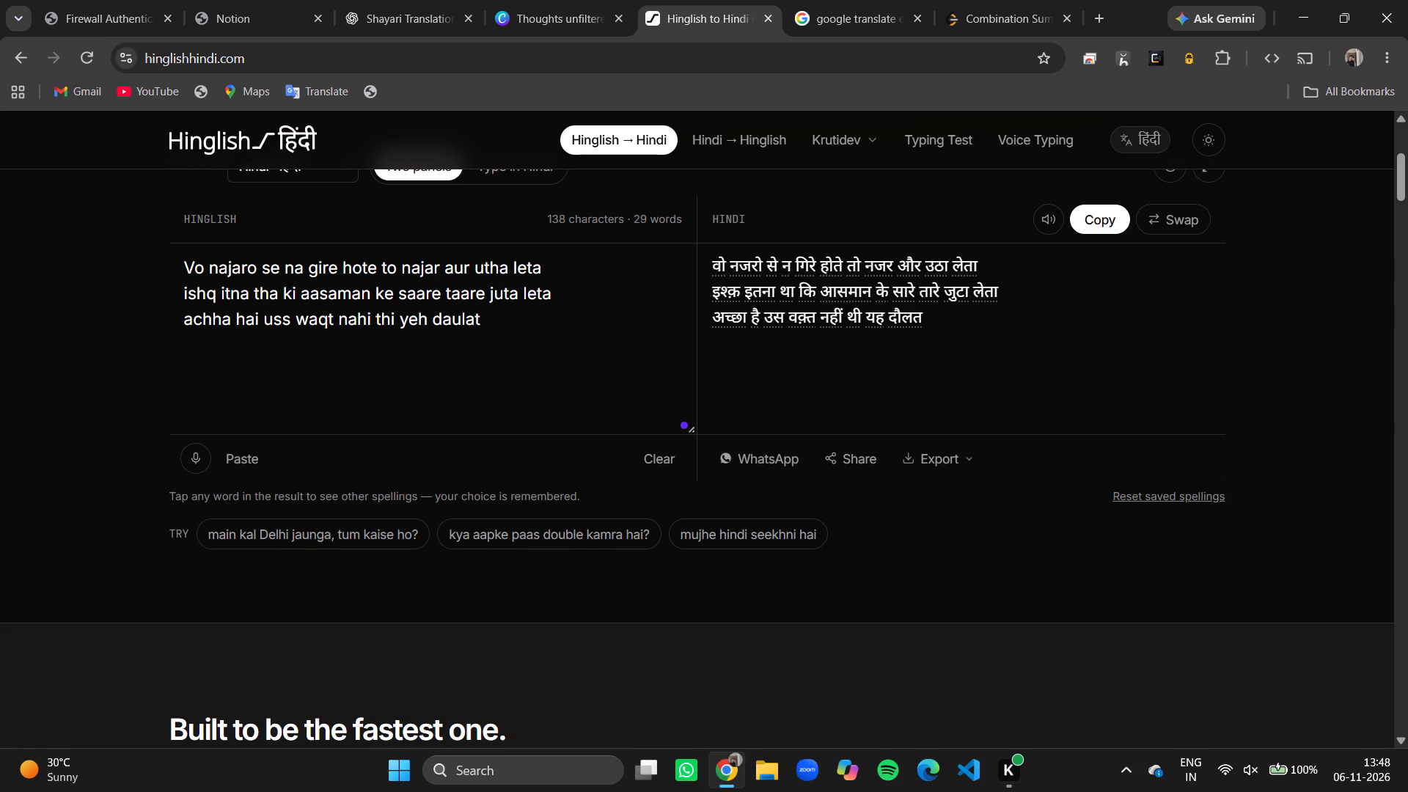
type("hampar")
key("Return")
Enter the fourth Hinglish line "agar hoti to paagal itna tha ki saari ki saari lutaa deta".
type("agar hoti")
key("space")
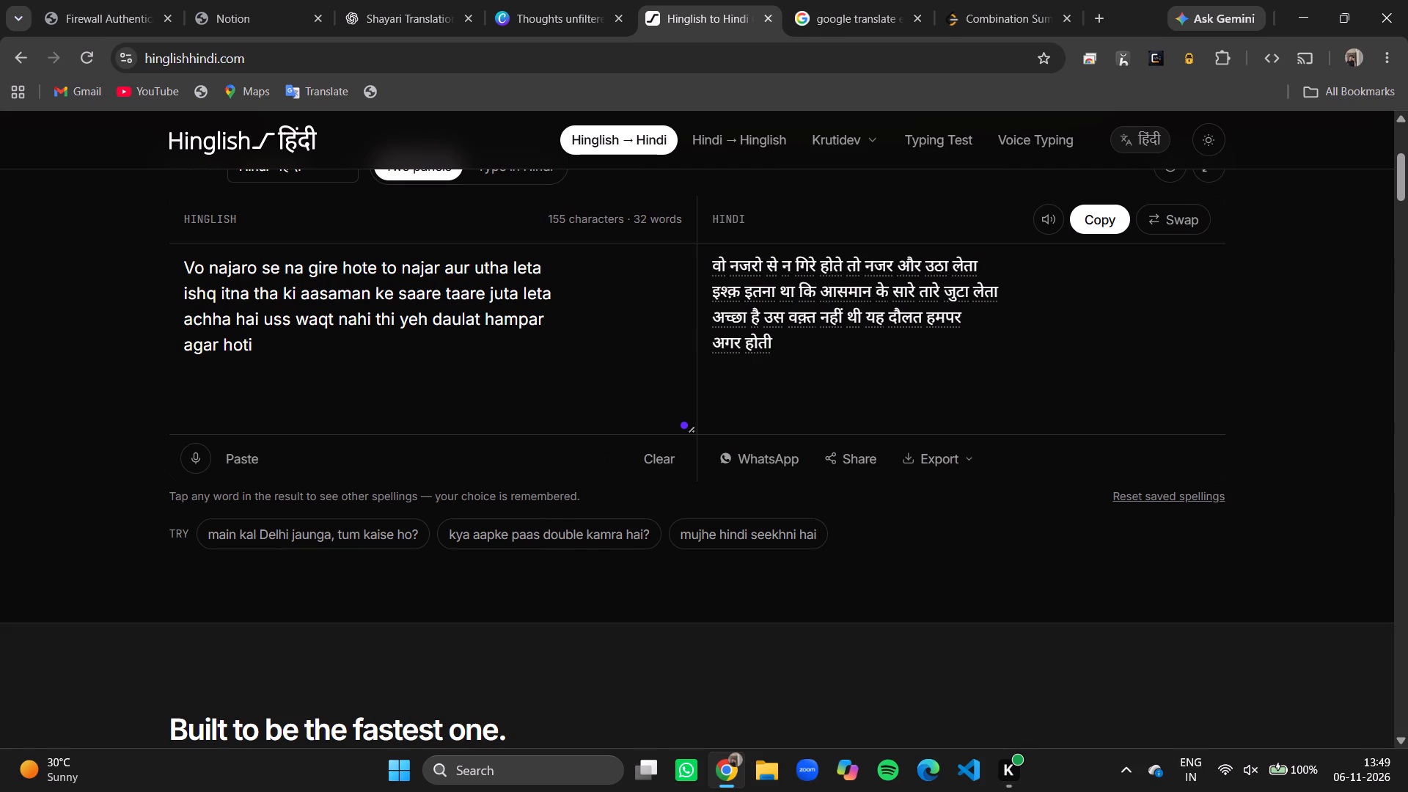
type("to paagal itna tha ki saari")
key("space")
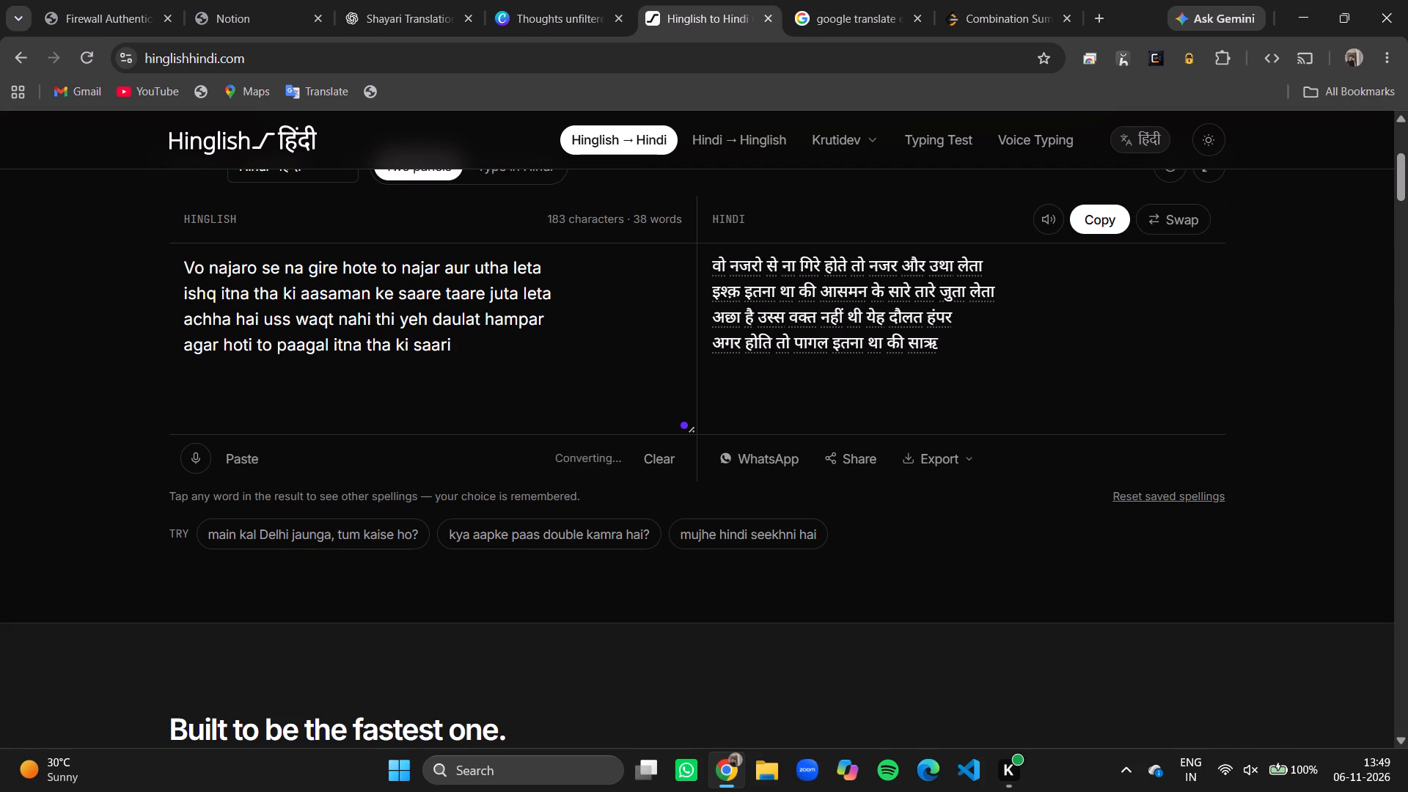
key("space")
type("ki saari")
key("space")
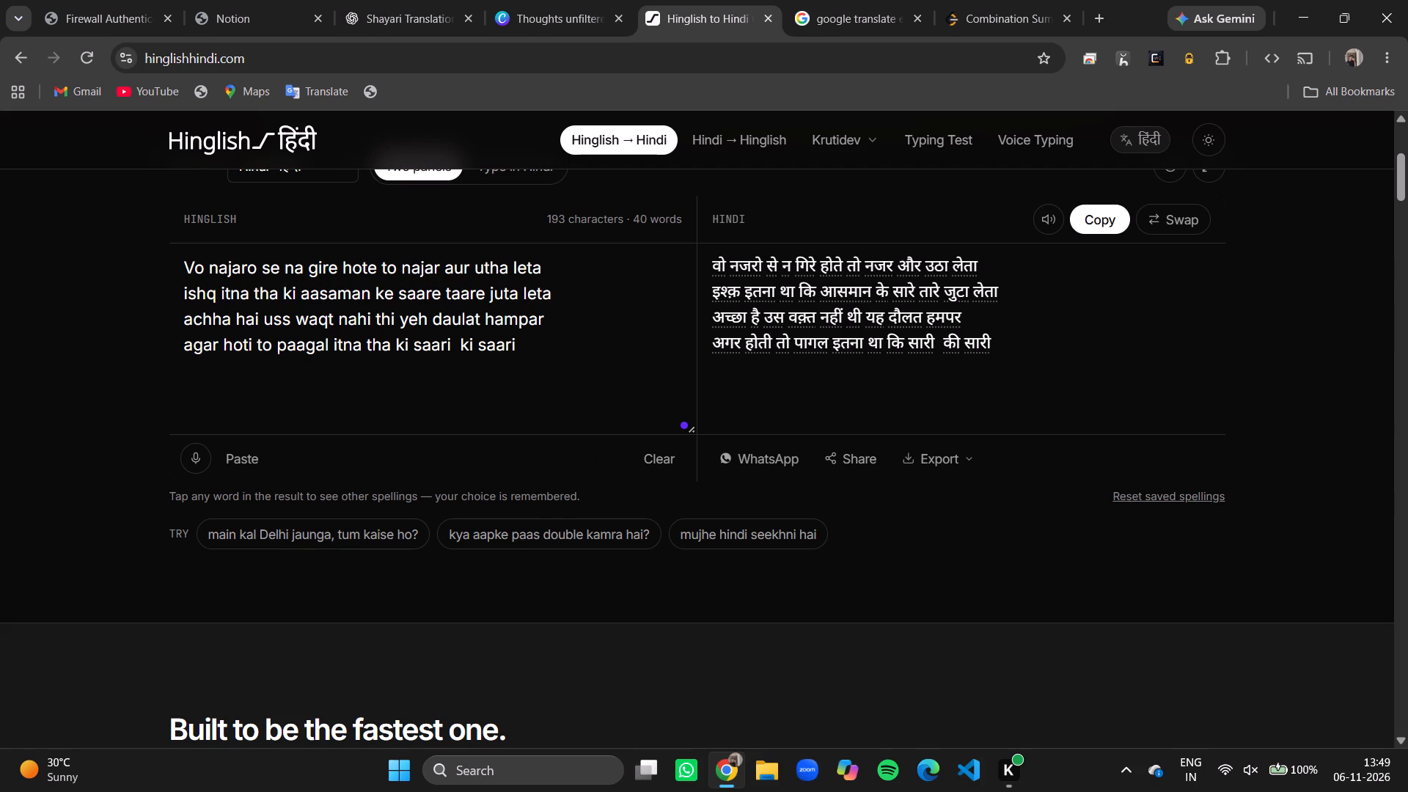
type("lutaa deta")
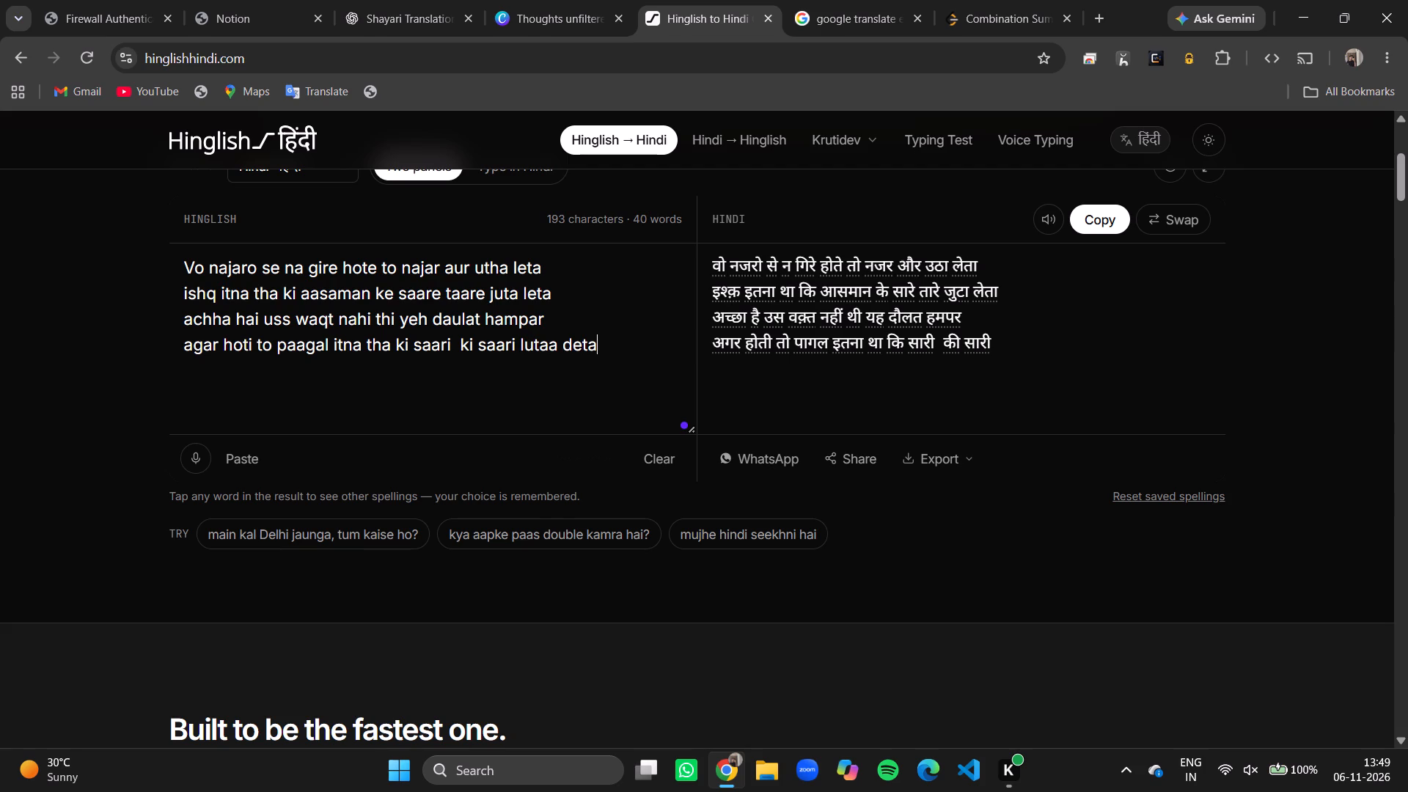